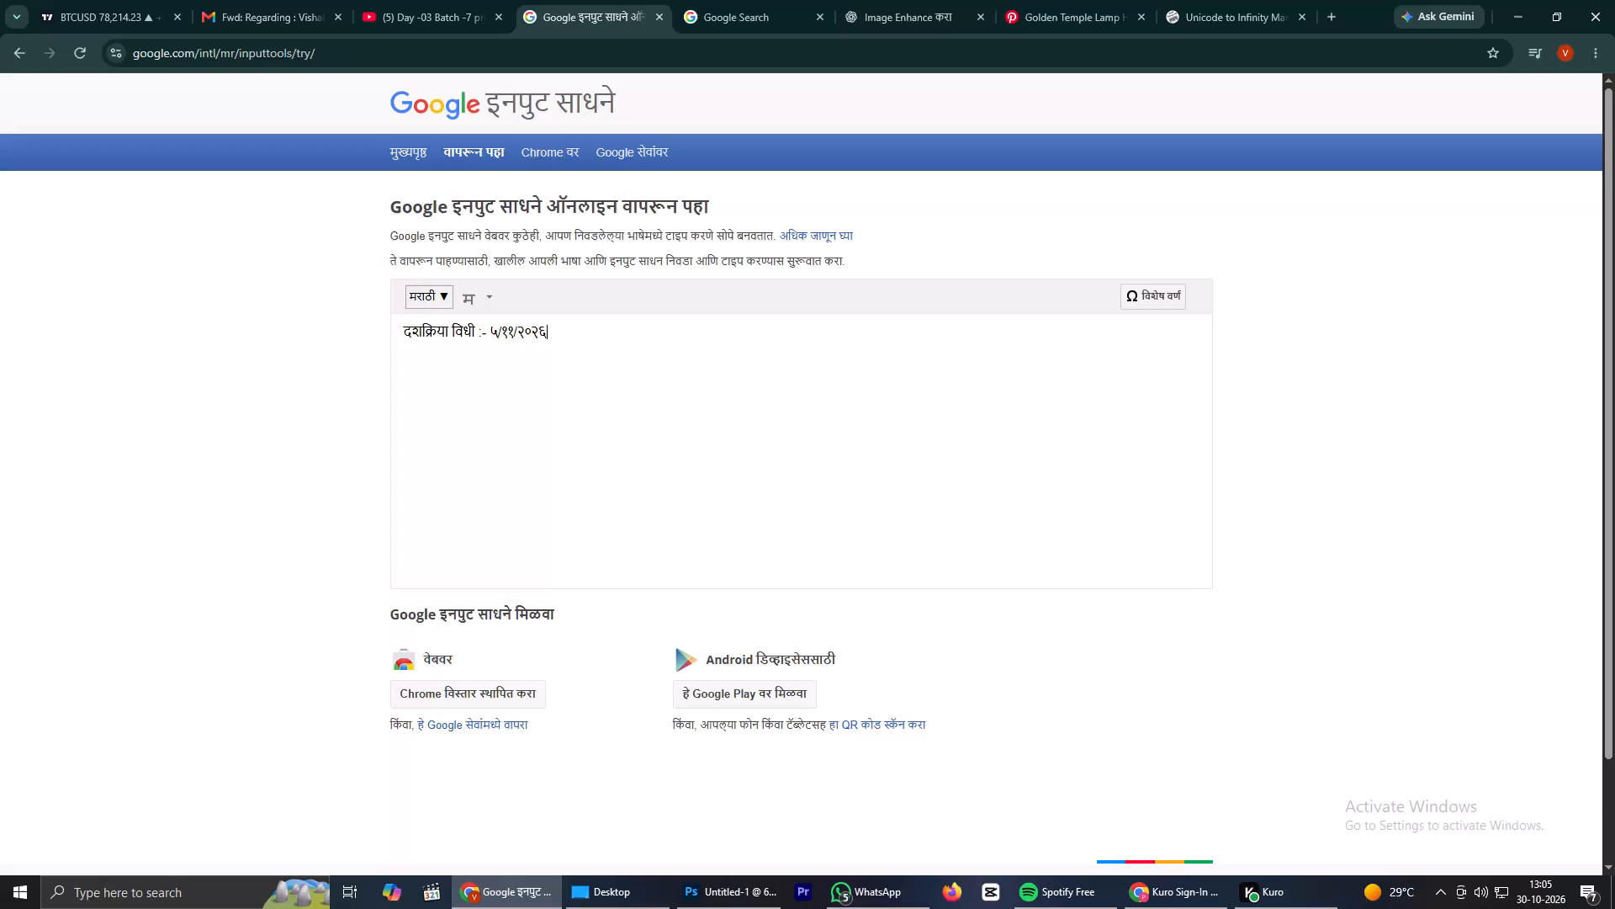
# Paste the copied address line (पत्ता) below the दशक्रिया विधी date line, separated from it by a blank line.
pyautogui.press('Return')
pyautogui.hotkey('ctrl', 'v')
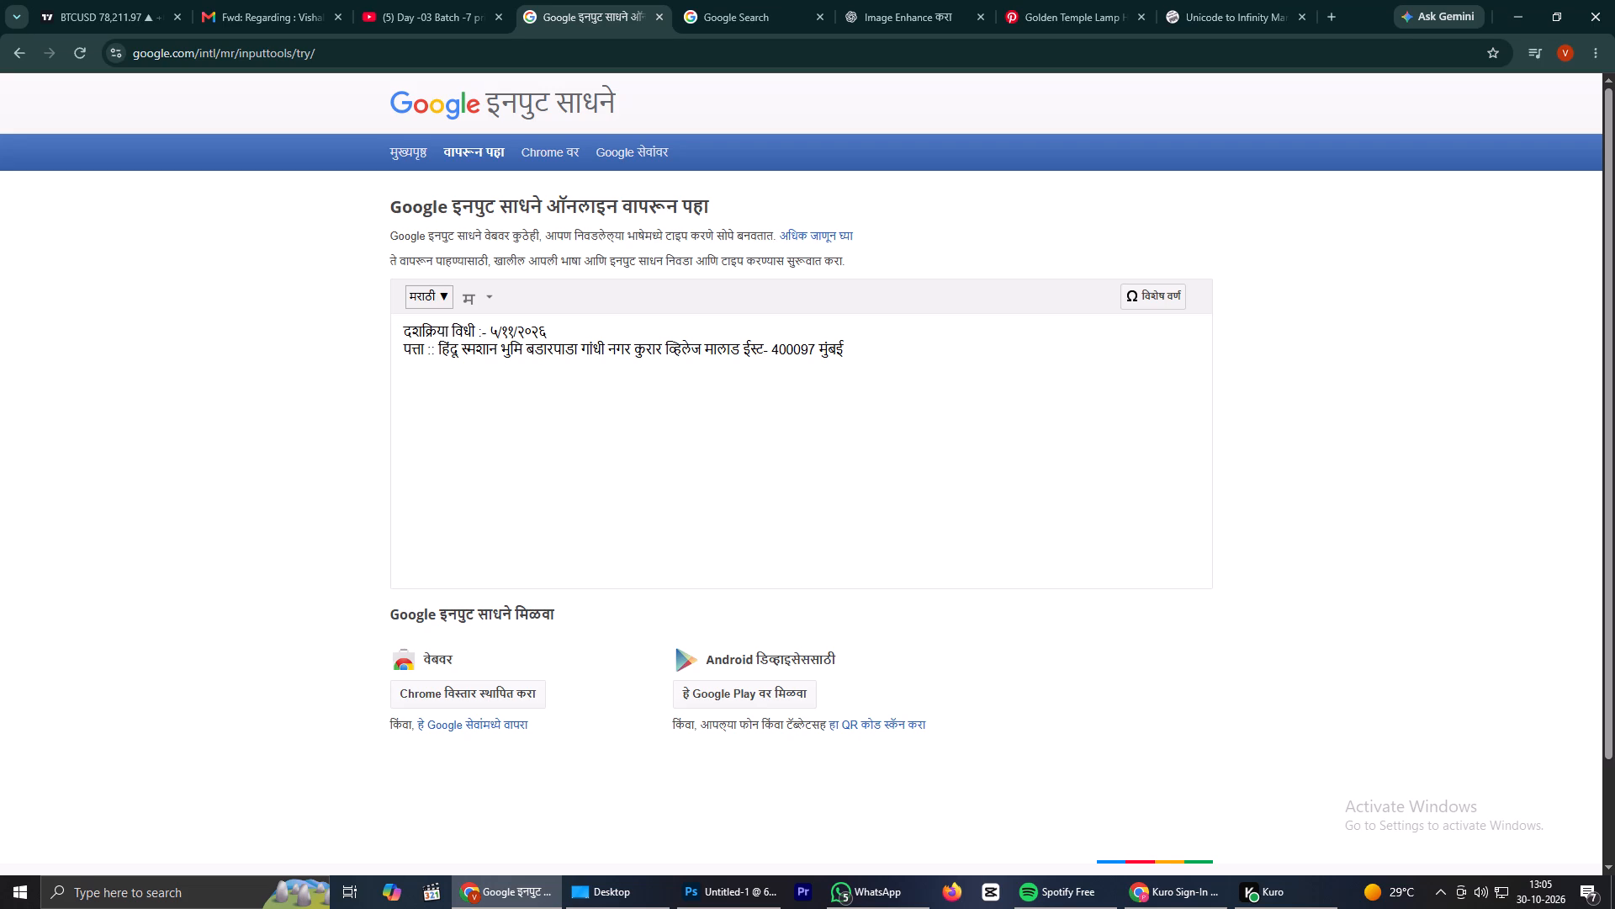
pyautogui.click(398, 356)
pyautogui.press('Return')
pyautogui.press('Return')
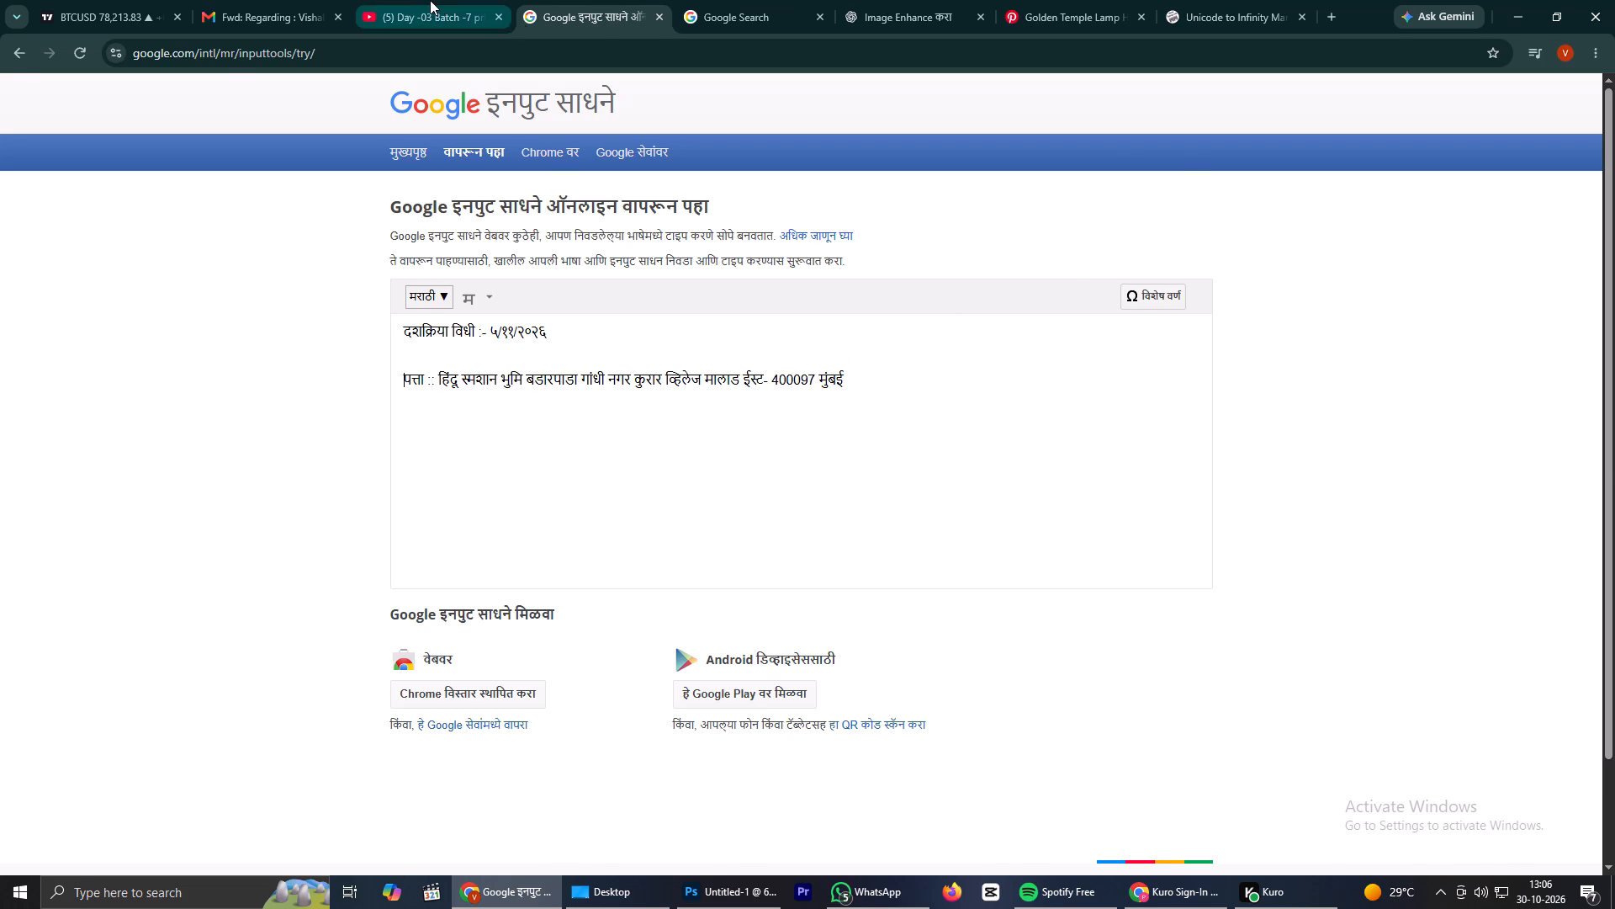
# Copy the family line (समस्त) from the handwritten note in Google Search and paste it below the address in the Marathi text box.
pyautogui.click(430, 0)
pyautogui.click(805, 1)
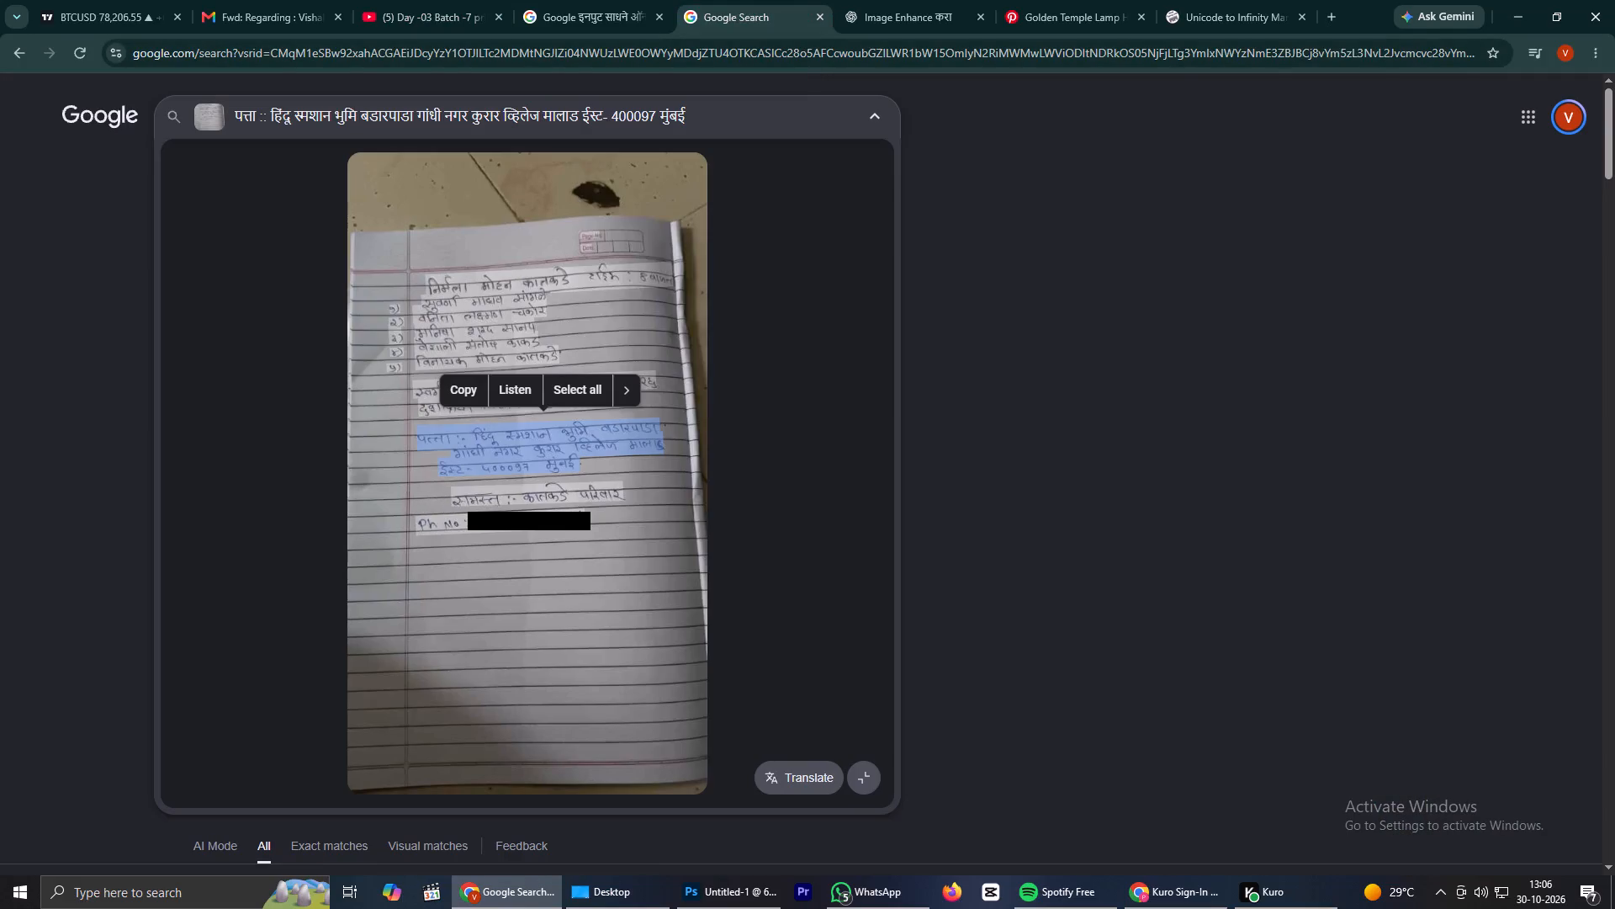
pyautogui.moveTo(464, 502); pyautogui.dragTo(631, 497)
pyautogui.click(453, 445)
pyautogui.click(651, 0)
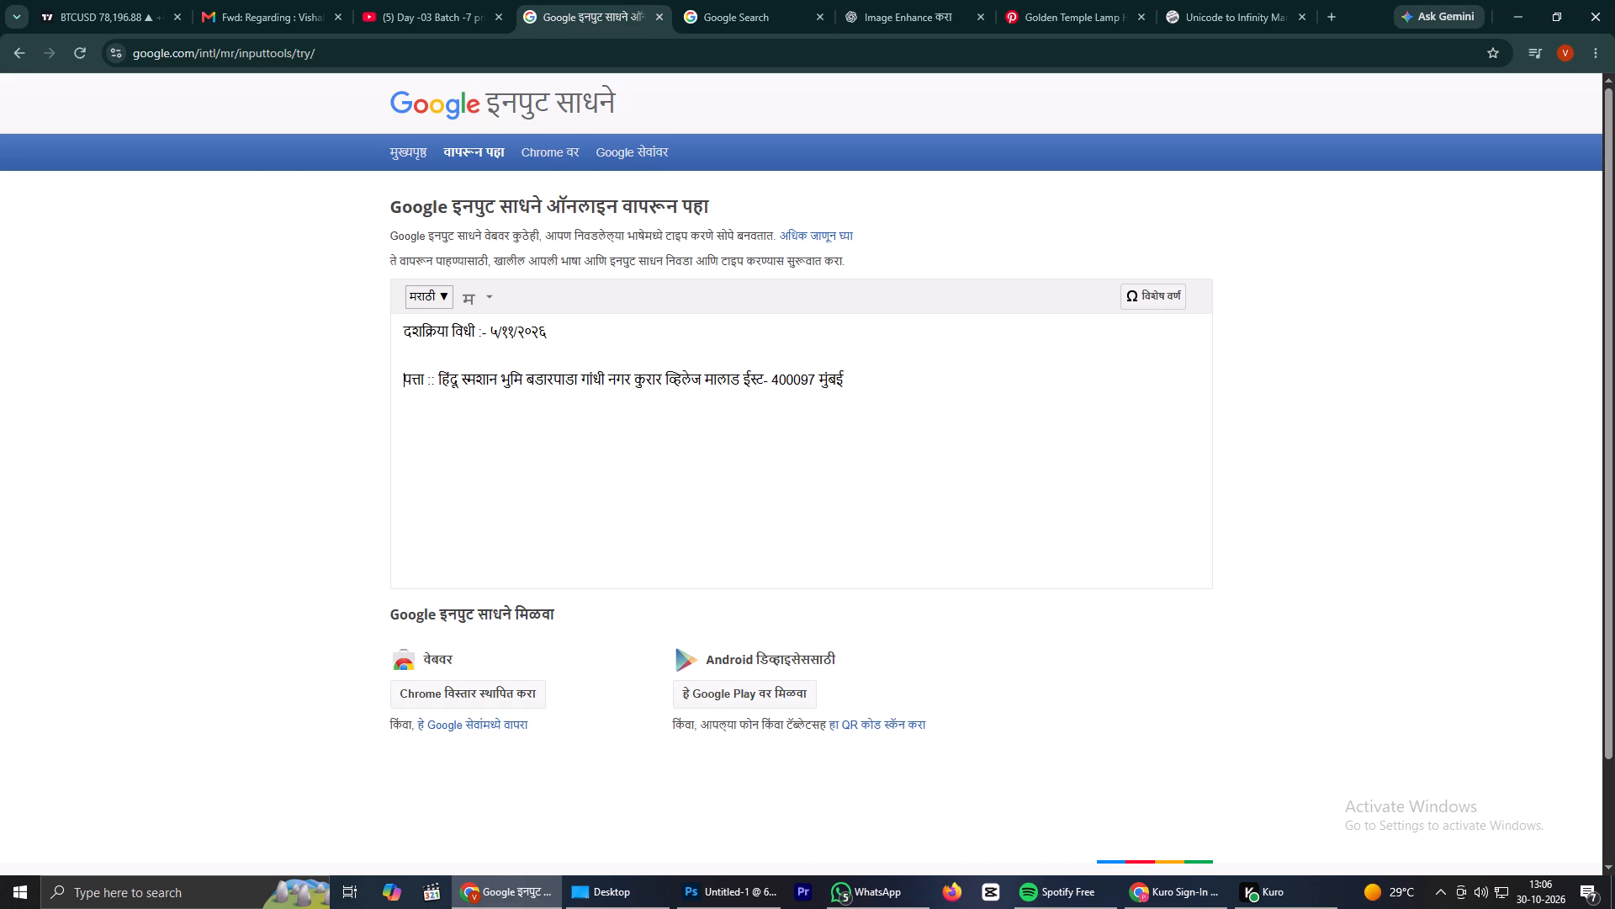
pyautogui.click(862, 387)
pyautogui.press('Return')
pyautogui.hotkey('ctrl', 'v')
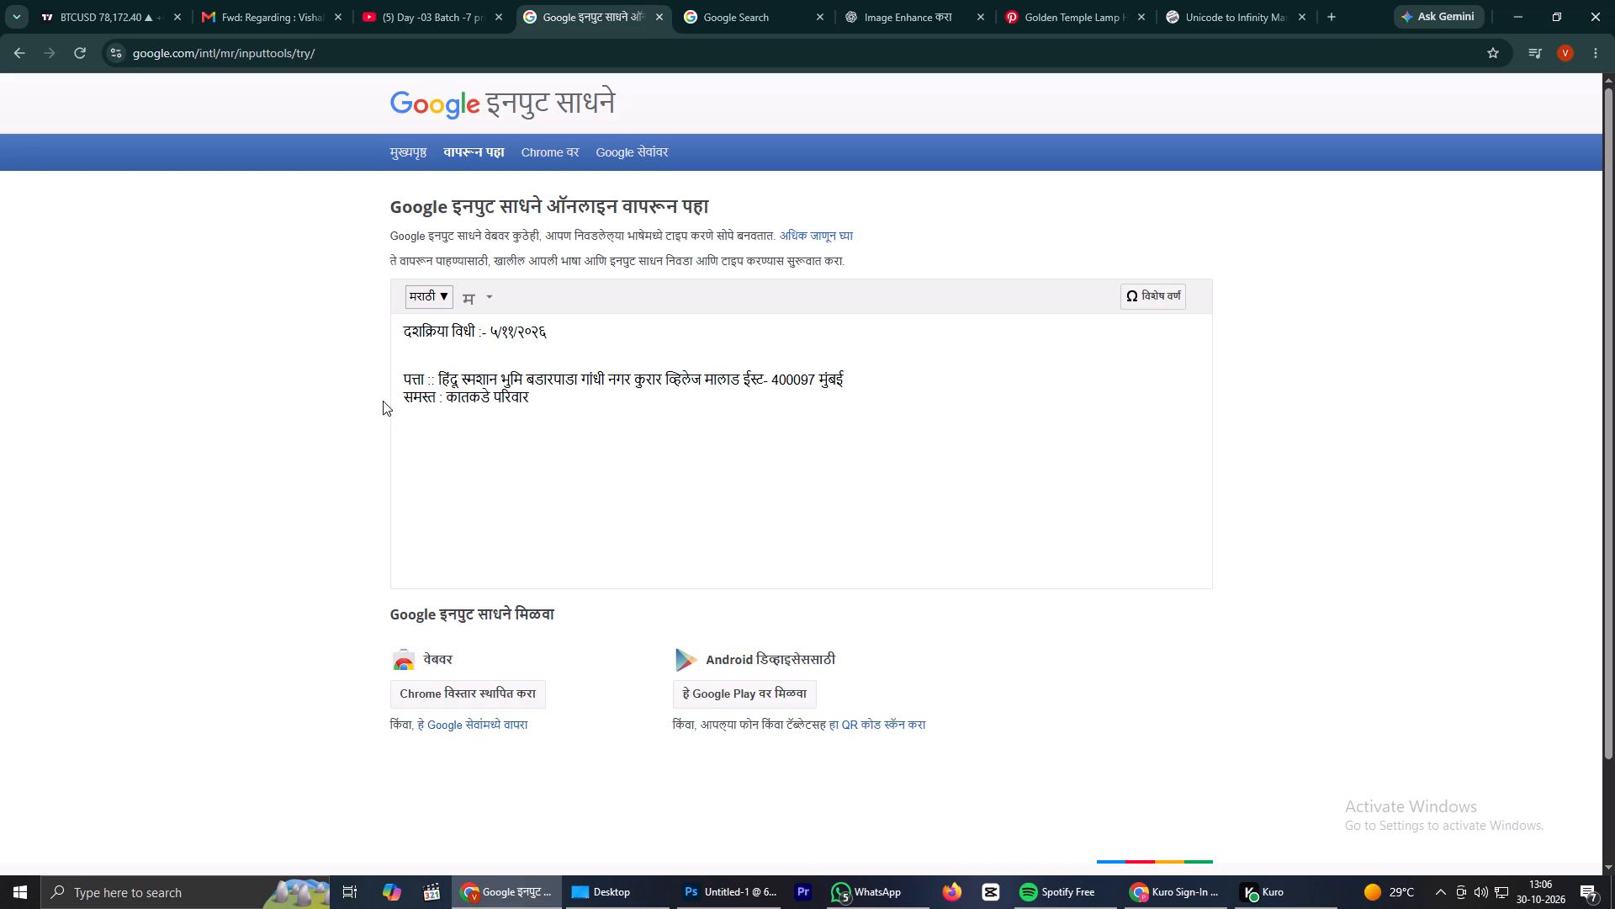
# Put blank space between the address and the समस्त family line, and add an empty line below the family line.
pyautogui.press('Return')
pyautogui.click(396, 403)
pyautogui.press('Return')
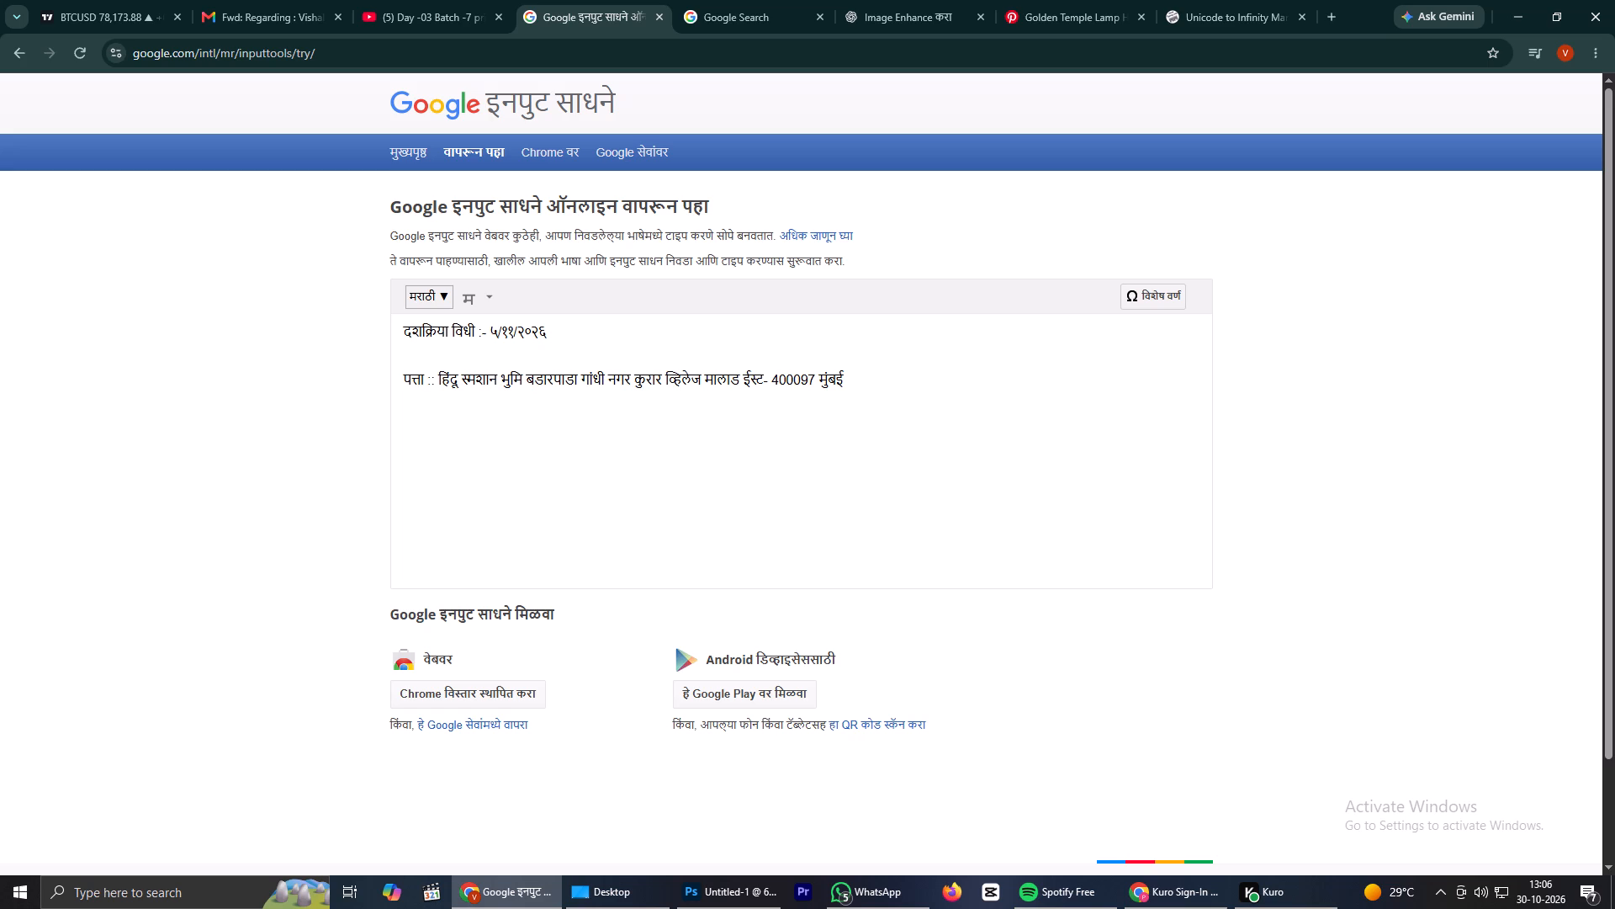
pyautogui.hotkey('ctrl', 'z')
pyautogui.click(394, 407)
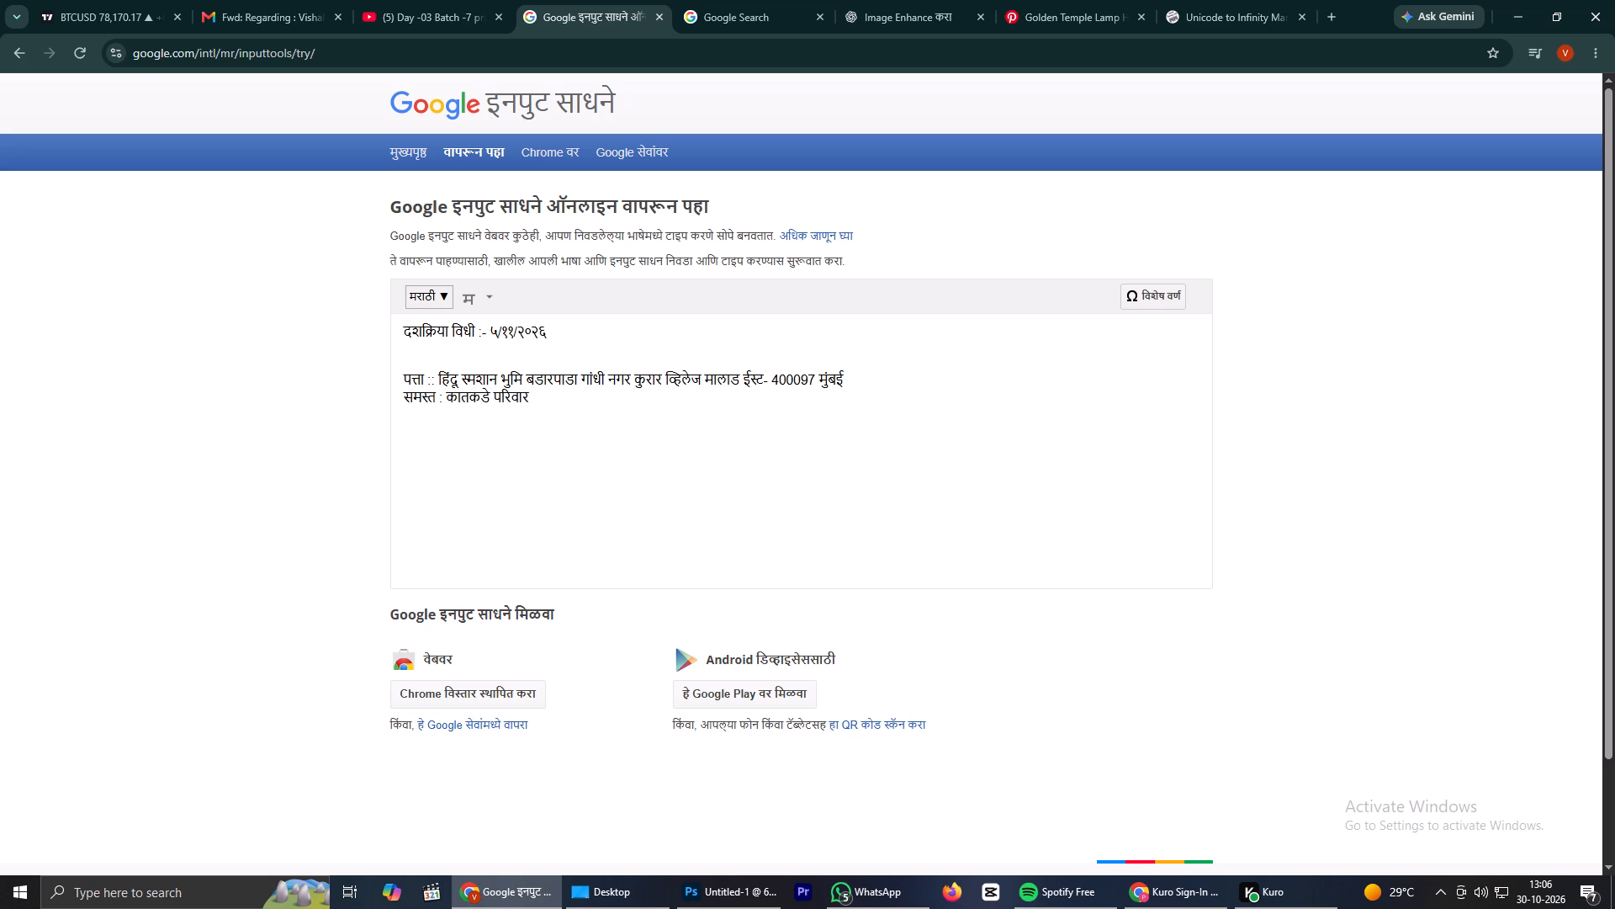
pyautogui.click(394, 401)
pyautogui.press('Return')
pyautogui.press('Return')
pyautogui.click(545, 442)
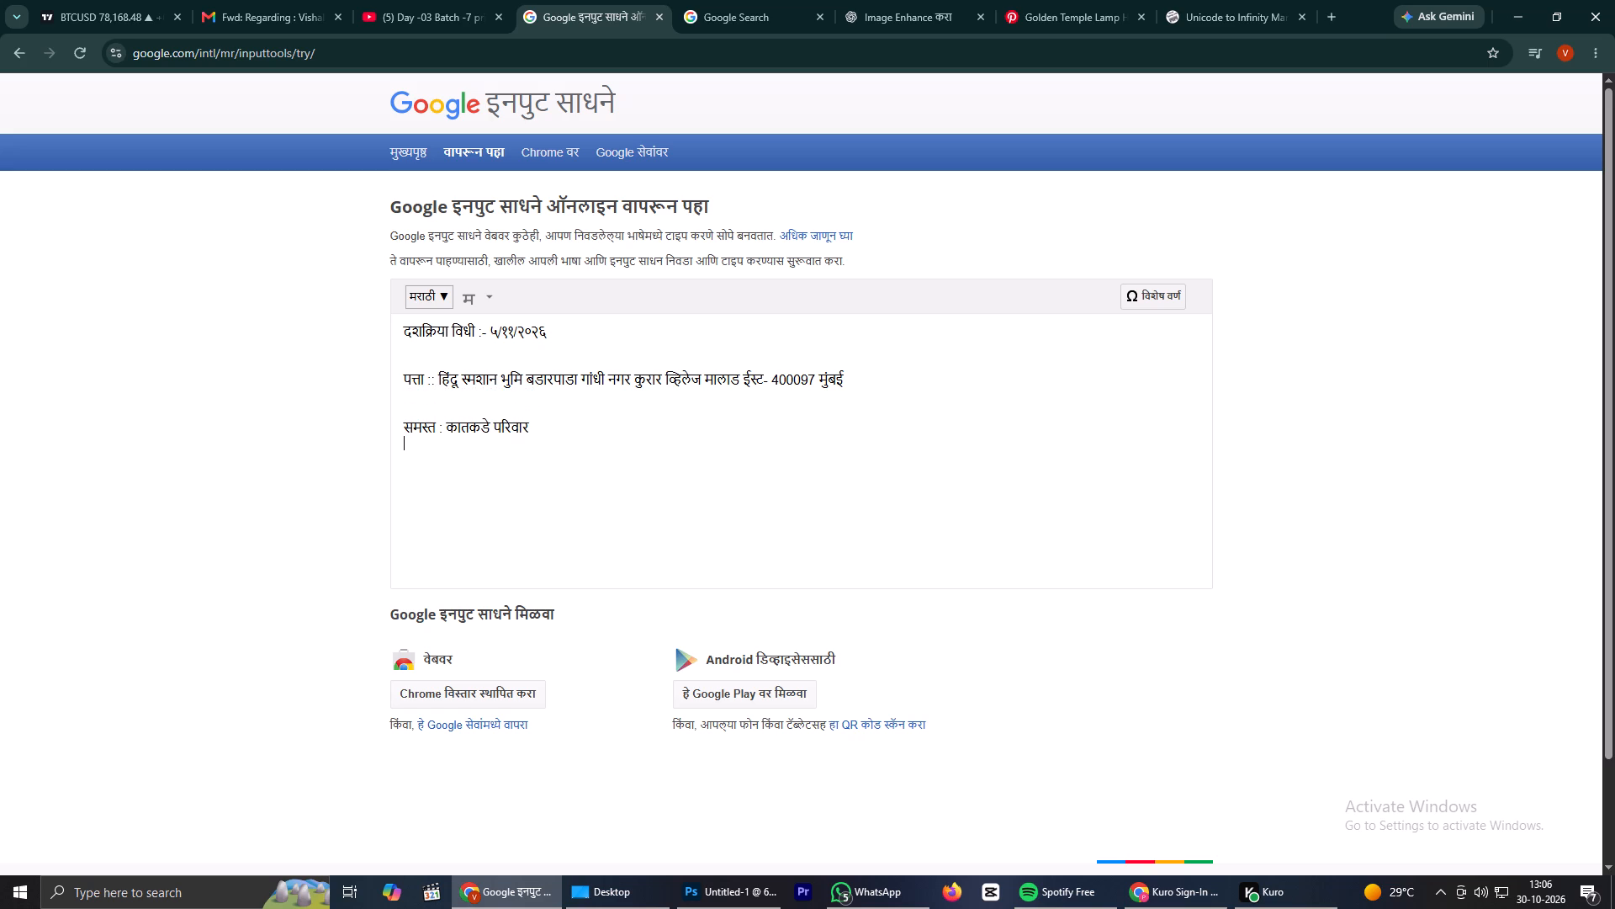
pyautogui.press('Return')
# Copy the phone number line from the handwritten note and paste it below the family line in the Marathi text box.
pyautogui.click(752, 0)
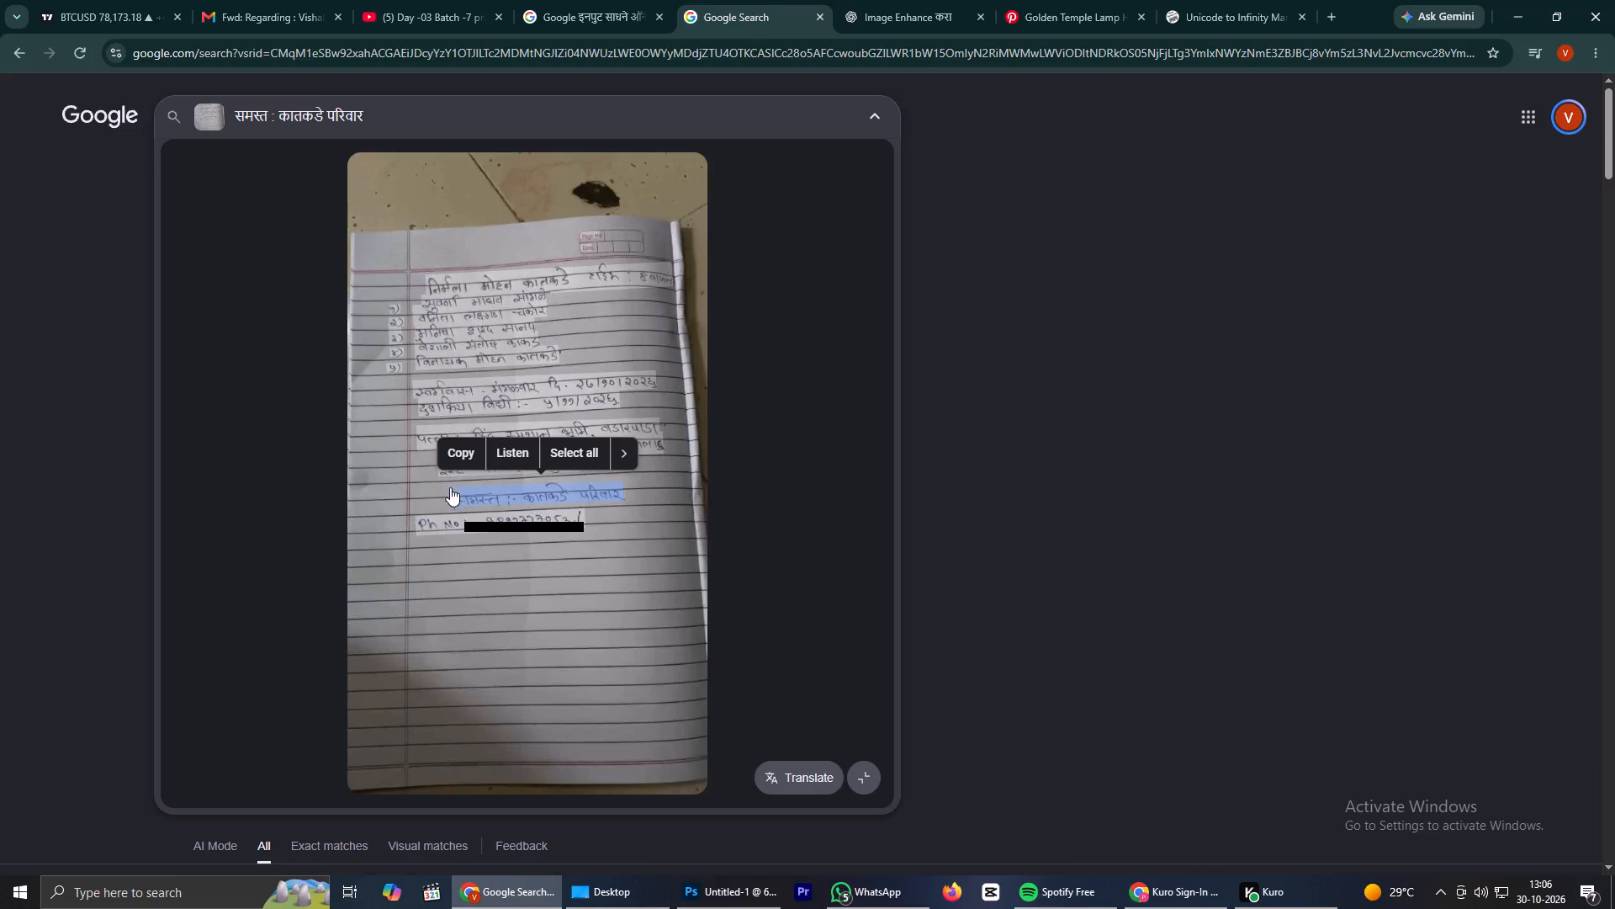
pyautogui.moveTo(420, 517); pyautogui.dragTo(589, 518)
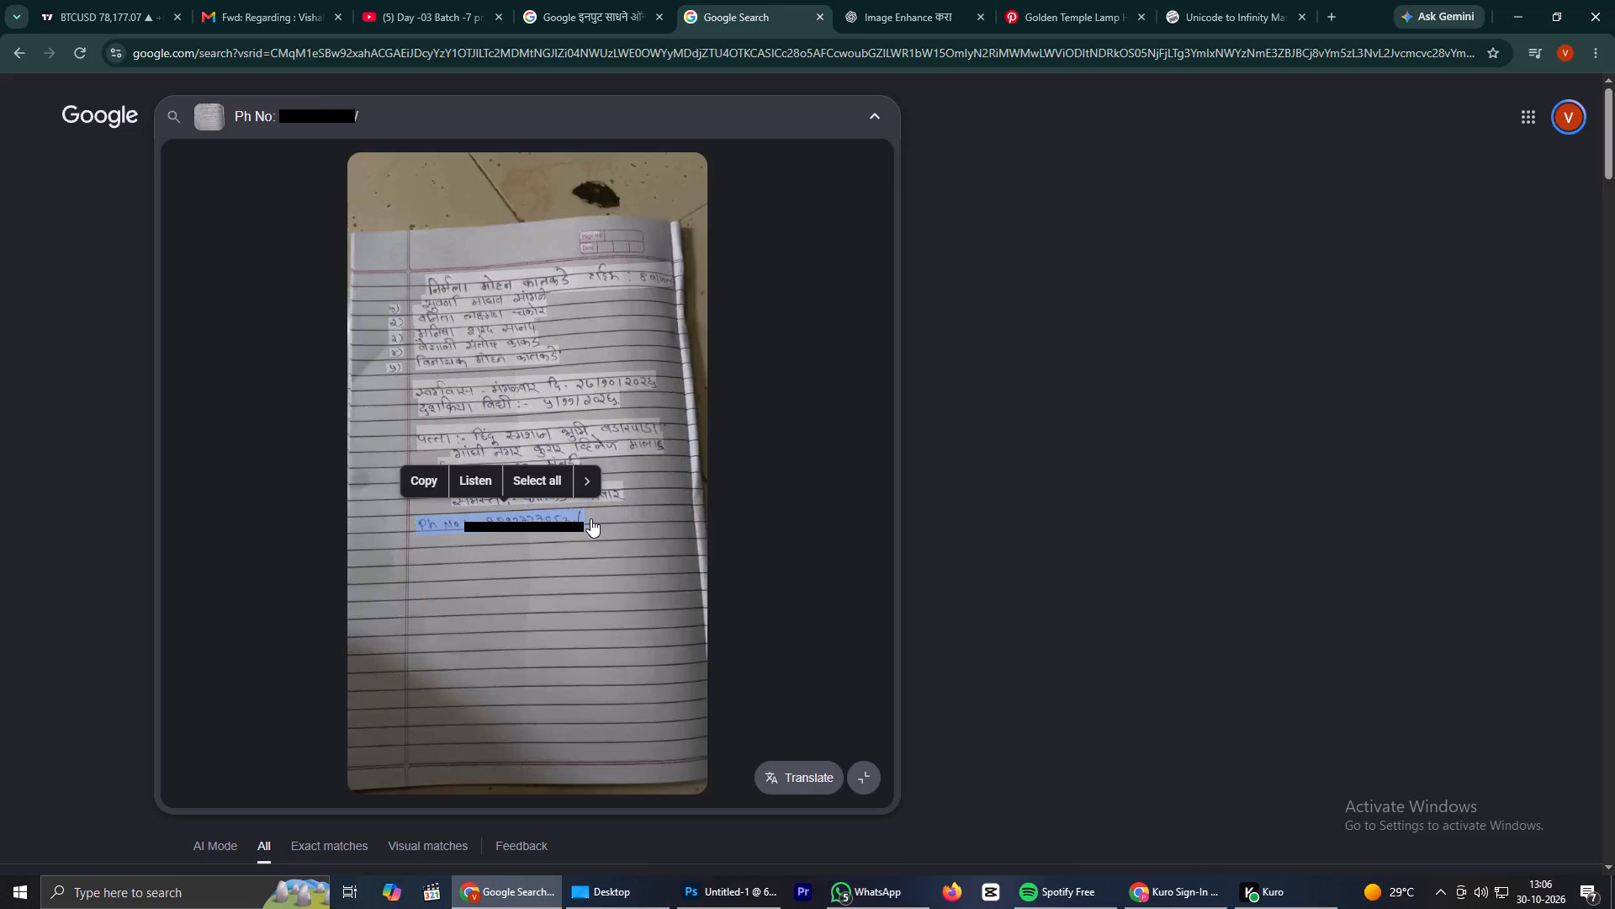
pyautogui.click(418, 487)
pyautogui.click(569, 0)
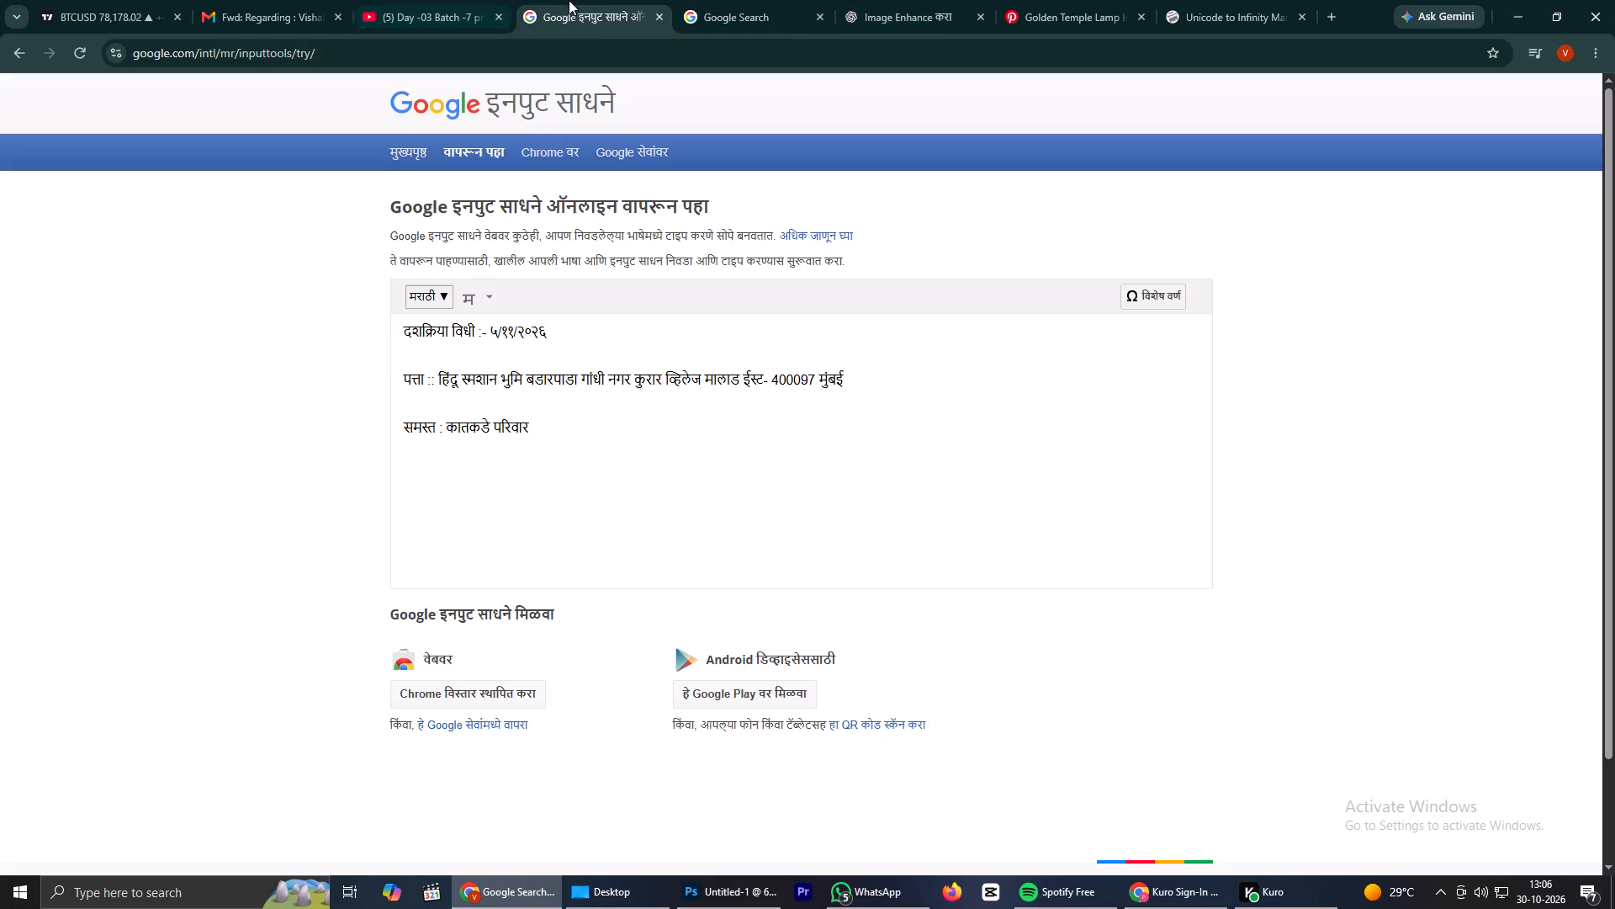
pyautogui.hotkey('ctrl', 'v')
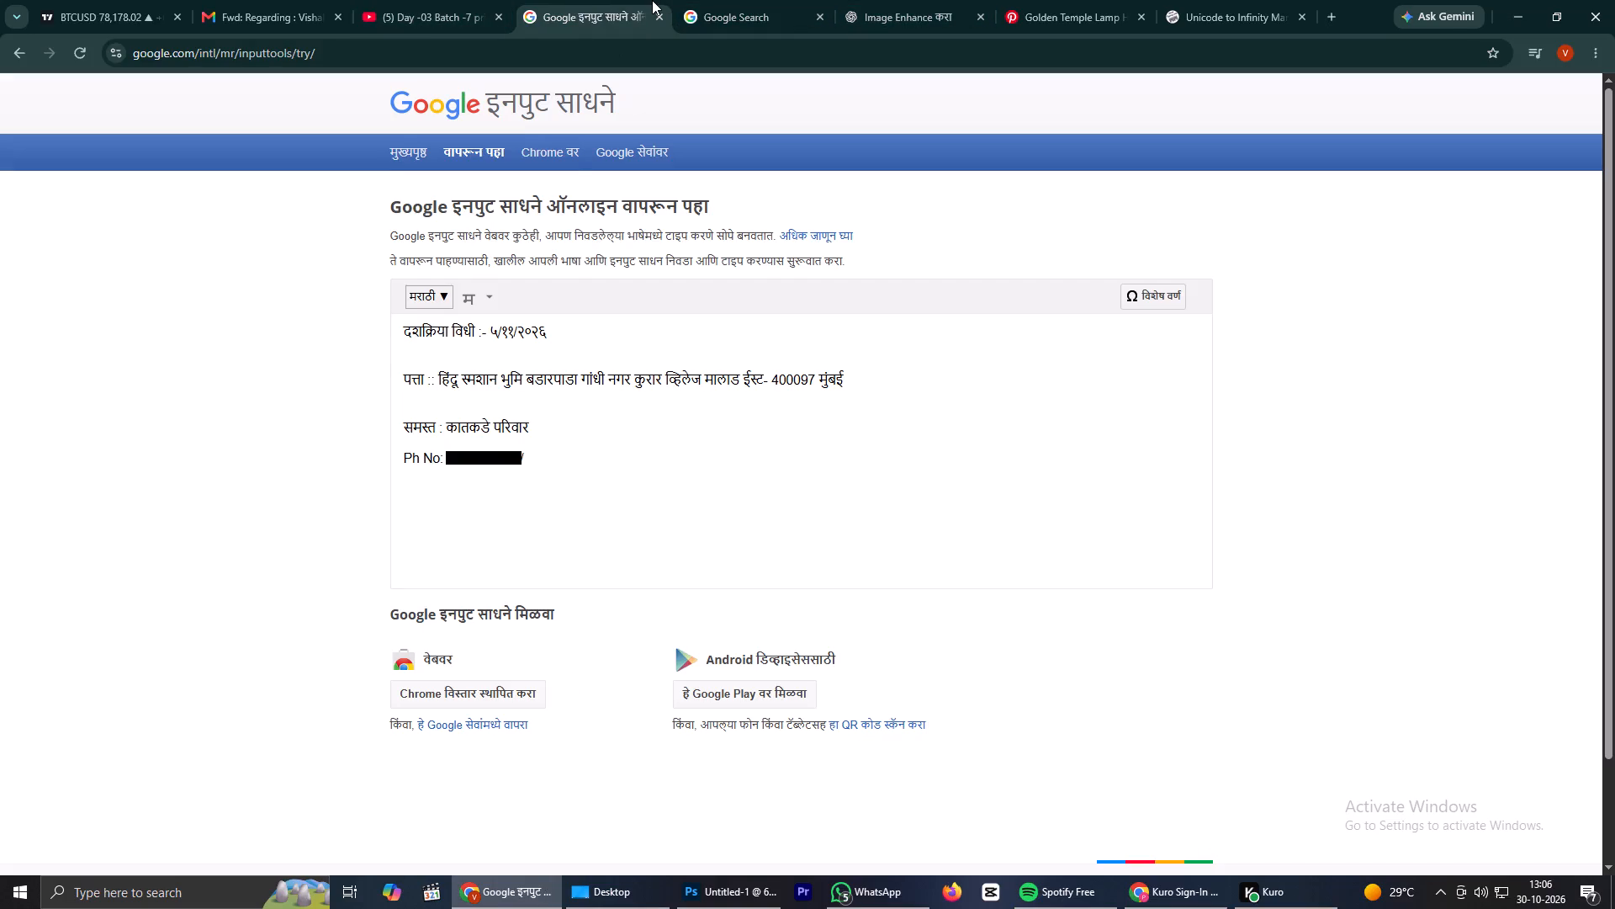
# Copy the numbered list of five relatives' names from the handwritten note and paste it below the phone number line.
pyautogui.click(702, 3)
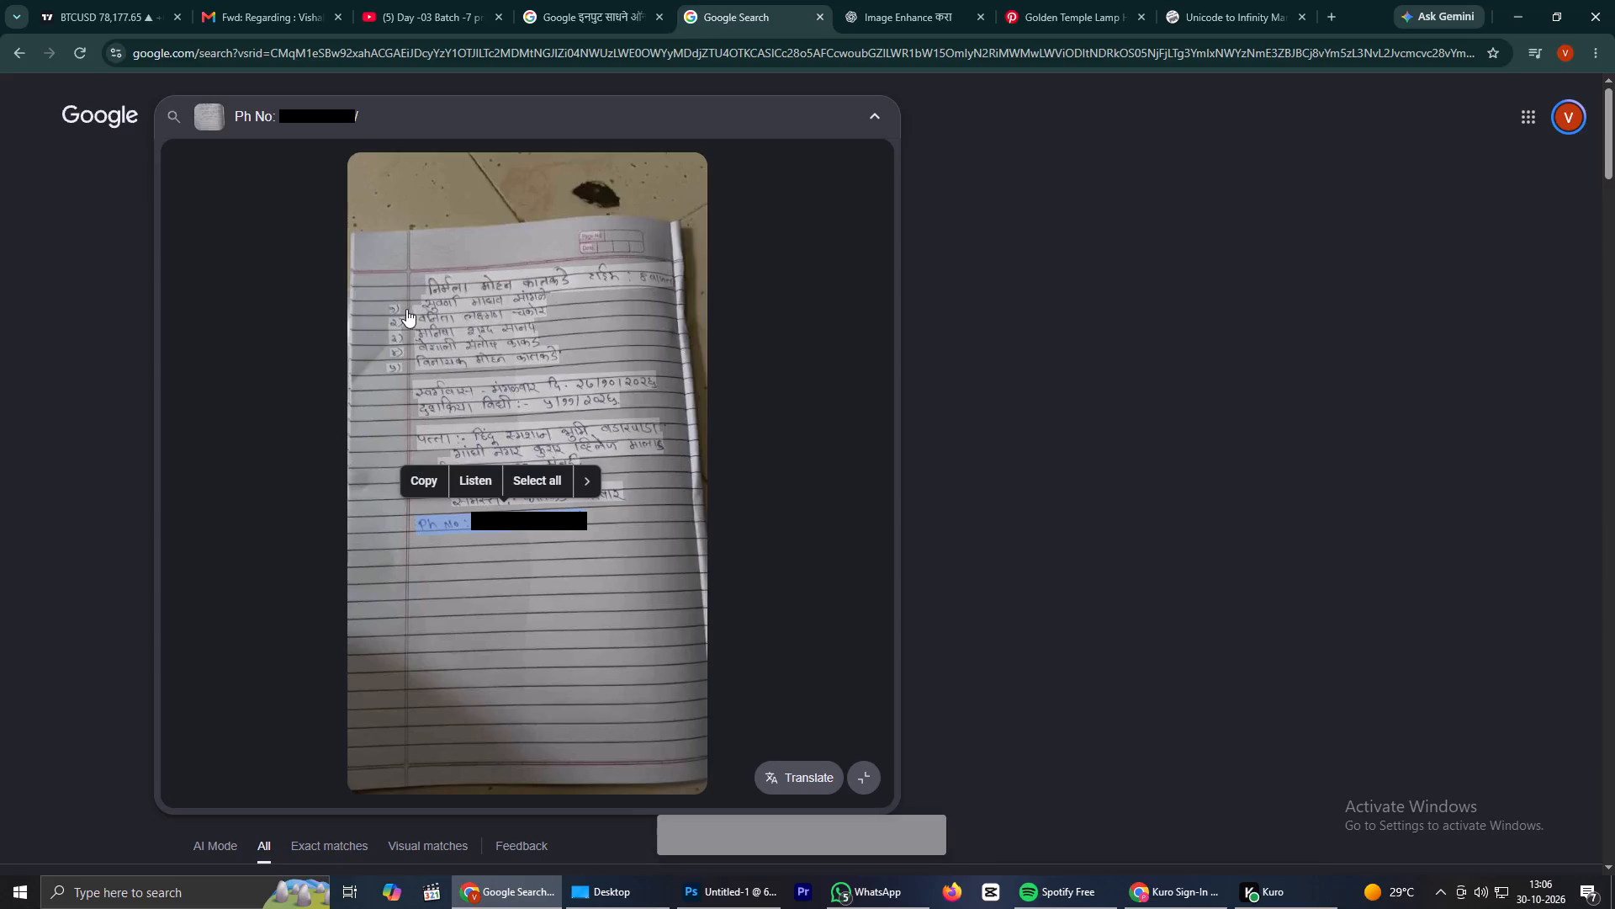
pyautogui.moveTo(428, 302); pyautogui.dragTo(433, 303)
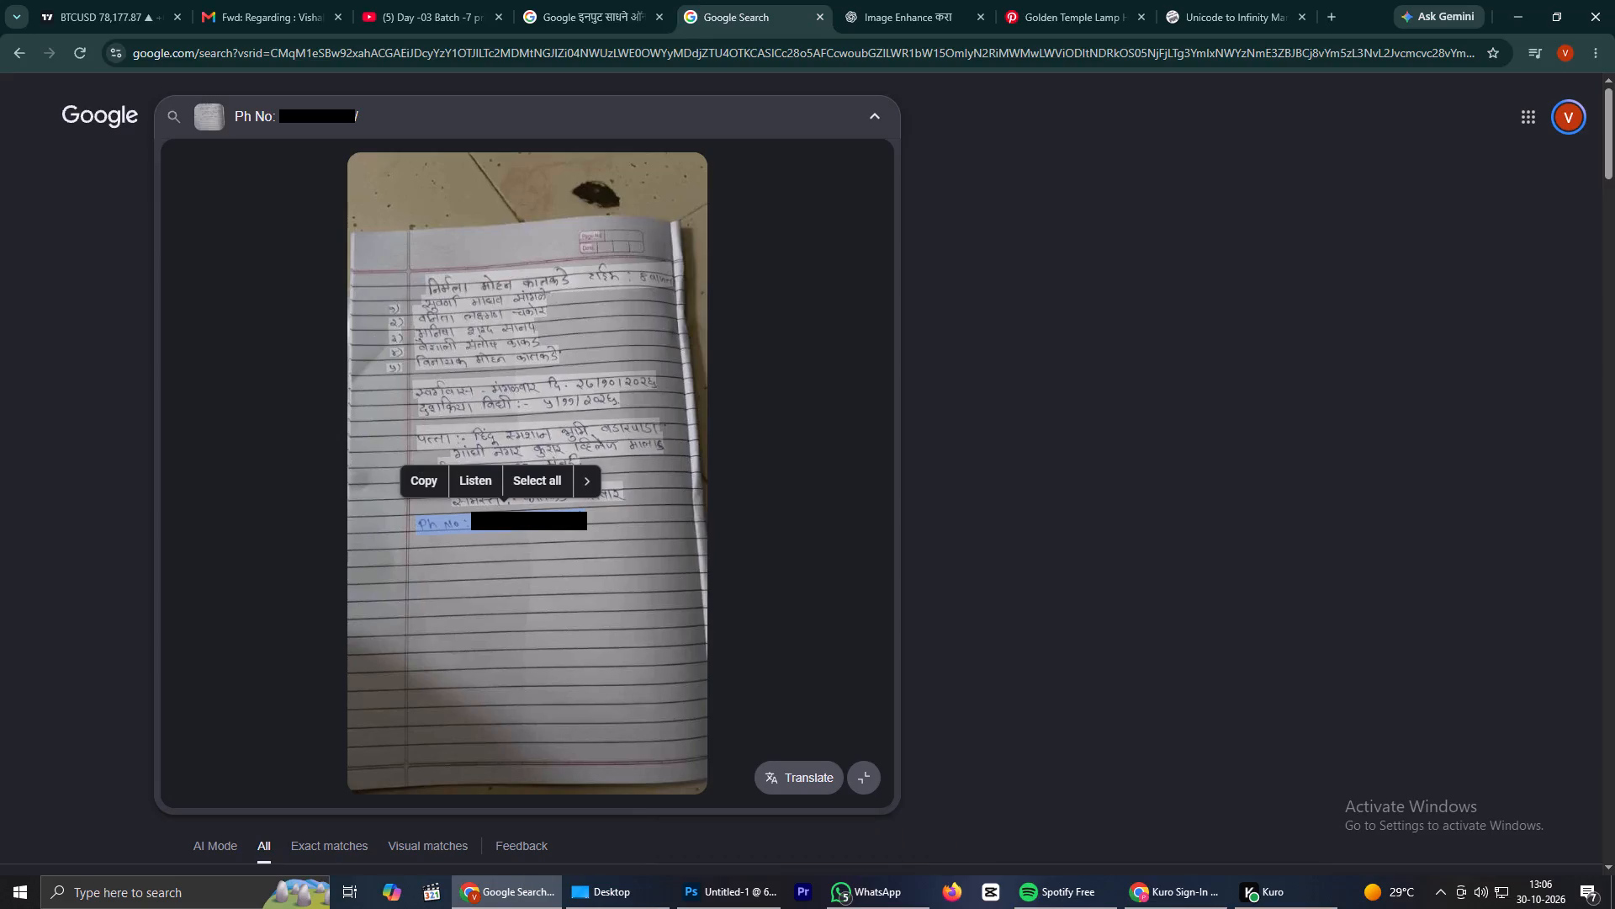
pyautogui.moveTo(433, 303); pyautogui.dragTo(529, 355)
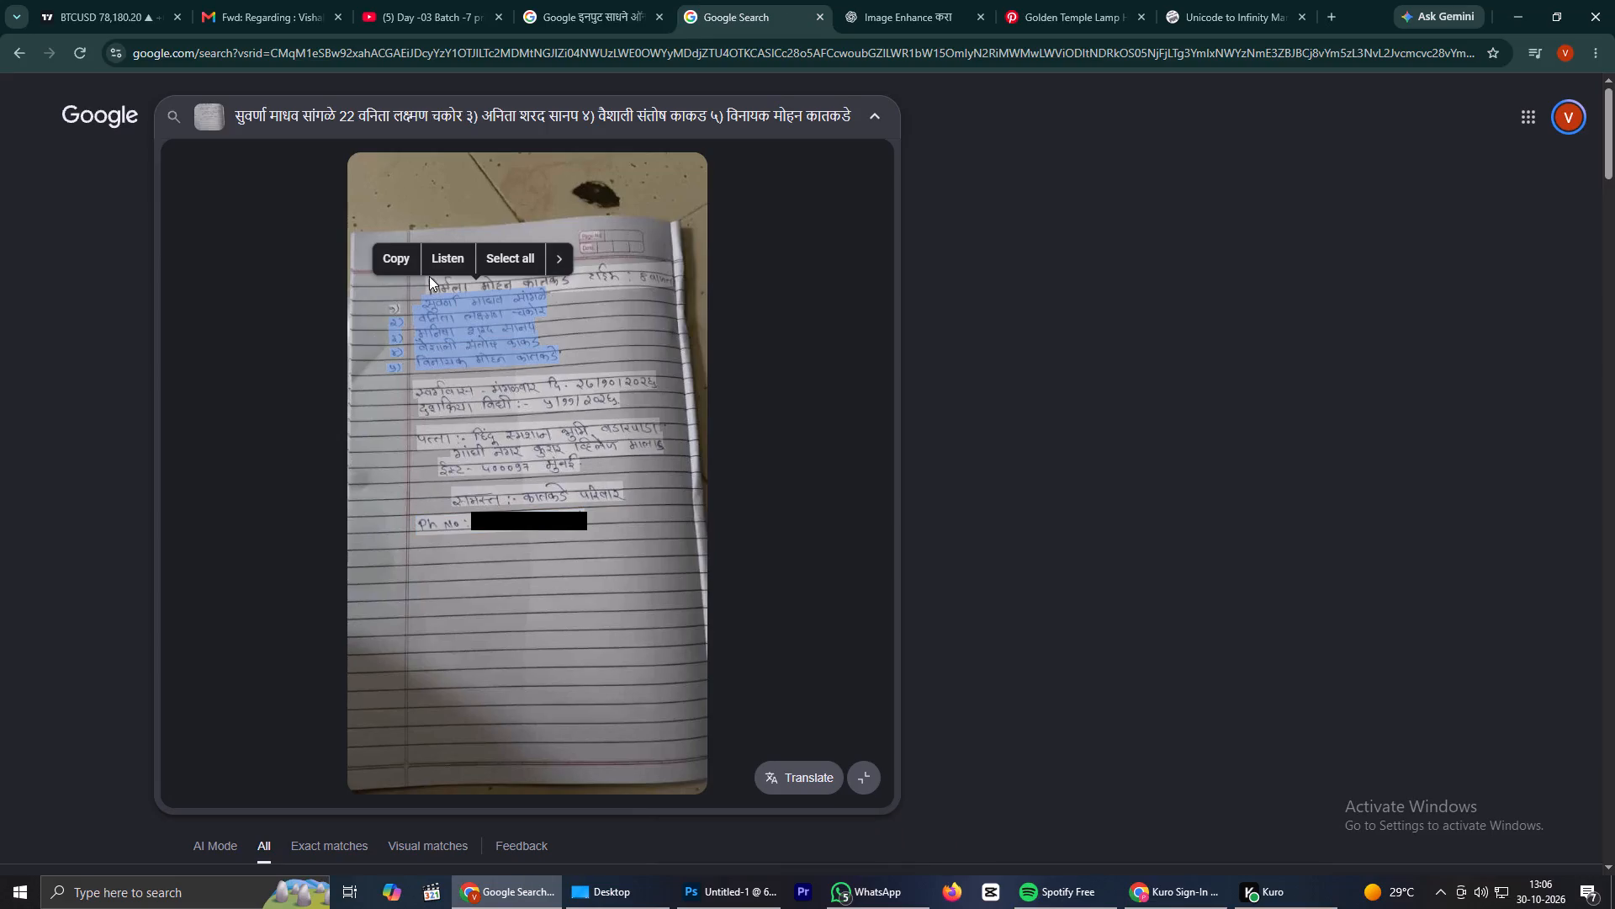
pyautogui.click(401, 266)
pyautogui.click(585, 0)
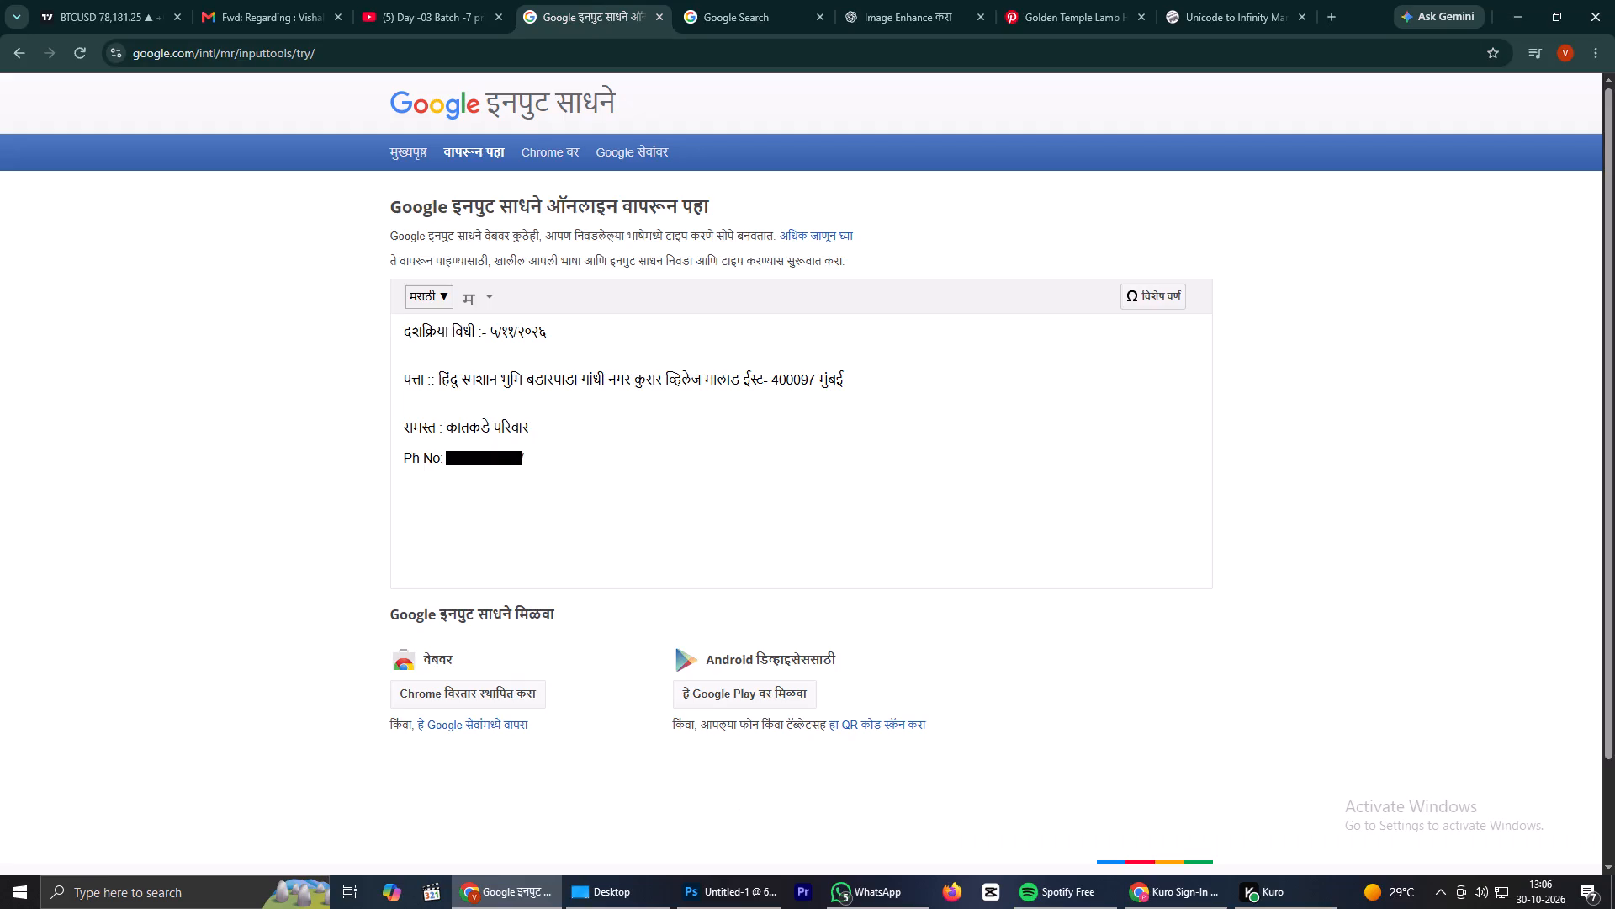
pyautogui.press('Return')
pyautogui.hotkey('ctrl', 'v')
# Remove the stray list markers 22, ३), ४) and ५) so the relatives' names follow one another on consecutive lines.
pyautogui.scroll(-1, 490, 492)
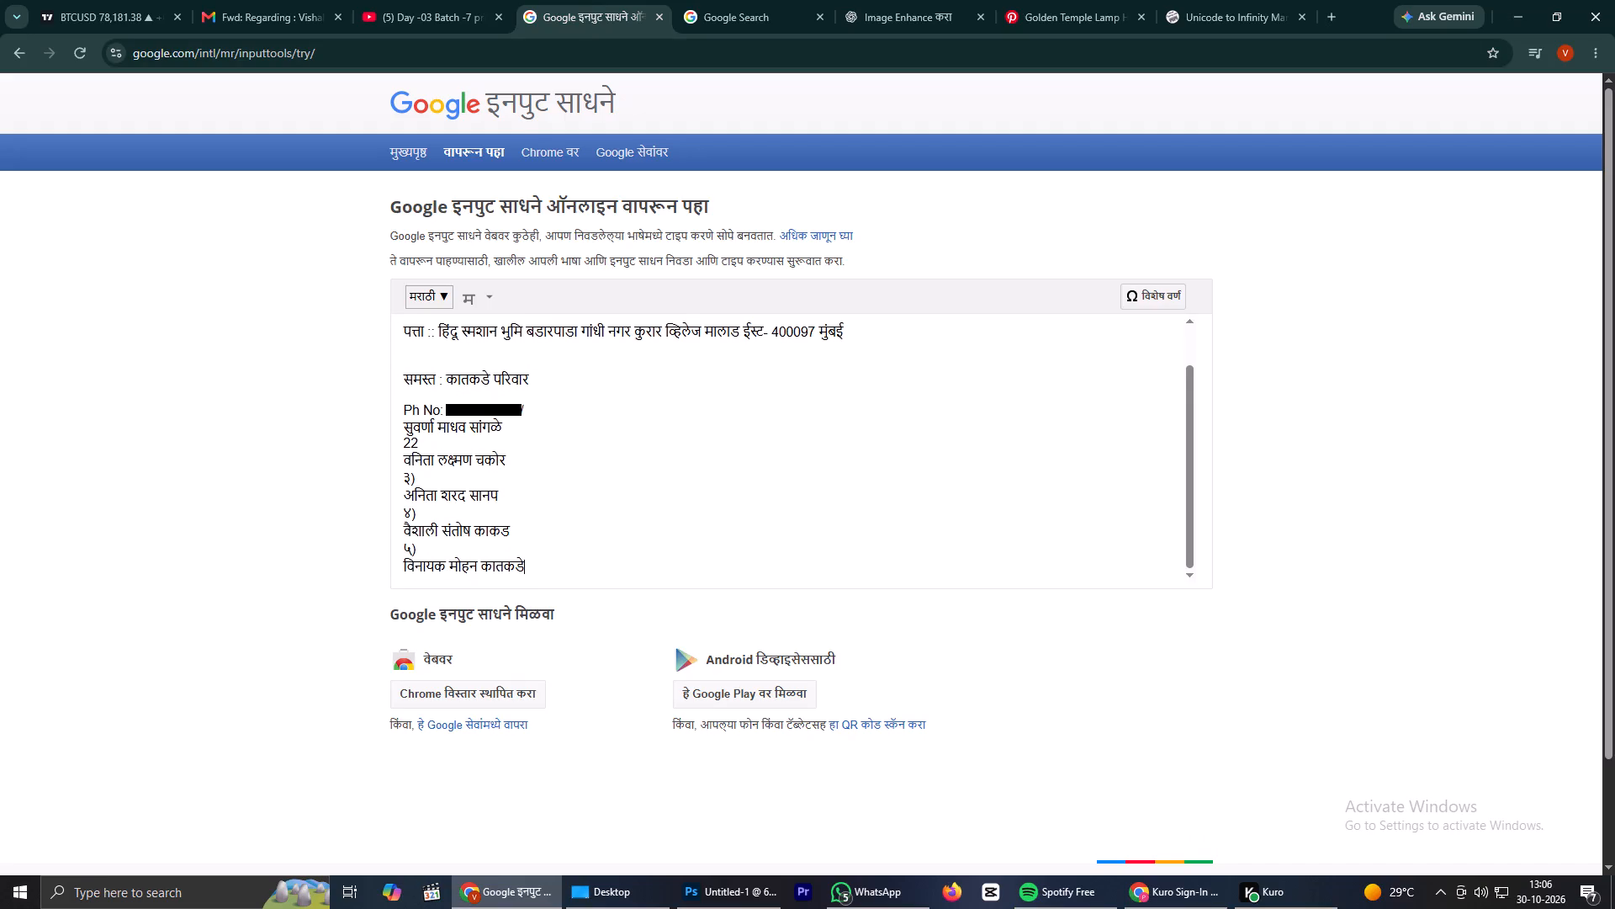
pyautogui.moveTo(424, 444); pyautogui.dragTo(382, 444)
pyautogui.press('BackSpace')
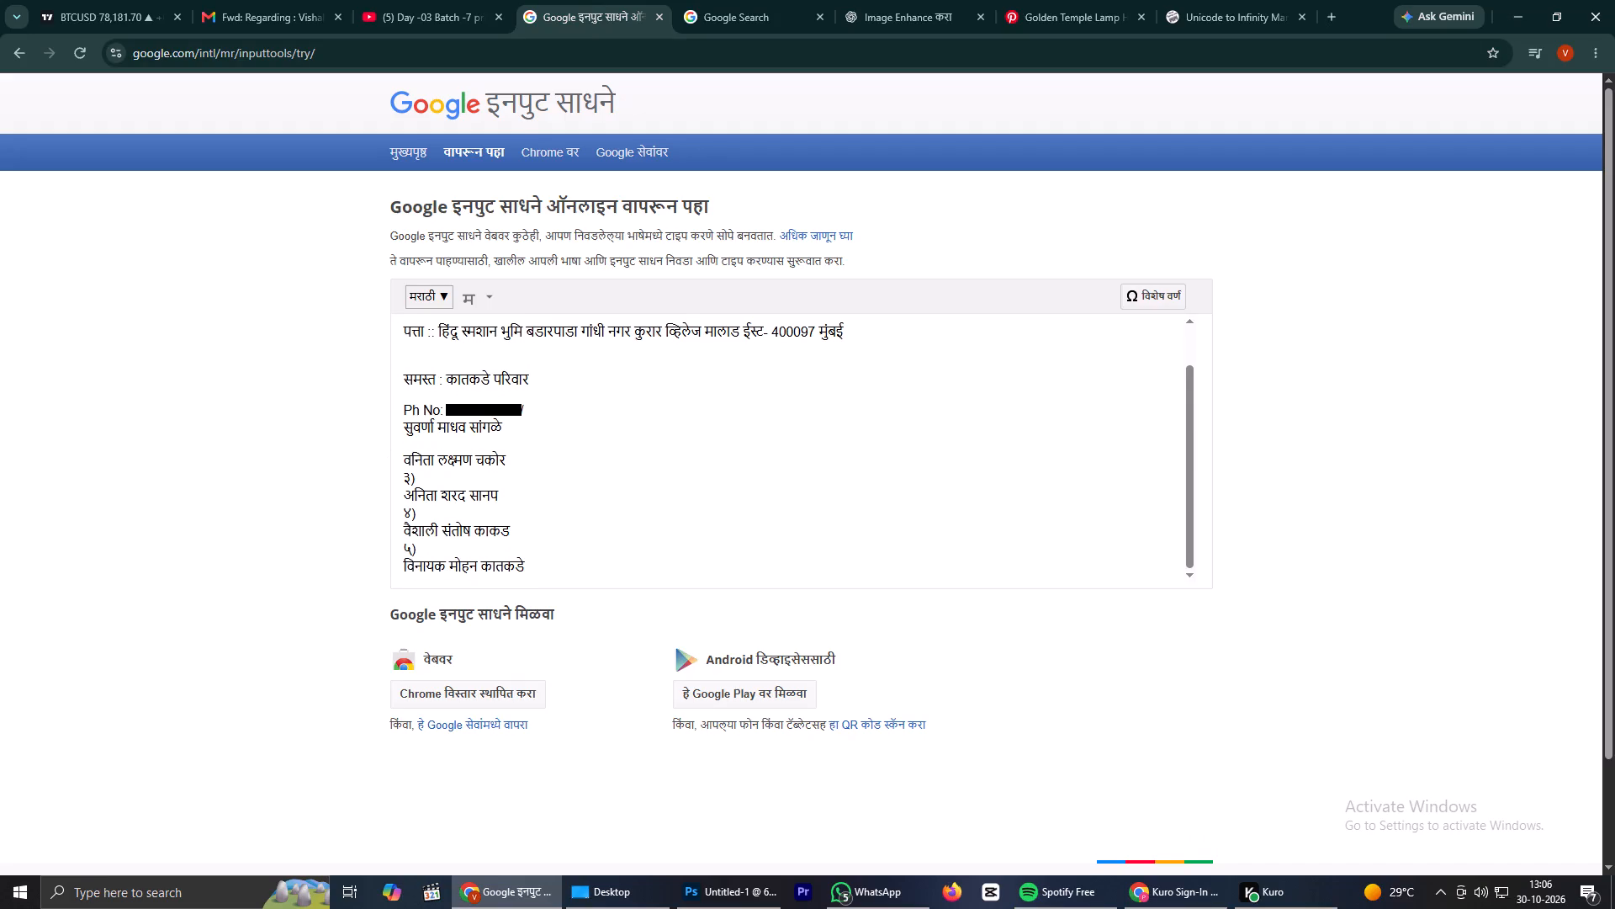
pyautogui.click(403, 460)
pyautogui.press('BackSpace')
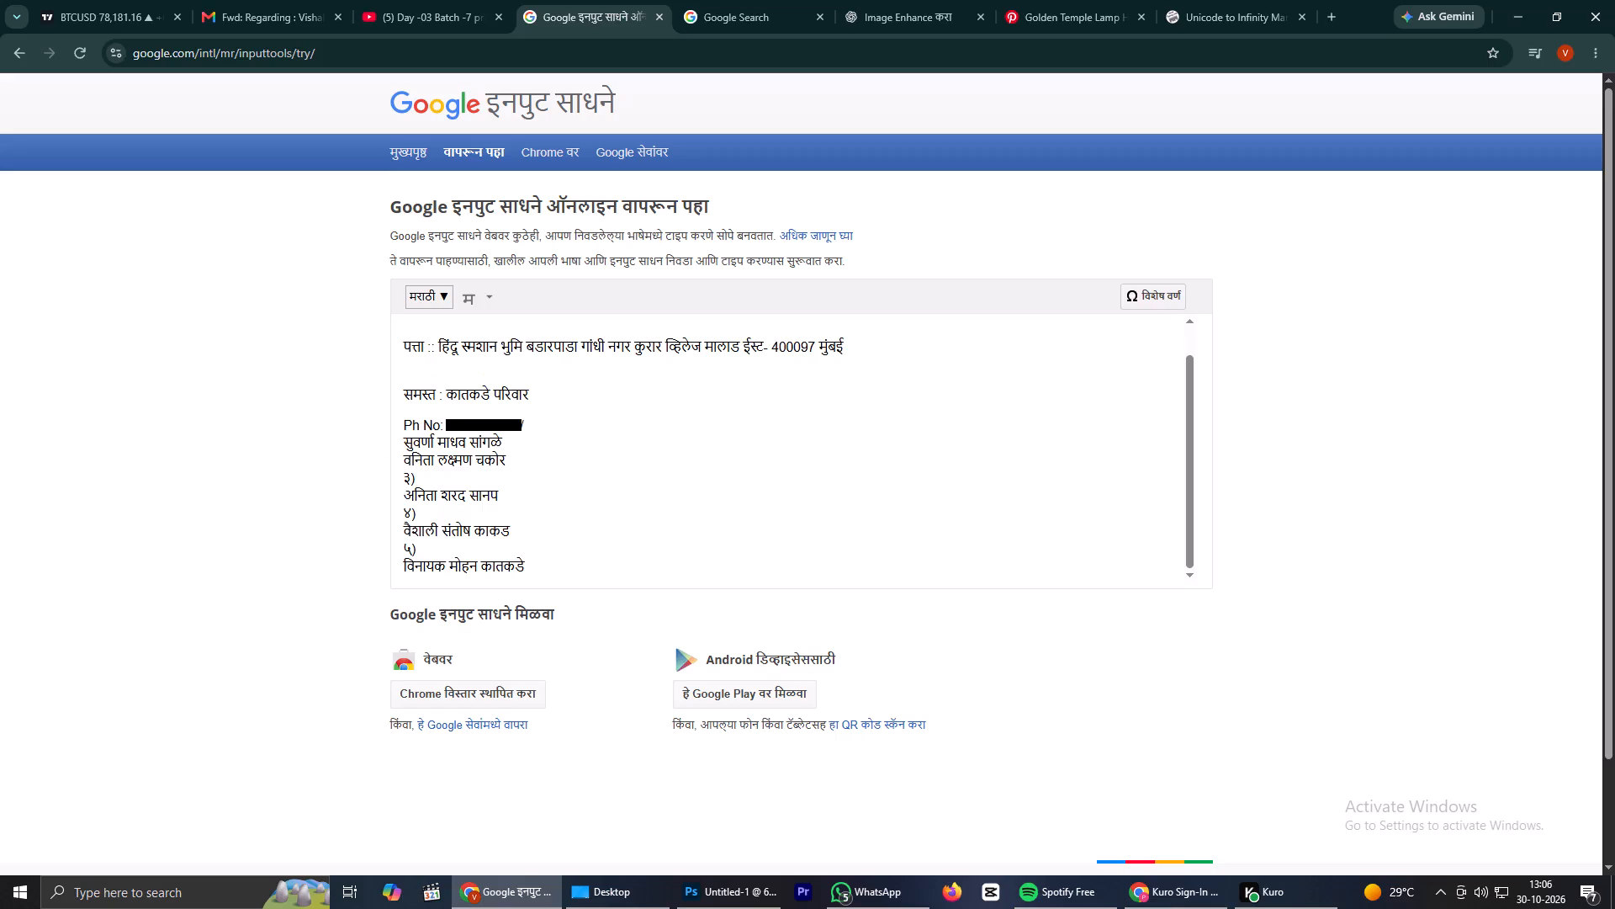
pyautogui.click(407, 496)
pyautogui.press('BackSpace')
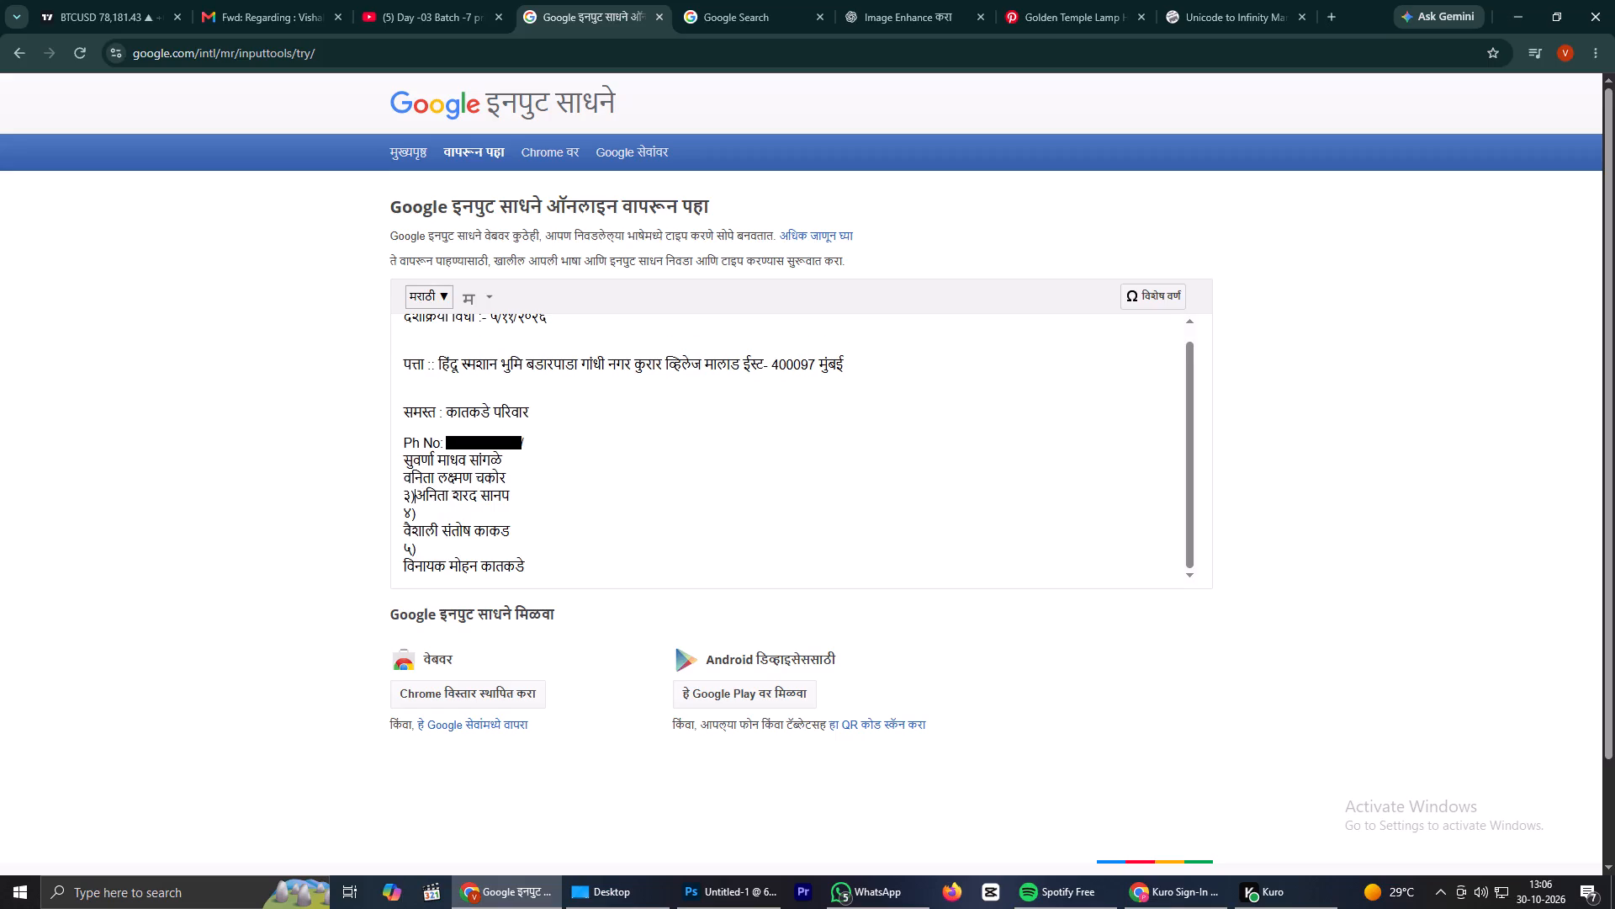
pyautogui.press('BackSpace')
pyautogui.press('BackSpace')
pyautogui.click(400, 533)
pyautogui.press('BackSpace')
pyautogui.press('BackSpace')
pyautogui.press('BackSpace')
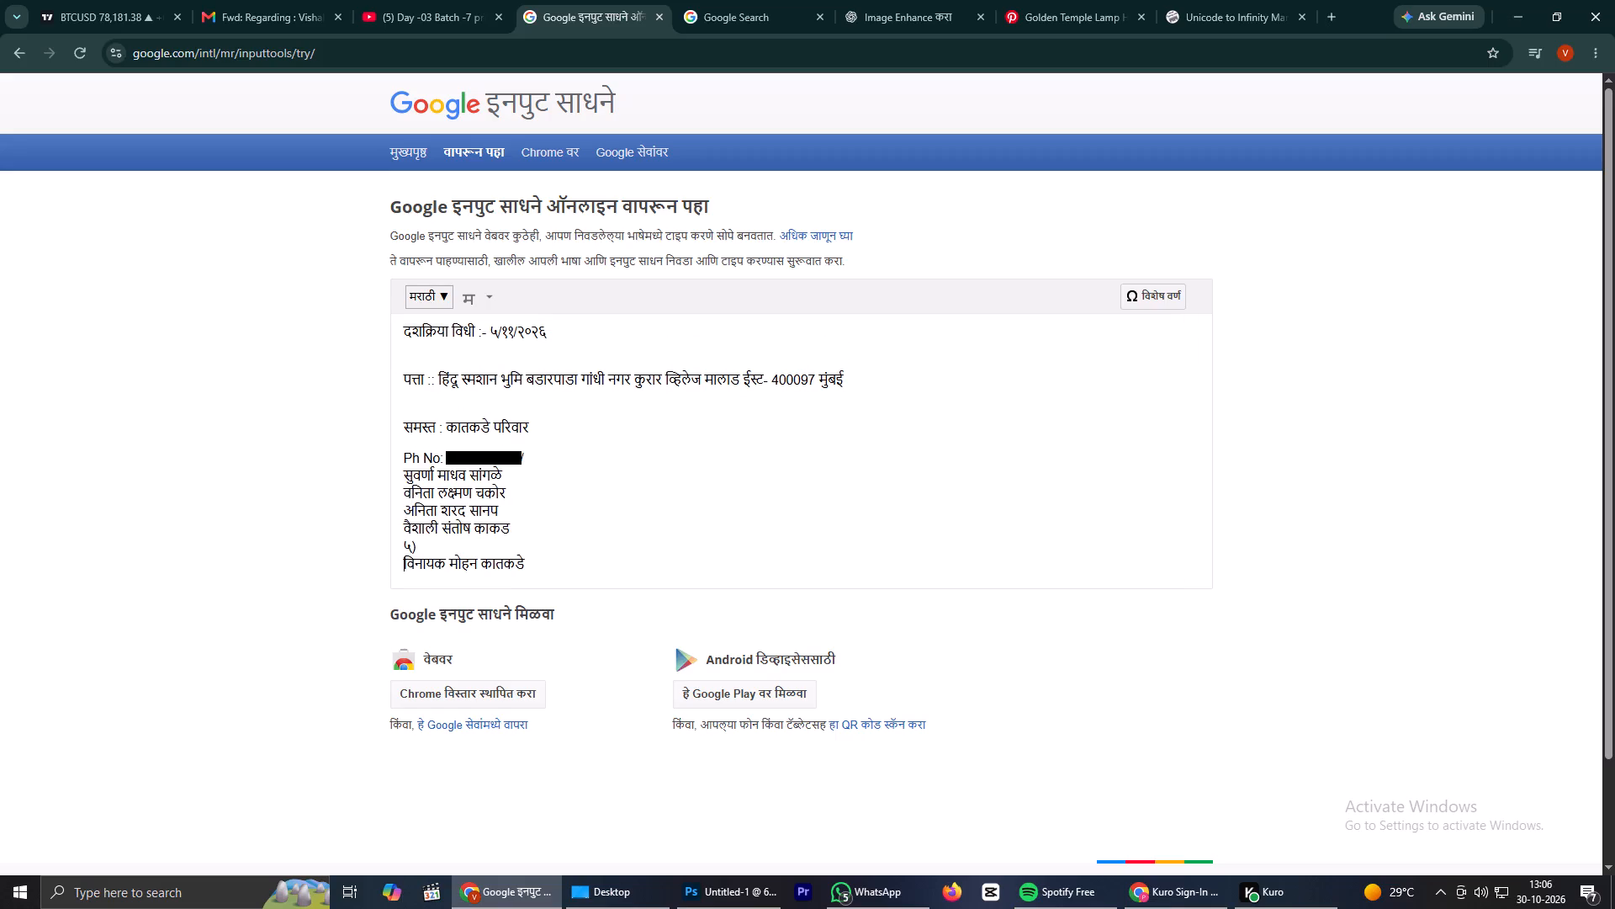
pyautogui.click(400, 566)
pyautogui.press('BackSpace')
pyautogui.press('BackSpace')
pyautogui.press('BackSpace')
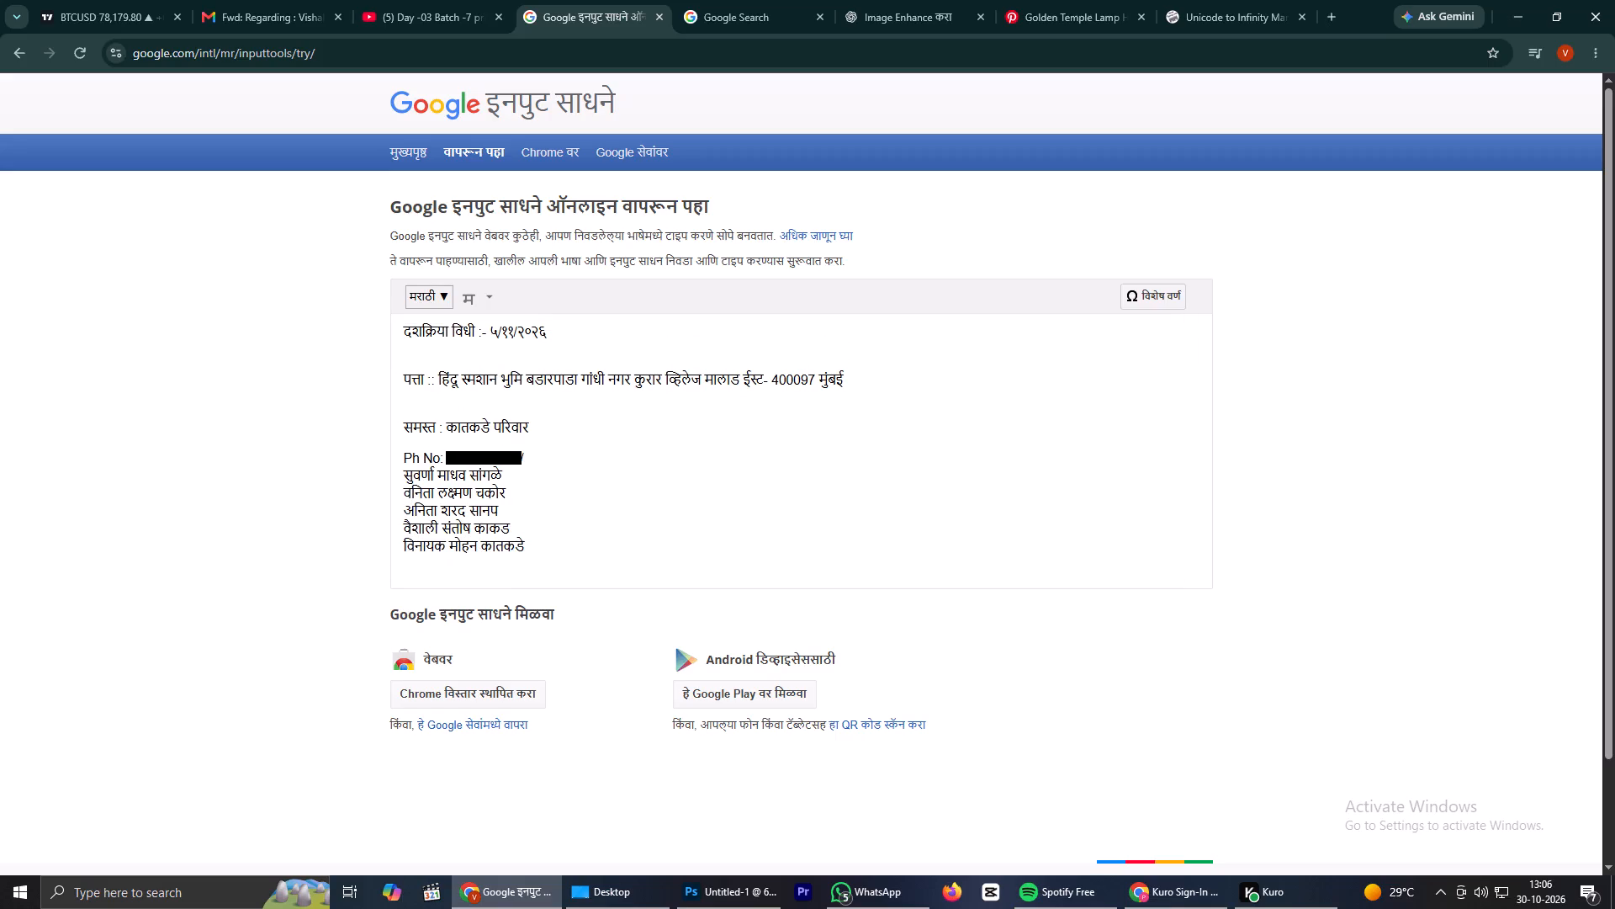
# Copy the heading name line from the top of the handwritten note and paste it above the दशक्रिया विधी line with spacing.
pyautogui.click(752, 0)
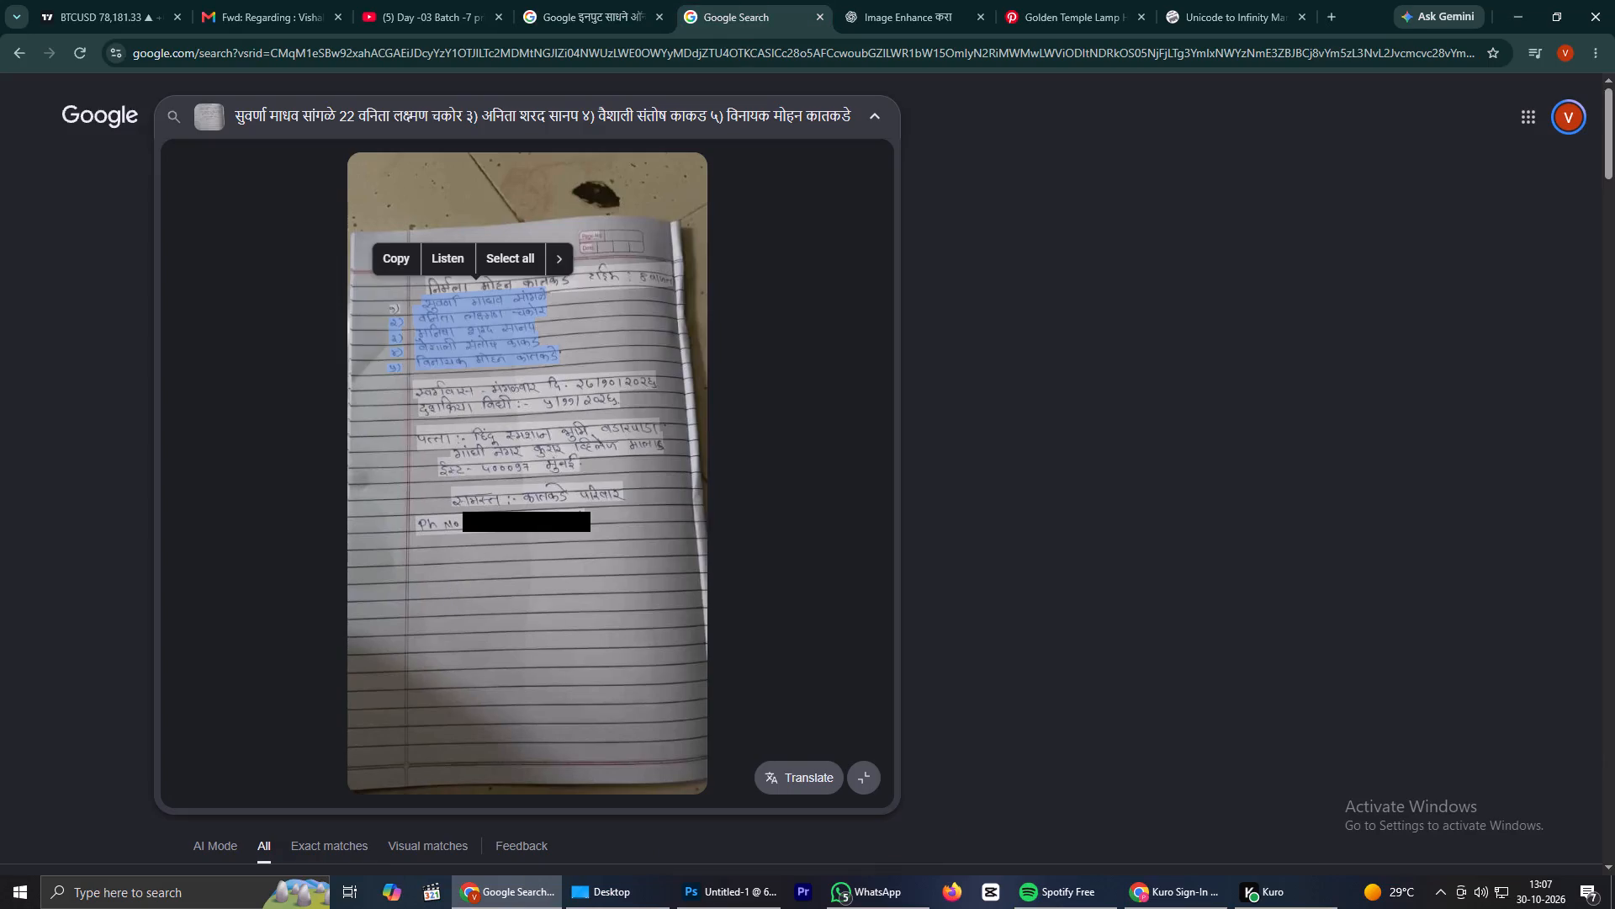
pyautogui.moveTo(429, 285); pyautogui.dragTo(479, 286)
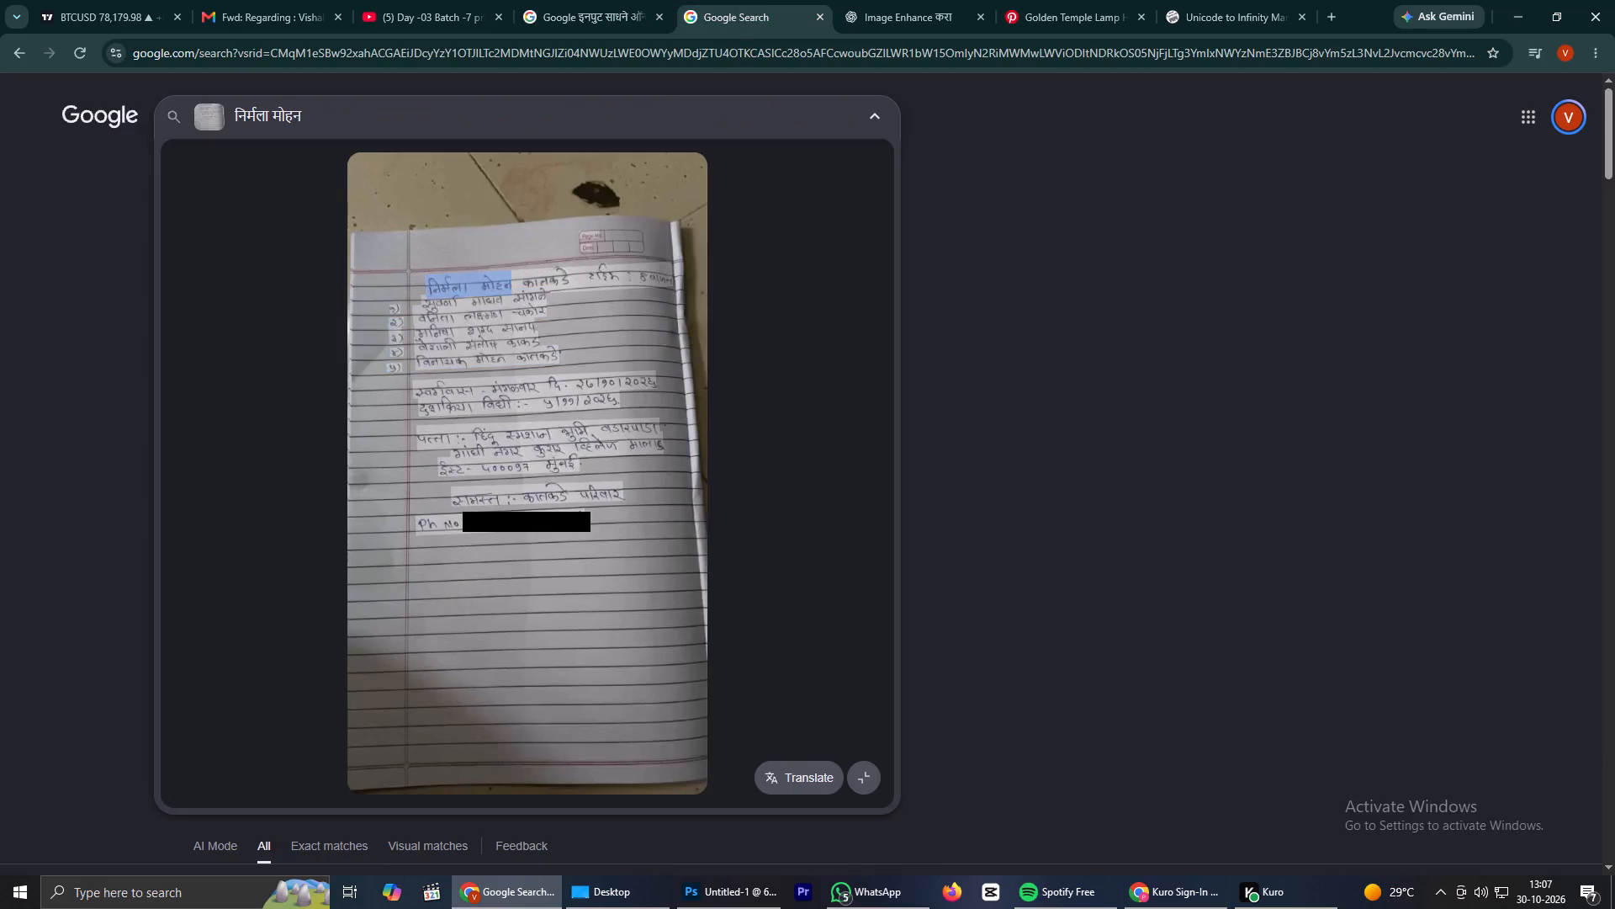
pyautogui.moveTo(479, 286); pyautogui.dragTo(673, 278)
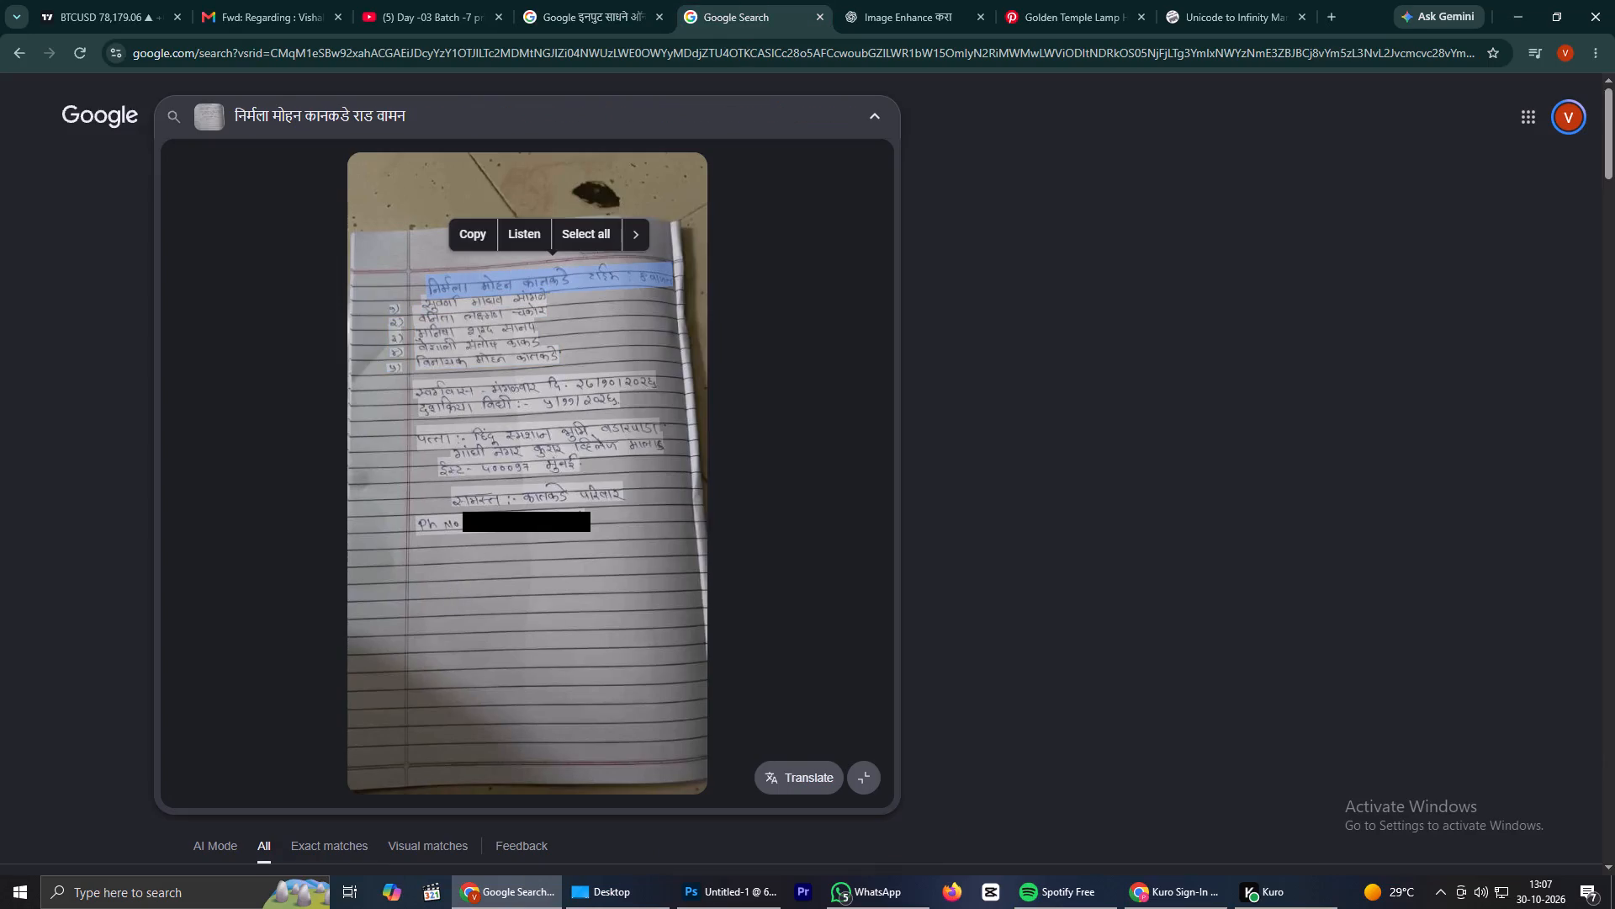
pyautogui.click(470, 236)
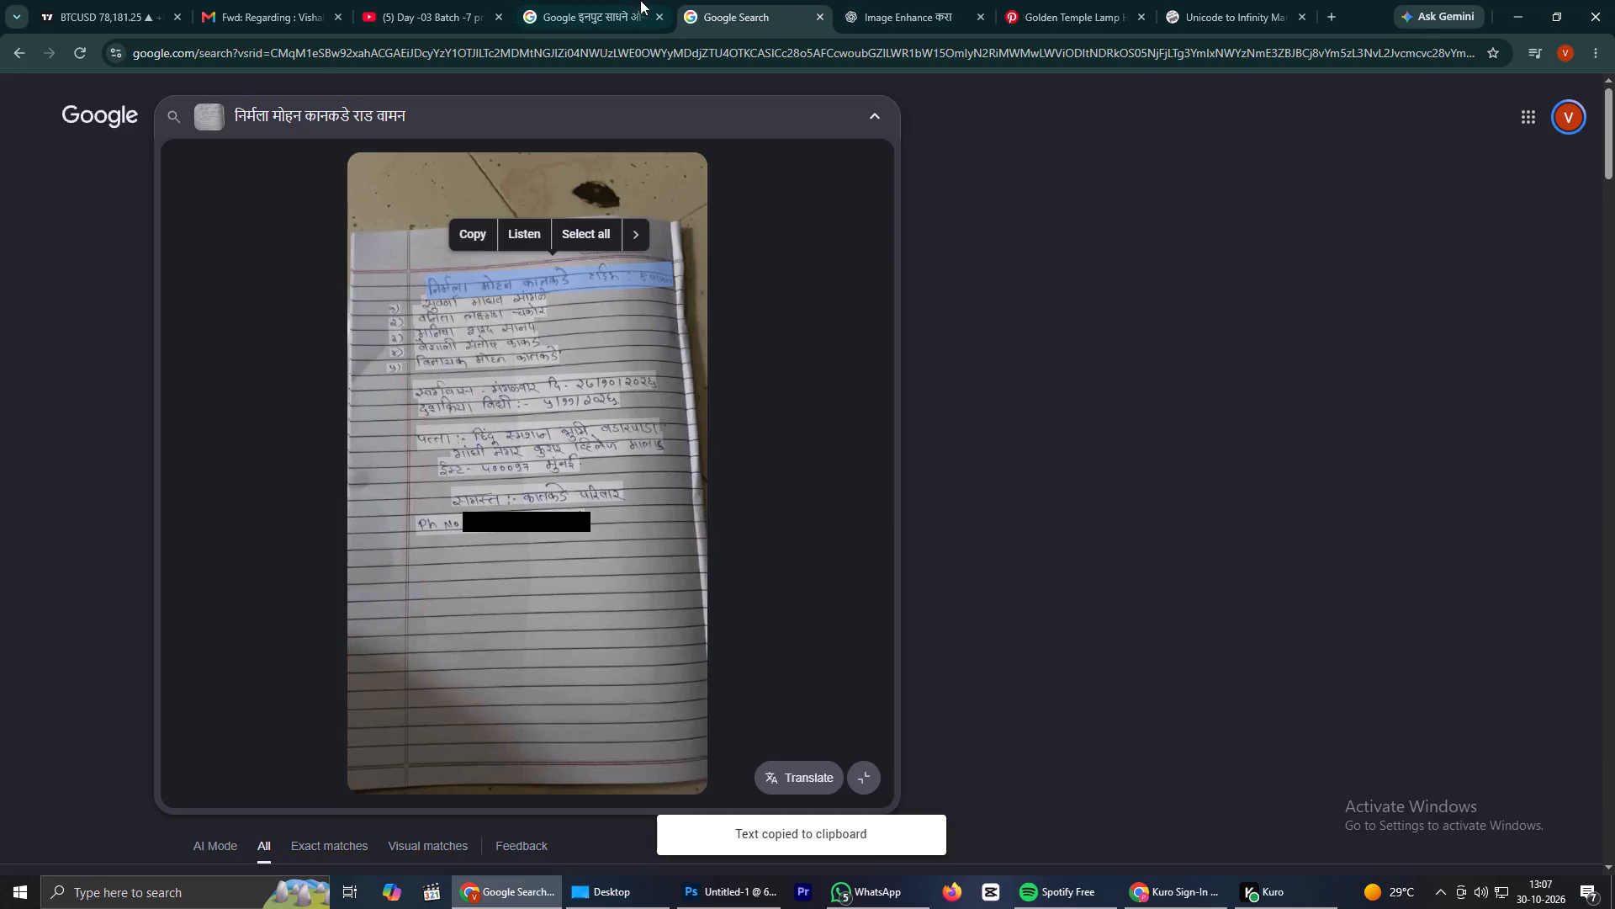
pyautogui.click(637, 0)
pyautogui.scroll(6, 604, 431)
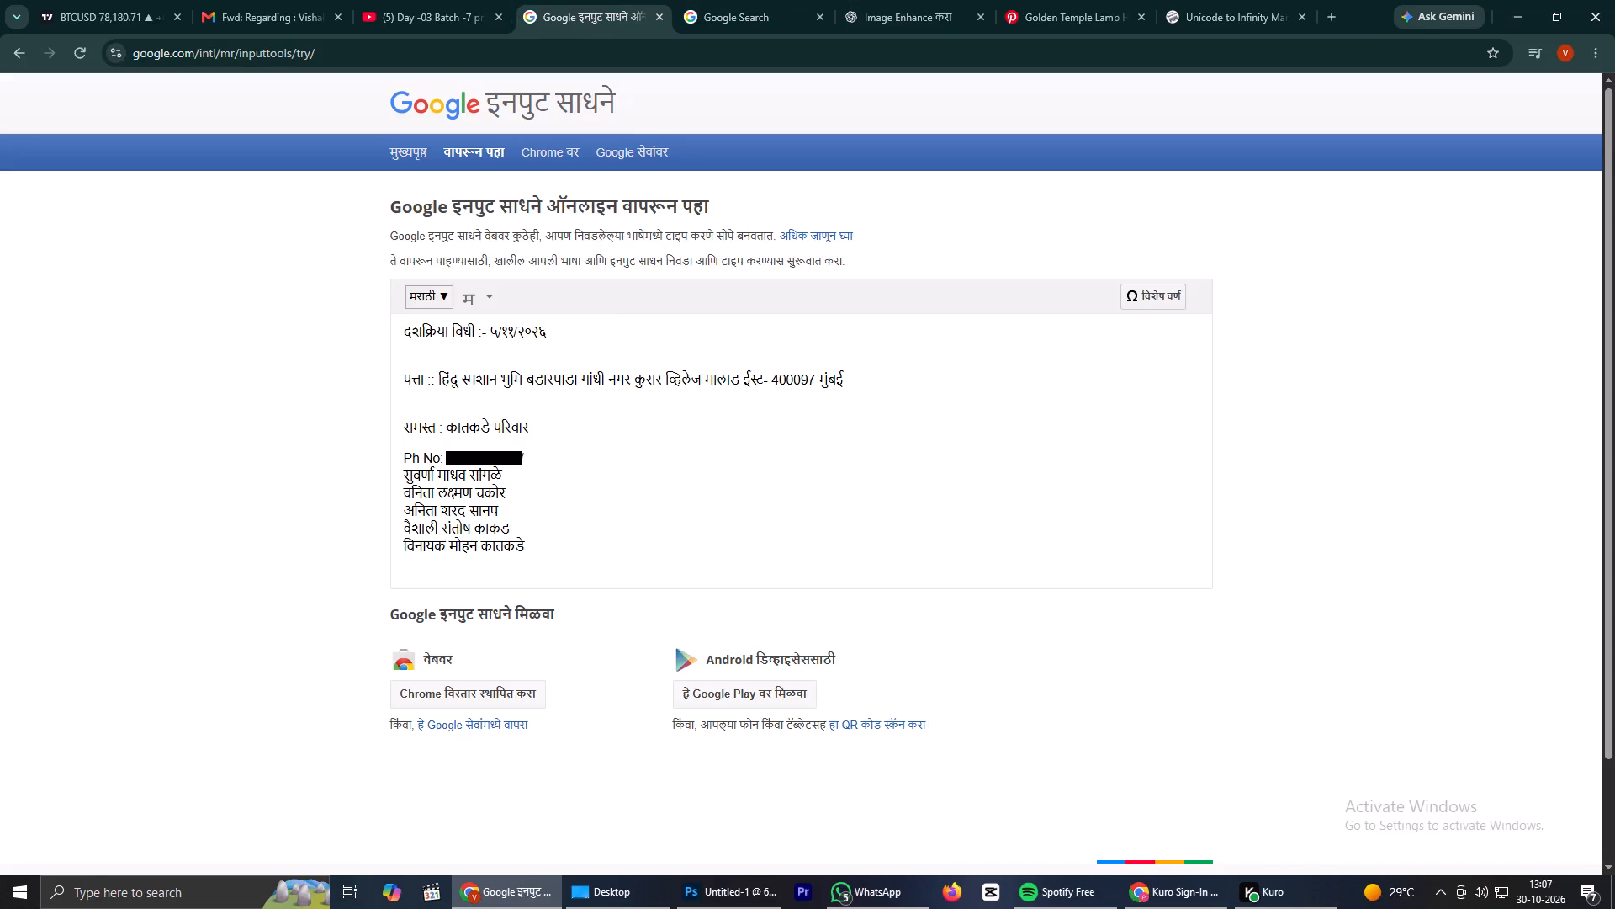
pyautogui.click(399, 327)
pyautogui.press('Return')
pyautogui.press('Return')
pyautogui.press('Return')
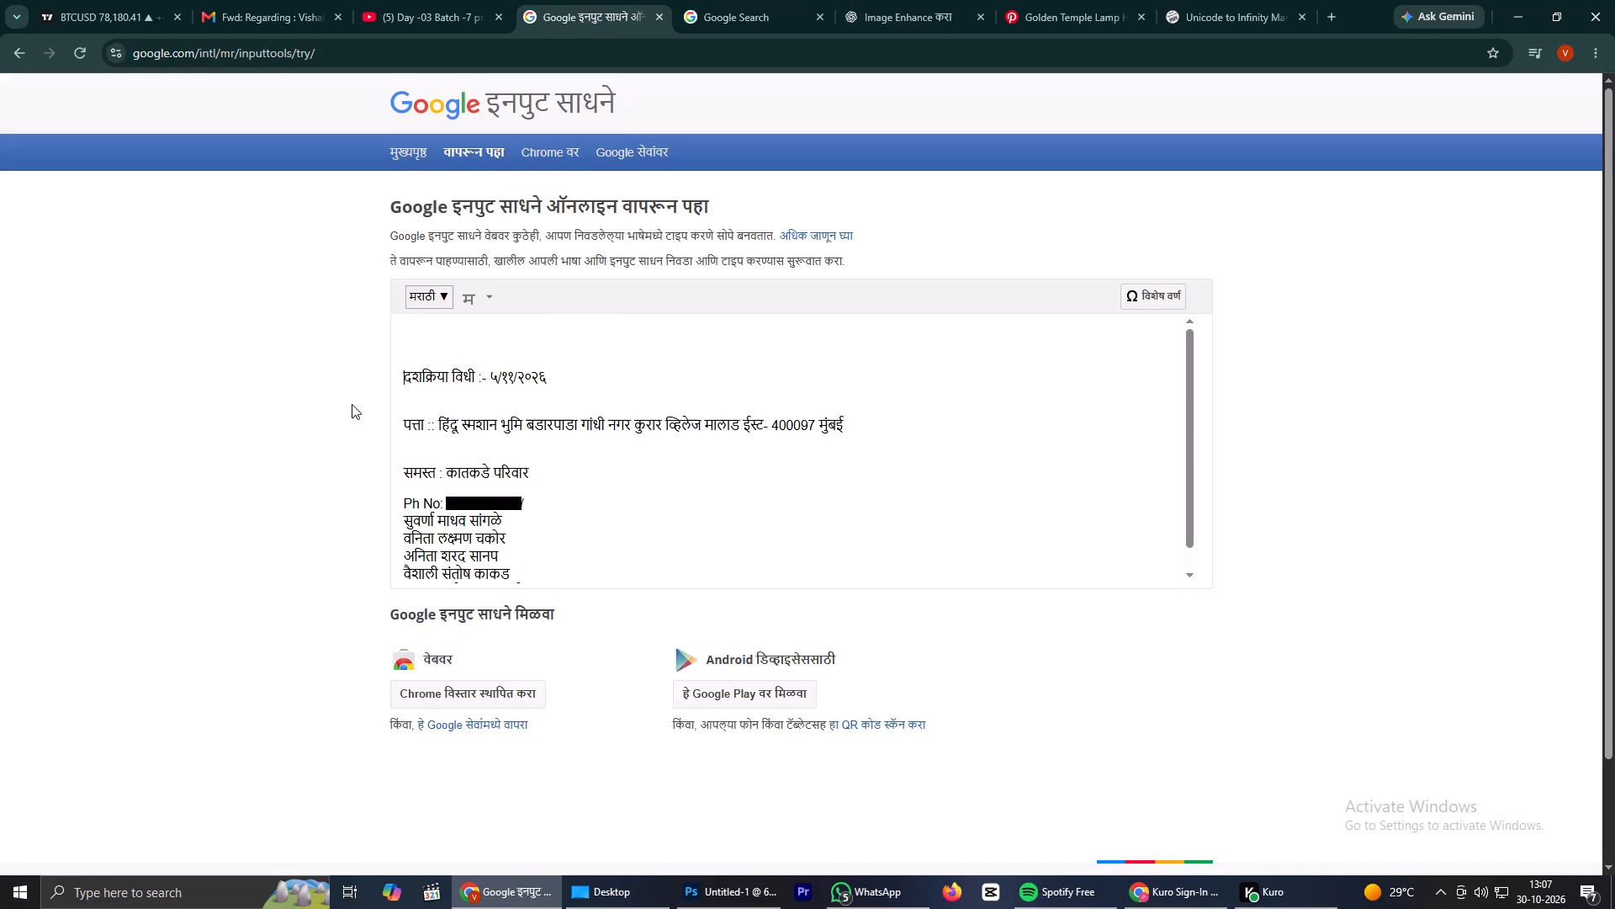
pyautogui.click(404, 343)
pyautogui.hotkey('ctrl', 'v')
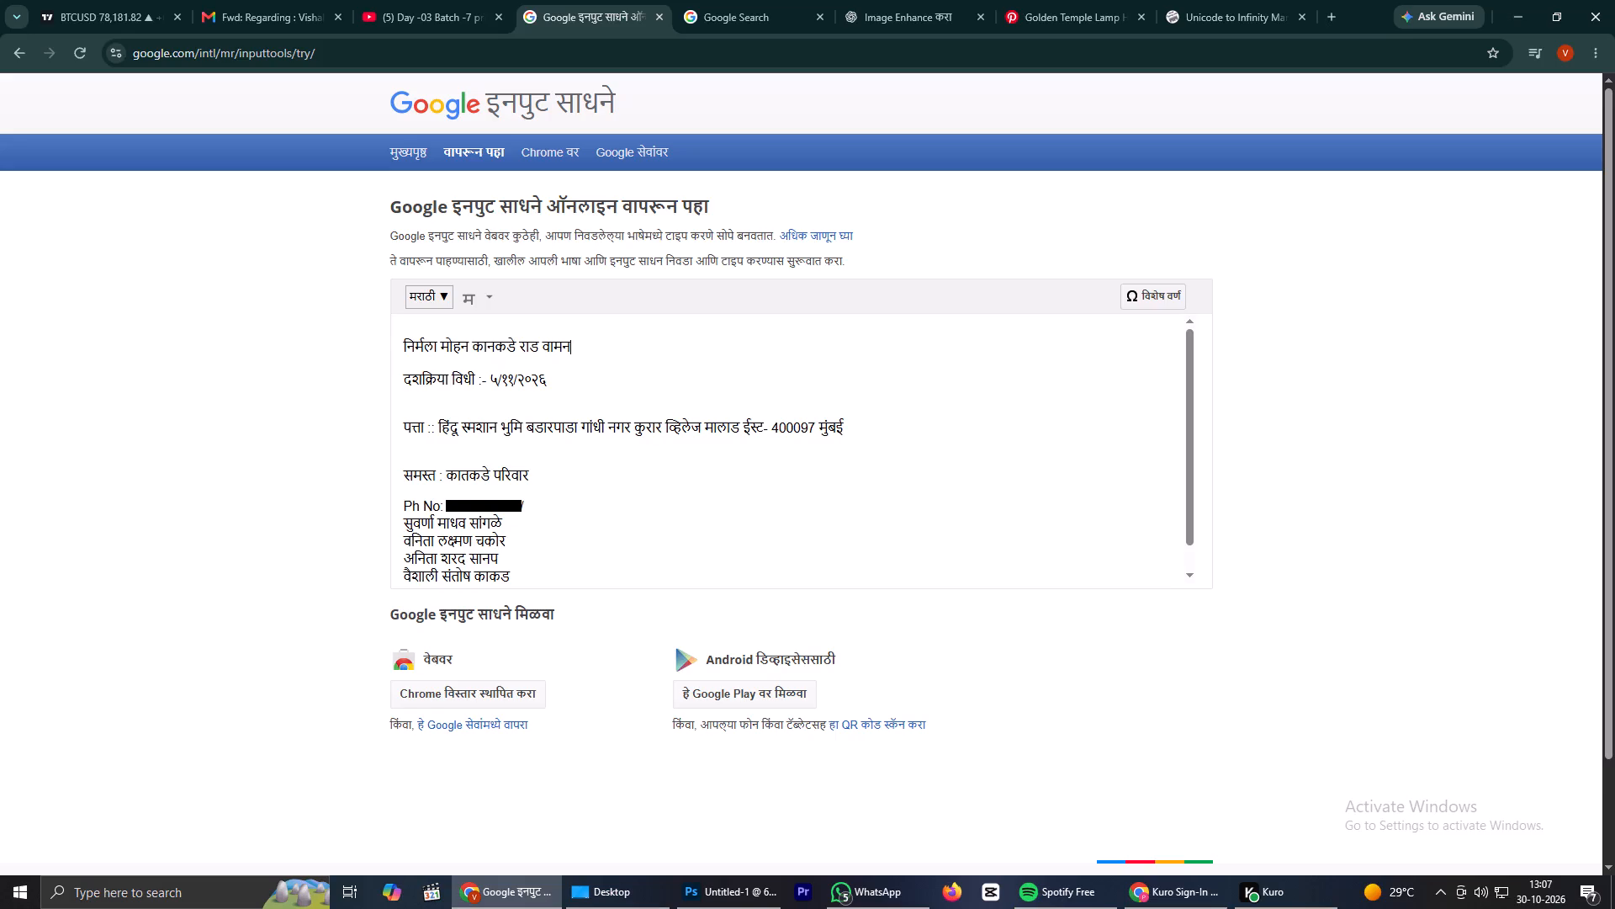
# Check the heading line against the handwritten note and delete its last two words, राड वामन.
pyautogui.scroll(-2, 594, 380)
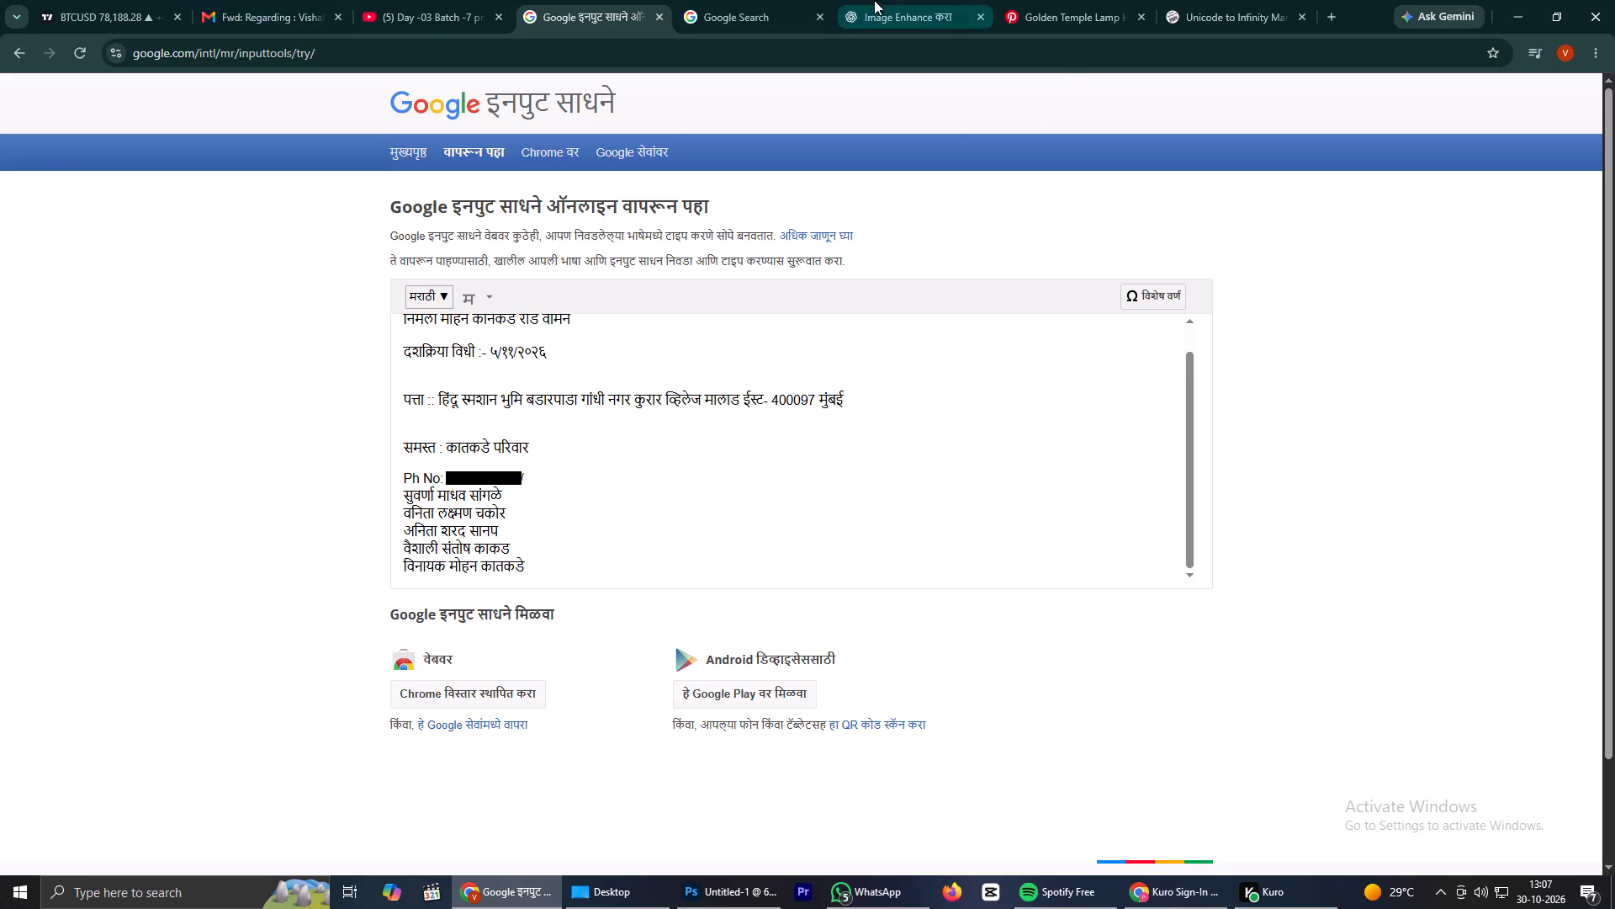
pyautogui.click(730, 0)
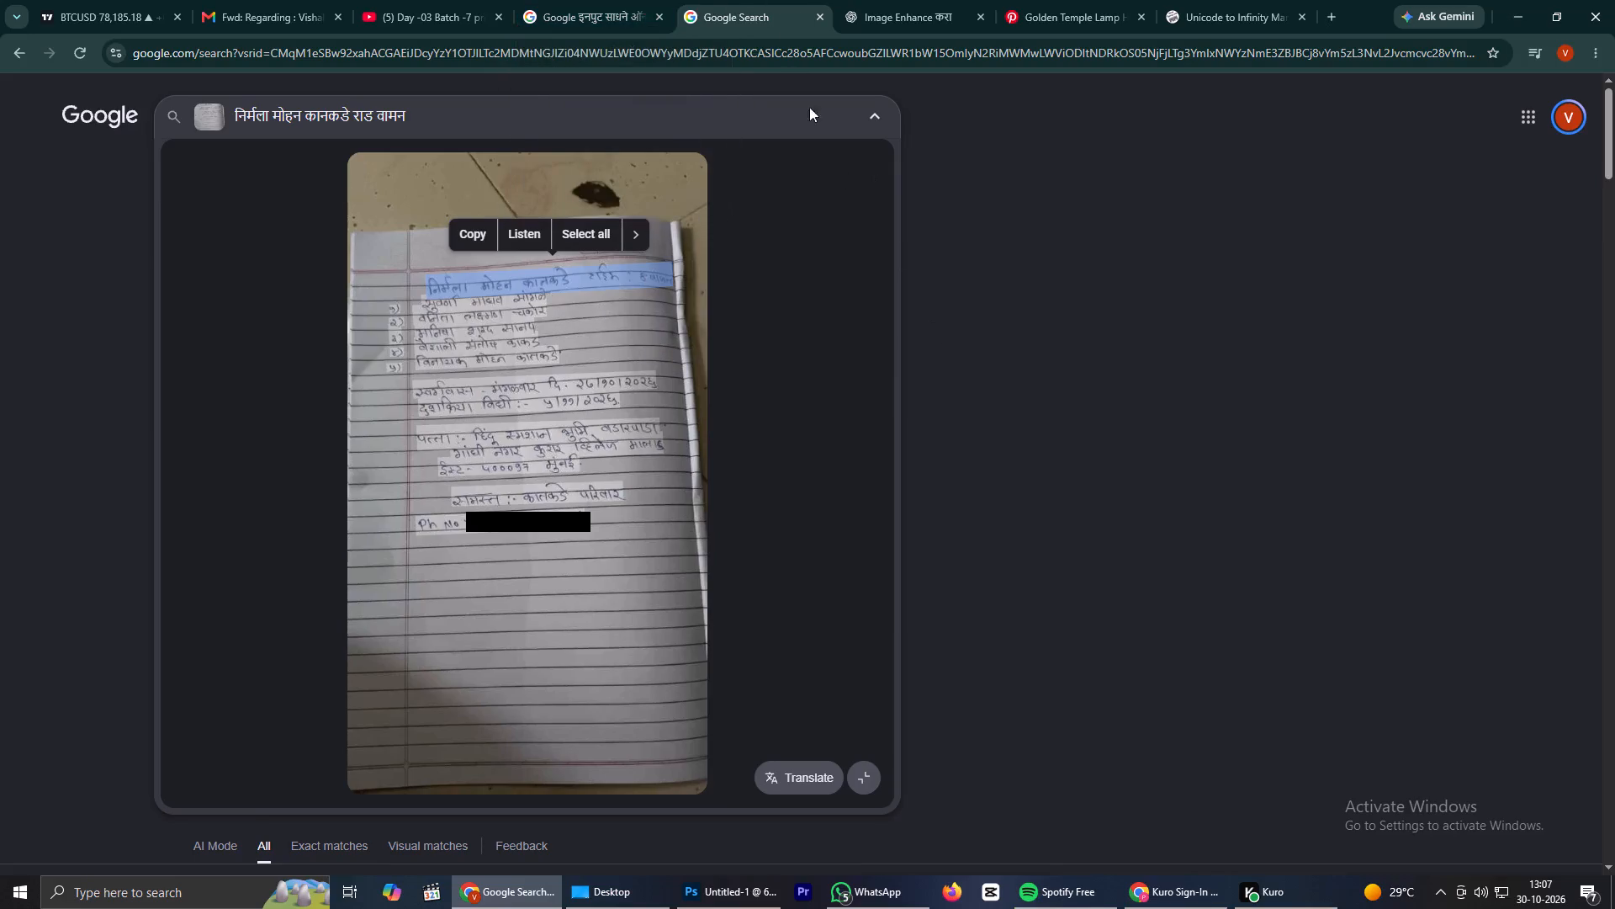
pyautogui.click(598, 0)
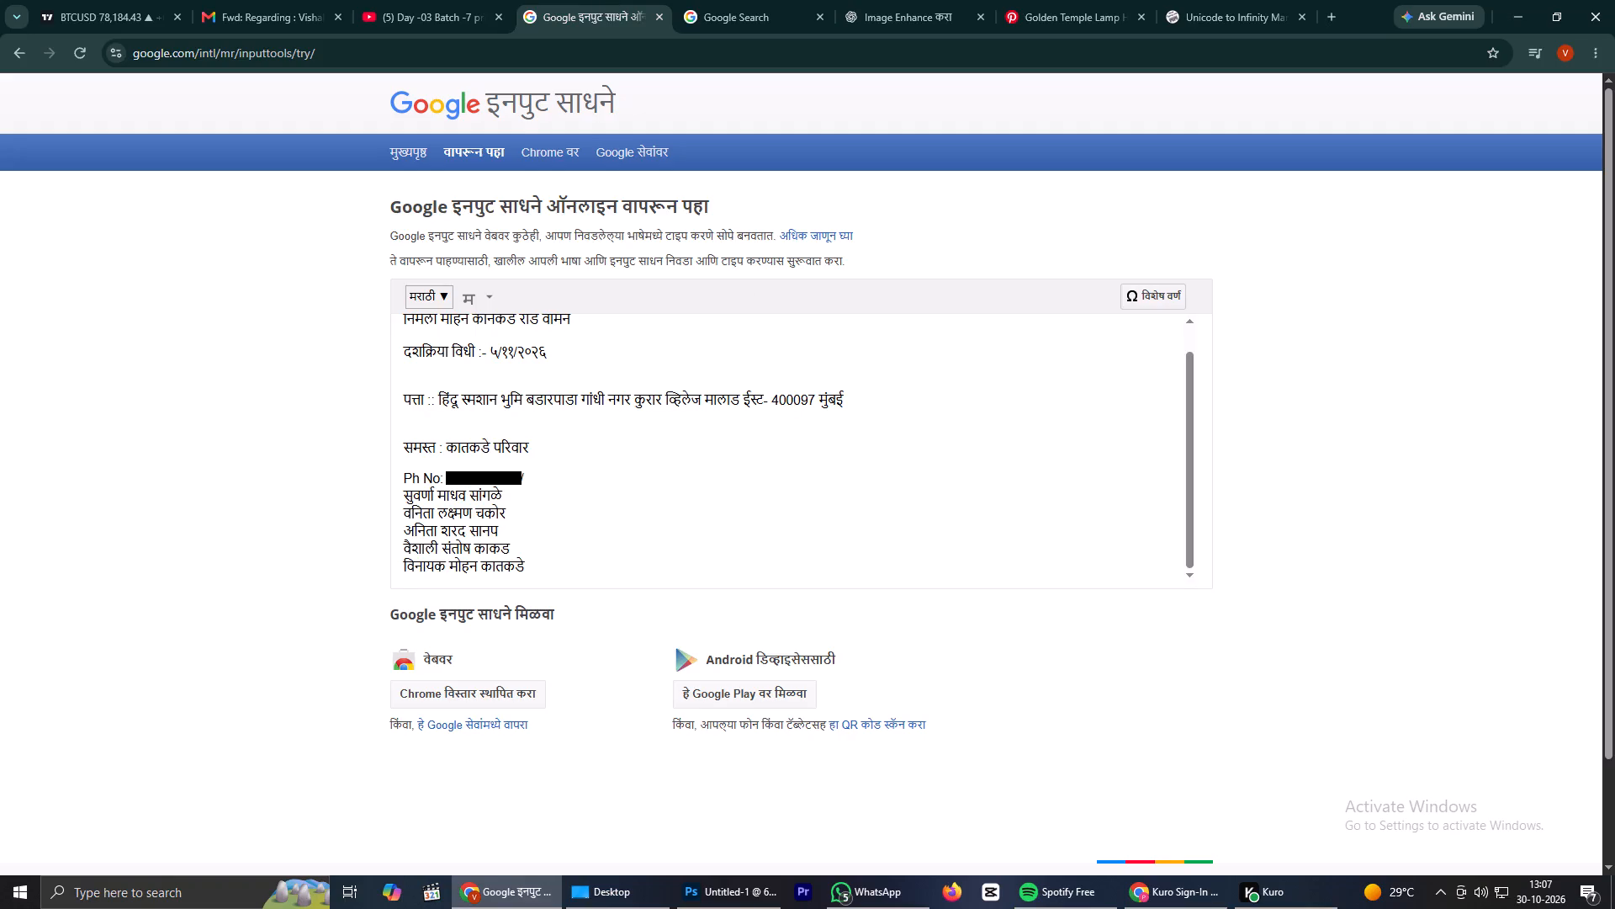
pyautogui.moveTo(521, 317); pyautogui.dragTo(726, 327)
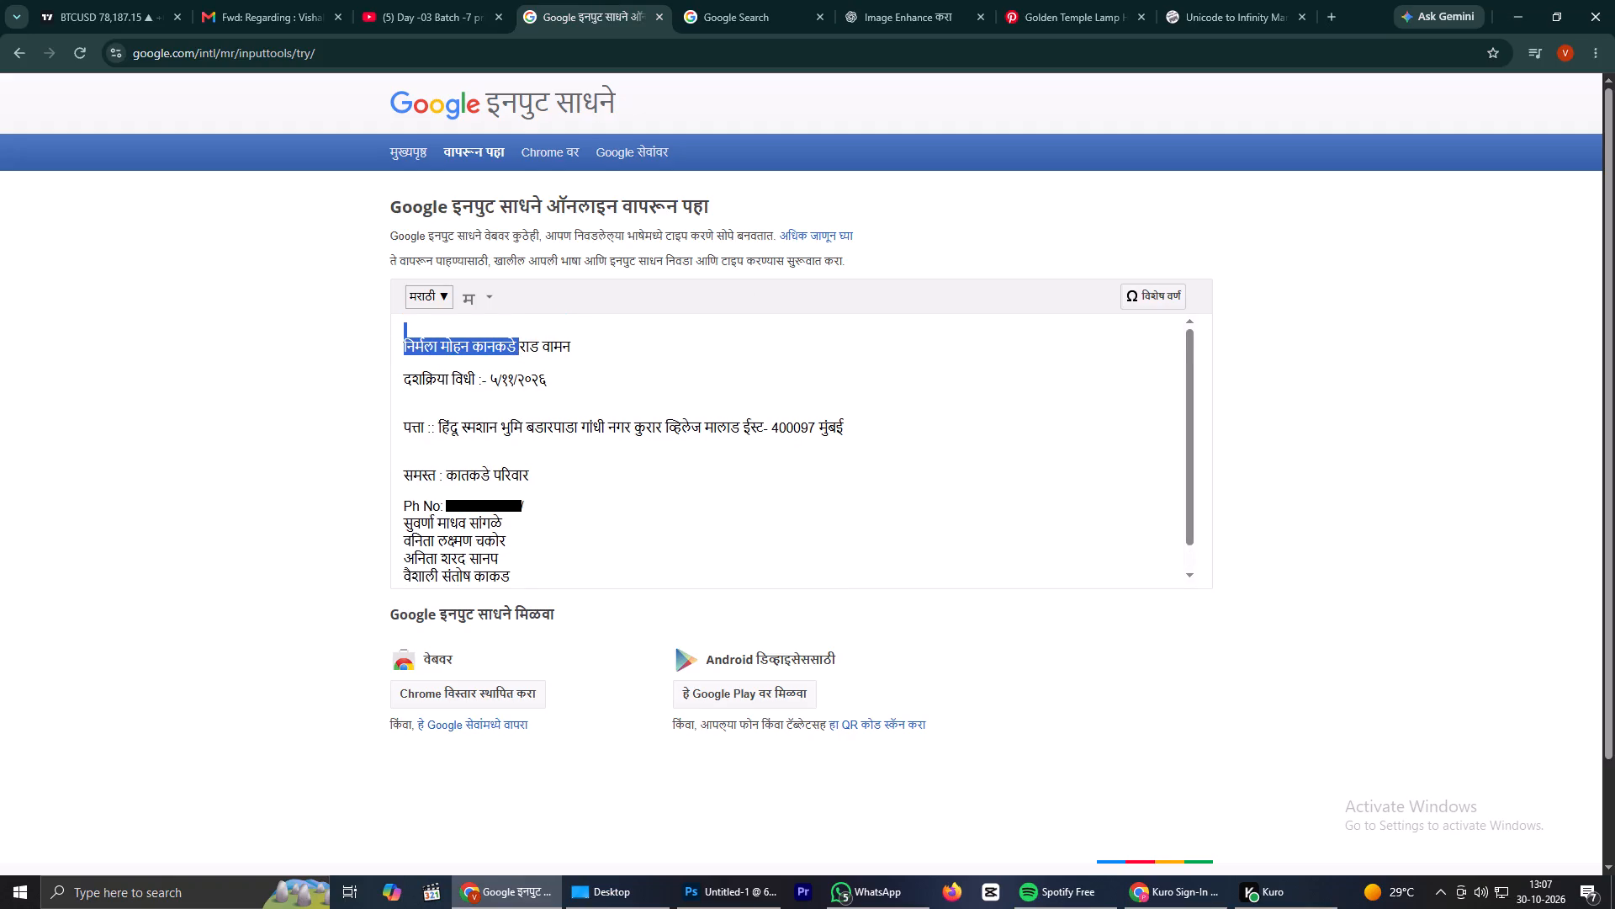
pyautogui.click(605, 348)
pyautogui.moveTo(606, 349); pyautogui.dragTo(524, 343)
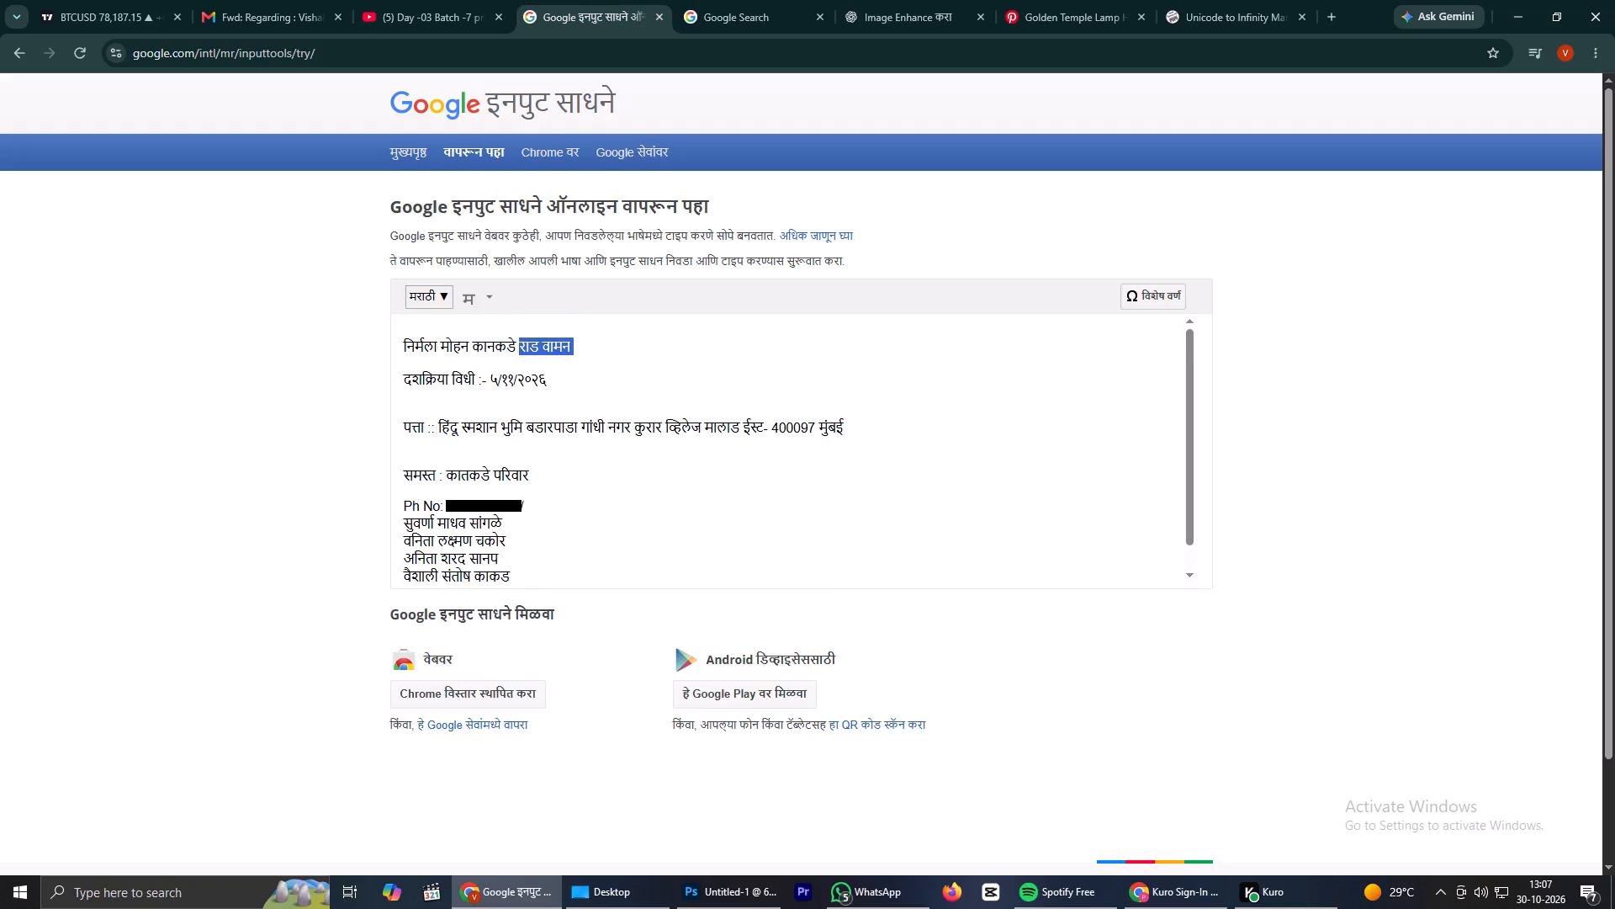
pyautogui.press('BackSpace')
# Replace the Unicode to Infinity Converter's input with the heading name, remove the blank line above it, convert it and copy the result.
pyautogui.moveTo(397, 336); pyautogui.dragTo(475, 338)
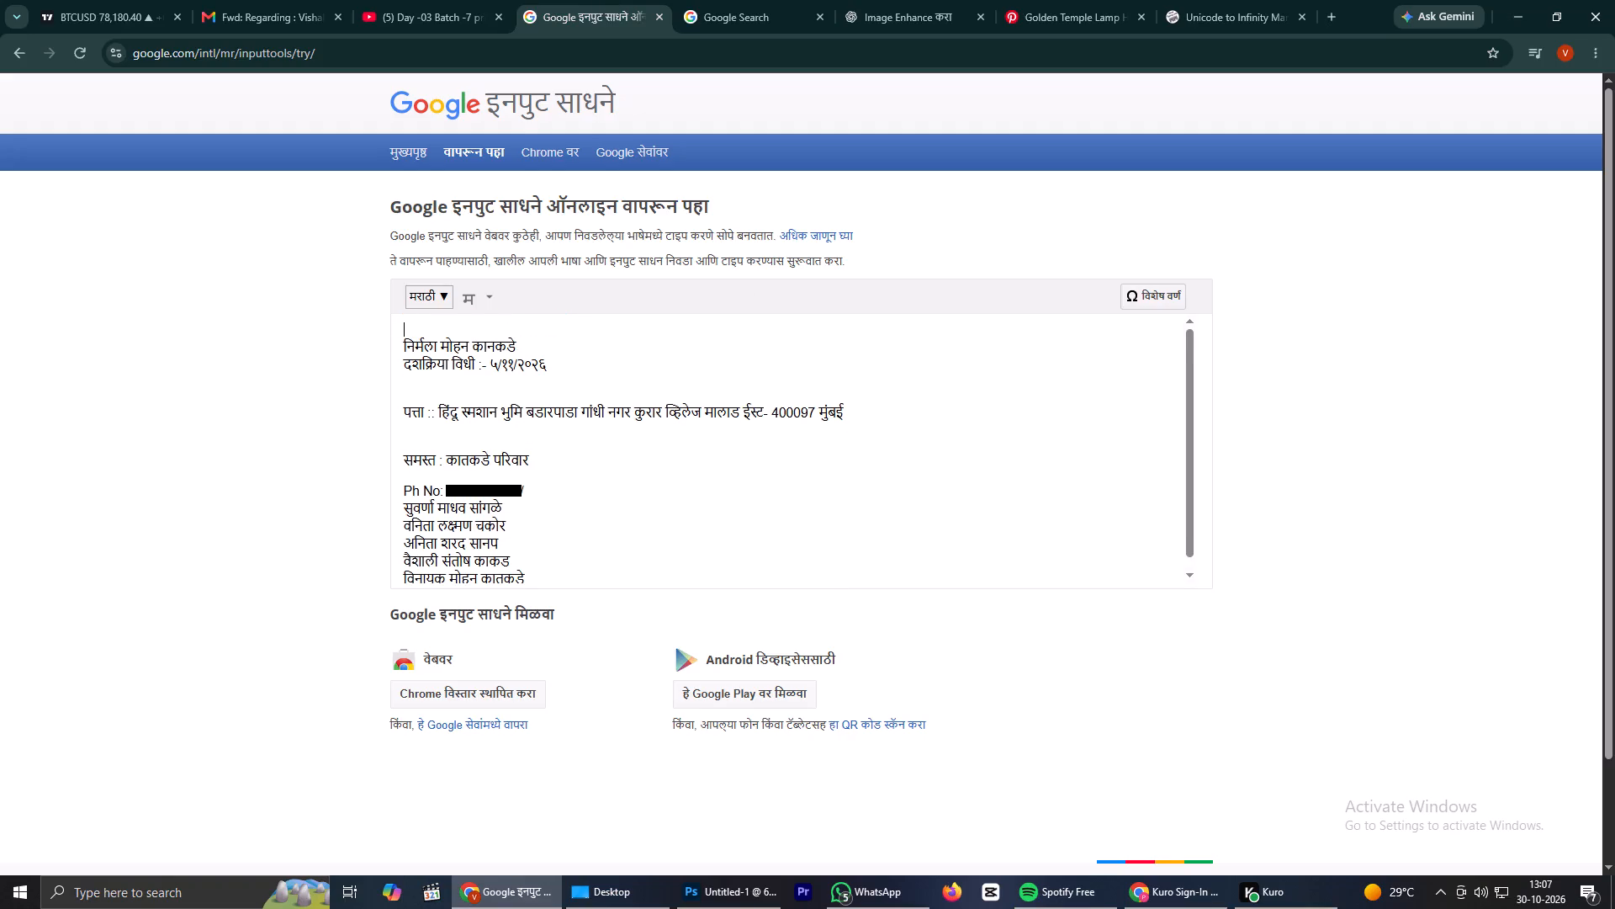
pyautogui.moveTo(475, 338); pyautogui.dragTo(572, 354)
pyautogui.hotkey('ctrl', 'c')
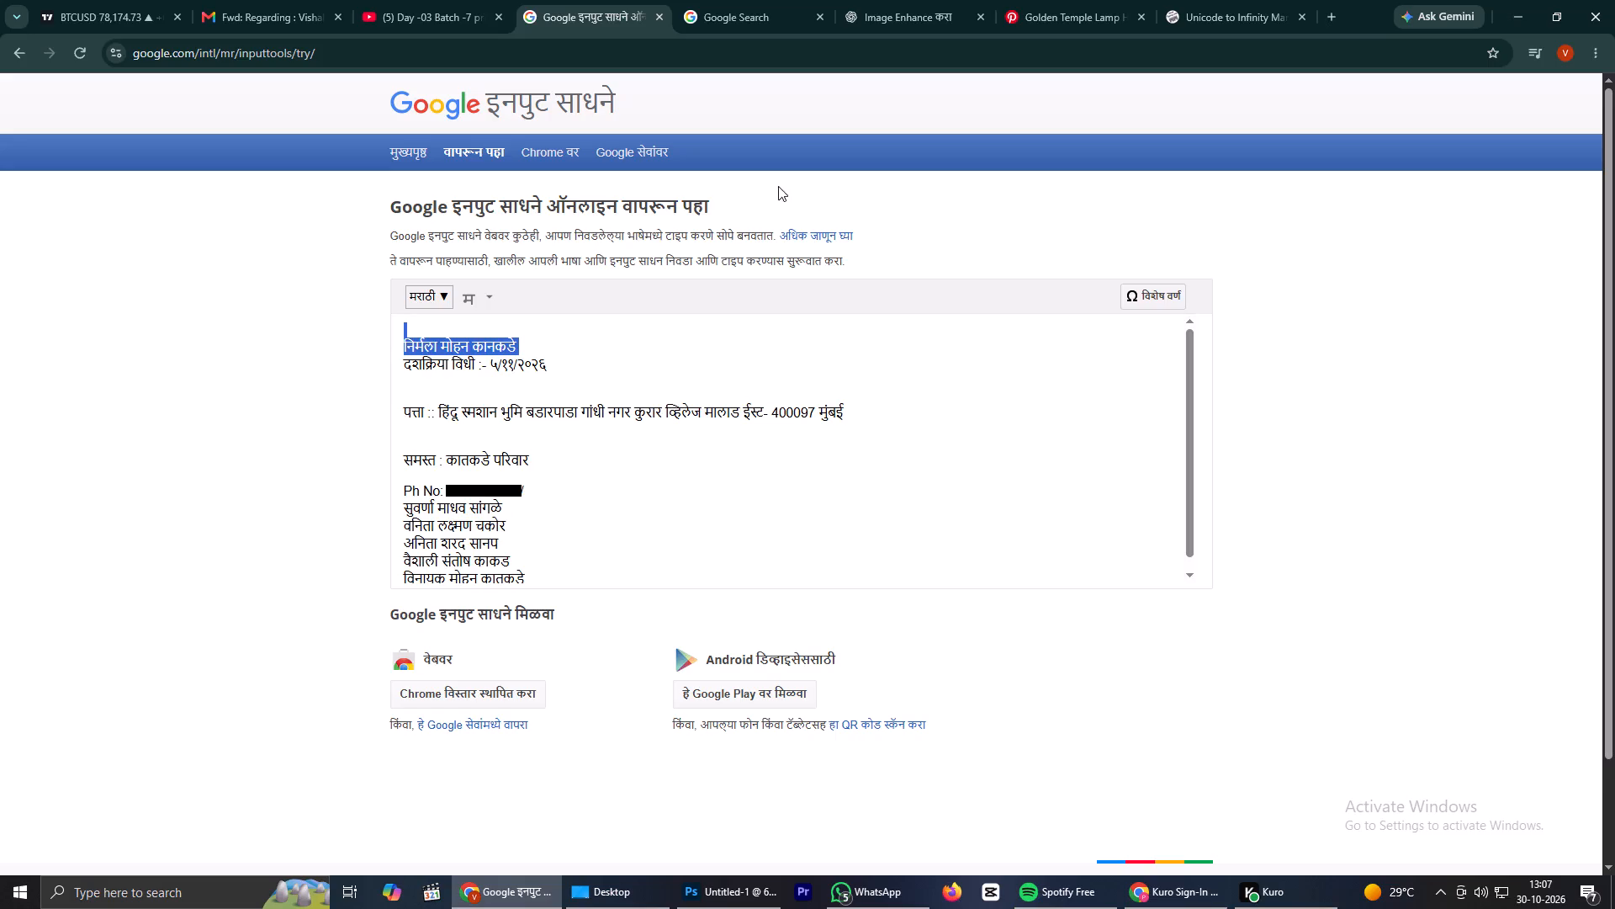
pyautogui.click(1185, 4)
pyautogui.moveTo(546, 396); pyautogui.dragTo(405, 388)
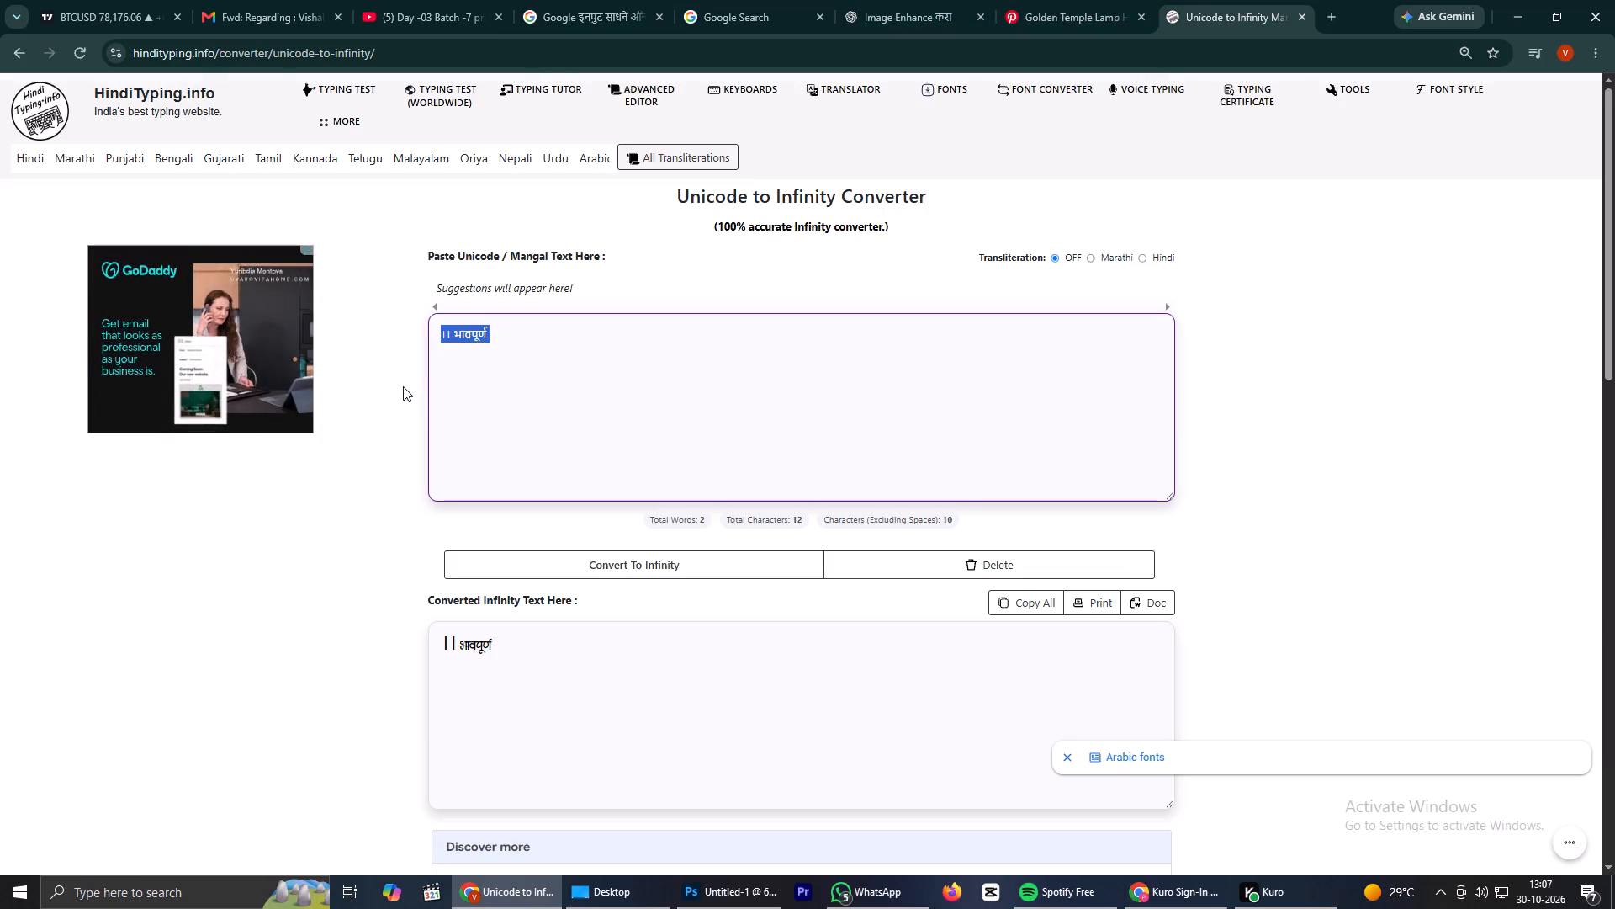
pyautogui.hotkey('ctrl', 'v')
pyautogui.click(438, 356)
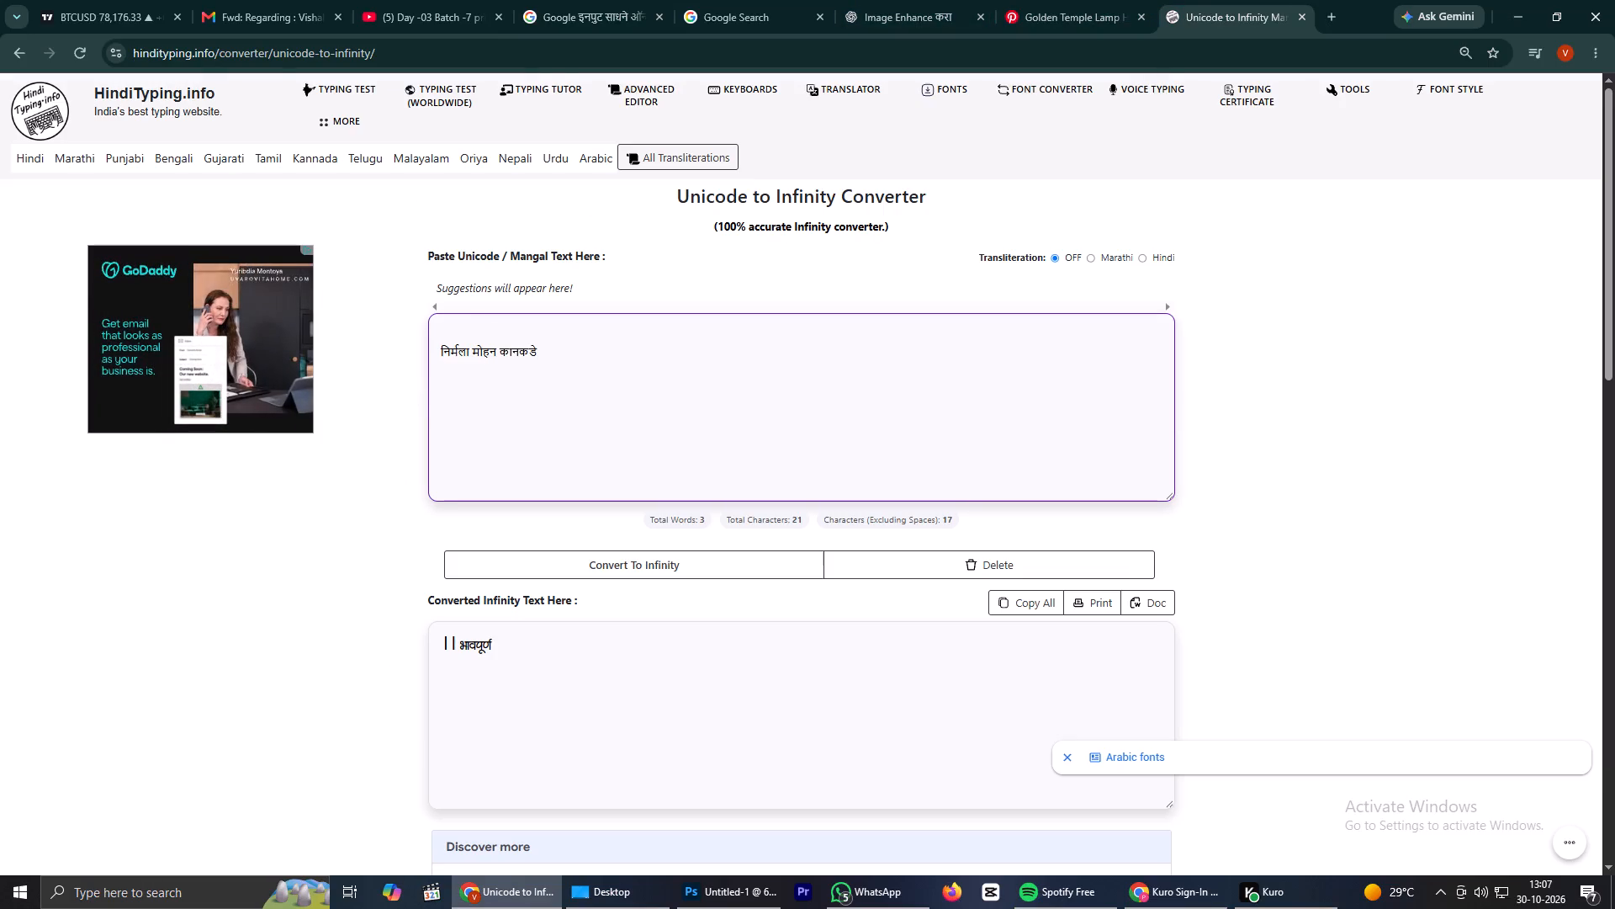
pyautogui.press('Delete')
pyautogui.hotkey('ctrl', 'z')
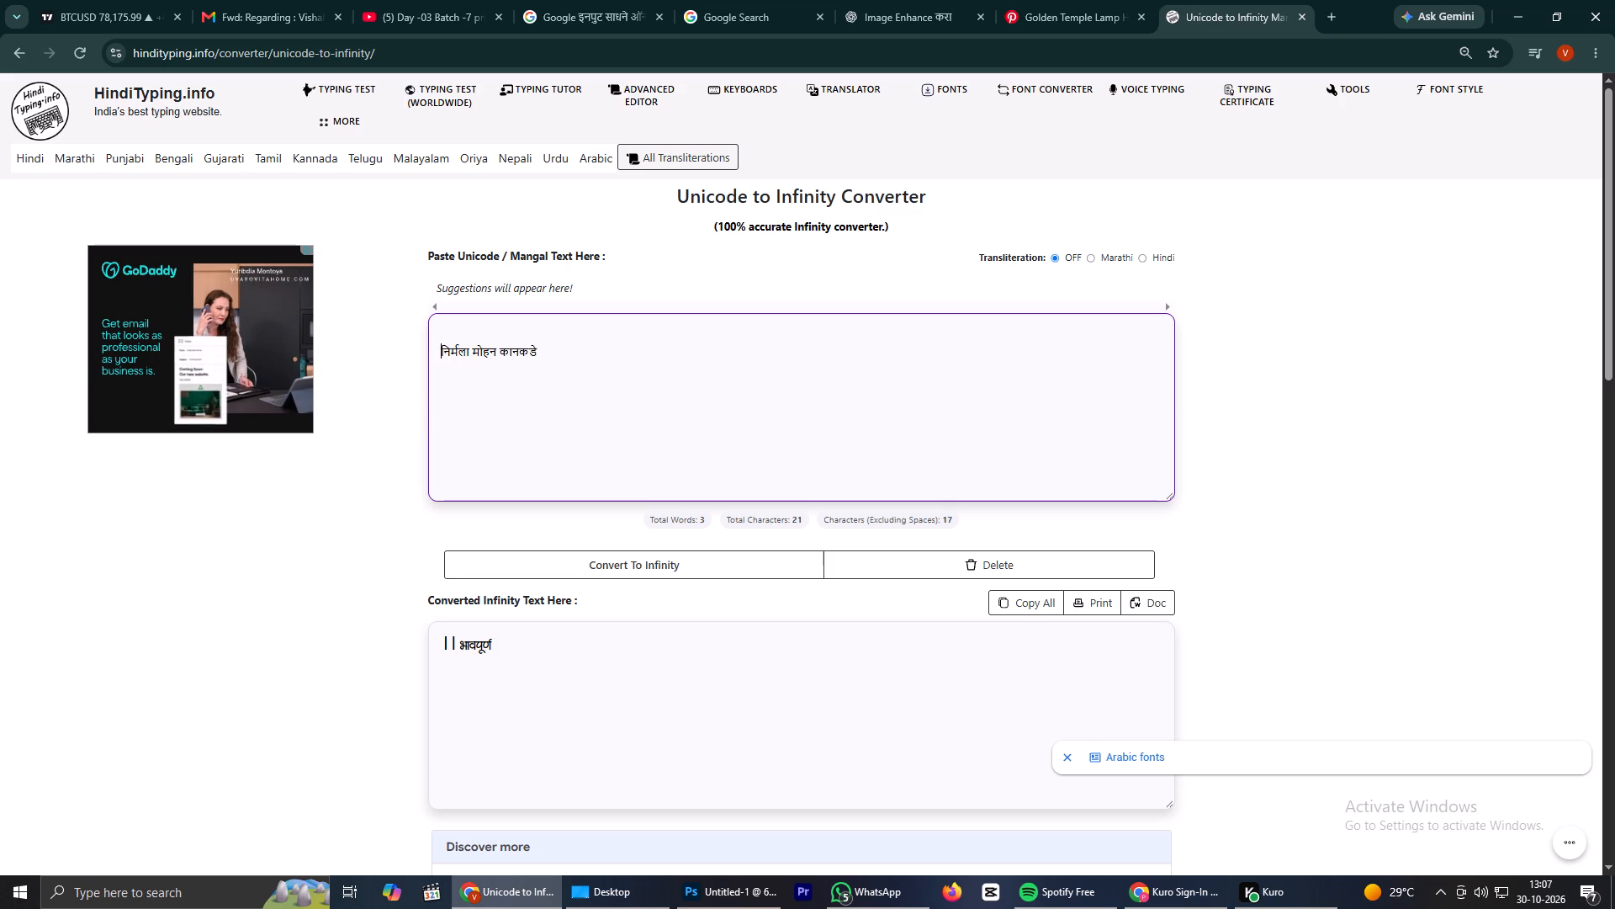
pyautogui.press('BackSpace')
pyautogui.click(569, 531)
pyautogui.click(569, 551)
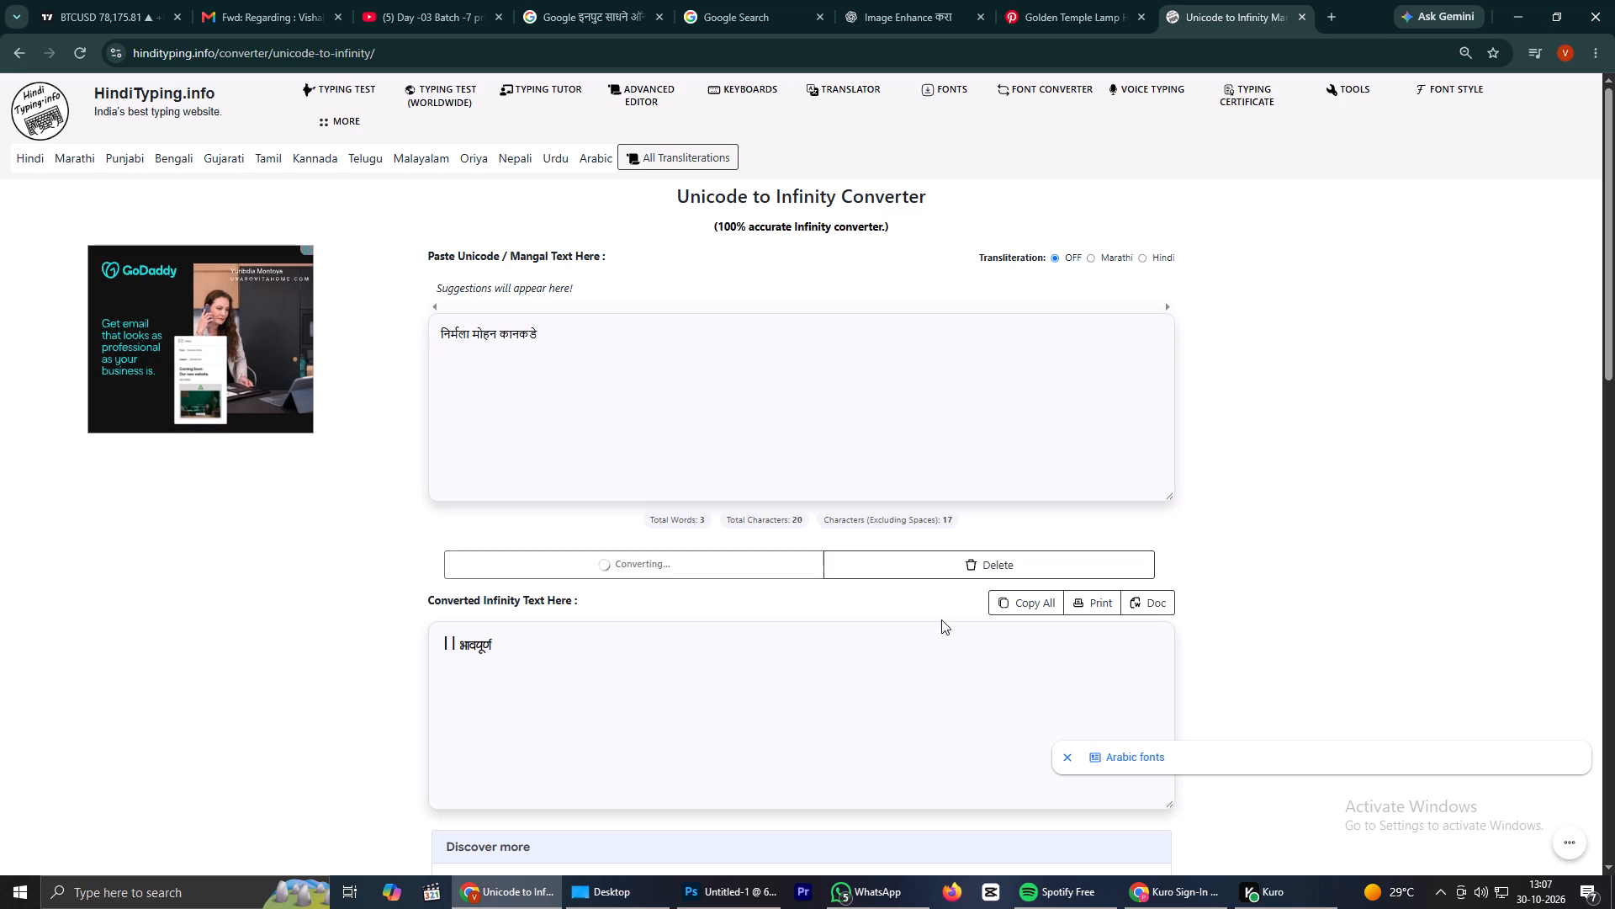
pyautogui.click(1031, 605)
# In Photoshop, replace the name after गं.भा. on the red name line with the copied Infinity text, keeping the prefix.
pyautogui.click(729, 908)
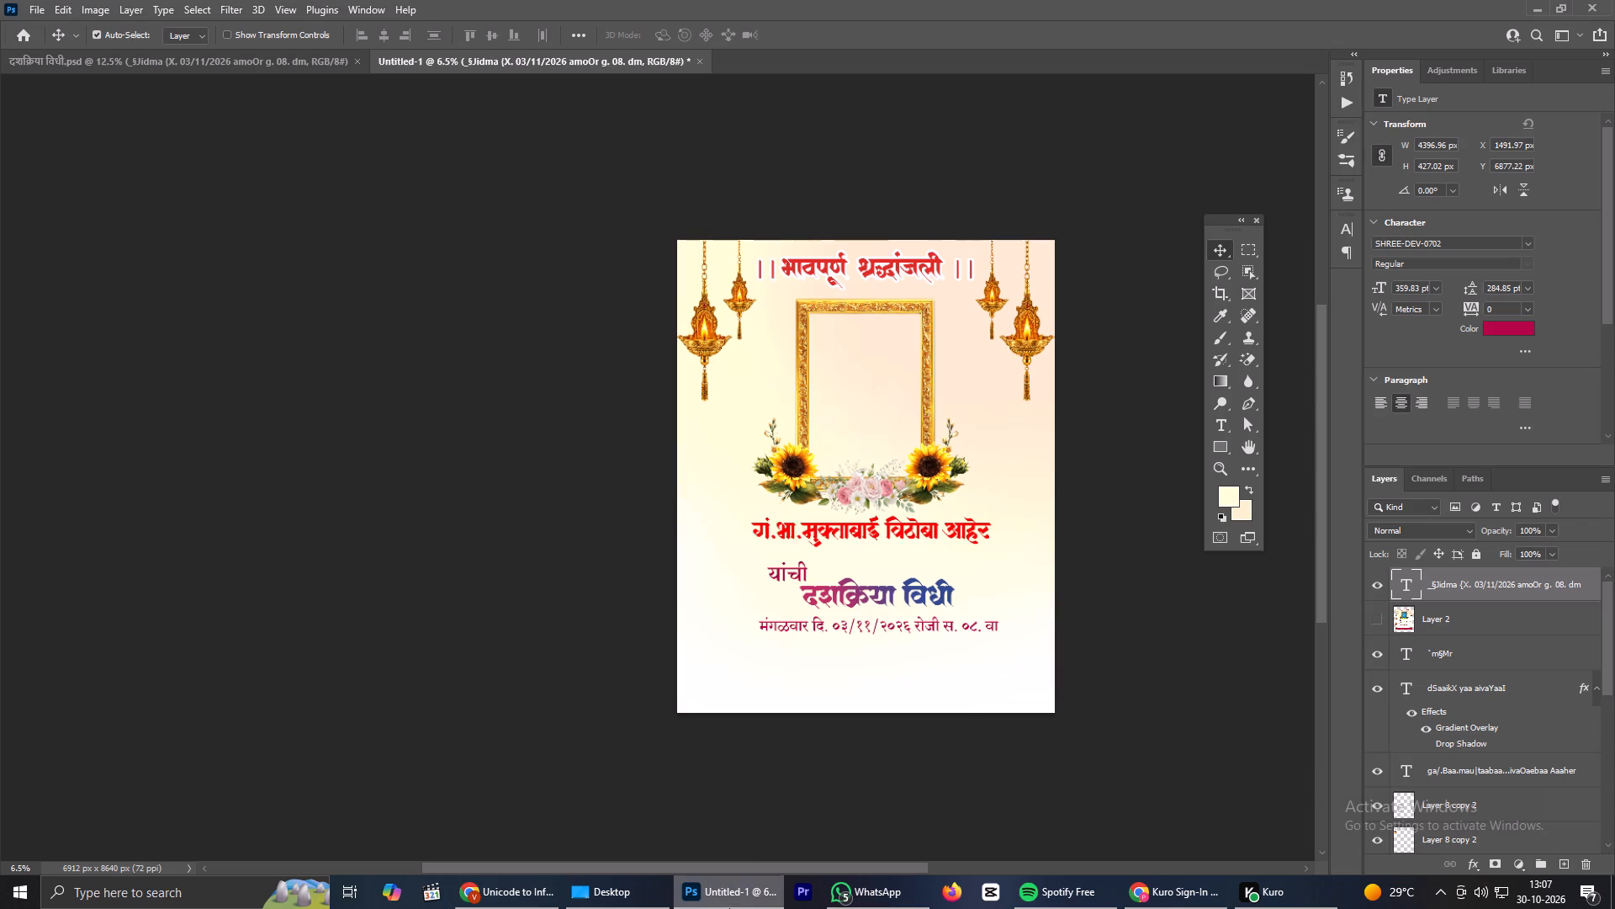
pyautogui.doubleClick(853, 531)
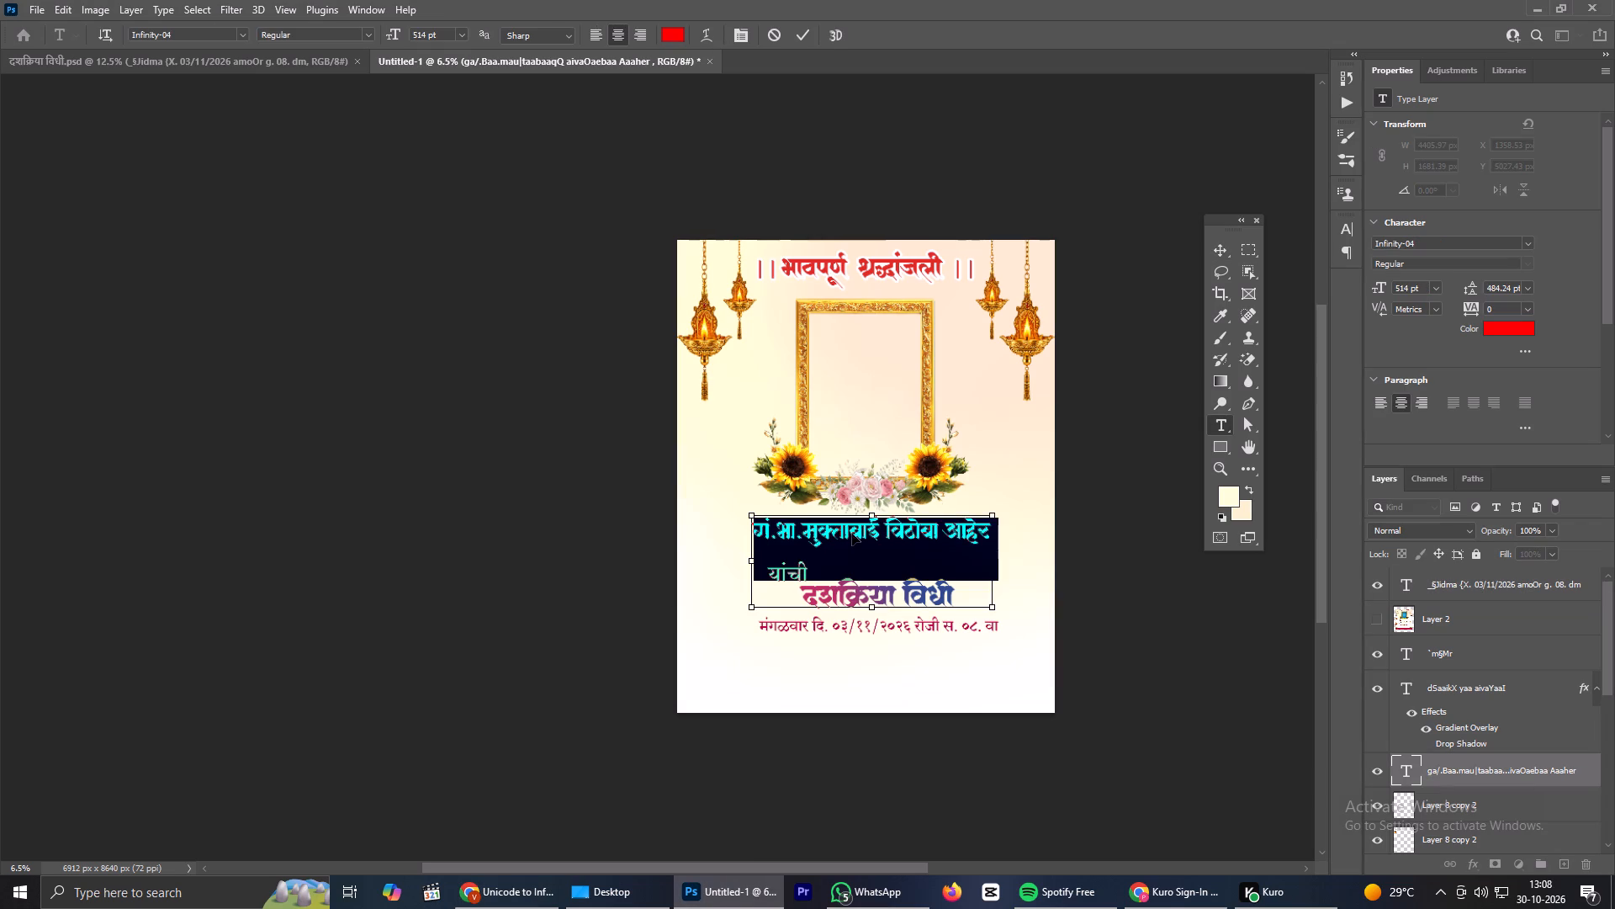
pyautogui.hotkey('ctrl', 'v')
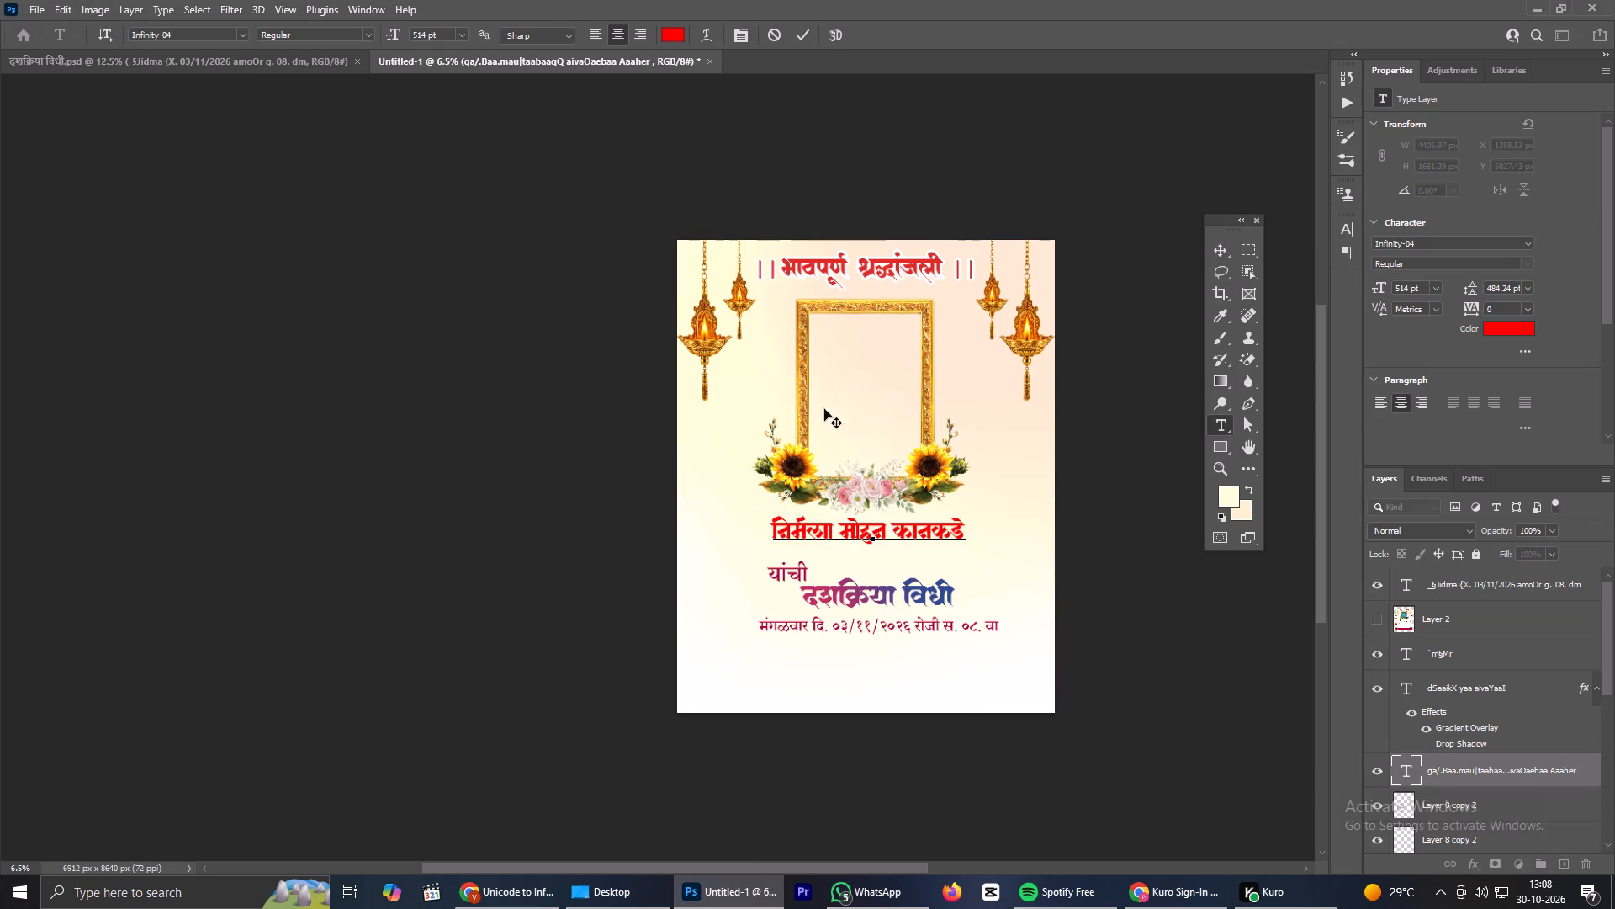
pyautogui.hotkey('ctrl', 'z')
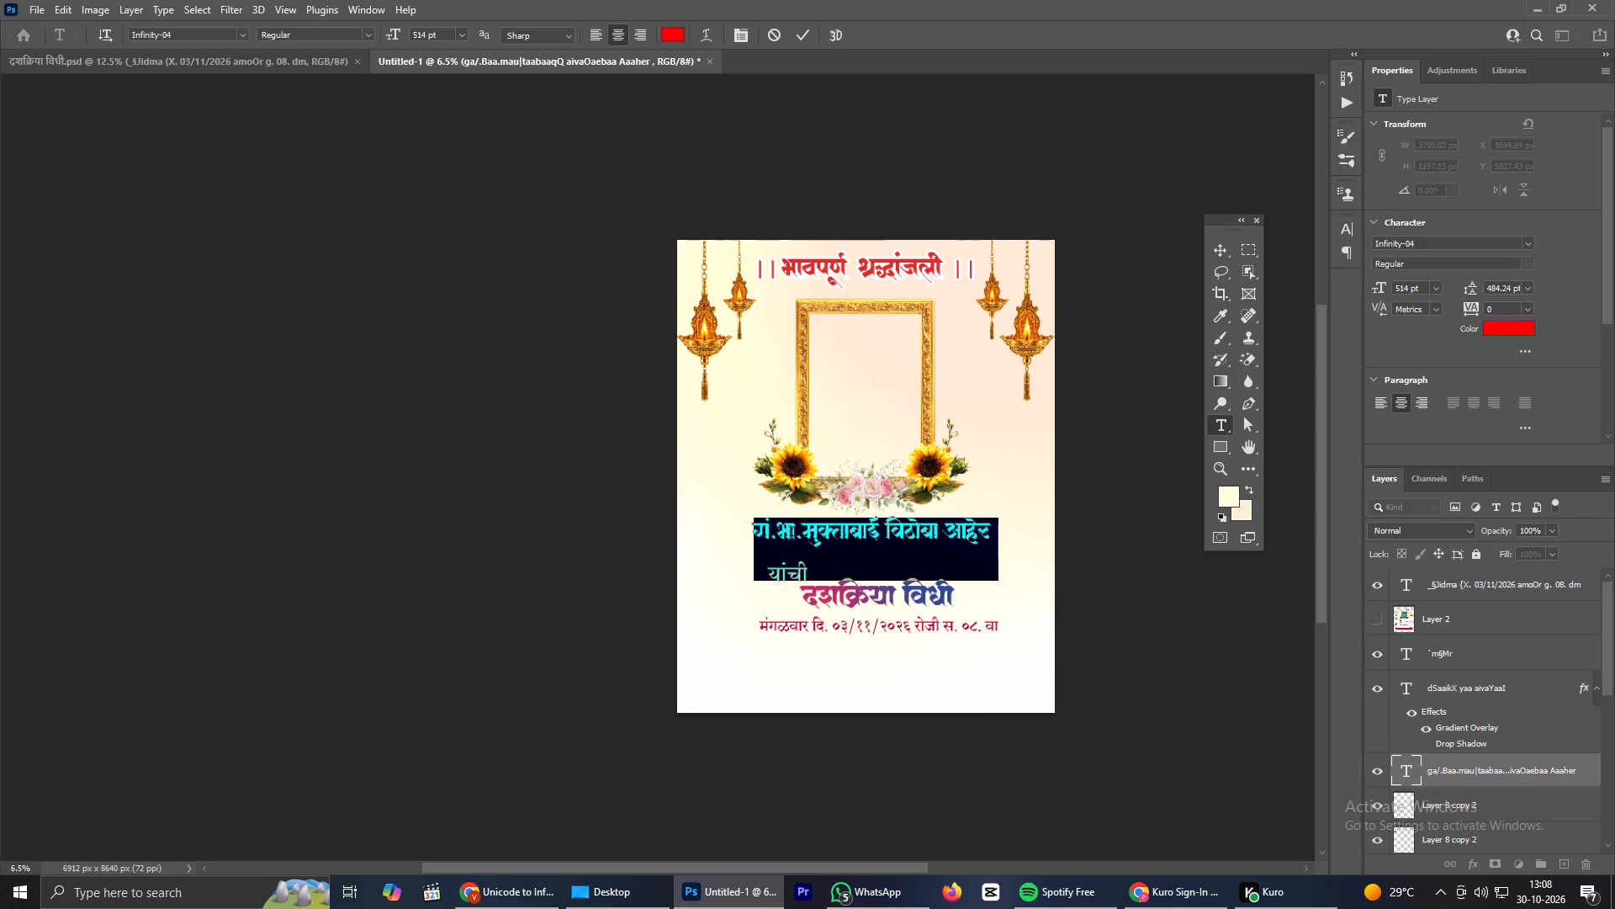
pyautogui.moveTo(806, 525); pyautogui.dragTo(1055, 515)
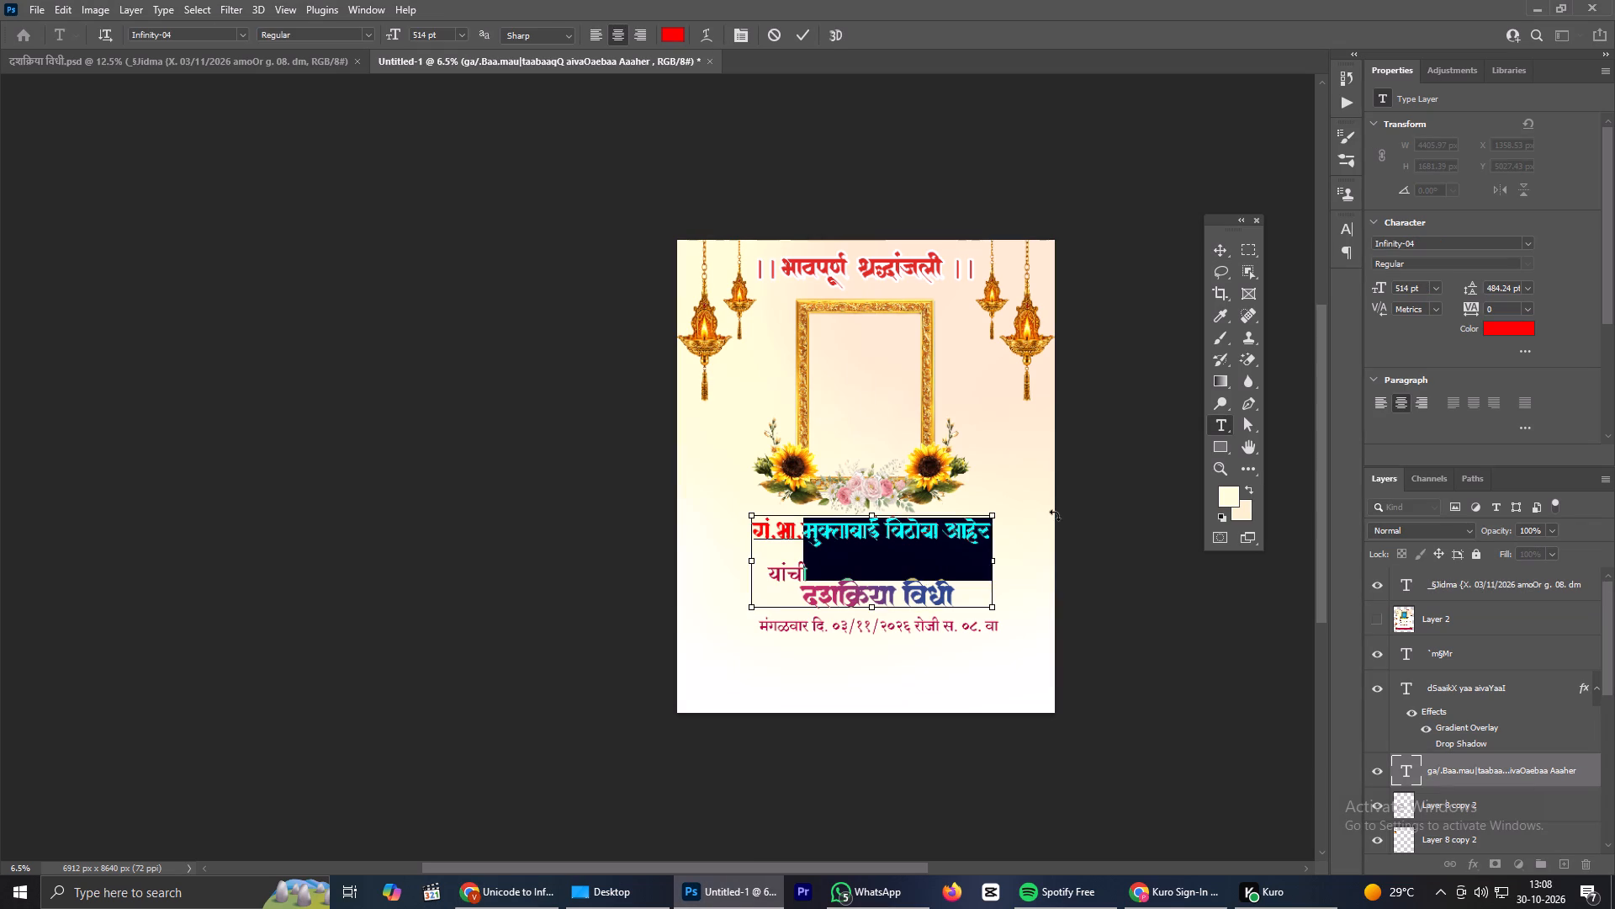
pyautogui.hotkey('ctrl', 'v')
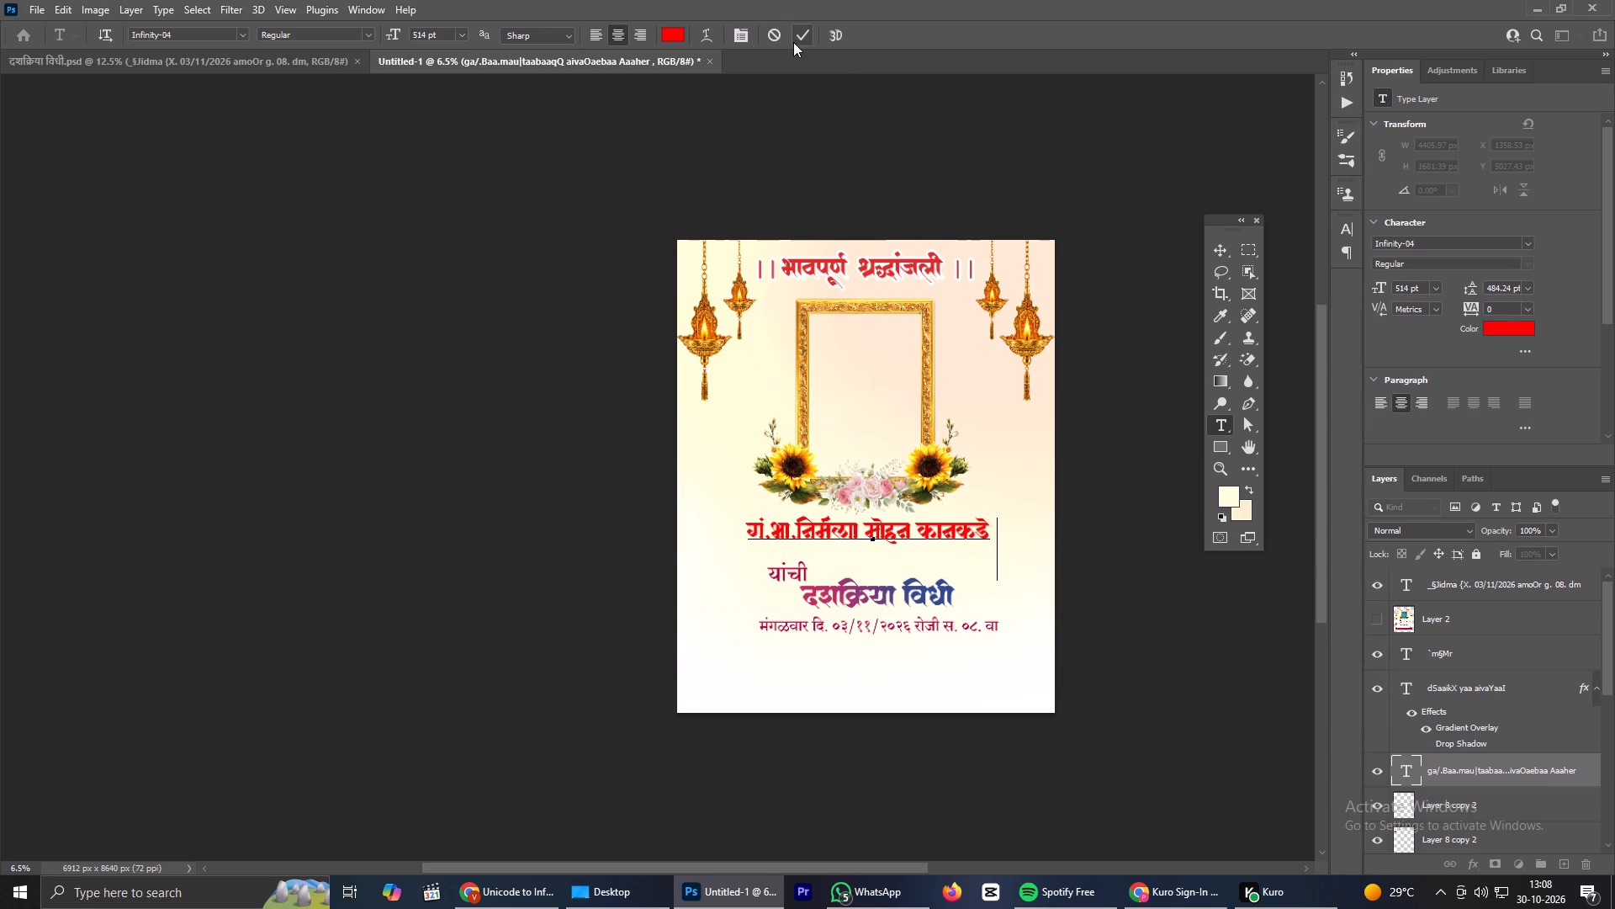
pyautogui.click(793, 42)
pyautogui.click(855, 521)
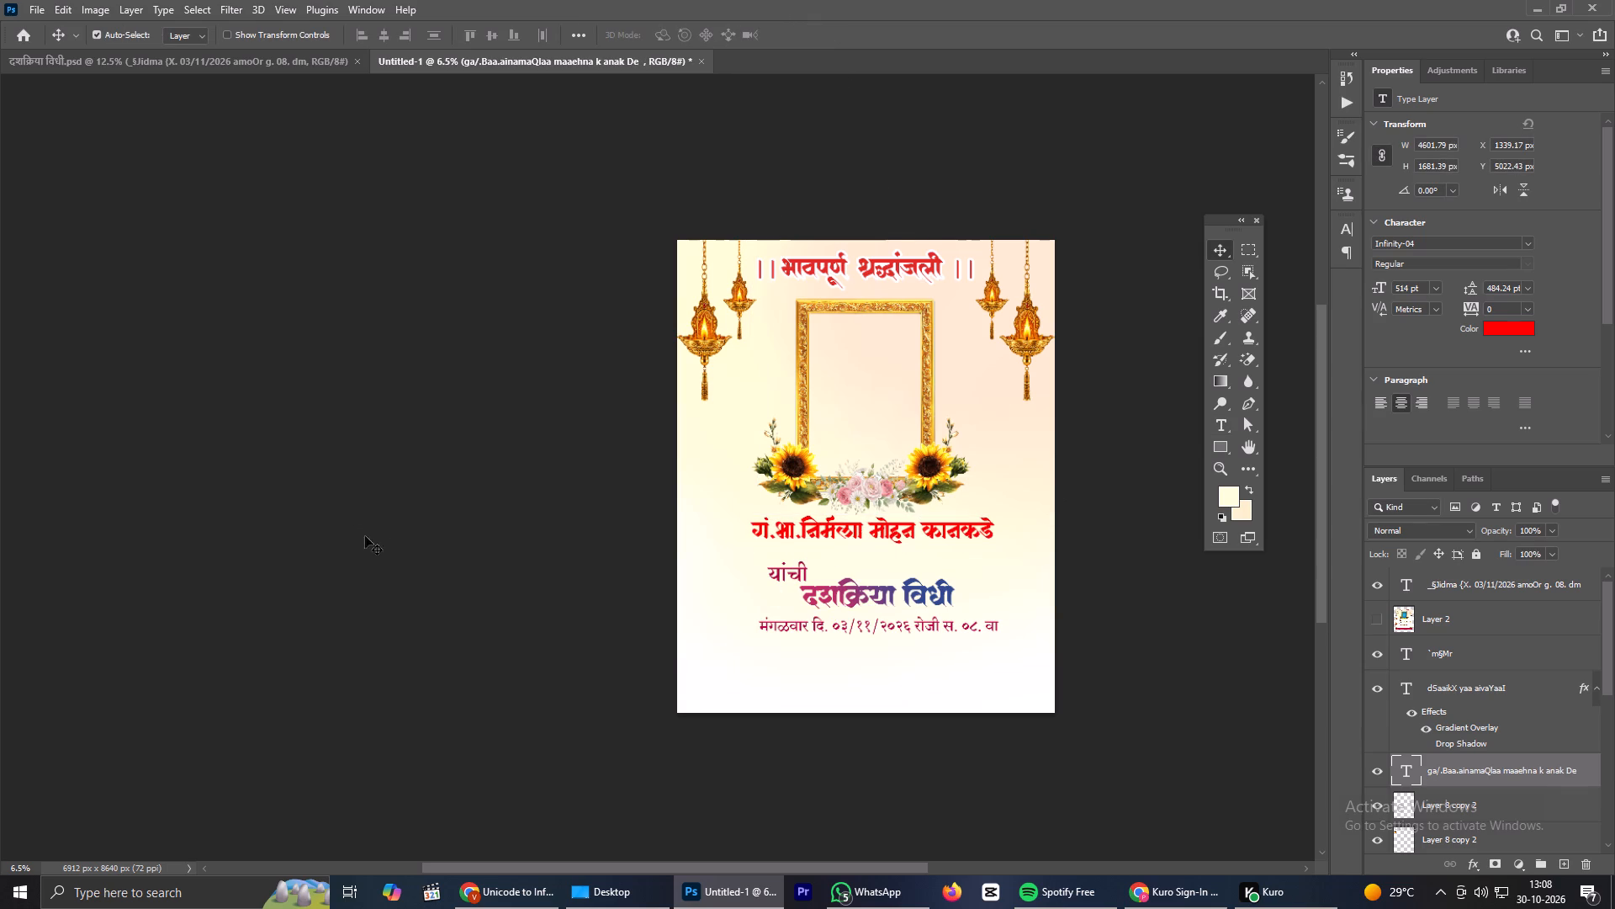
# Move यांची and the दशक्रिया विधी heading closer to the name line, raising the heading about 130 px.
pyautogui.scroll(2, 779, 623)
pyautogui.scroll(-2, 779, 623)
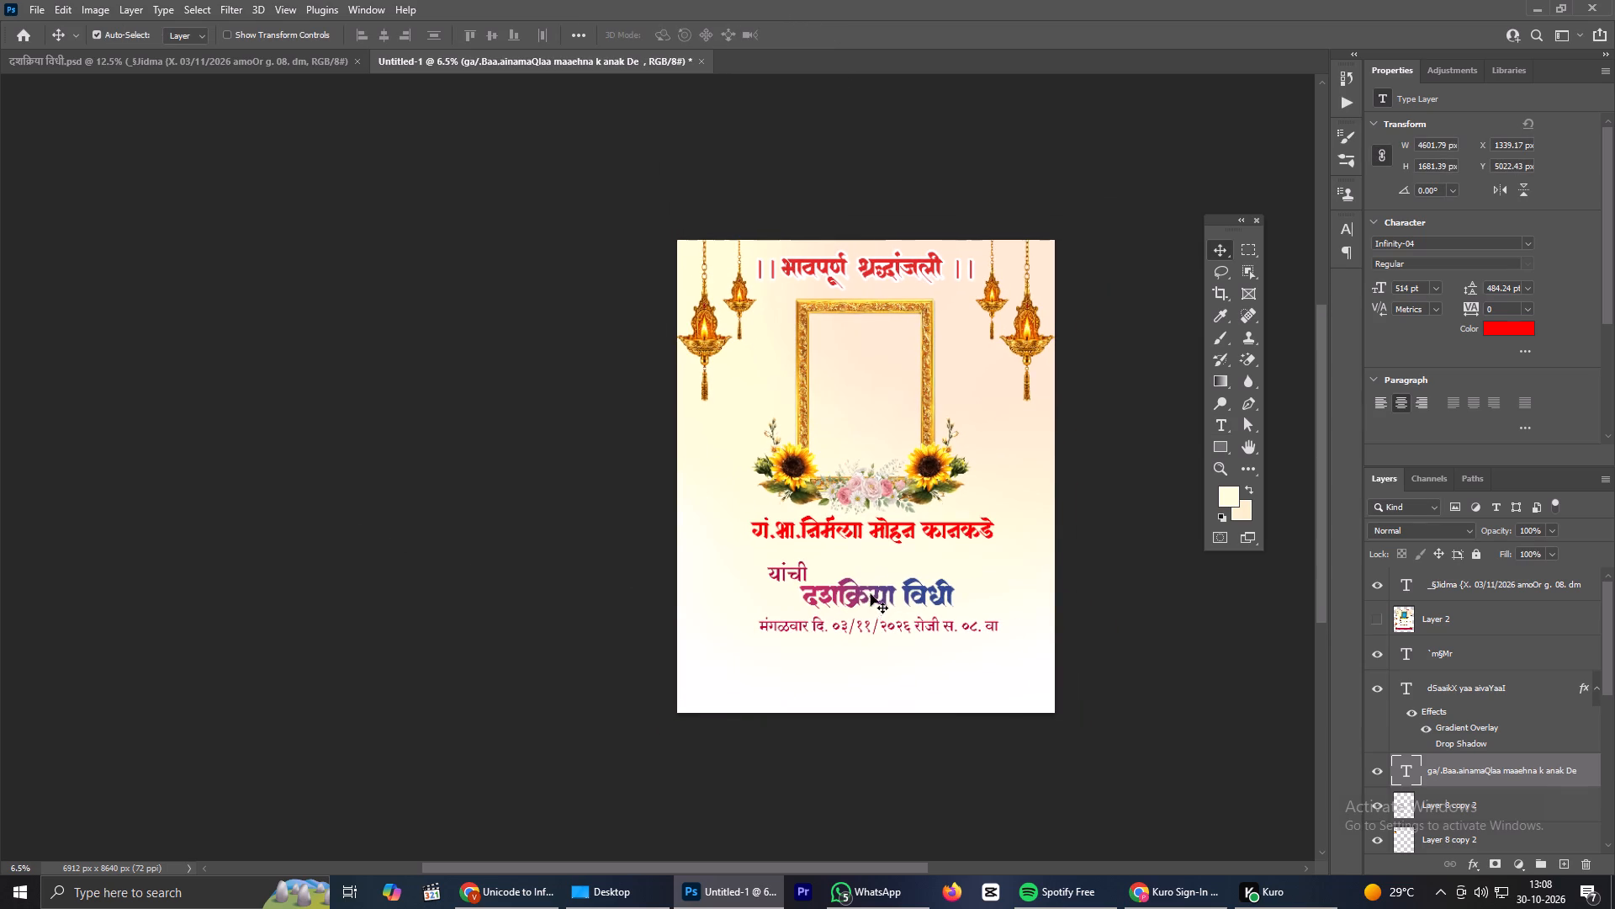
pyautogui.click(866, 596)
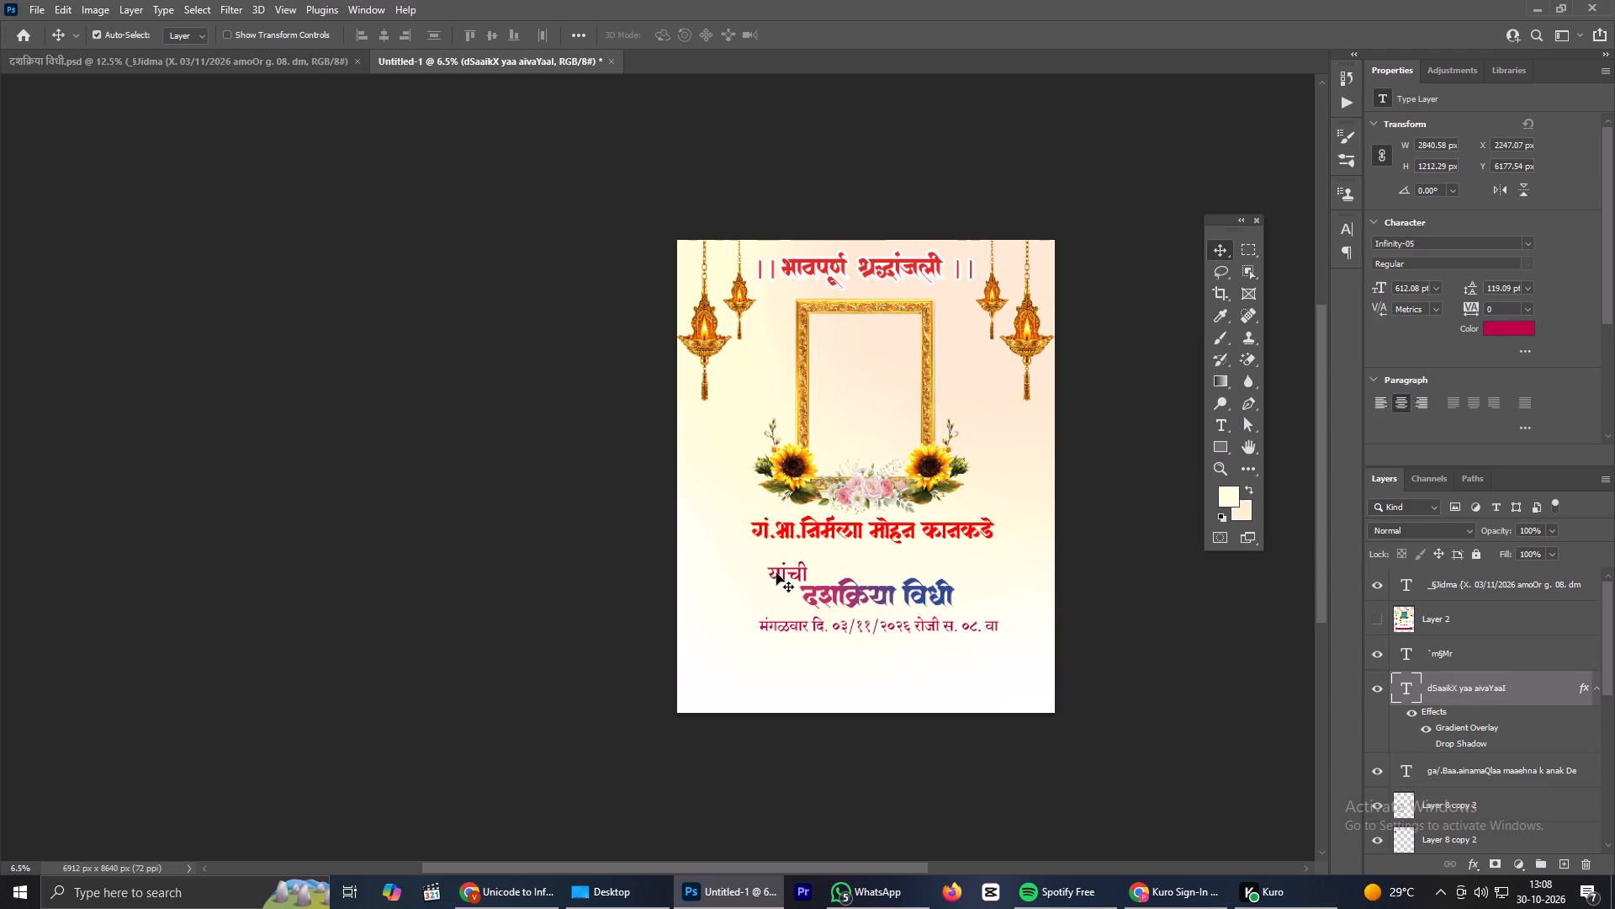
pyautogui.moveTo(776, 573); pyautogui.dragTo(772, 561)
pyautogui.moveTo(852, 597); pyautogui.dragTo(852, 589)
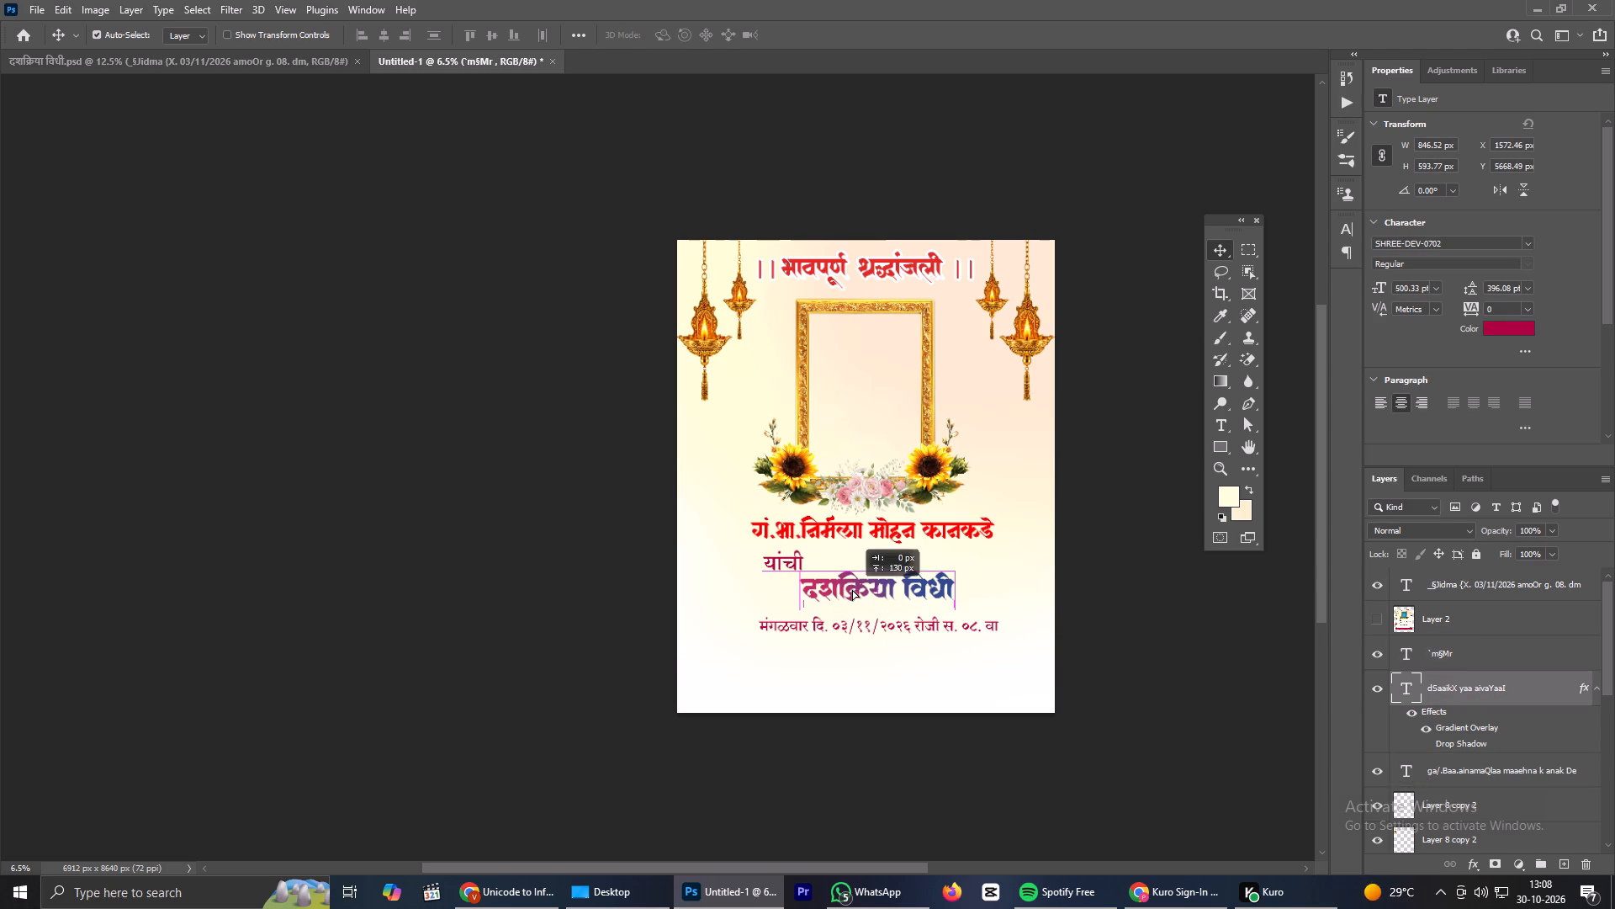
pyautogui.moveTo(852, 589); pyautogui.dragTo(857, 570)
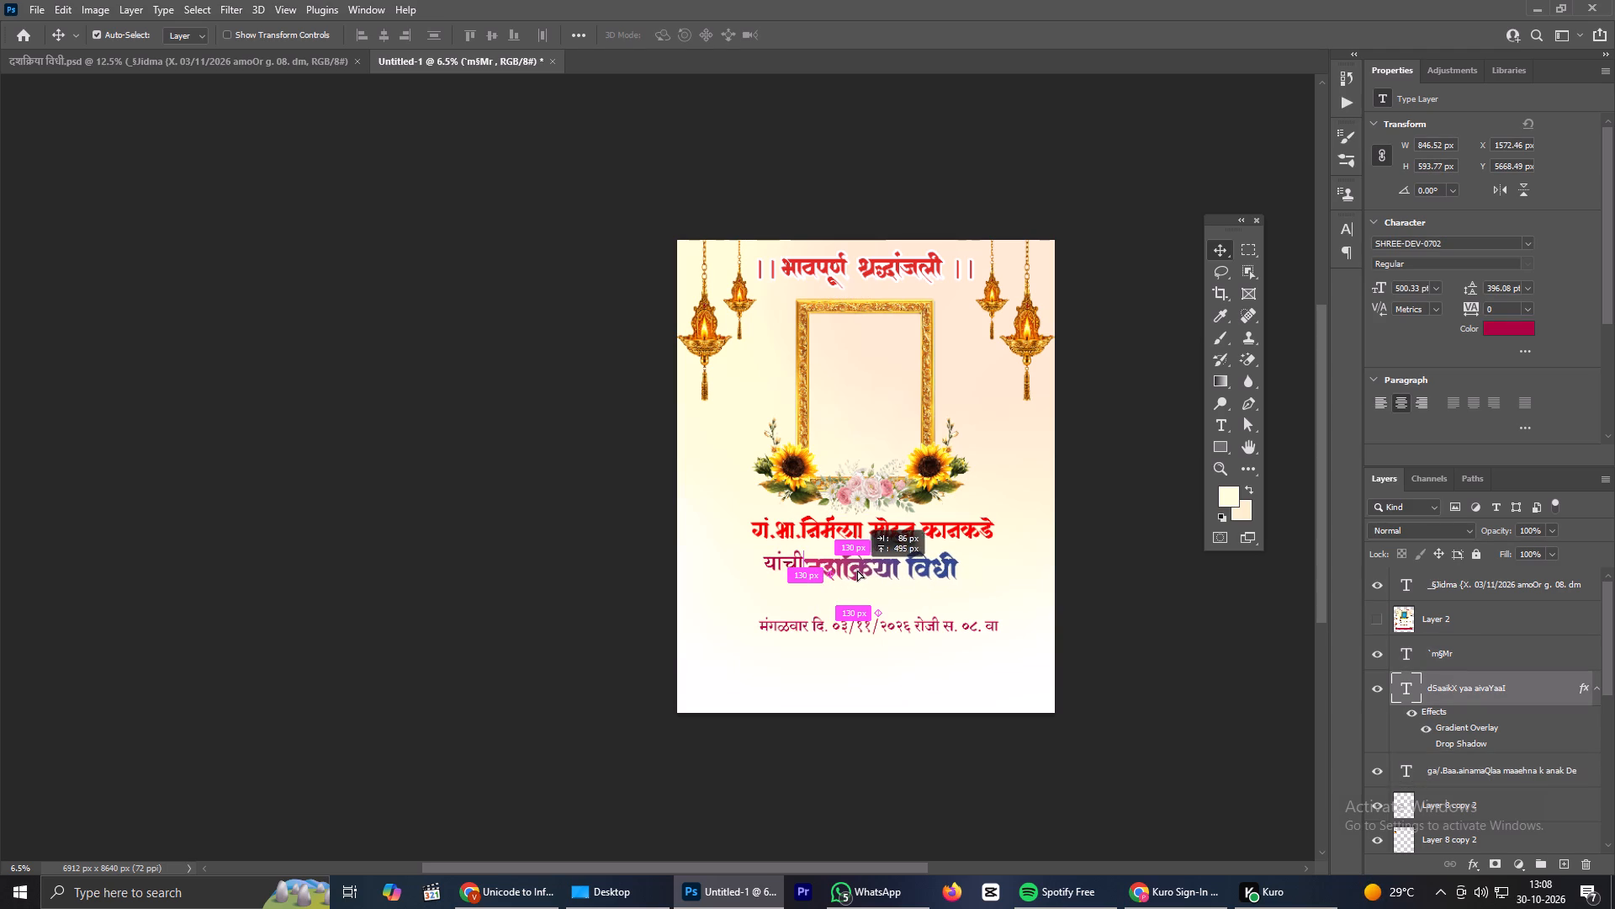
pyautogui.moveTo(857, 570); pyautogui.dragTo(848, 587)
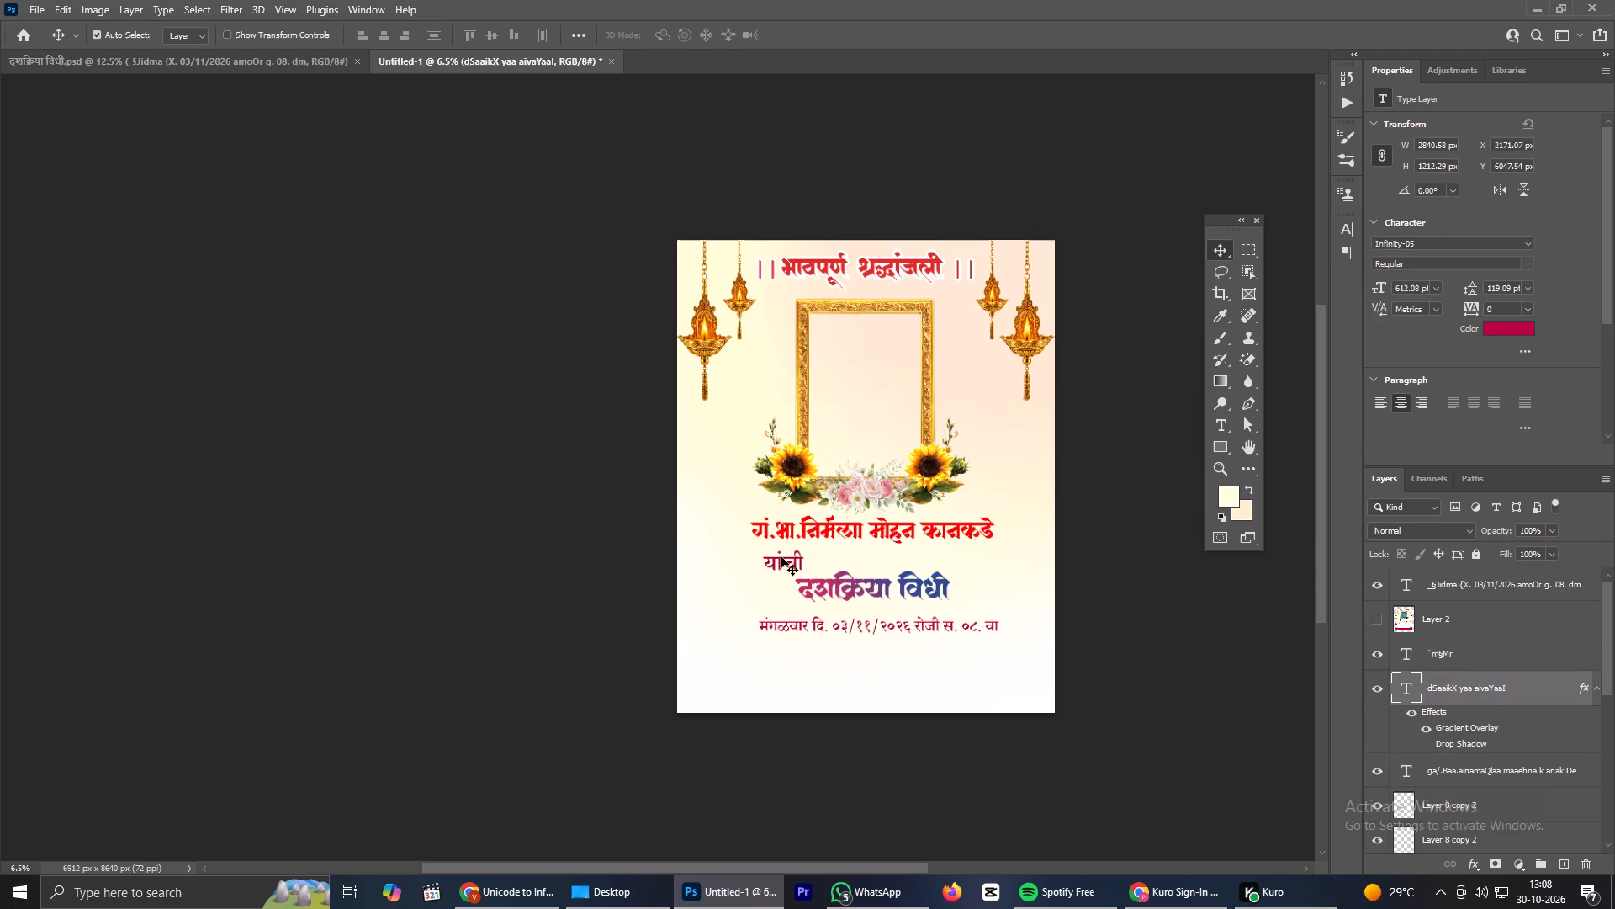
# Scale the word यांची down to about 63% and place it directly beneath the name line.
pyautogui.click(781, 556)
pyautogui.hotkey('ctrl', 't')
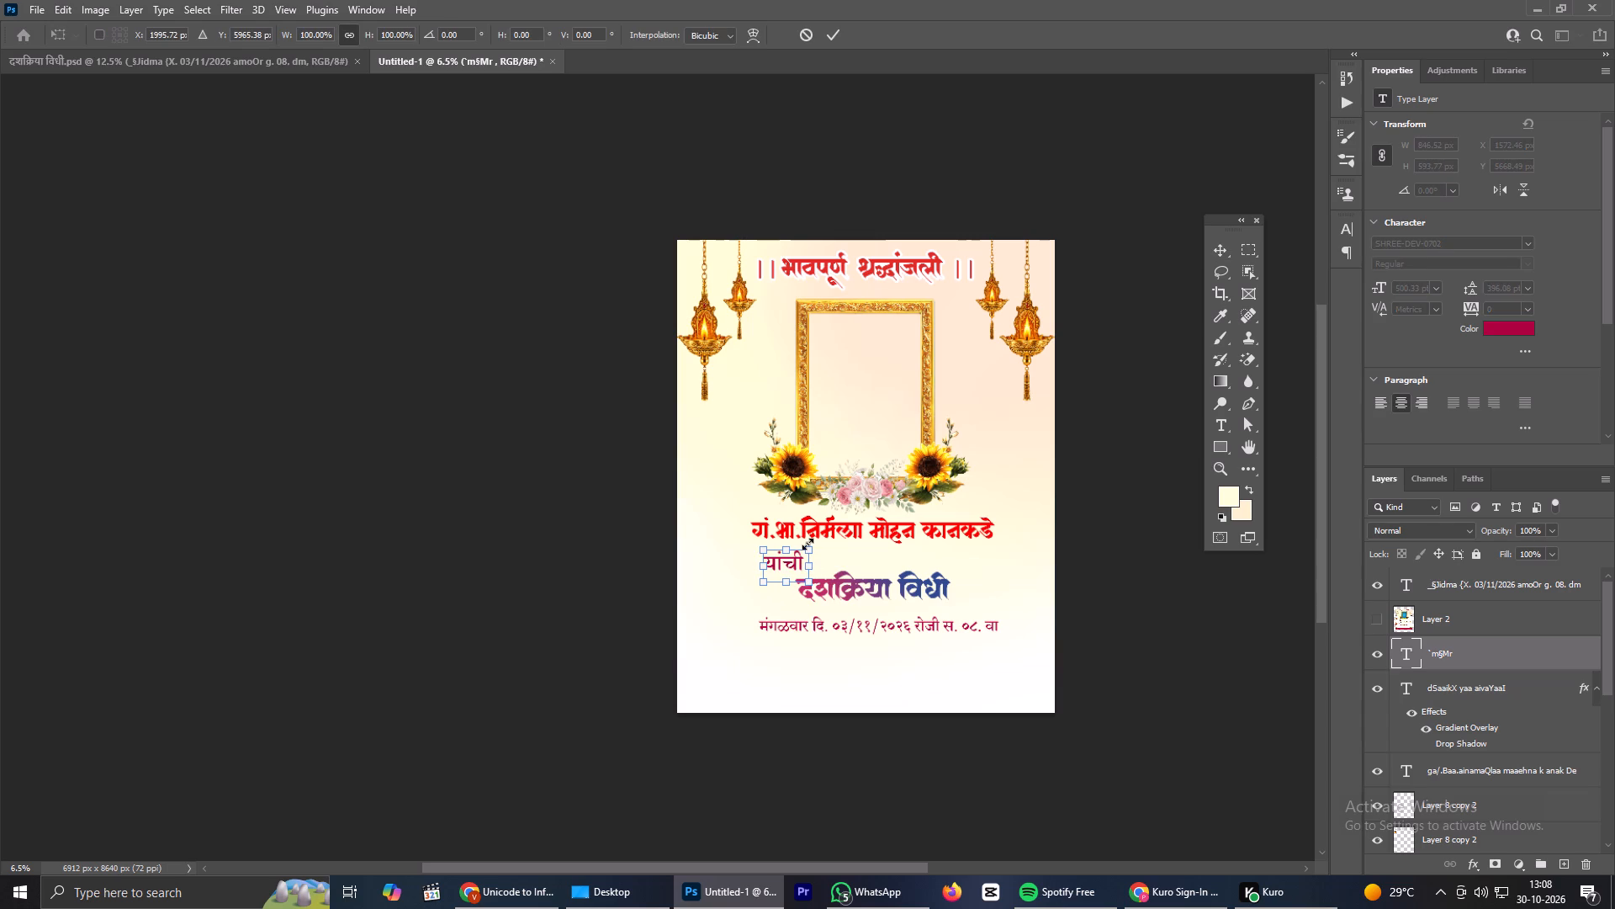
pyautogui.keyDown('alt'); pyautogui.moveTo(807, 544); pyautogui.dragTo(798, 549); pyautogui.keyUp('alt')
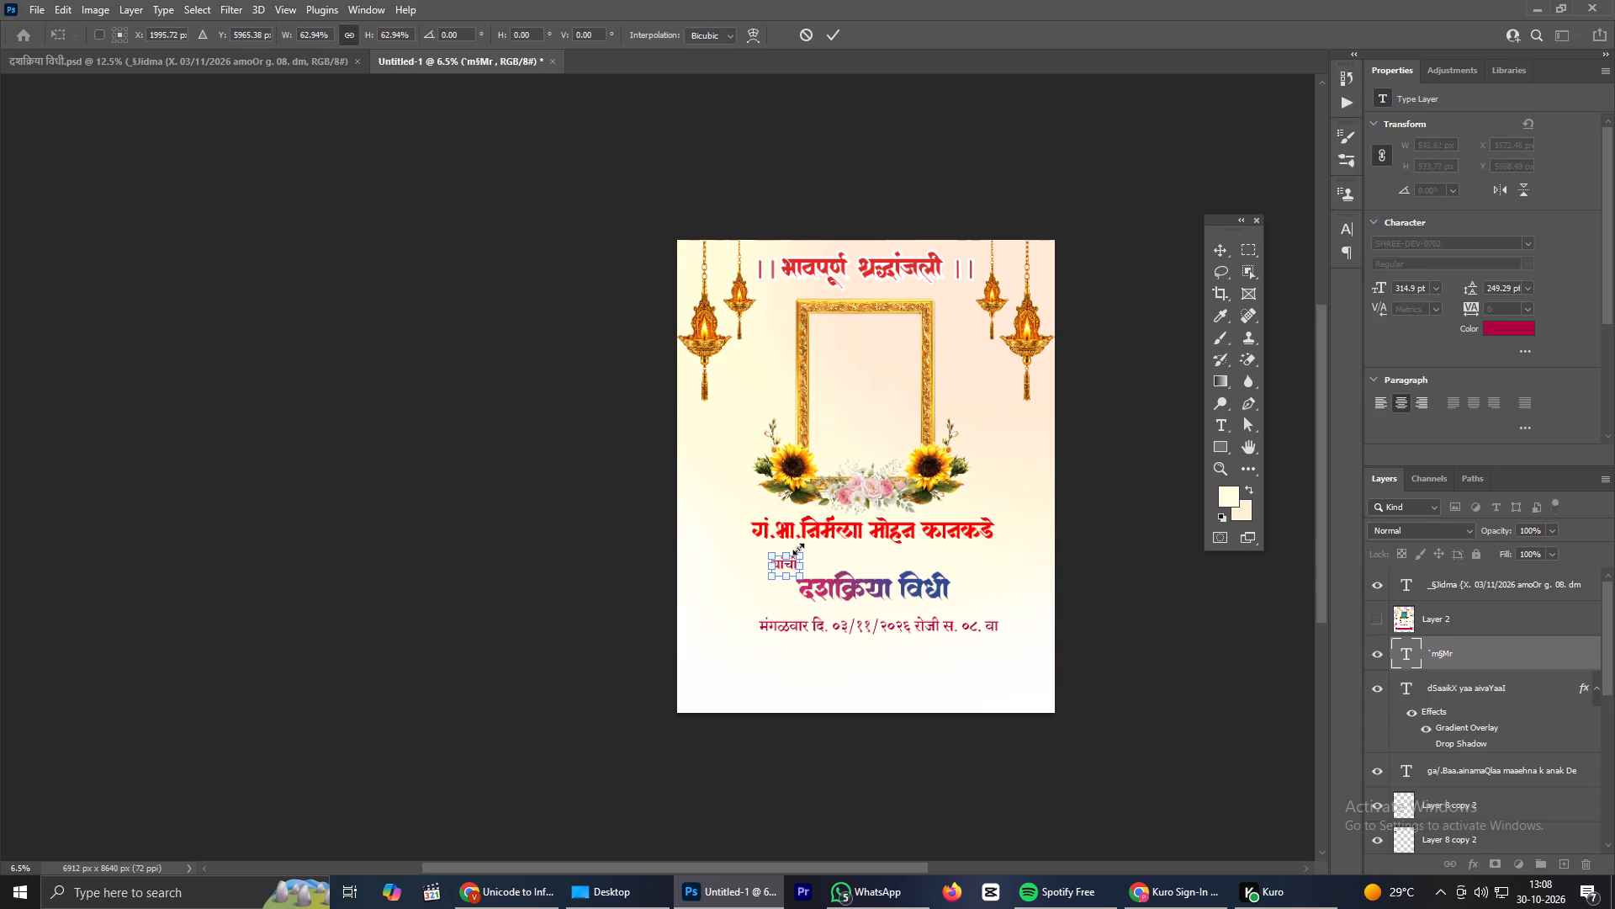
pyautogui.scroll(7, 789, 548)
pyautogui.moveTo(770, 588); pyautogui.dragTo(773, 562)
pyautogui.click(831, 39)
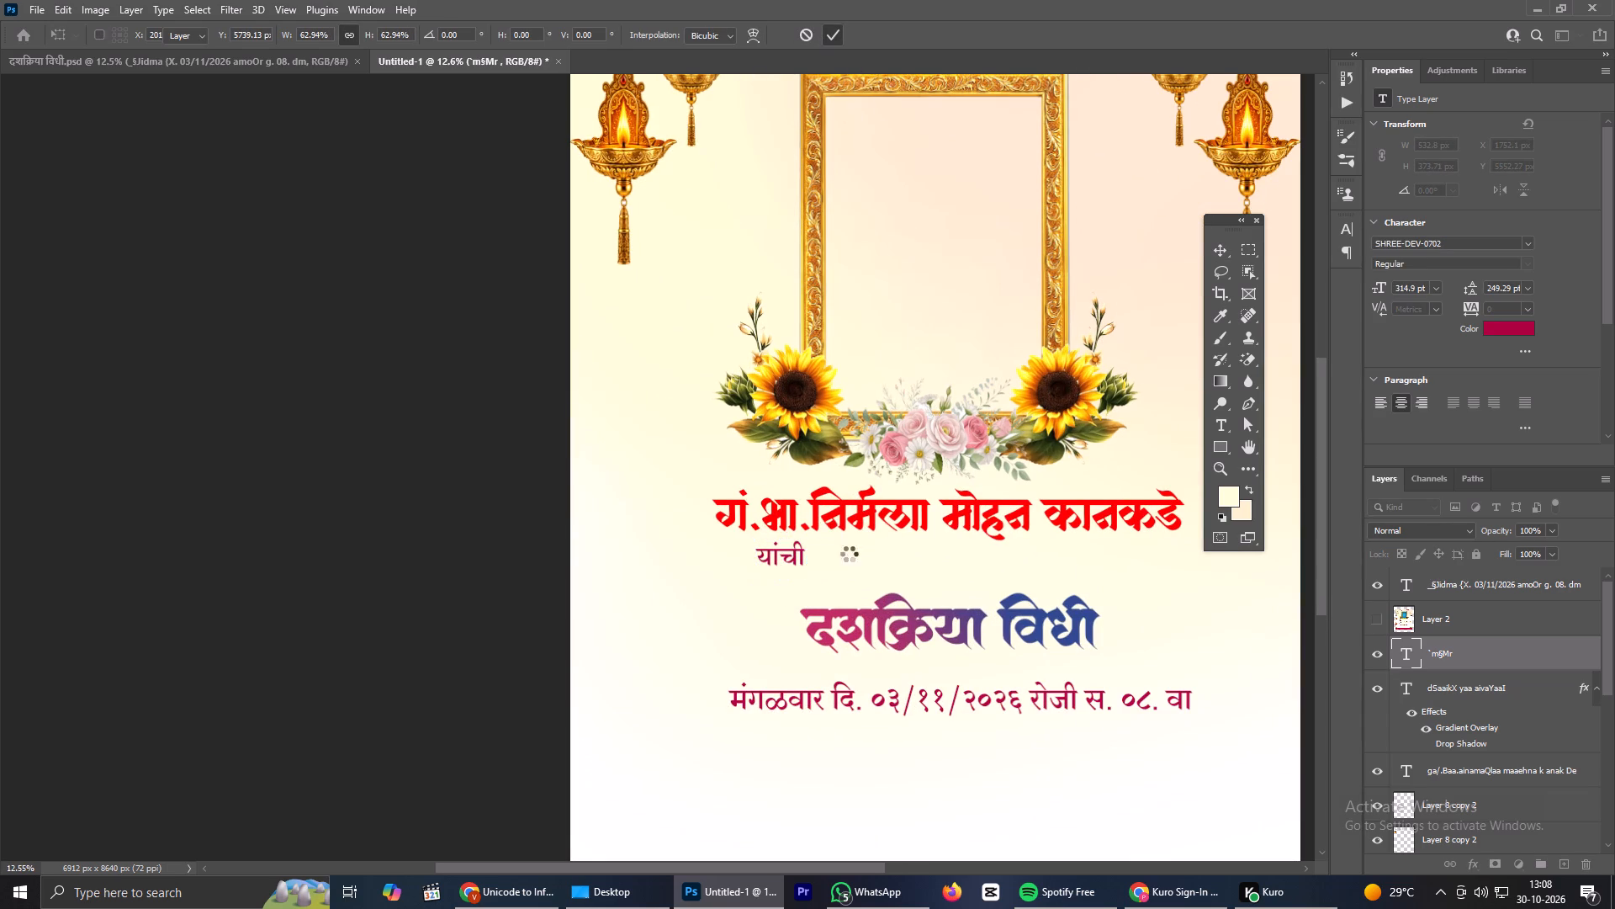
# Move the दशक्रिया विधी heading up about 320 px and shift यांची right to sit above the heading's beginning.
pyautogui.moveTo(852, 630); pyautogui.dragTo(857, 592)
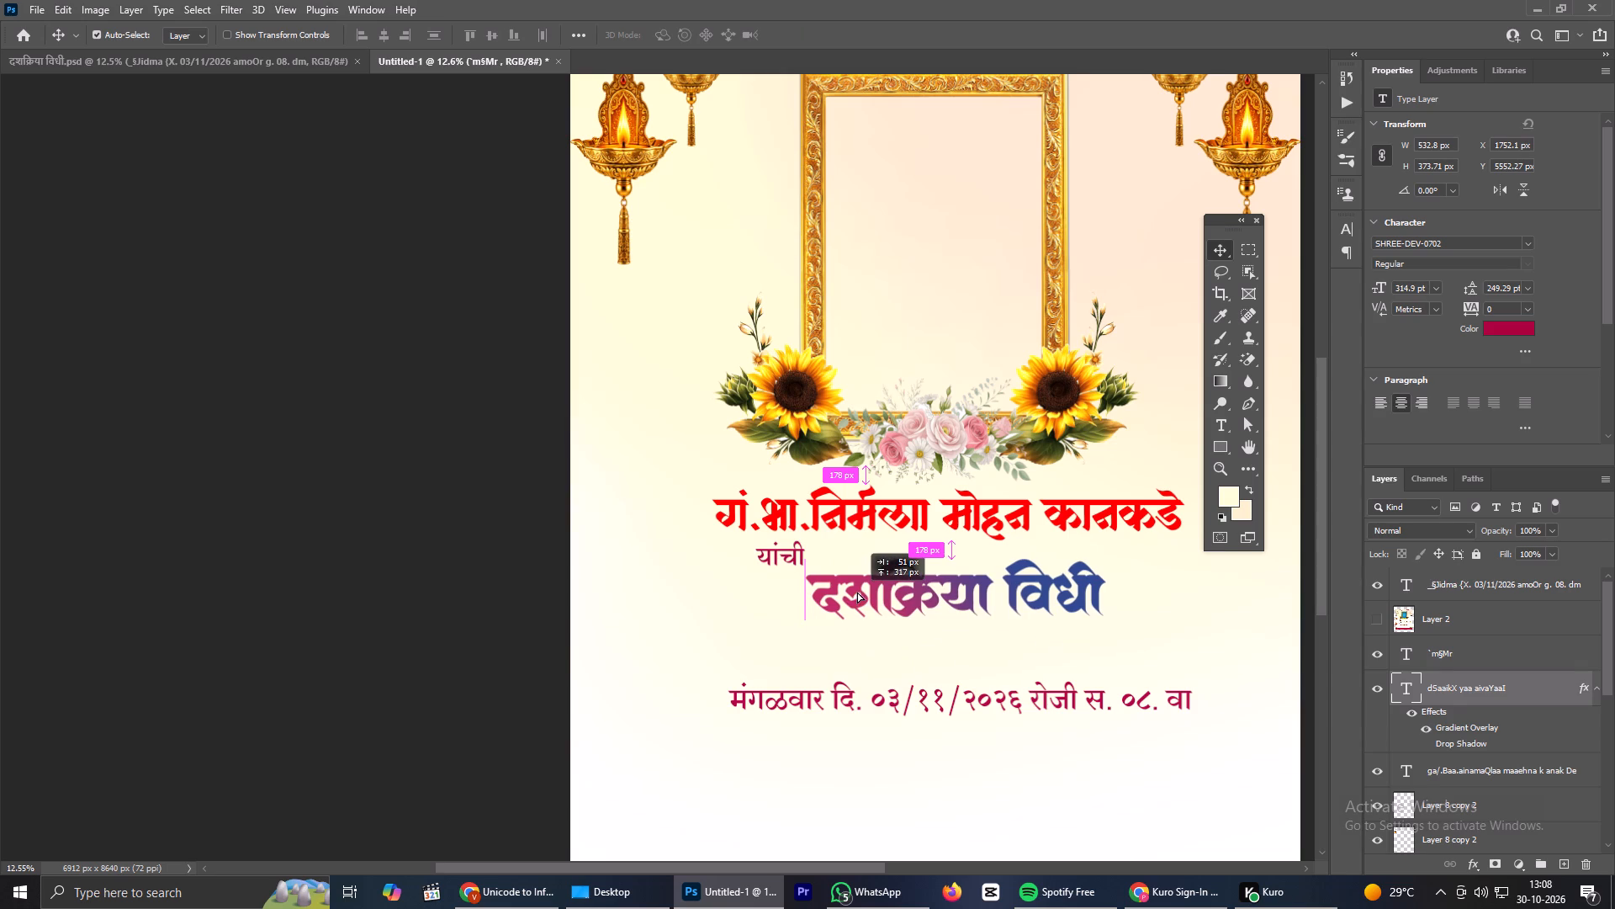
pyautogui.moveTo(857, 592); pyautogui.dragTo(859, 590)
pyautogui.moveTo(773, 553); pyautogui.dragTo(818, 555)
# Move the मंगळवार date line up to just beneath the दशक्रिया विधी heading, at a Y position of about 6236 px.
pyautogui.scroll(-4, 799, 639)
pyautogui.moveTo(797, 678); pyautogui.dragTo(800, 637)
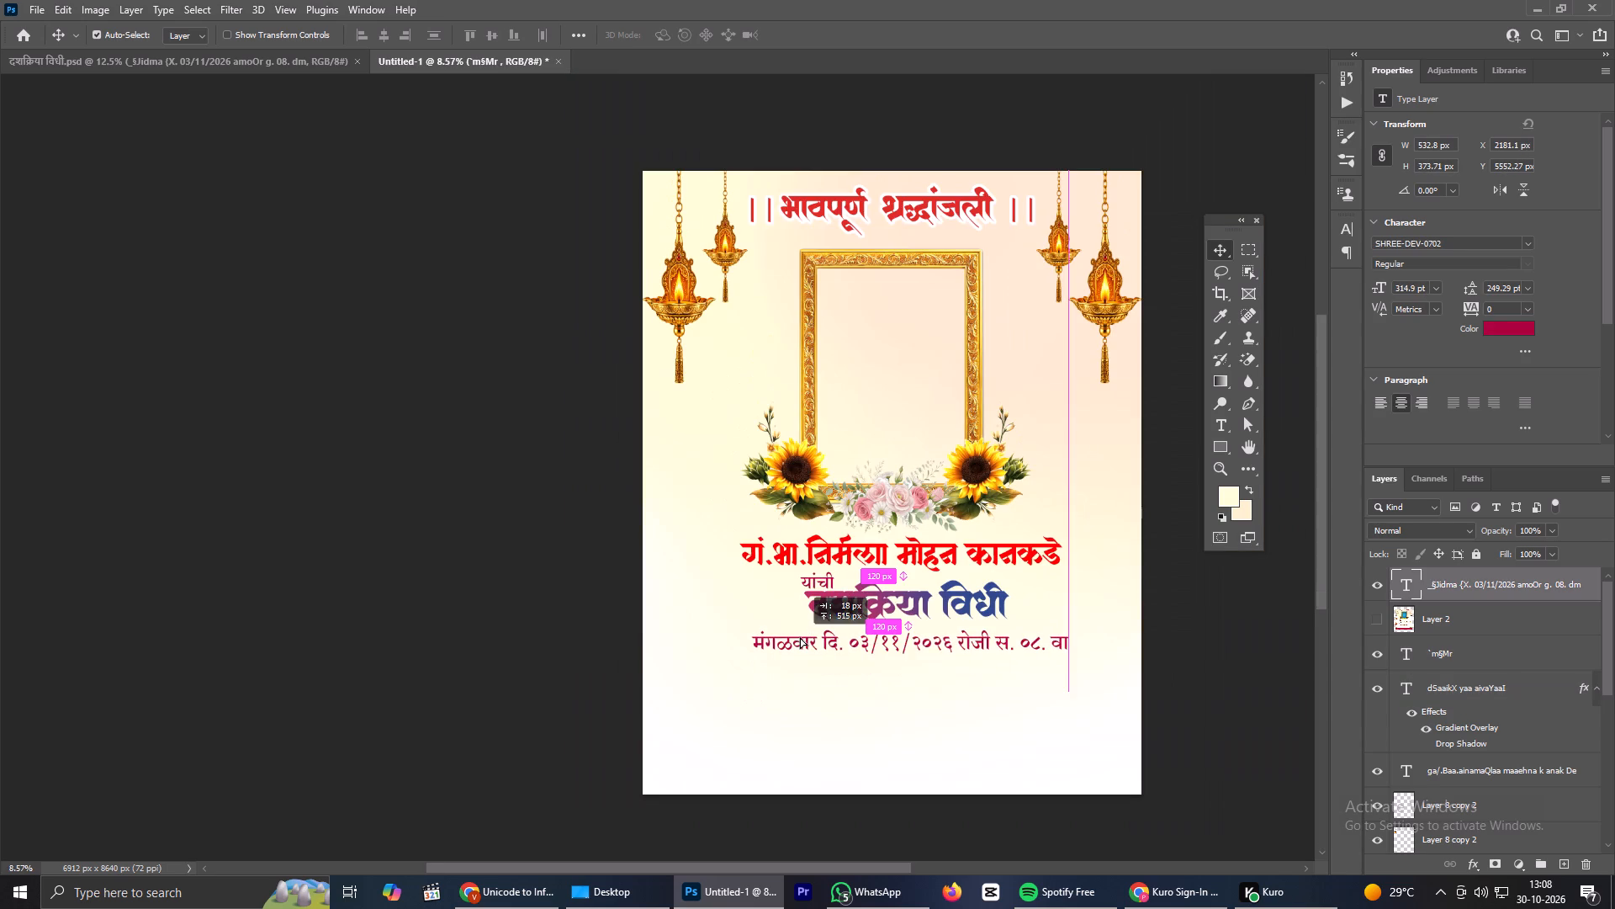
pyautogui.moveTo(800, 637); pyautogui.dragTo(802, 630)
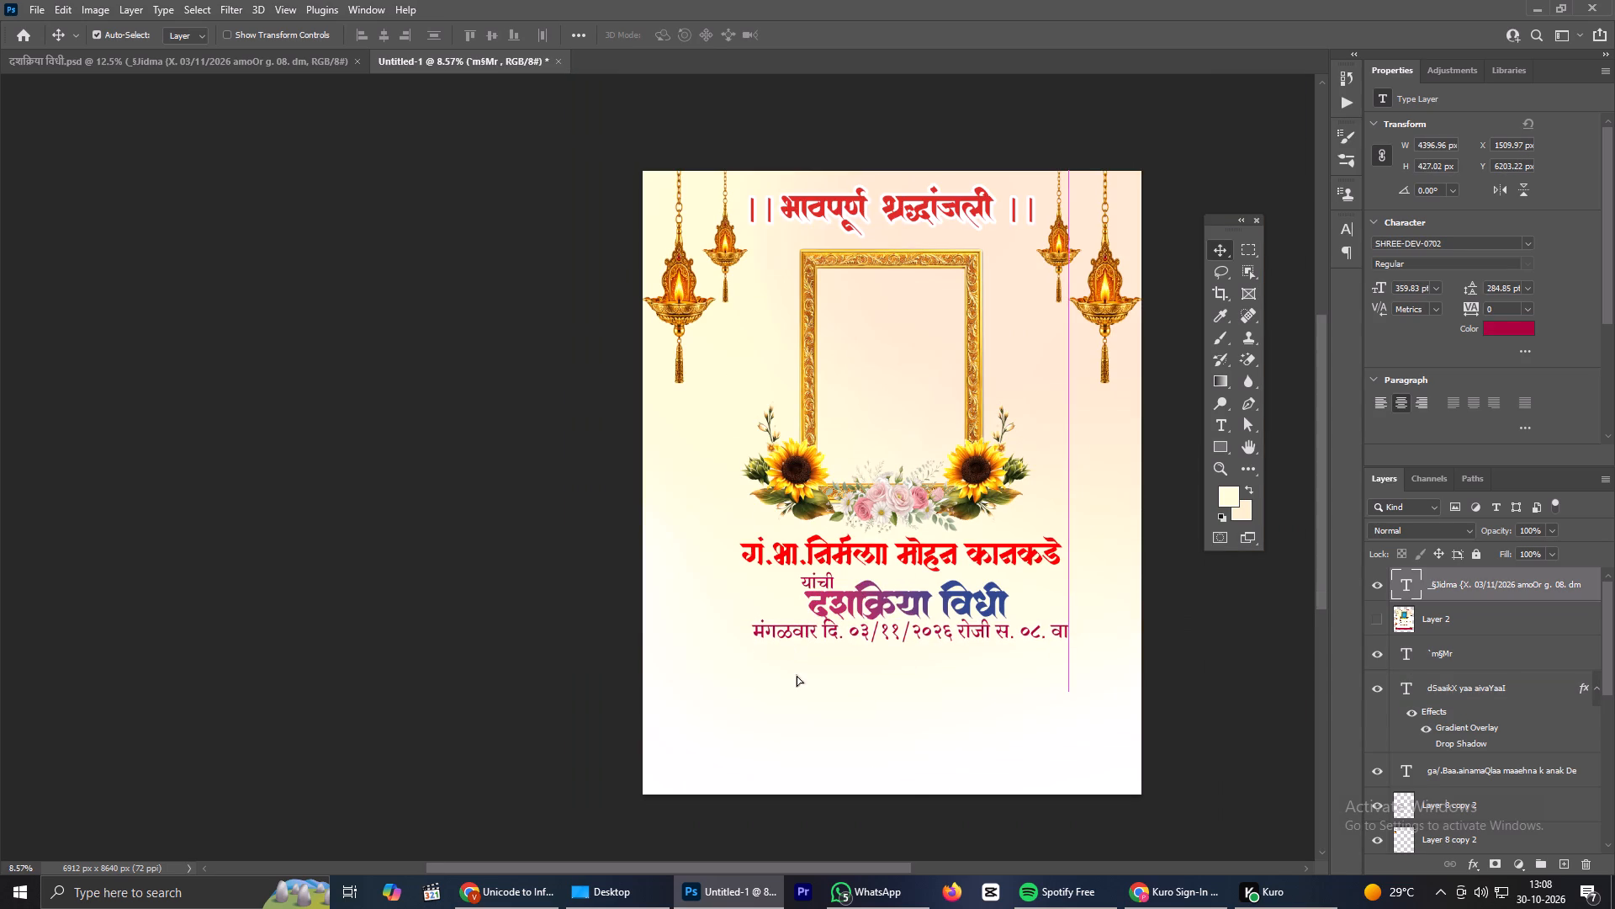
pyautogui.press('Down')
pyautogui.press('Down')
pyautogui.press('Down')
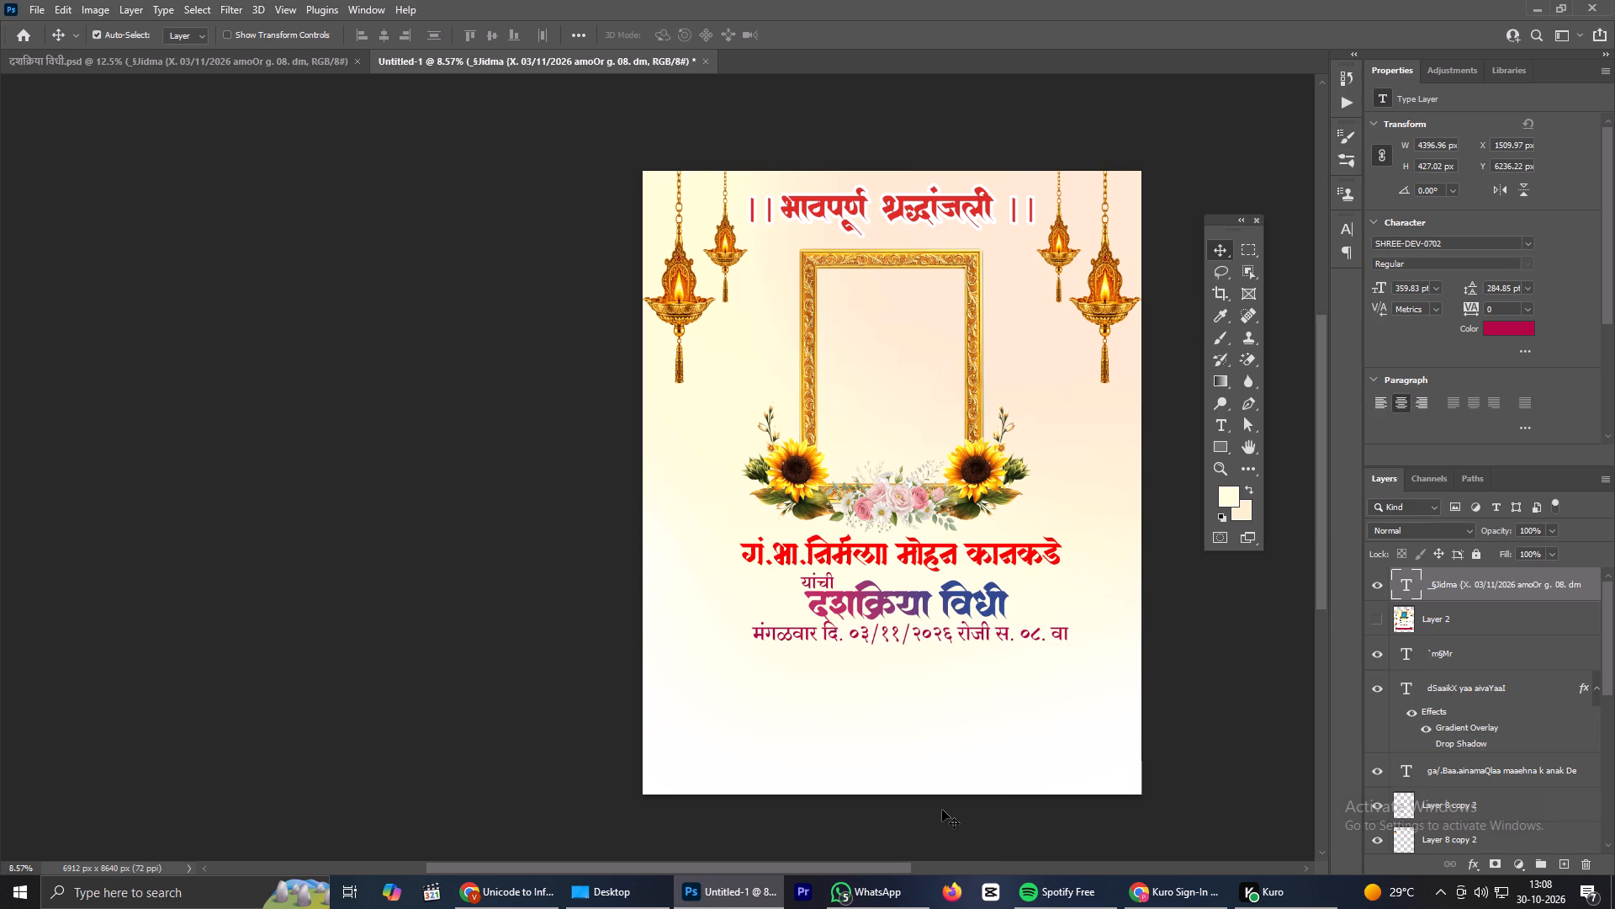
pyautogui.scroll(-2, 791, 771)
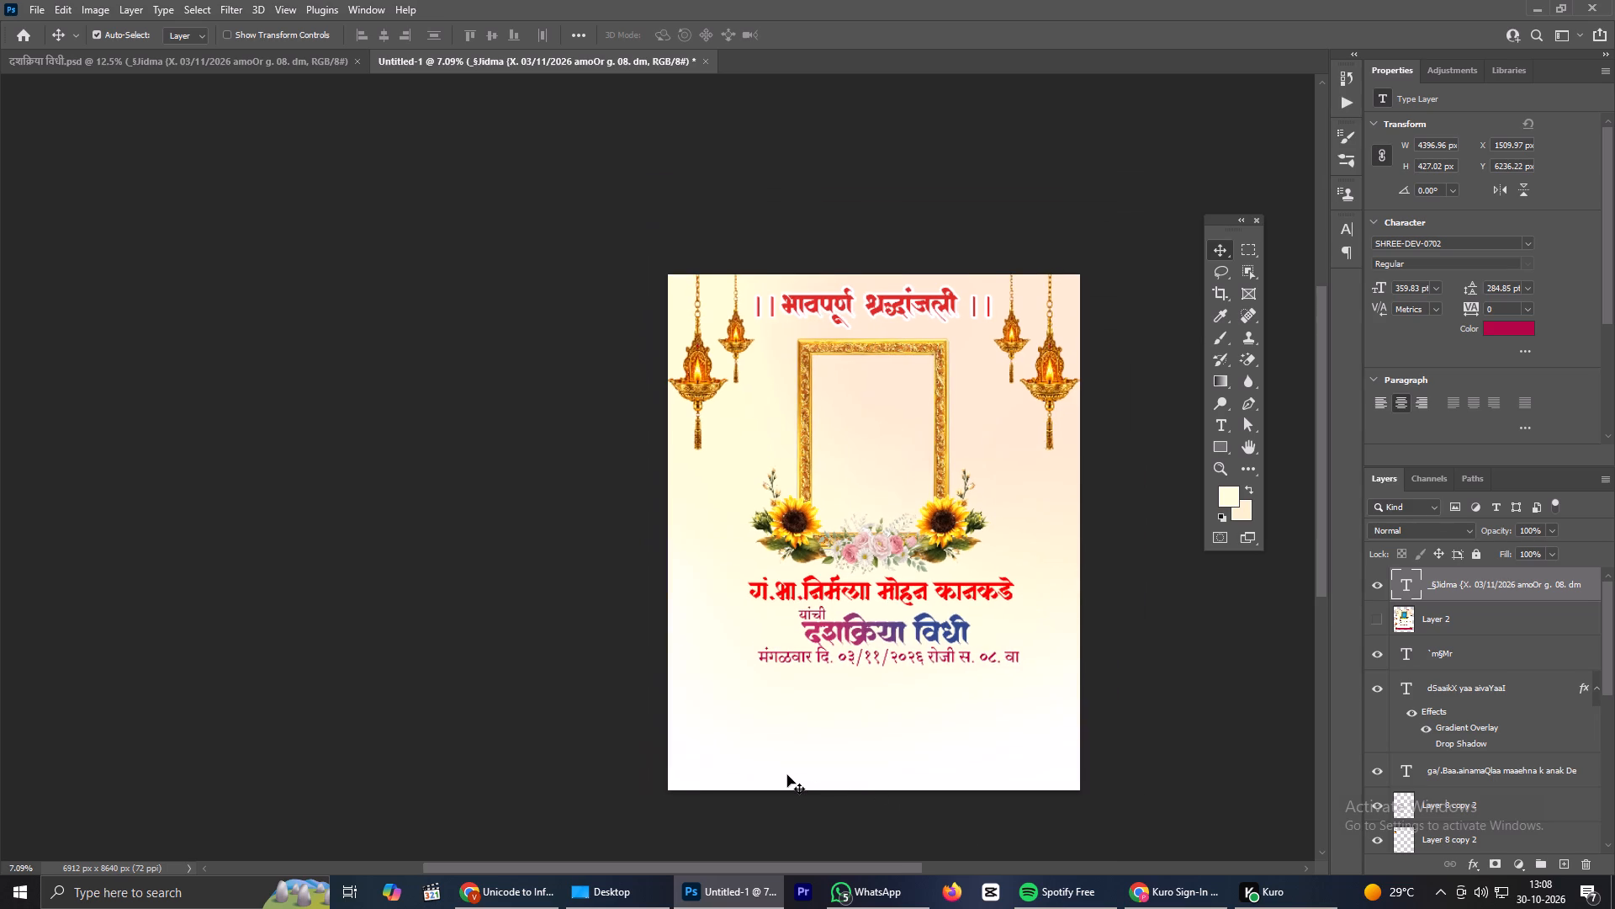
pyautogui.scroll(2, 787, 775)
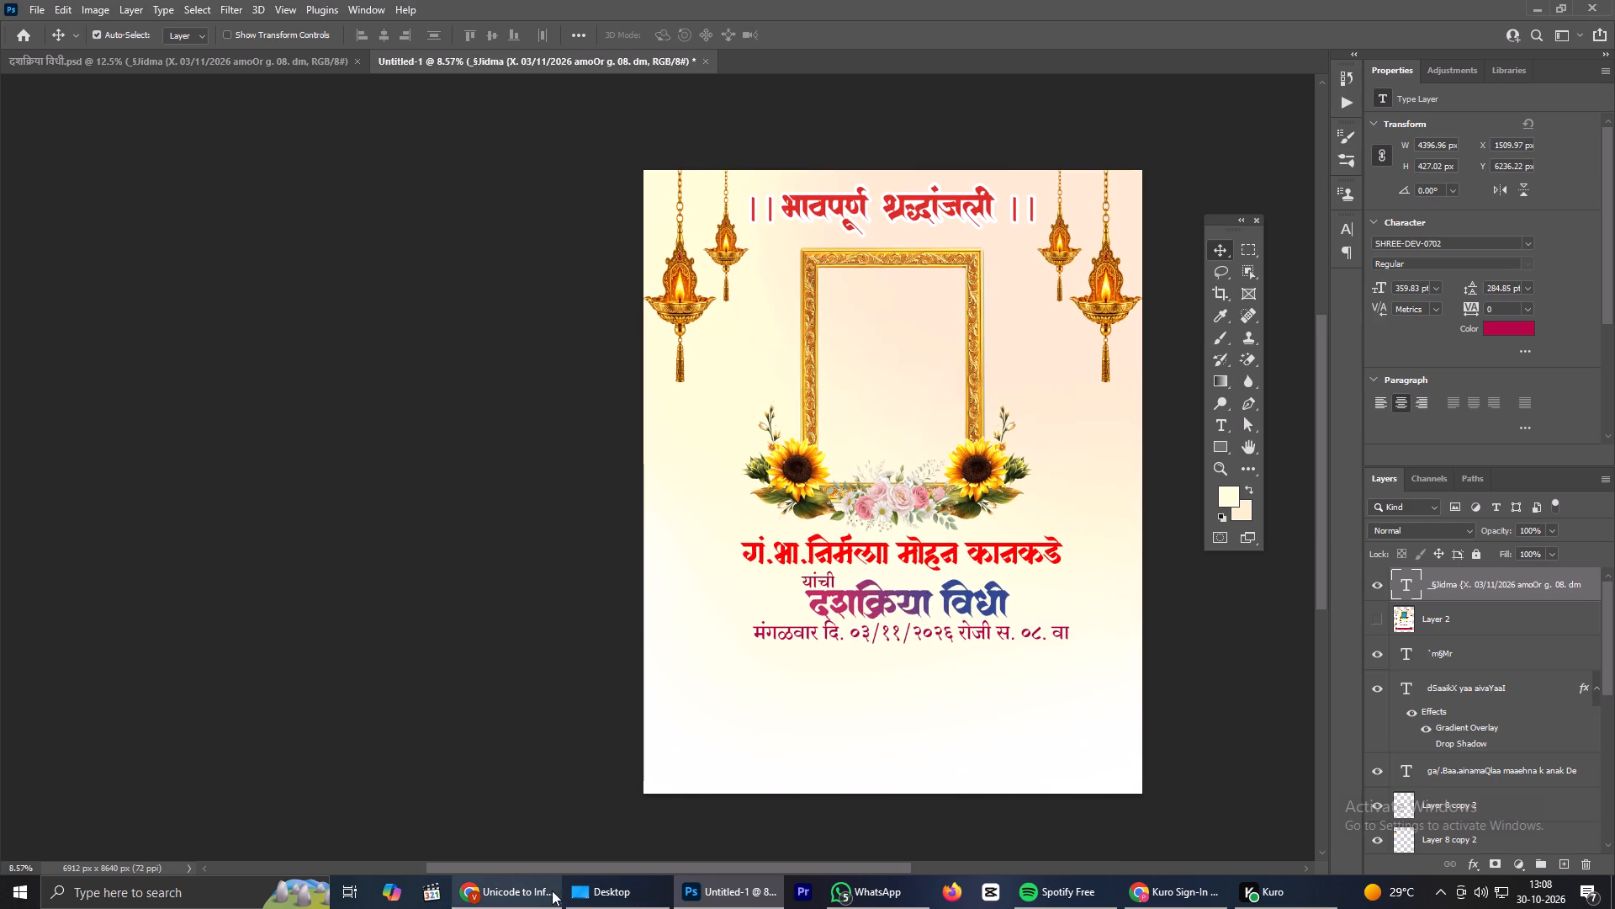
# In Chrome's Google Input Tools text, insert the weekday गुरुवार and दि. before the date ५/११/२०२६ on the दशक्रिया विधी line.
pyautogui.click(532, 900)
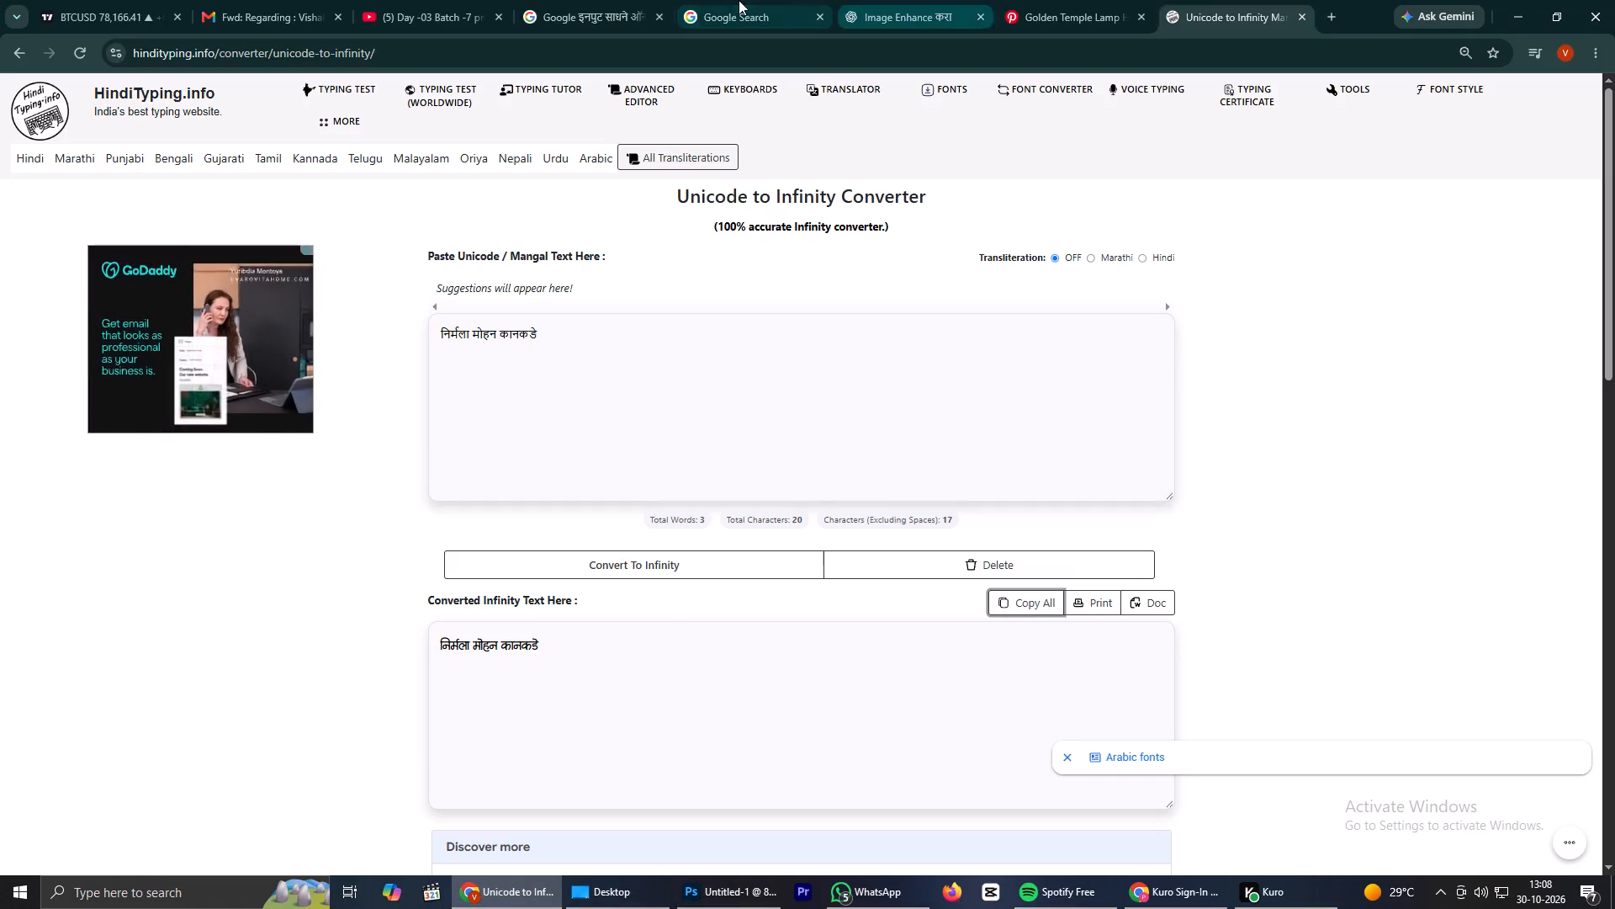
pyautogui.click(728, 0)
pyautogui.click(617, 0)
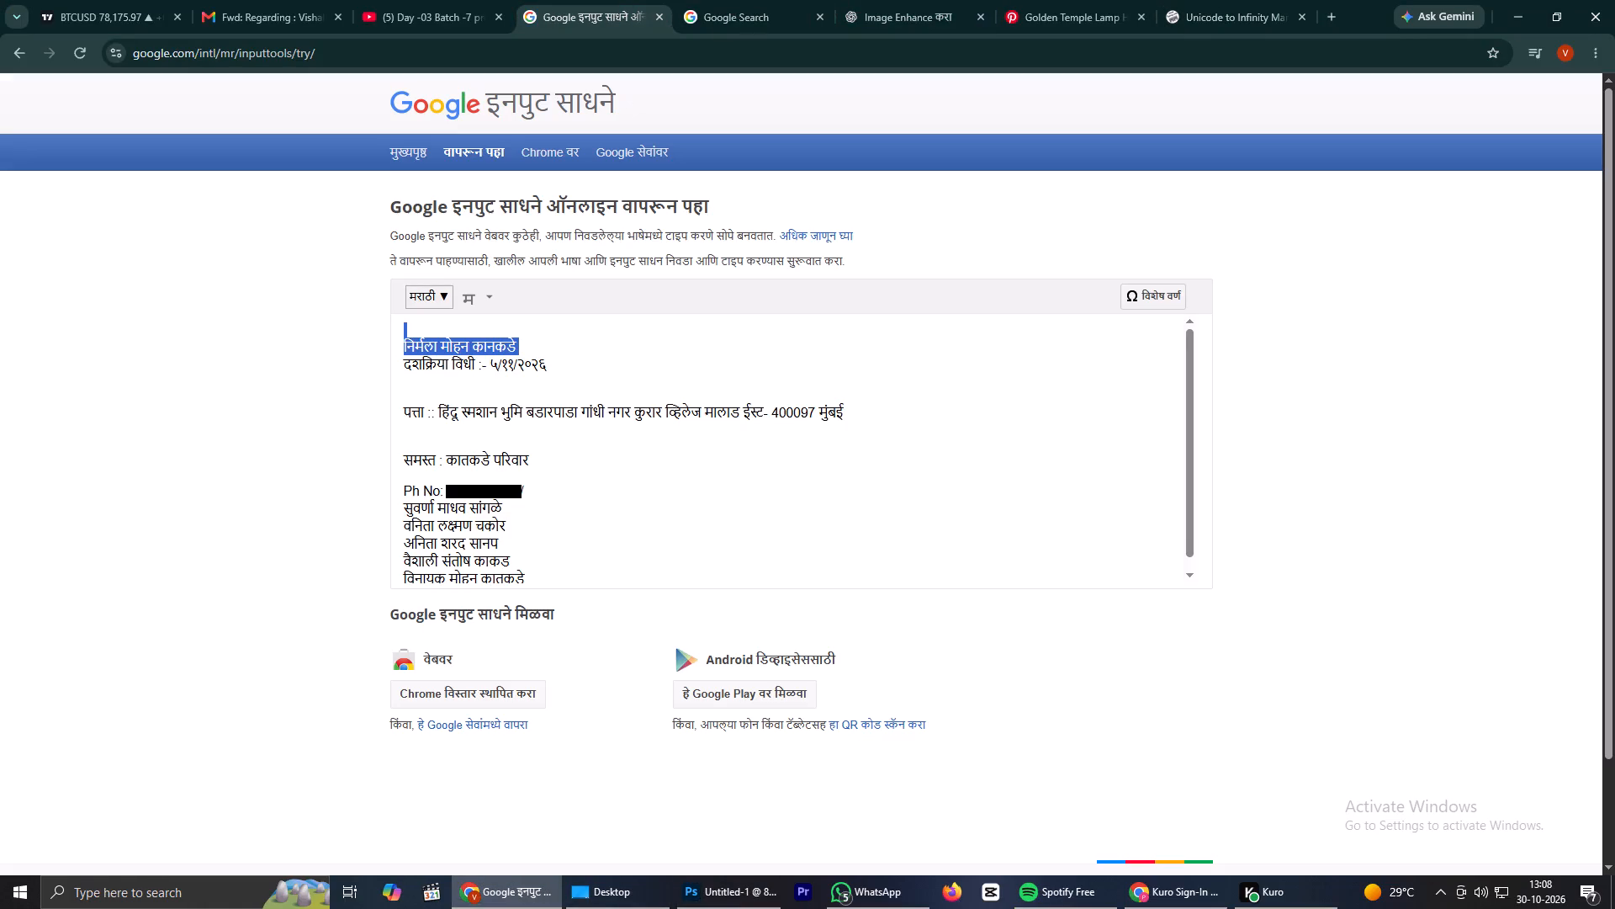
pyautogui.scroll(-1, 402, 515)
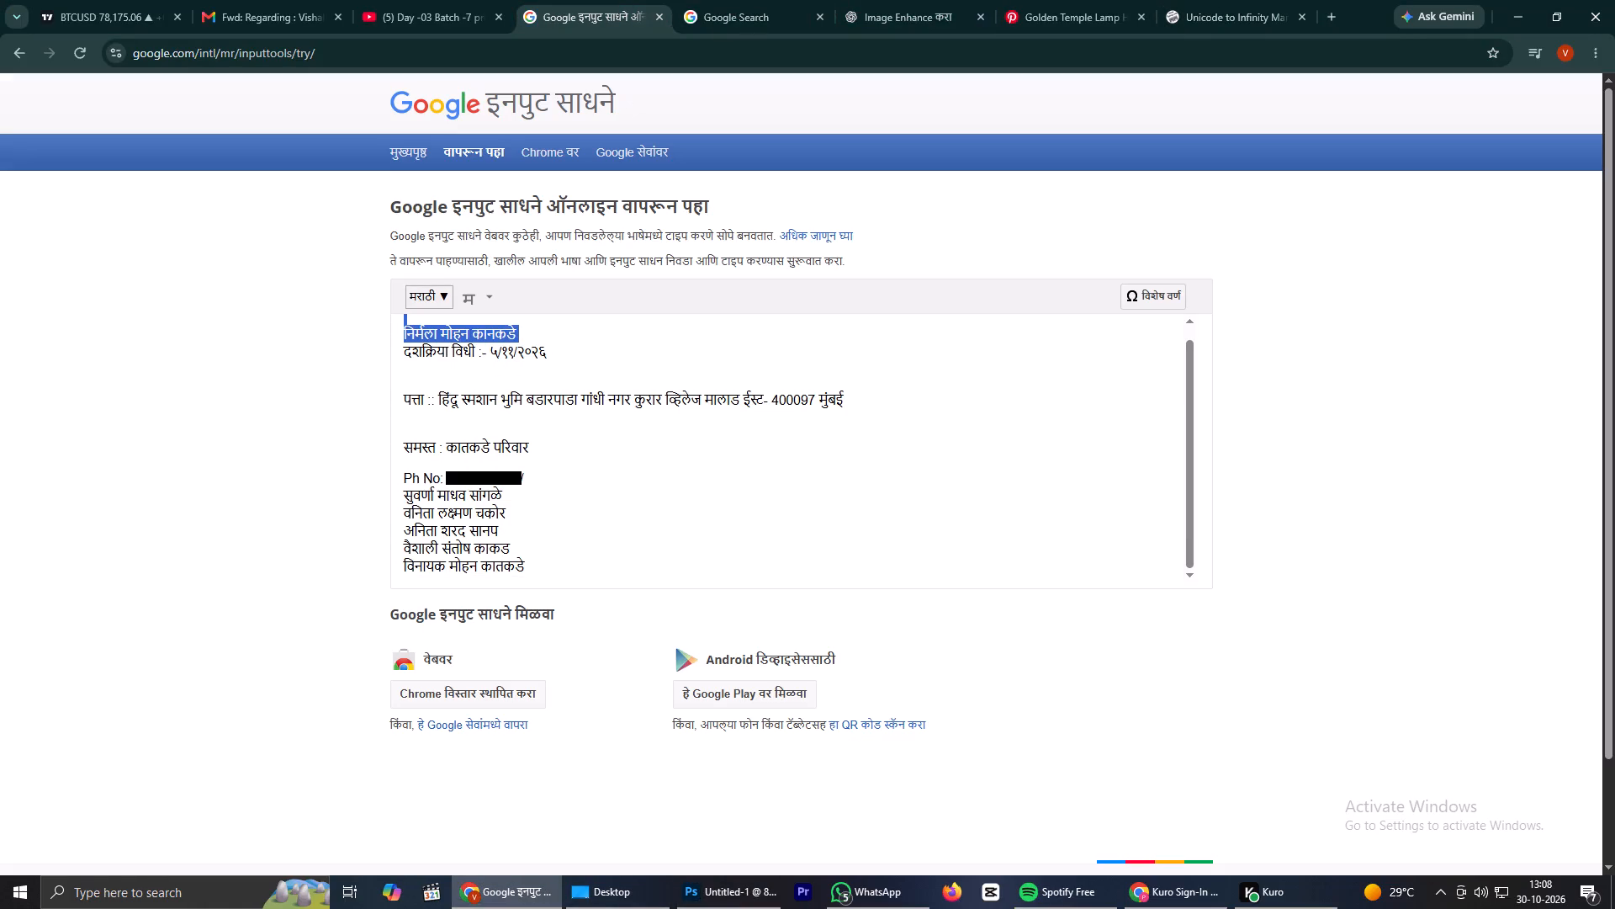
pyautogui.moveTo(400, 358); pyautogui.dragTo(647, 375)
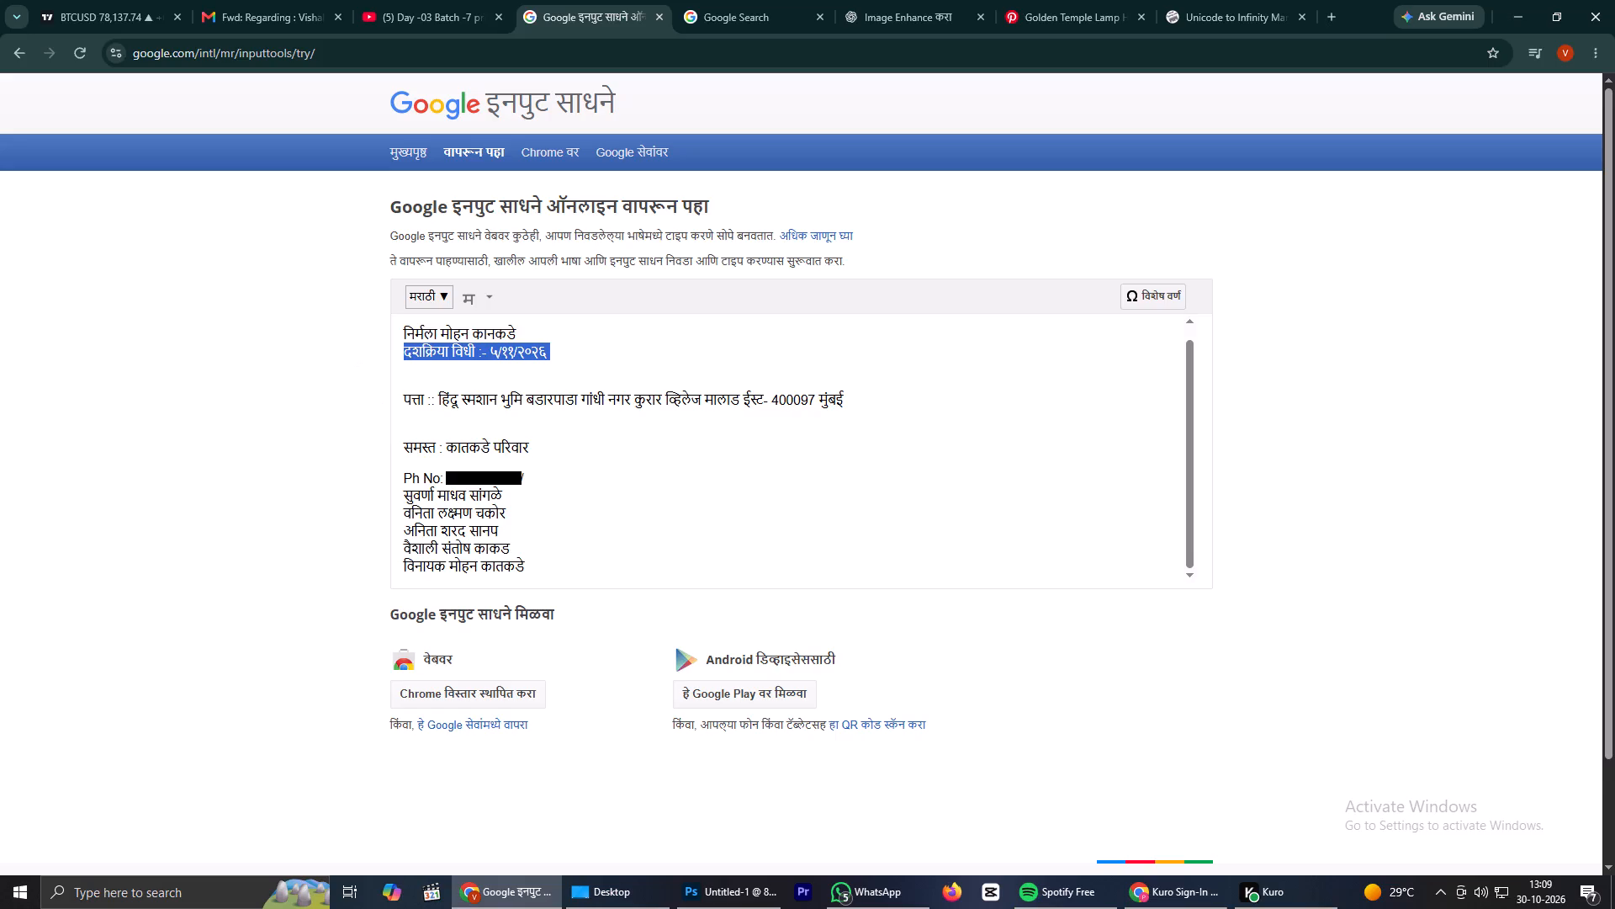
pyautogui.click(486, 360)
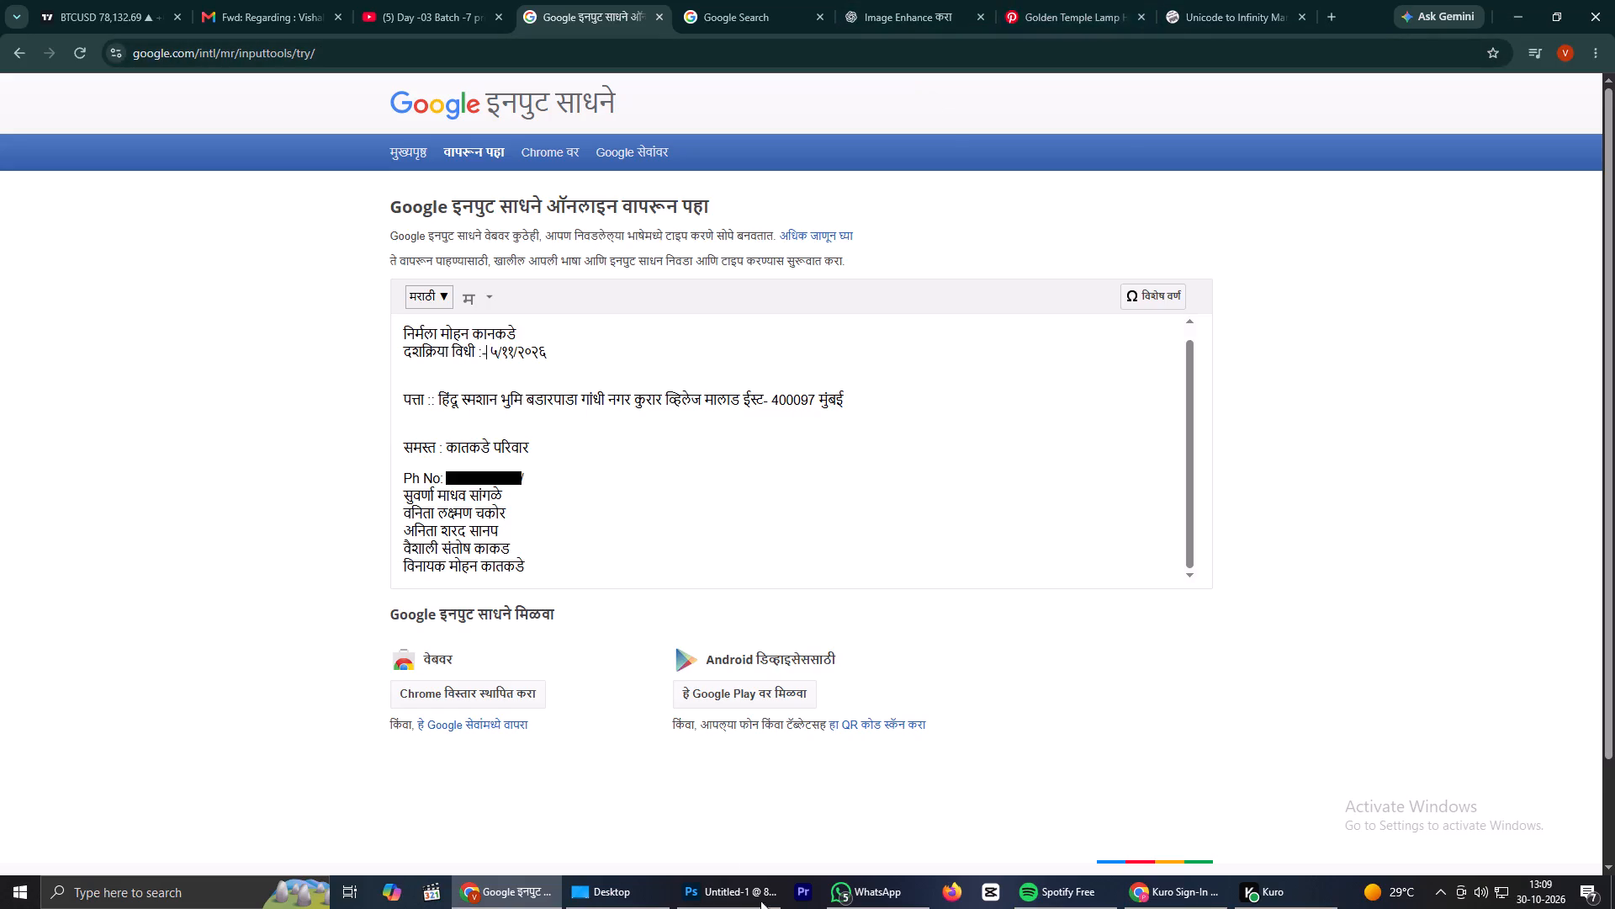
pyautogui.click(692, 903)
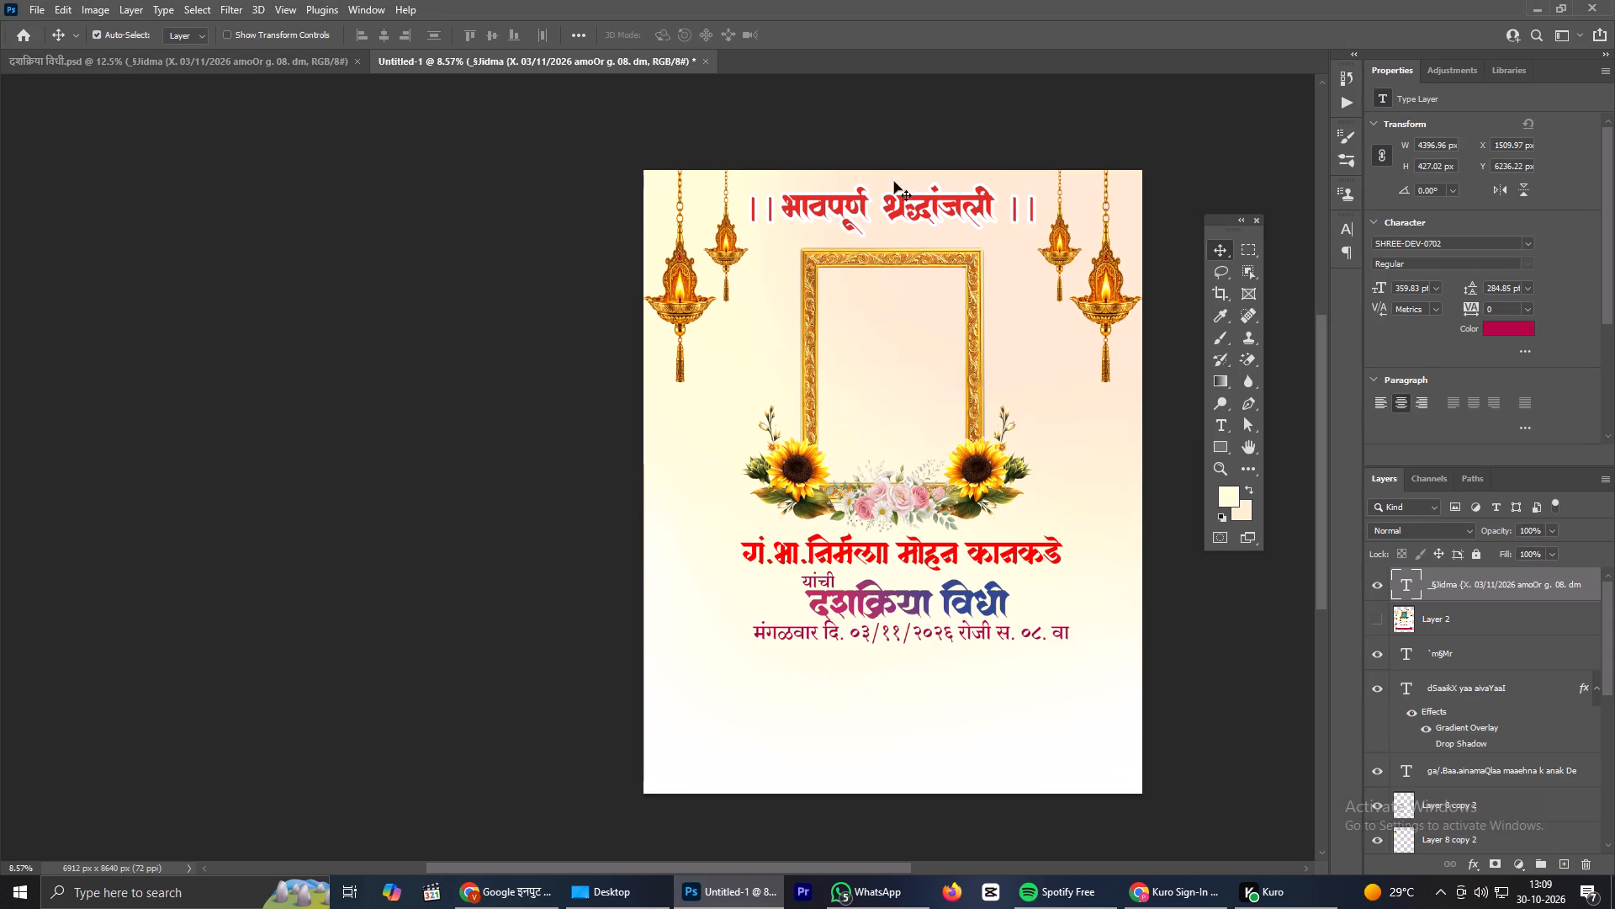
pyautogui.click(514, 882)
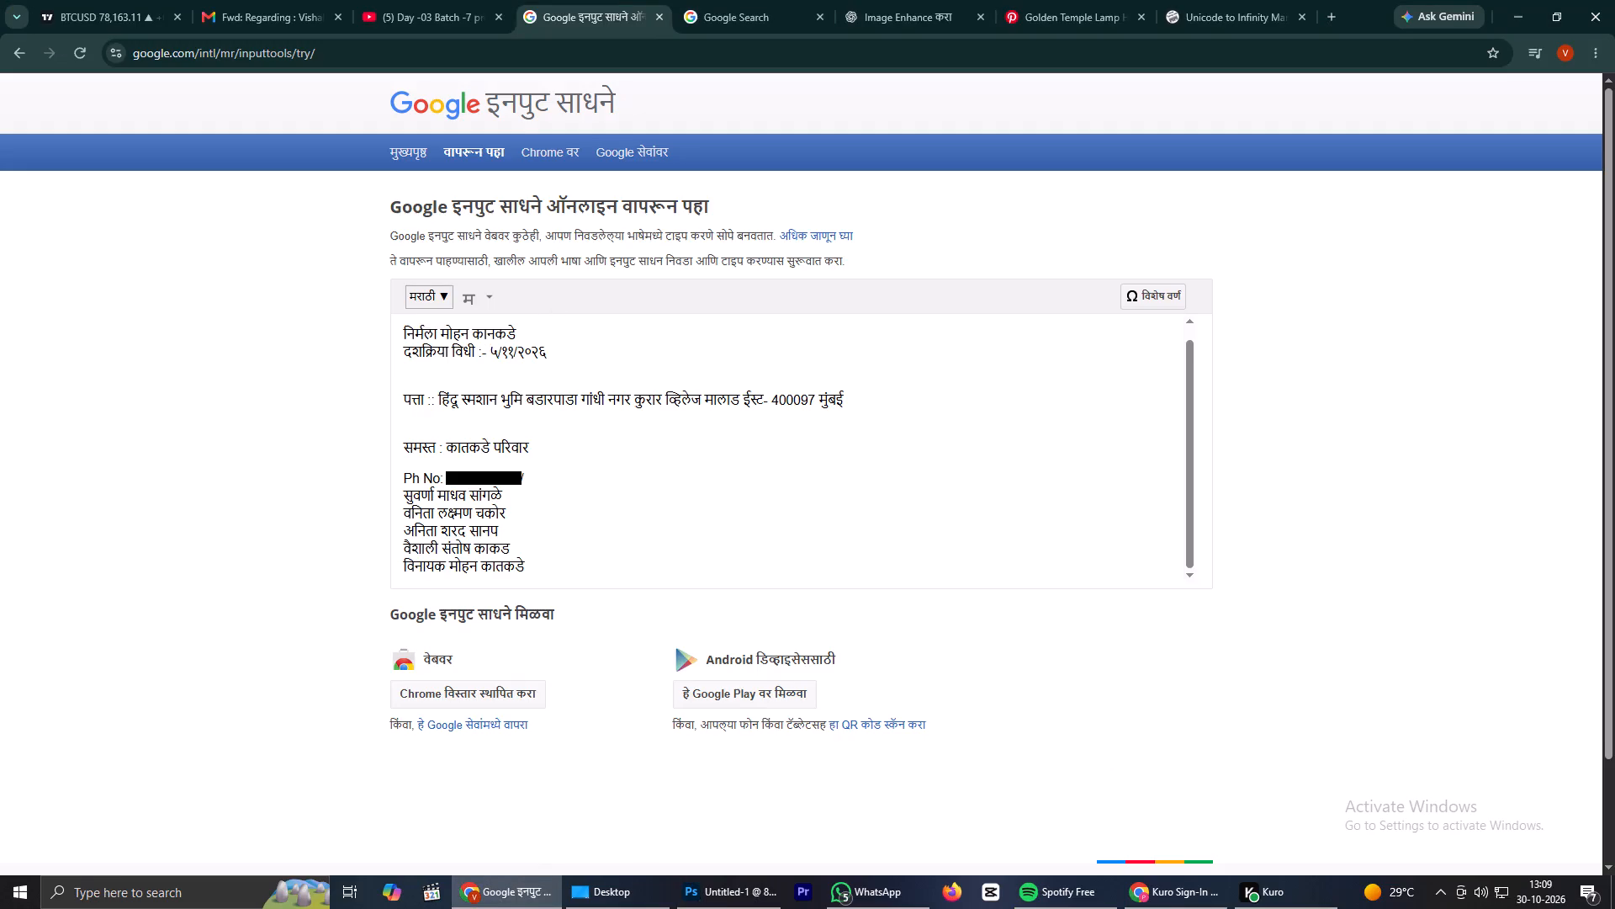
pyautogui.write('man')
pyautogui.press('BackSpace')
pyautogui.press('BackSpace')
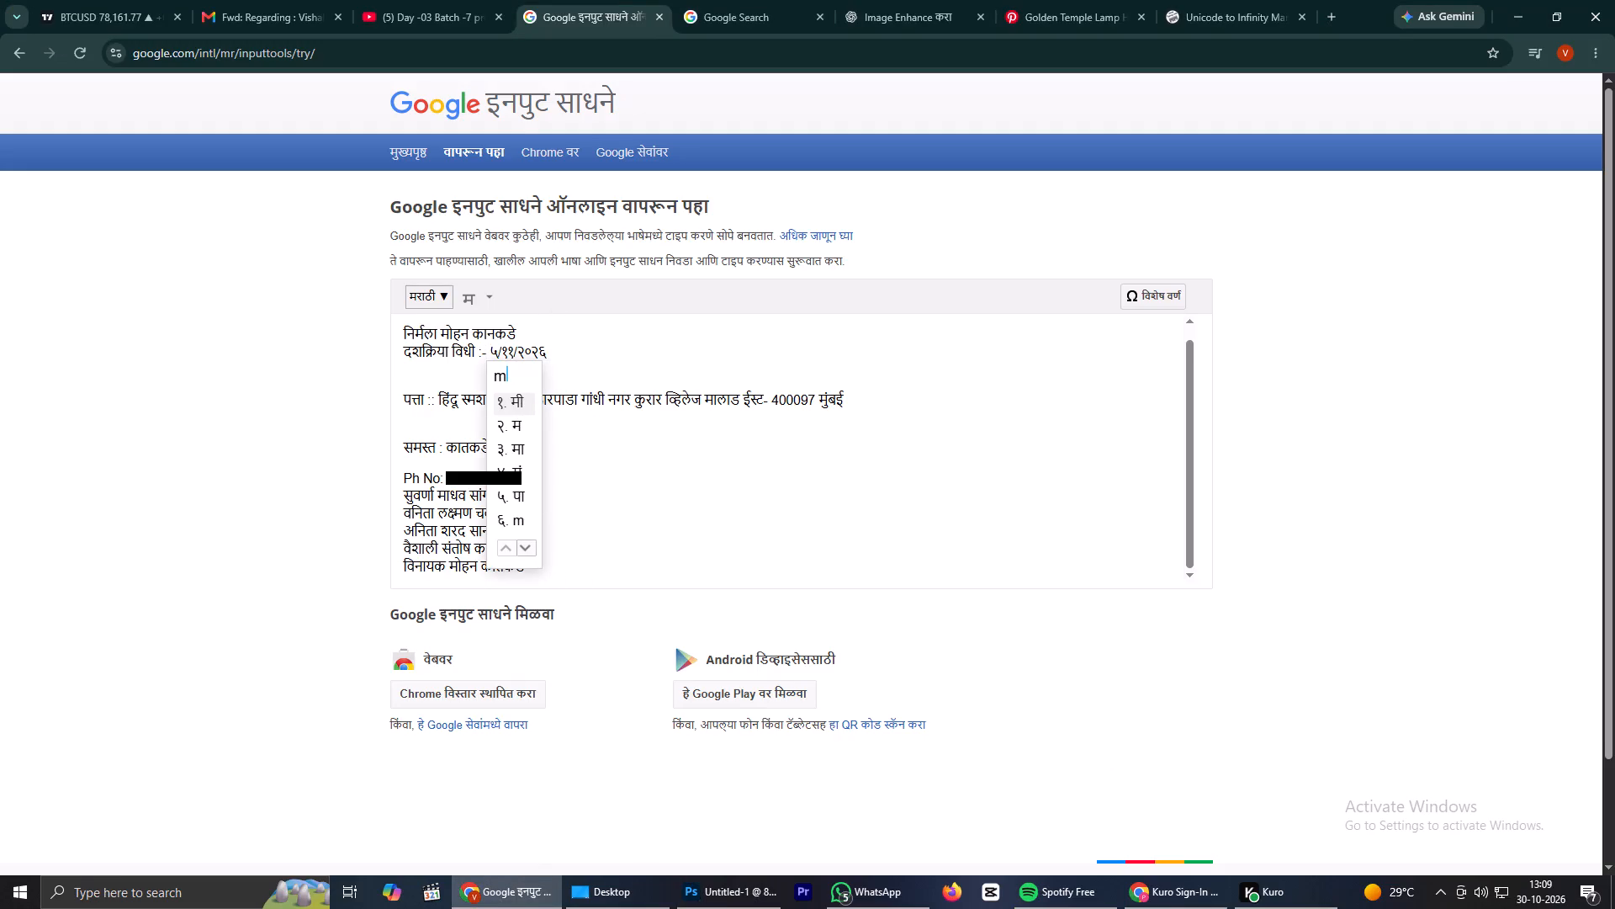
pyautogui.press('BackSpace')
pyautogui.press('g')
pyautogui.press('u')
pyautogui.write('ruvar')
pyautogui.press('space')
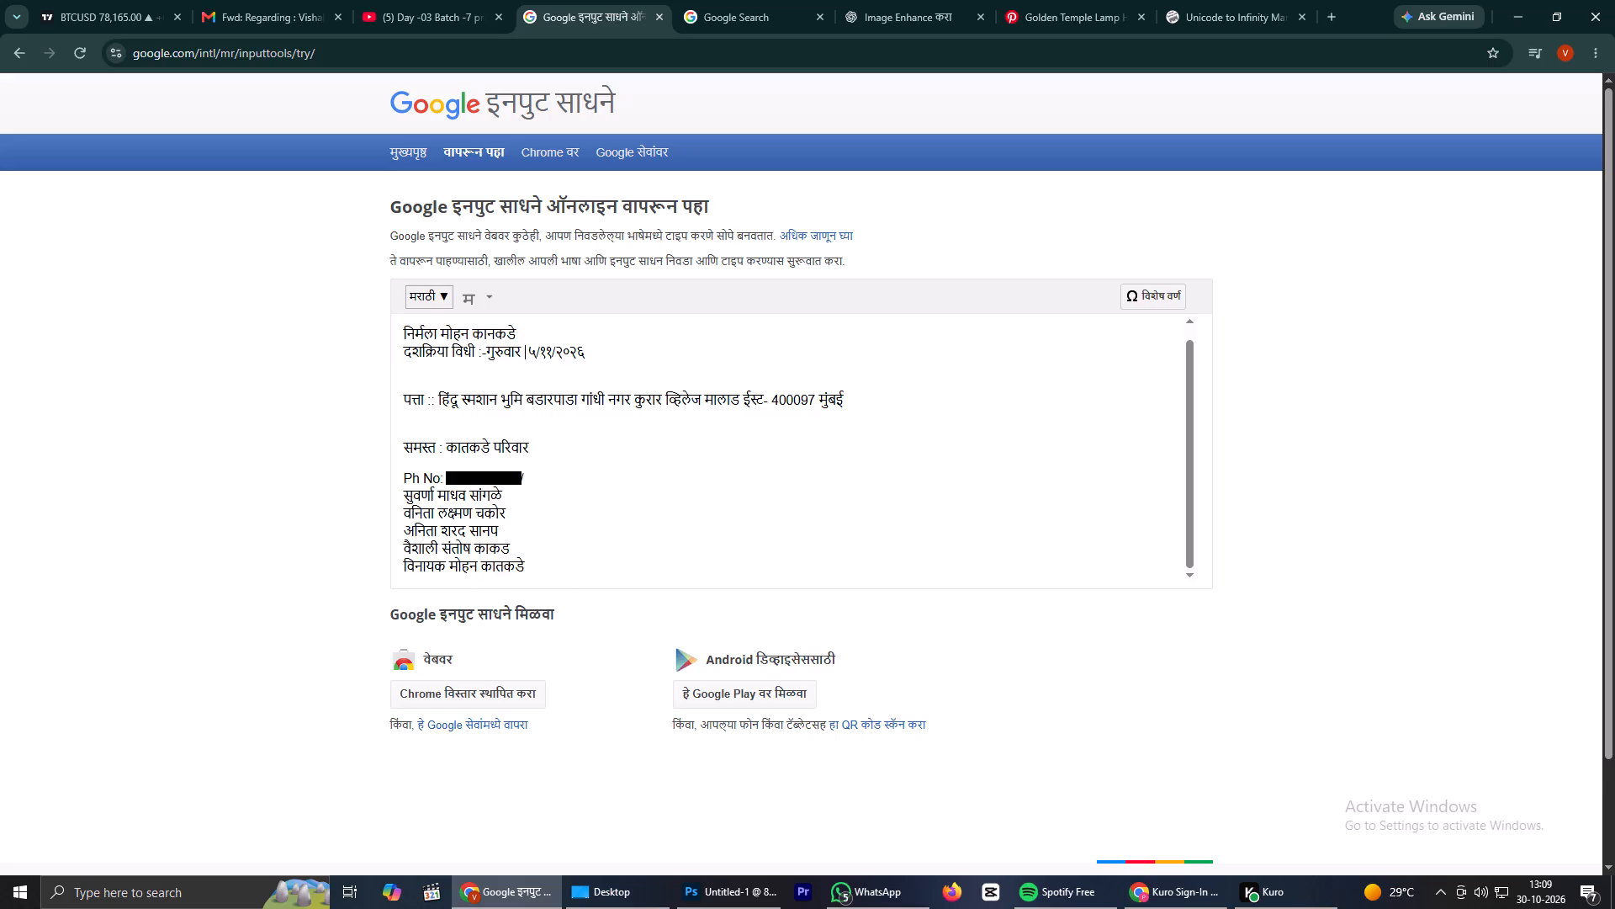
pyautogui.write('di')
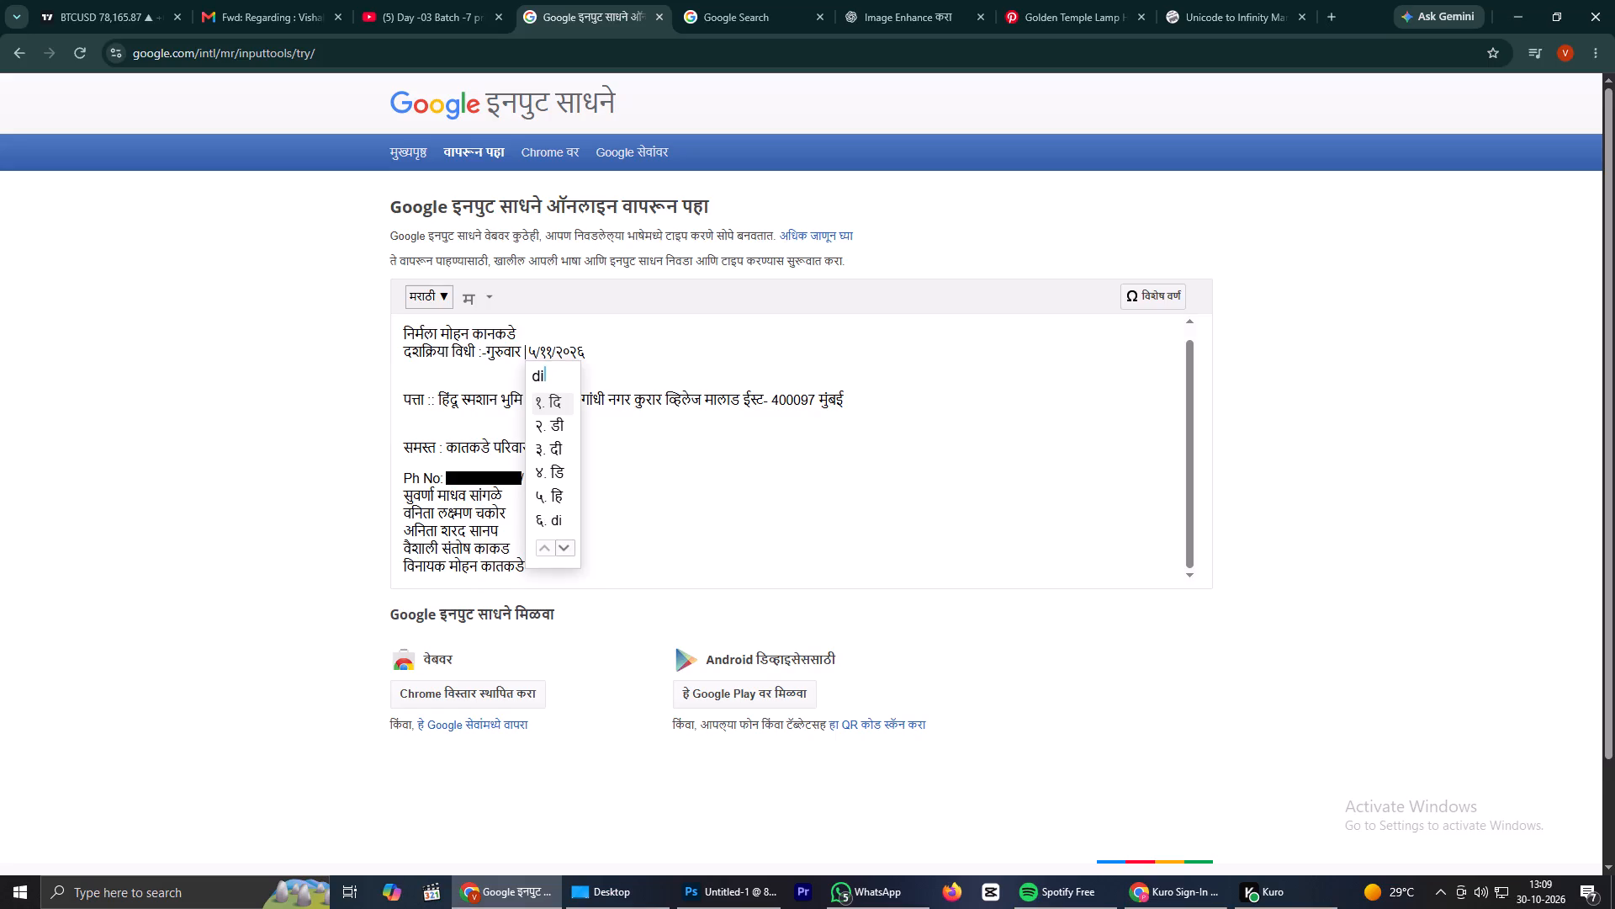
pyautogui.press('.')
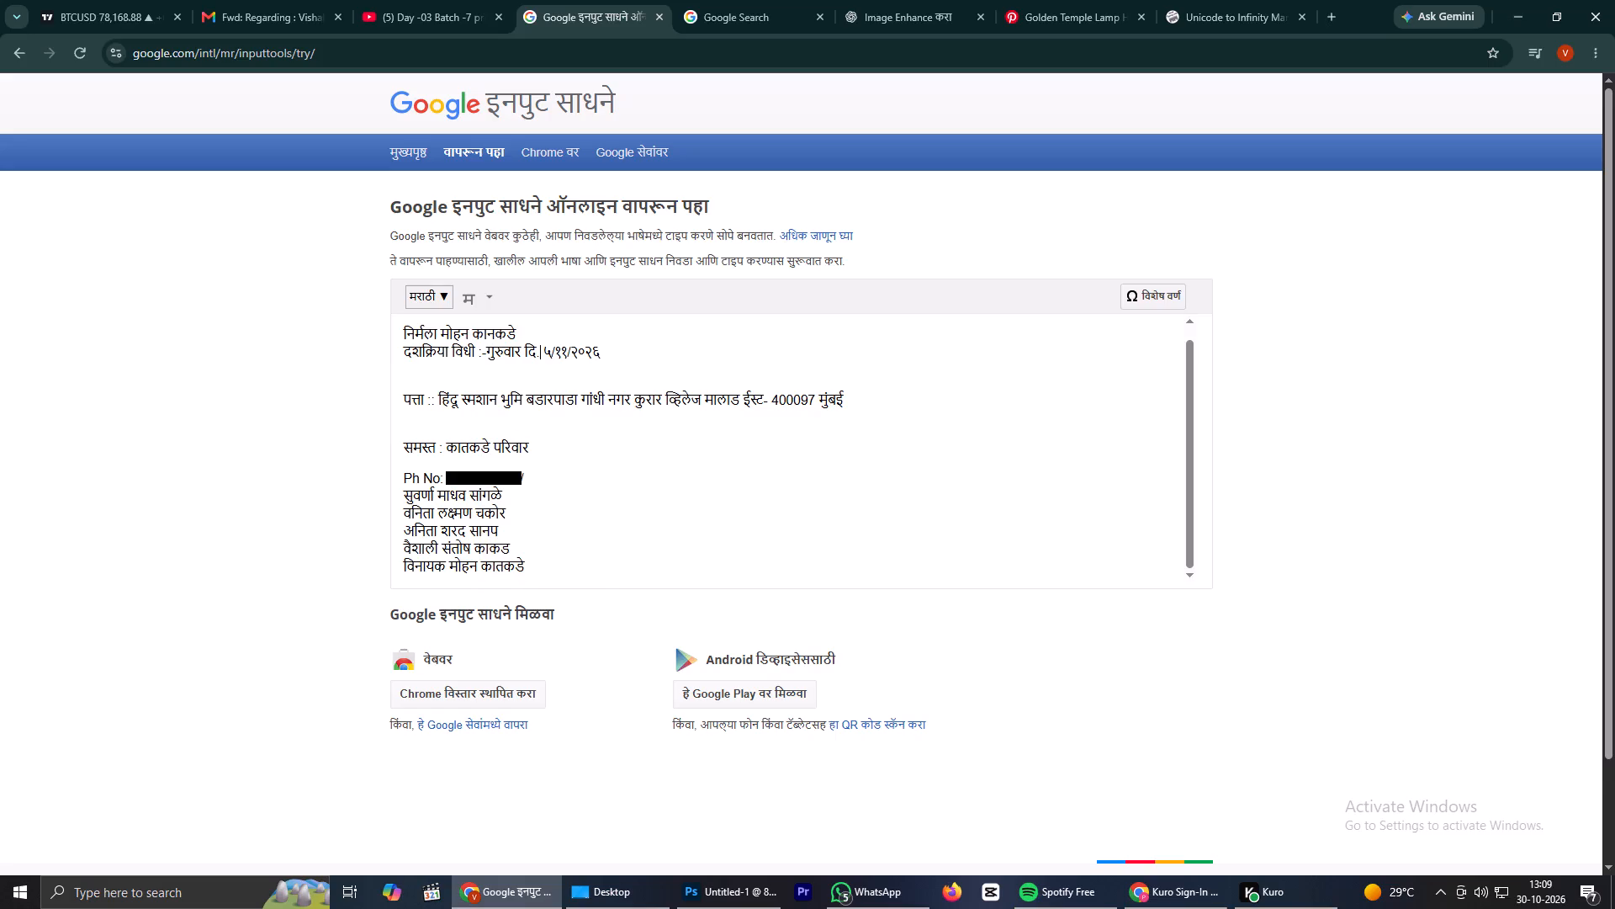
# Copy the whole दशक्रिया विधी line with its weekday and date.
pyautogui.moveTo(630, 364); pyautogui.dragTo(400, 353)
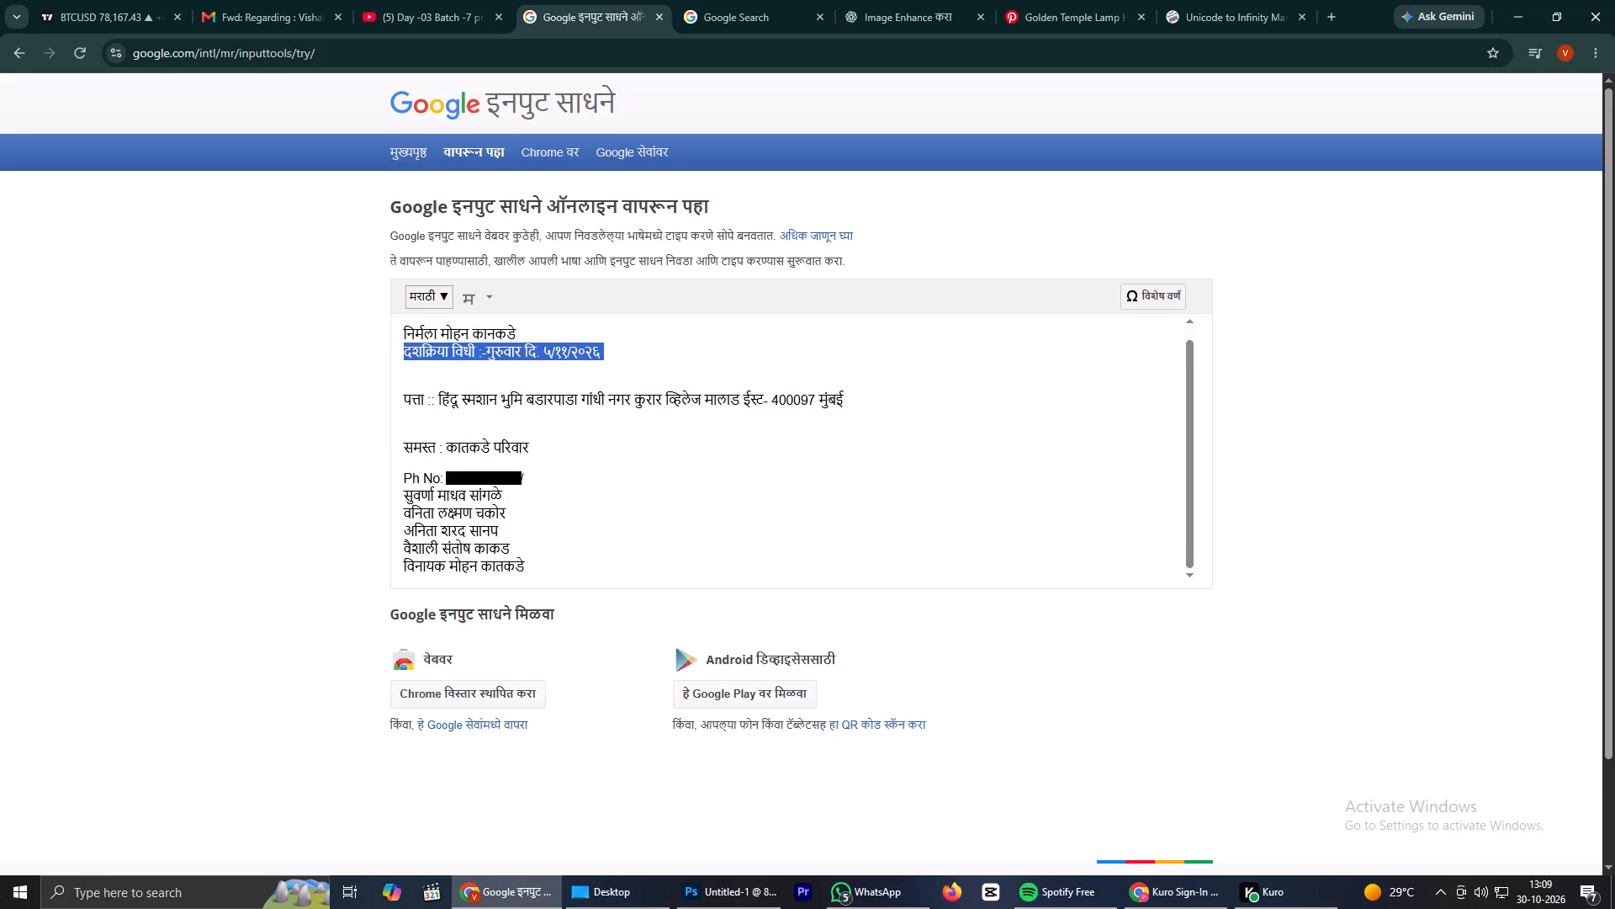
pyautogui.moveTo(400, 353); pyautogui.dragTo(398, 355)
pyautogui.hotkey('ctrl', 'c')
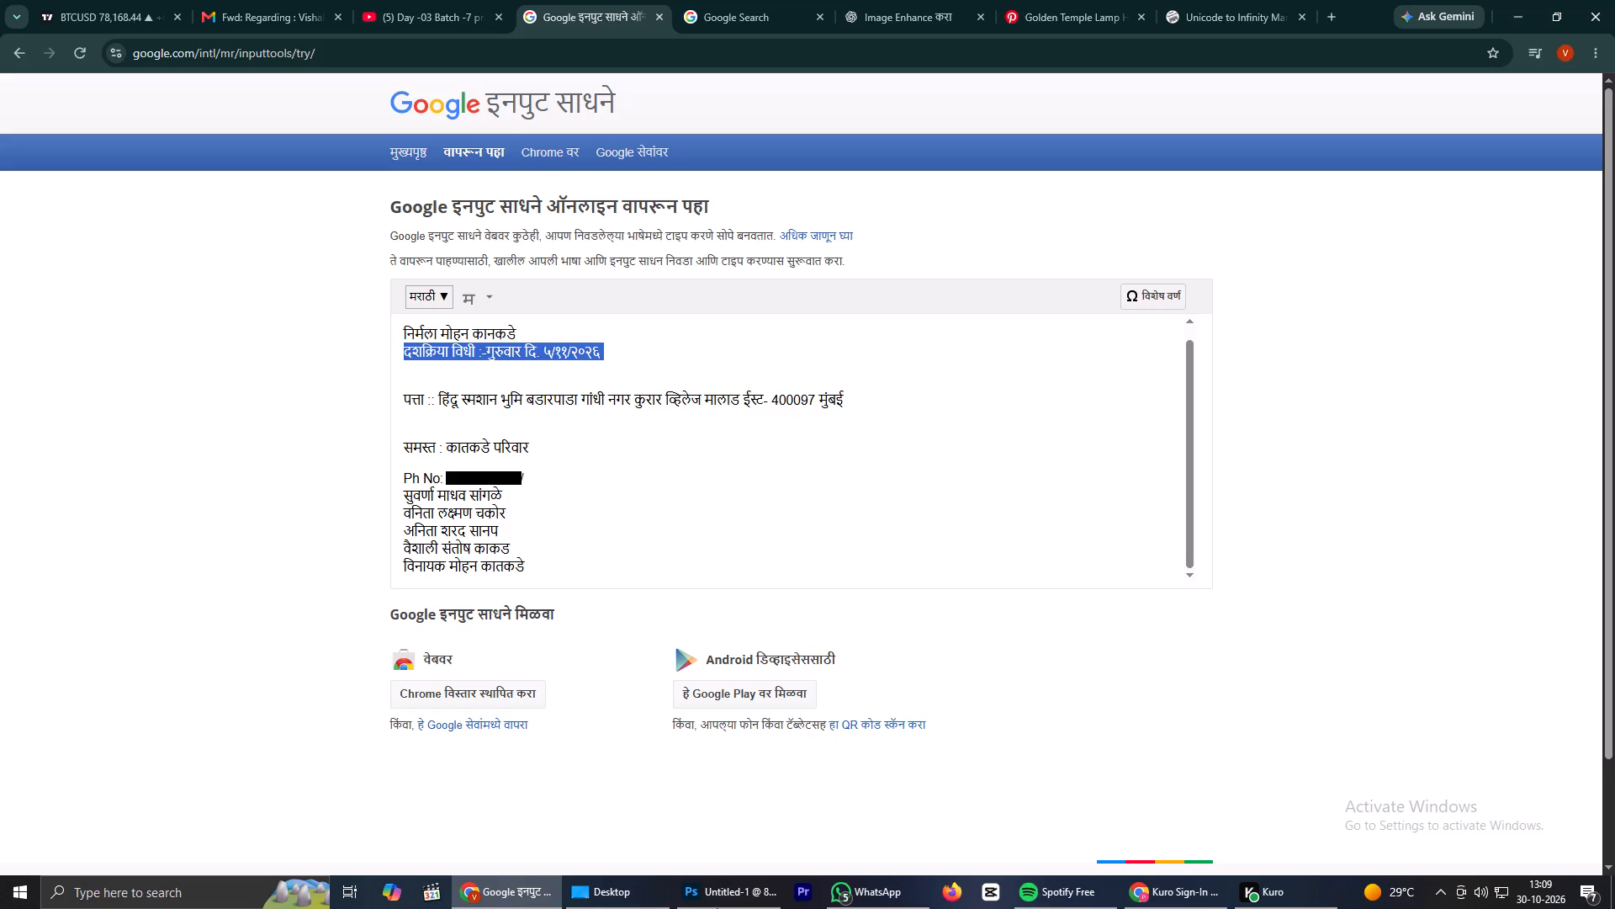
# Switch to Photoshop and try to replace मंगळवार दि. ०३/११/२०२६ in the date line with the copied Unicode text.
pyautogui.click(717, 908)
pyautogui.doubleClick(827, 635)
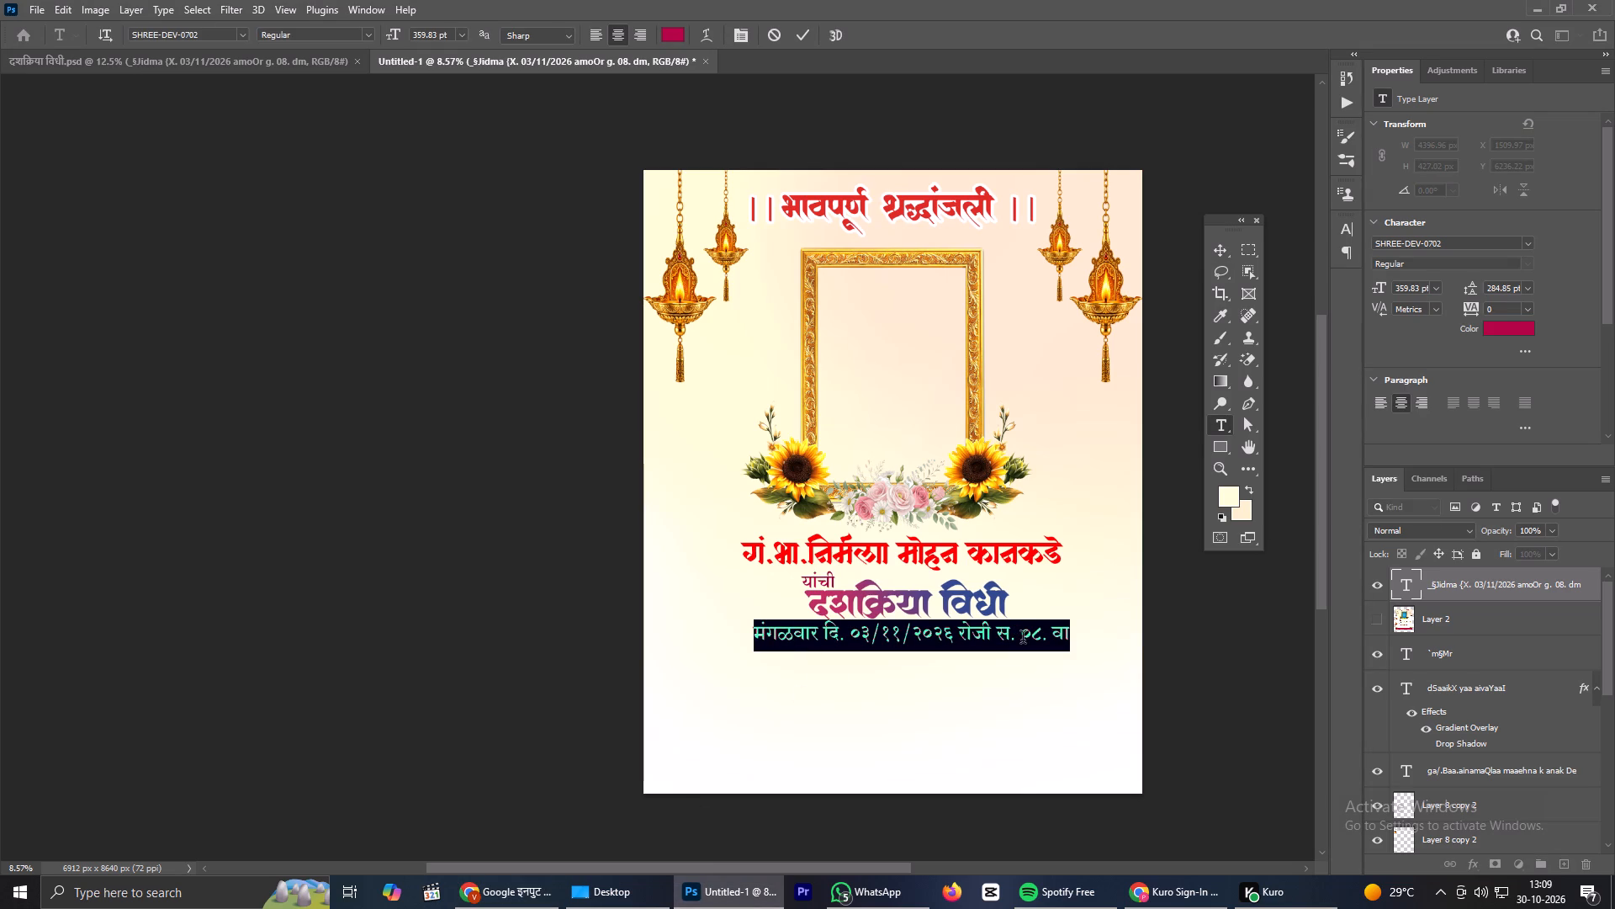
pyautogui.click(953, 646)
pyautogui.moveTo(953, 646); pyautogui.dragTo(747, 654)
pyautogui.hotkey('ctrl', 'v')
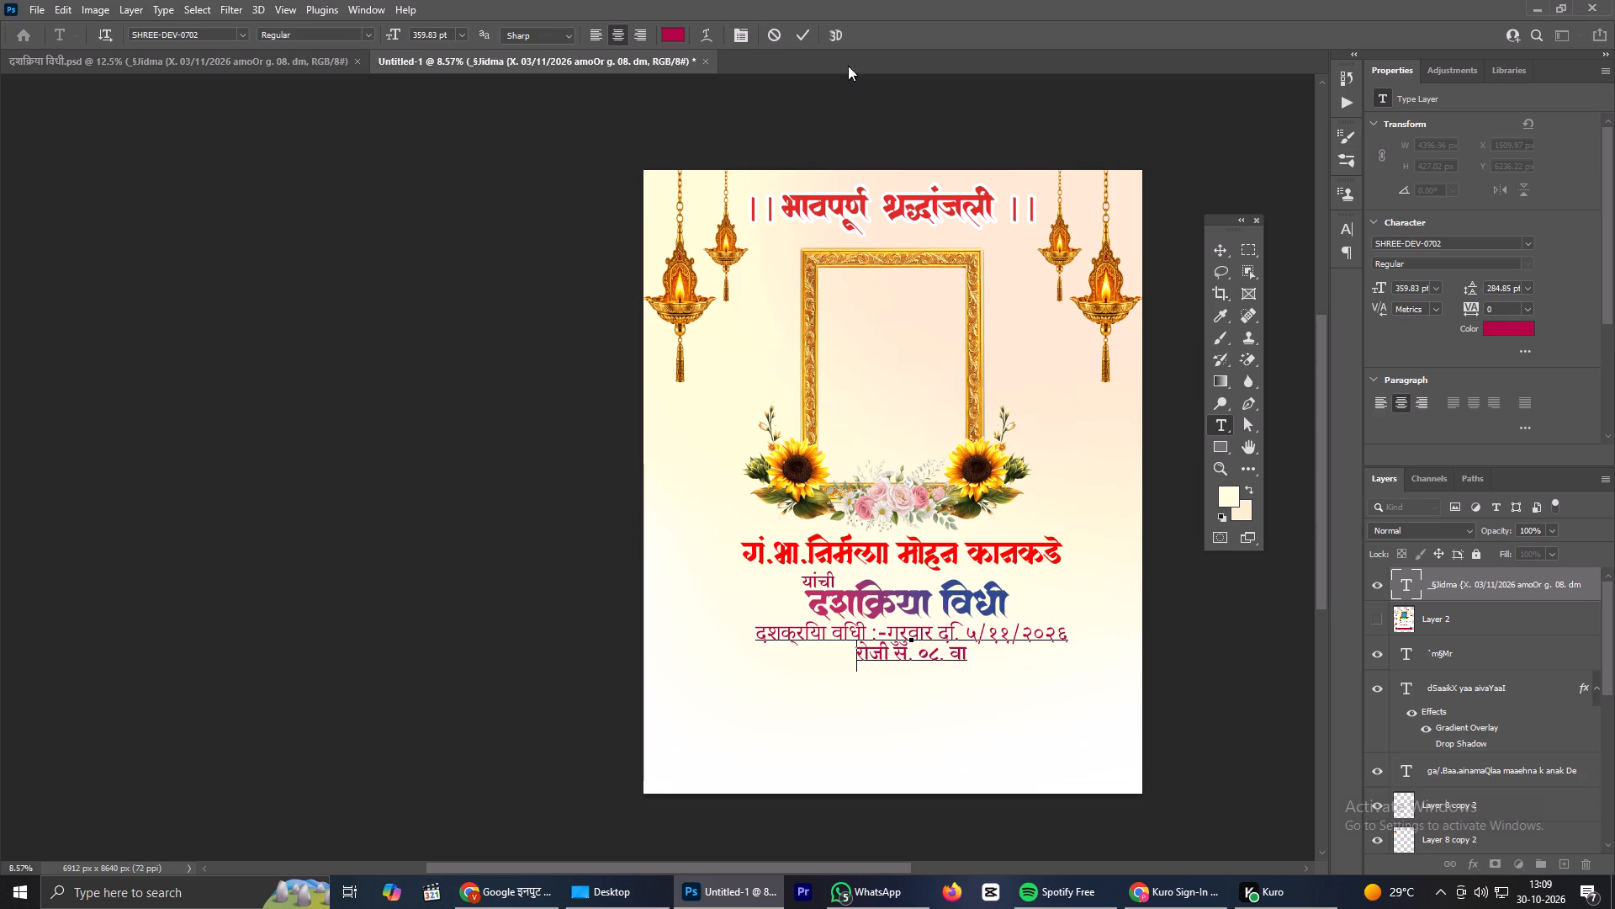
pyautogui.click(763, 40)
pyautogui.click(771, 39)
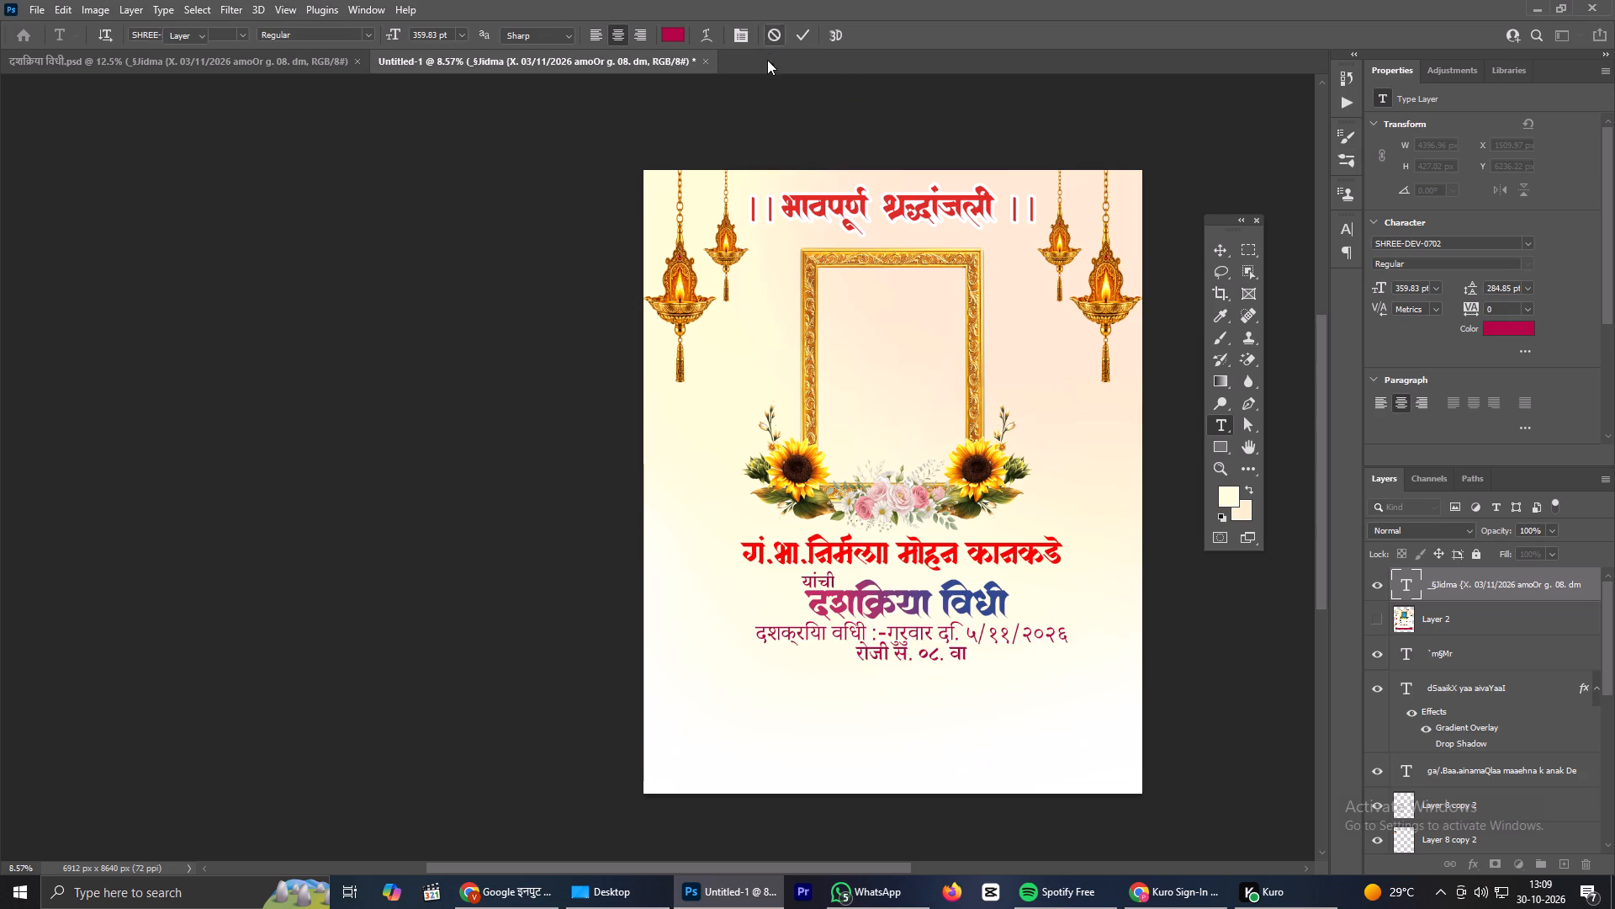
# In Chrome, find a Shree Dev Unicode converter, convert the copied दशक्रिया विधी date line to Shree Lipi, and copy the result.
pyautogui.click(497, 908)
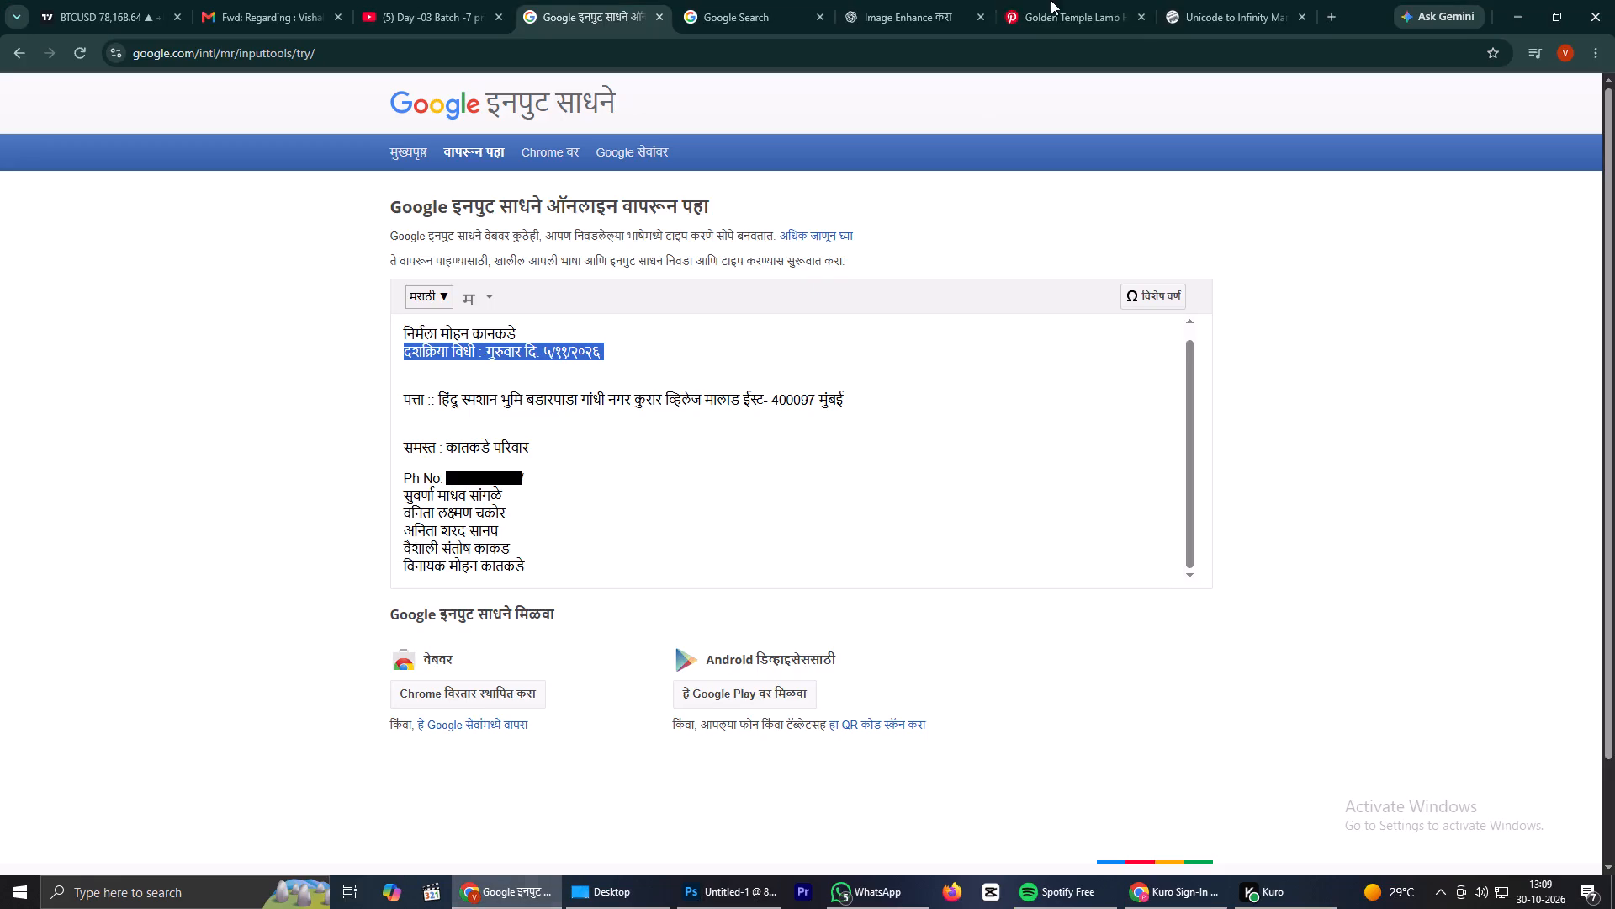
pyautogui.click(1333, 0)
pyautogui.press('s')
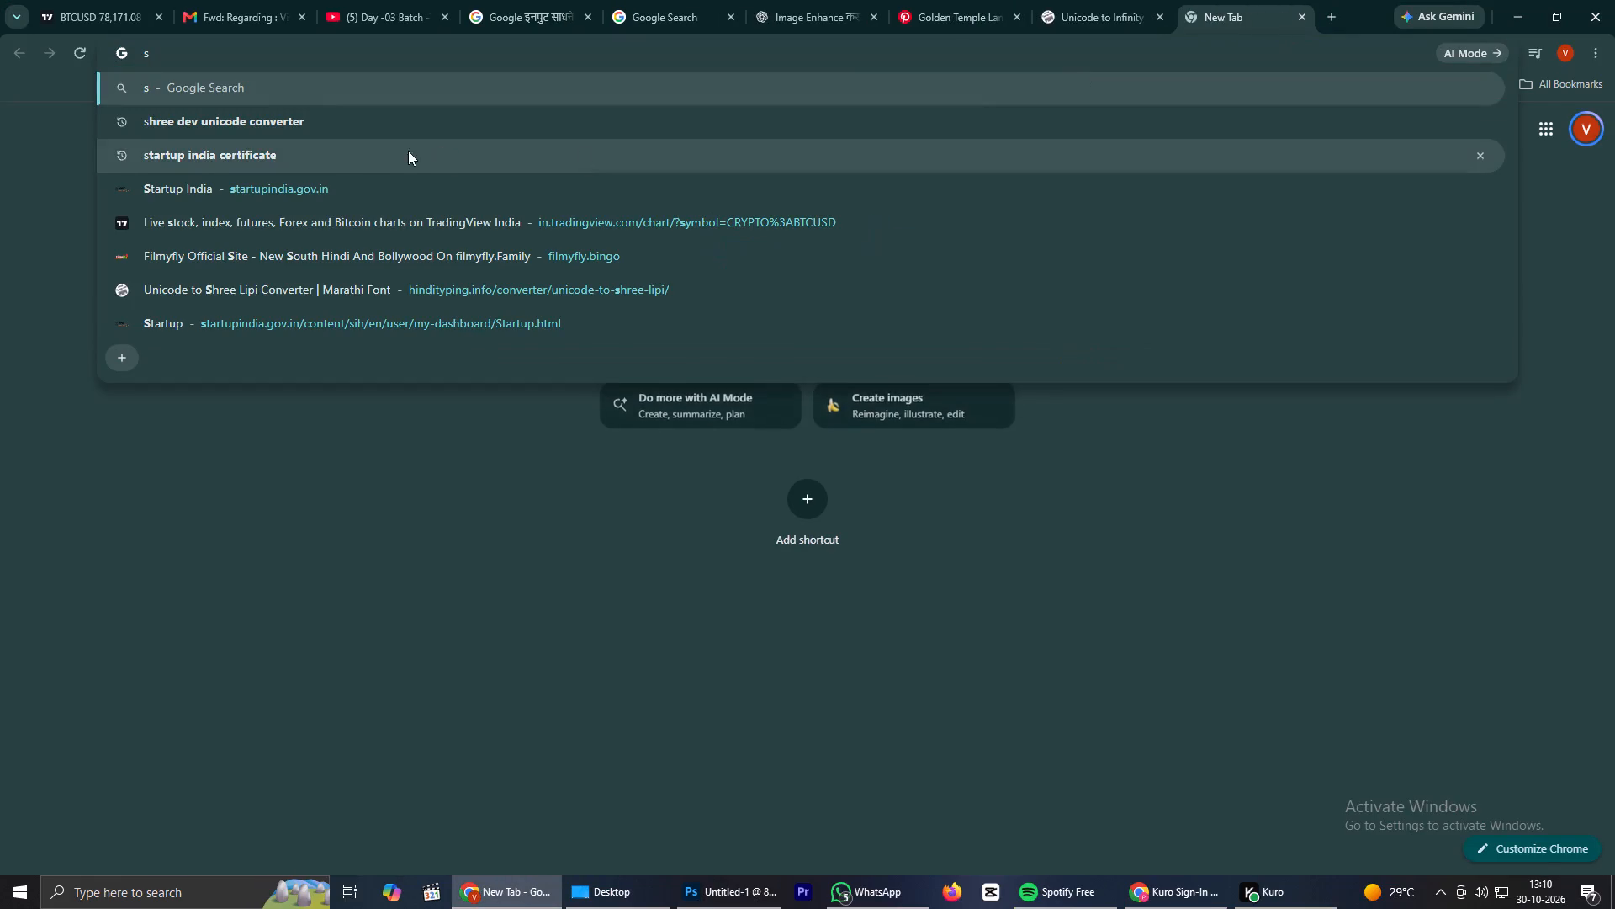
pyautogui.click(378, 130)
pyautogui.click(430, 272)
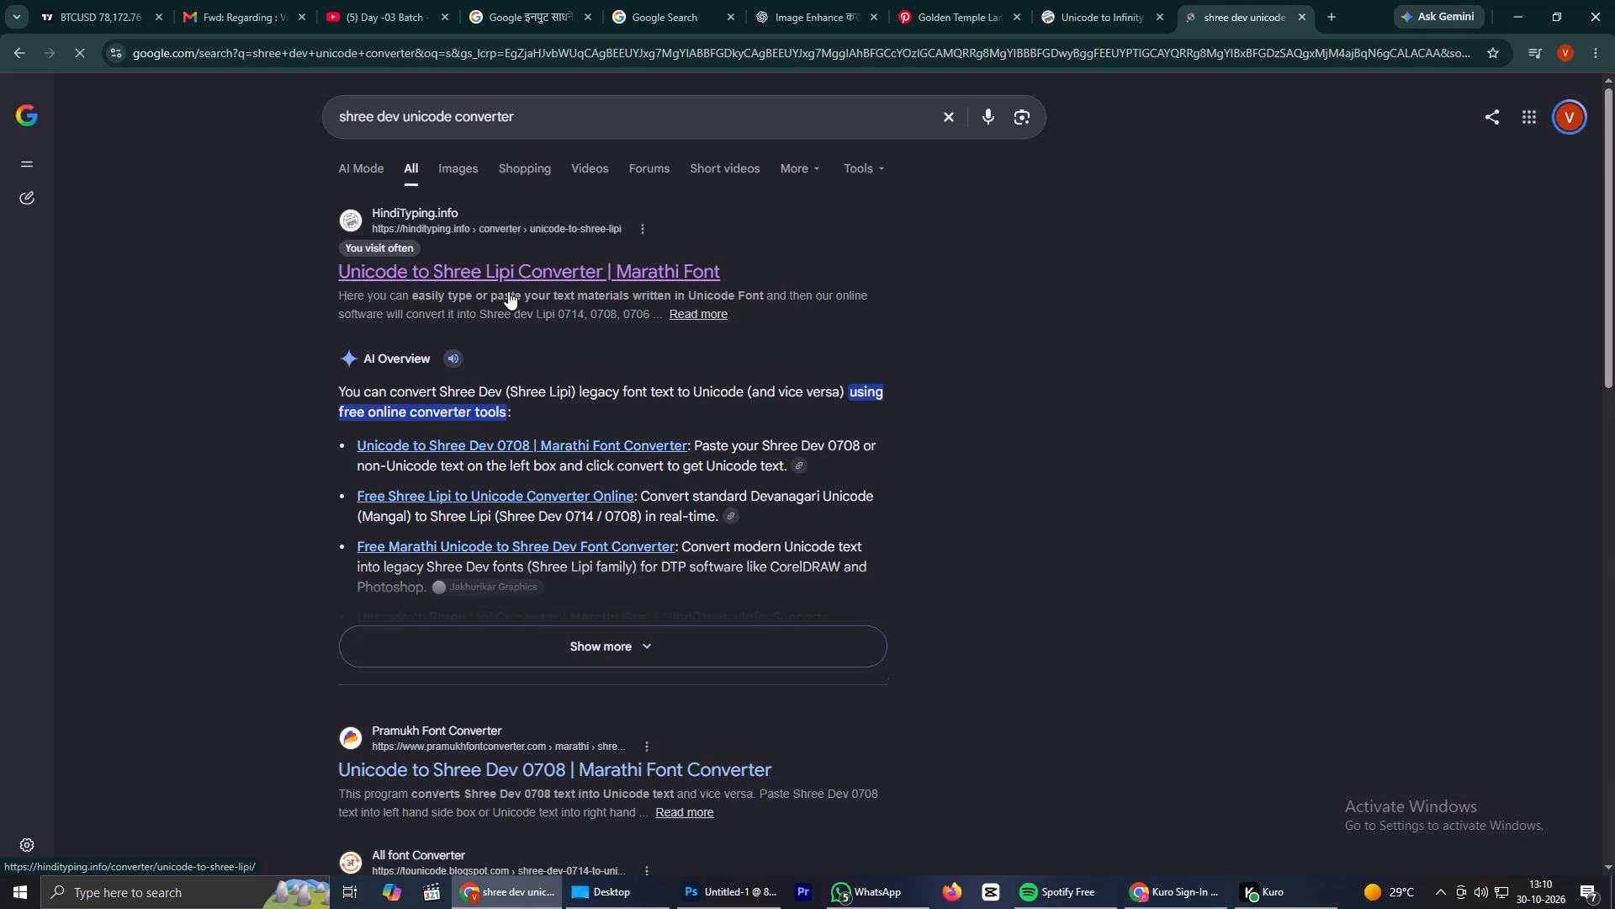
pyautogui.click(568, 398)
pyautogui.hotkey('ctrl', 'v')
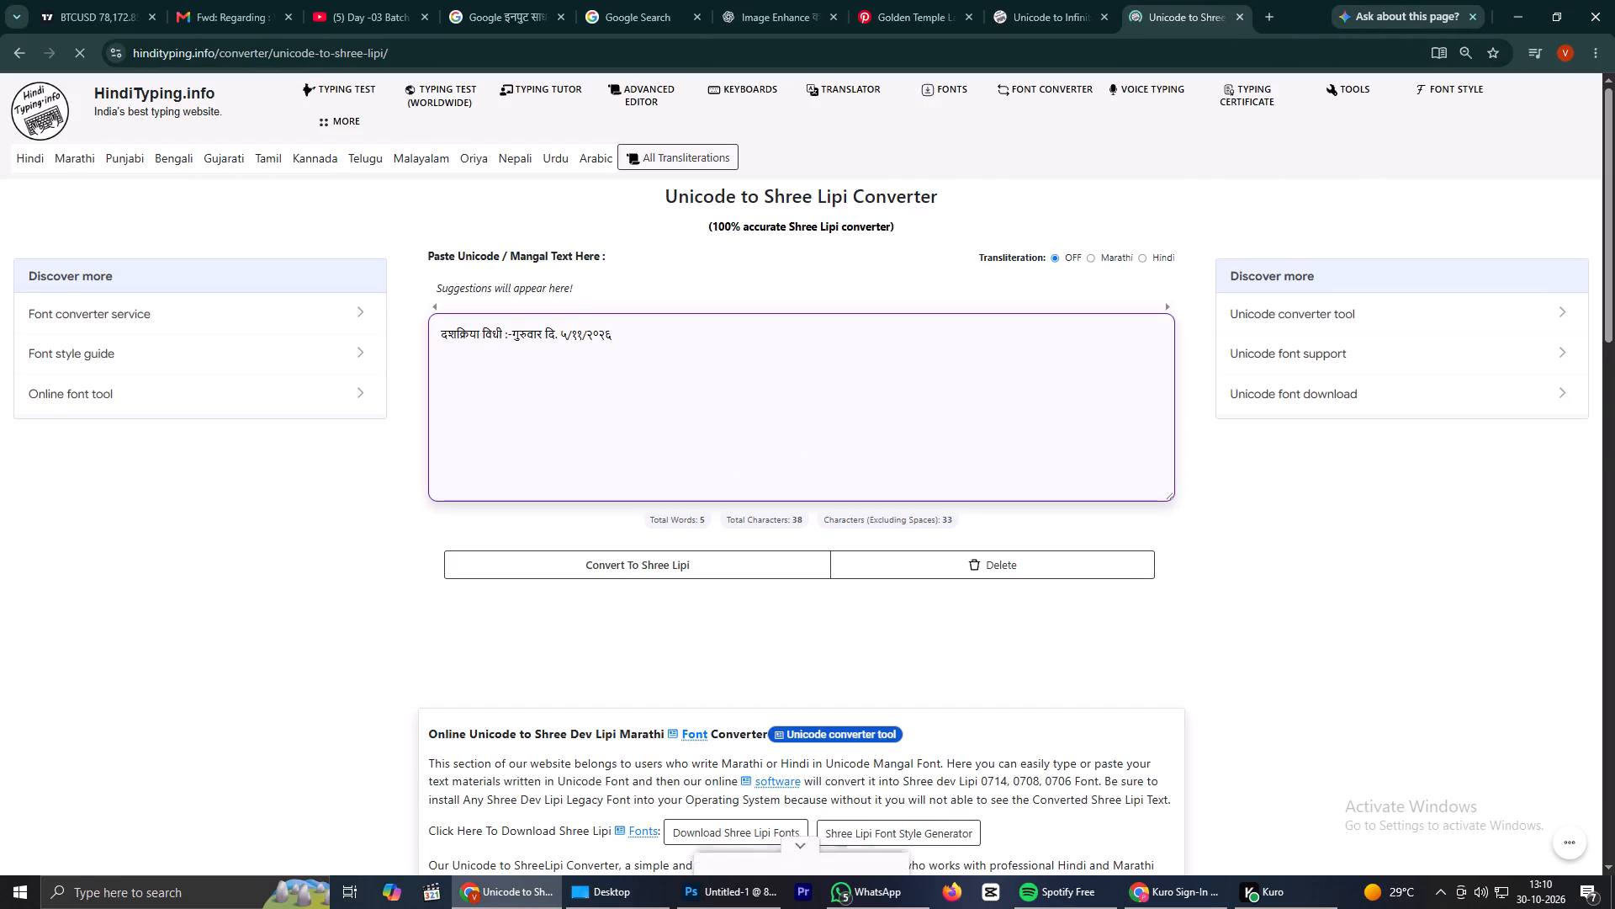
pyautogui.click(585, 577)
pyautogui.click(977, 598)
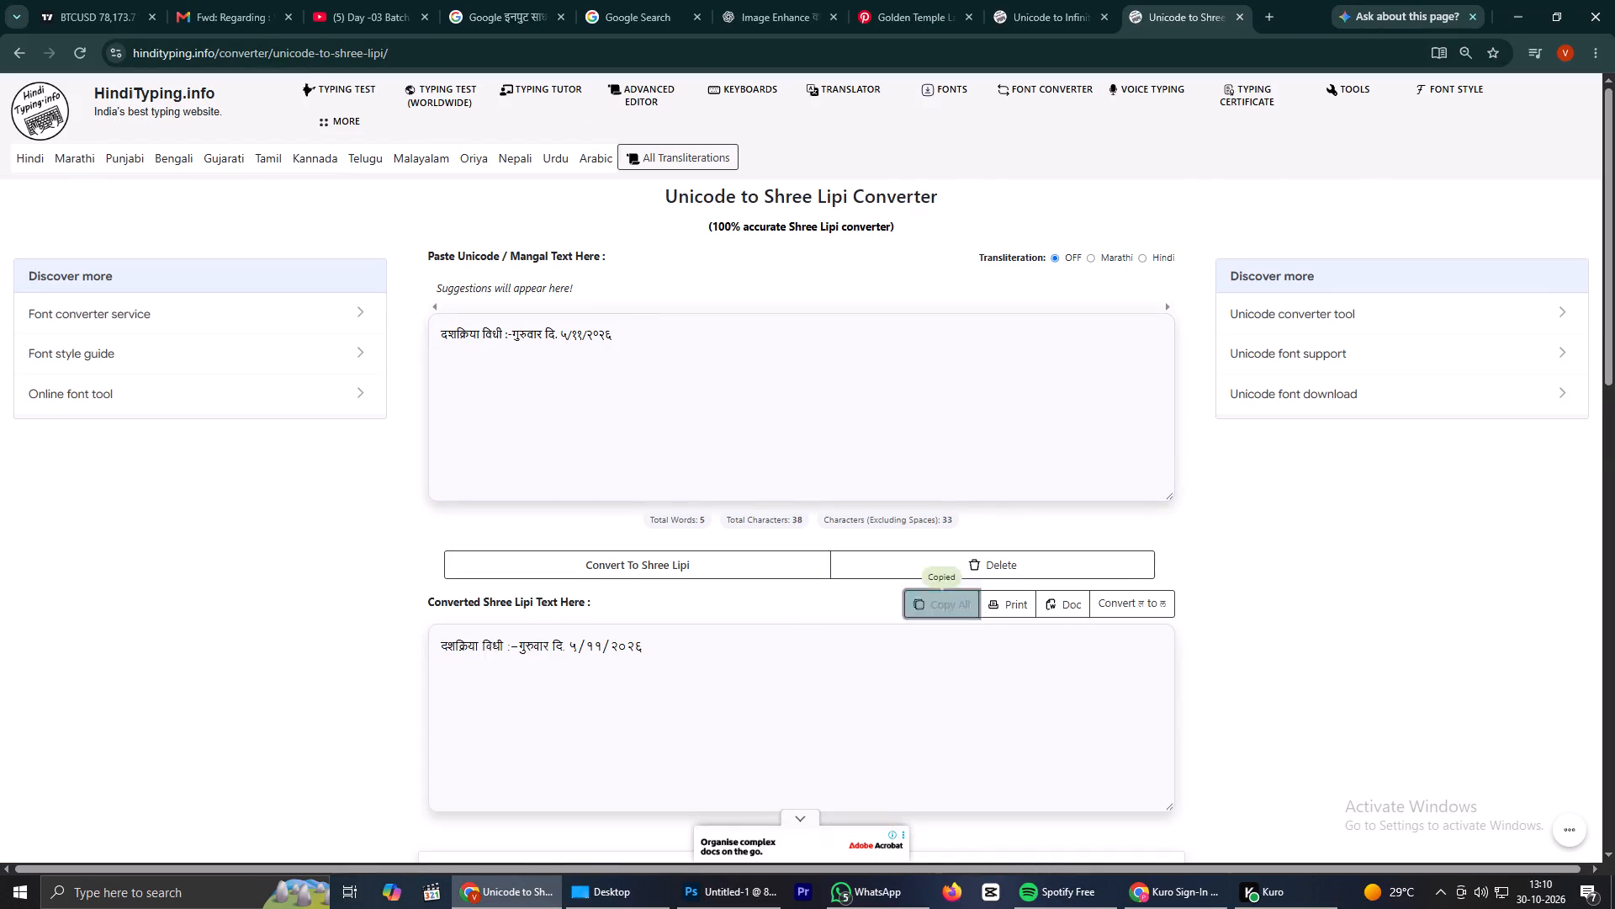
# In Photoshop, replace मंगळवार दि. ०३/११/२०२६ with the converted दशक्रिया विधी :-गुरुवार दि. ५/११/२०२६, keeping it on one line with a space before रोजी.
pyautogui.click(731, 902)
pyautogui.doubleClick(824, 635)
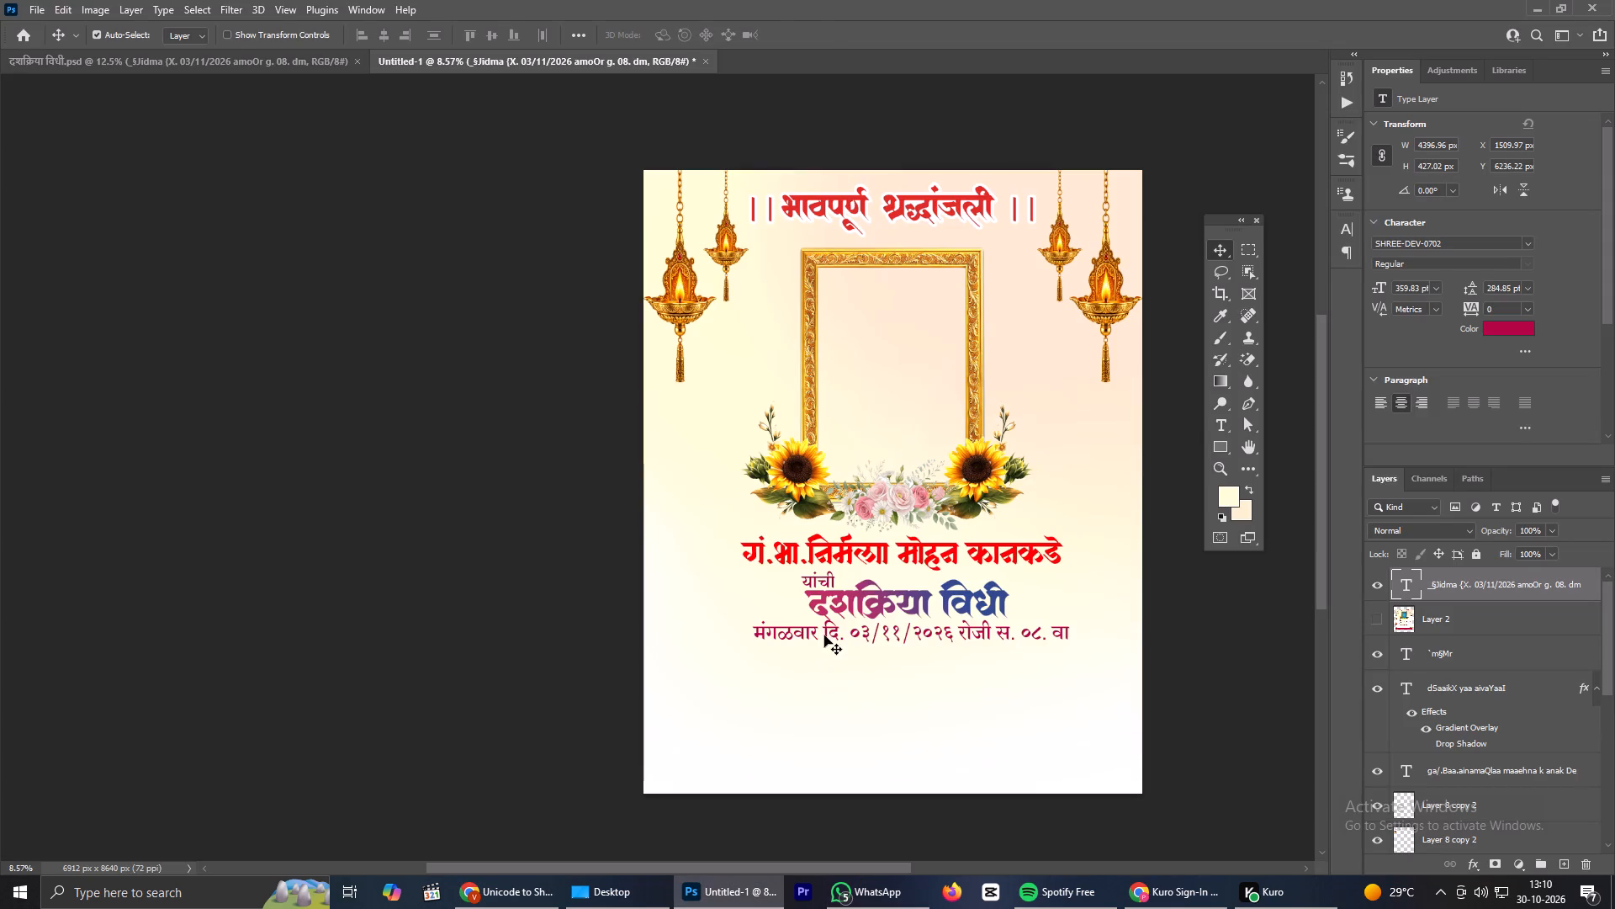
pyautogui.moveTo(948, 647); pyautogui.dragTo(755, 657)
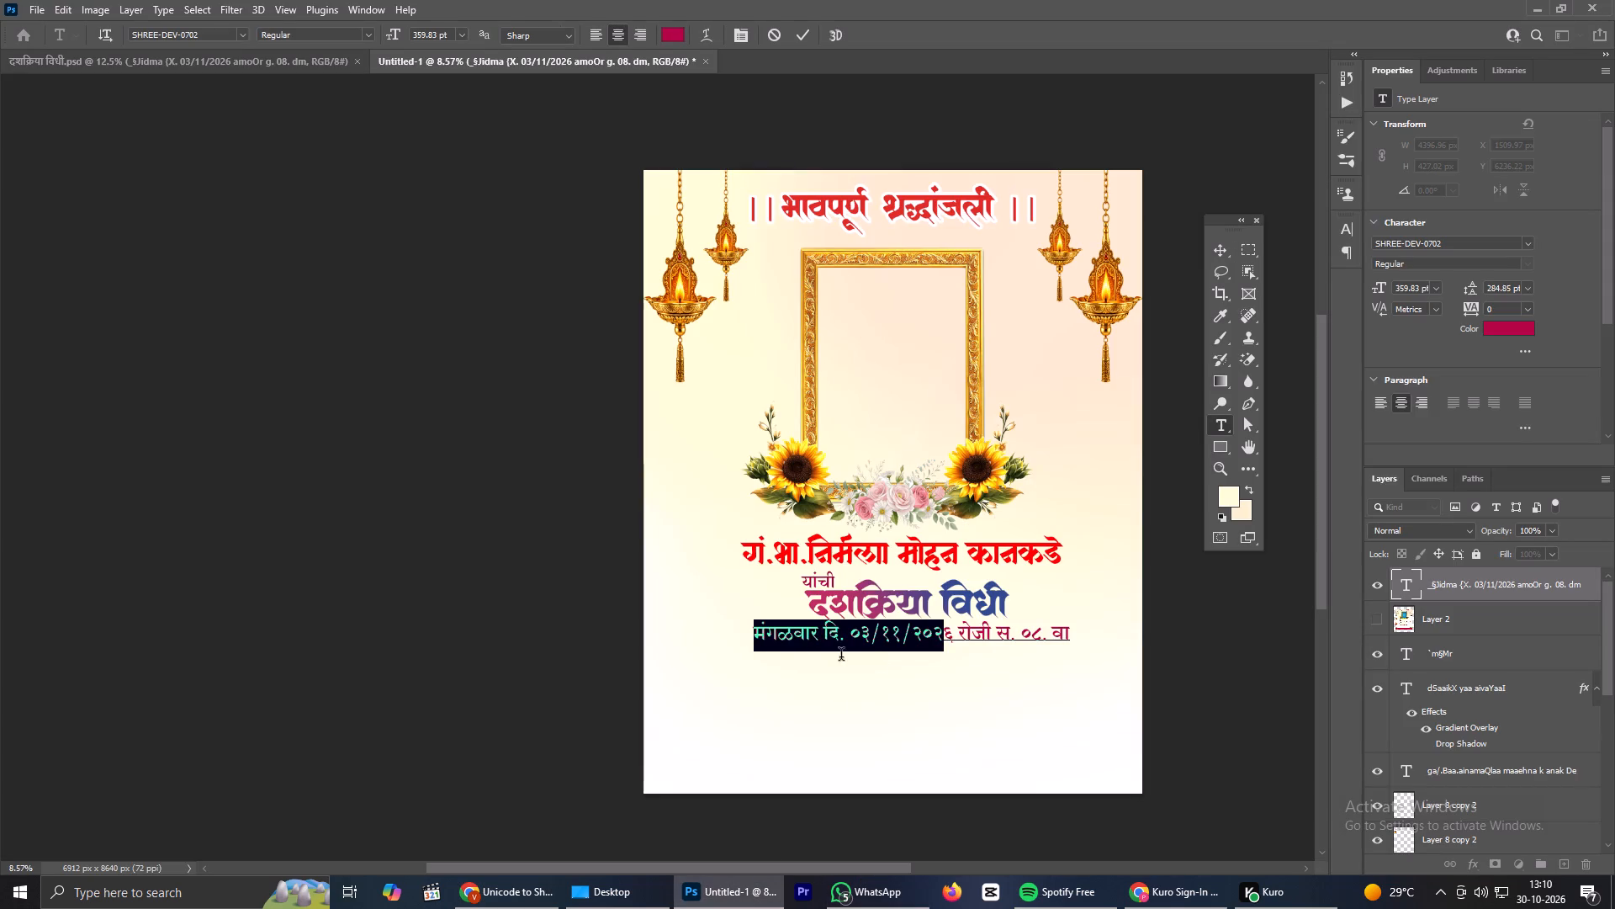
pyautogui.moveTo(956, 646); pyautogui.dragTo(615, 633)
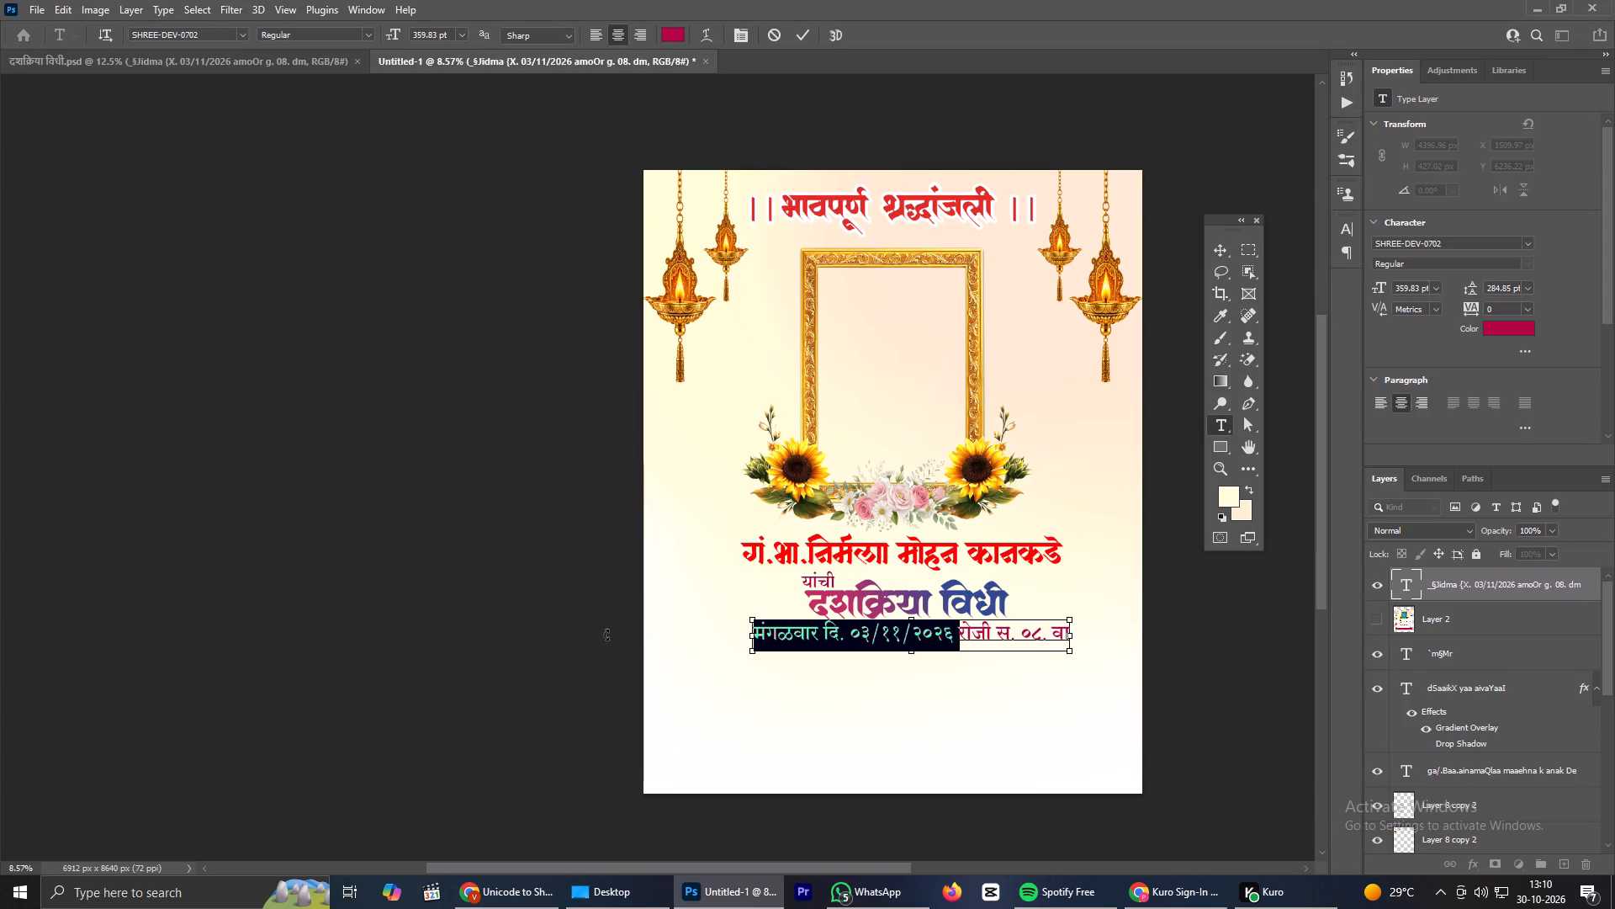
pyautogui.hotkey('ctrl', 'v')
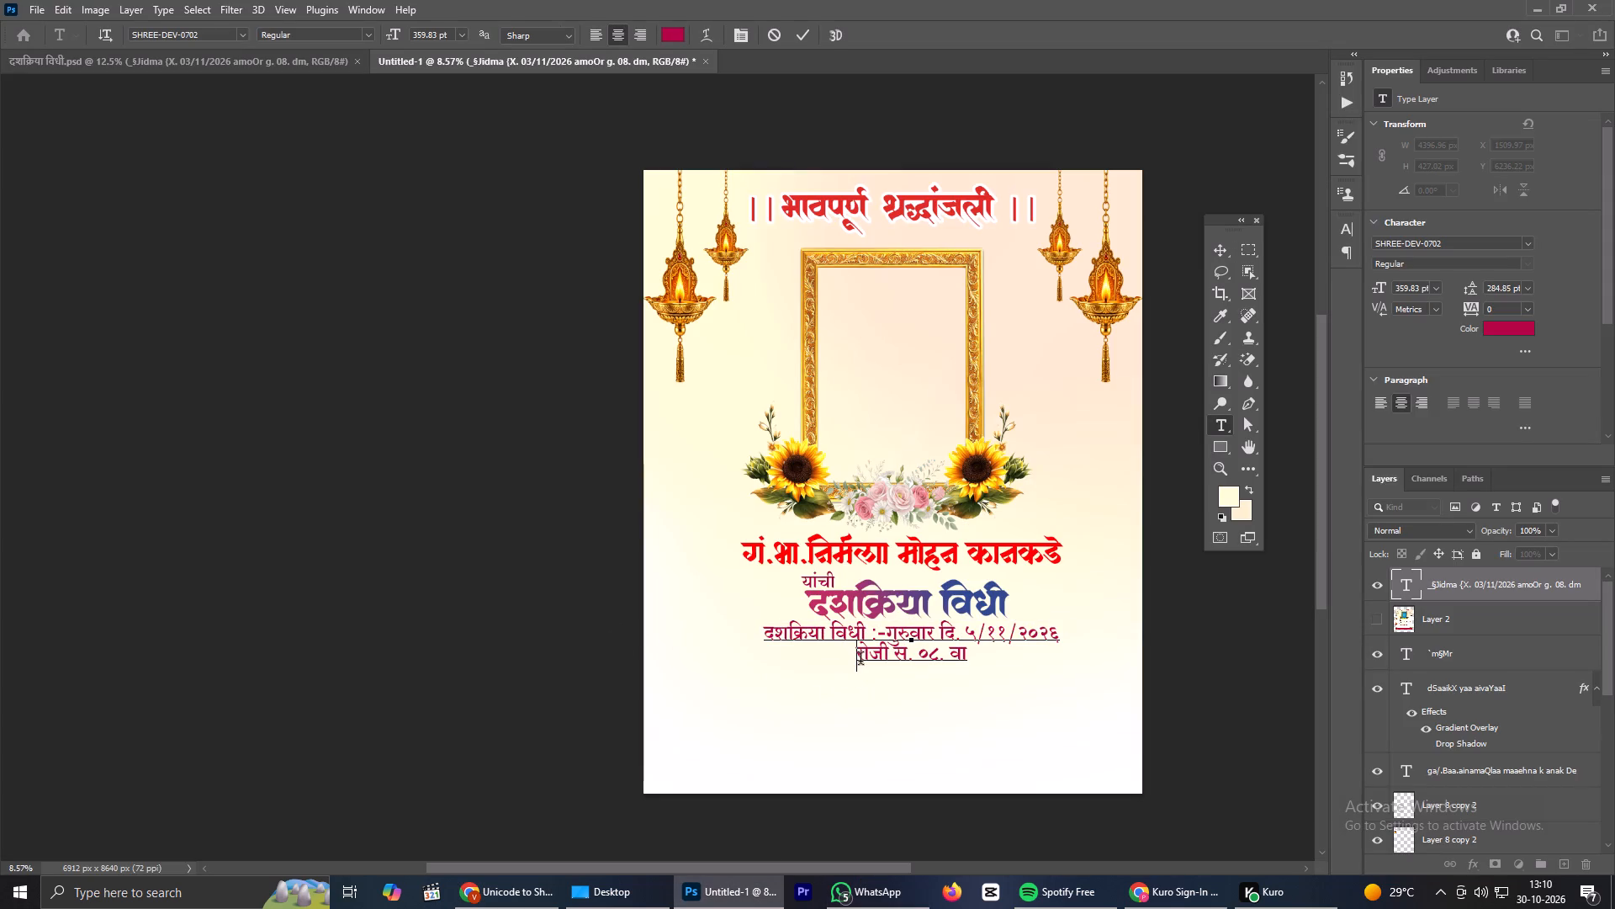
pyautogui.press('BackSpace')
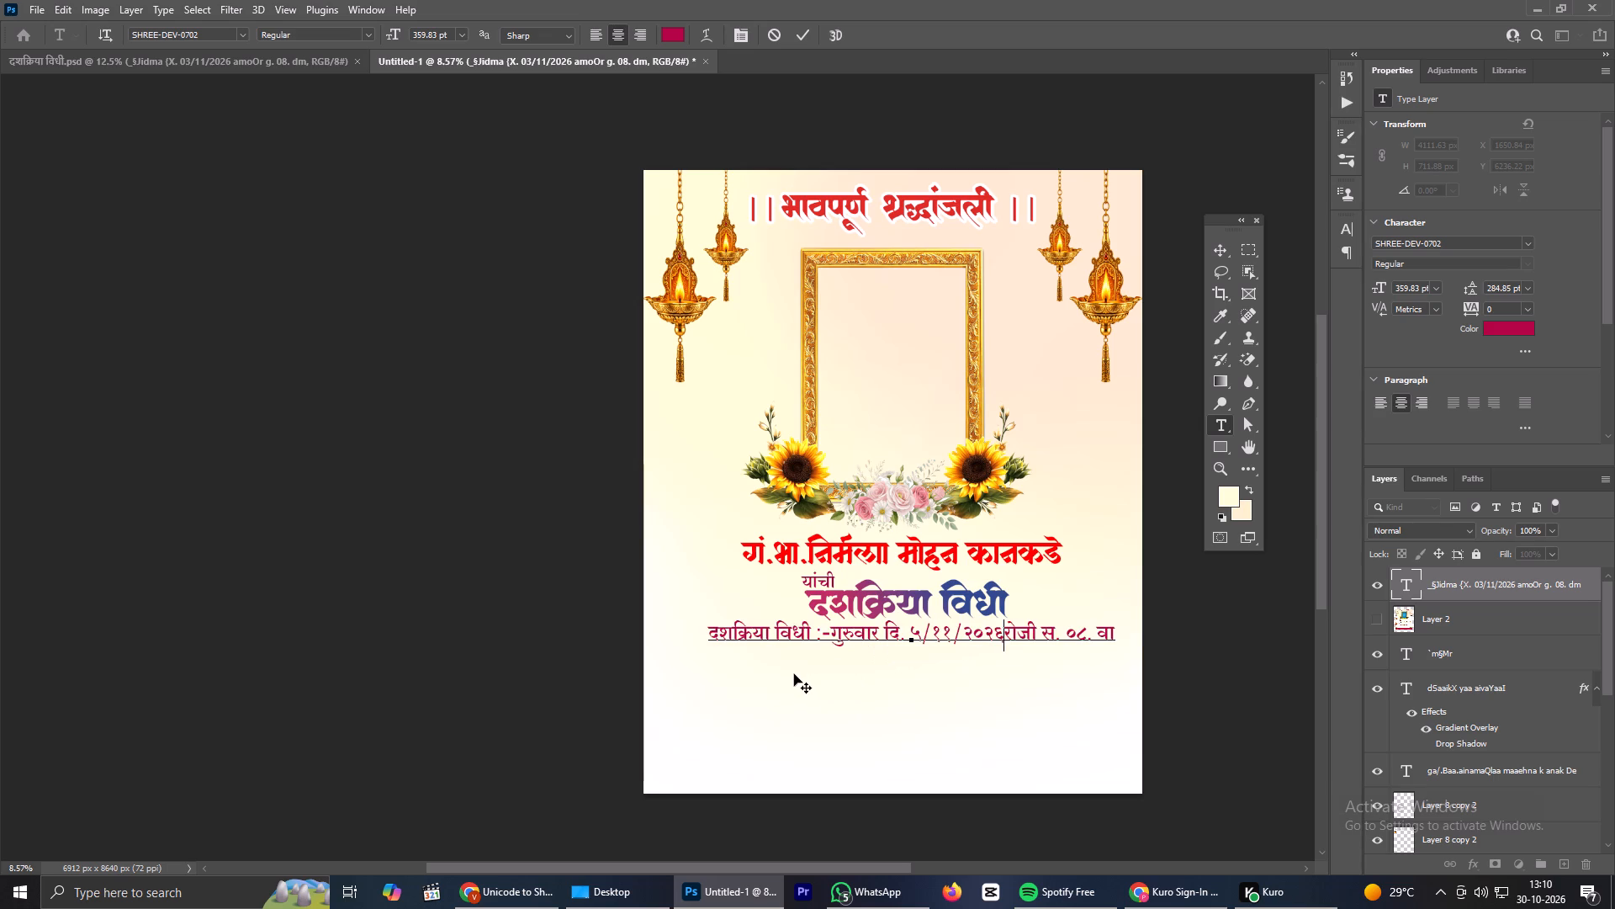
pyautogui.press('space')
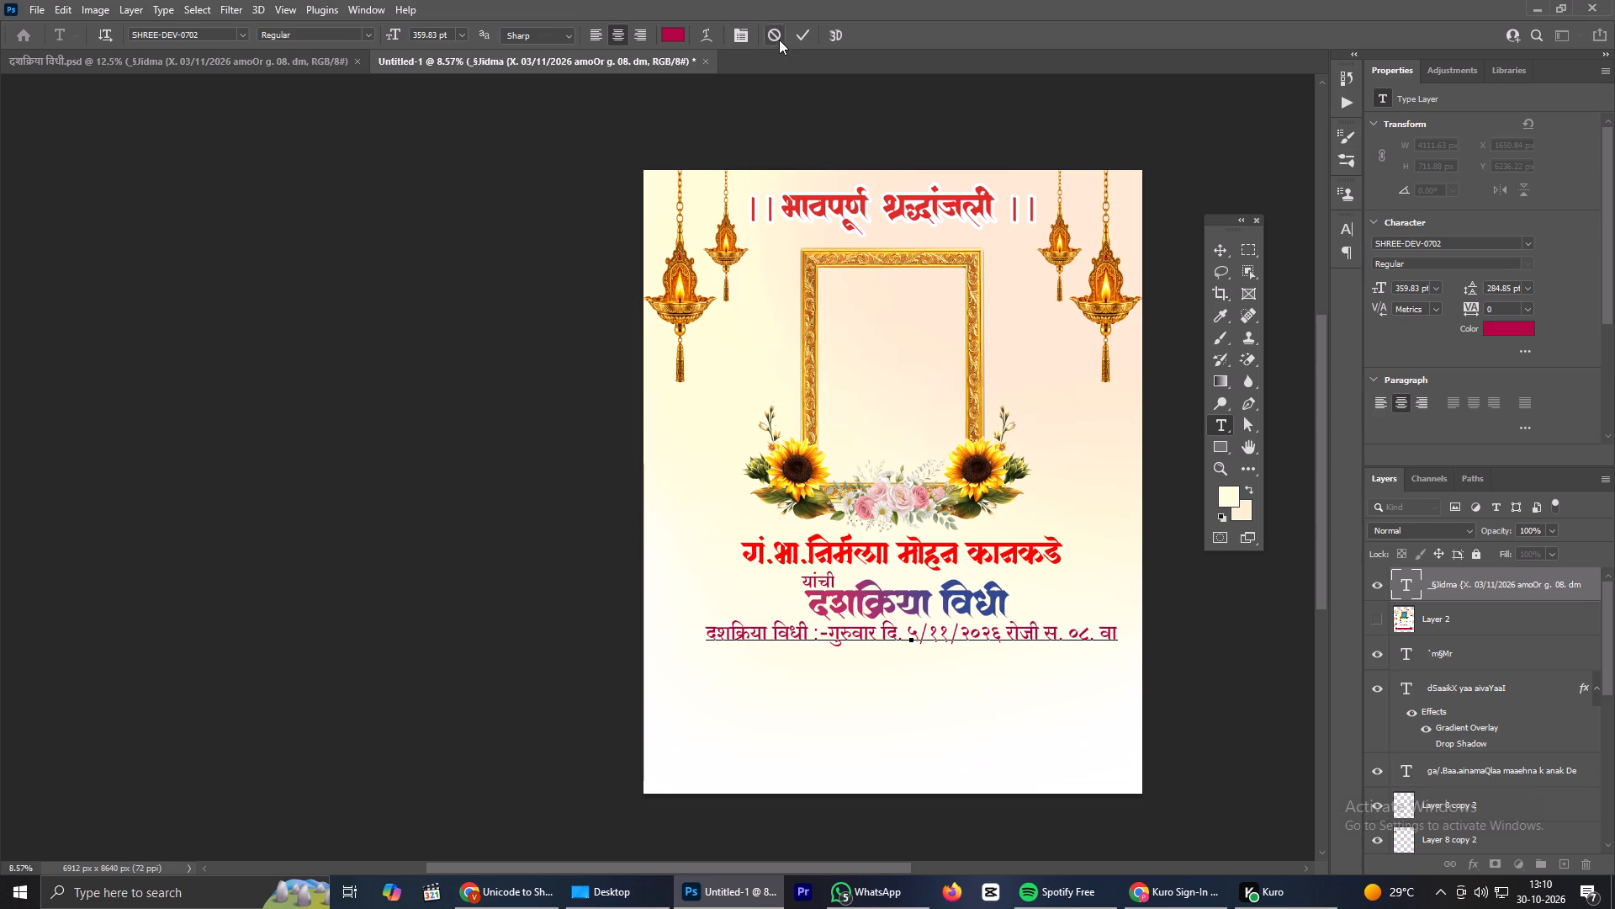
pyautogui.click(803, 43)
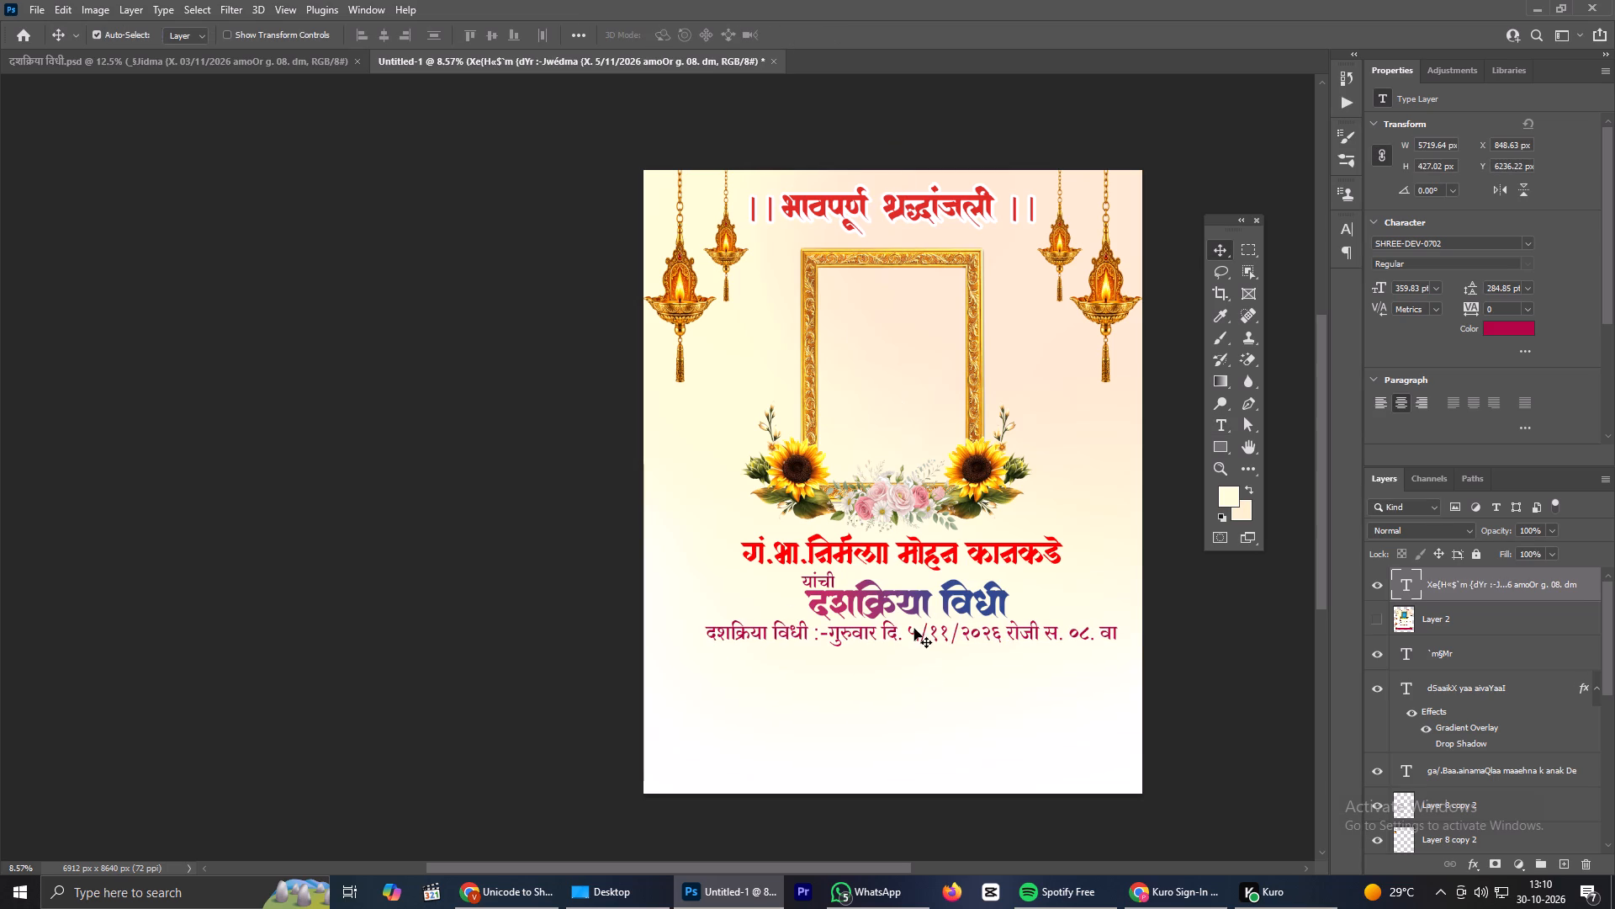
# Shift the date line to an X position of about 715 px and lower it to a Y position of about 6278 px.
pyautogui.moveTo(914, 629); pyautogui.dragTo(906, 630)
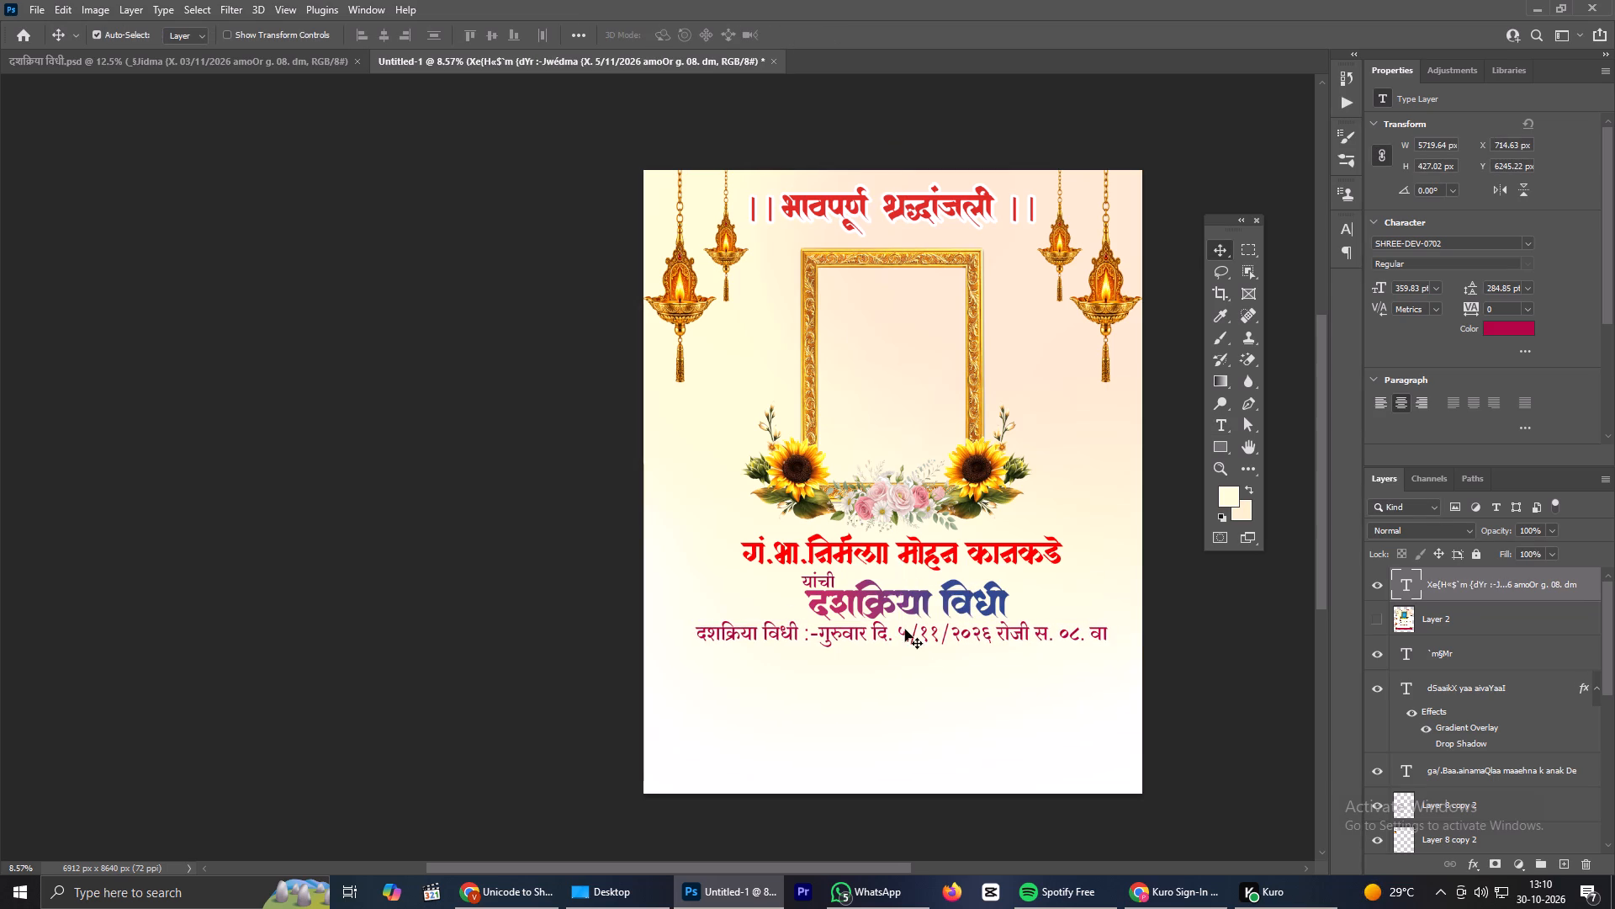
pyautogui.scroll(-3, 906, 626)
pyautogui.scroll(3, 834, 667)
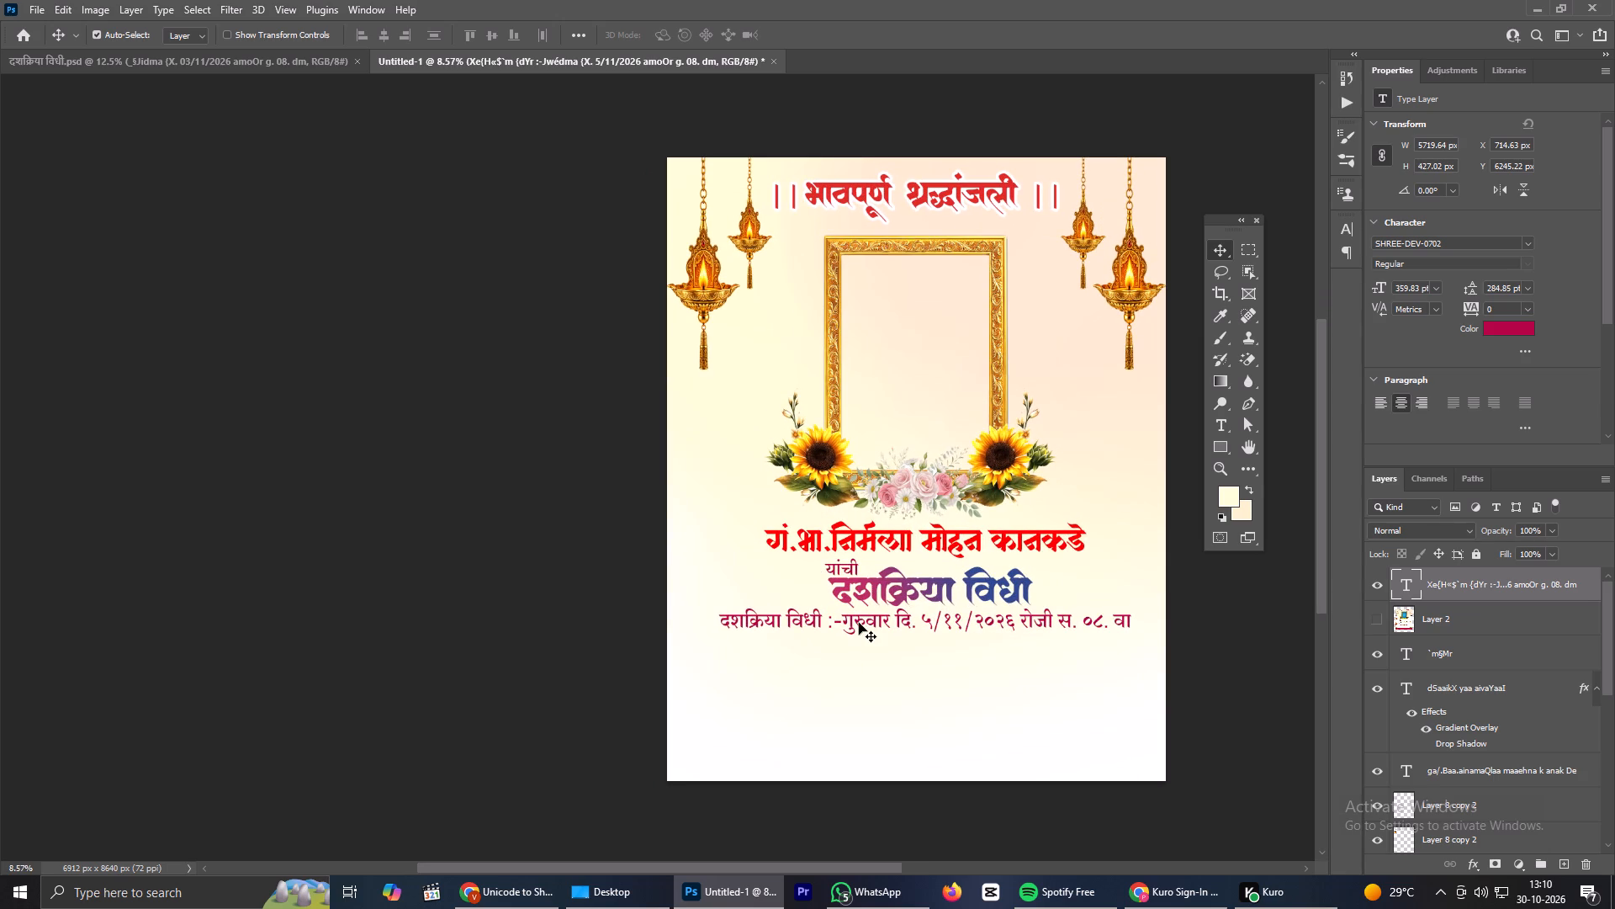
pyautogui.press('Down')
pyautogui.press('Down')
pyautogui.press('Down')
pyautogui.scroll(-2, 817, 543)
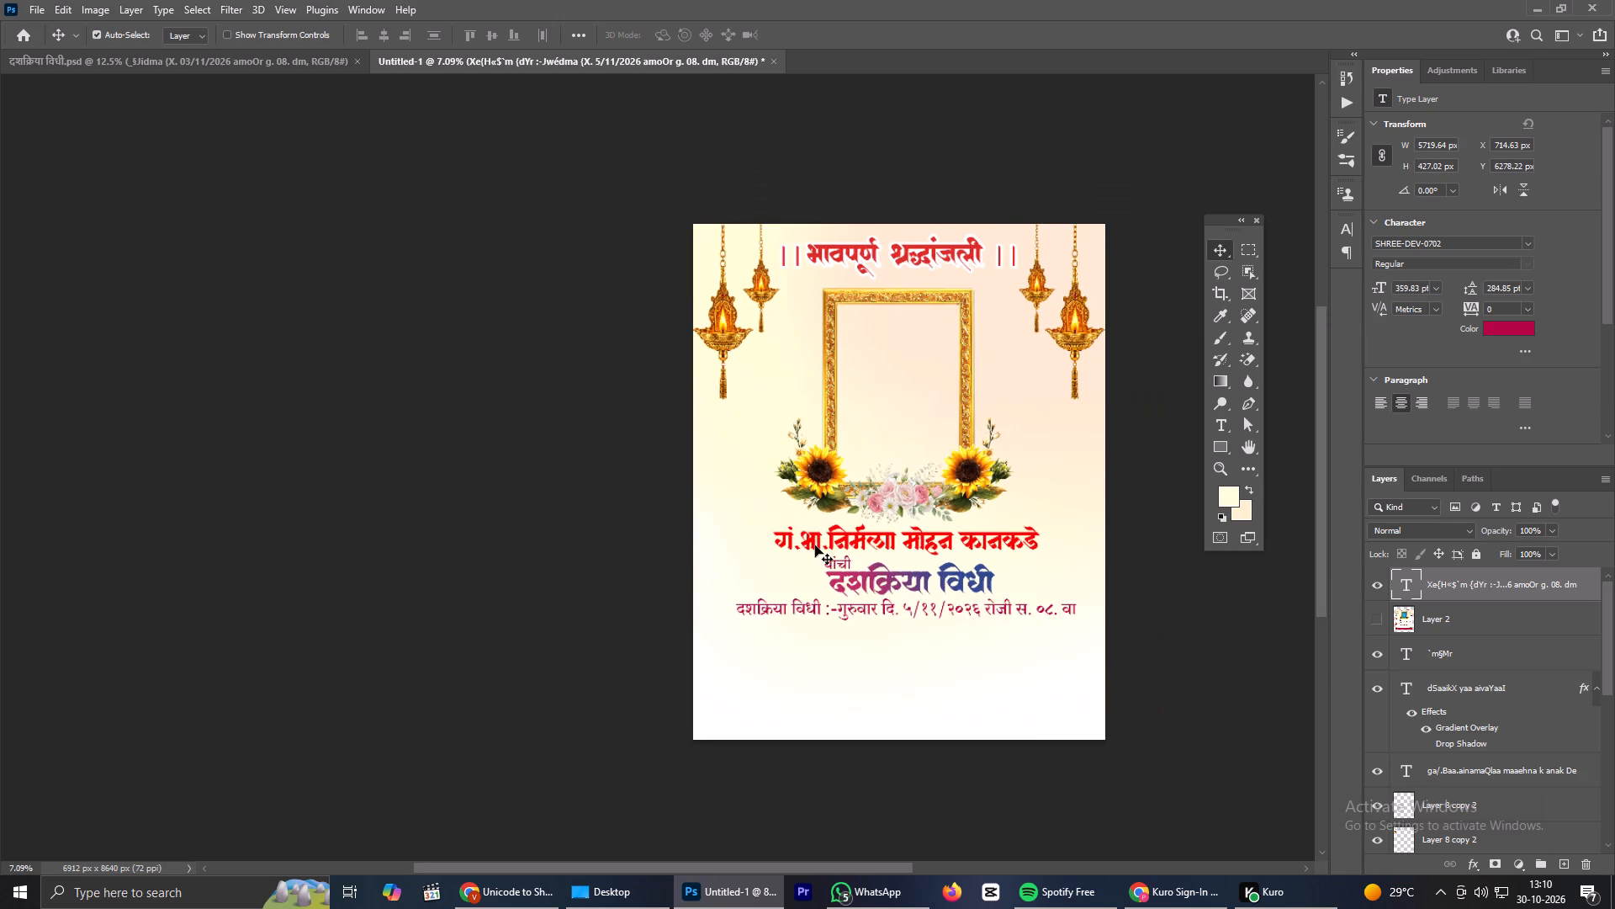
pyautogui.scroll(2, 815, 545)
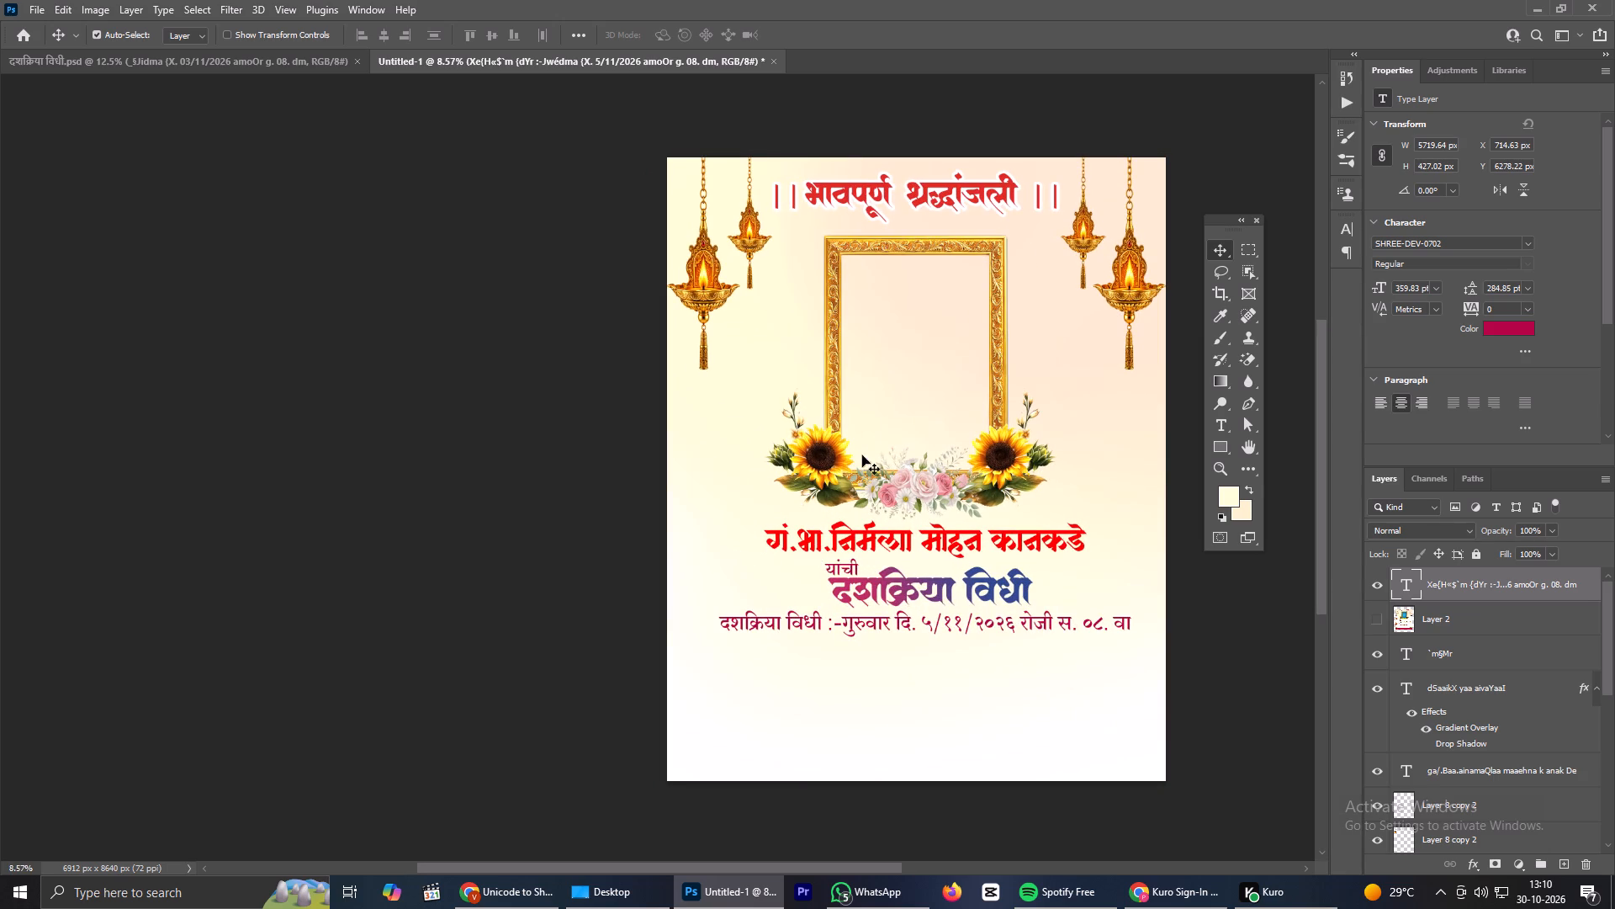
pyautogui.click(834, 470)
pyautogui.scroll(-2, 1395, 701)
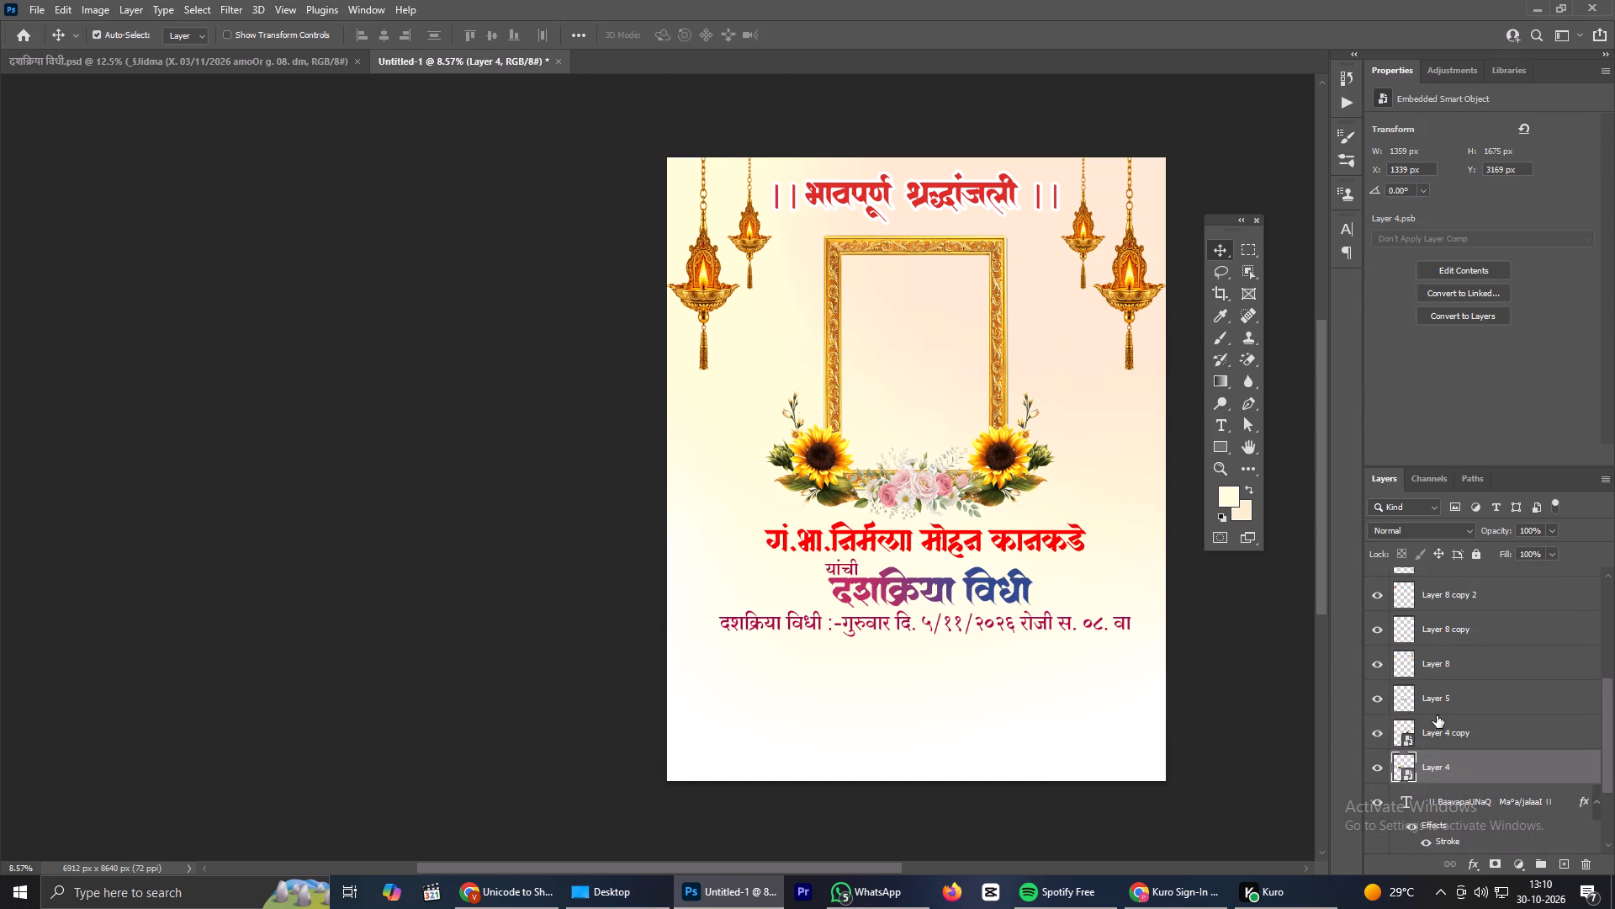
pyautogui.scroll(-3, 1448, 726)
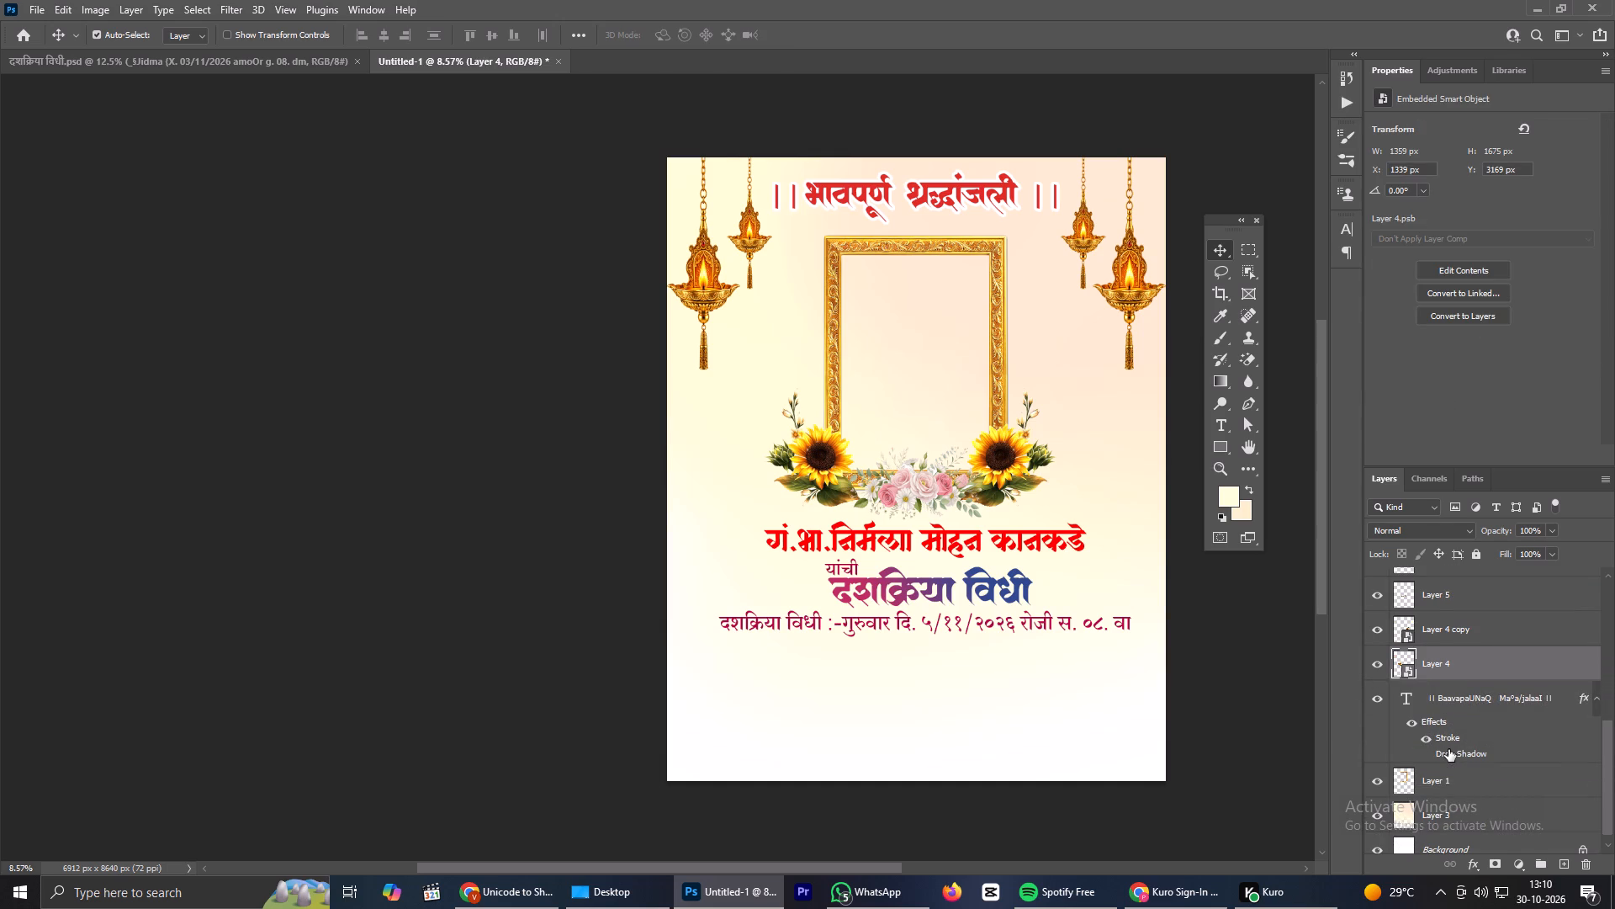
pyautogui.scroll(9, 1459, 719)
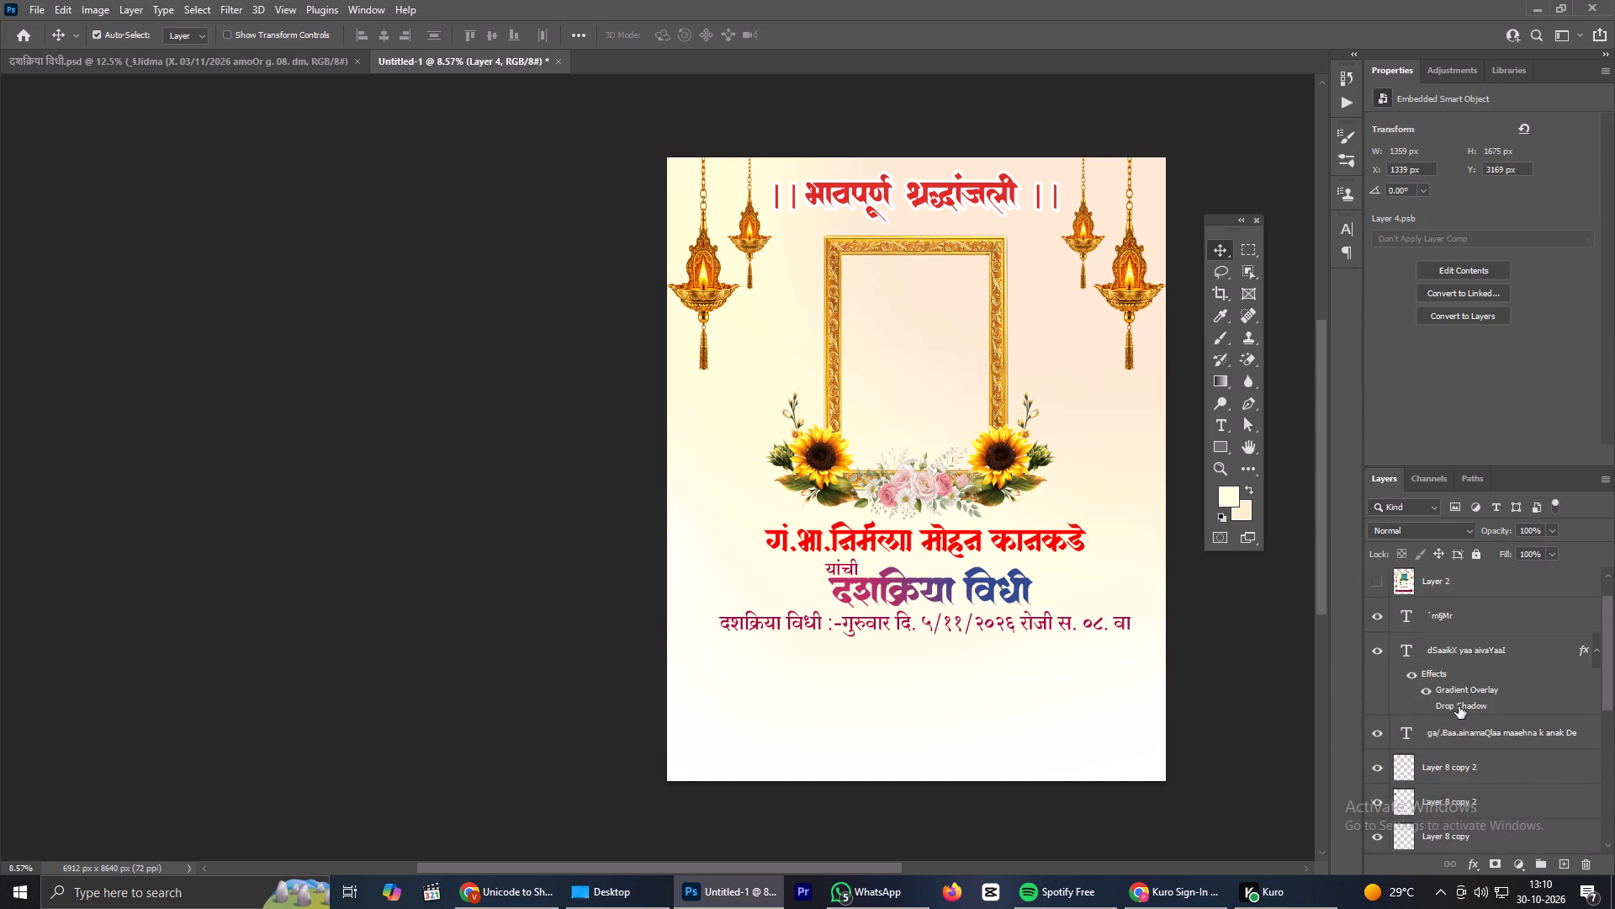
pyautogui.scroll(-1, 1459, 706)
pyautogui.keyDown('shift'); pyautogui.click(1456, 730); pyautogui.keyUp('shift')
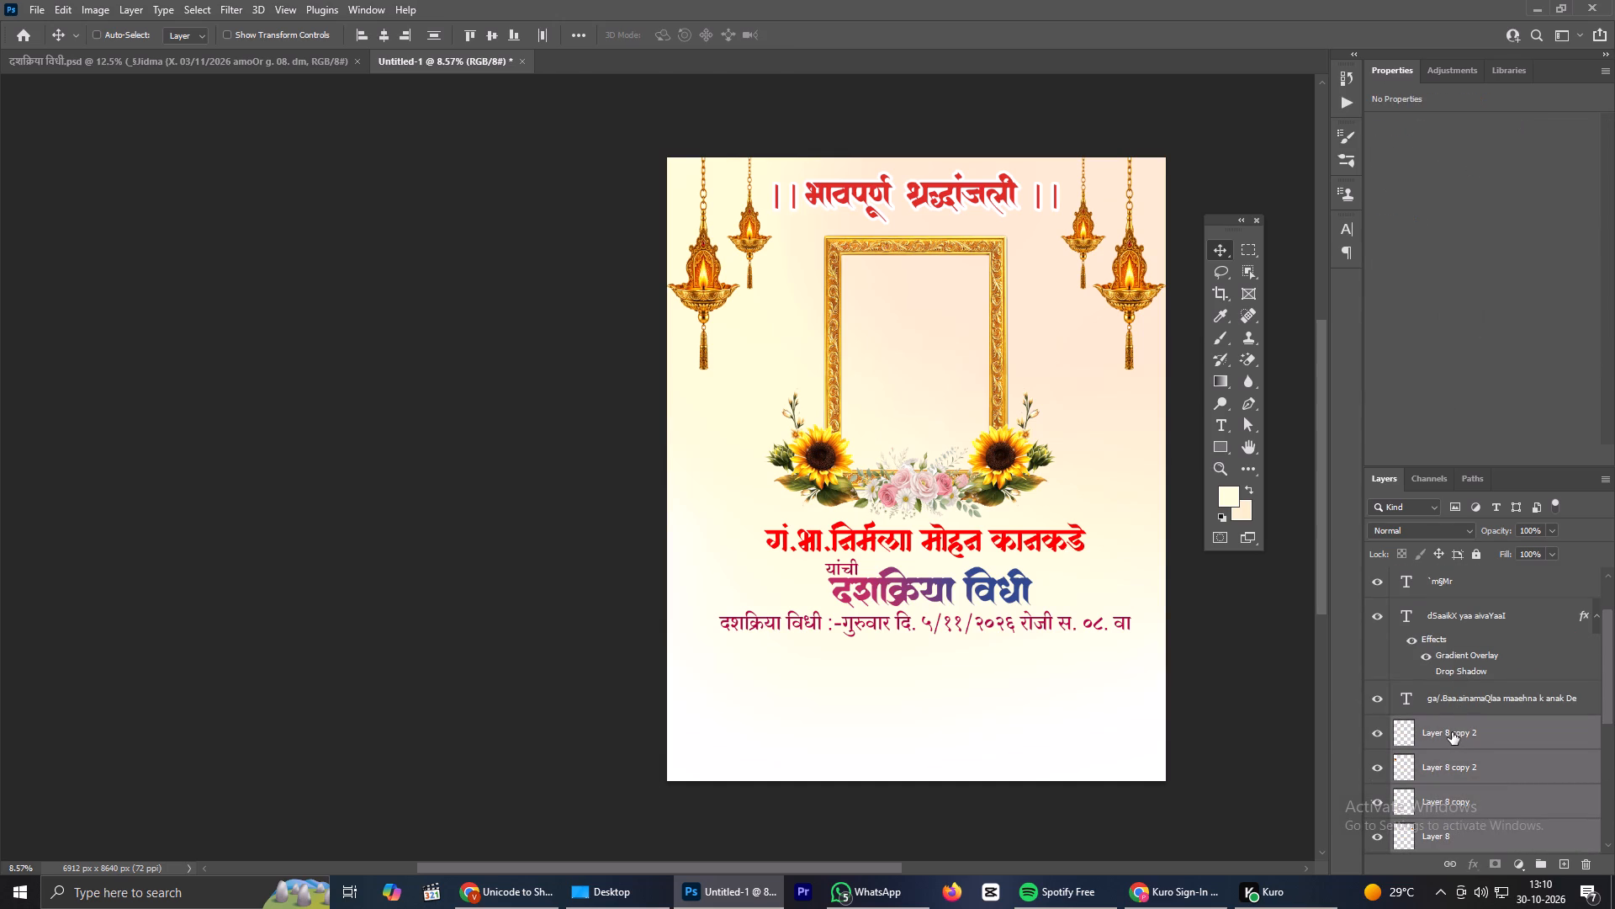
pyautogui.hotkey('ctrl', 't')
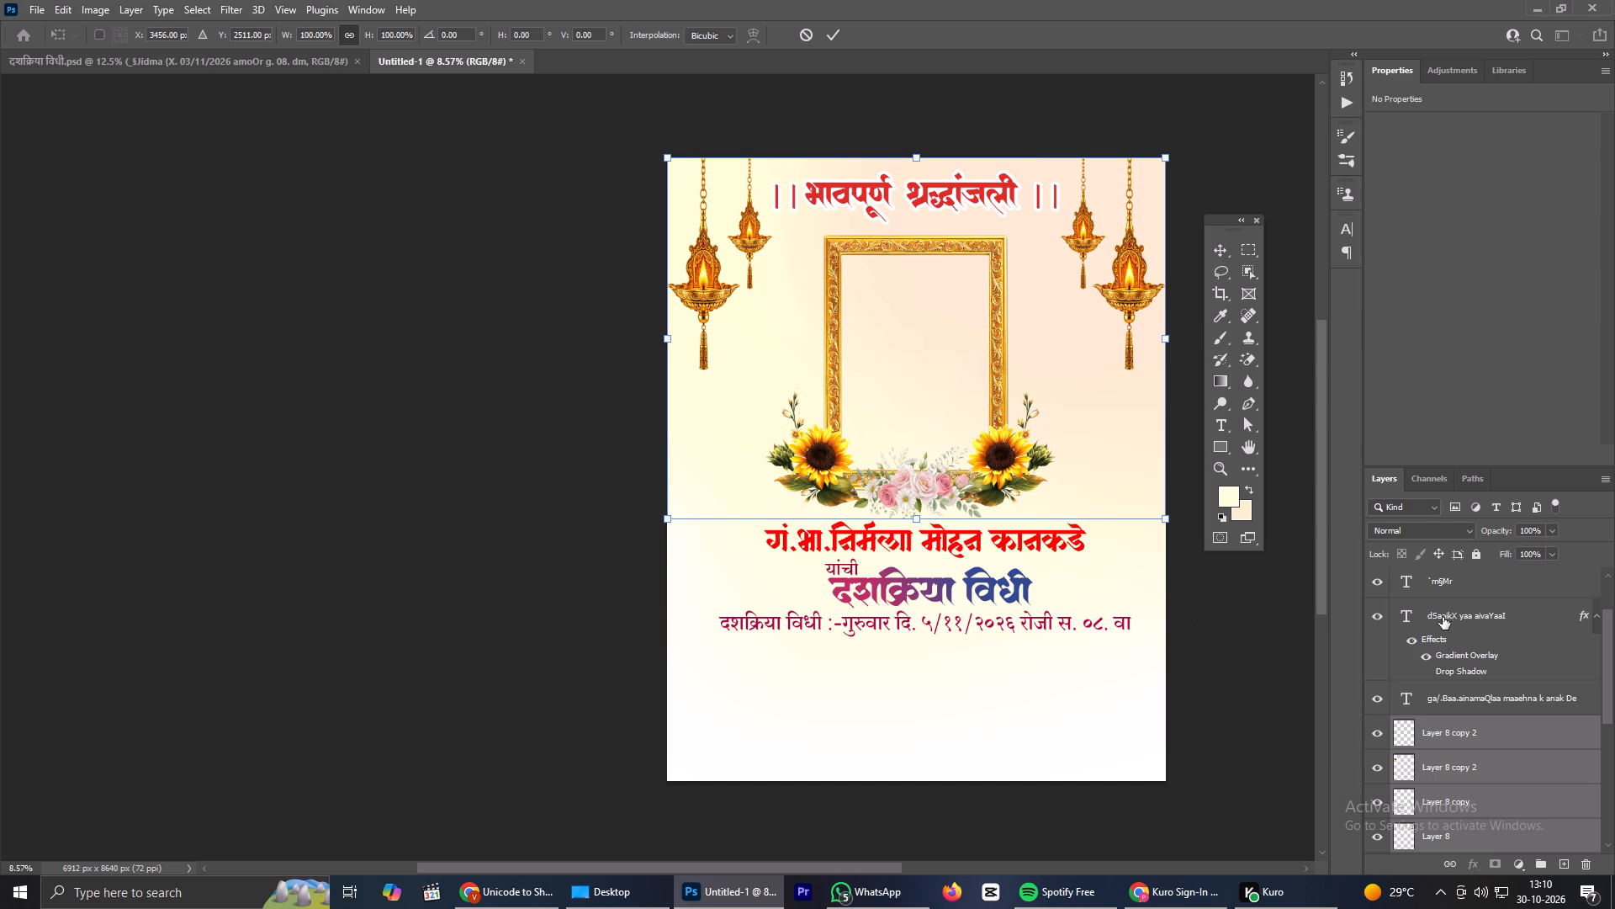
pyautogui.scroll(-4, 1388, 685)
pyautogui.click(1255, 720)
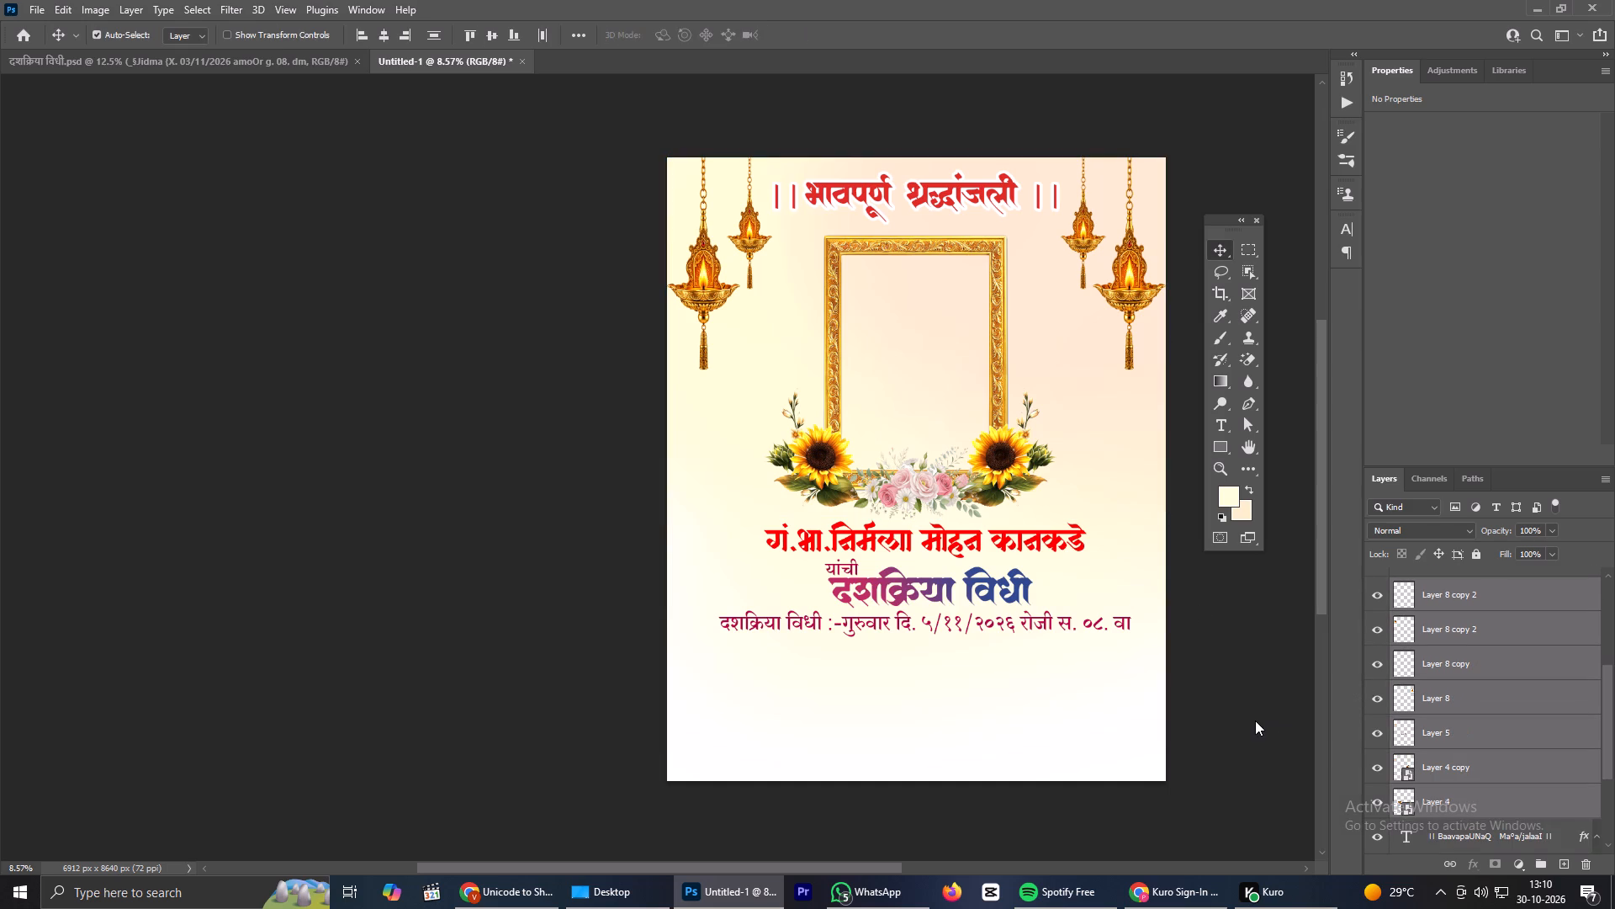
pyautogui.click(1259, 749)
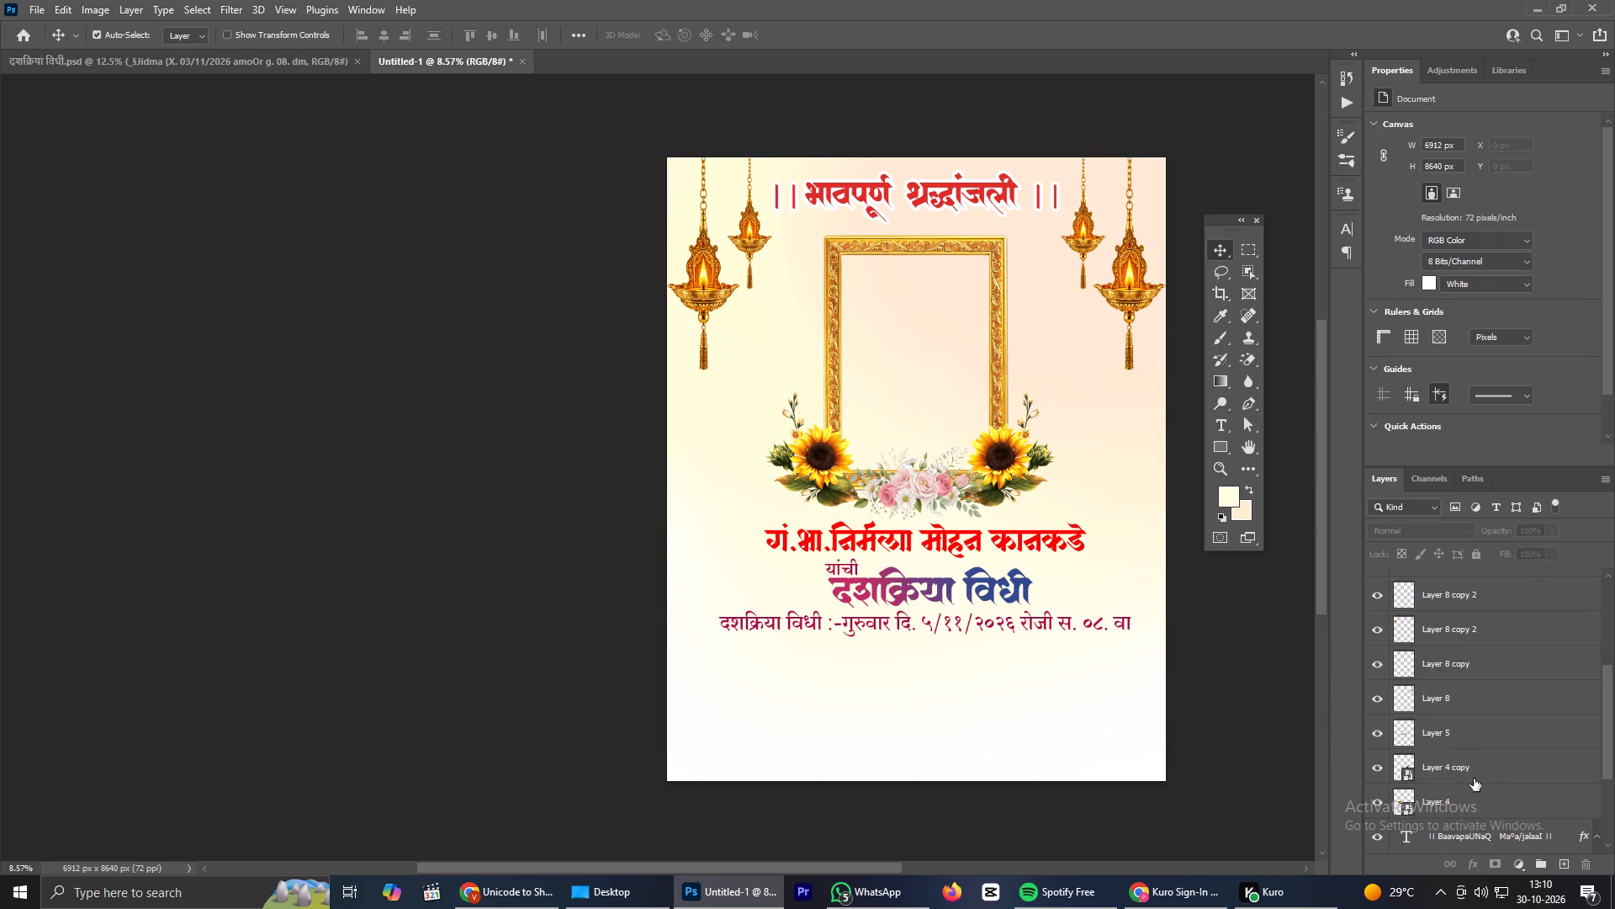
# Scale the photo frame and its flowers (Layer 4, Layer 4 copy and Layer 5) to about 83.67% and raise them to Y about 2668 px.
pyautogui.scroll(-2, 1443, 819)
pyautogui.click(1449, 743)
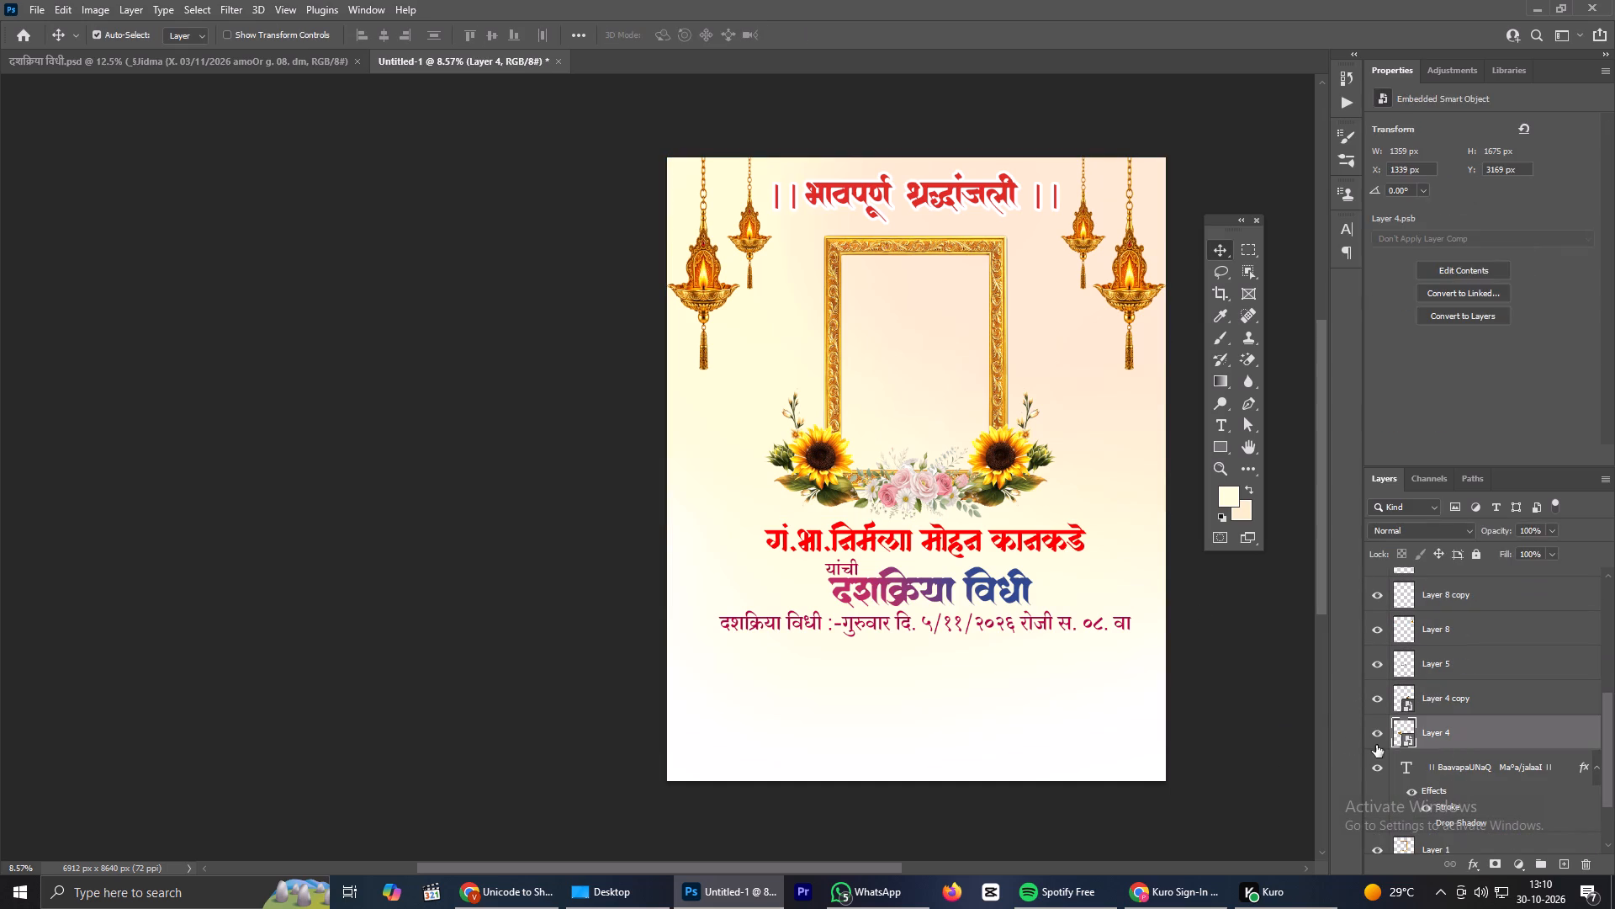
pyautogui.scroll(1, 1430, 709)
pyautogui.scroll(-3, 1430, 709)
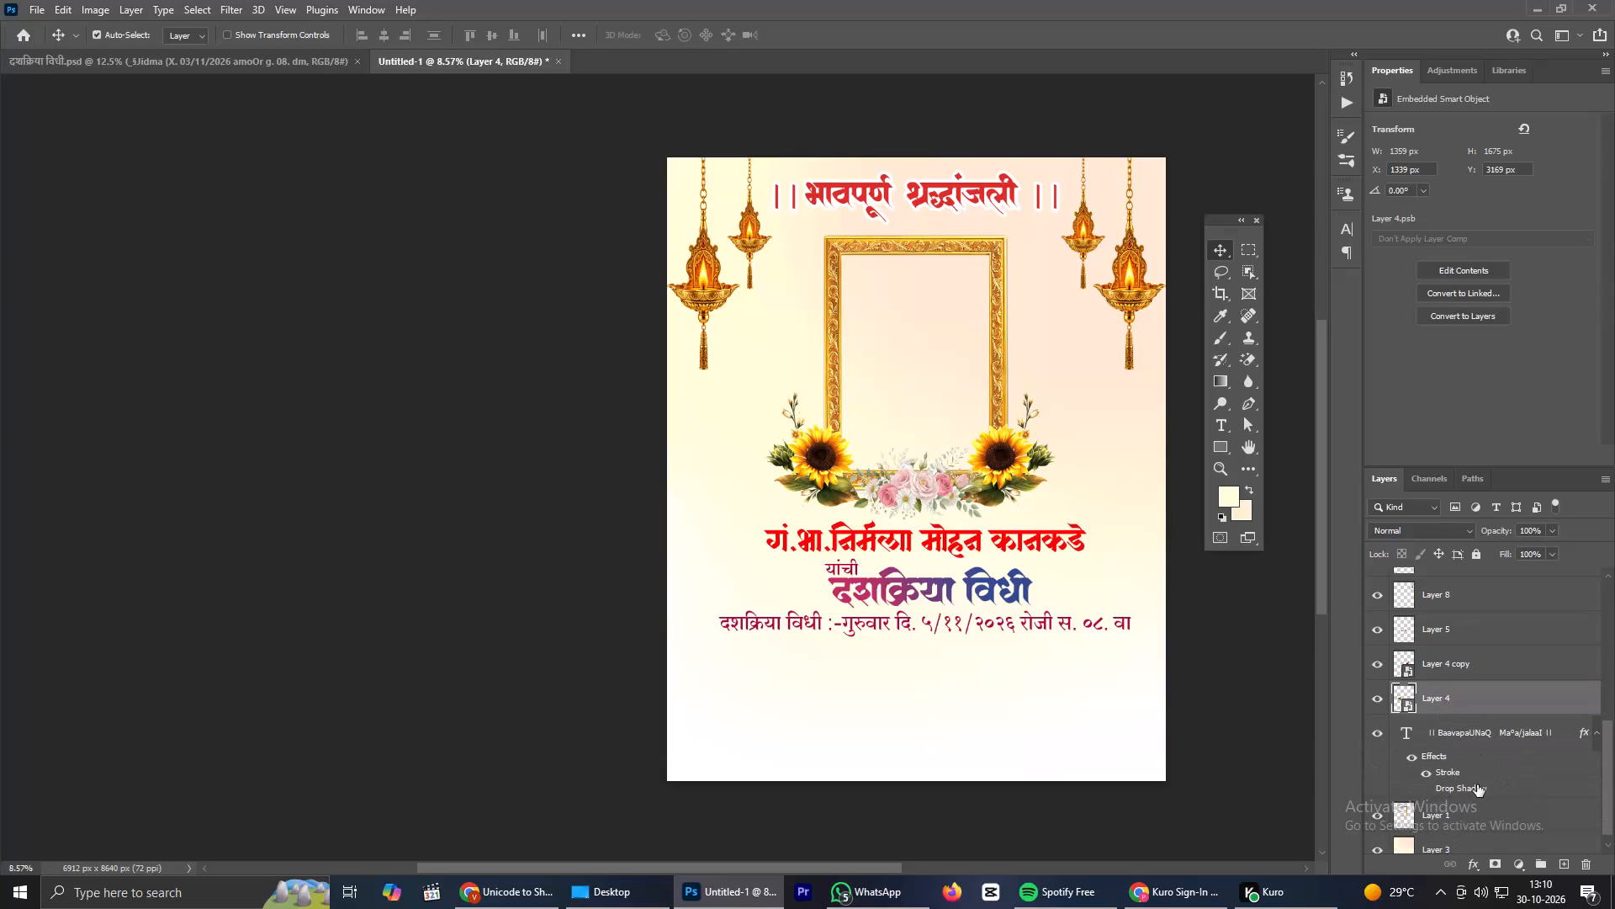
pyautogui.click(1473, 787)
pyautogui.keyDown('ctrl'); pyautogui.click(1440, 667); pyautogui.keyUp('ctrl')
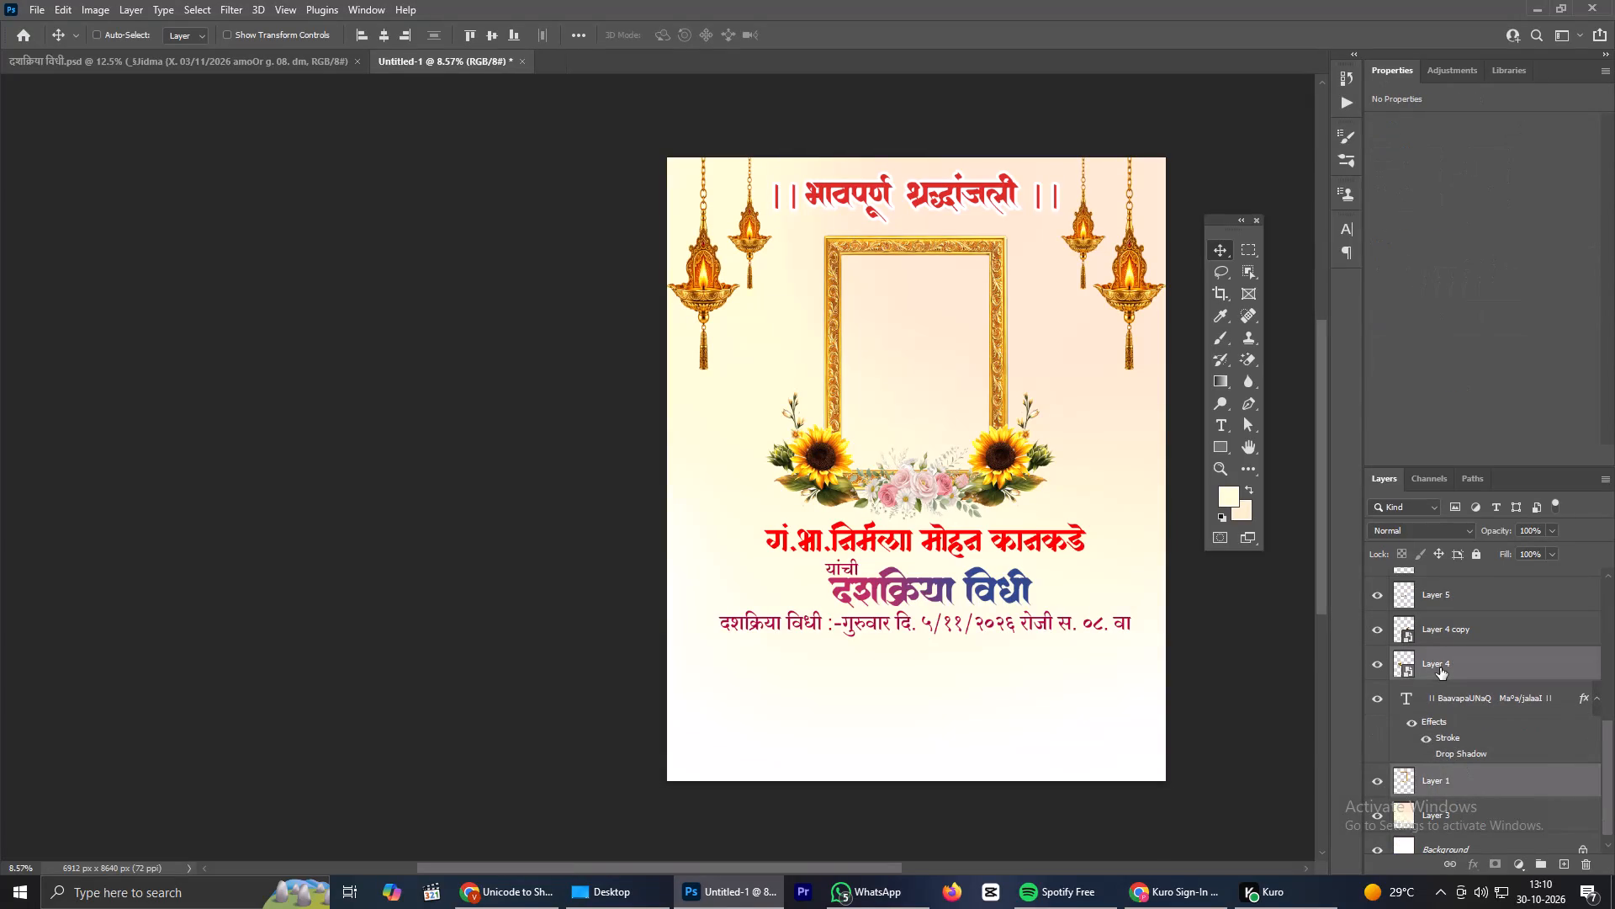
pyautogui.scroll(3, 1440, 667)
pyautogui.keyDown('ctrl'); pyautogui.click(1454, 726); pyautogui.keyUp('ctrl')
pyautogui.keyDown('ctrl'); pyautogui.click(1464, 694); pyautogui.keyUp('ctrl')
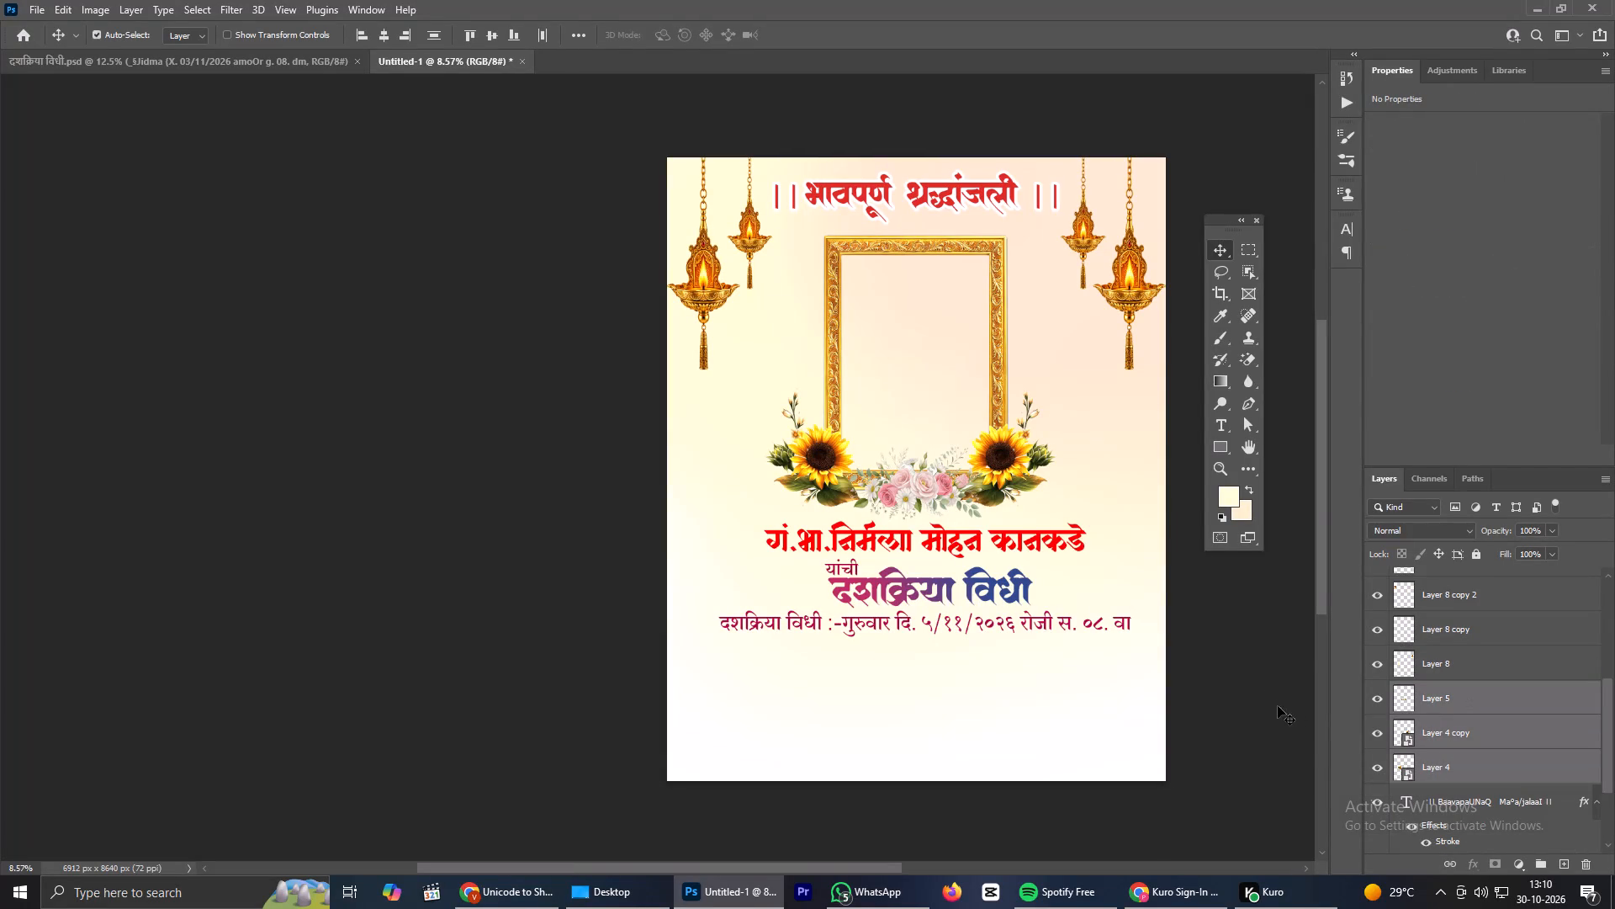
pyautogui.hotkey('ctrl', 't')
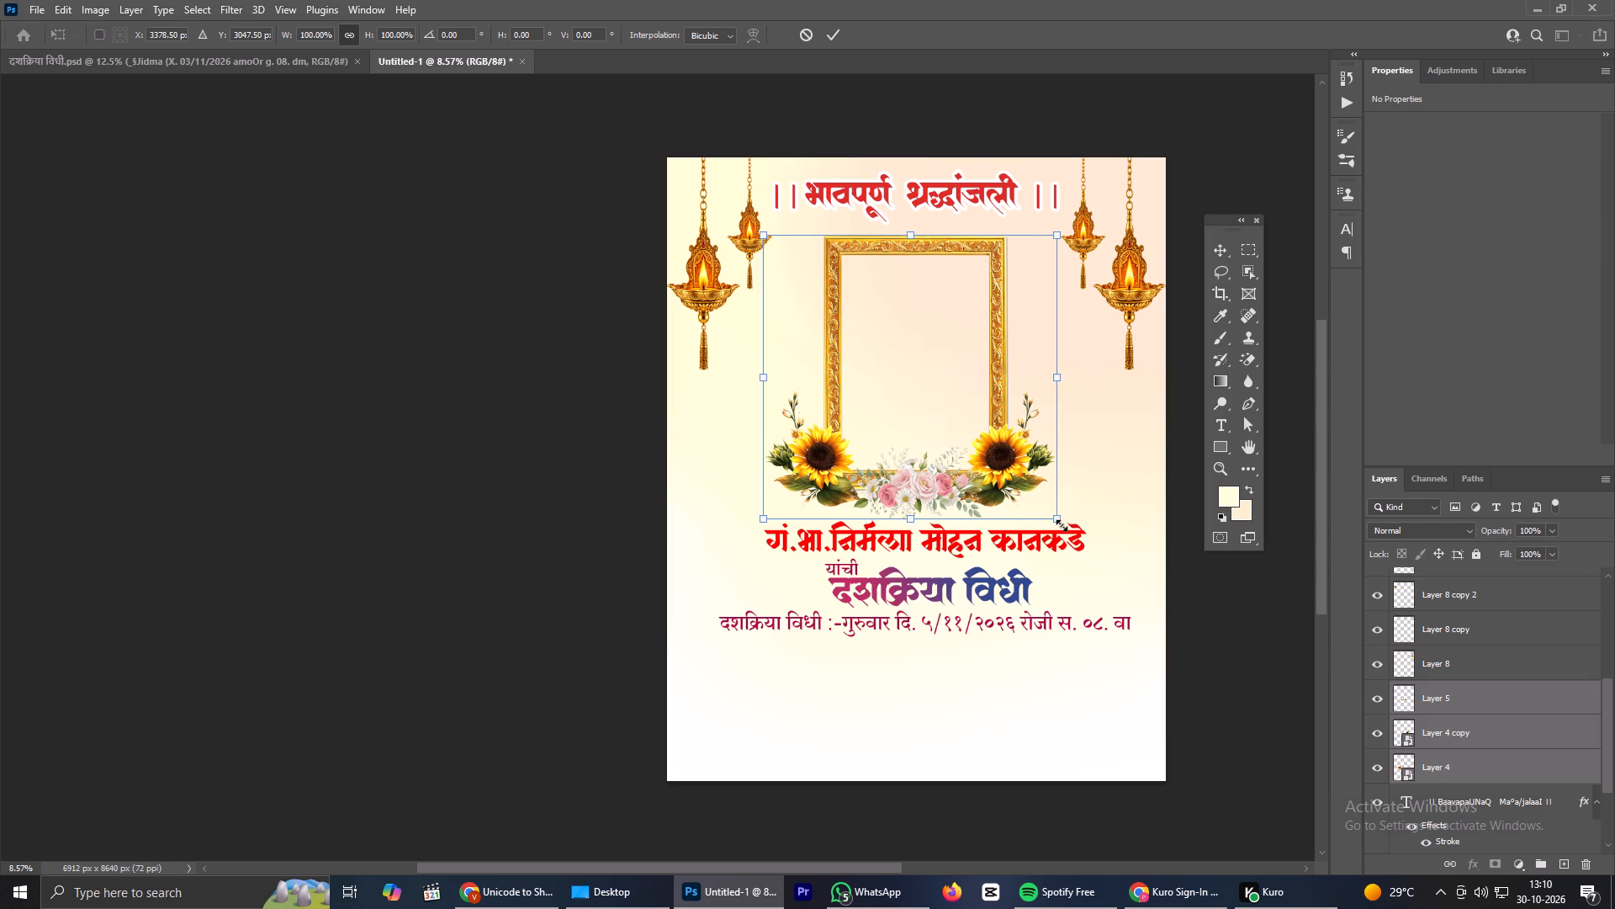
pyautogui.keyDown('alt'); pyautogui.moveTo(1062, 525); pyautogui.dragTo(1032, 508); pyautogui.keyUp('alt')
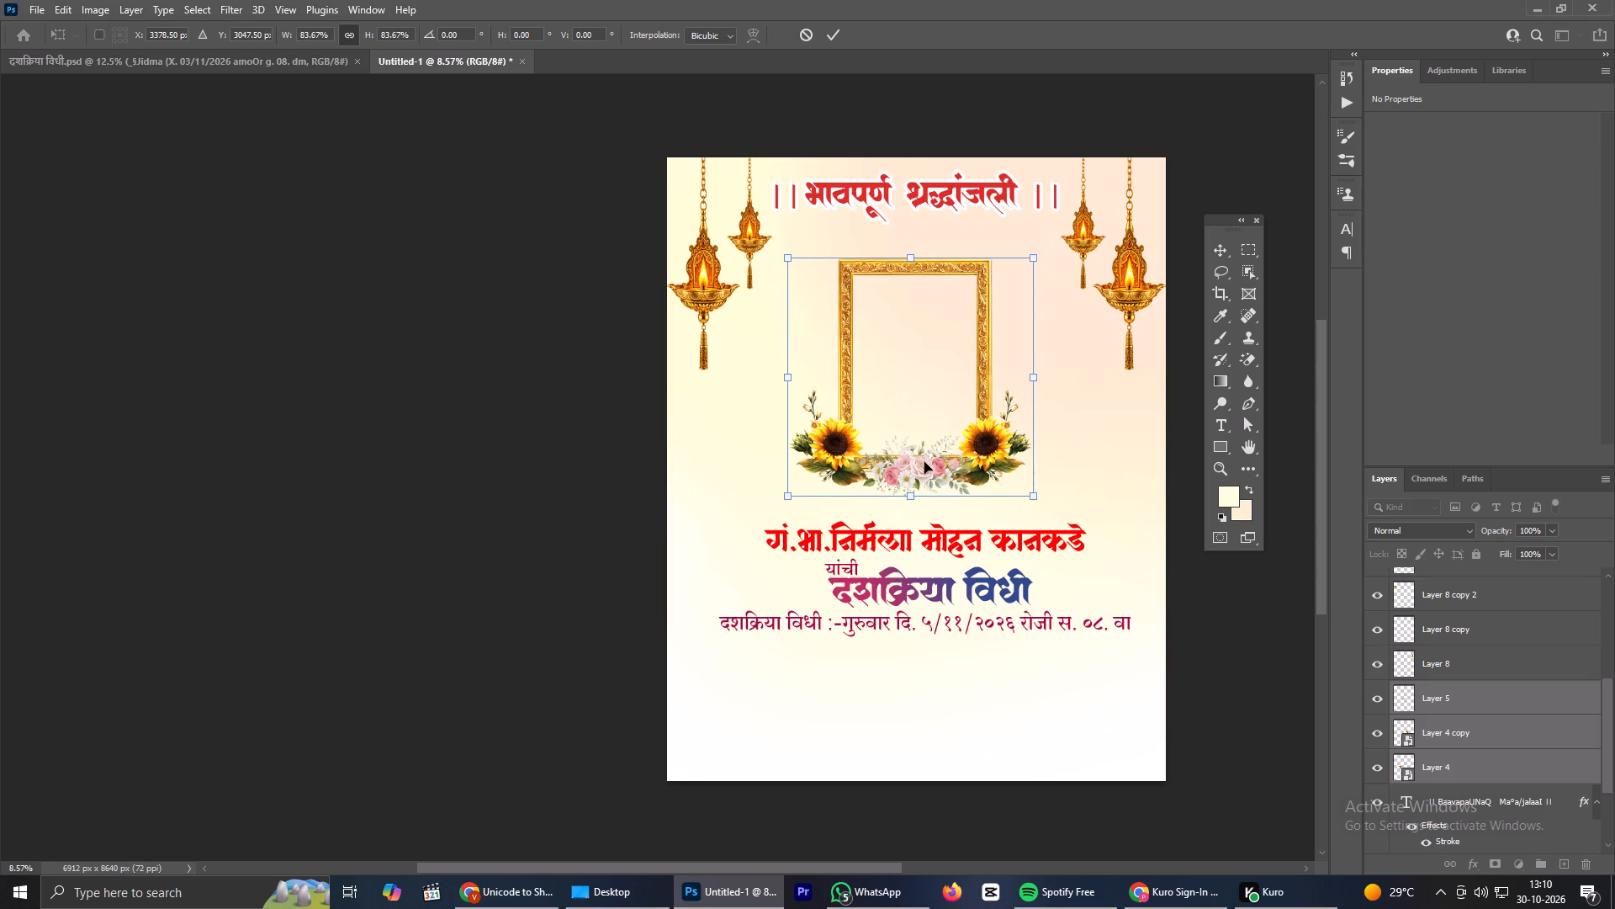
pyautogui.moveTo(924, 462); pyautogui.dragTo(930, 439)
pyautogui.click(835, 37)
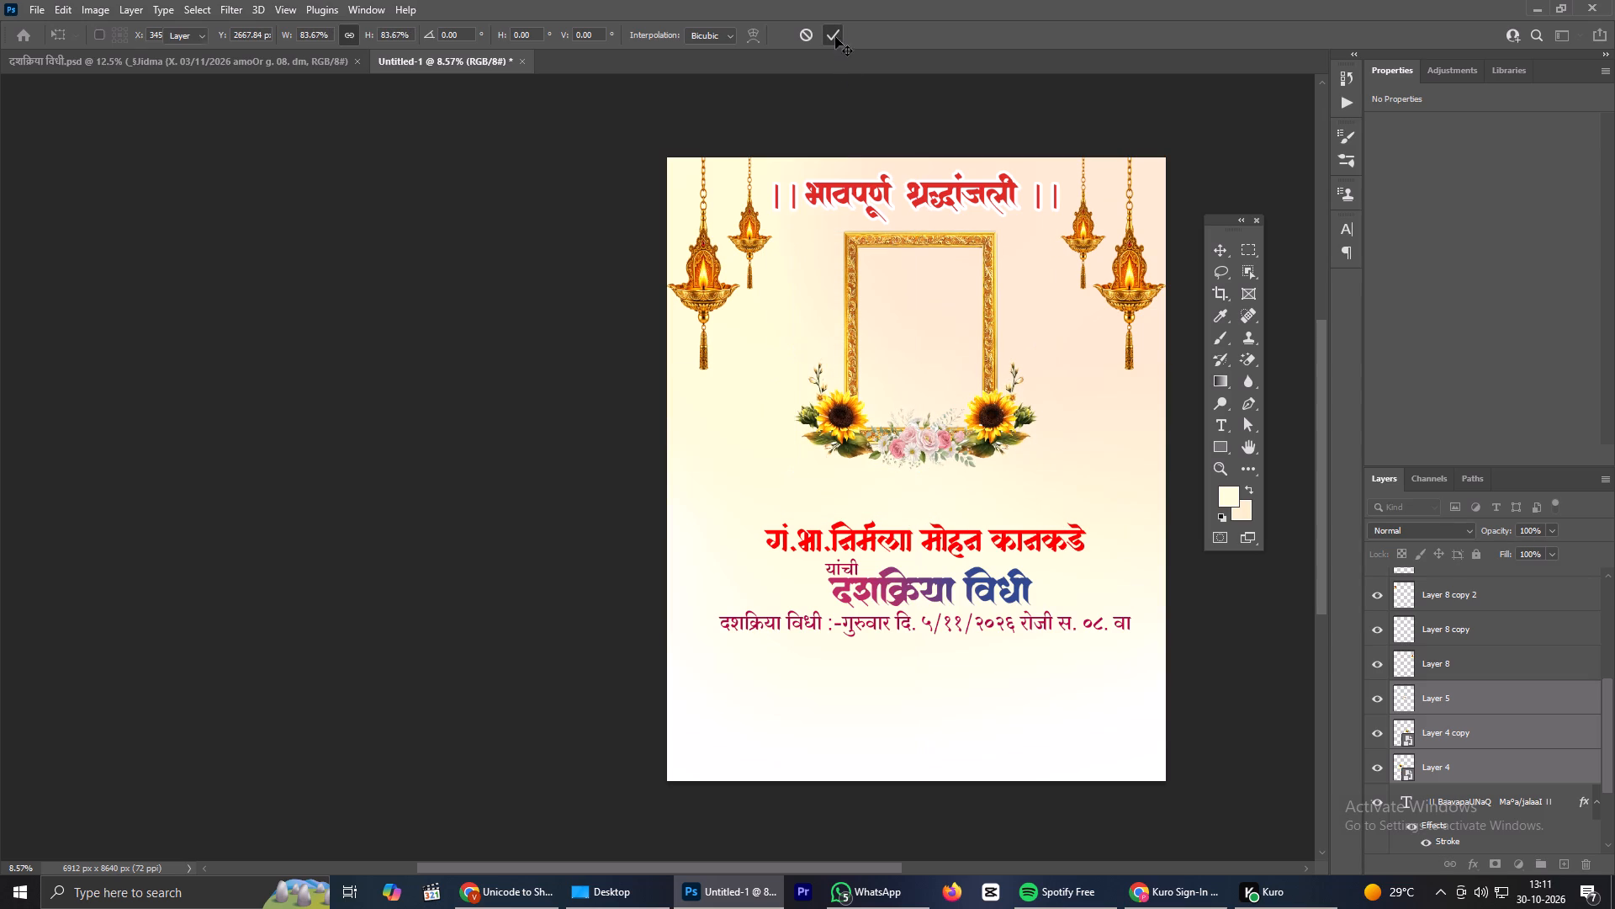
# Raise the red name line to Y about 4372 px and the यांची text beneath it to Y about 5022 px.
pyautogui.scroll(1, 899, 577)
pyautogui.moveTo(899, 541); pyautogui.dragTo(901, 491)
pyautogui.moveTo(839, 567); pyautogui.dragTo(839, 536)
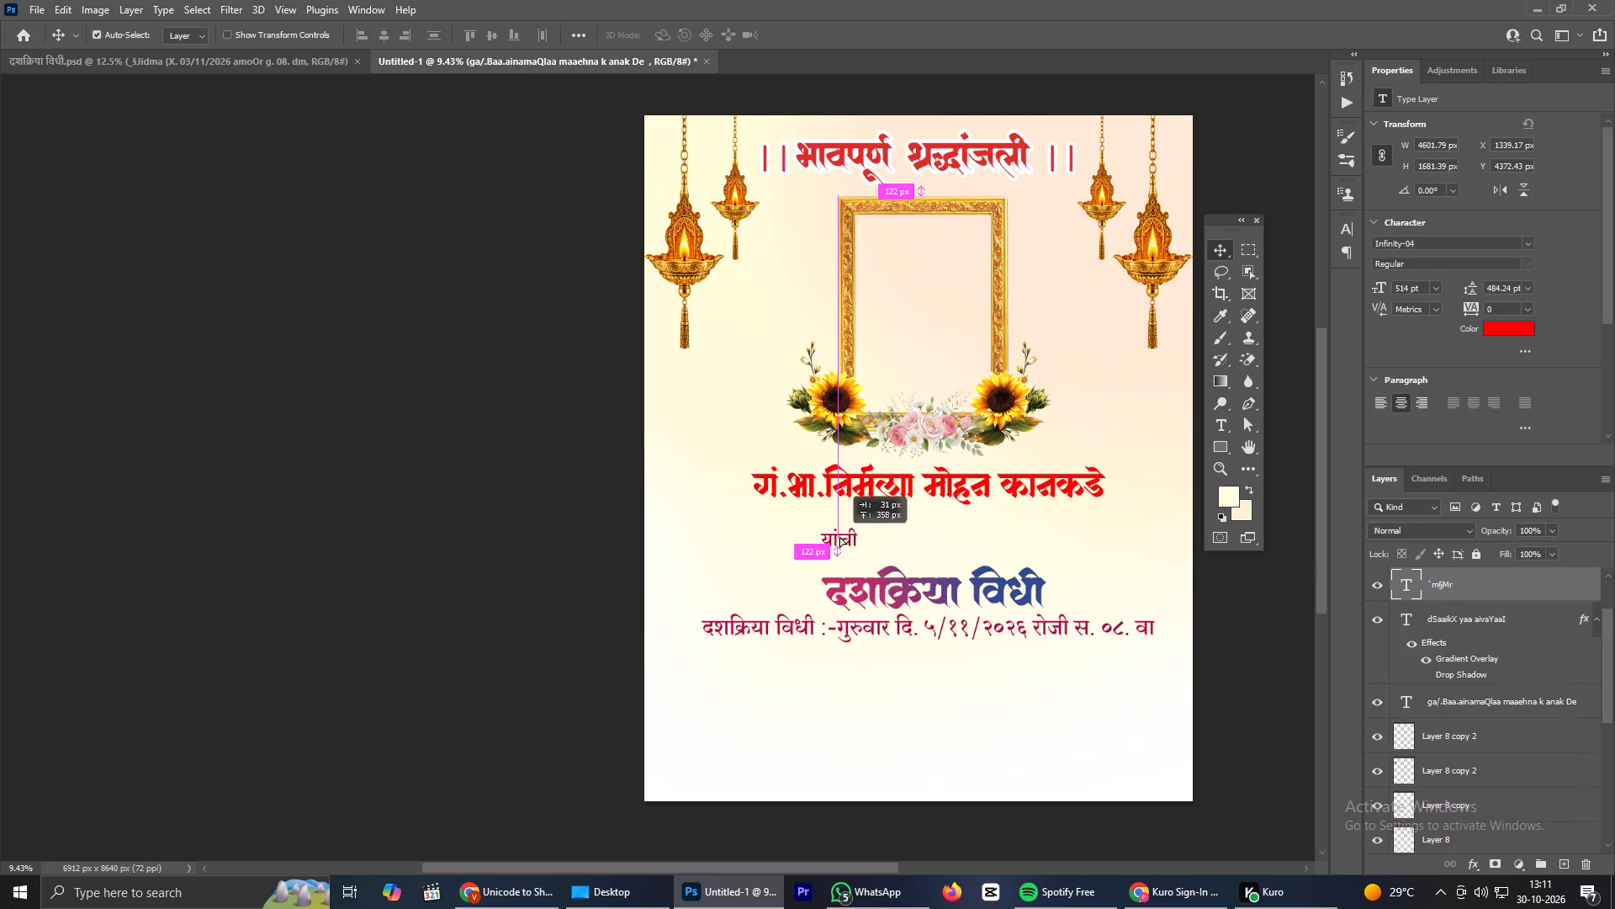
pyautogui.moveTo(839, 536); pyautogui.dragTo(839, 525)
# Raise the large दशक्रिया विधी heading to Y about 5143 px and the date line to X about 843, Y about 5765 px.
pyautogui.moveTo(864, 586); pyautogui.dragTo(869, 554)
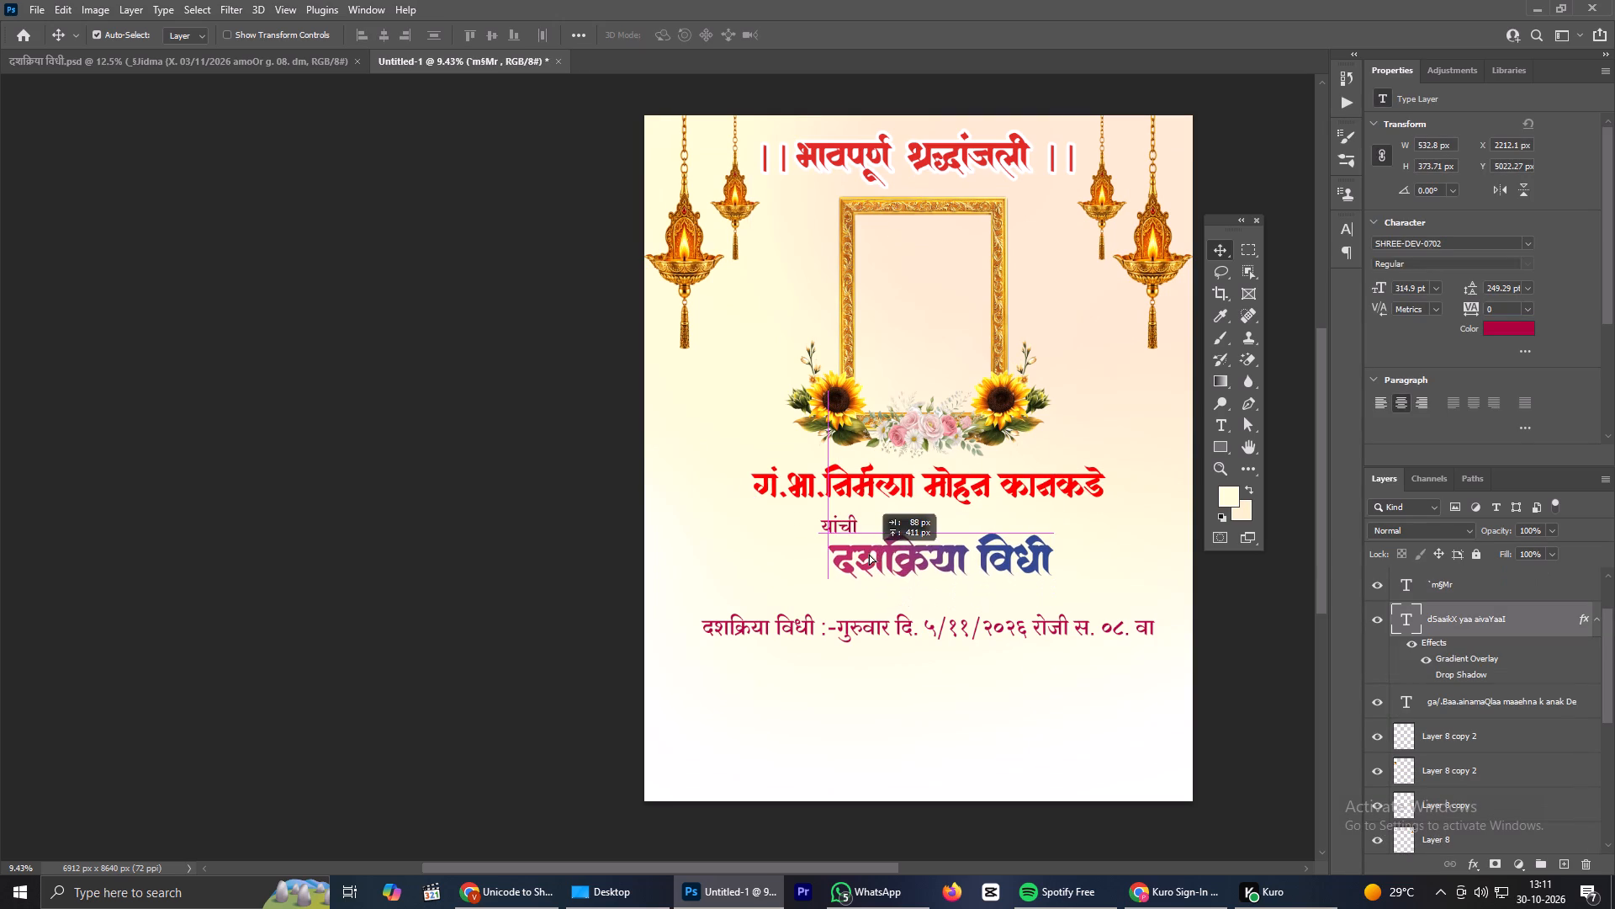
pyautogui.moveTo(869, 554); pyautogui.dragTo(866, 546)
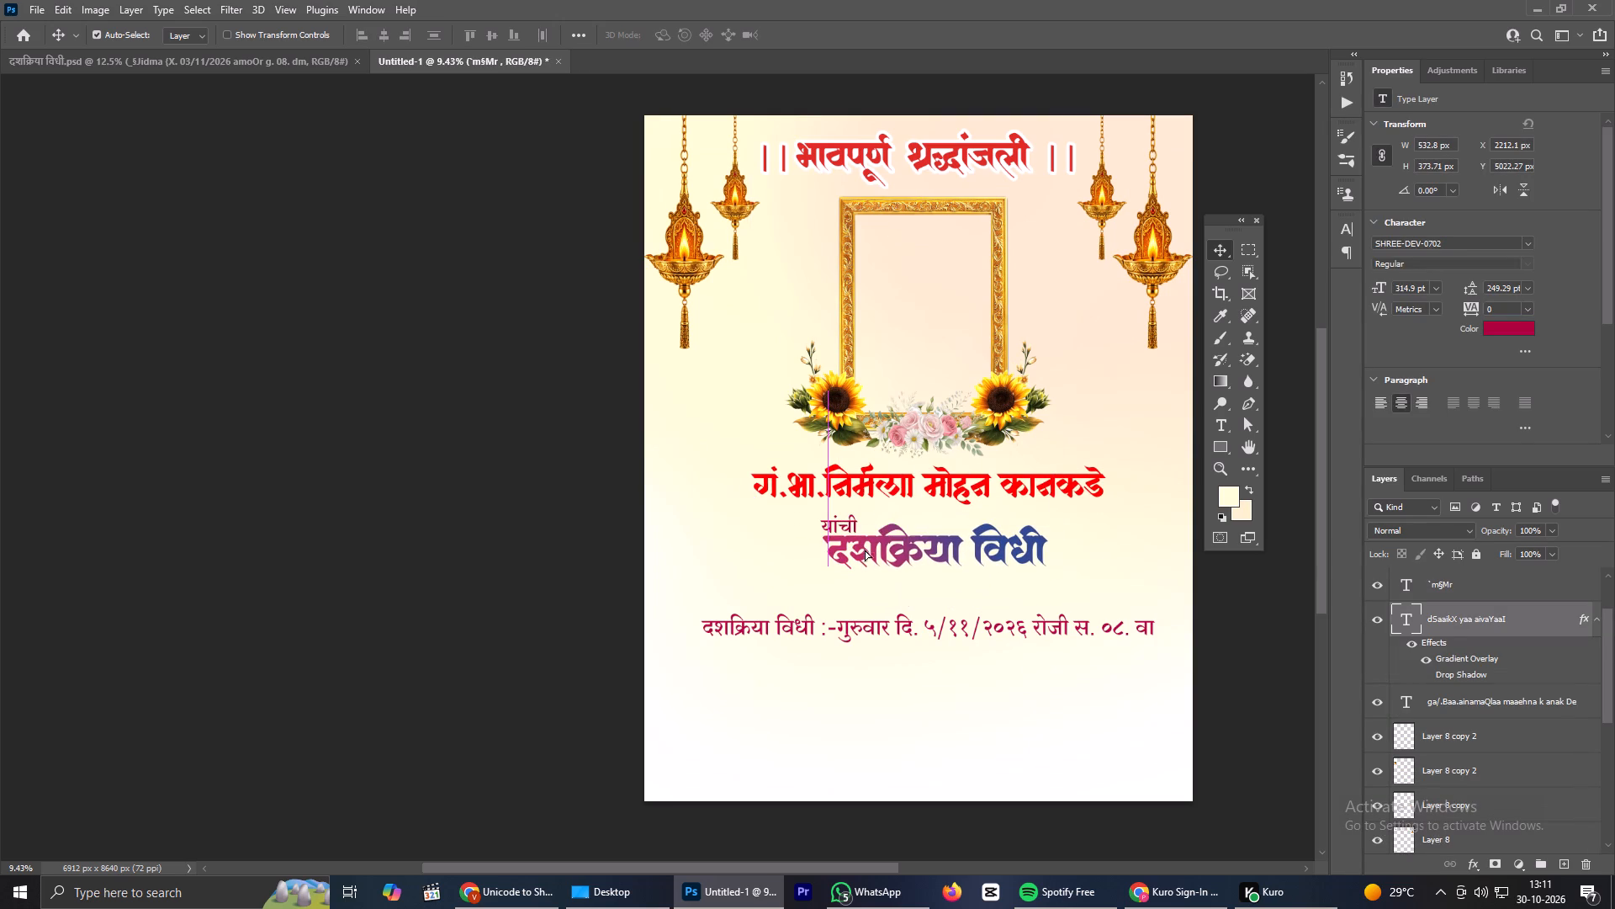
pyautogui.moveTo(853, 625); pyautogui.dragTo(866, 584)
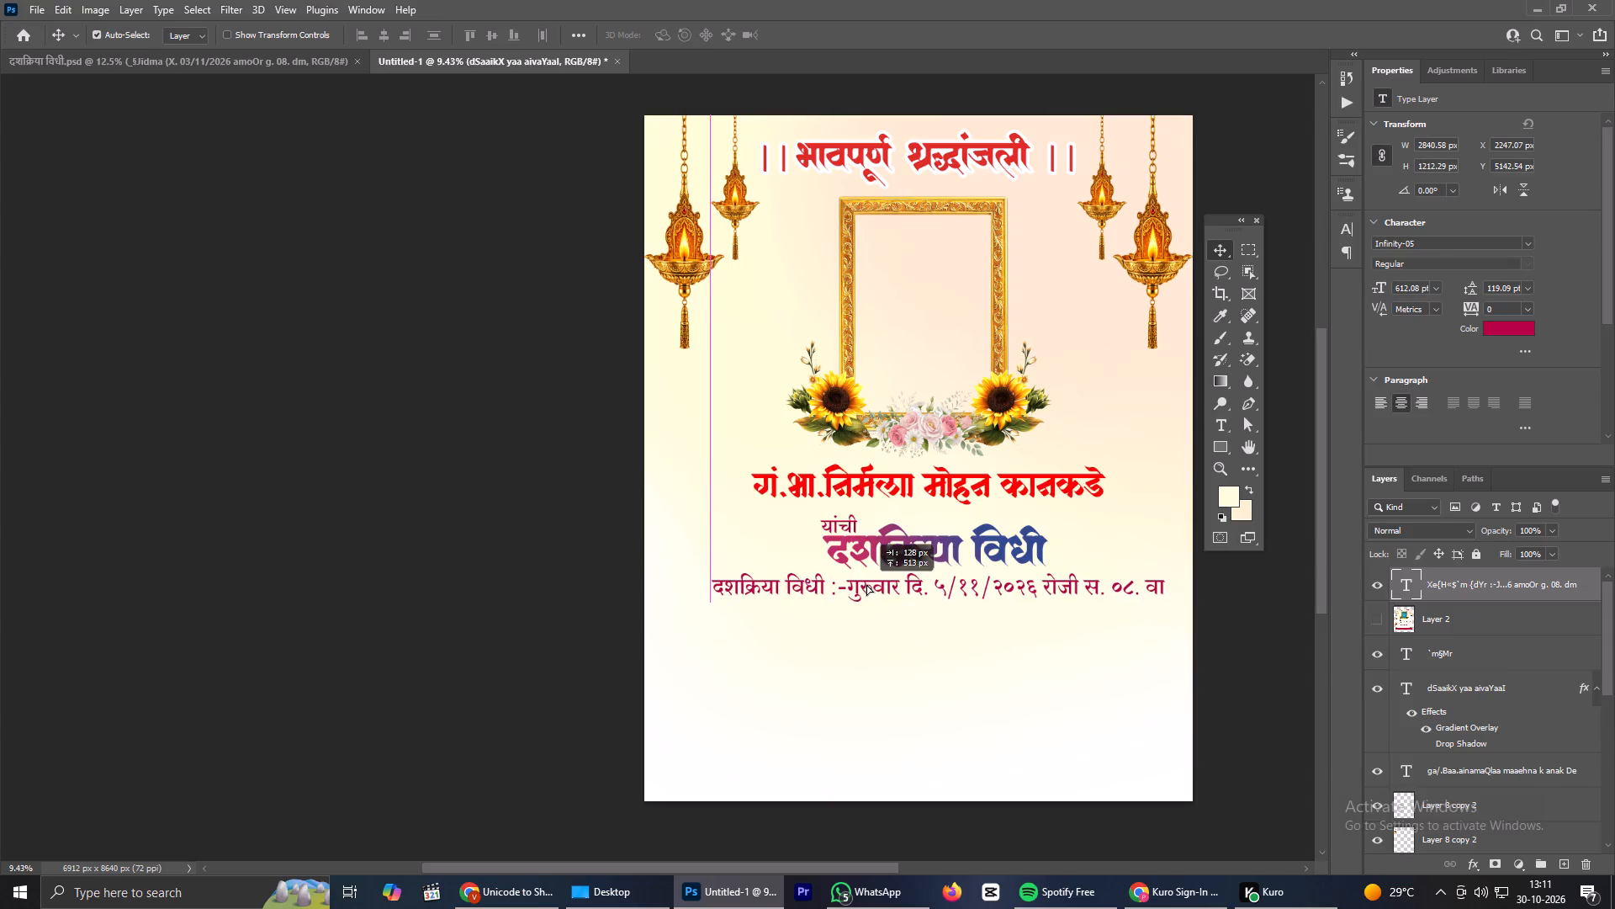
pyautogui.moveTo(866, 584); pyautogui.dragTo(866, 585)
# Move the hidden reference image Layer 2 to the top of the layer stack, show it to compare the layout, and hide it again.
pyautogui.scroll(7, 1442, 662)
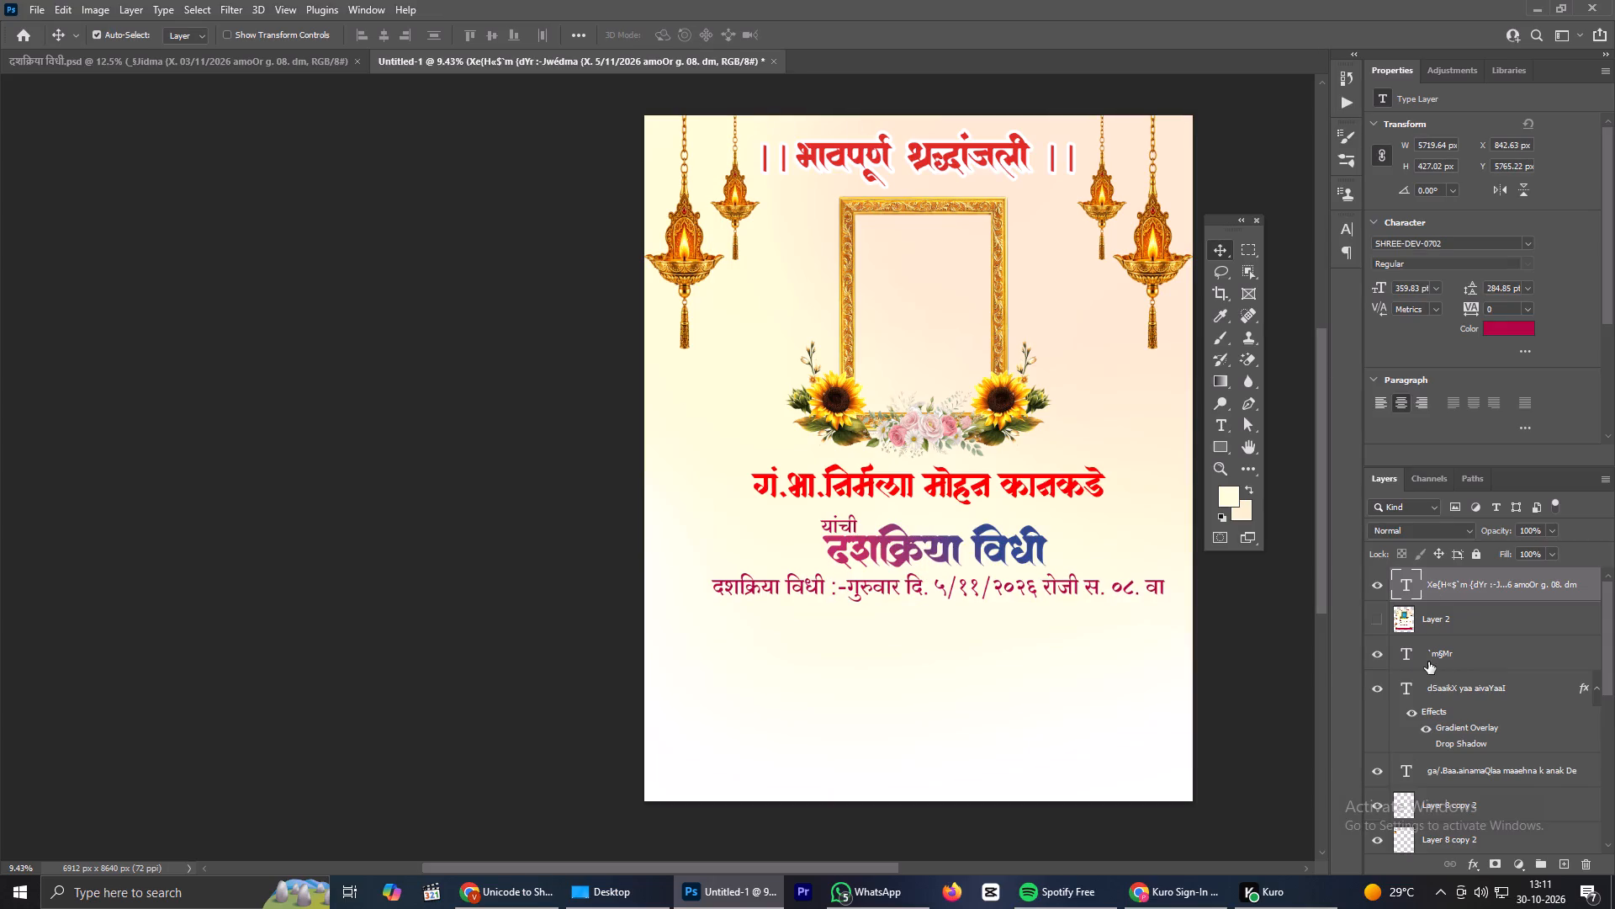
pyautogui.moveTo(1450, 628); pyautogui.dragTo(1445, 577)
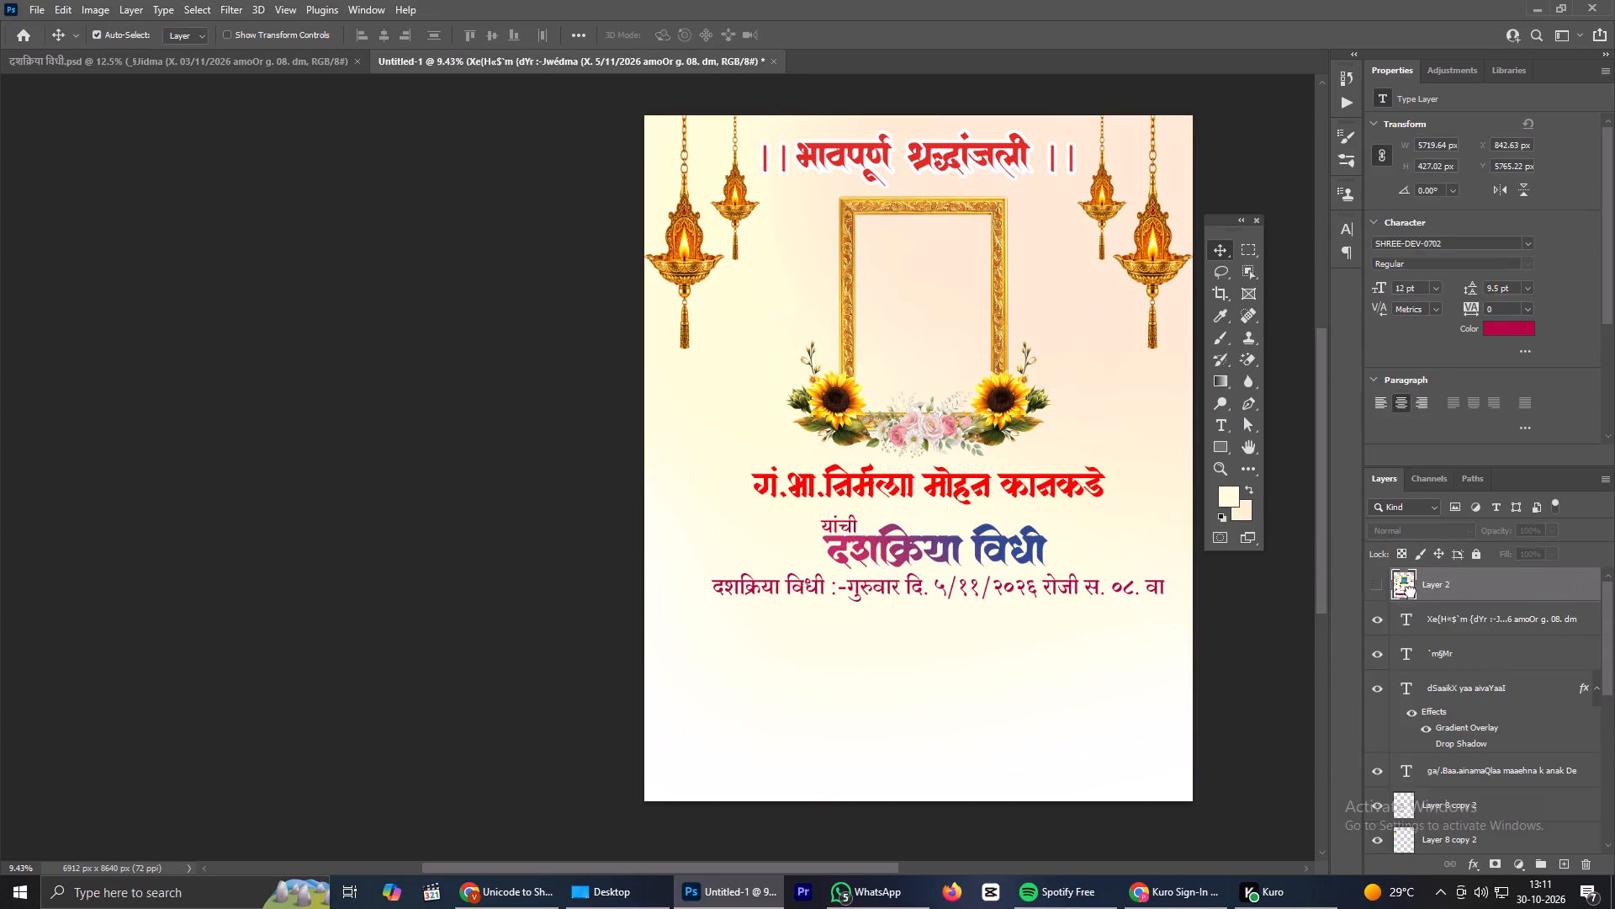
pyautogui.click(1387, 581)
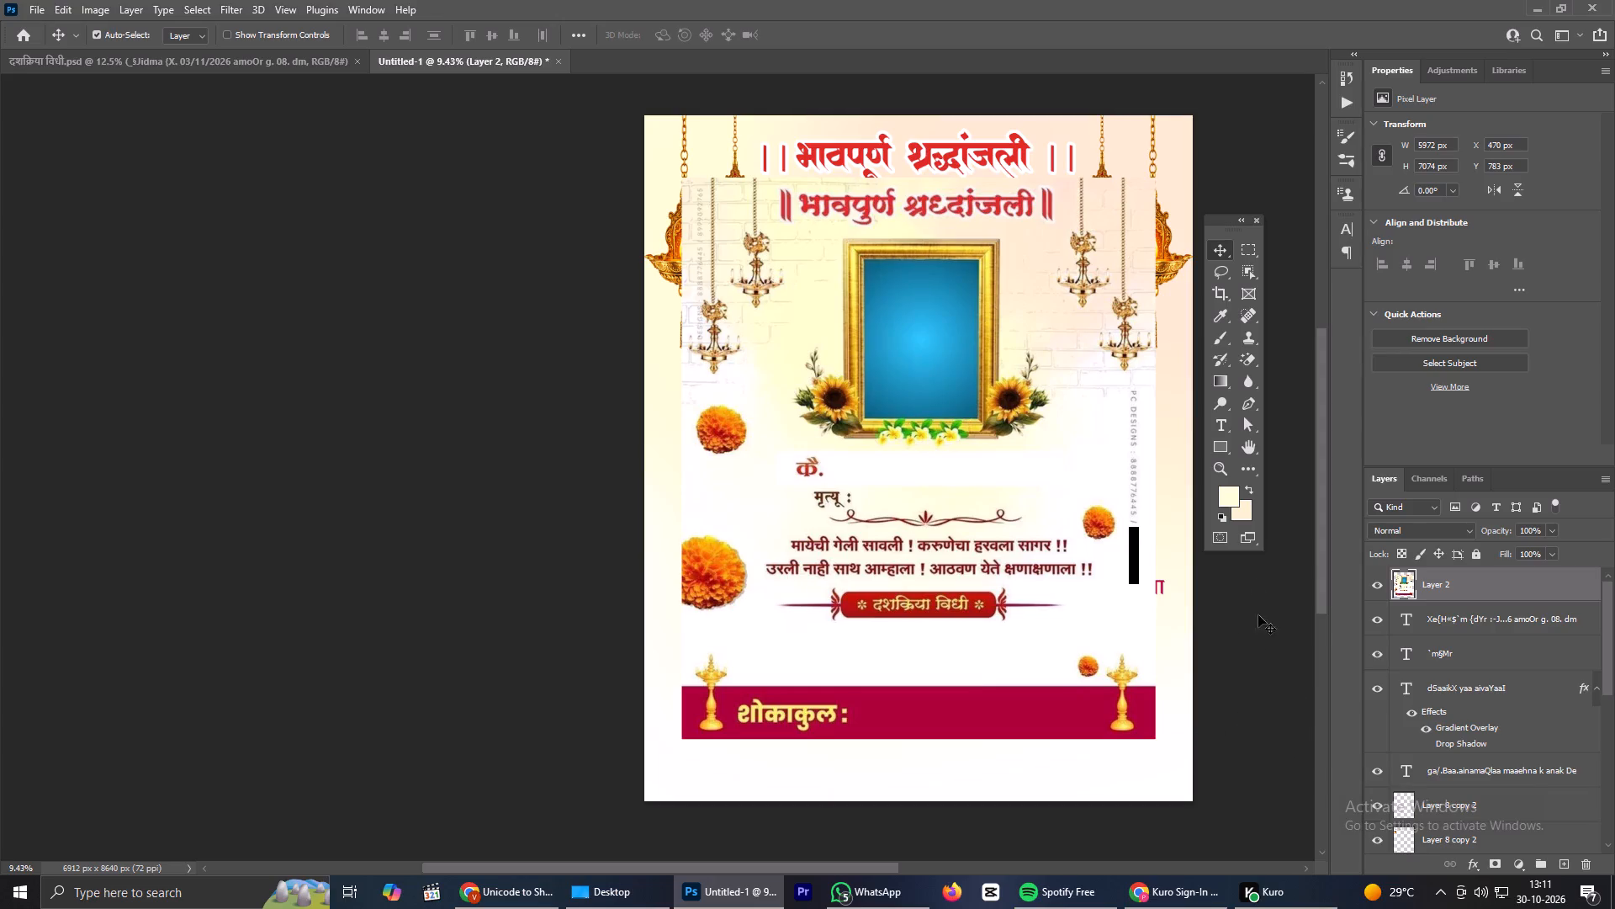
pyautogui.click(1378, 590)
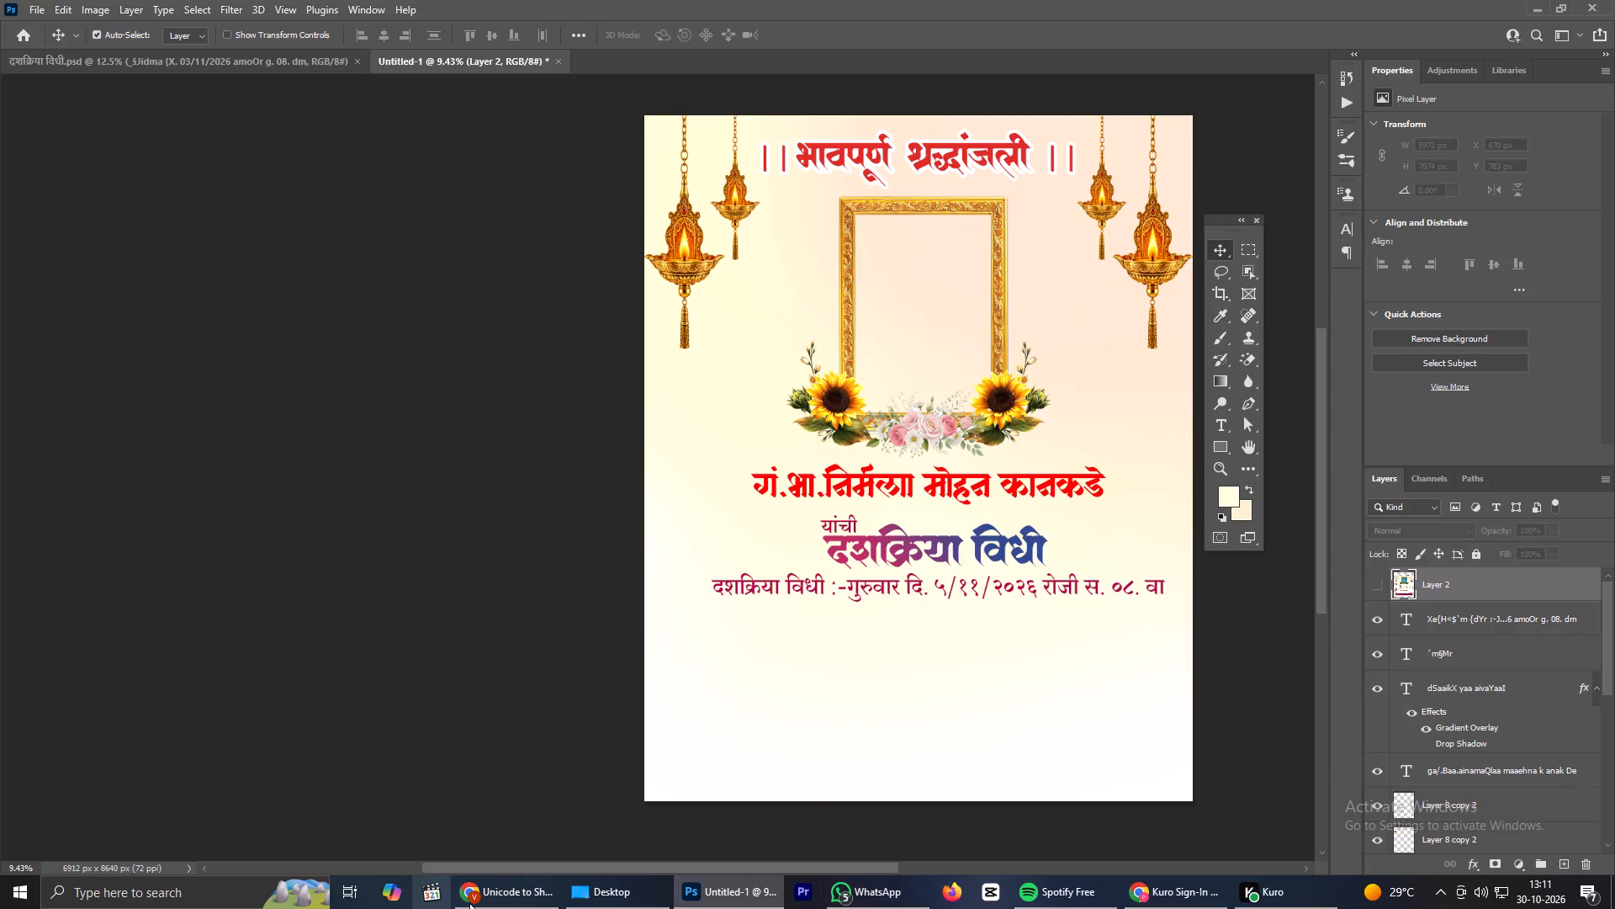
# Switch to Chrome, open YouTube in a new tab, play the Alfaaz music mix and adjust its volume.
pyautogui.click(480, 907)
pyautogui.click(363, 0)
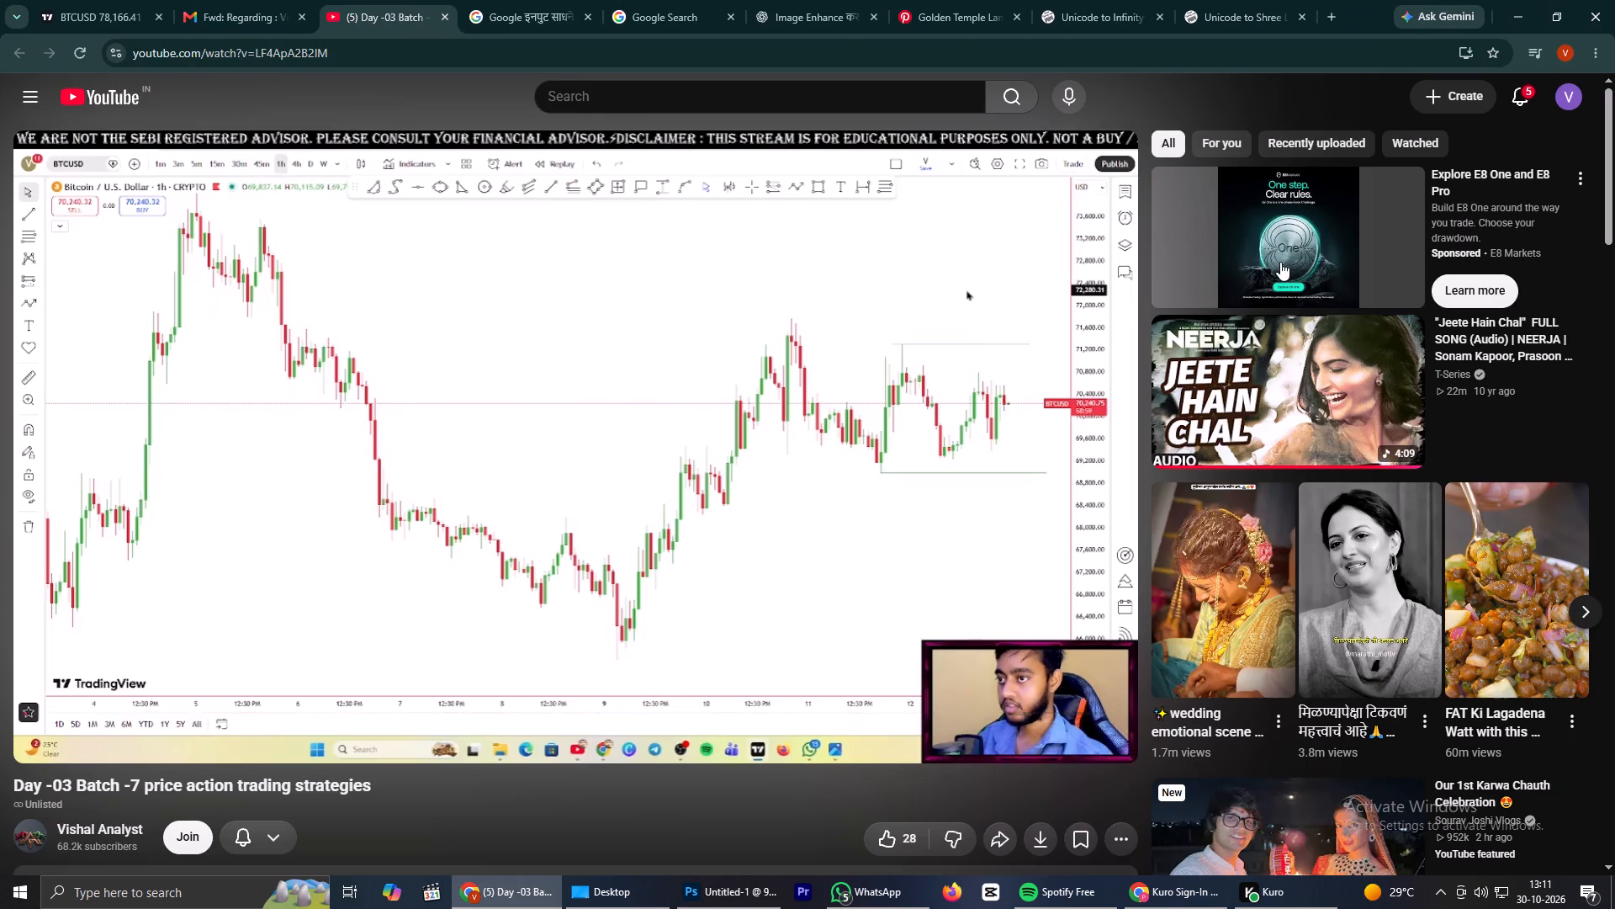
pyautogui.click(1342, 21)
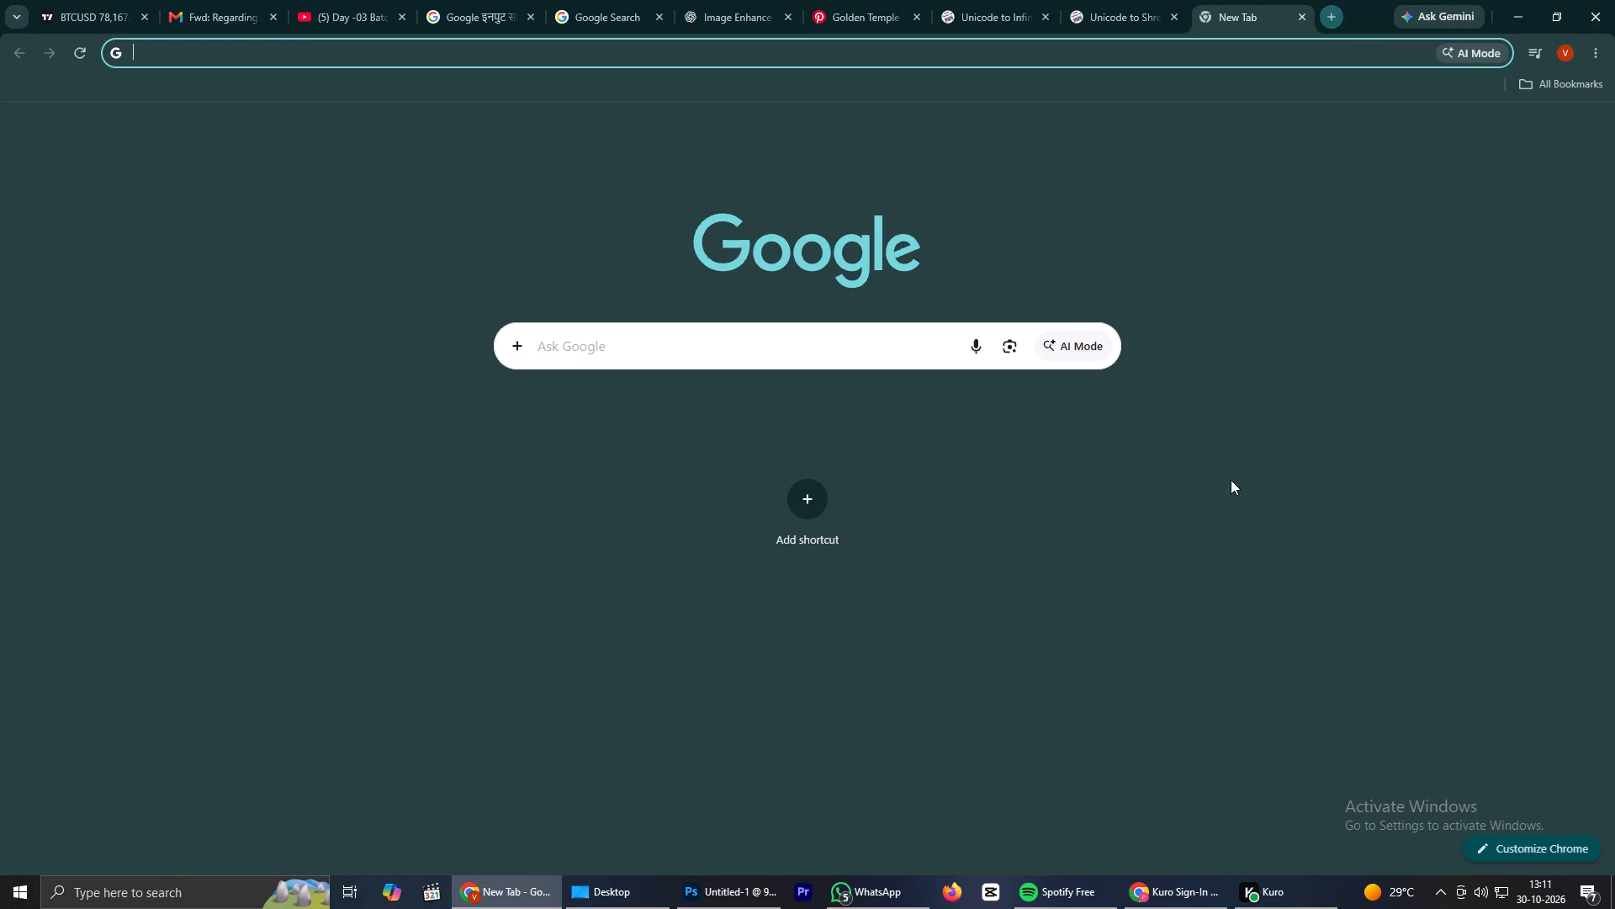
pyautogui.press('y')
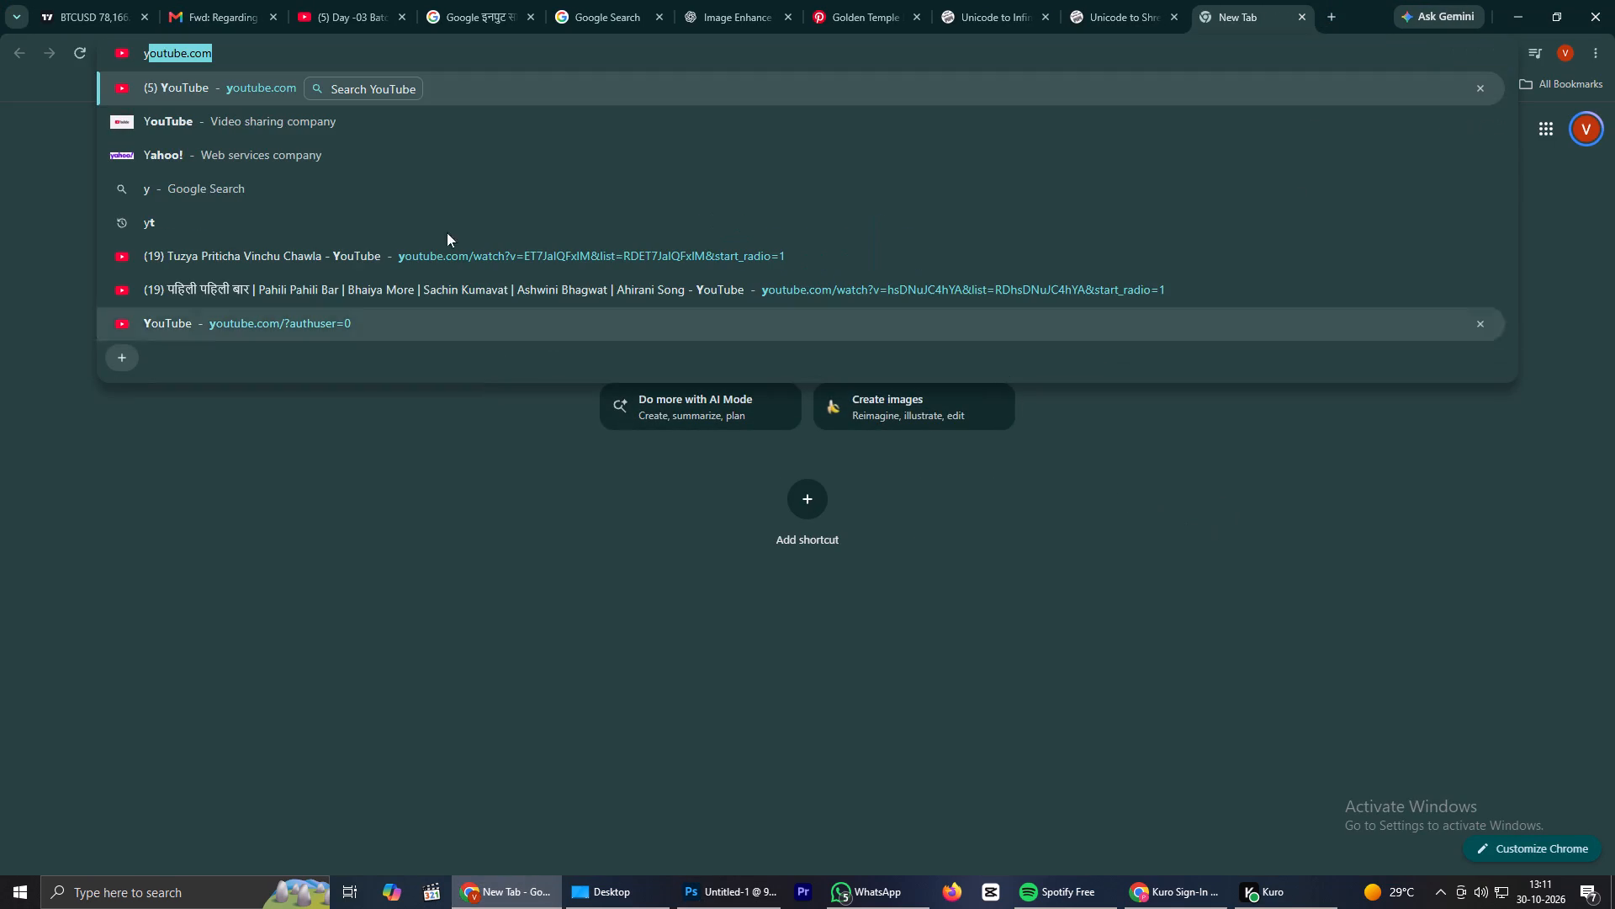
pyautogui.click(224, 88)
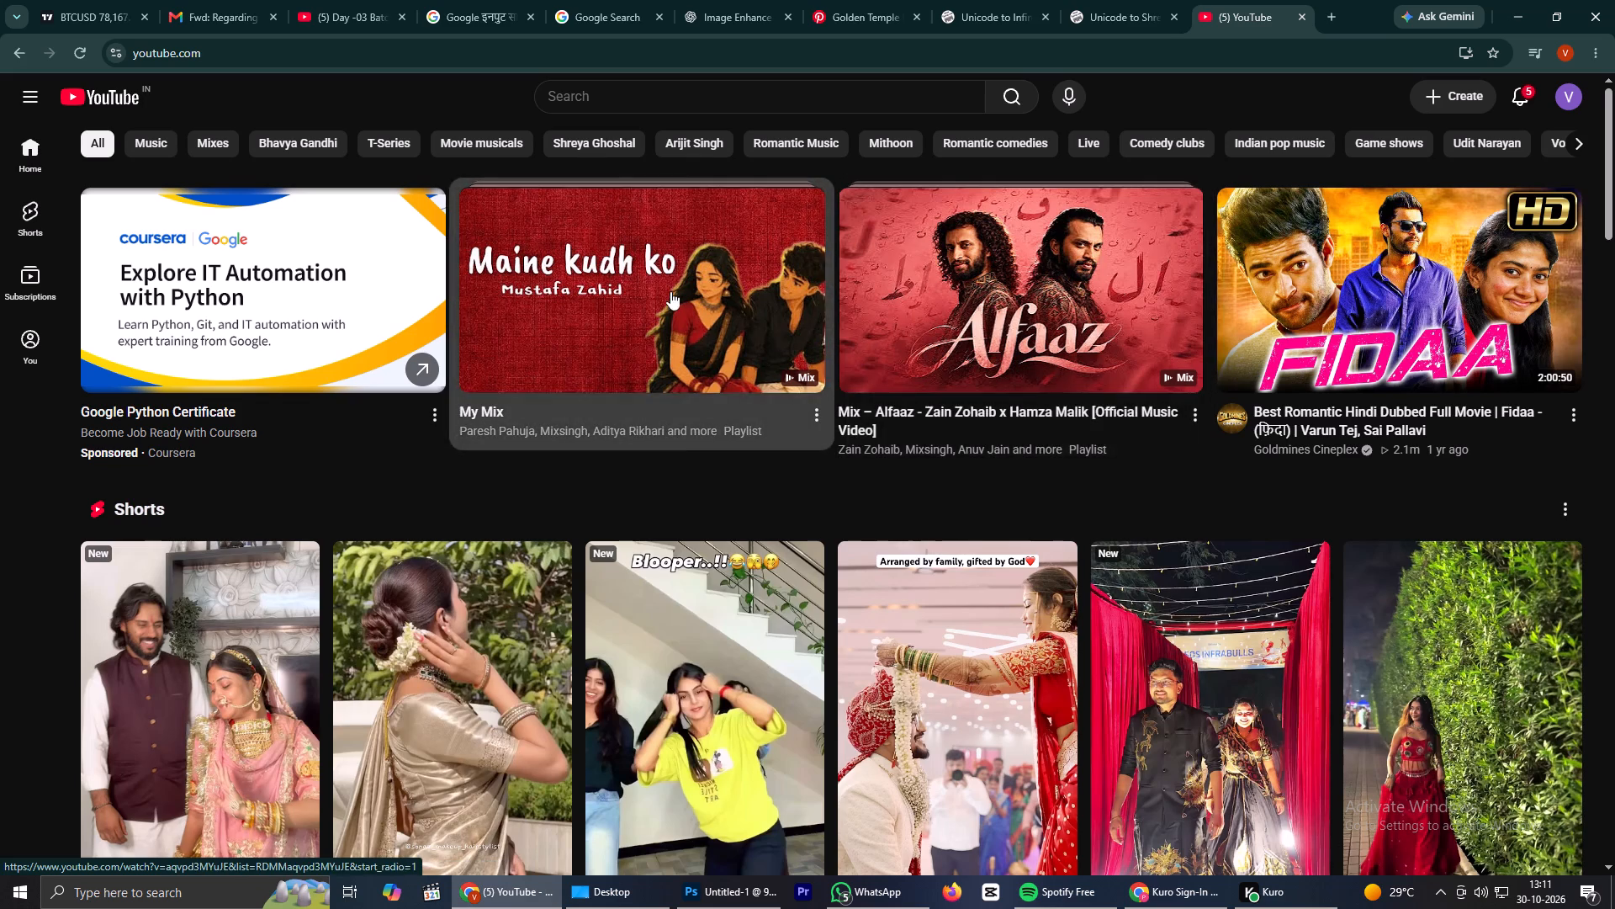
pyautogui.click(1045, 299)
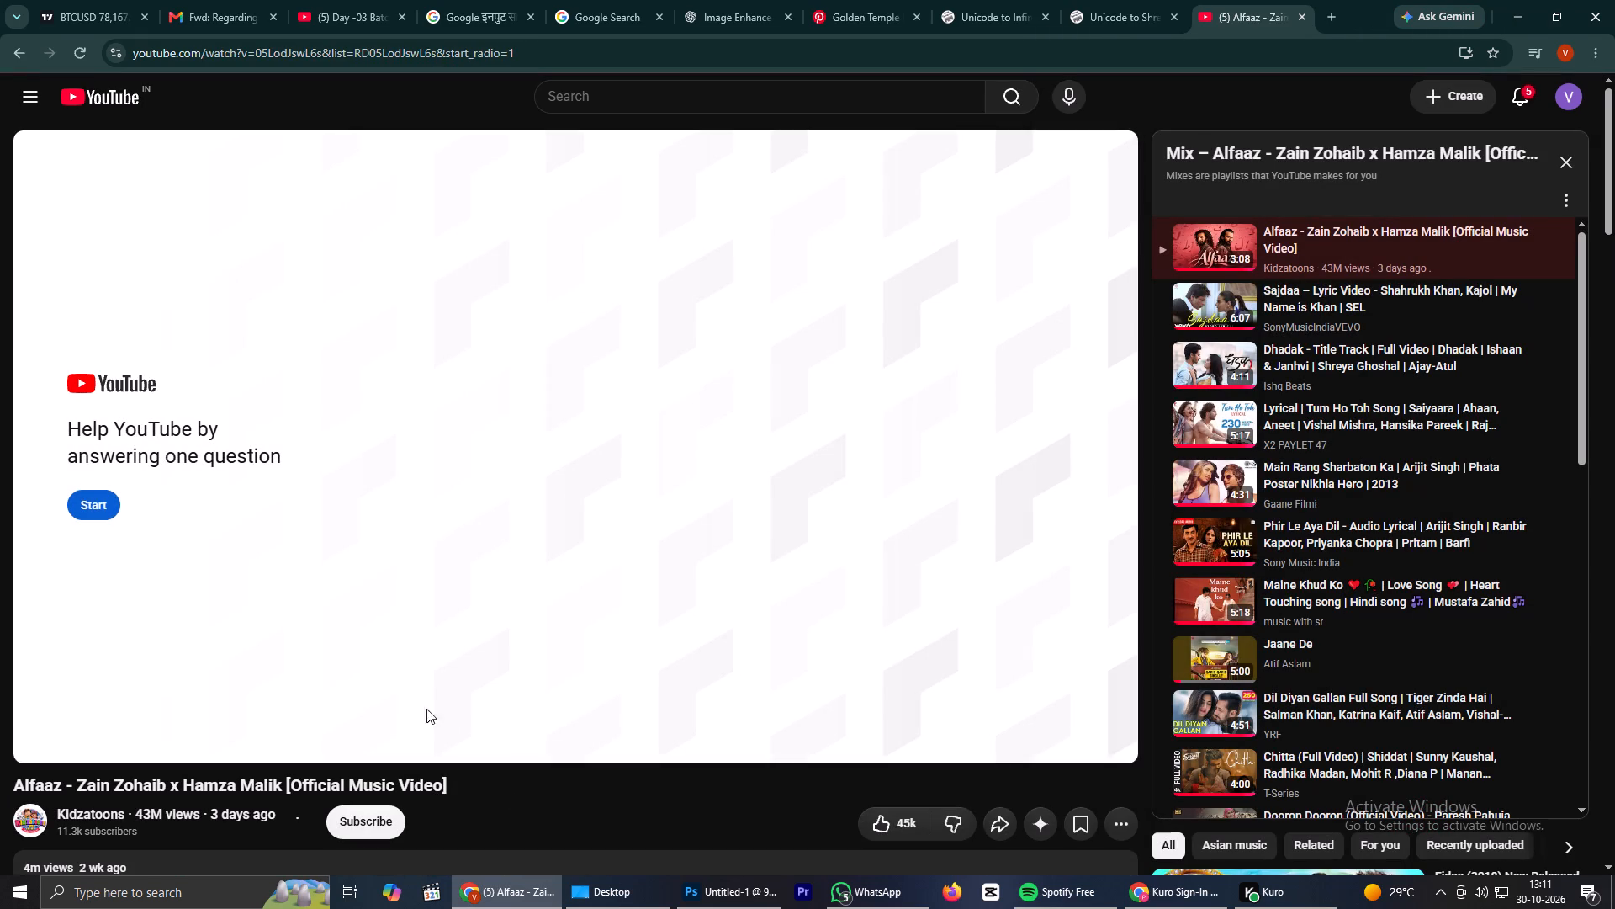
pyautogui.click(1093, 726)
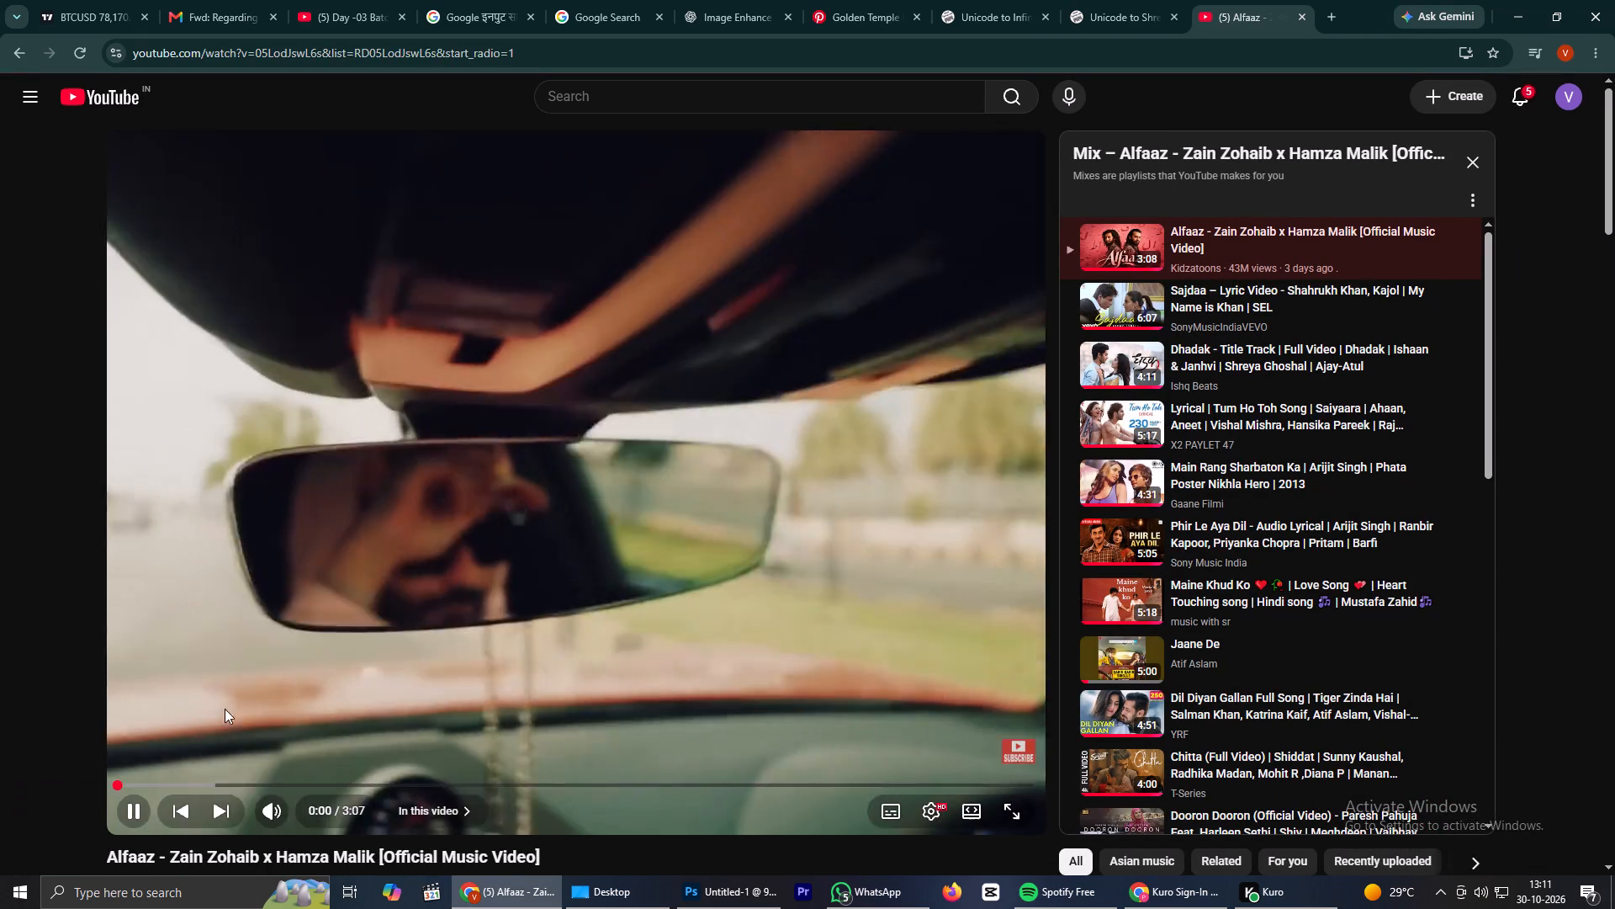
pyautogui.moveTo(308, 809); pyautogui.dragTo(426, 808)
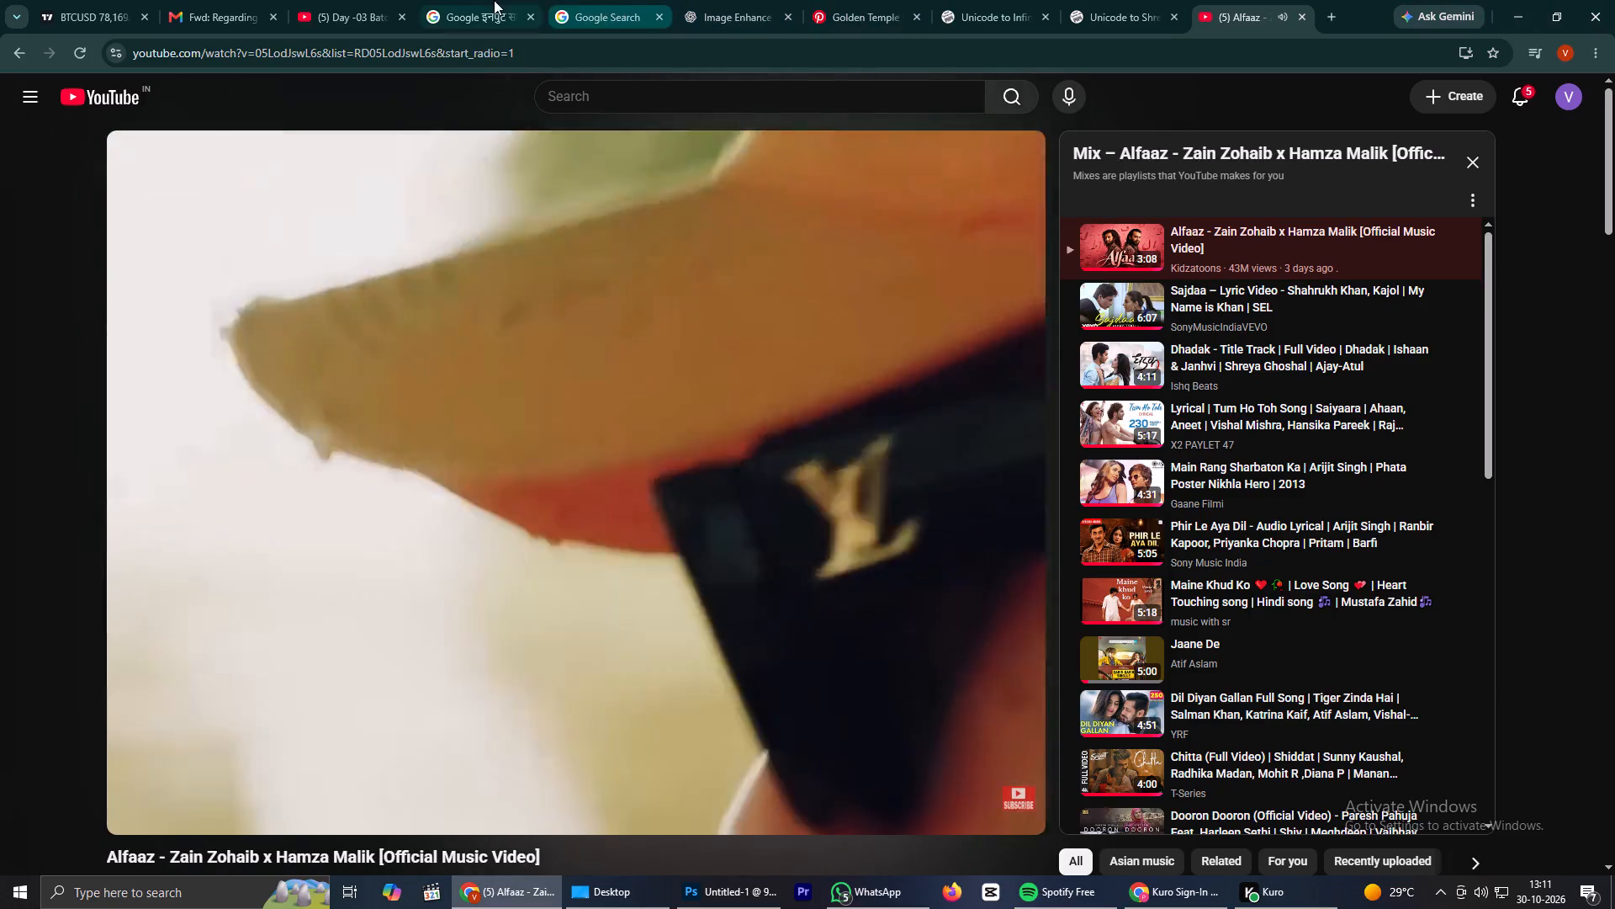
# Review the transcribed Marathi text in Google Input Tools and return to Photoshop.
pyautogui.click(494, 0)
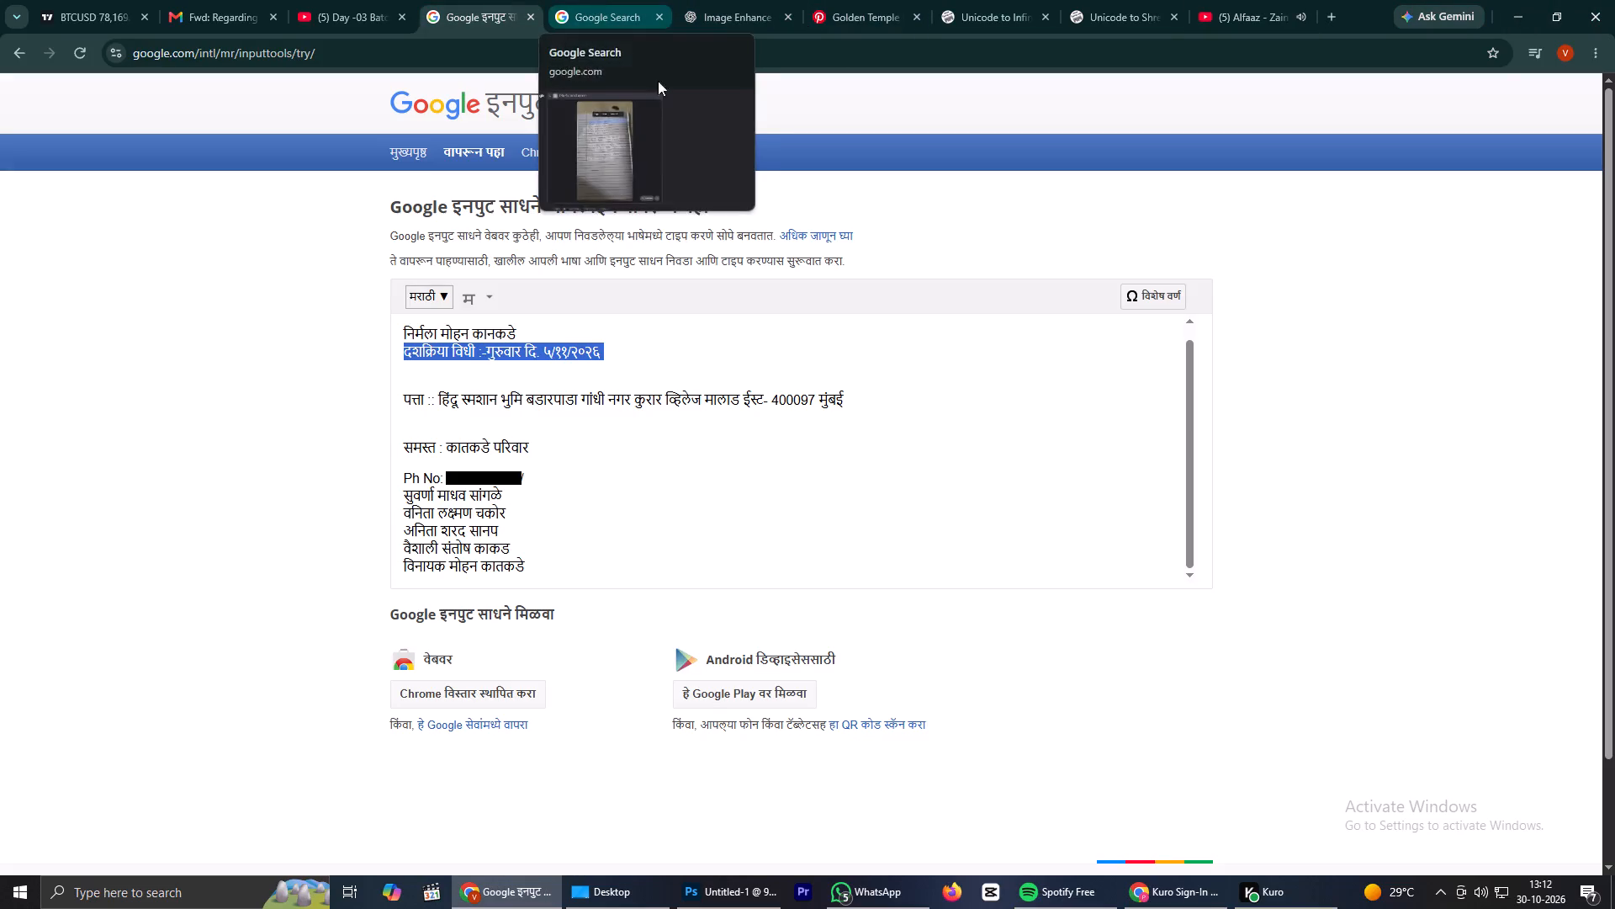
pyautogui.click(1514, 0)
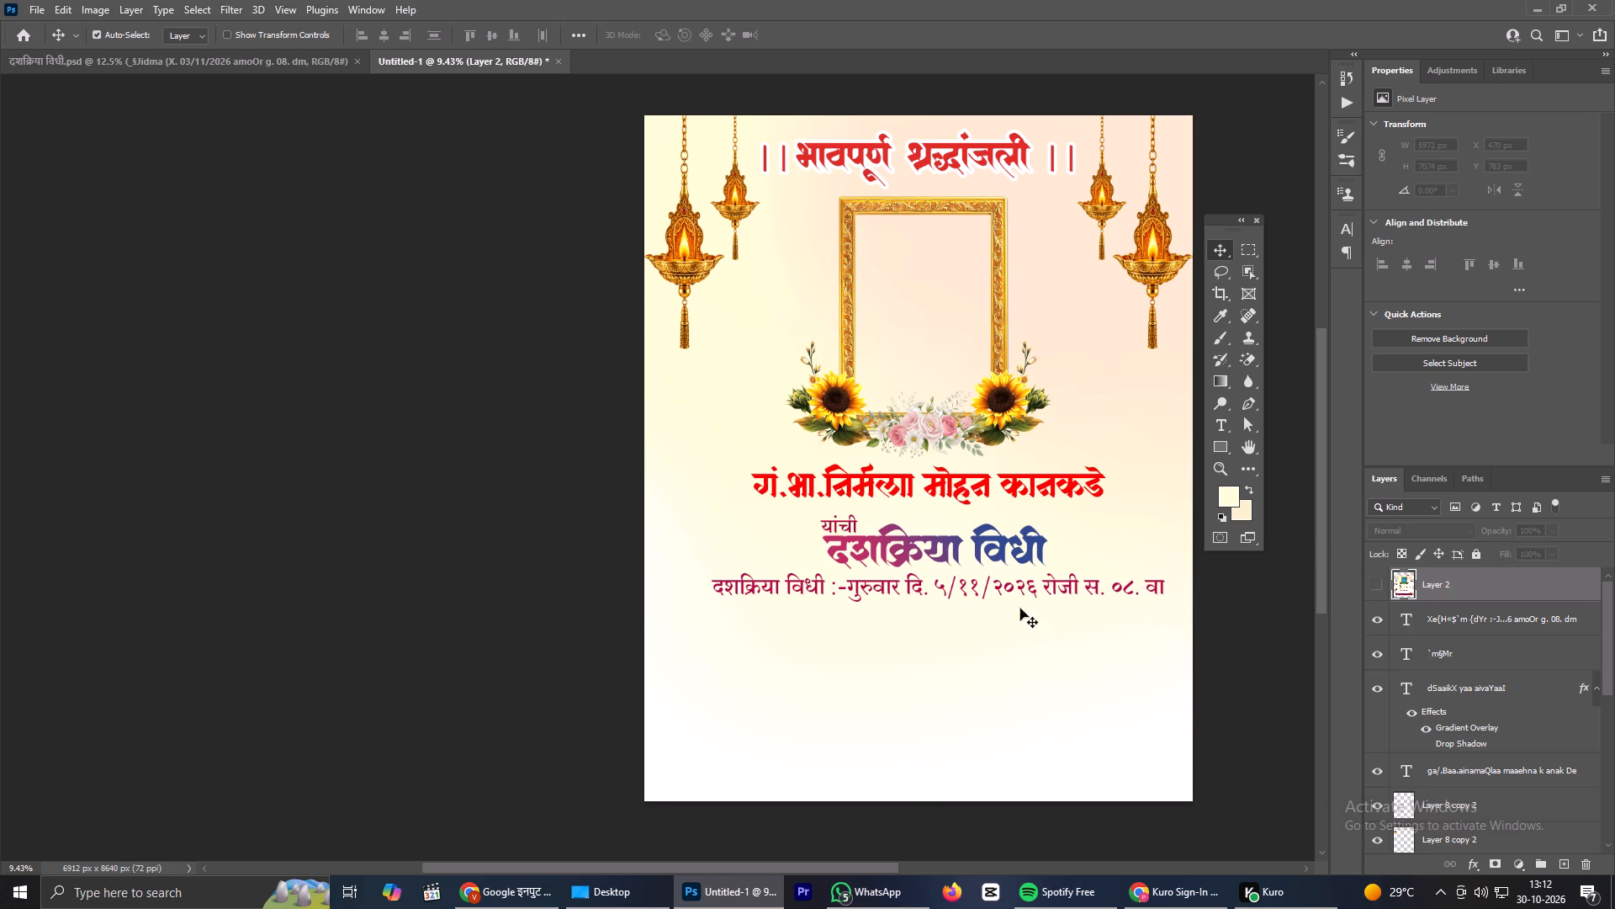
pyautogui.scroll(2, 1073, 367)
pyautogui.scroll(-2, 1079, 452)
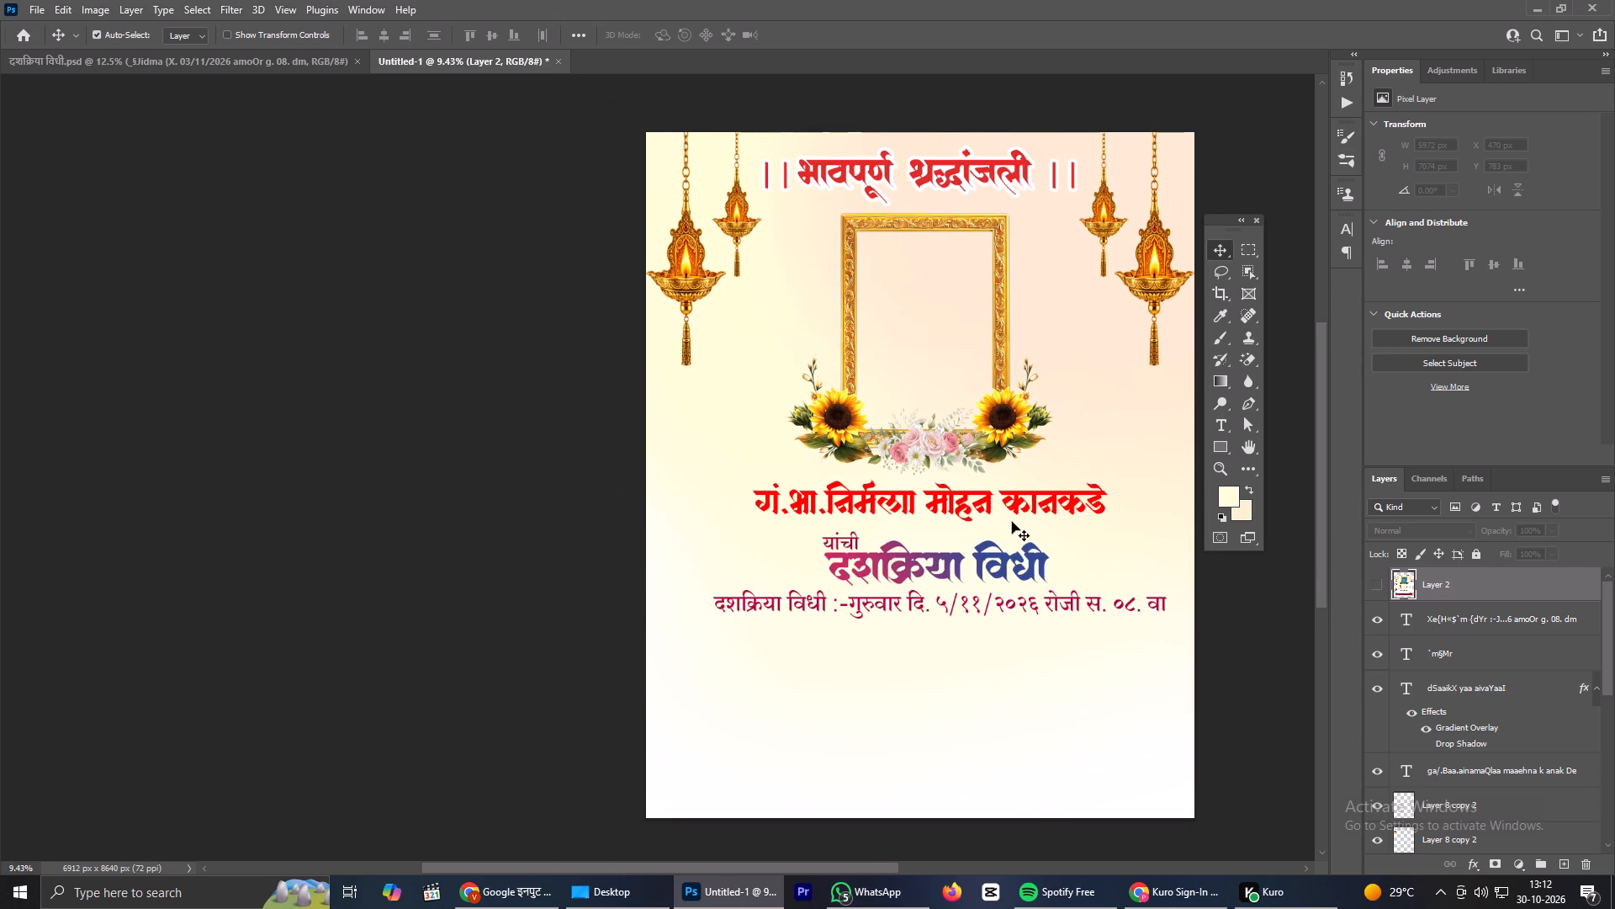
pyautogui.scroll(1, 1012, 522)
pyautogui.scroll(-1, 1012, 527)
# Select all the poster's text layers, from the date line down to the भावपूर्ण श्रद्धांजली heading, and put them in one layer group.
pyautogui.scroll(-3, 1476, 706)
pyautogui.scroll(5, 1476, 706)
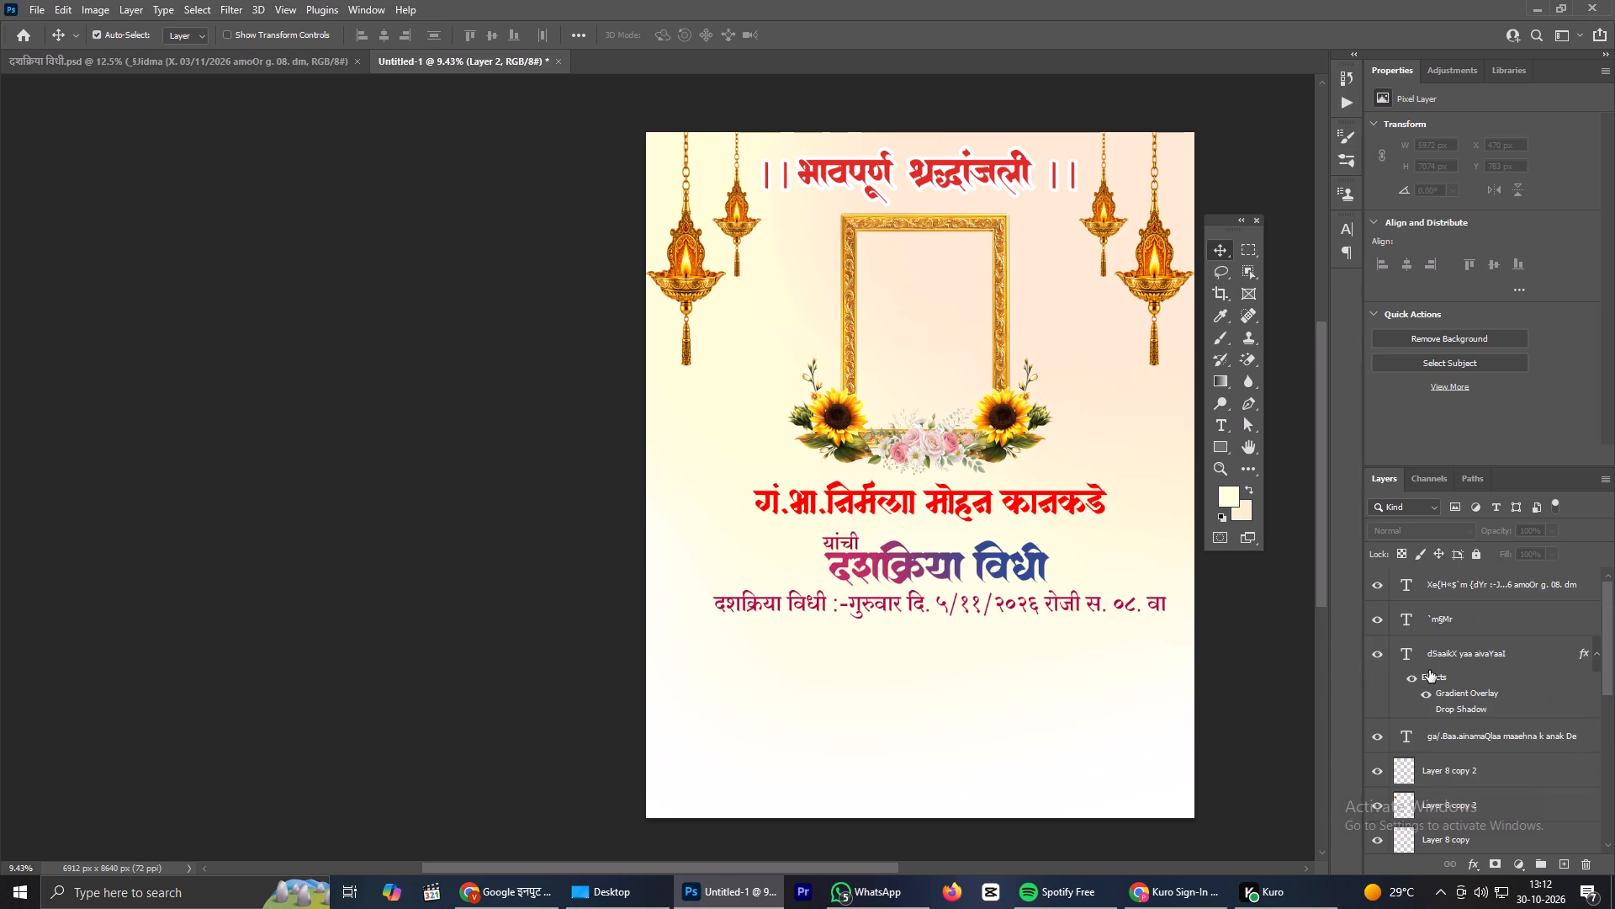
pyautogui.click(1480, 630)
pyautogui.scroll(-1, 1474, 649)
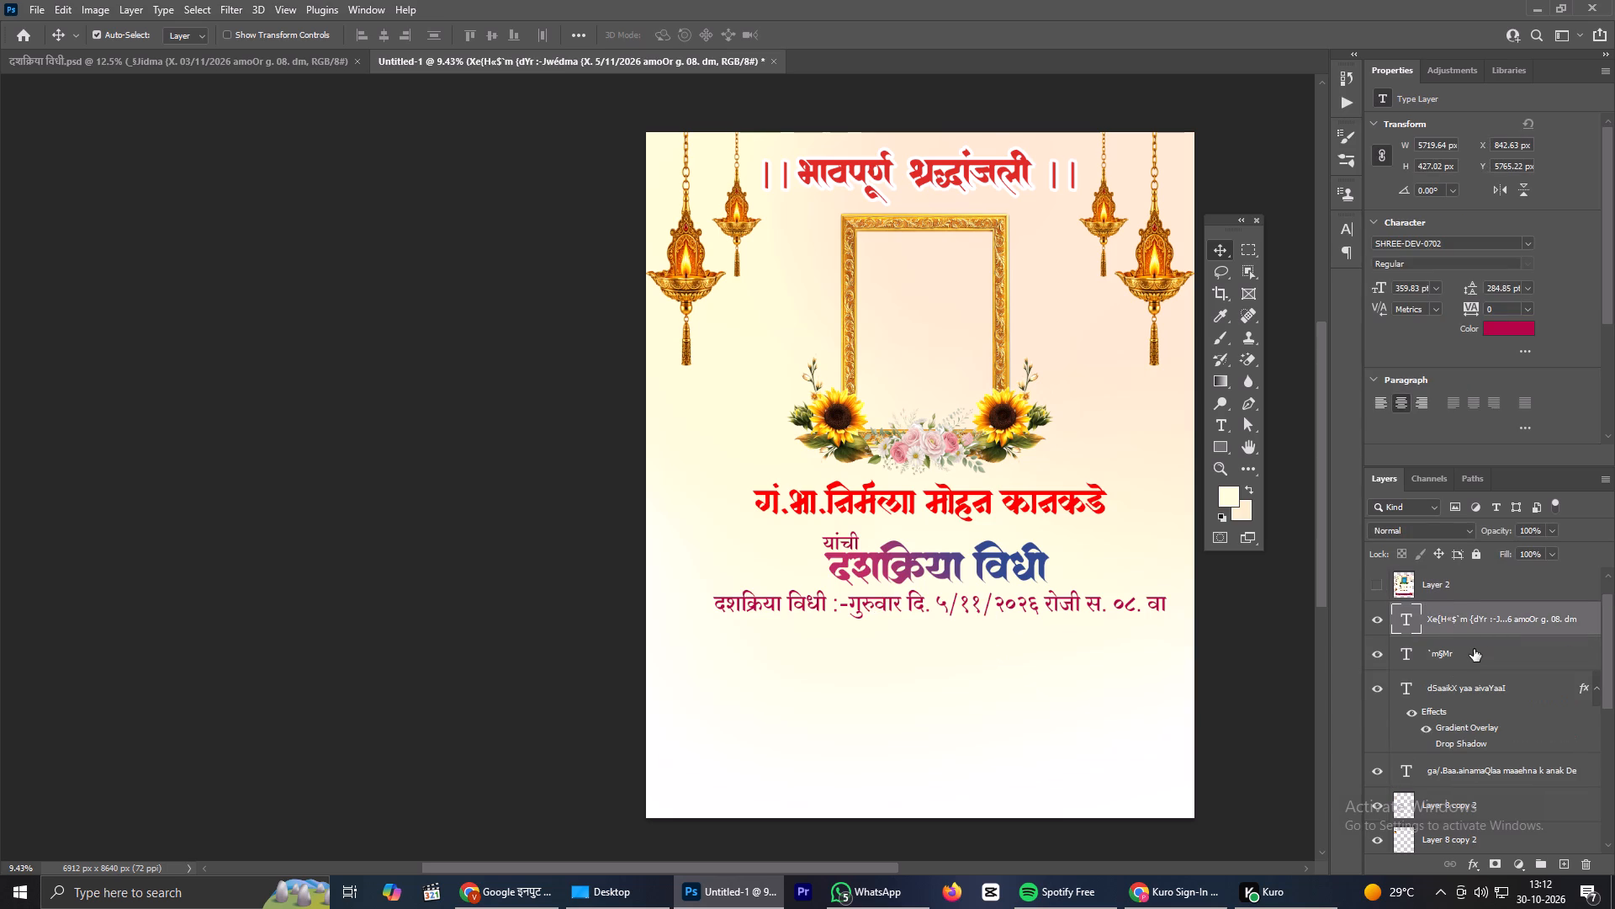
pyautogui.keyDown('ctrl'); pyautogui.click(1469, 627); pyautogui.keyUp('ctrl')
pyautogui.keyDown('ctrl'); pyautogui.click(1469, 656); pyautogui.keyUp('ctrl')
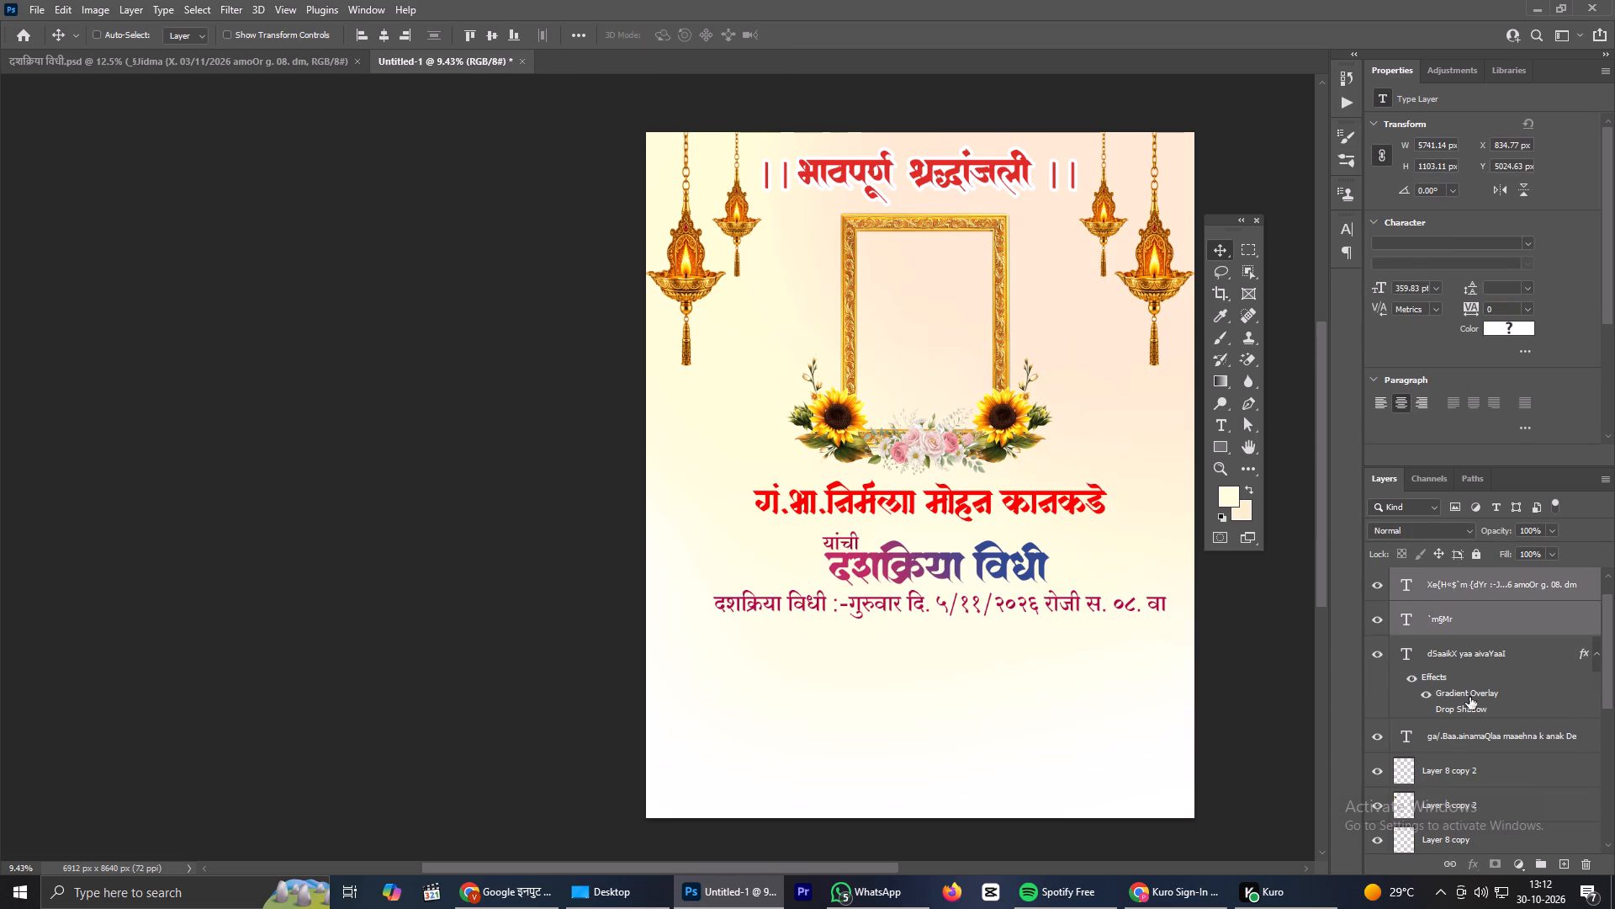
pyautogui.keyDown('ctrl'); pyautogui.click(1463, 737); pyautogui.keyUp('ctrl')
pyautogui.scroll(-13, 1461, 737)
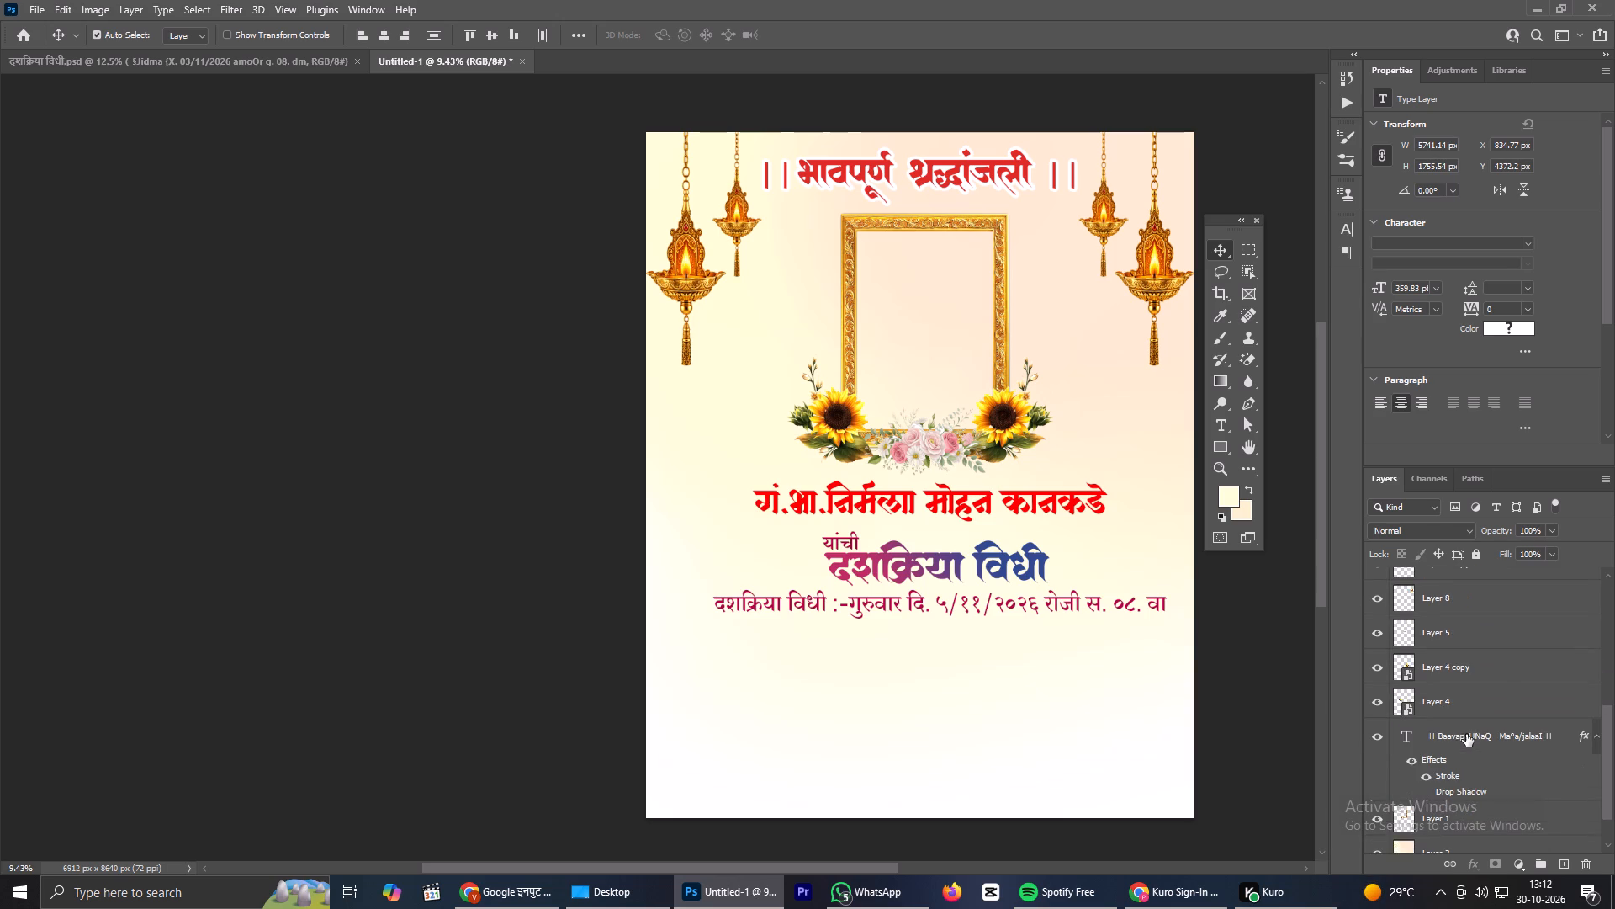
pyautogui.keyDown('ctrl'); pyautogui.click(1486, 690); pyautogui.keyUp('ctrl')
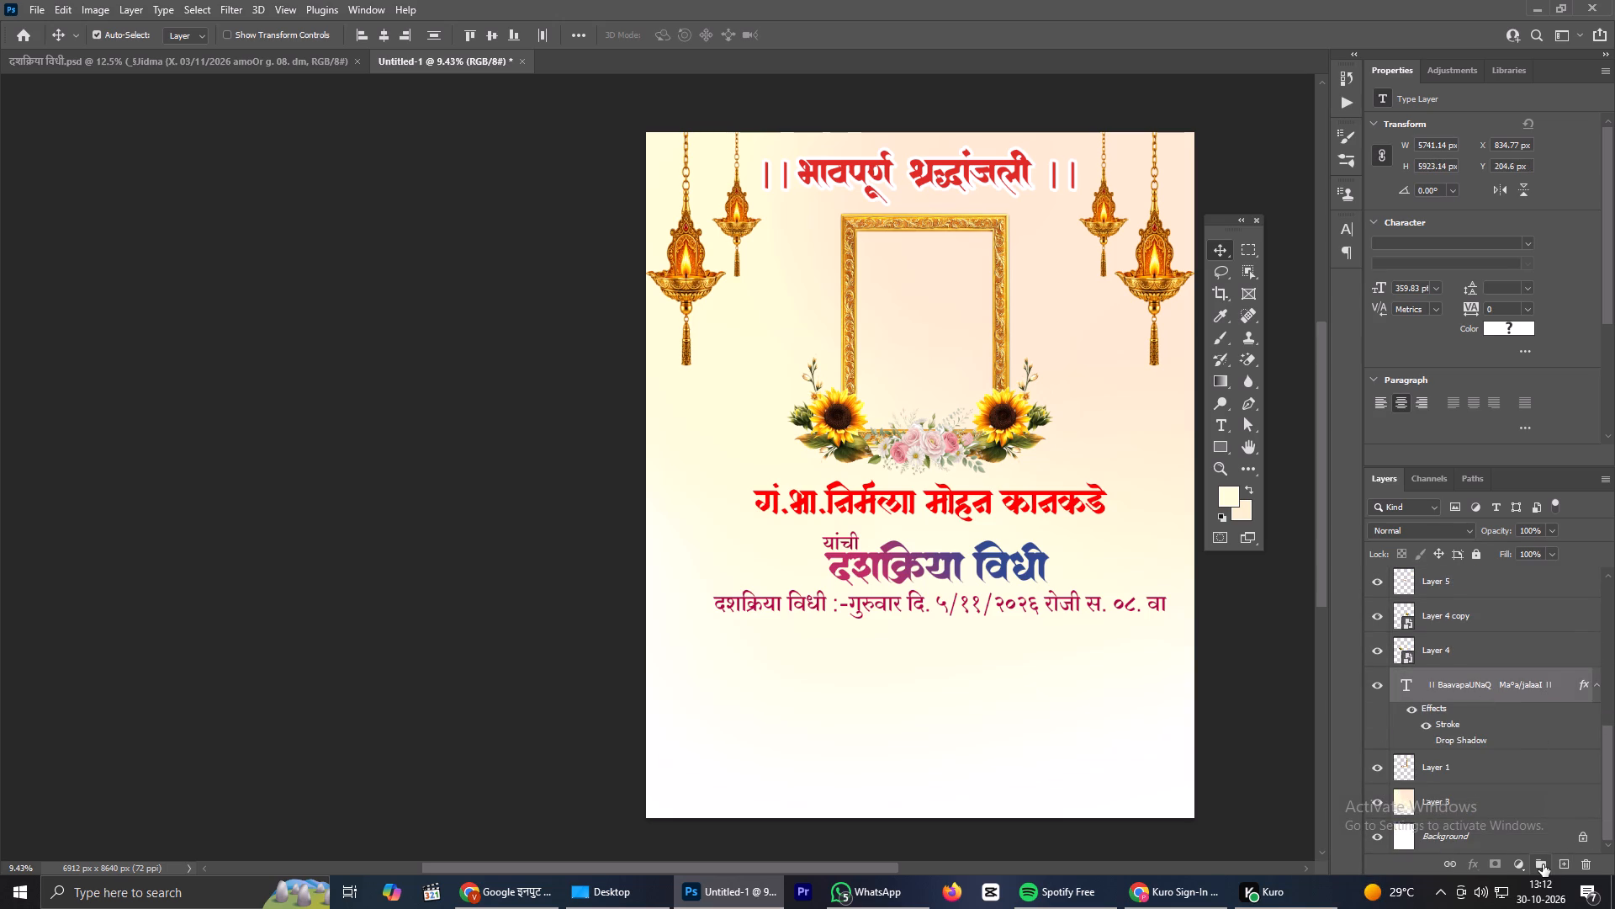
pyautogui.click(1543, 864)
# Rename the new layer group as text all.
pyautogui.click(1437, 578)
pyautogui.doubleClick(1437, 578)
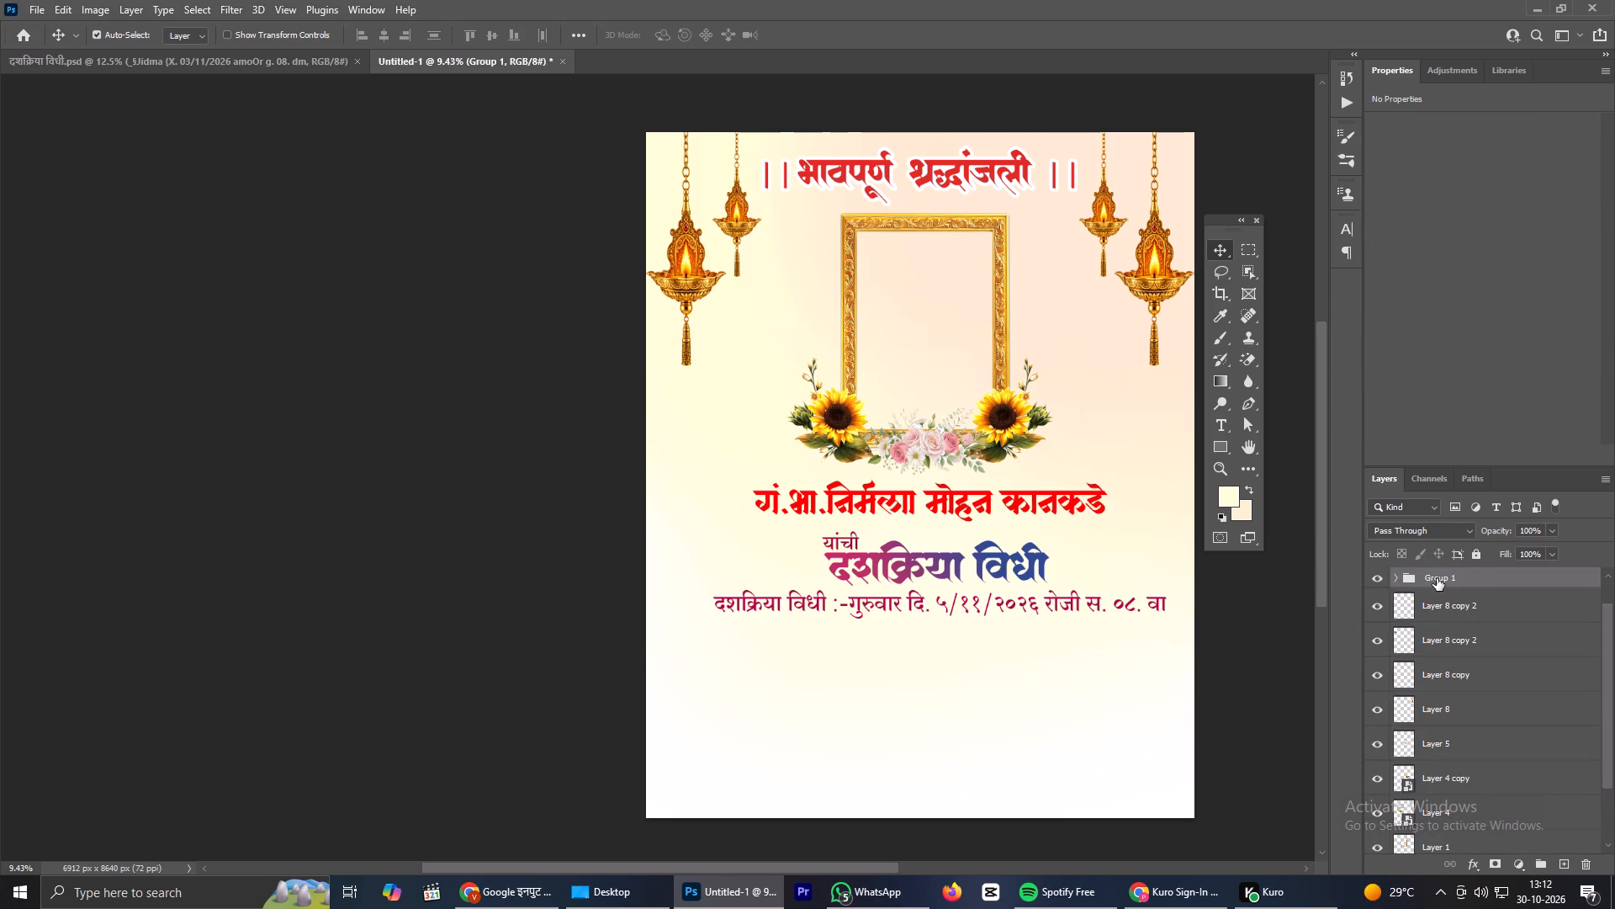
pyautogui.write('text')
pyautogui.press('space')
pyautogui.write('all')
pyautogui.click(1504, 581)
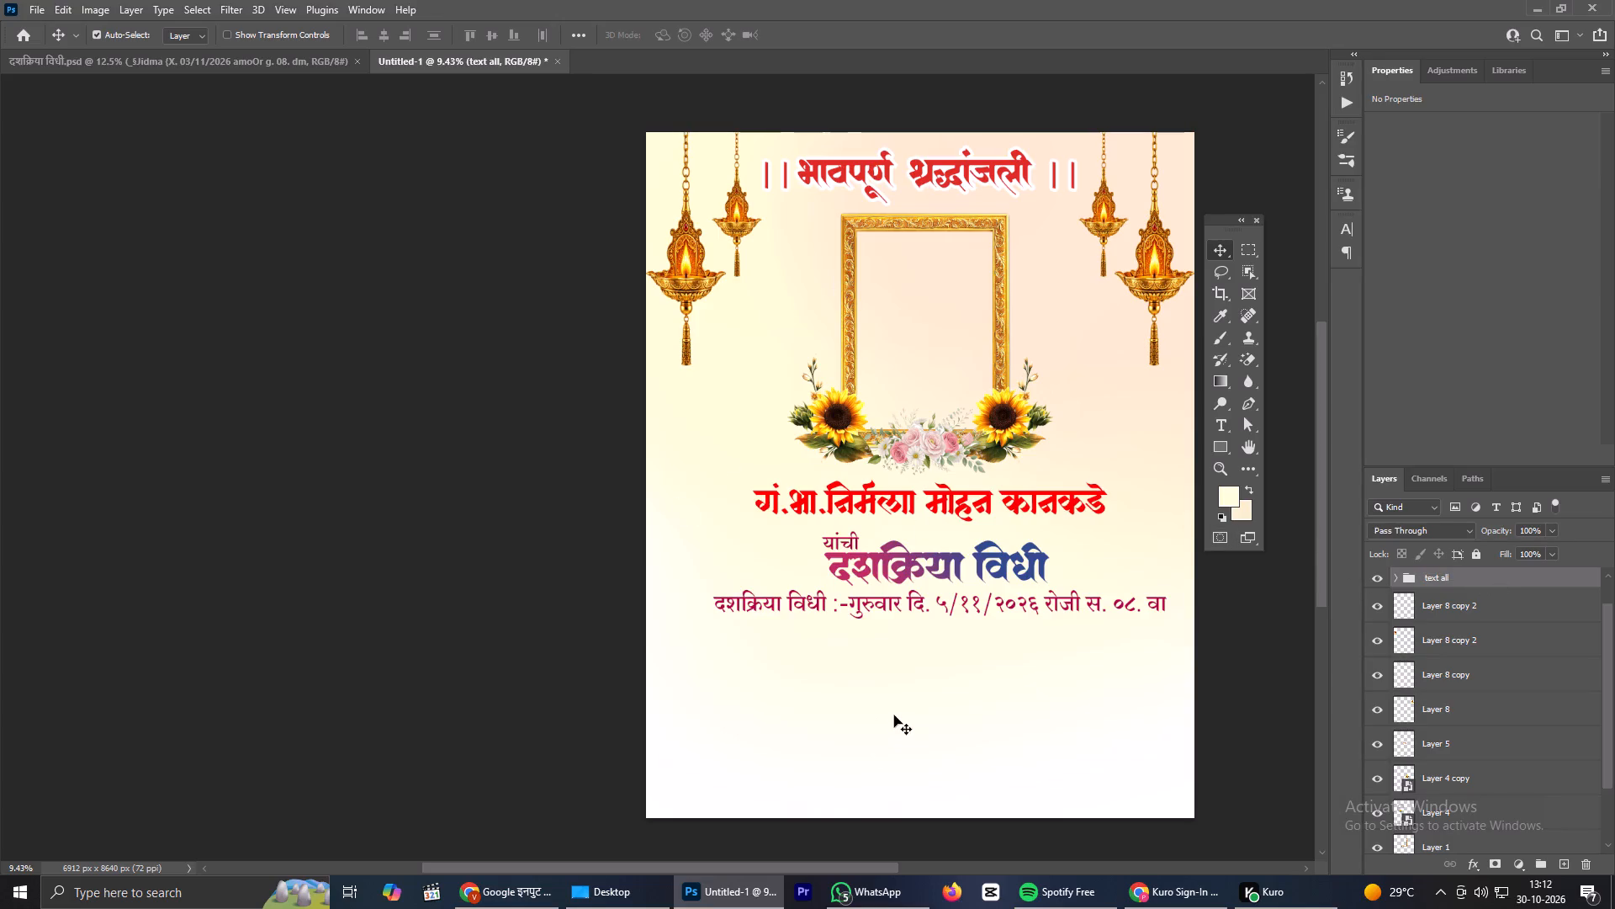
# Switch to Chrome, copy the पत्ता address line from Google Input Tools, convert it to Shree Lipi and copy the result.
pyautogui.click(486, 908)
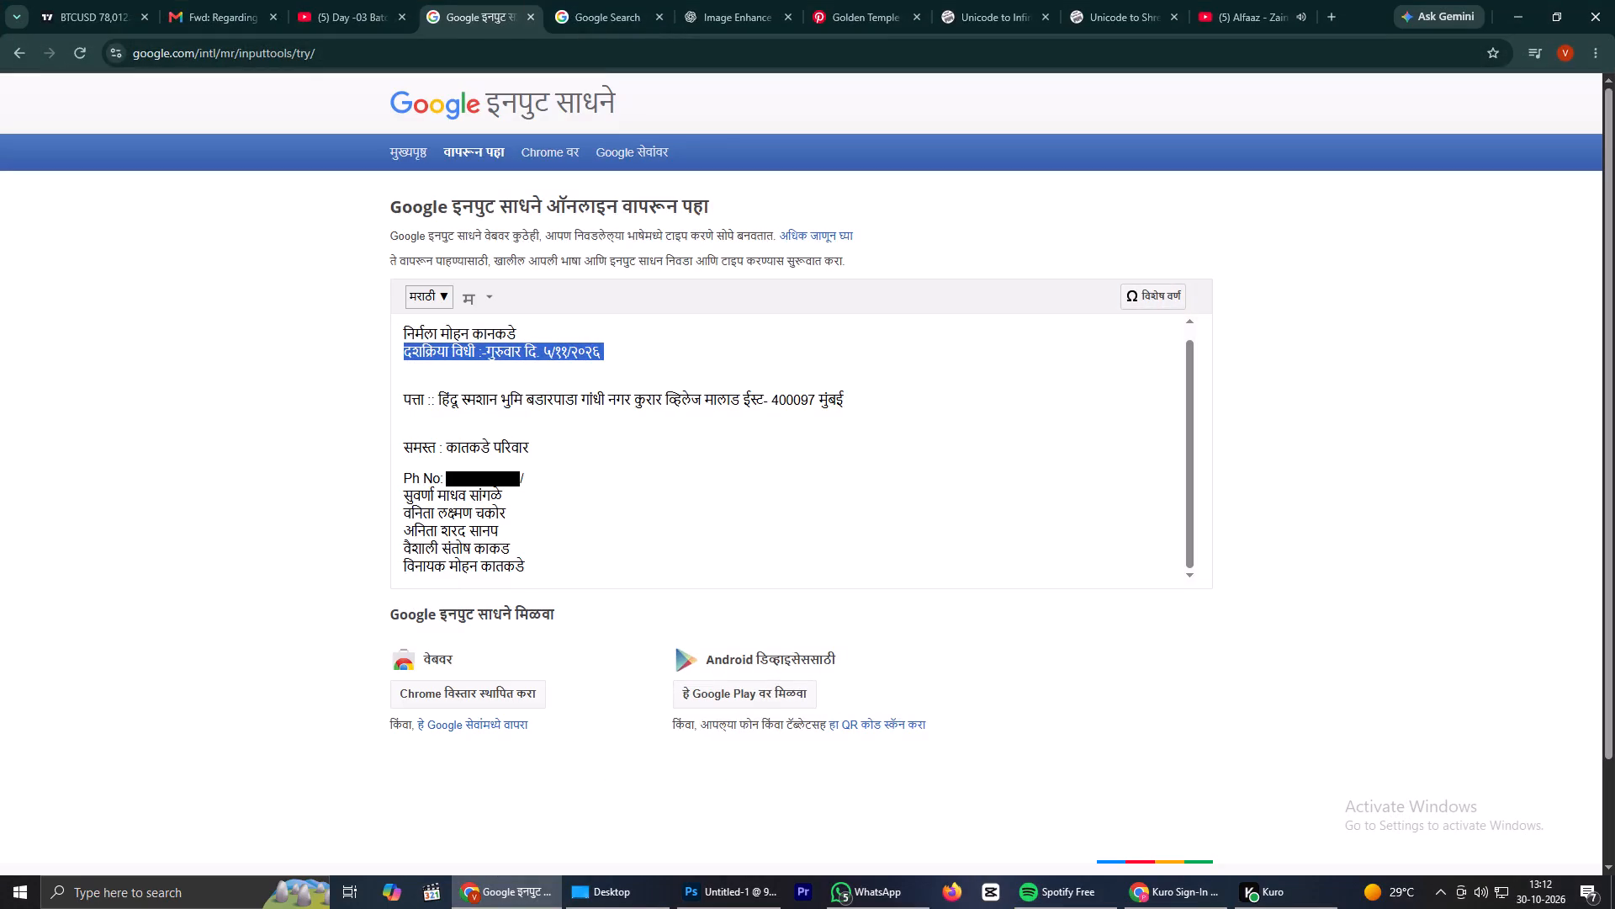
pyautogui.moveTo(405, 400); pyautogui.dragTo(918, 407)
pyautogui.hotkey('ctrl', 'c')
pyautogui.click(1000, 0)
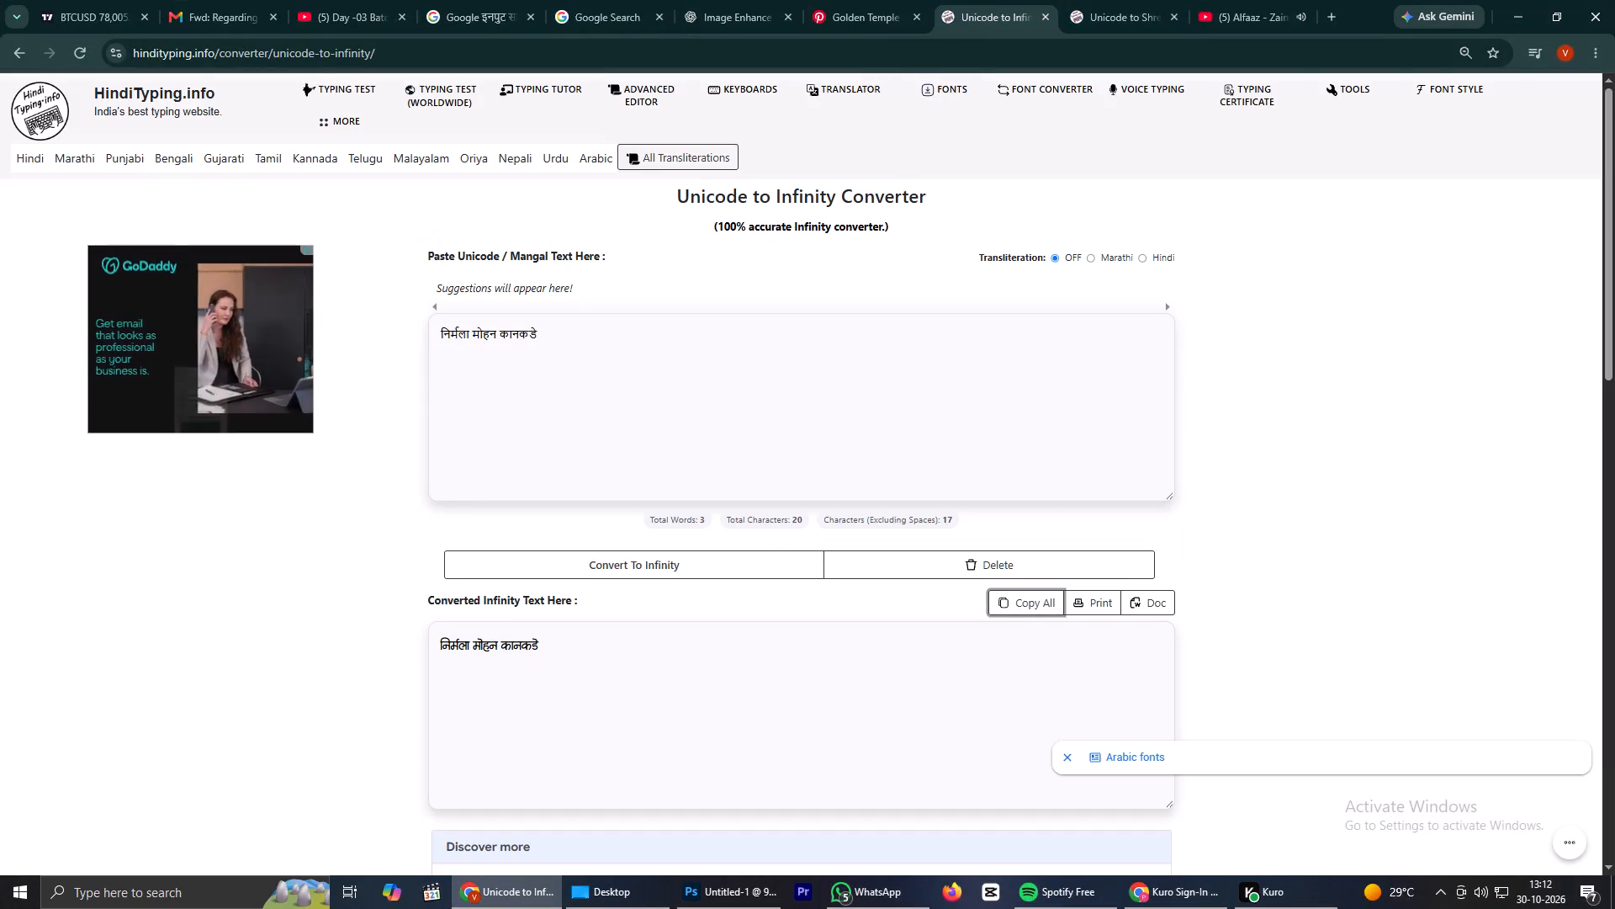
pyautogui.moveTo(696, 372); pyautogui.dragTo(326, 358)
pyautogui.click(1080, 0)
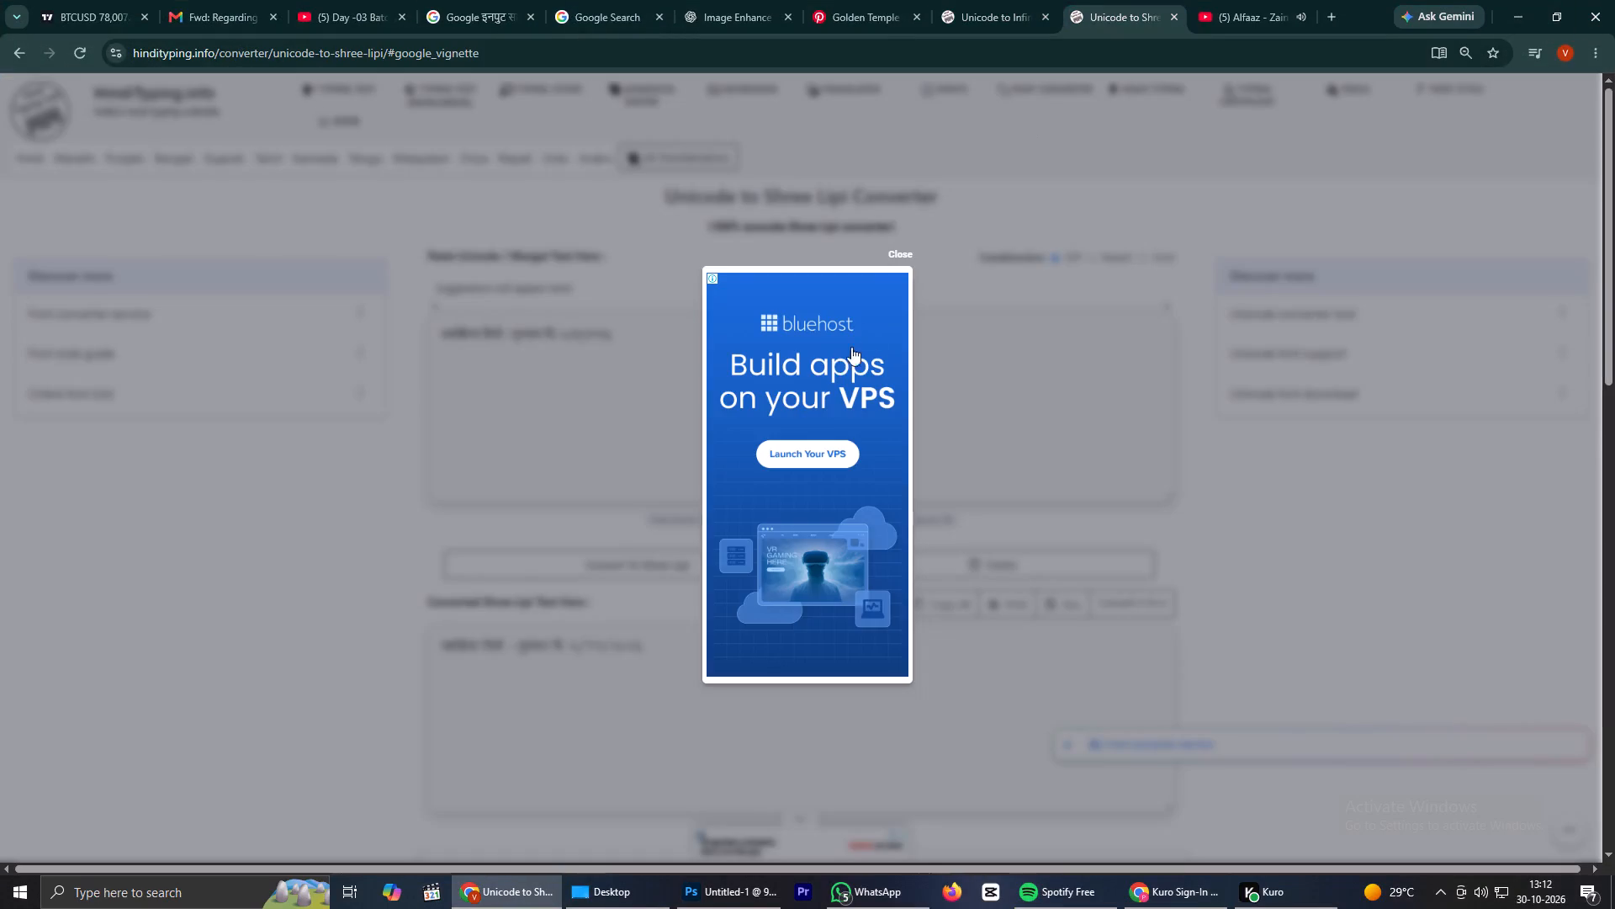
pyautogui.click(899, 247)
pyautogui.moveTo(794, 363); pyautogui.dragTo(255, 300)
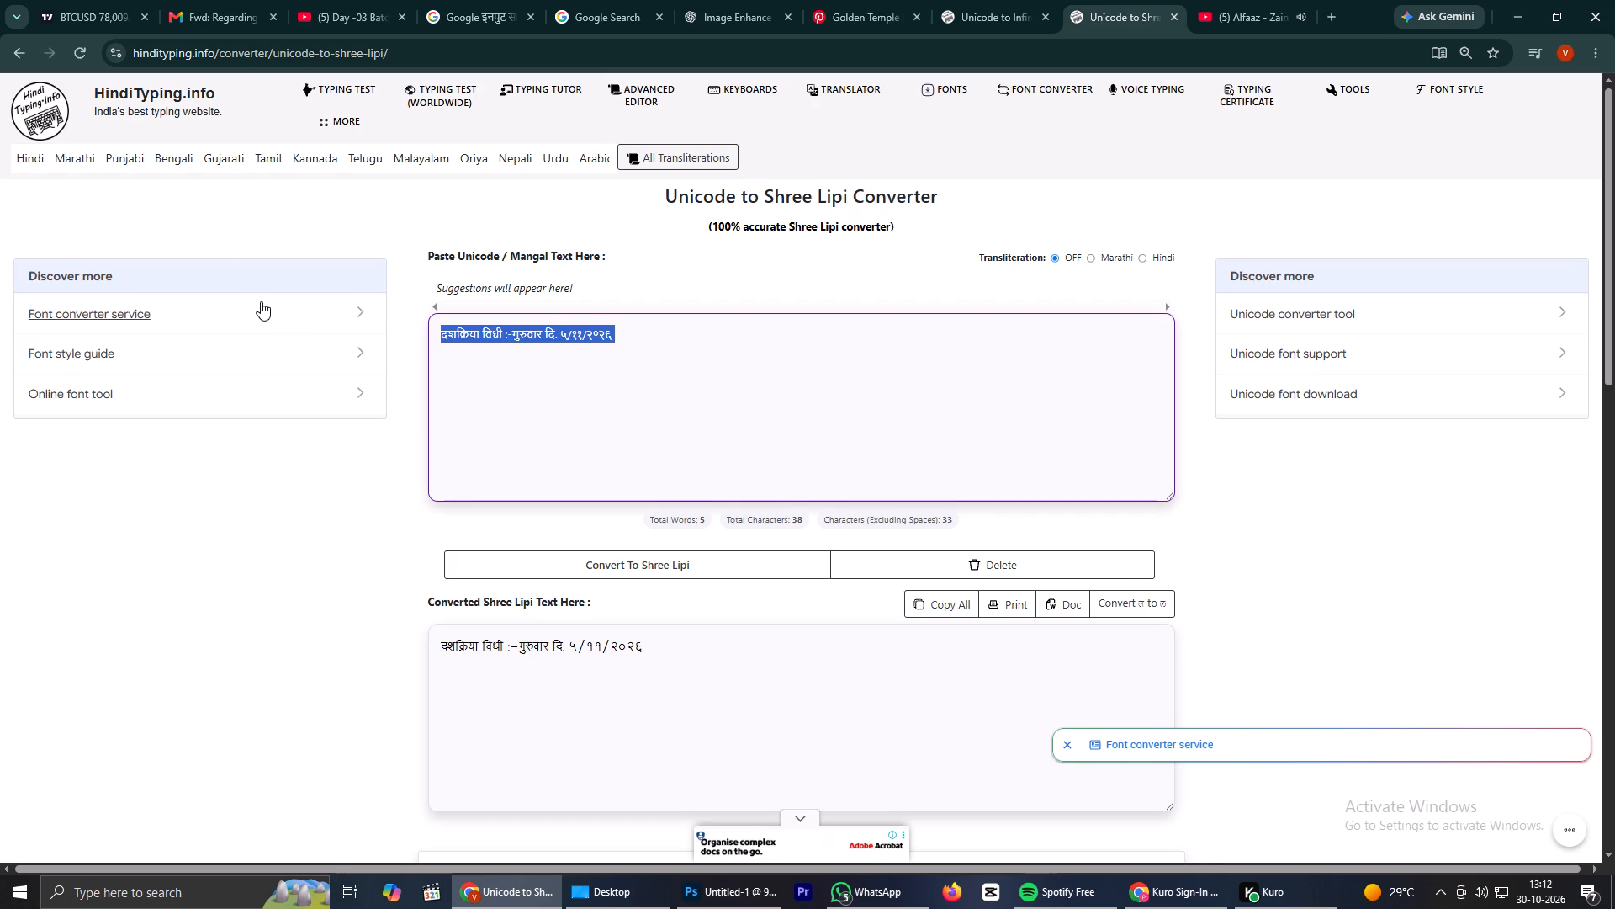
pyautogui.hotkey('ctrl', 'v')
pyautogui.click(617, 567)
pyautogui.click(938, 606)
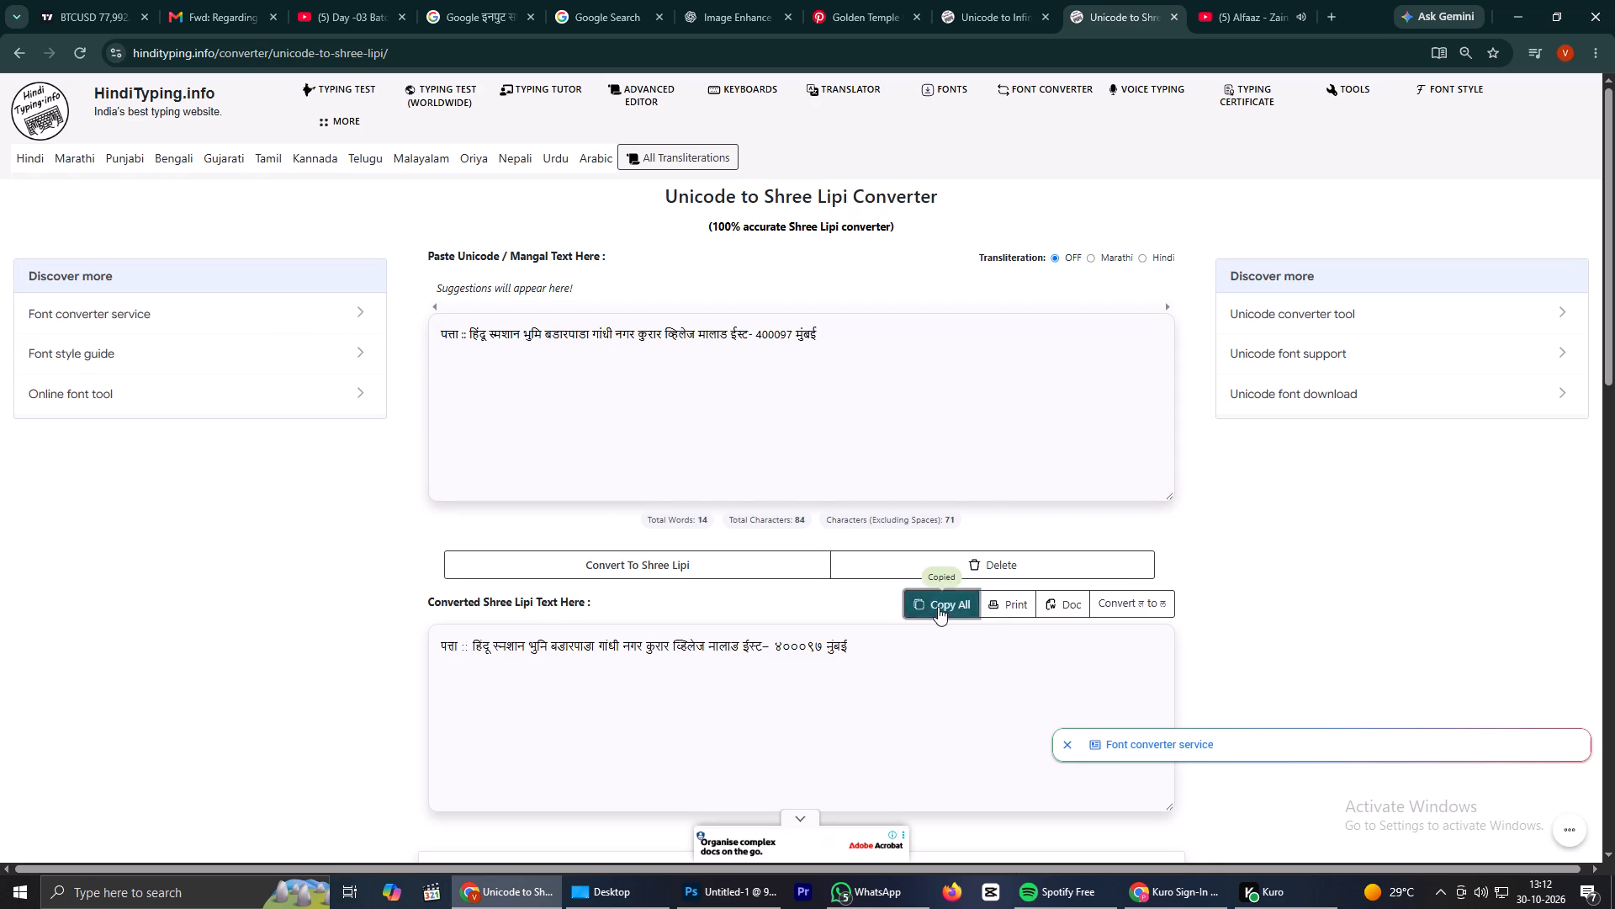
# In Photoshop, copy the ठिकाणः line from दशक्रिया विधी.psd into Untitled-1 and place it below the date line at X about 1322, Y about 6365 px.
pyautogui.click(695, 891)
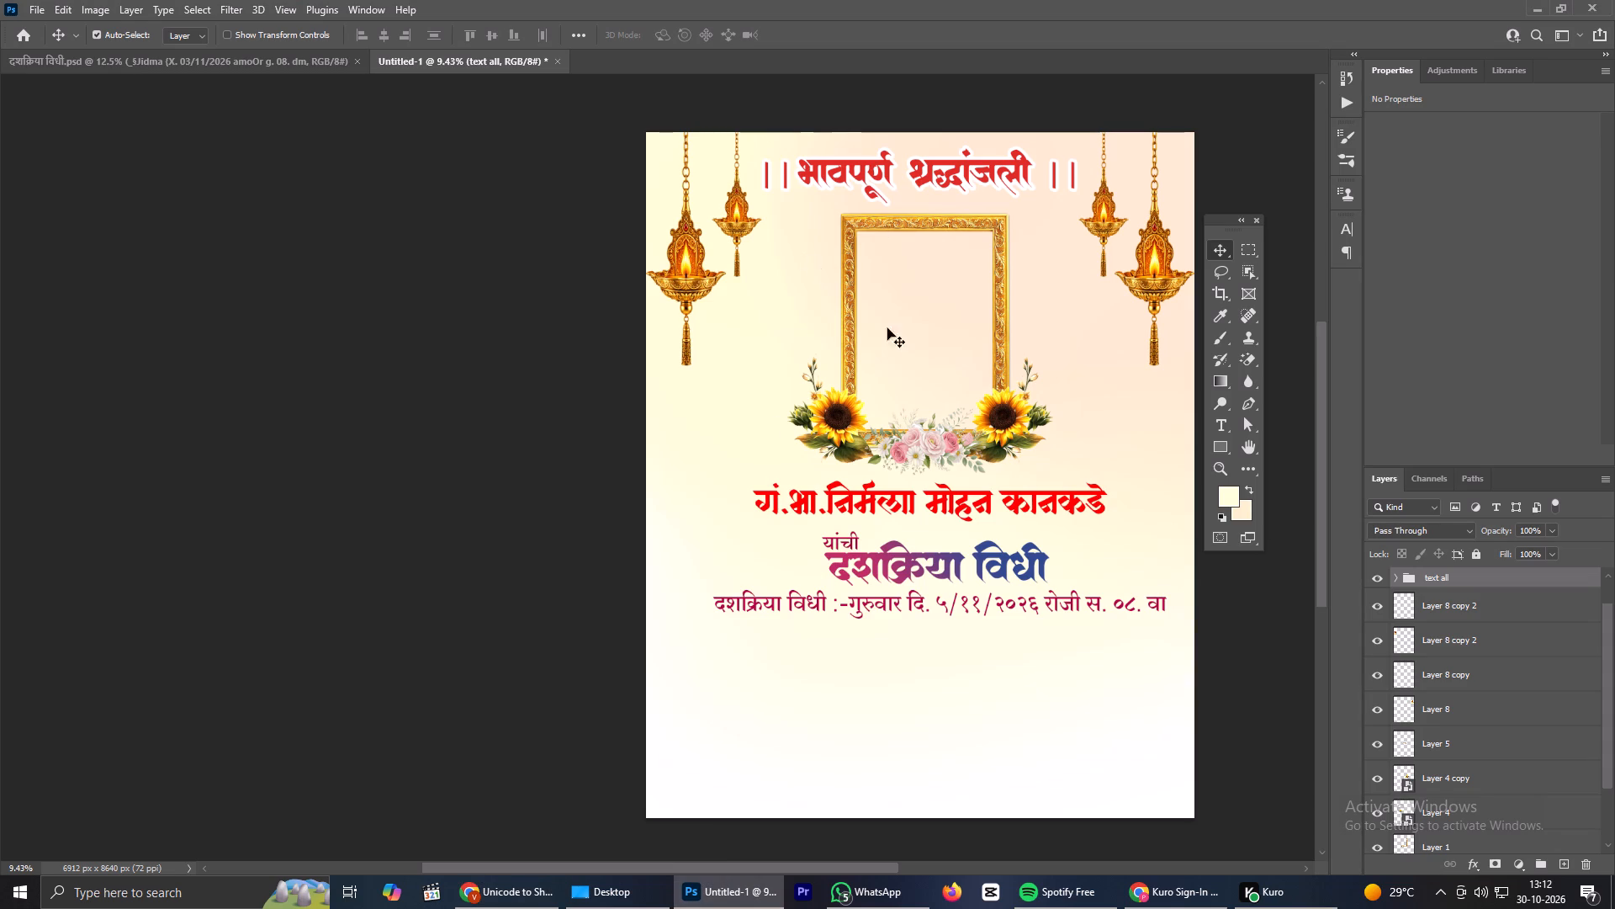
pyautogui.click(250, 71)
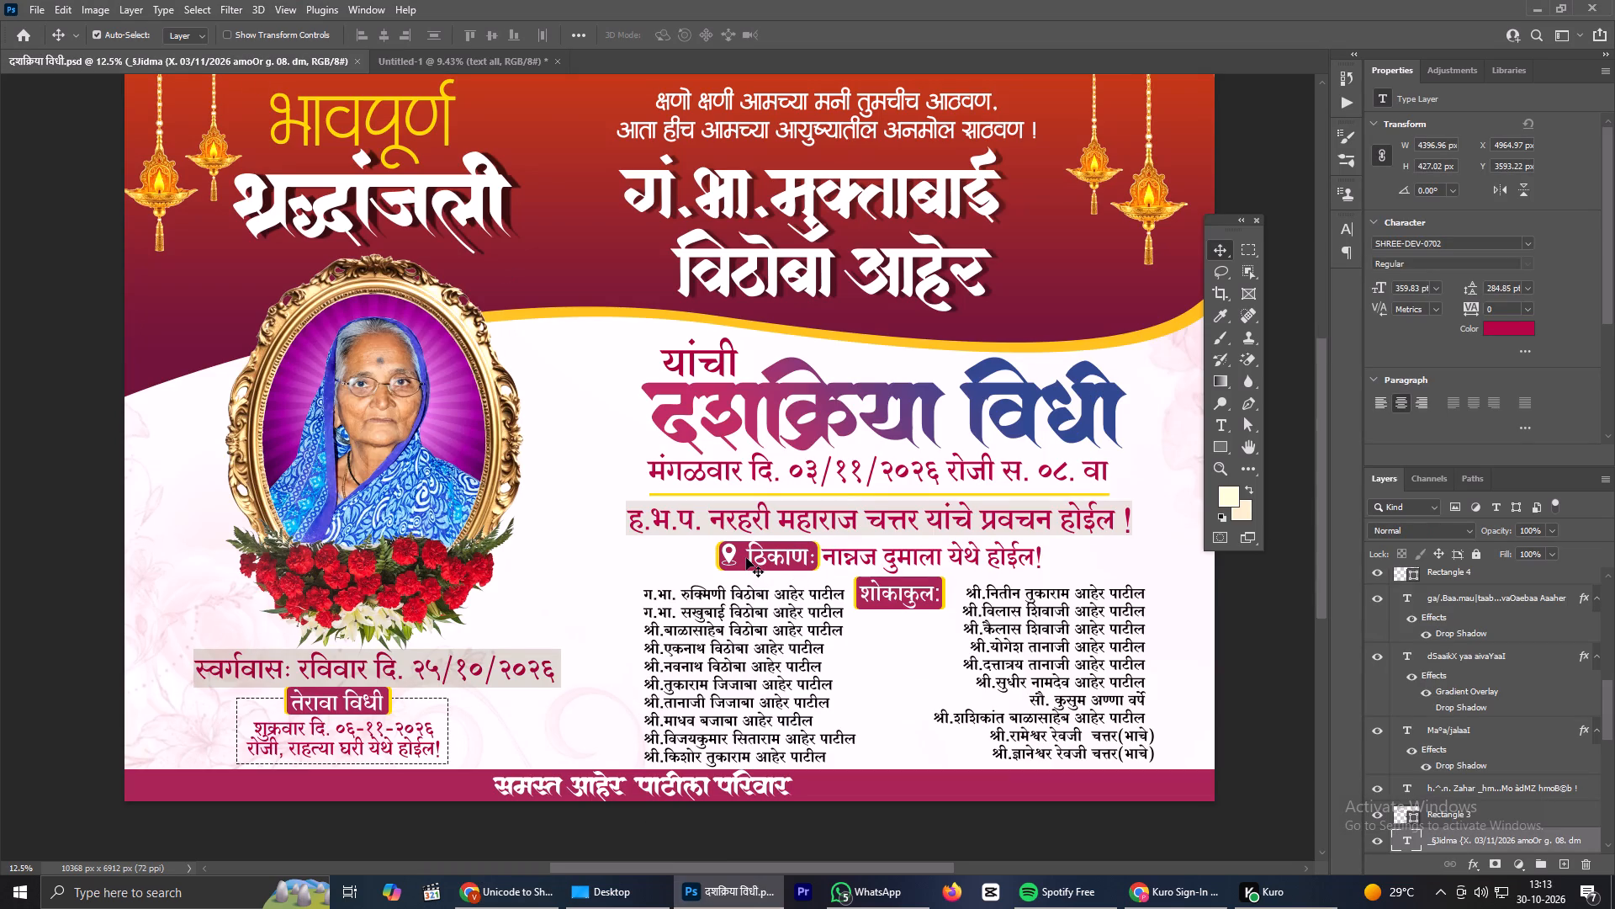
pyautogui.click(769, 558)
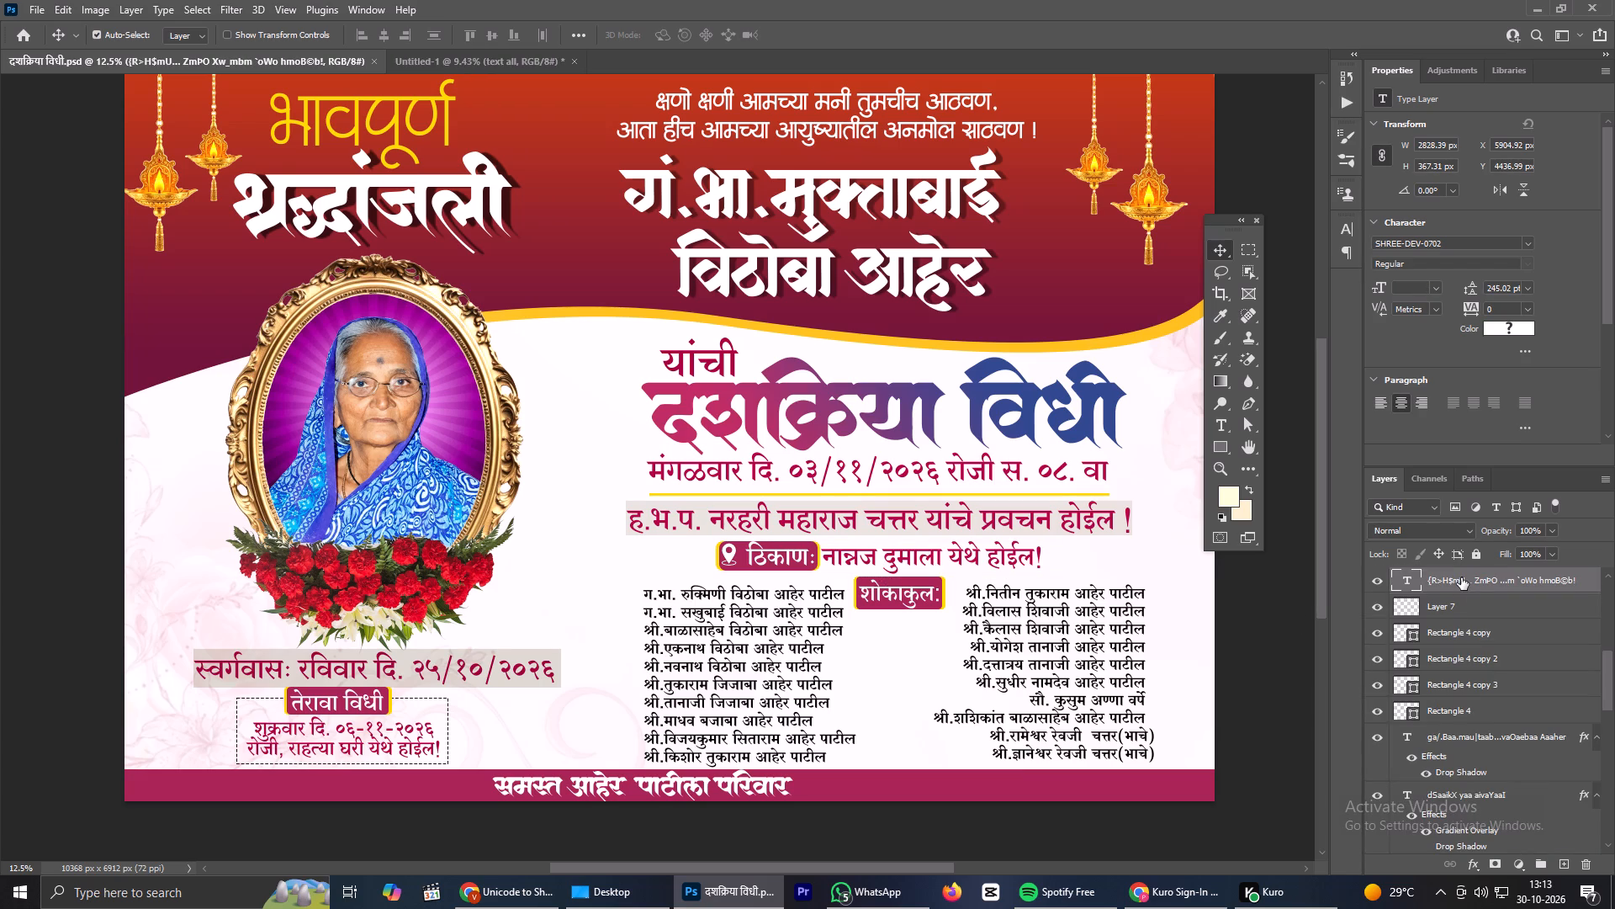
pyautogui.moveTo(1461, 577); pyautogui.dragTo(439, 67)
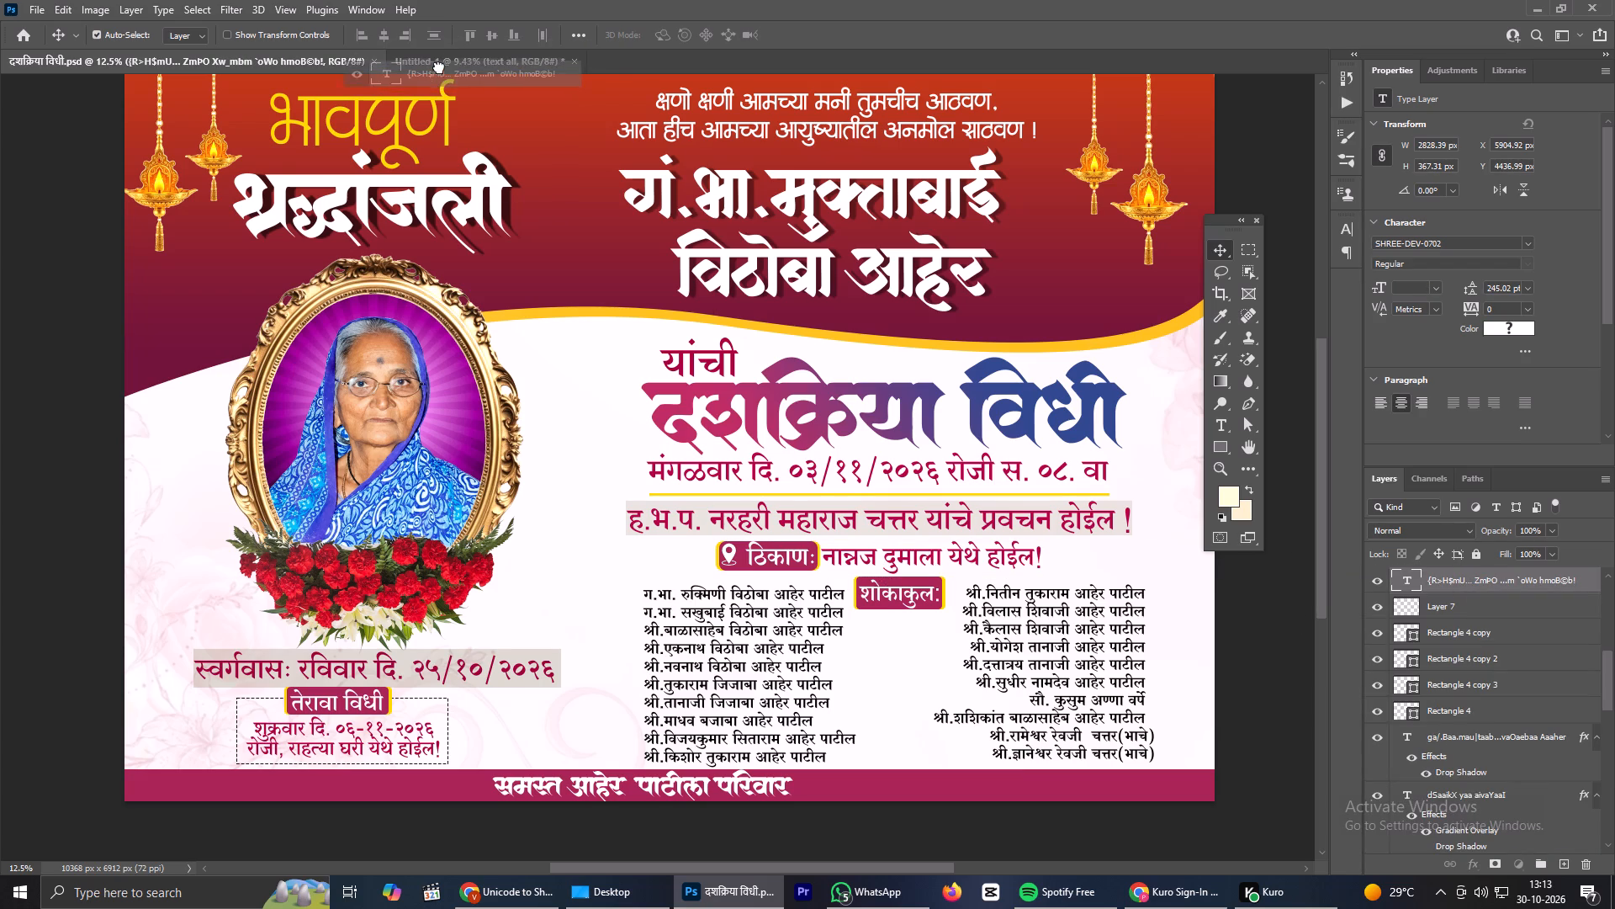
pyautogui.moveTo(439, 67); pyautogui.dragTo(806, 655)
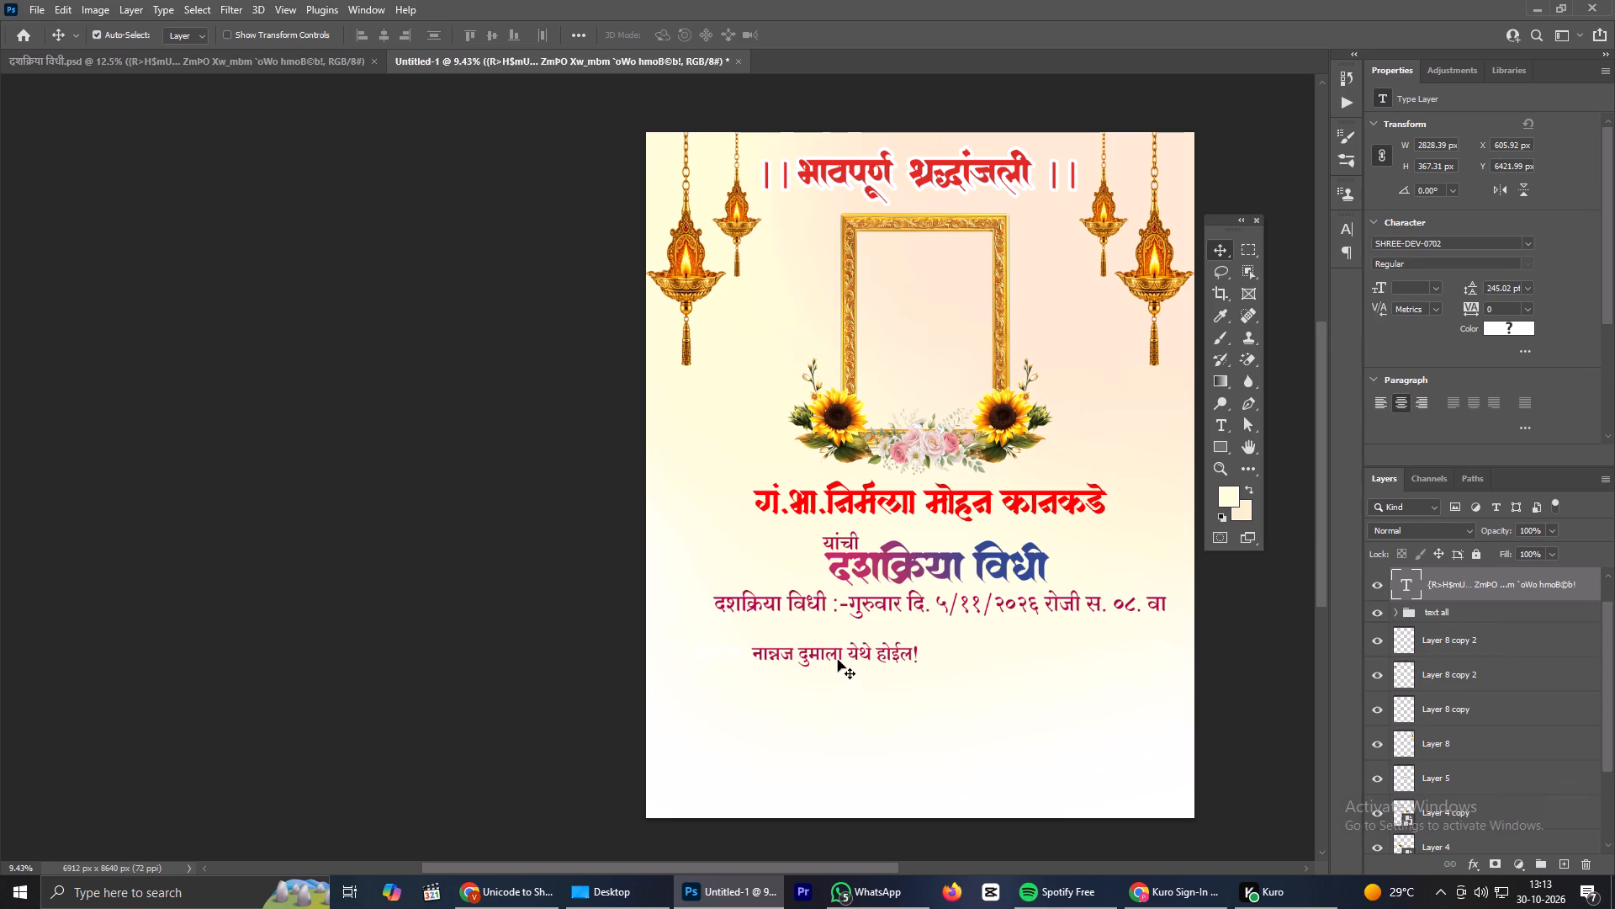
pyautogui.moveTo(838, 652); pyautogui.dragTo(893, 652)
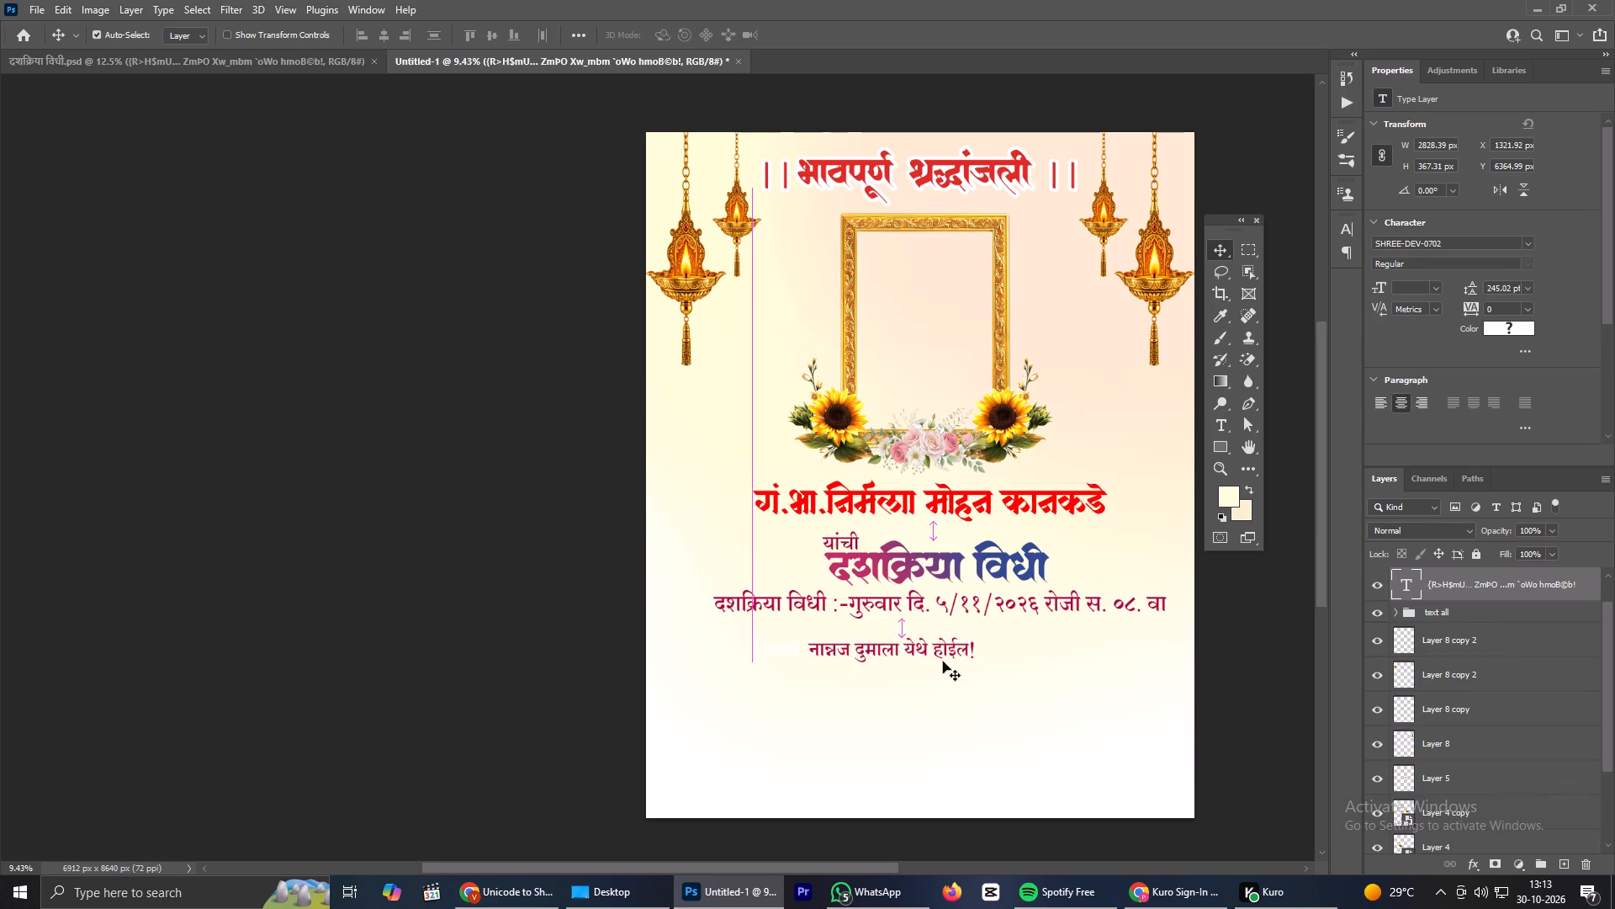
# Recolour the whole ठिकाणः line crimson like the date line and shift it right to X about 1646 px.
pyautogui.click(1516, 333)
pyautogui.moveTo(1189, 644); pyautogui.dragTo(1363, 649)
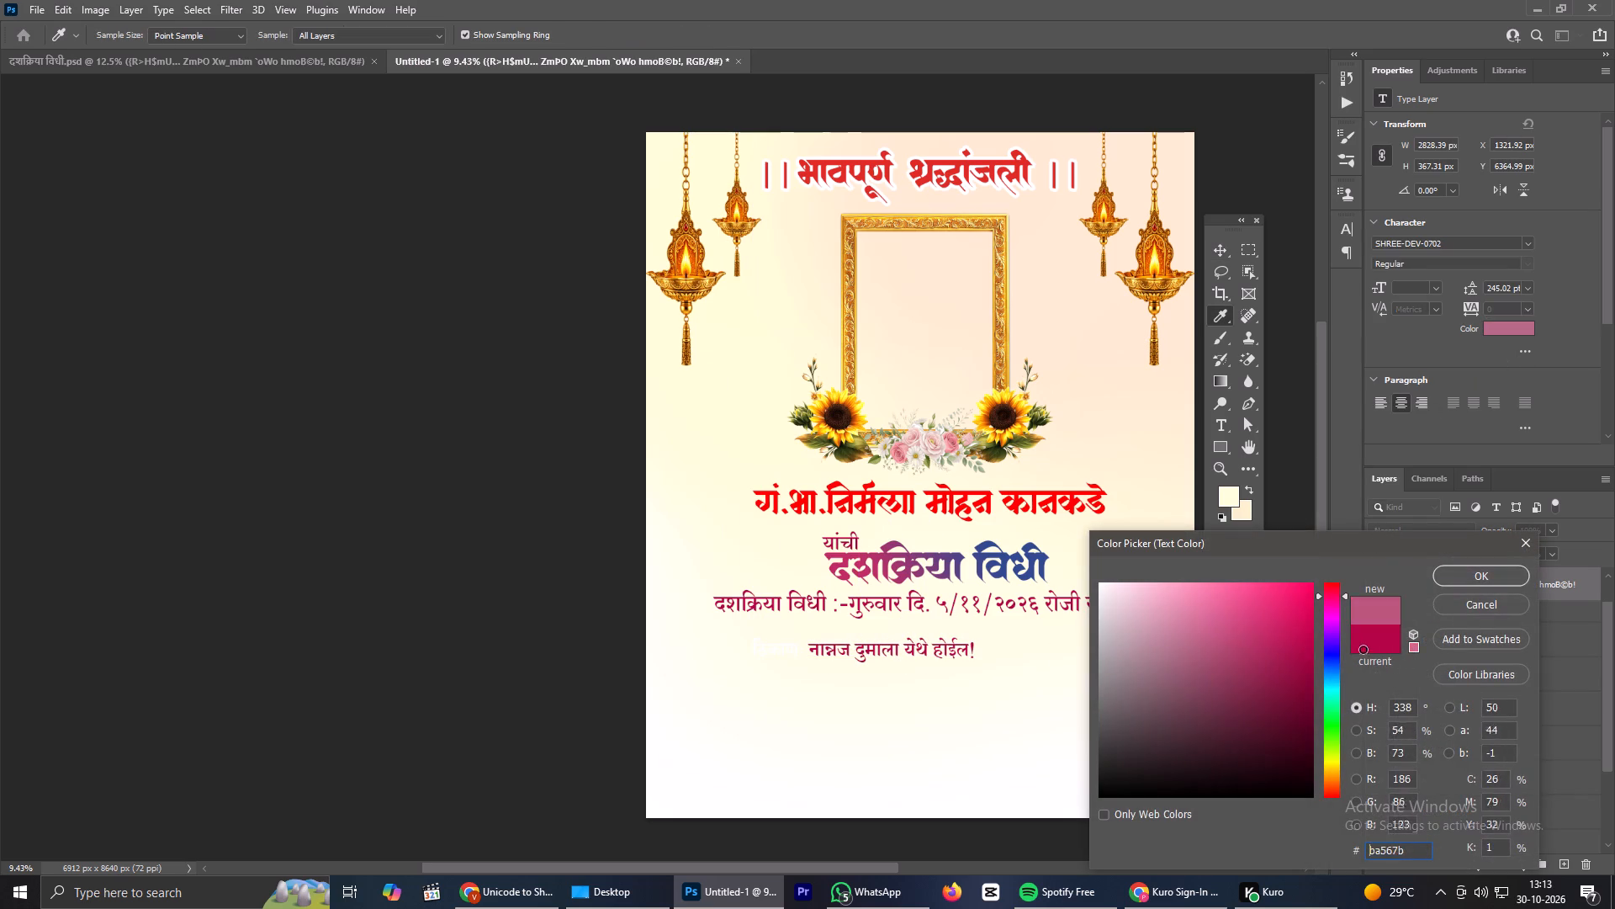
pyautogui.moveTo(1363, 649); pyautogui.dragTo(1366, 650)
pyautogui.click(1477, 567)
pyautogui.moveTo(865, 648); pyautogui.dragTo(888, 650)
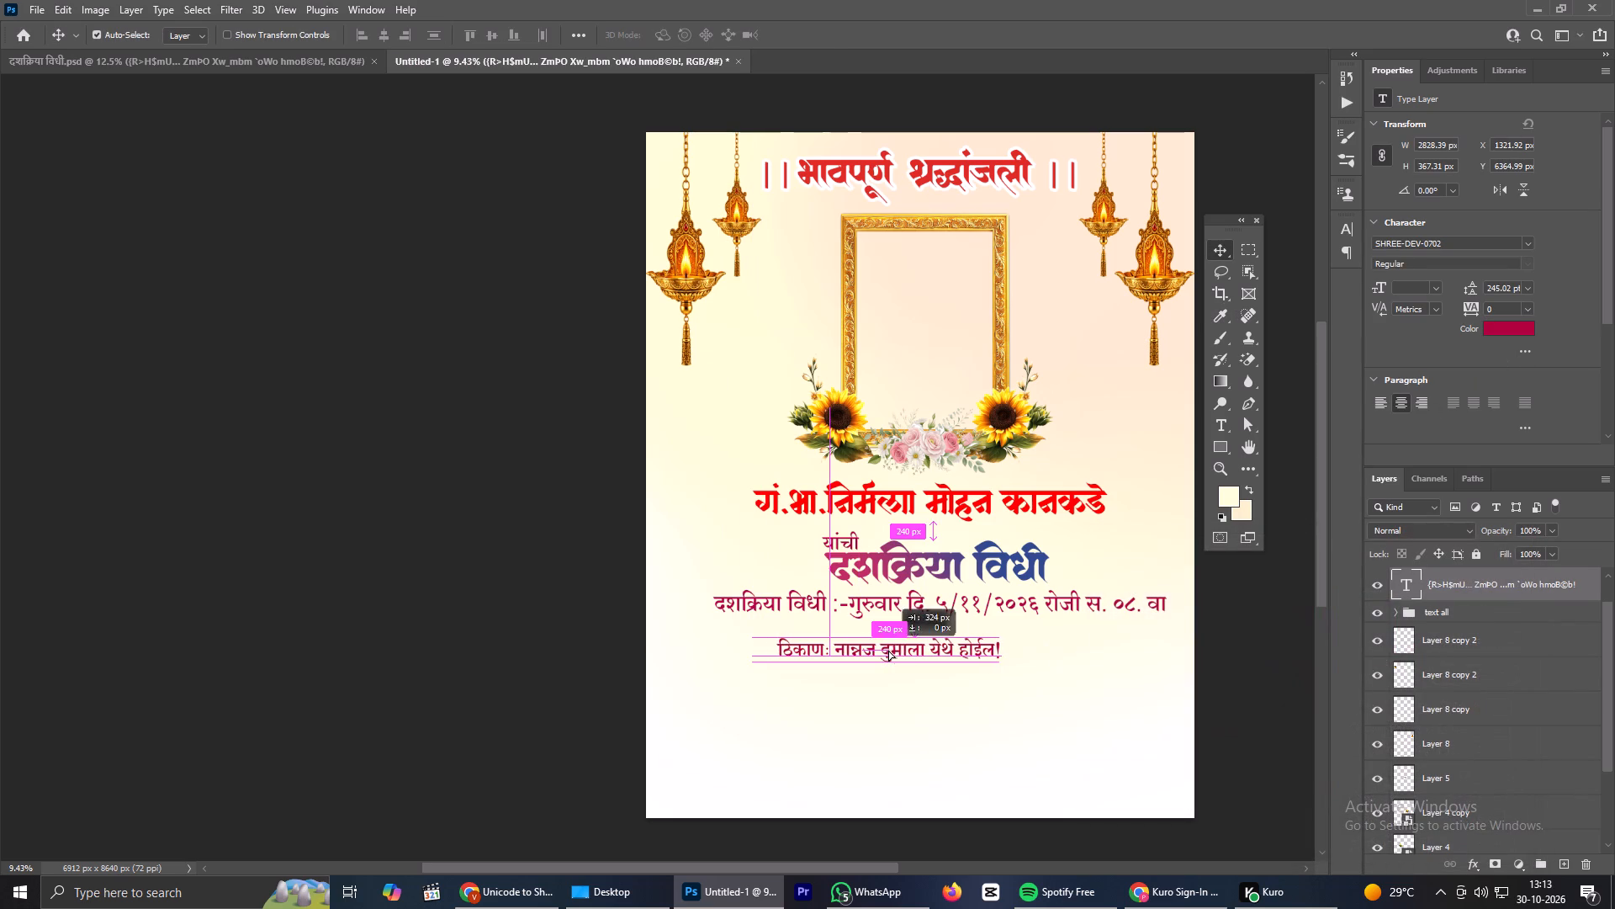
pyautogui.moveTo(888, 650); pyautogui.dragTo(888, 649)
# Replace the old venue text after ठिकाणः with the converted Shree Lipi address line.
pyautogui.doubleClick(888, 650)
pyautogui.moveTo(834, 646); pyautogui.dragTo(1088, 653)
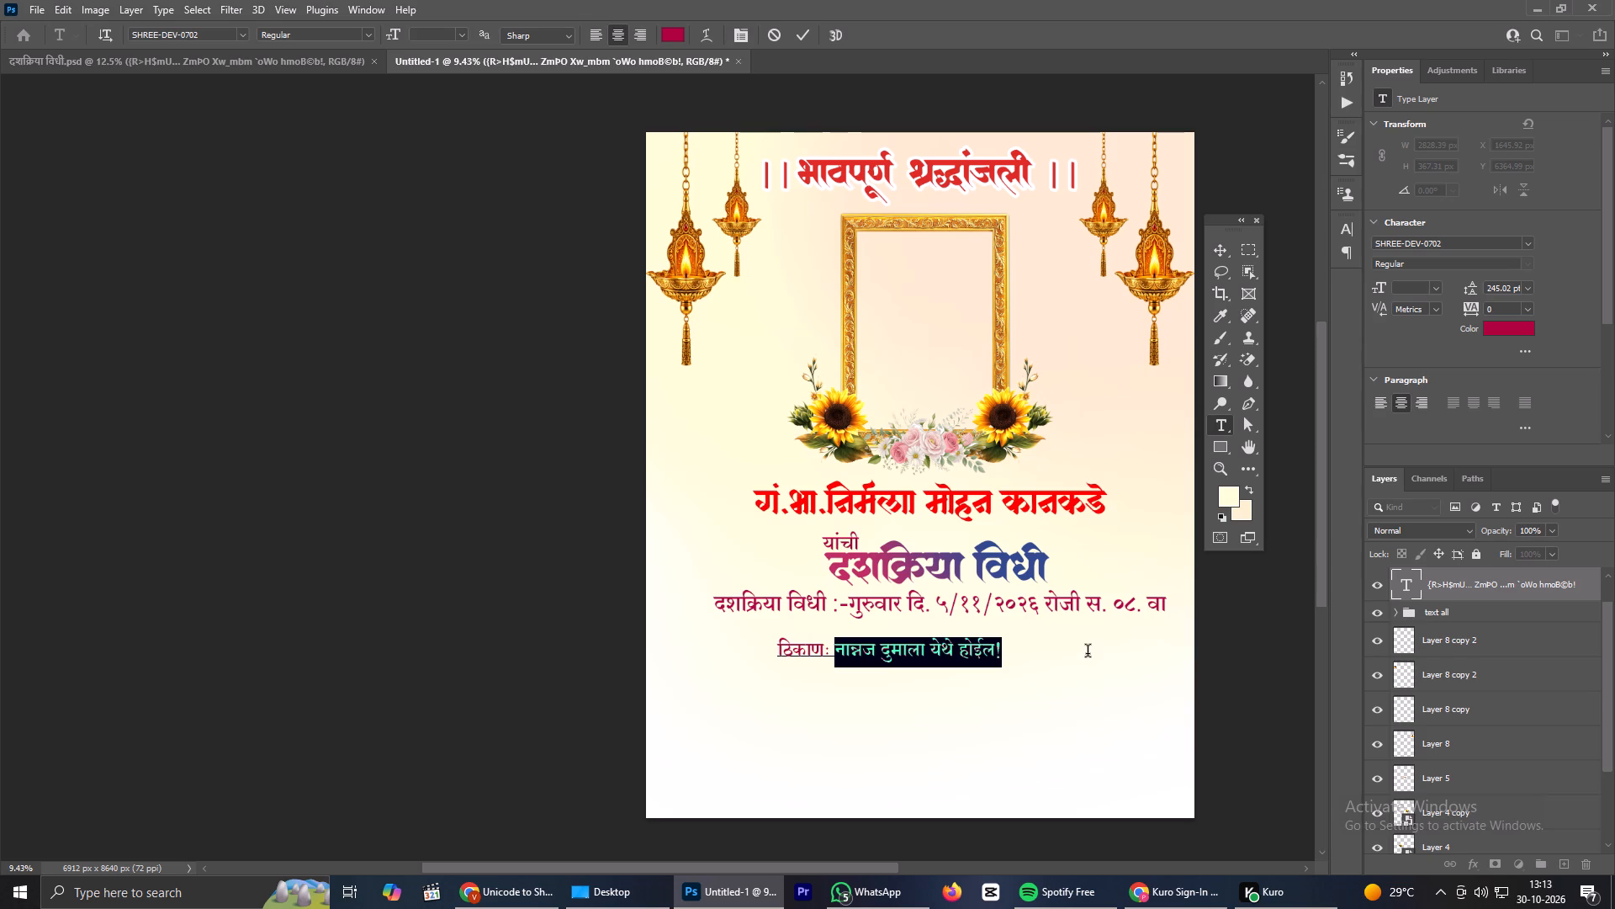
pyautogui.hotkey('ctrl', 'v')
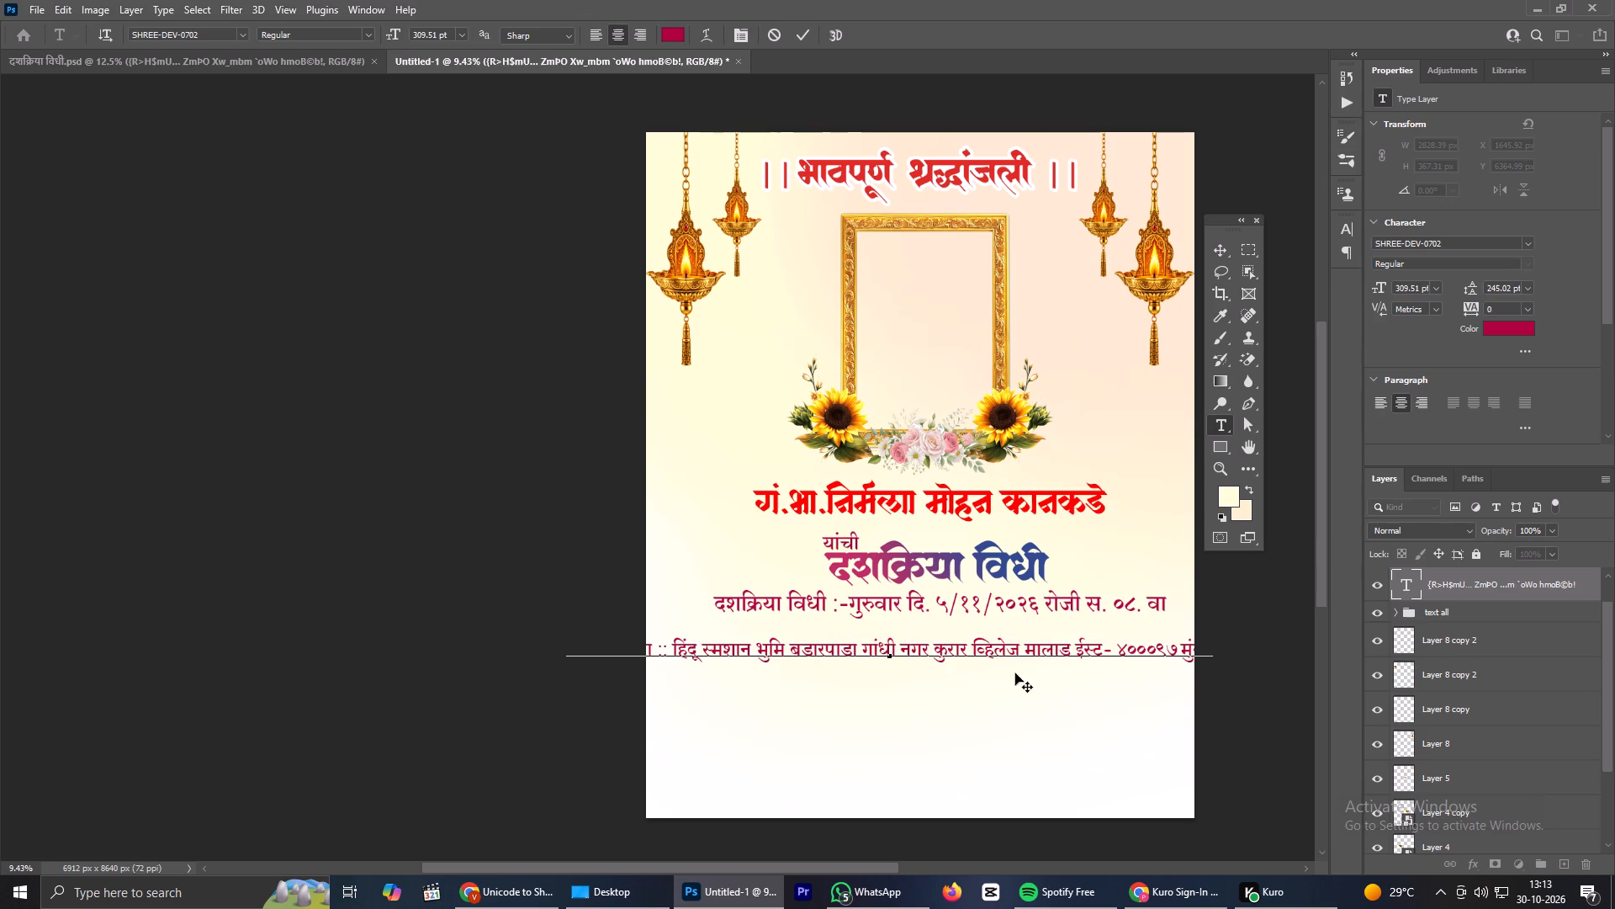
pyautogui.scroll(-2, 765, 658)
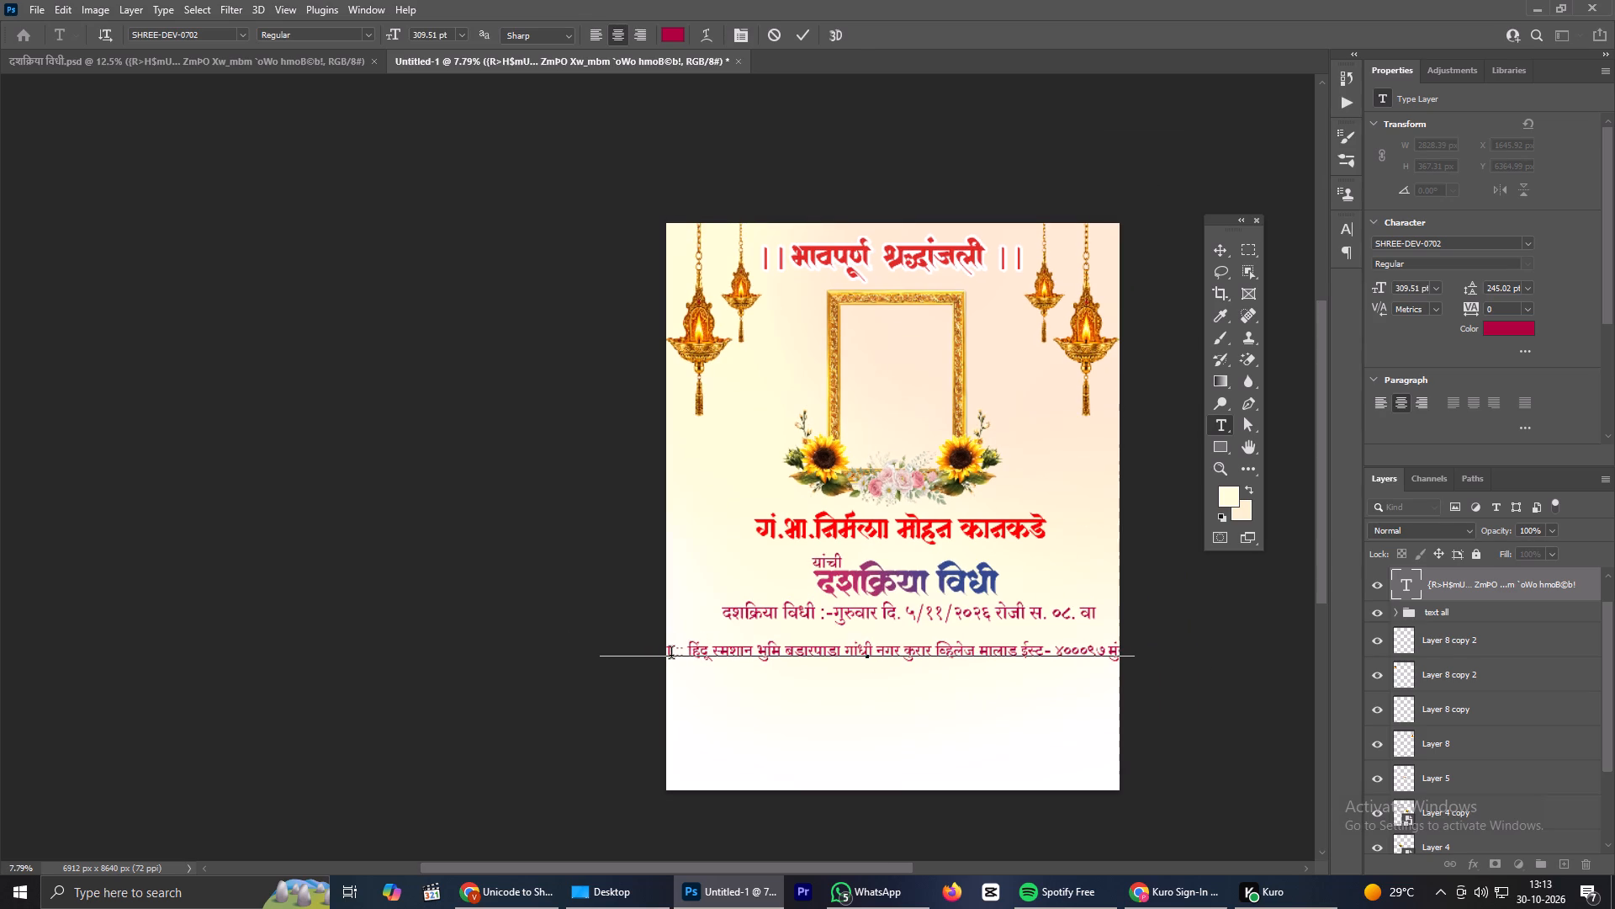
pyautogui.click(685, 655)
pyautogui.click(802, 42)
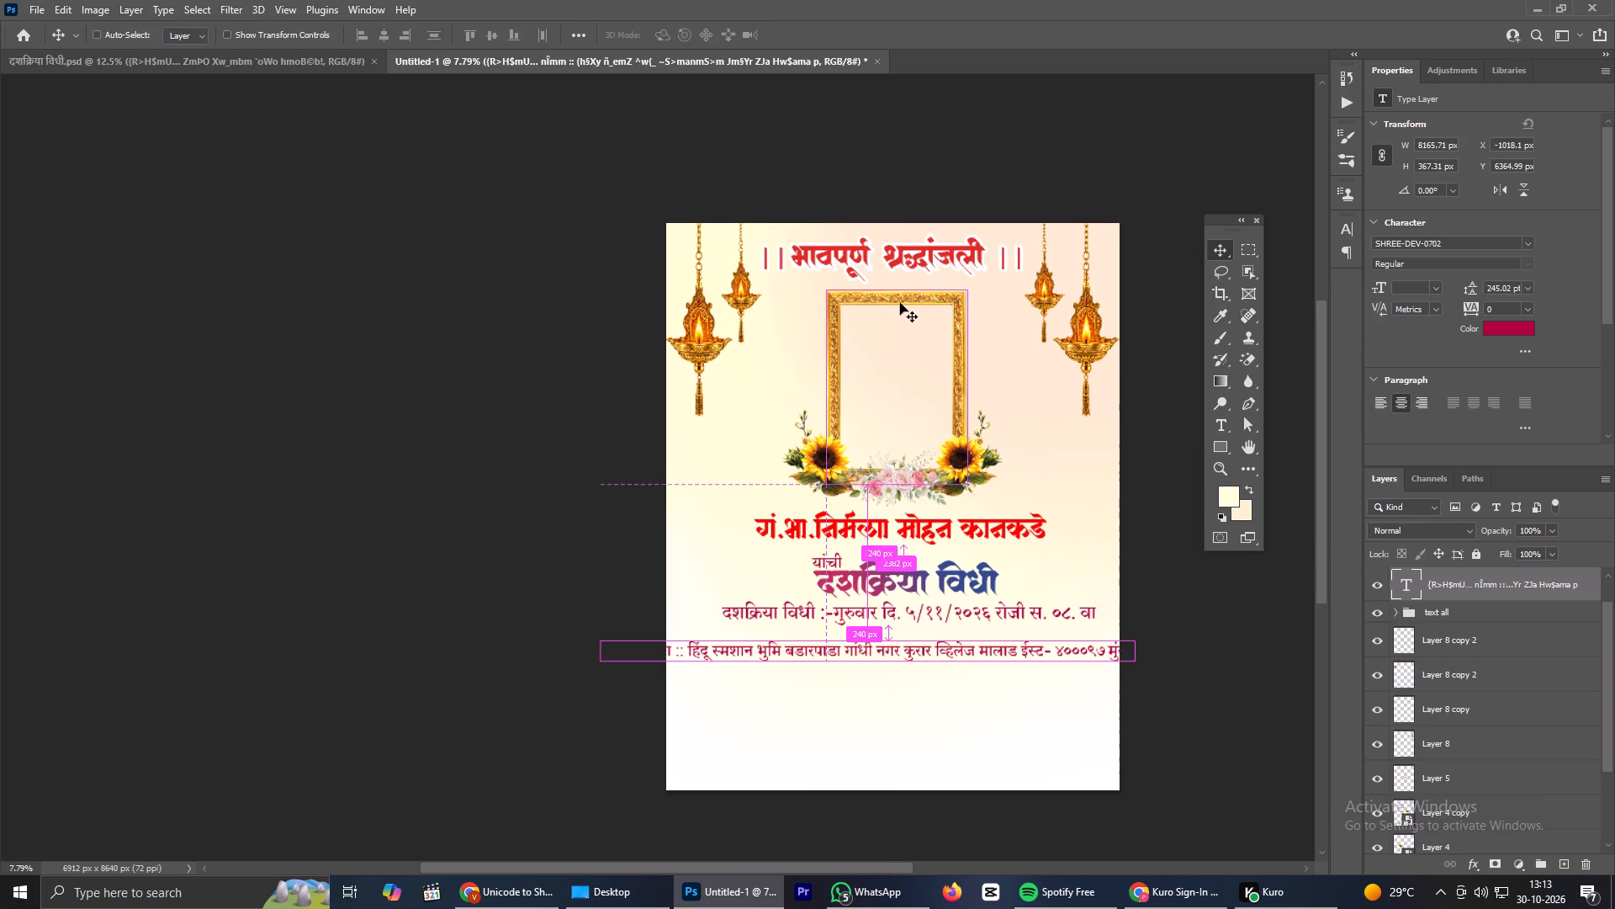
# Scale the overlong address line down proportionally about its centre to about 54% so it fits within the poster.
pyautogui.hotkey('ctrl', 't')
pyautogui.keyDown('alt'); pyautogui.moveTo(1136, 638); pyautogui.dragTo(1069, 655); pyautogui.keyUp('alt')
pyautogui.keyDown('alt'); pyautogui.moveTo(1067, 640); pyautogui.dragTo(1019, 658); pyautogui.keyUp('alt')
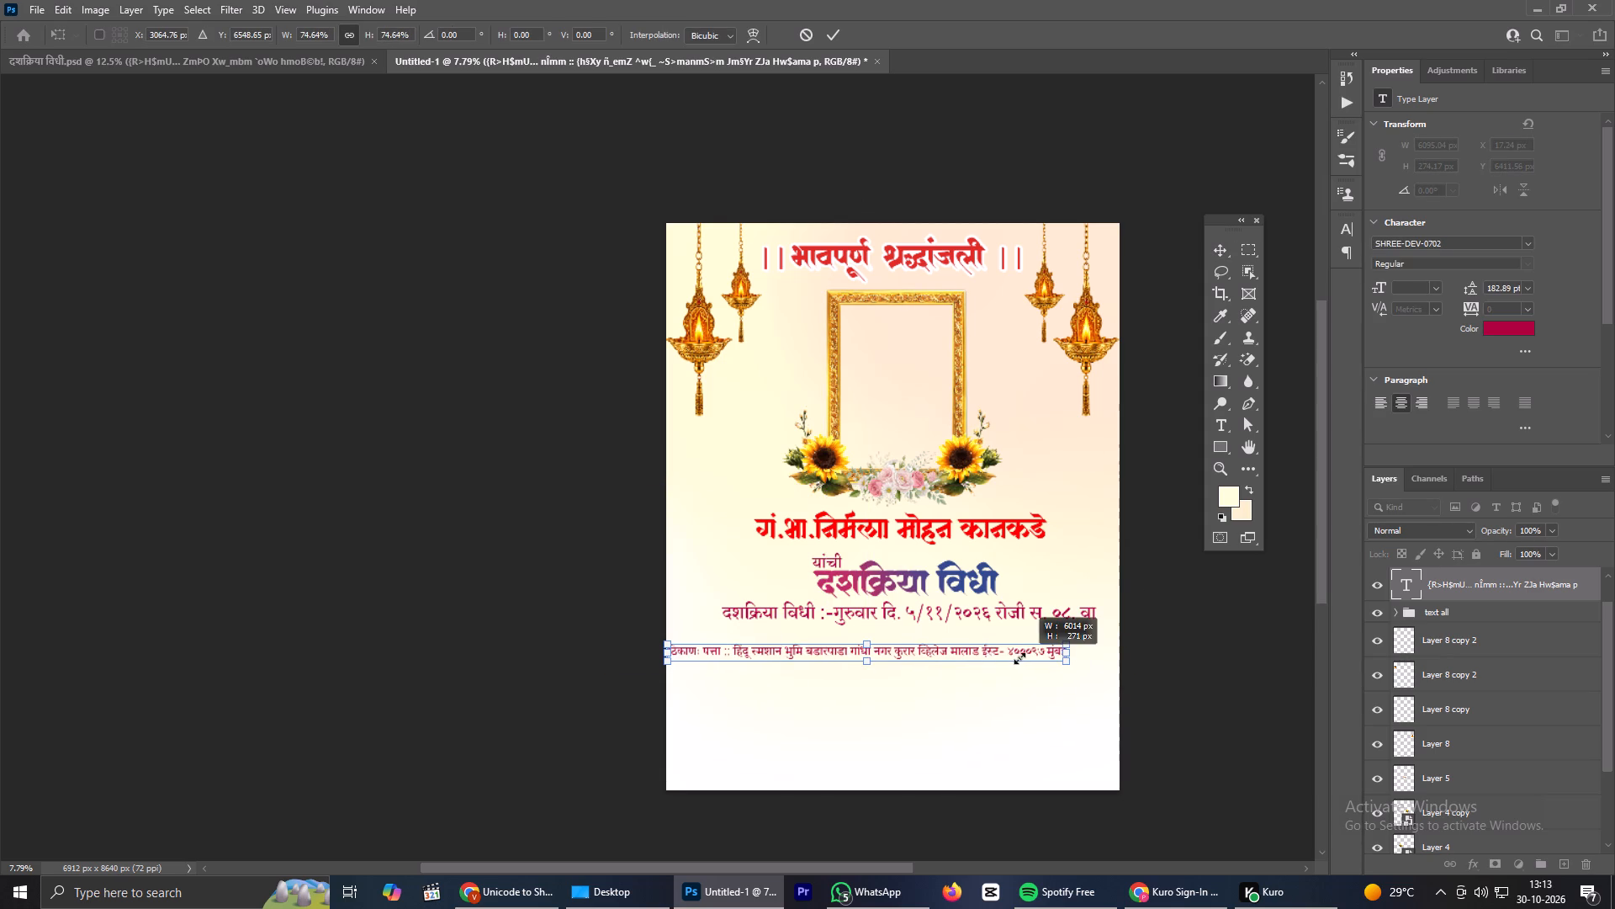
pyautogui.keyDown('alt'); pyautogui.moveTo(1019, 658); pyautogui.dragTo(1012, 658); pyautogui.keyUp('alt')
pyautogui.scroll(6, 731, 662)
pyautogui.click(829, 36)
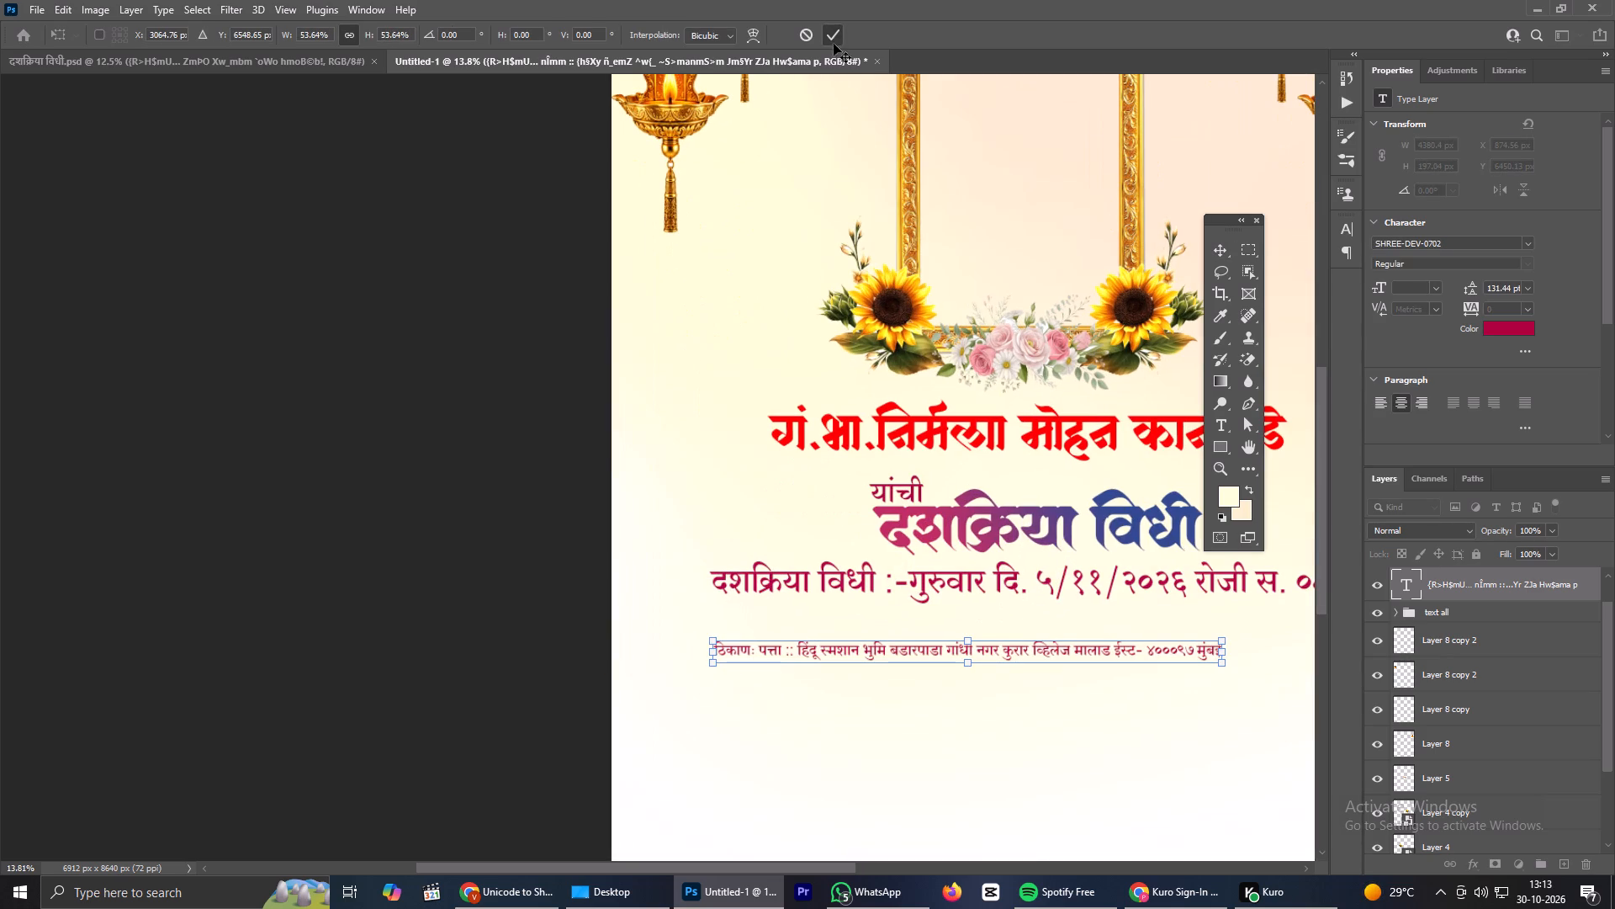
# Delete the redundant पत्ता :: after ठिकाणः in the address line, leaving a single space before the venue.
pyautogui.scroll(6, 792, 683)
pyautogui.doubleClick(795, 619)
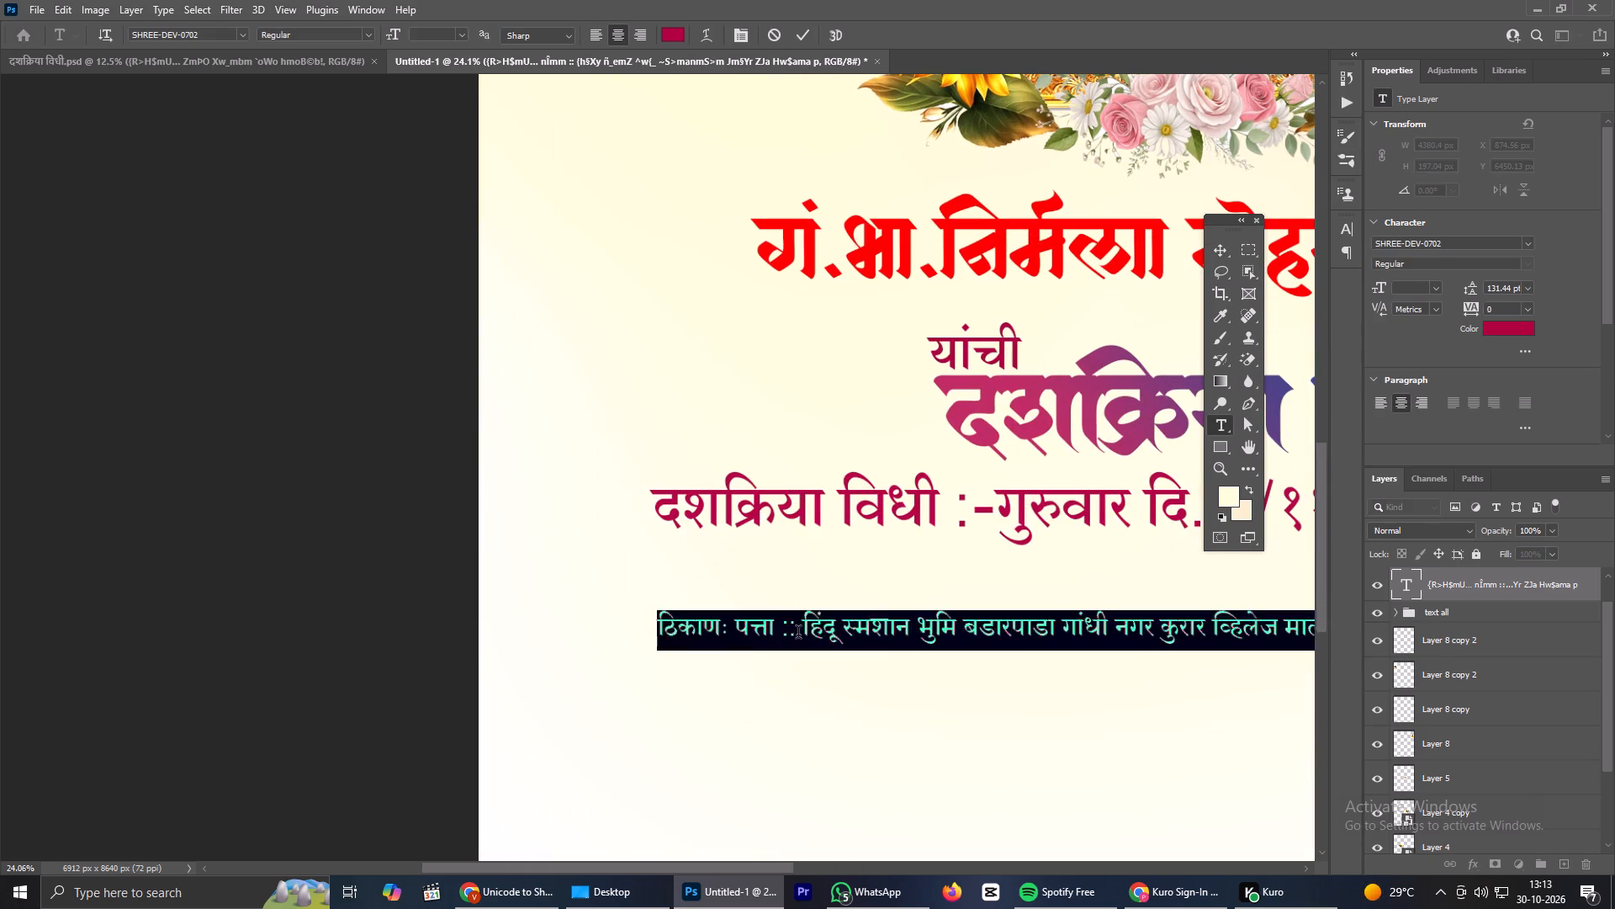
pyautogui.click(798, 635)
pyautogui.press('BackSpace')
pyautogui.press('BackSpace')
pyautogui.press('BackSpace')
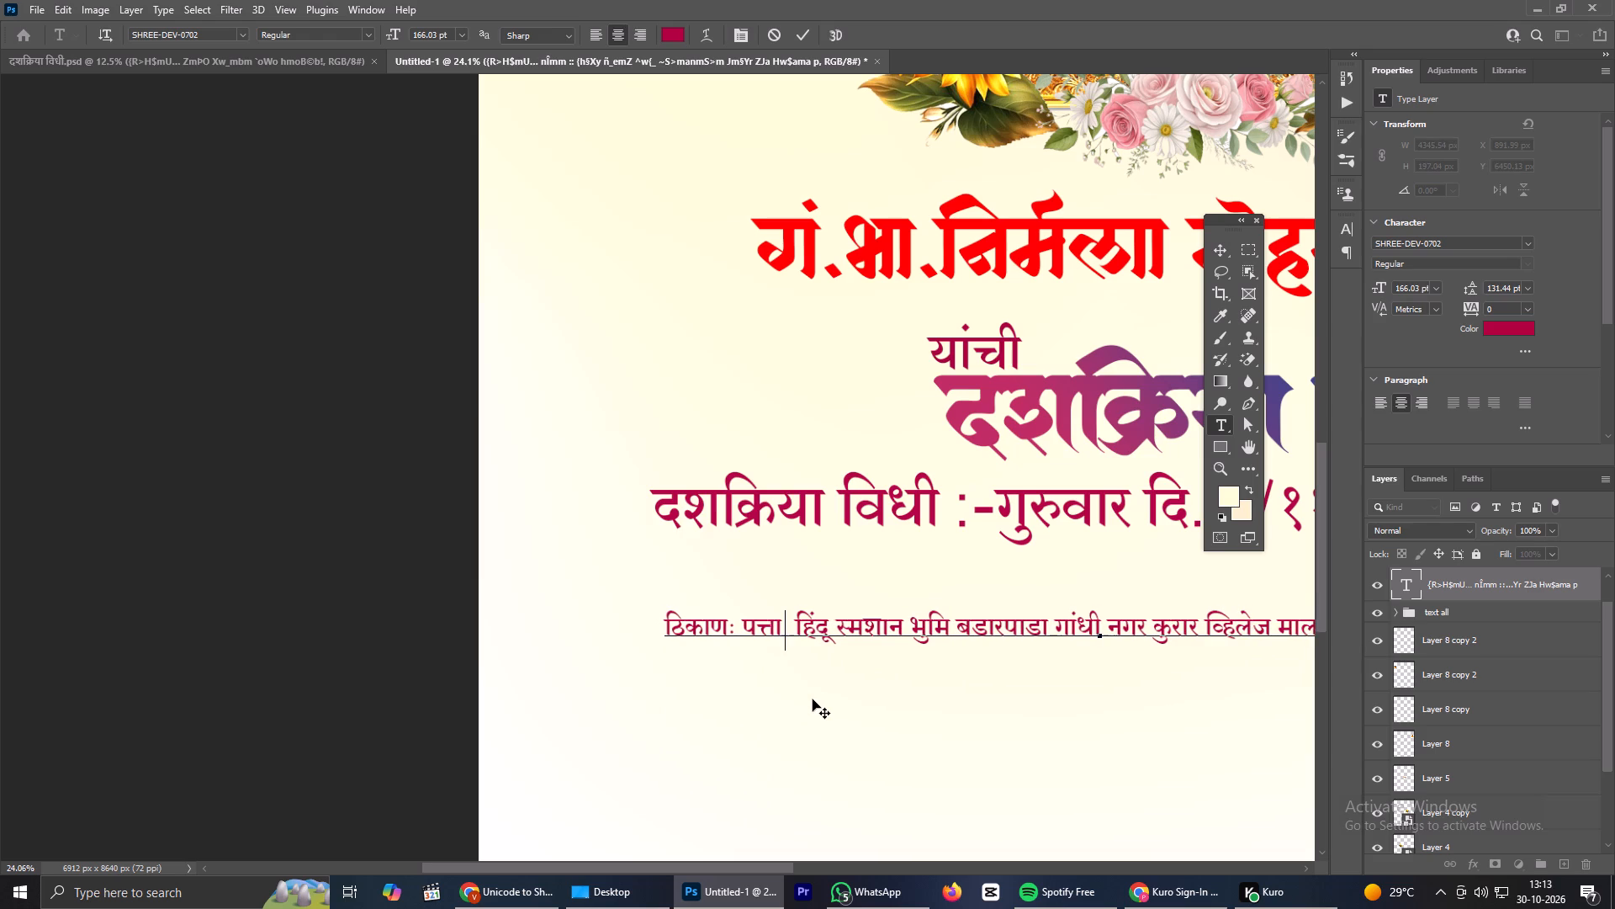
pyautogui.press('BackSpace')
pyautogui.press('BackSpace')
pyautogui.press('BackSpace')
pyautogui.press('BackSpace')
pyautogui.click(775, 633)
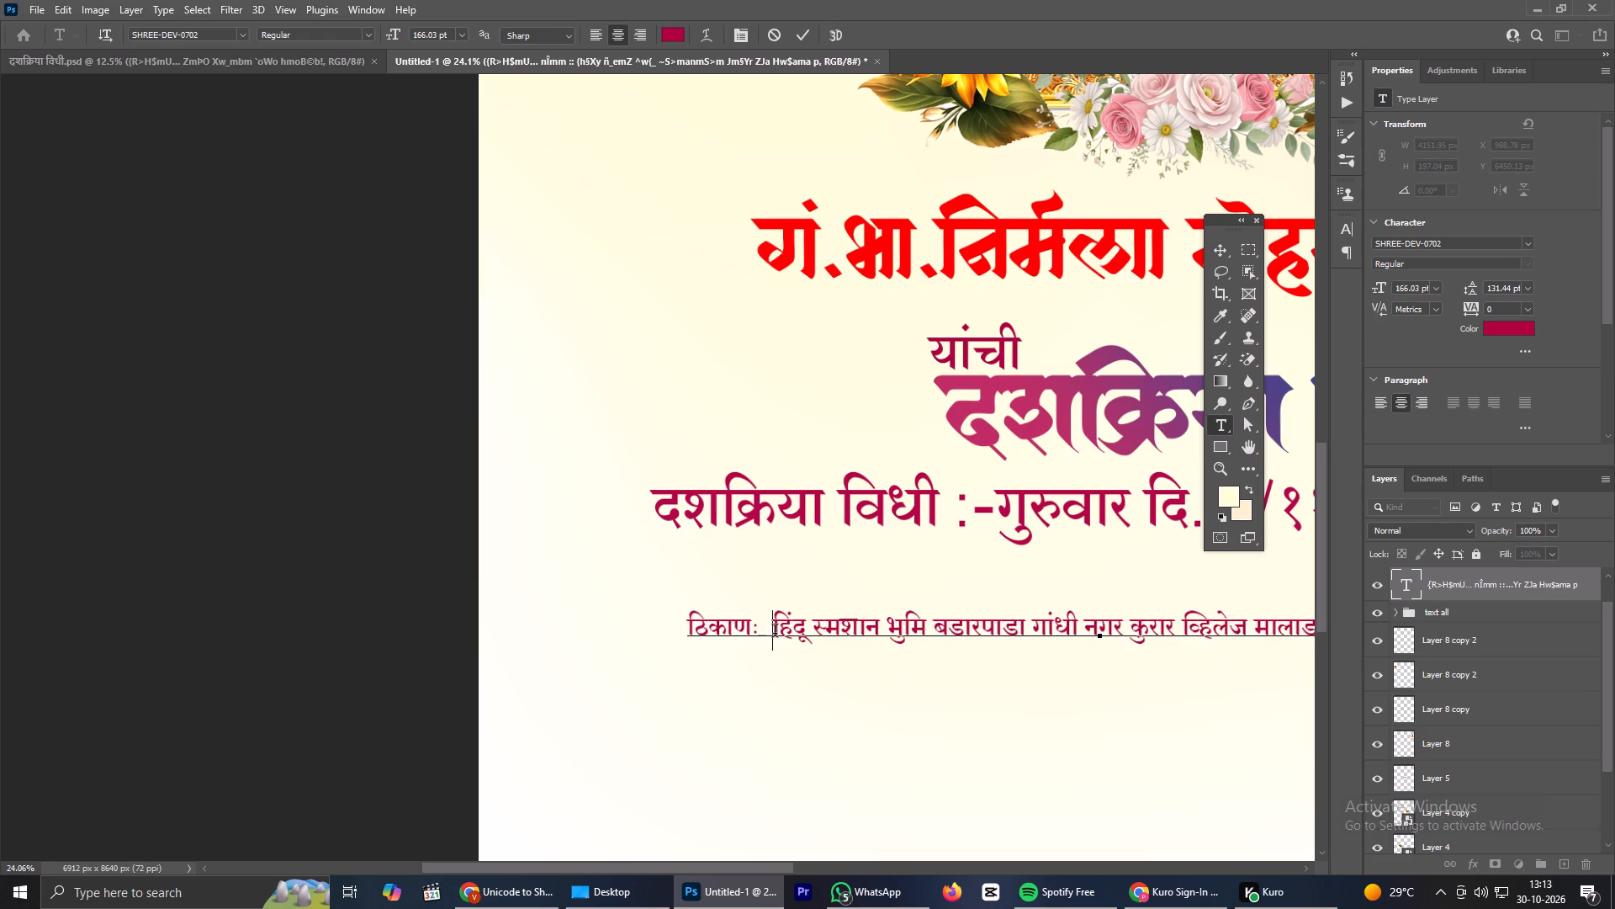
pyautogui.press('BackSpace')
pyautogui.press('BackSpace')
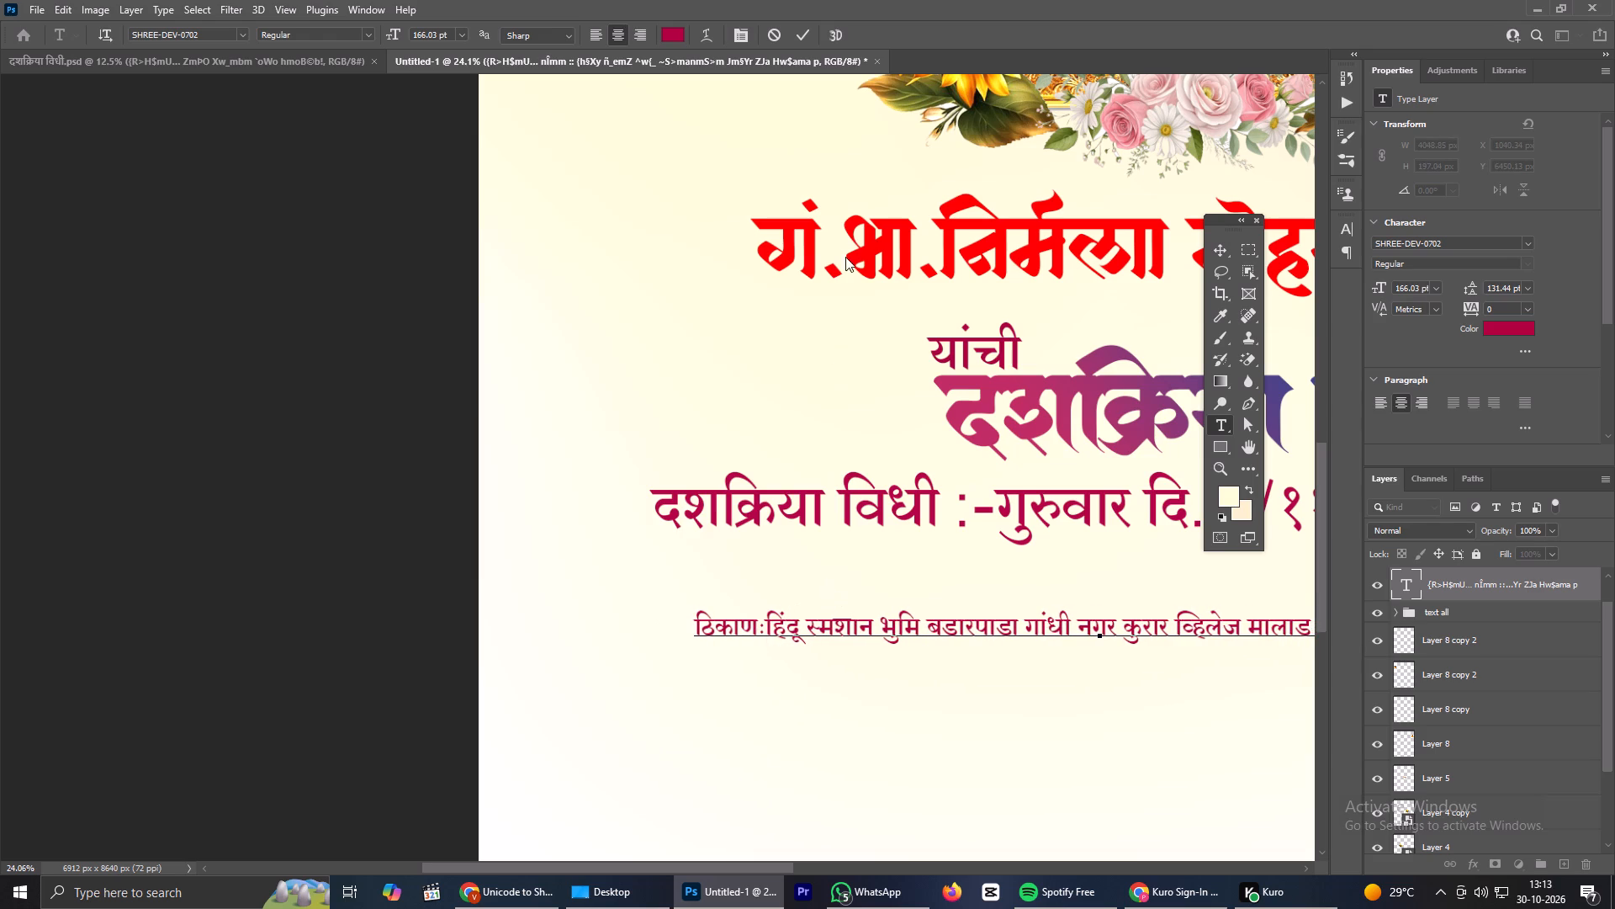
pyautogui.press('space')
pyautogui.click(804, 30)
pyautogui.scroll(-1, 911, 641)
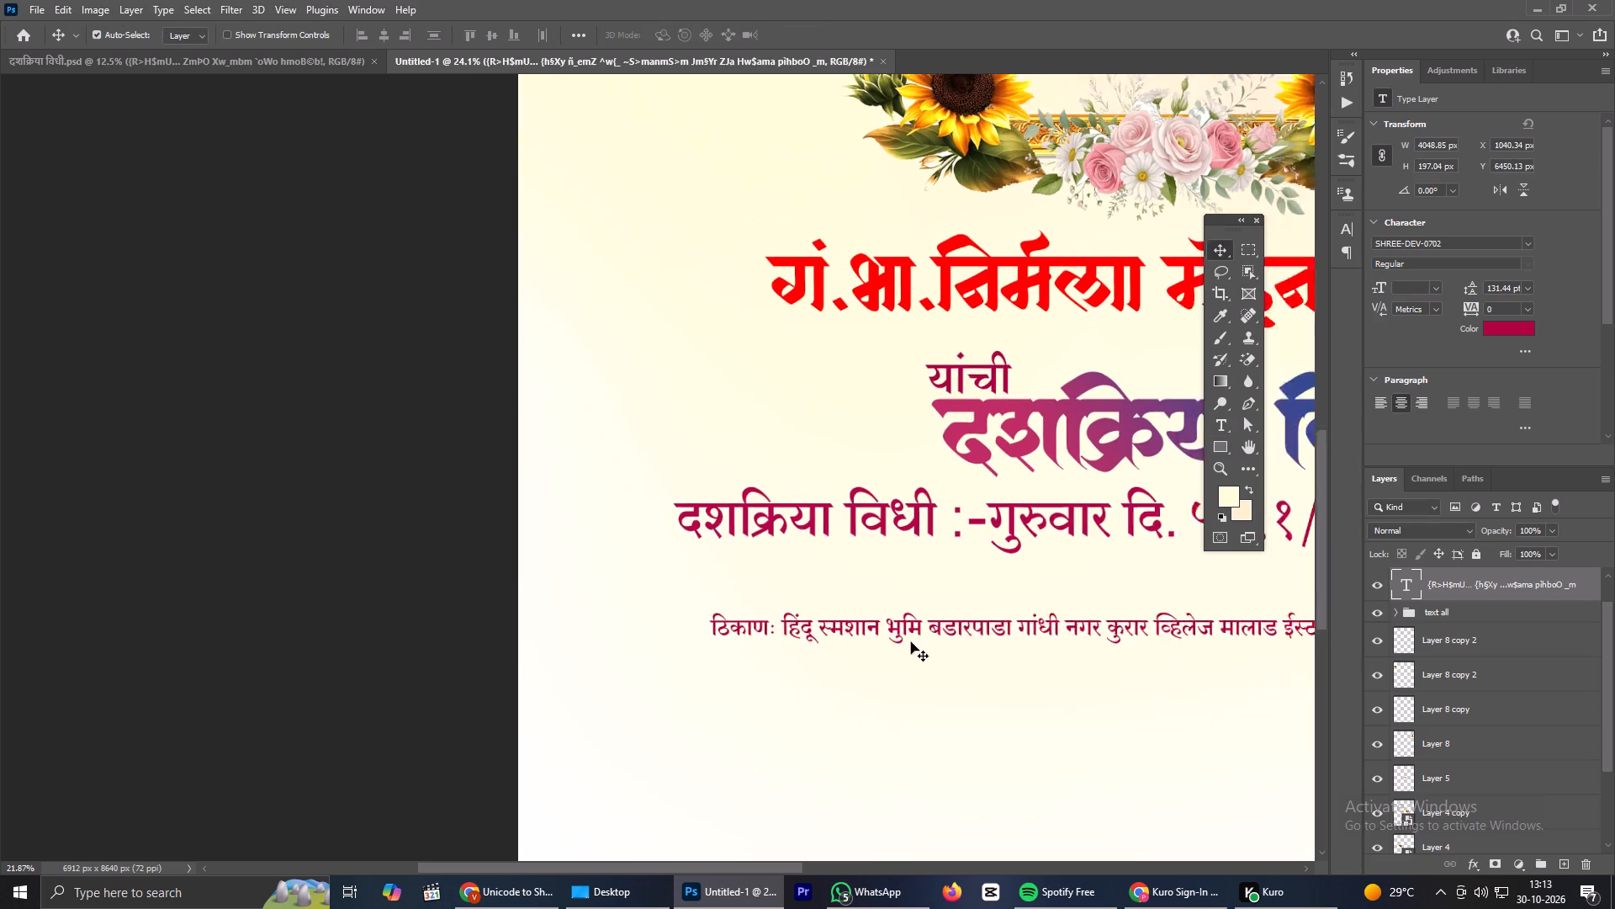
# Break the ठिकाणः address line before मालाड so it runs over two centred lines.
pyautogui.scroll(-3, 911, 642)
pyautogui.scroll(2, 1104, 652)
pyautogui.doubleClick(1151, 618)
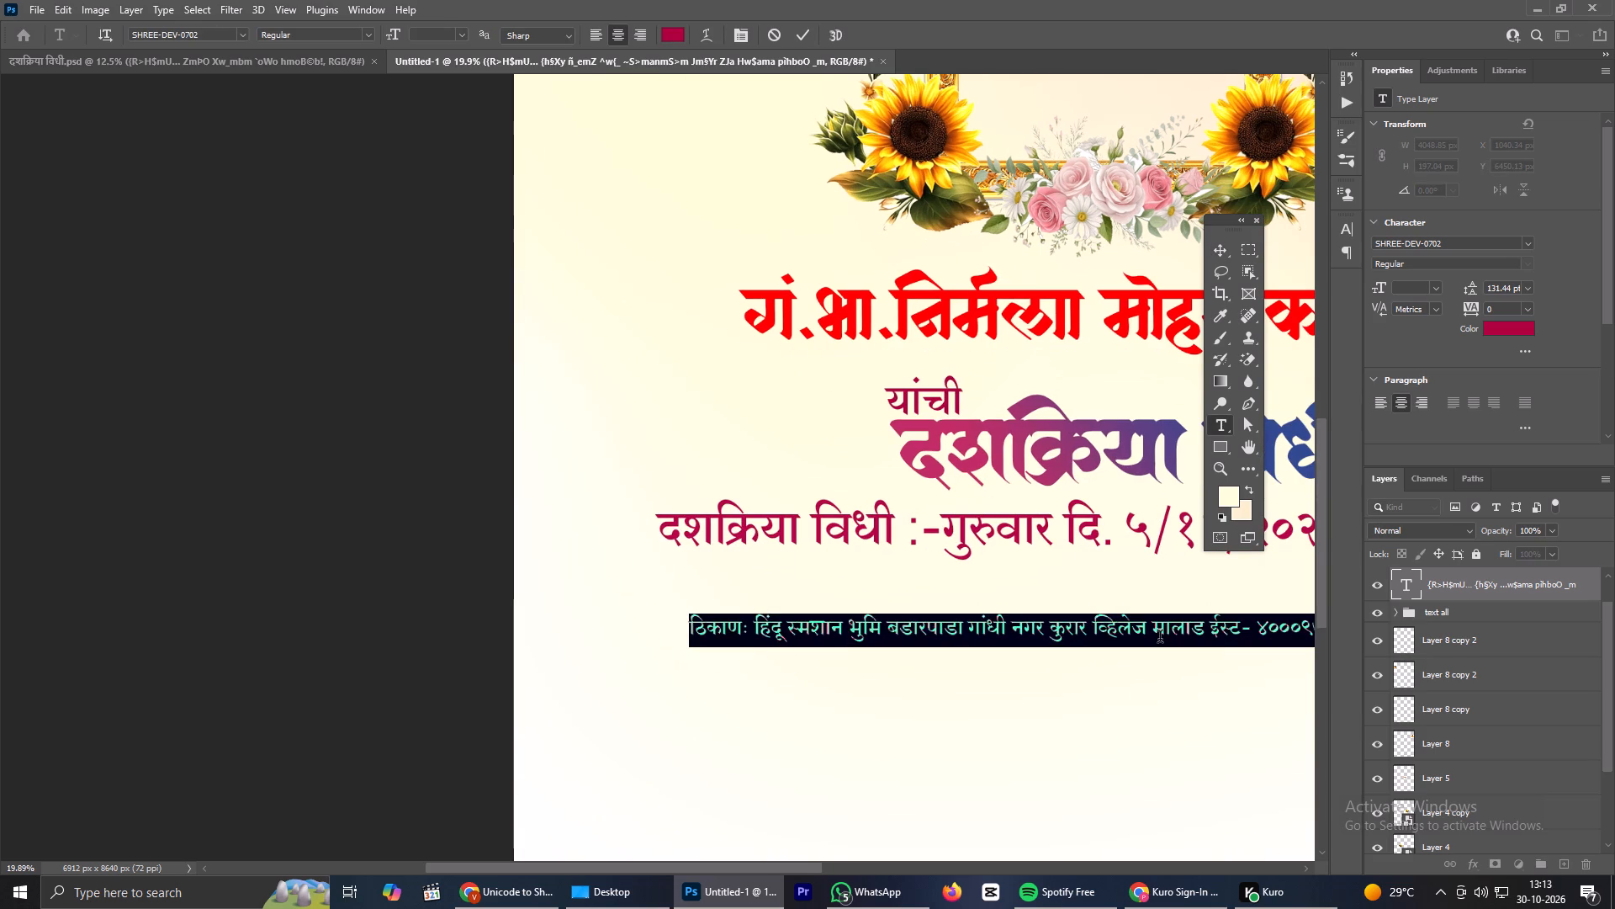
pyautogui.click(1160, 639)
pyautogui.click(1151, 635)
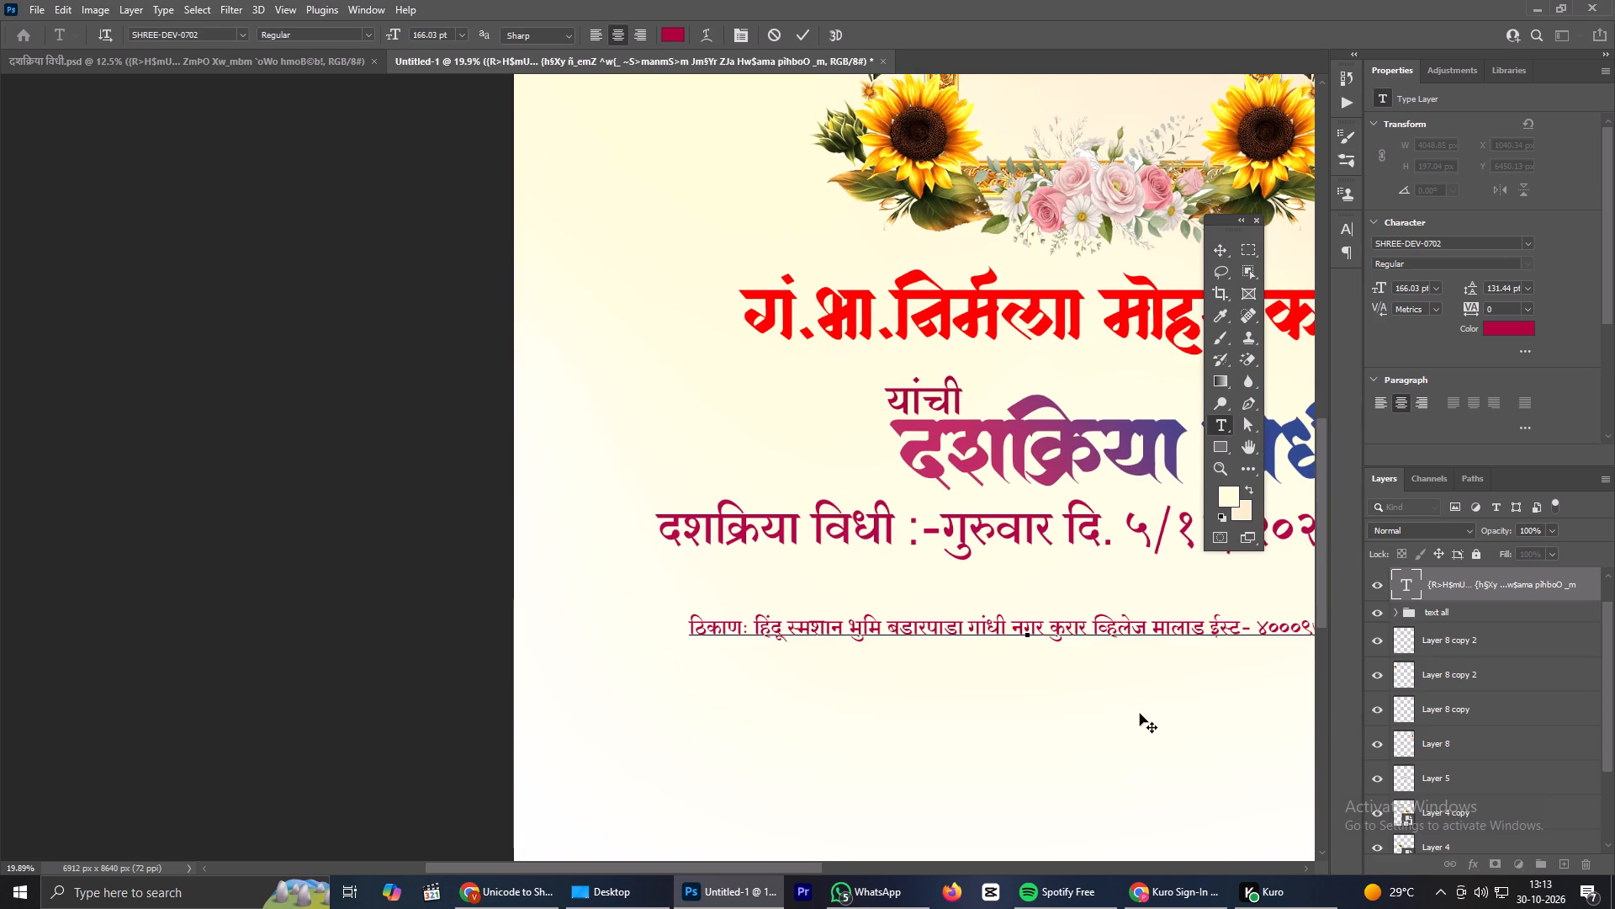
pyautogui.press('Return')
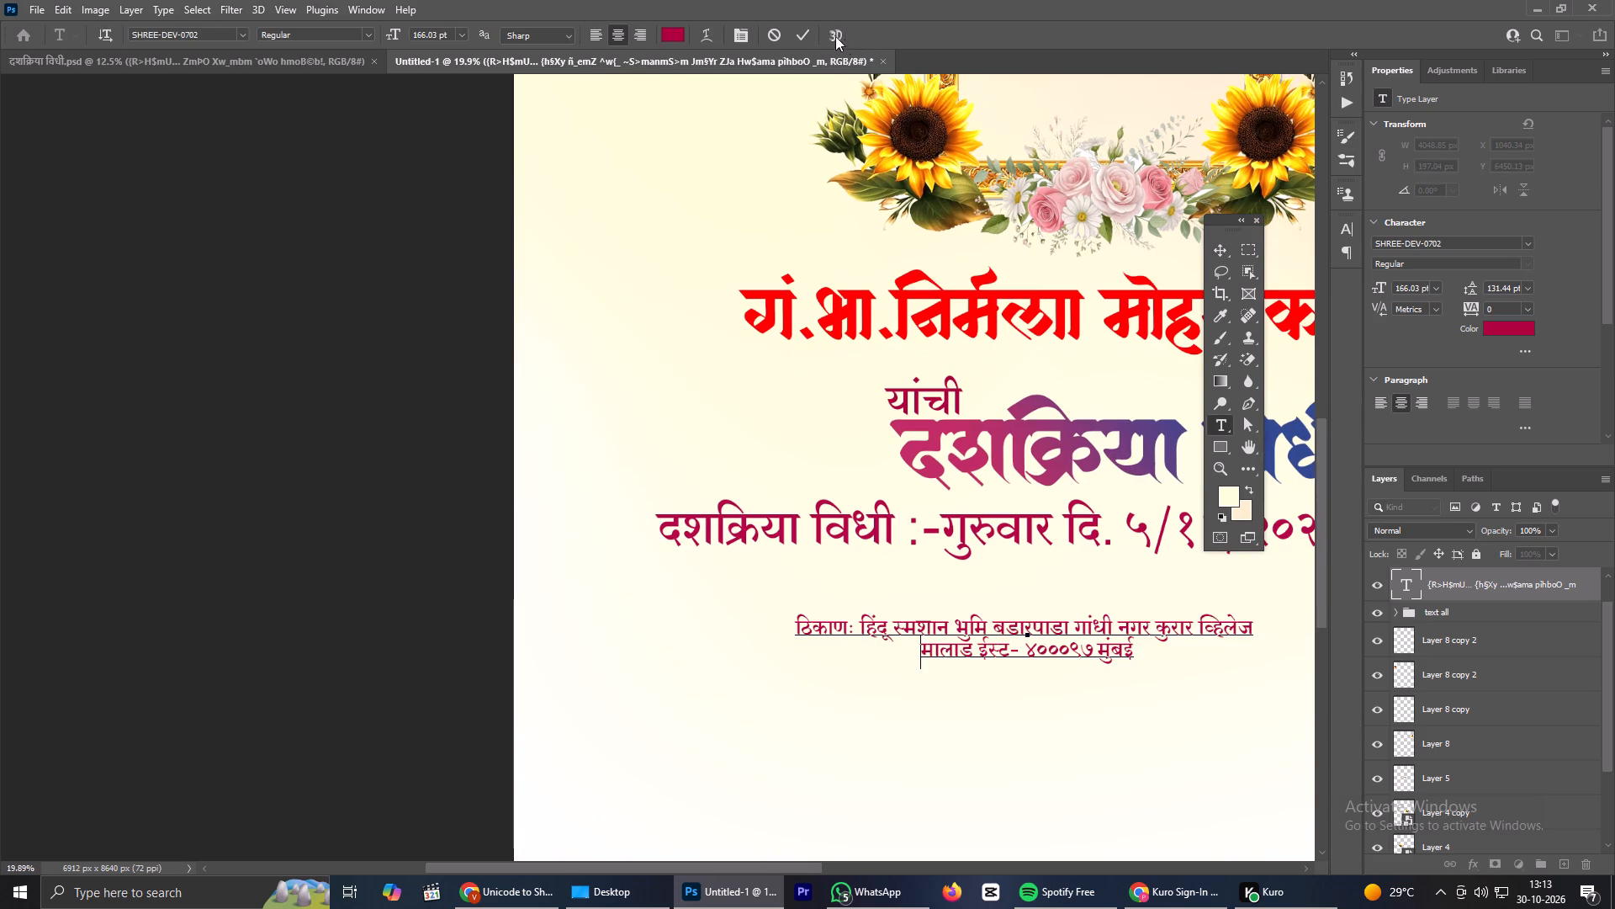
pyautogui.click(802, 39)
# Enlarge the two-line address text proportionally to about 156%.
pyautogui.hotkey('ctrl', 't')
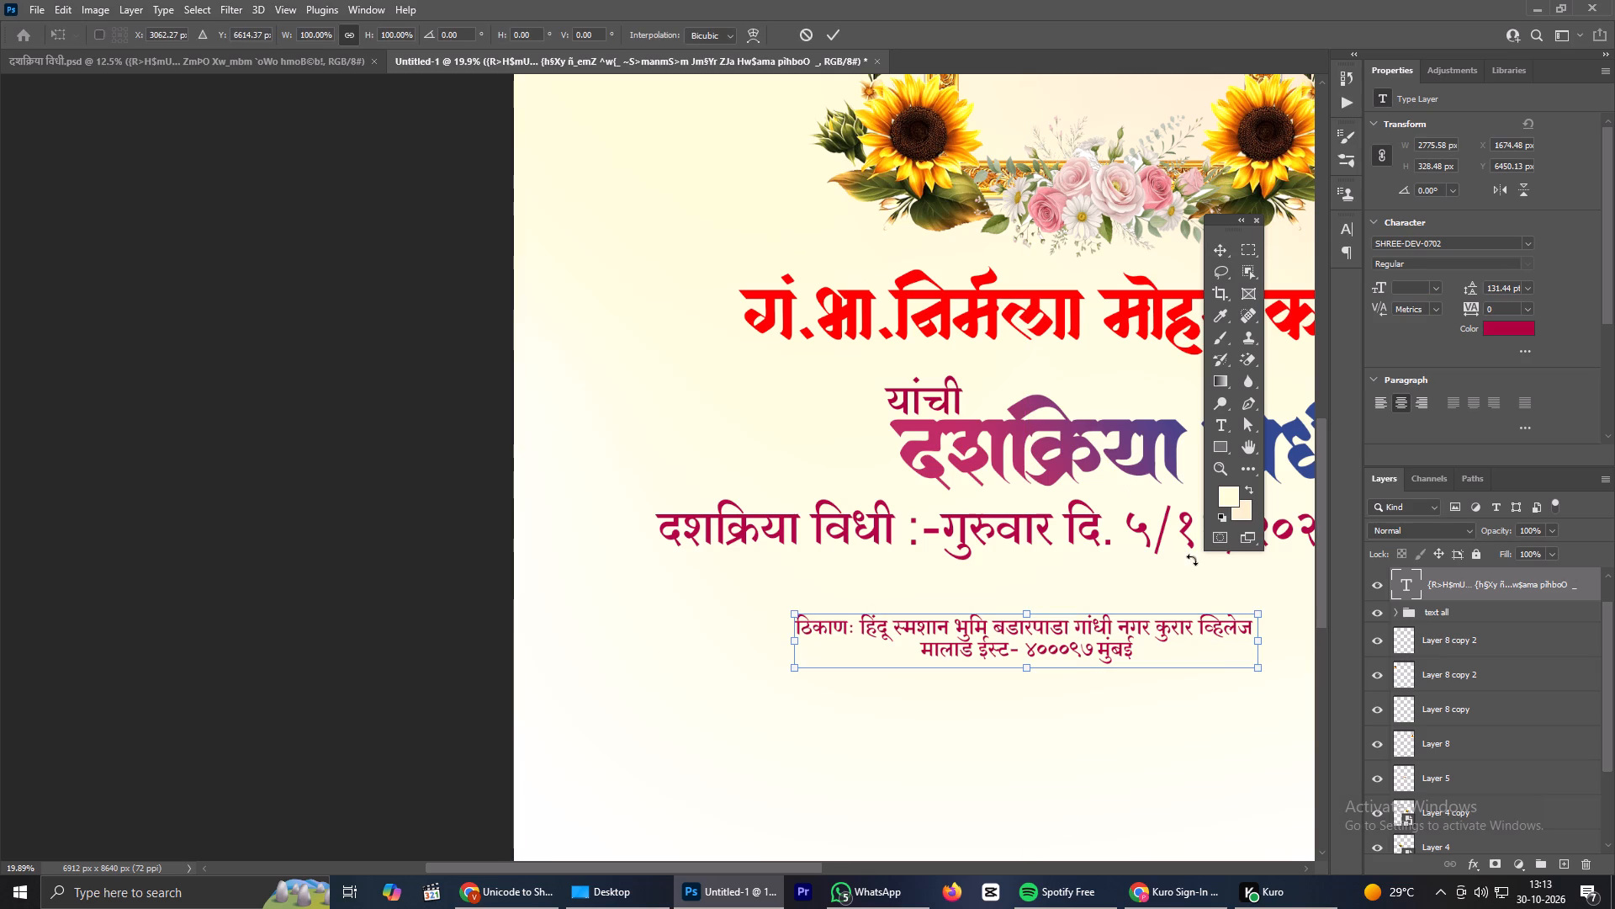
pyautogui.keyDown('alt'); pyautogui.moveTo(1256, 672); pyautogui.dragTo(1295, 684); pyautogui.keyUp('alt')
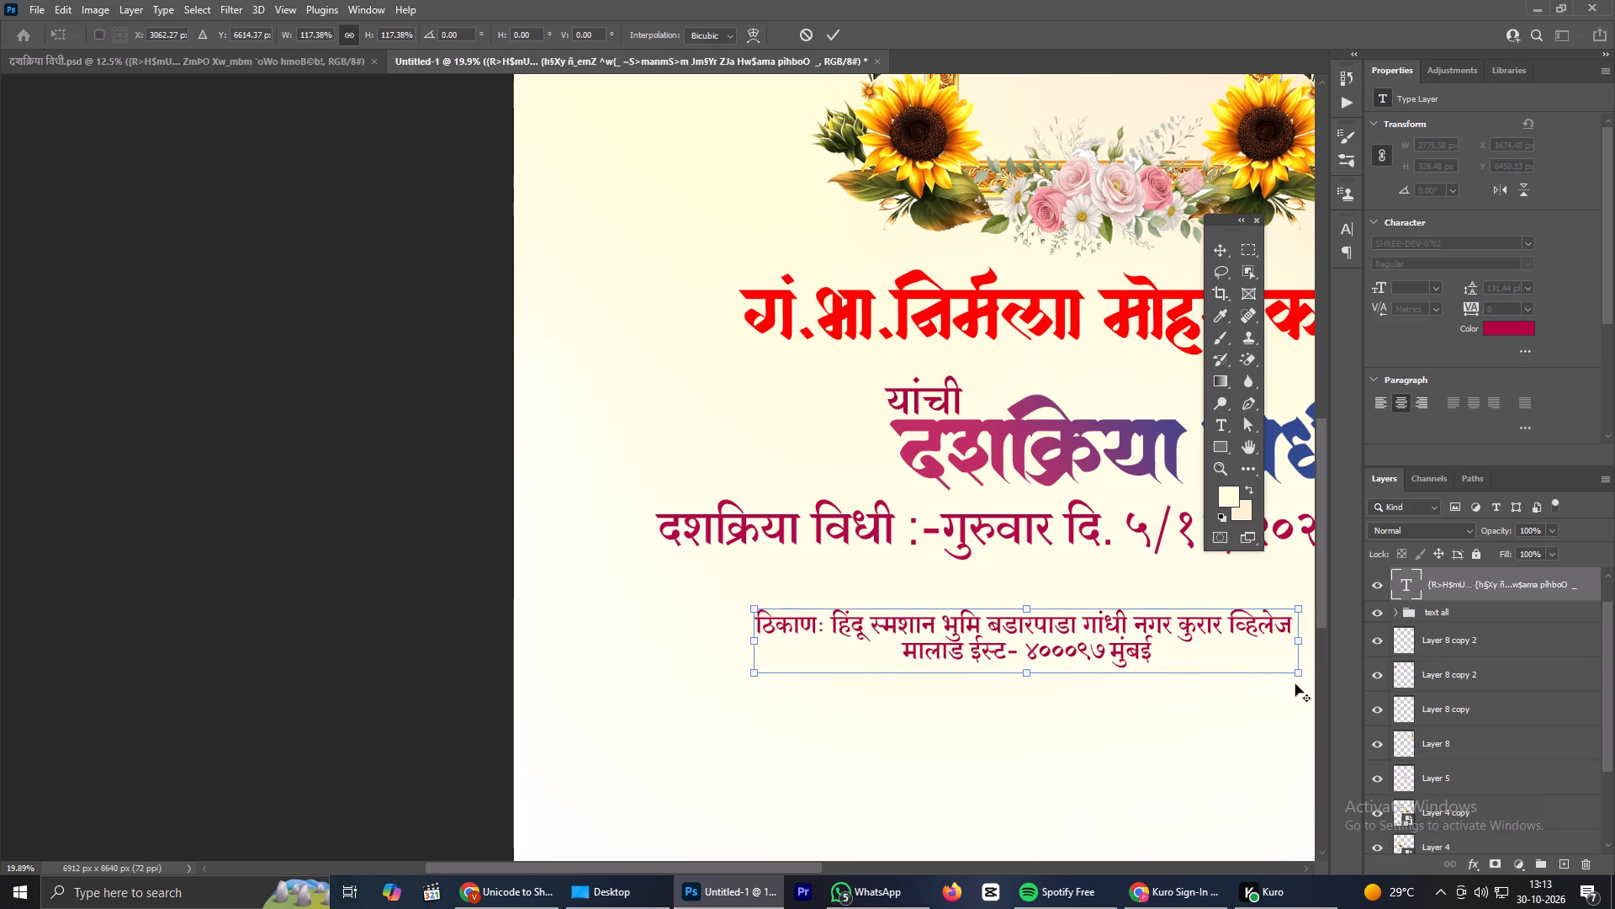
pyautogui.scroll(-5, 1150, 601)
pyautogui.press('space')
pyautogui.press('space')
pyautogui.press('space')
pyautogui.press('space')
pyautogui.press('space')
pyautogui.press('space')
pyautogui.moveTo(1157, 705); pyautogui.dragTo(932, 718)
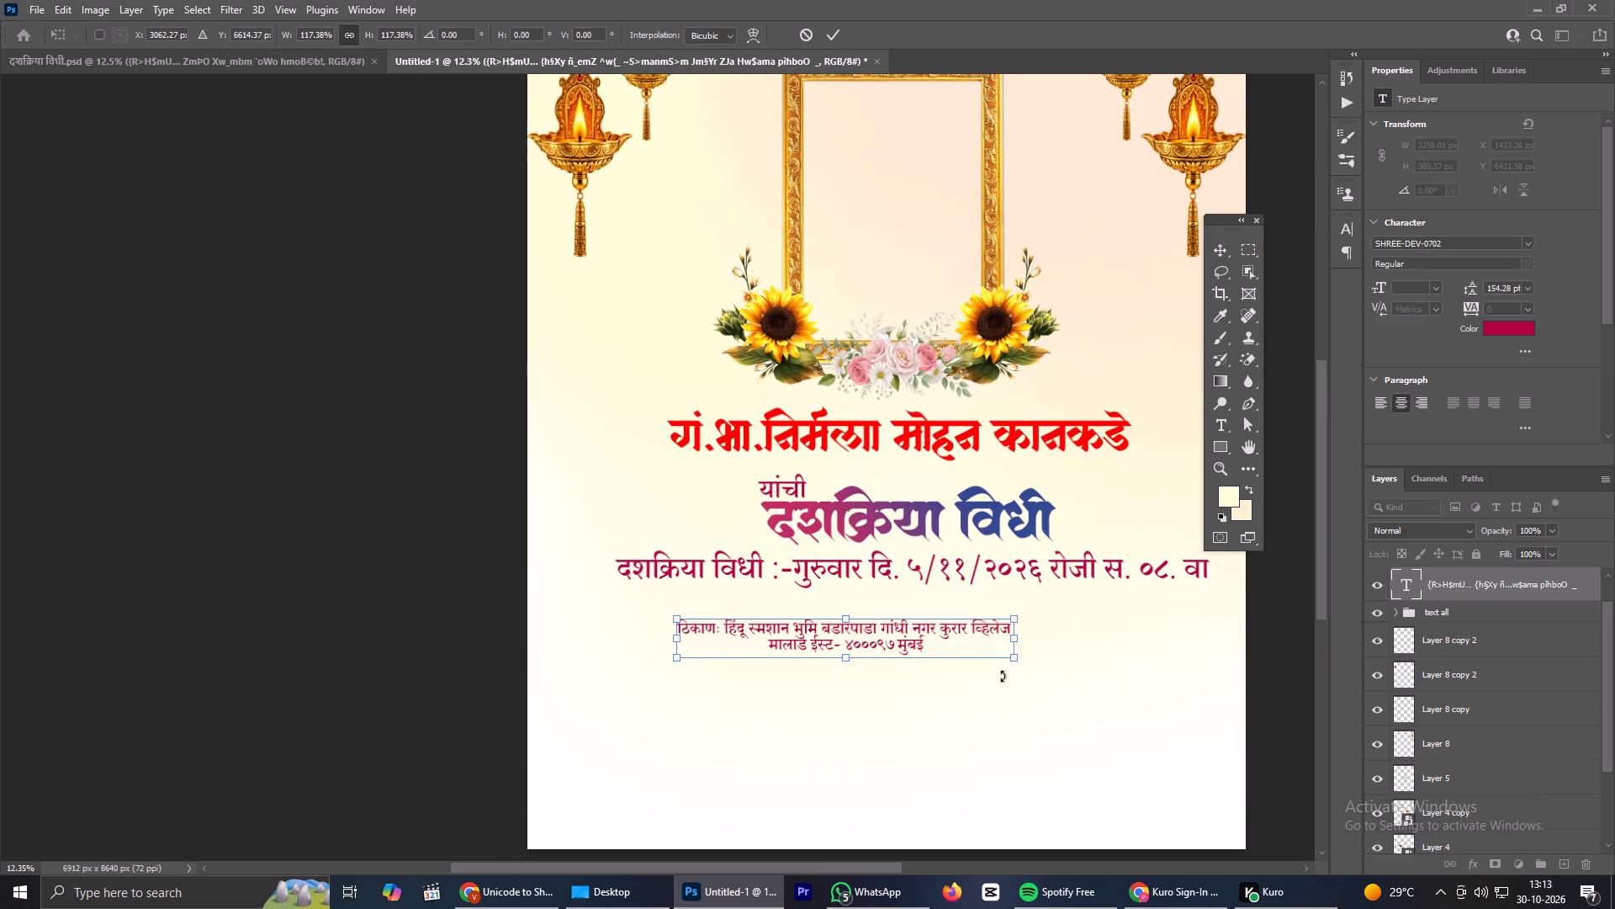
pyautogui.moveTo(1014, 663); pyautogui.dragTo(1118, 688)
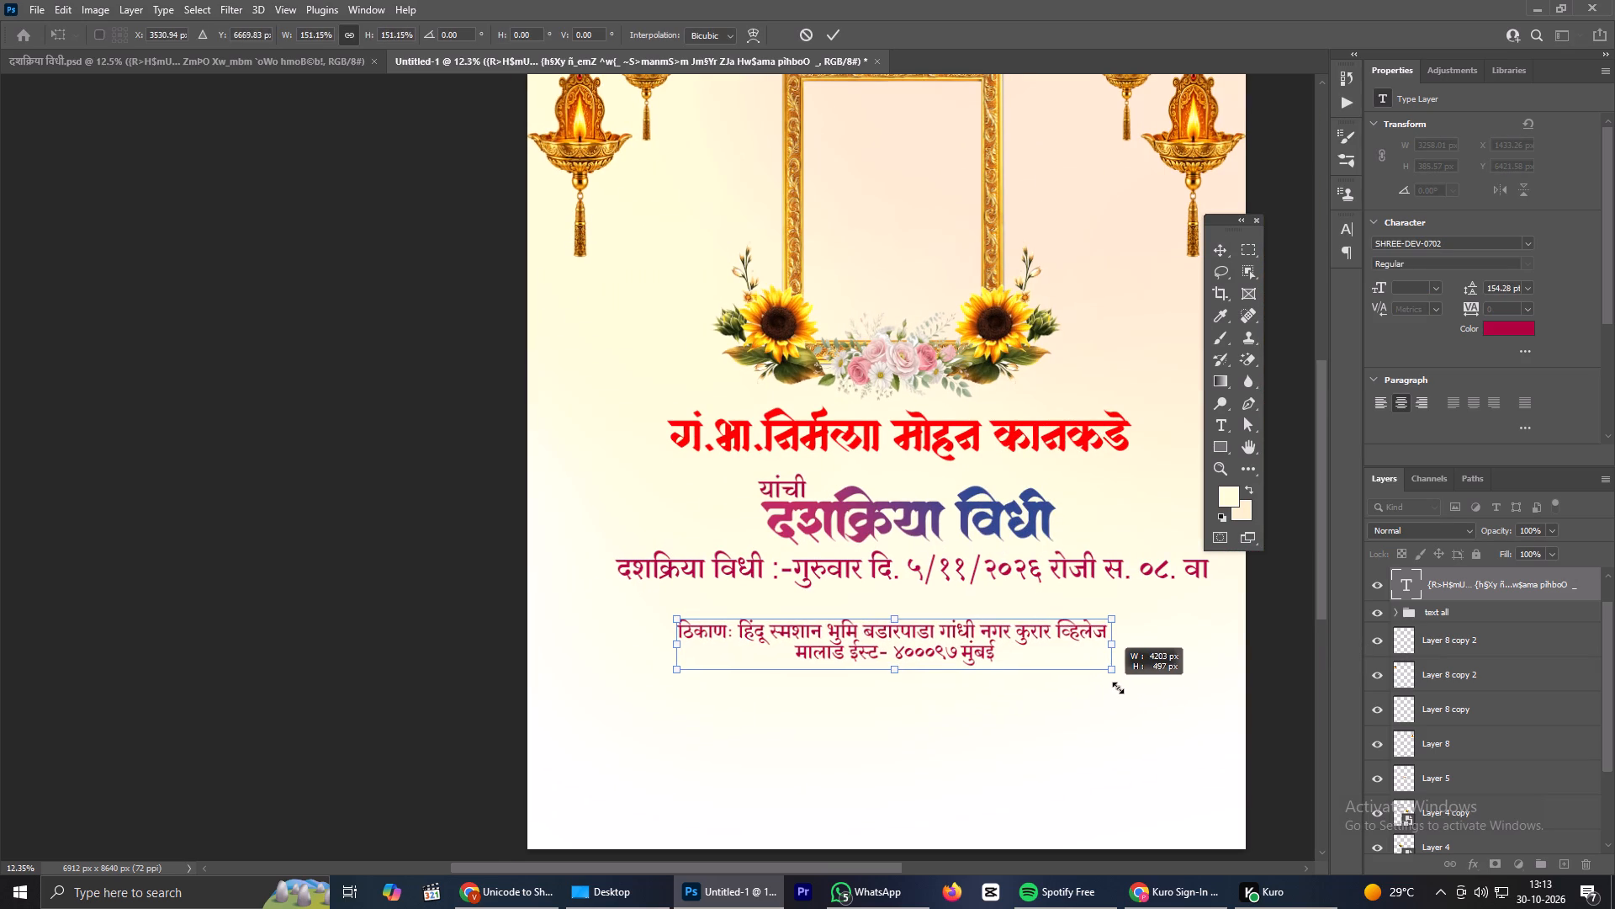
pyautogui.moveTo(1118, 688); pyautogui.dragTo(1124, 685)
# Position the enlarged address centrally just below the date line, at about X 1583 px, Y 6252 px.
pyautogui.moveTo(970, 639); pyautogui.dragTo(996, 637)
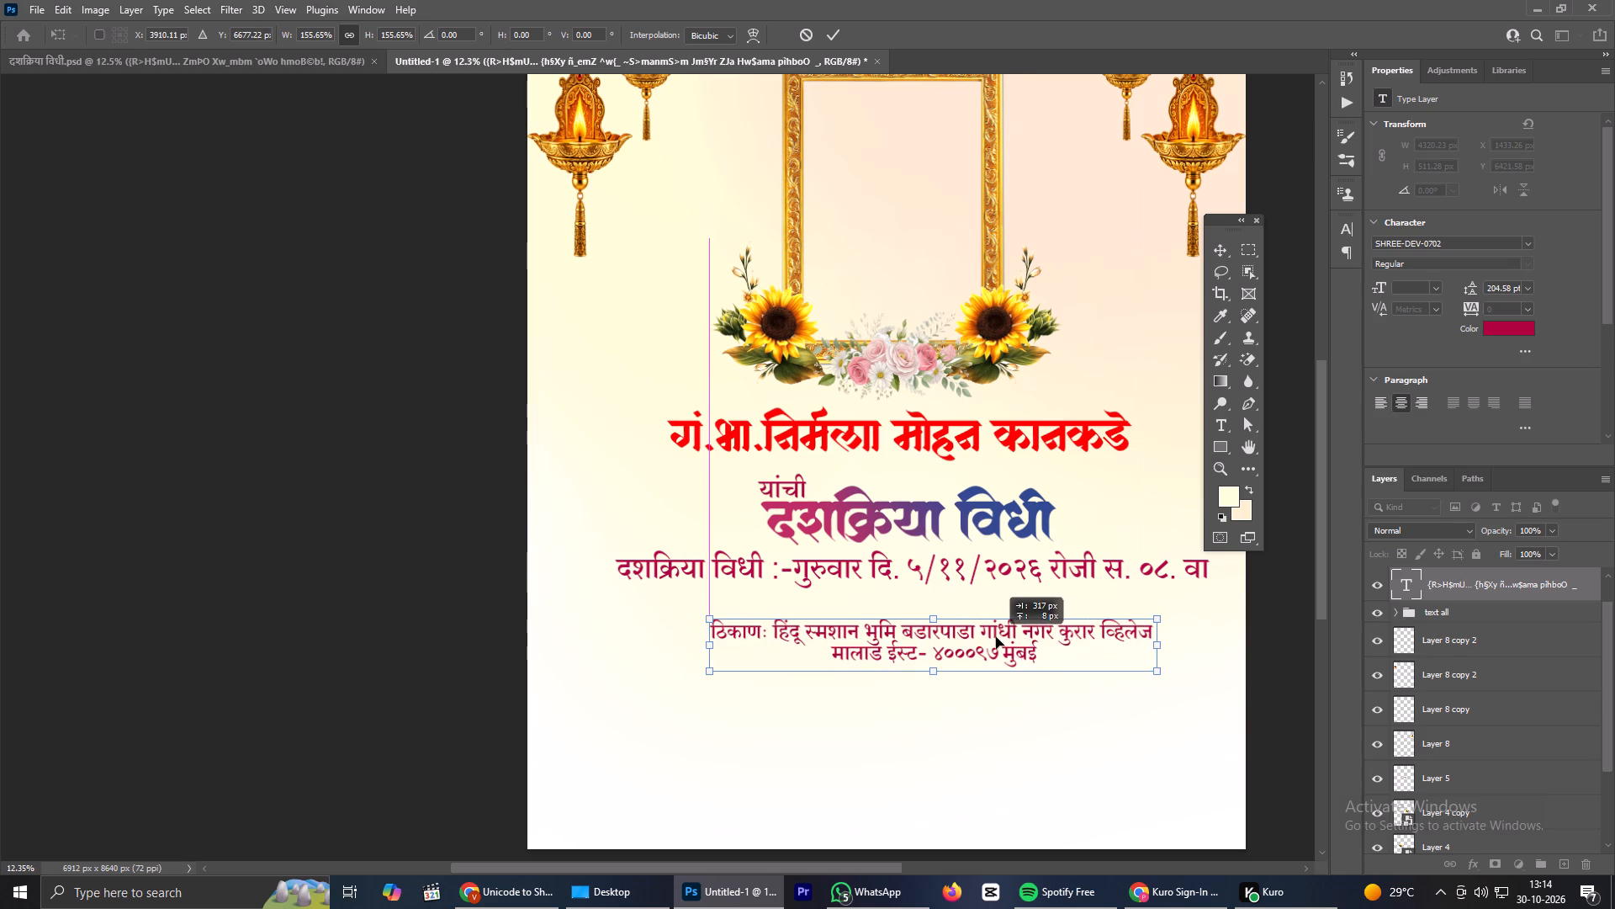
pyautogui.moveTo(996, 637); pyautogui.dragTo(988, 622)
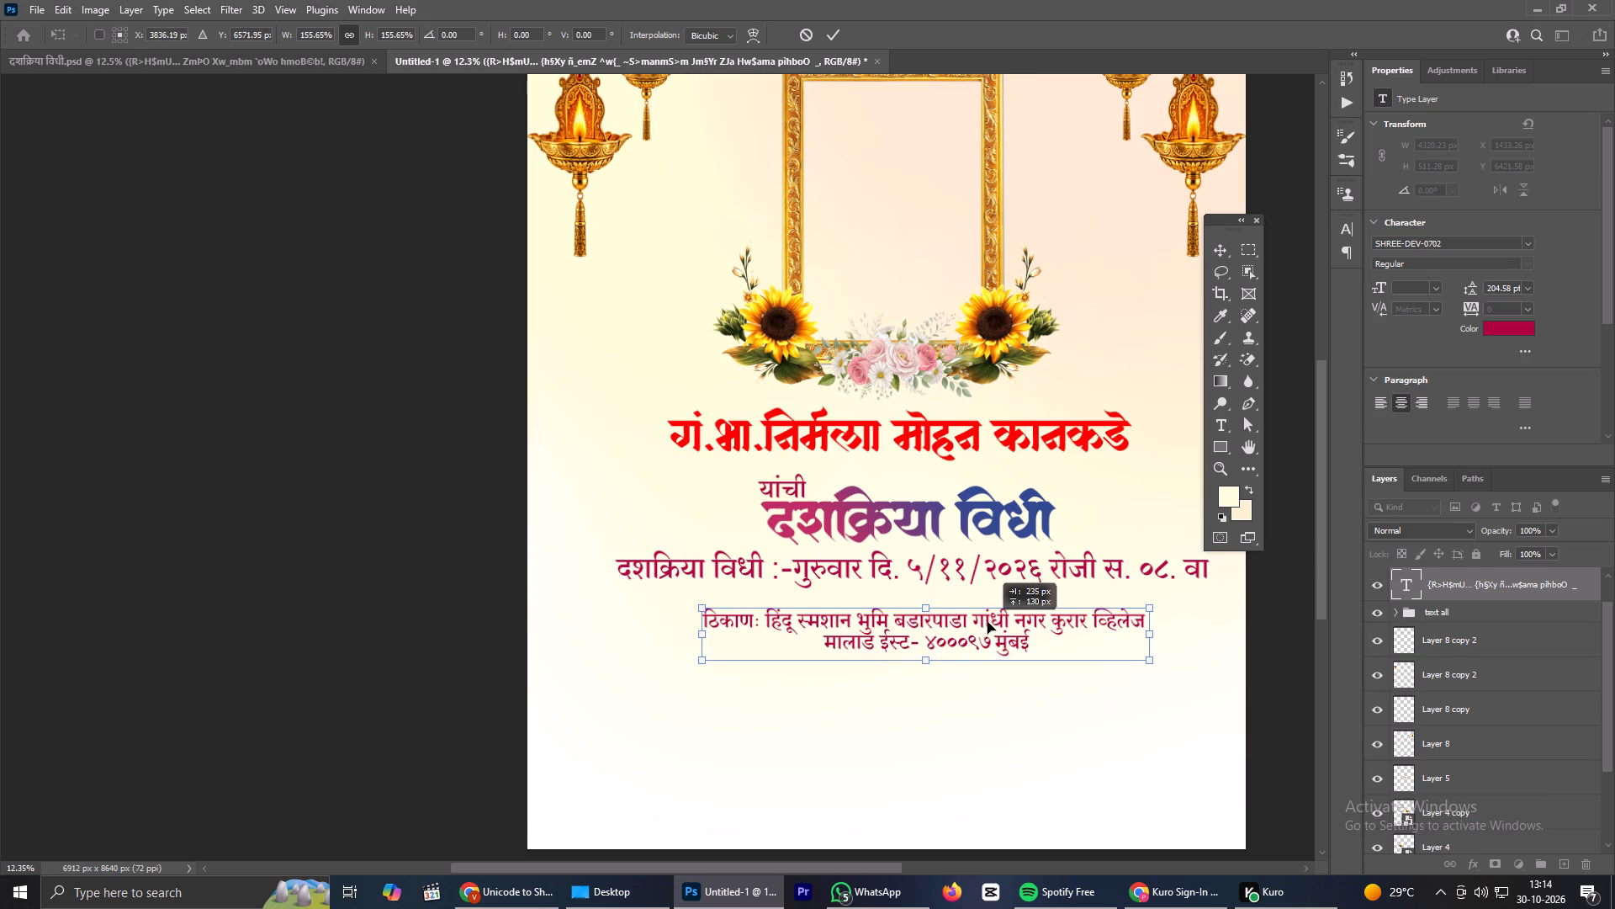
pyautogui.moveTo(988, 622); pyautogui.dragTo(985, 621)
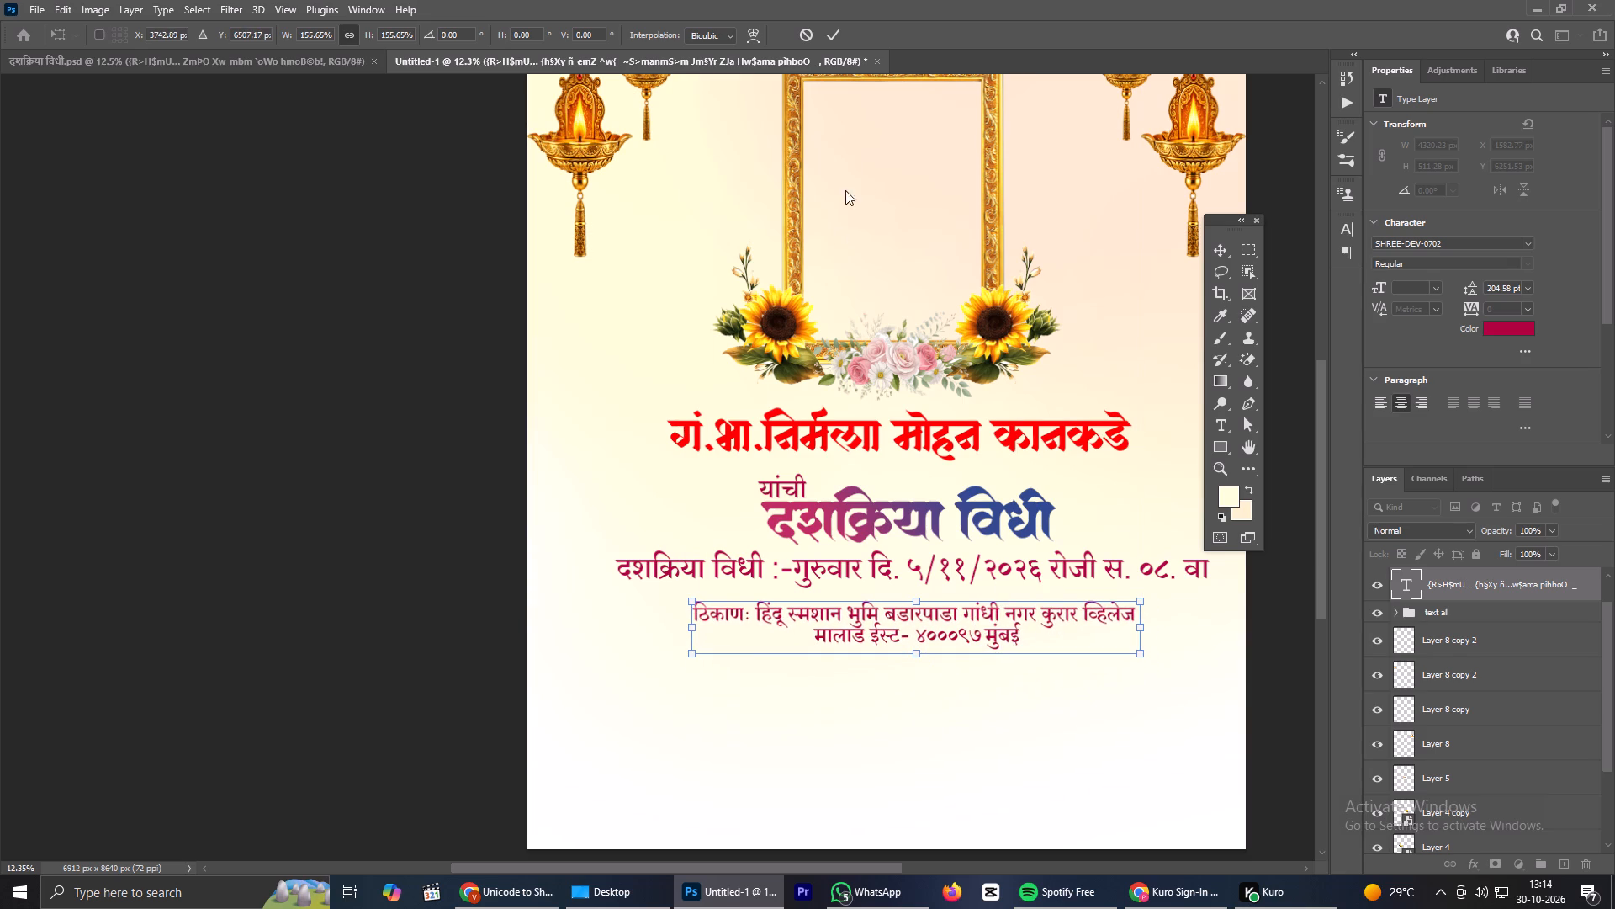
pyautogui.click(839, 27)
pyautogui.scroll(-5, 848, 748)
pyautogui.scroll(3, 848, 747)
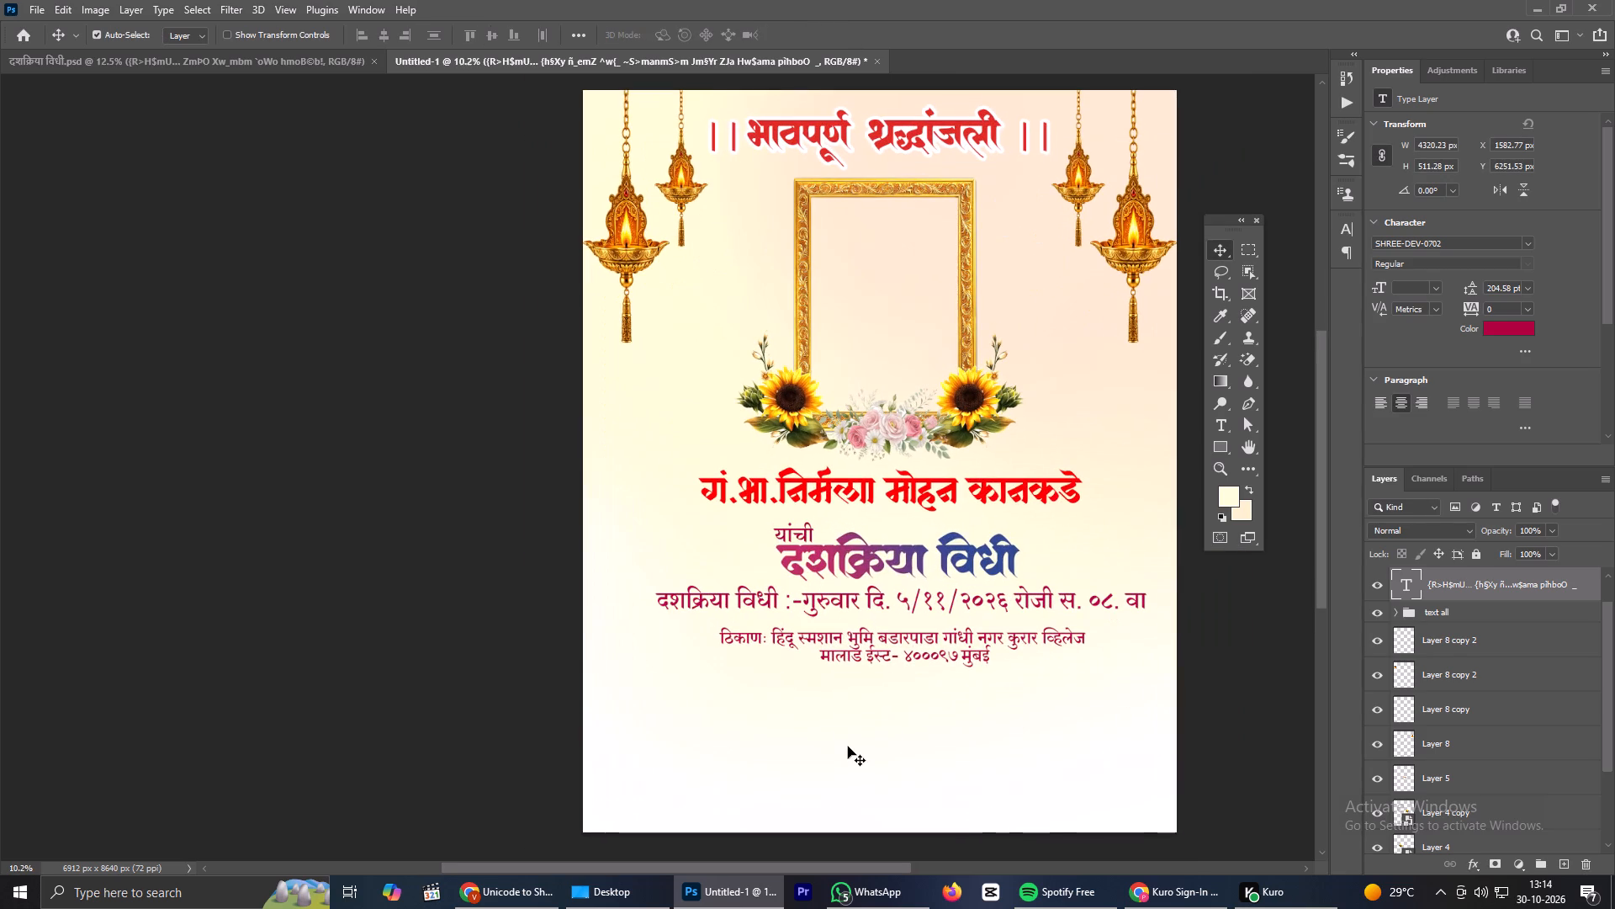
# Switch to Chrome and copy the five family members' names at the end of the Marathi note in Google Input Tools.
pyautogui.click(514, 899)
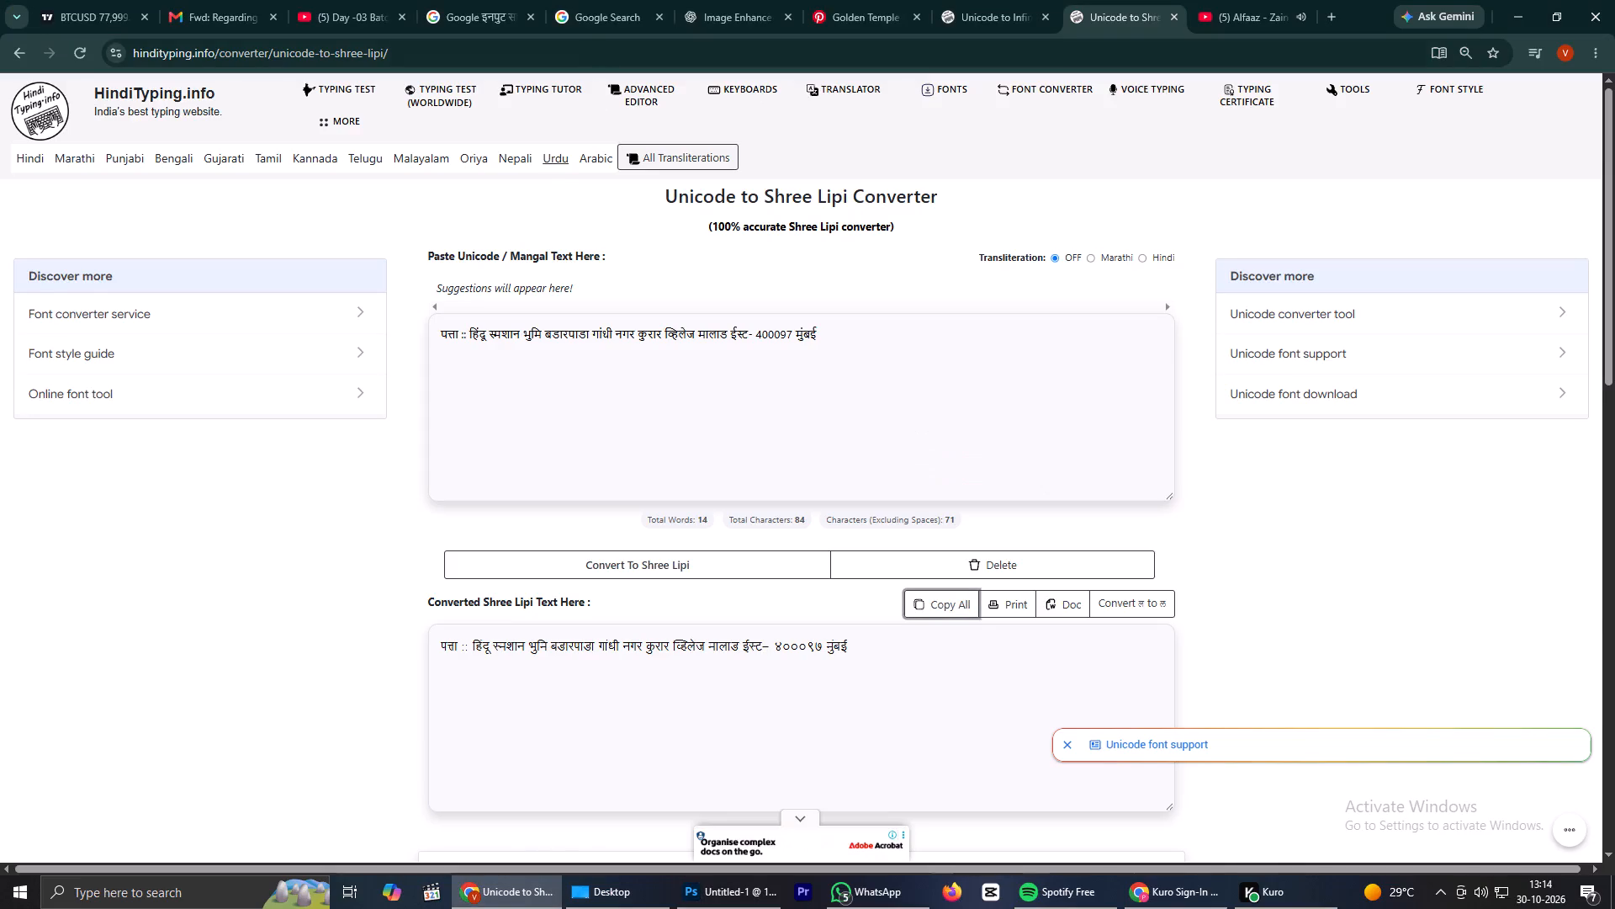
pyautogui.click(510, 0)
pyautogui.scroll(-1, 575, 447)
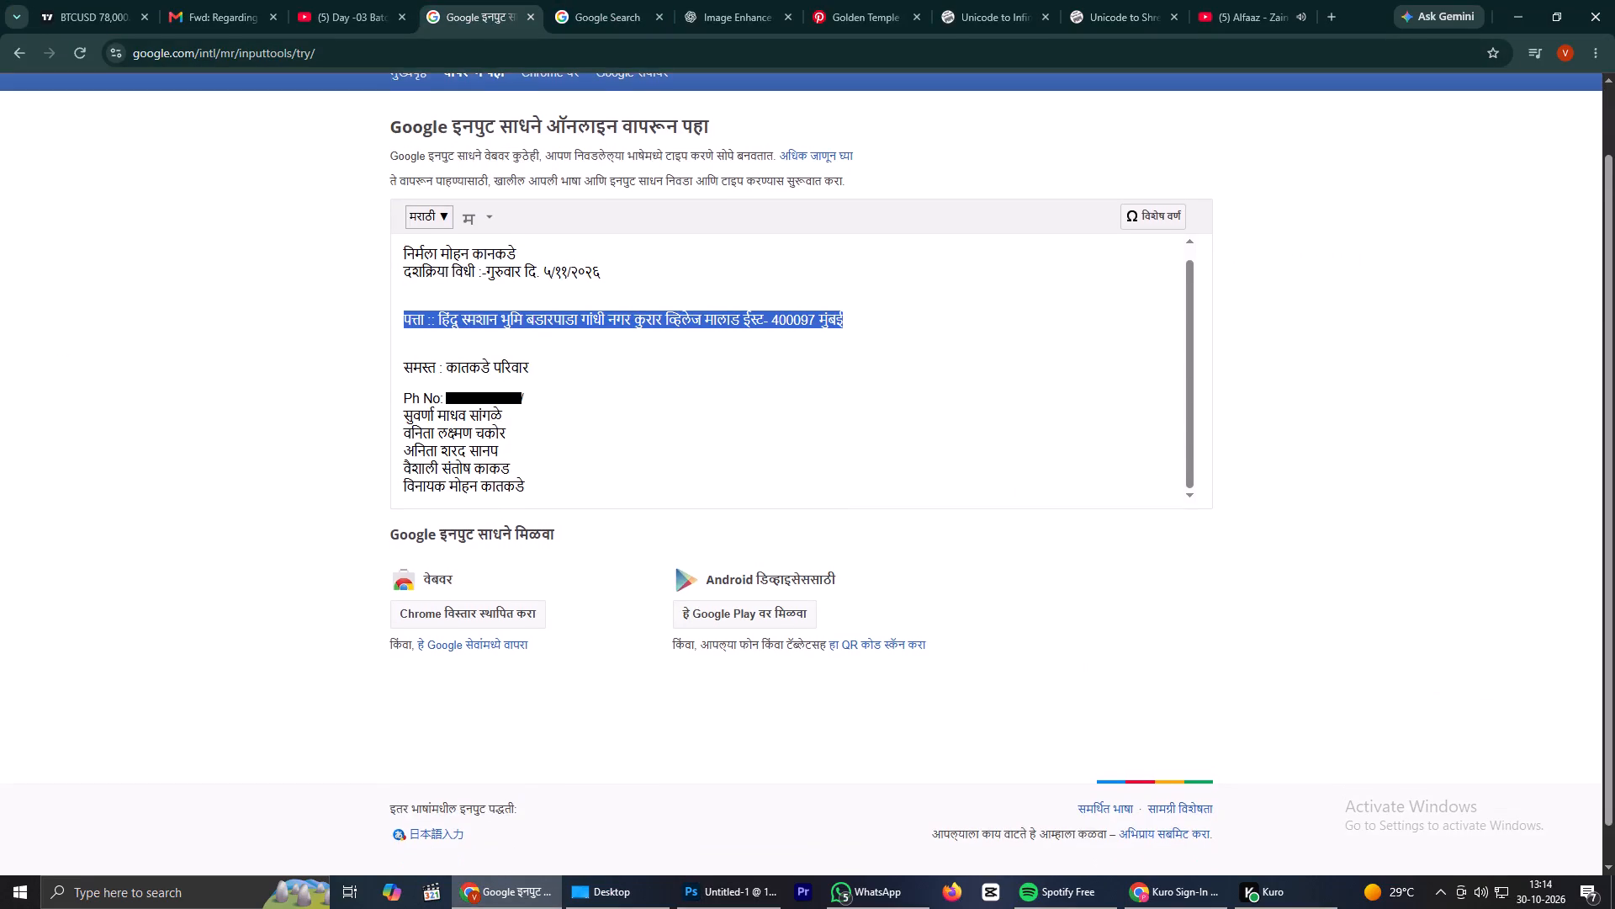
pyautogui.scroll(1, 580, 451)
pyautogui.scroll(-2, 443, 412)
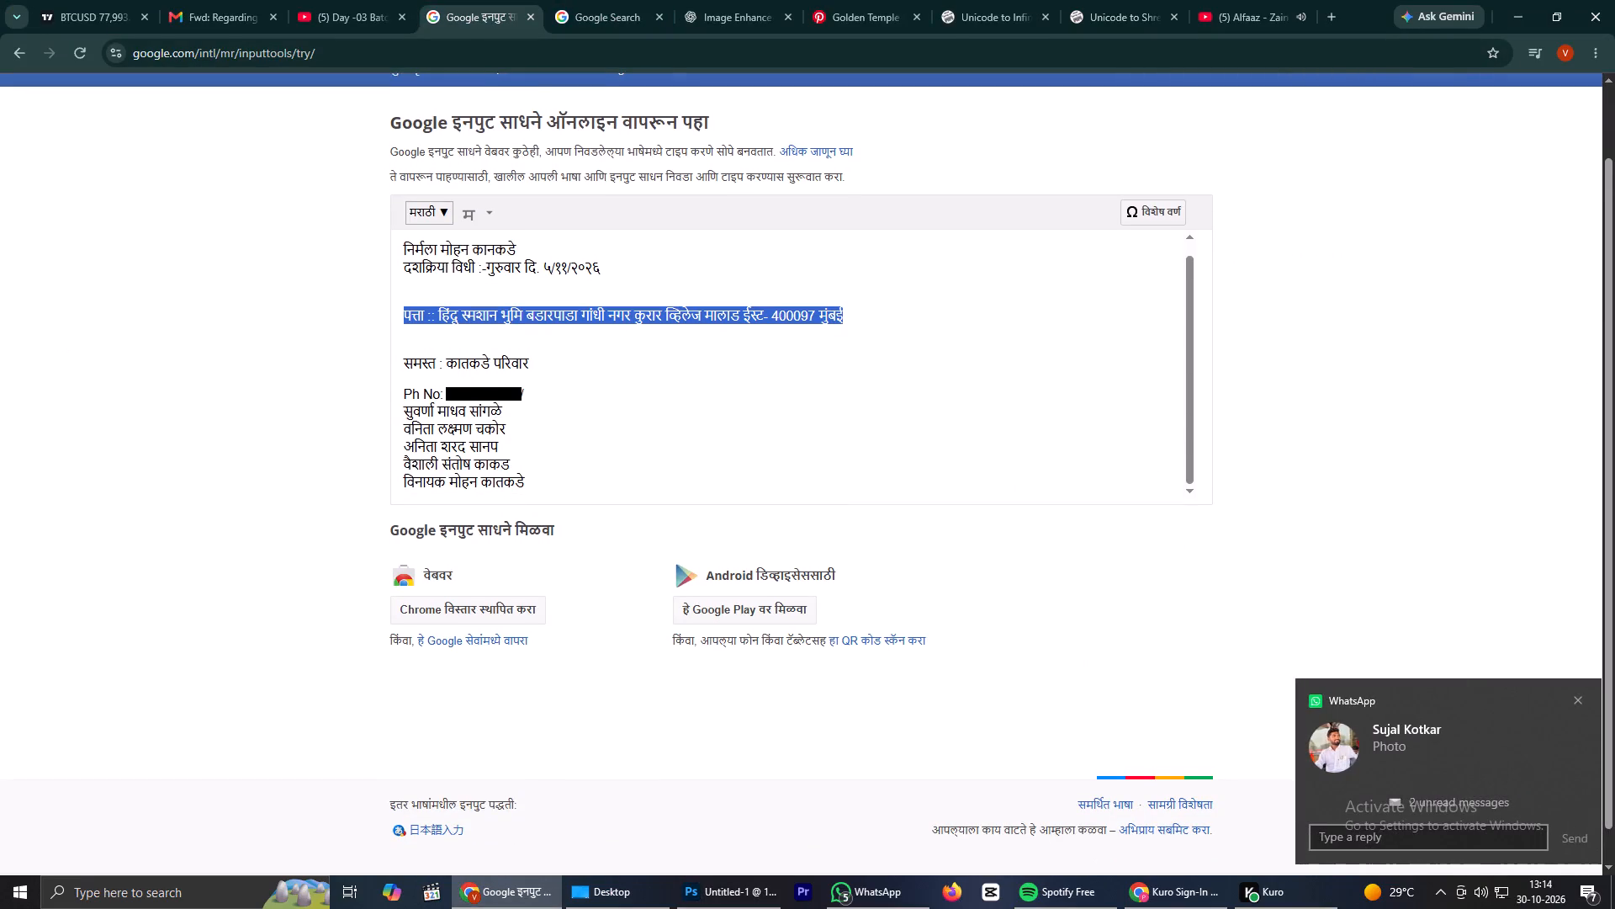
pyautogui.moveTo(401, 407); pyautogui.dragTo(508, 473)
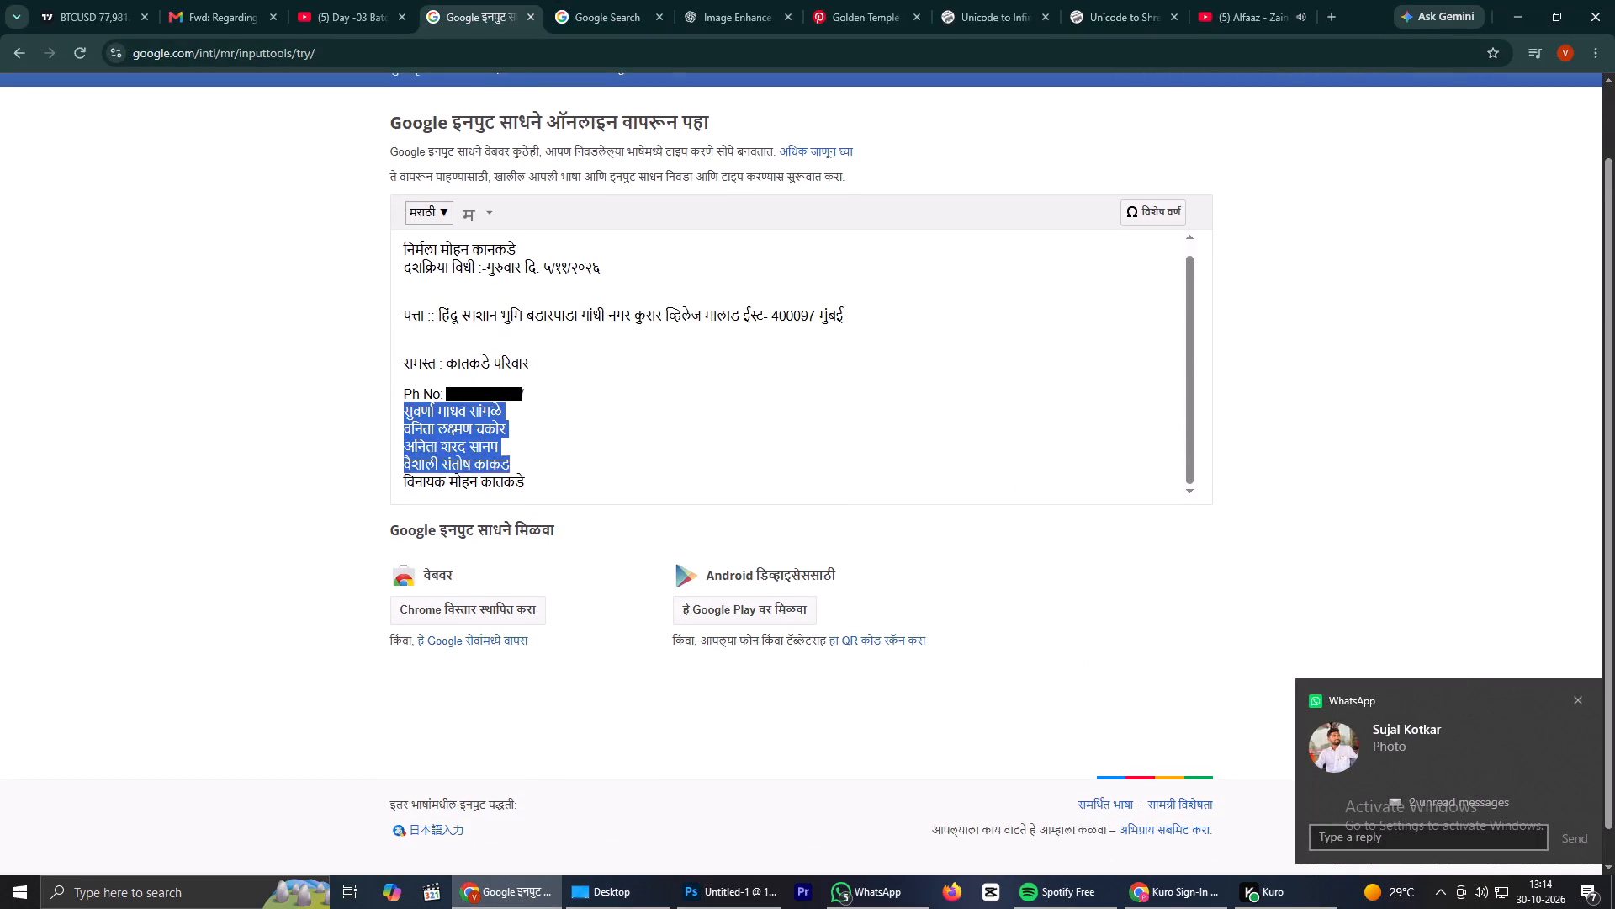
pyautogui.moveTo(508, 473); pyautogui.dragTo(527, 487)
pyautogui.hotkey('ctrl', 'c')
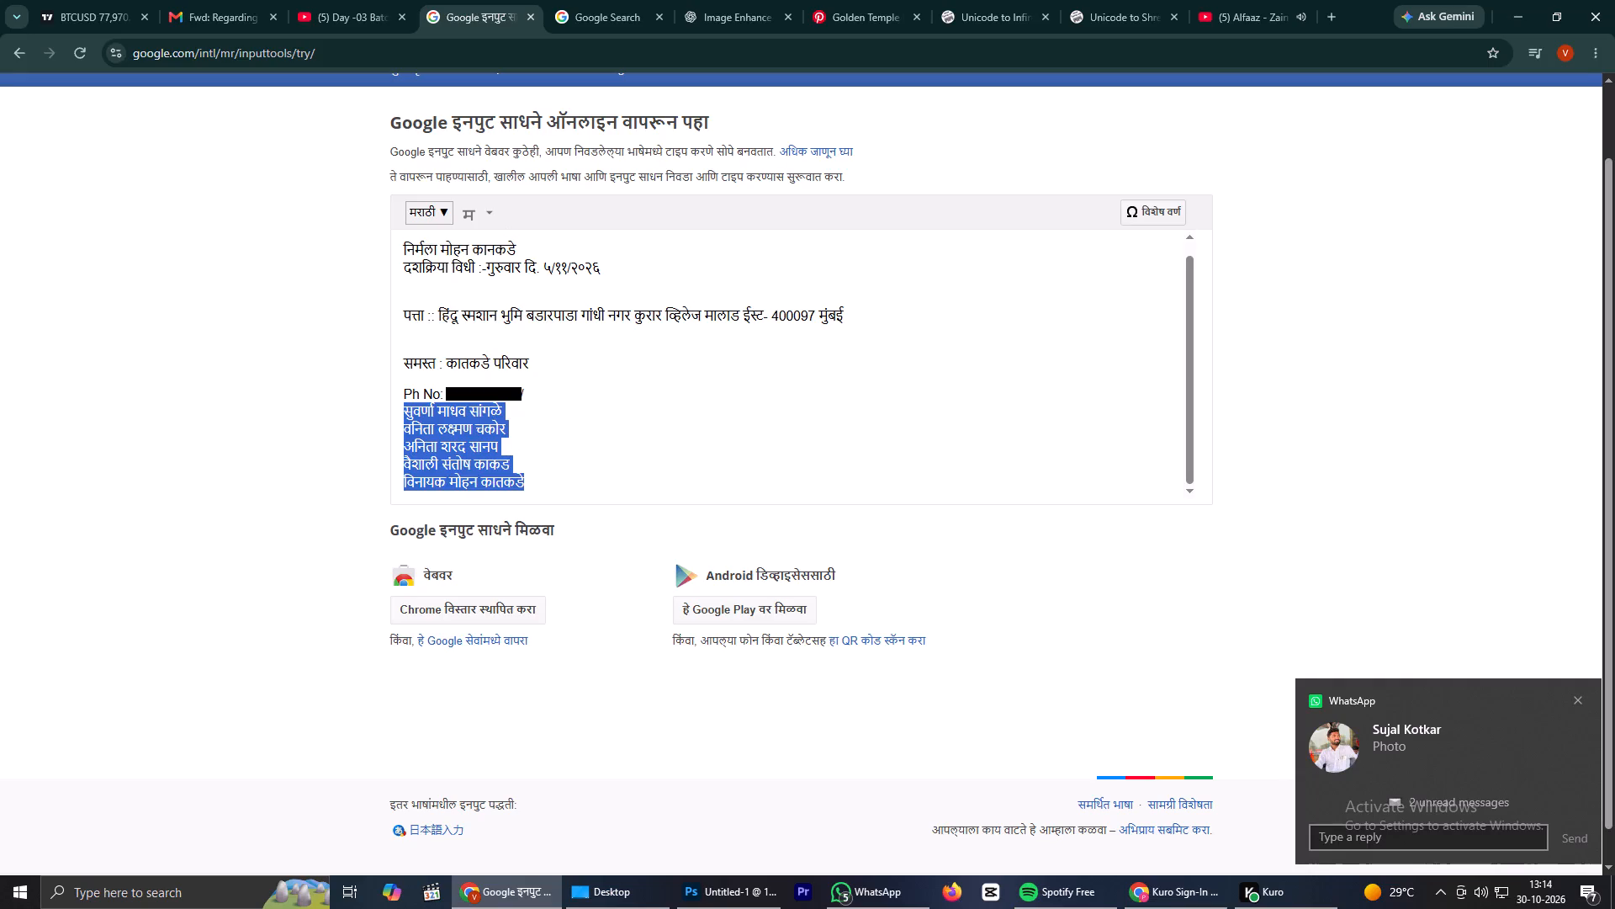
# Replace the address in the Unicode to Shree Lipi converter with the five names, convert them and copy the result.
pyautogui.click(1112, 0)
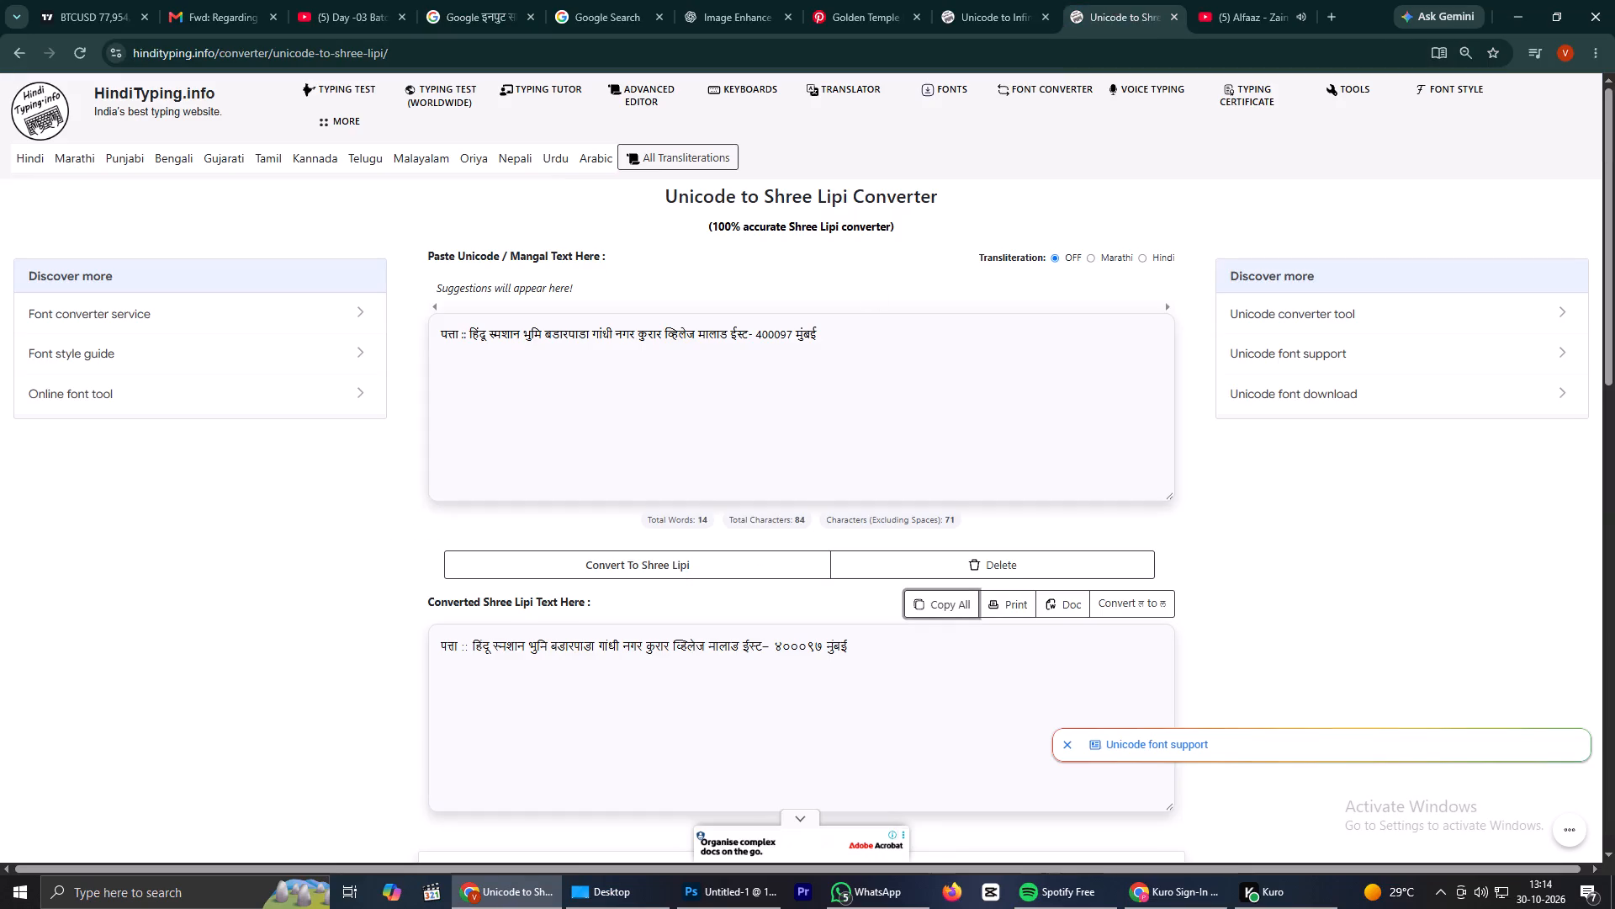
pyautogui.moveTo(915, 360); pyautogui.dragTo(336, 304)
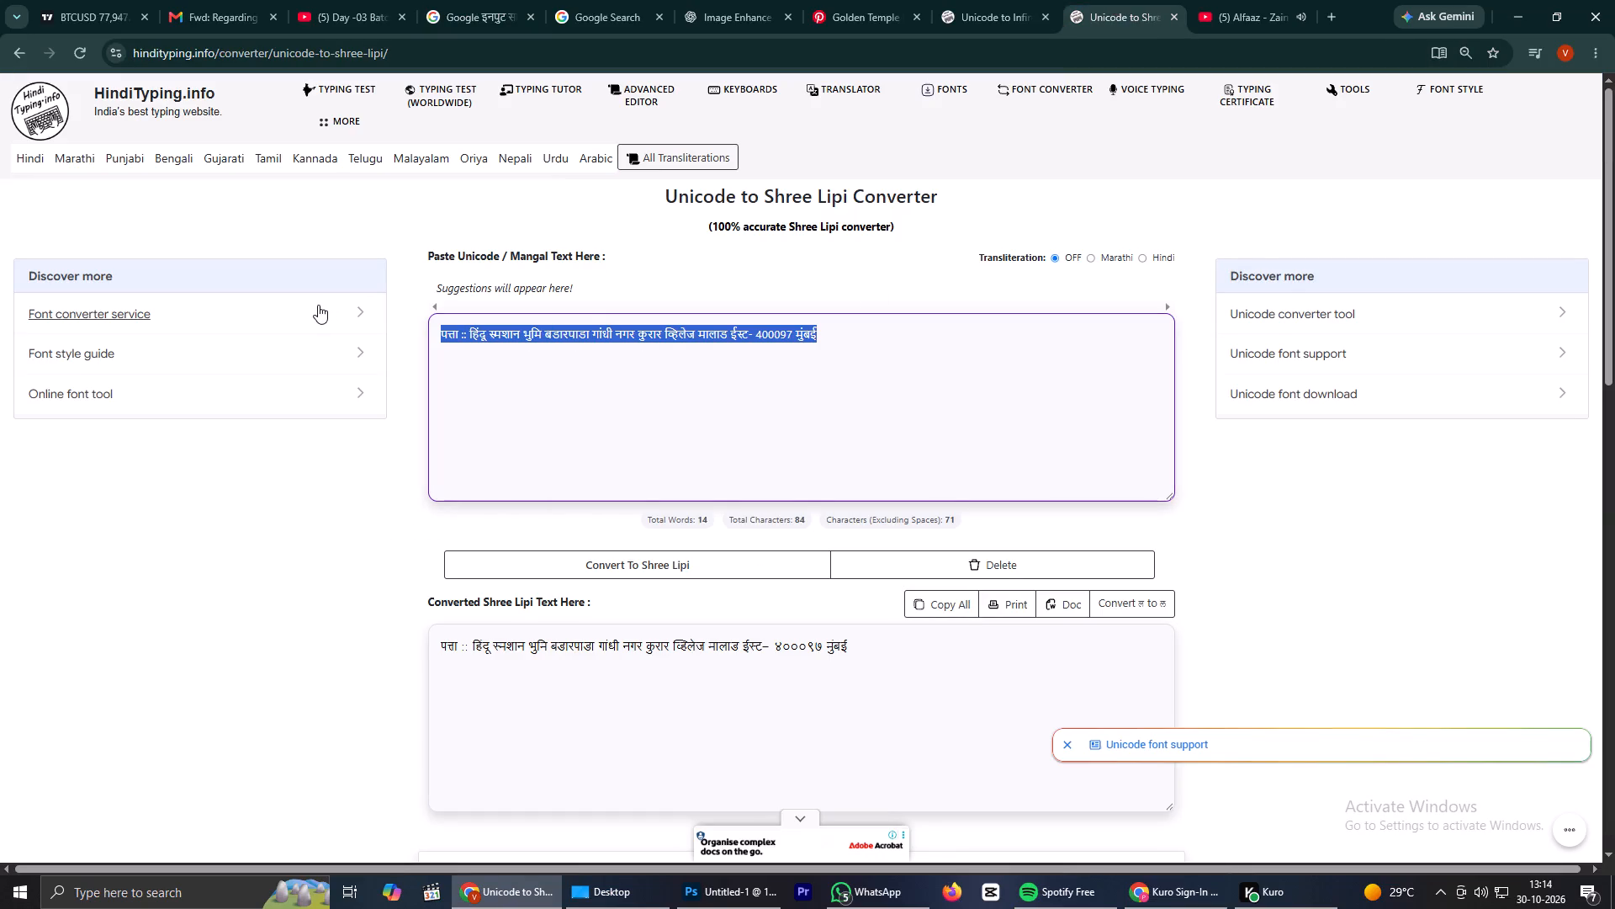
pyautogui.hotkey('ctrl', 'v')
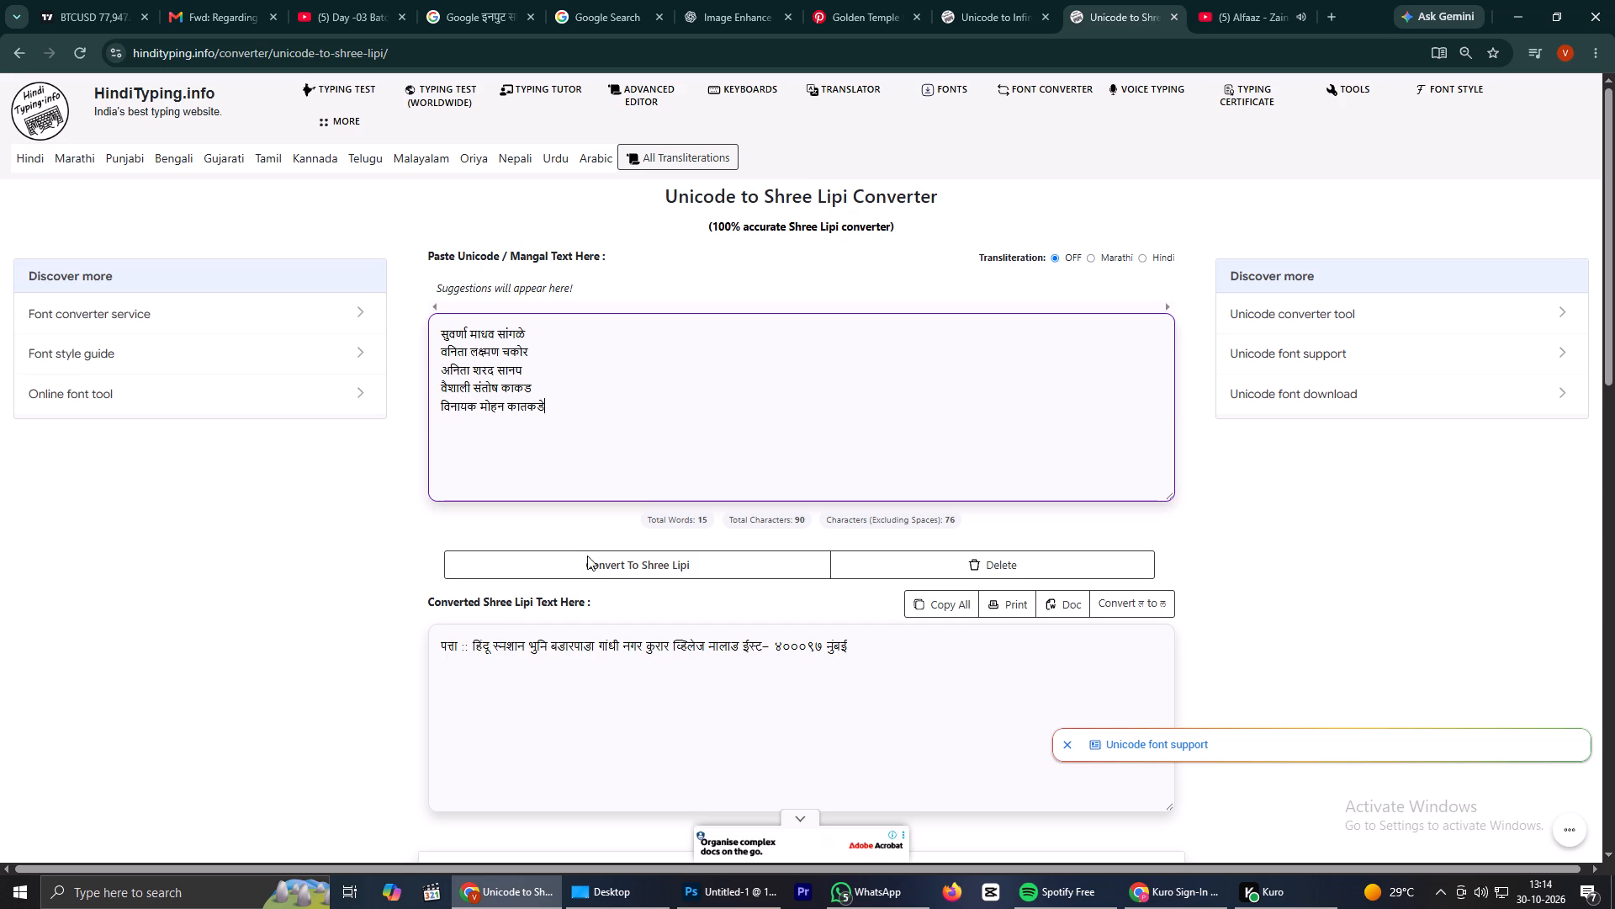
pyautogui.click(630, 572)
pyautogui.click(940, 609)
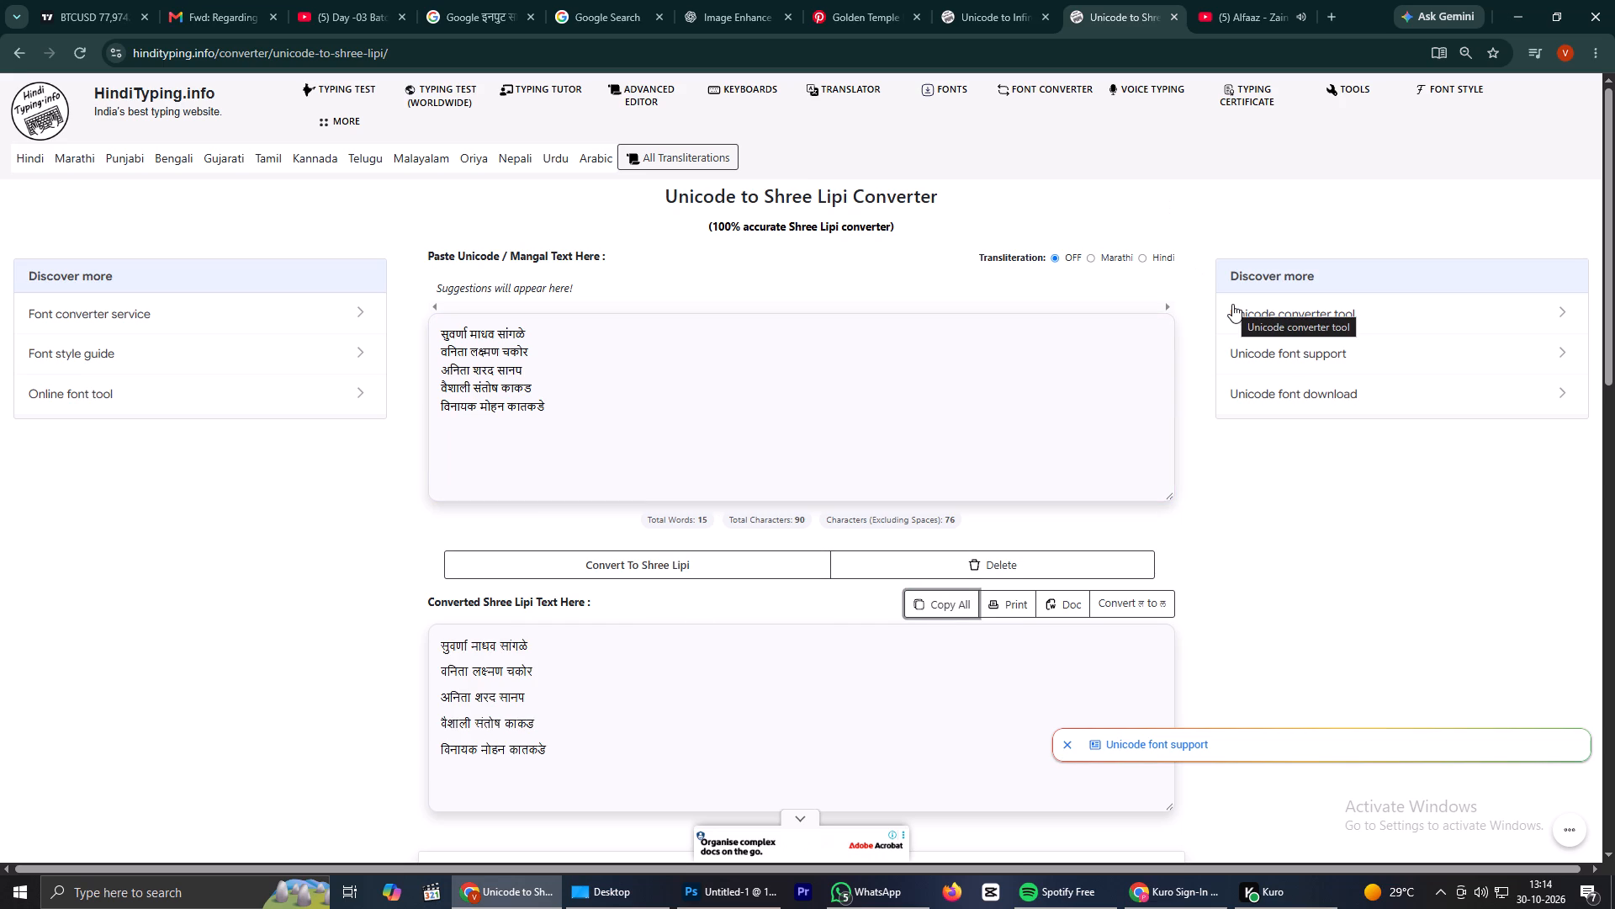
pyautogui.click(928, 608)
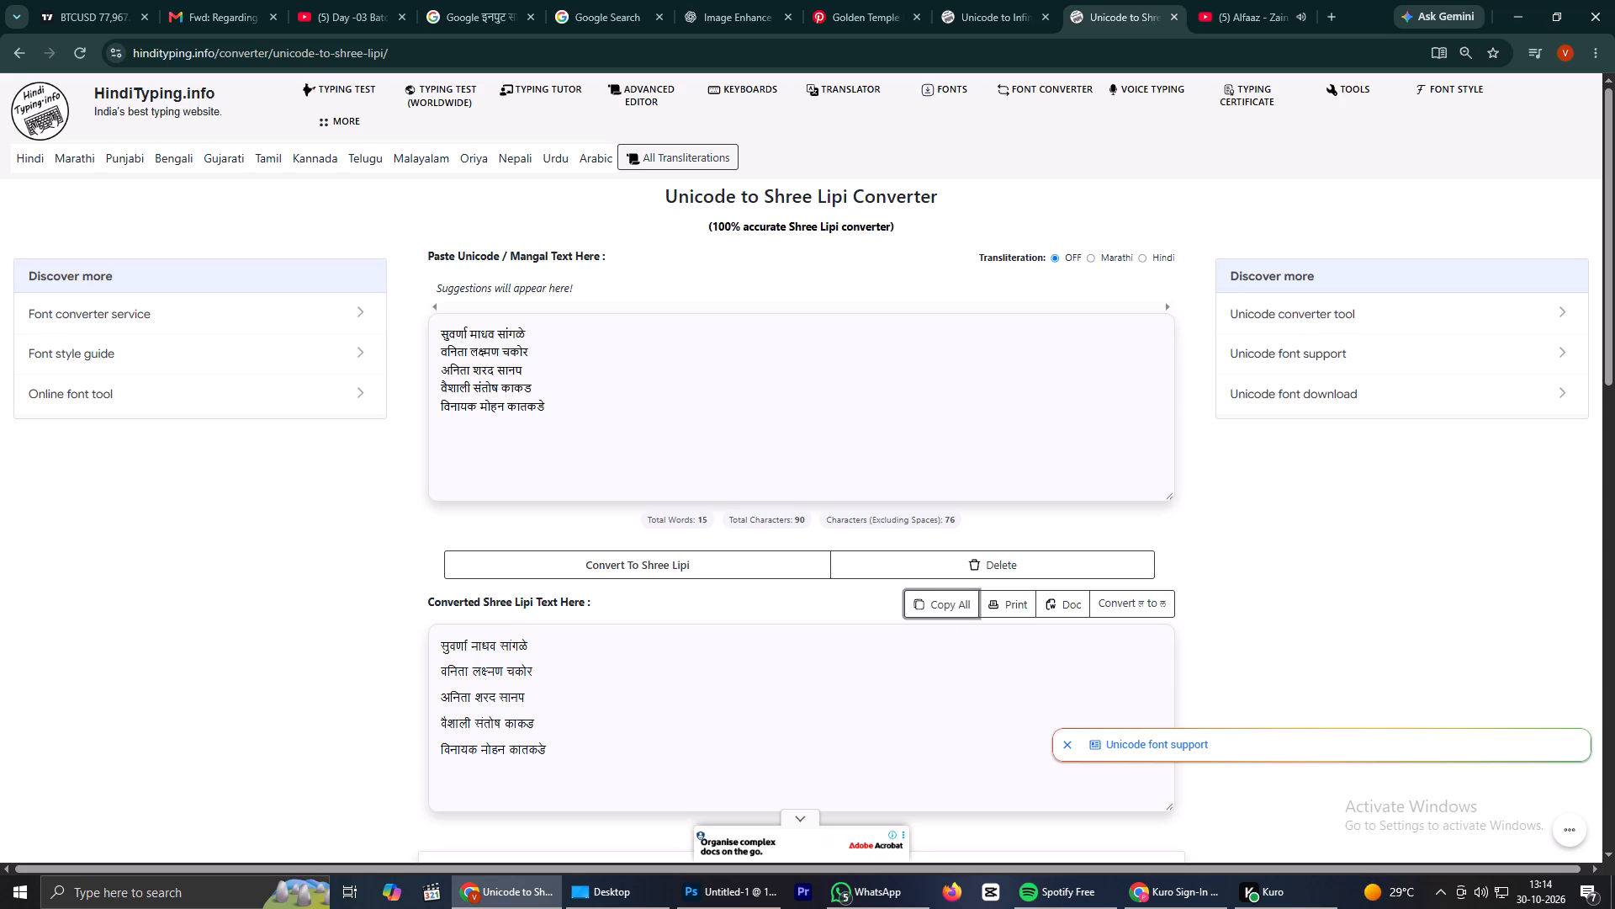
# Move the last name in the converter's Unicode text to a new first line above the other four names.
pyautogui.scroll(-1, 808, 624)
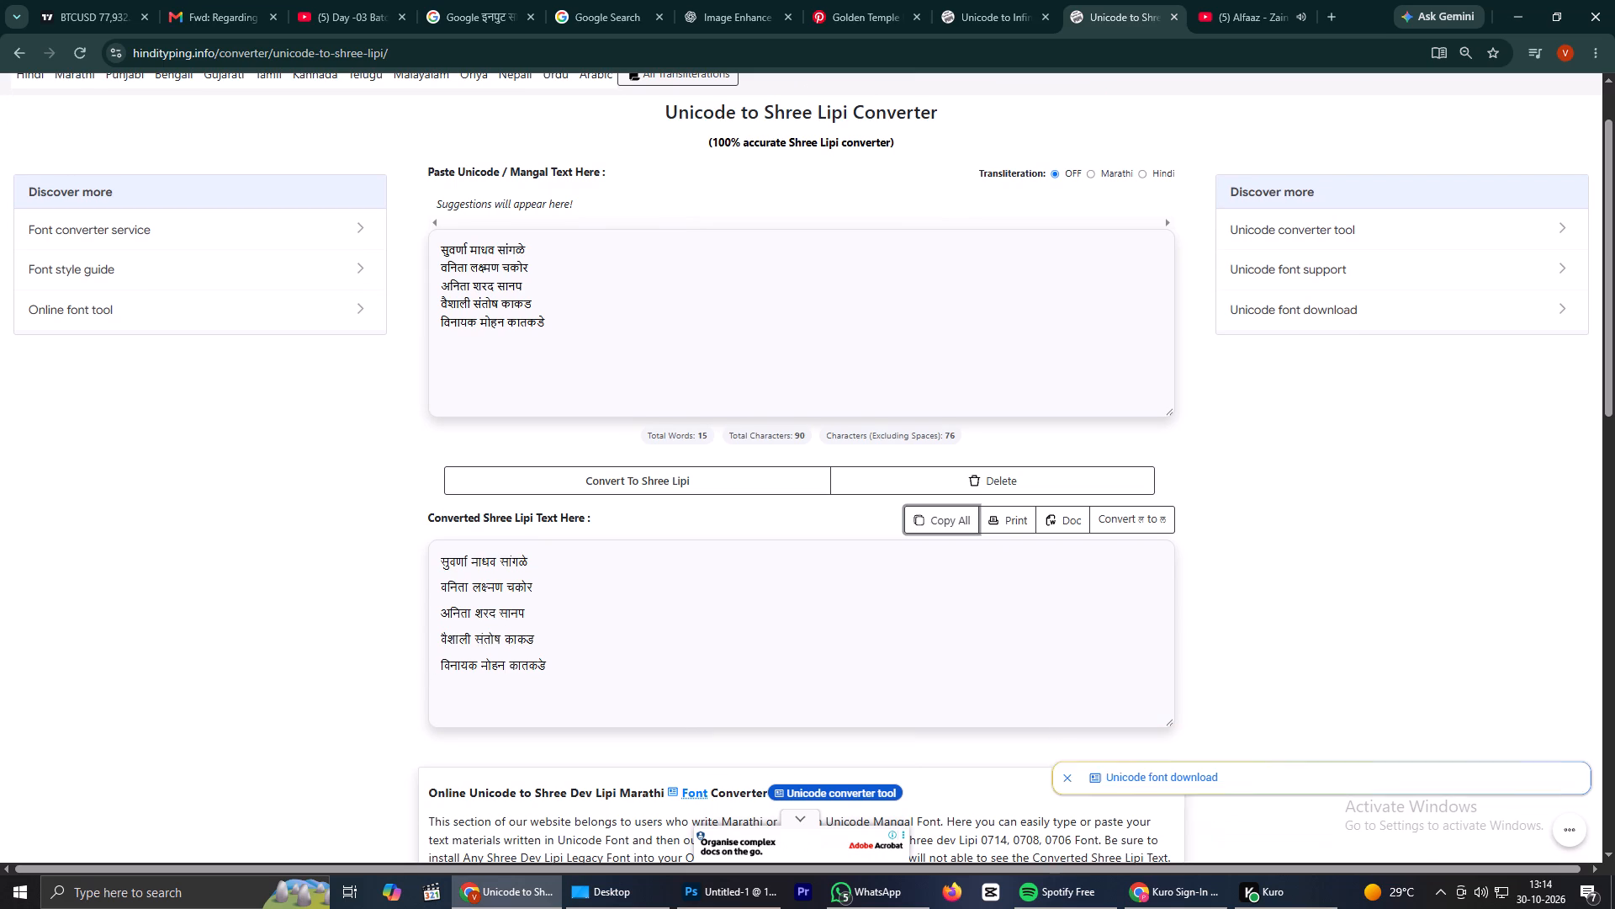
pyautogui.moveTo(437, 663); pyautogui.dragTo(564, 671)
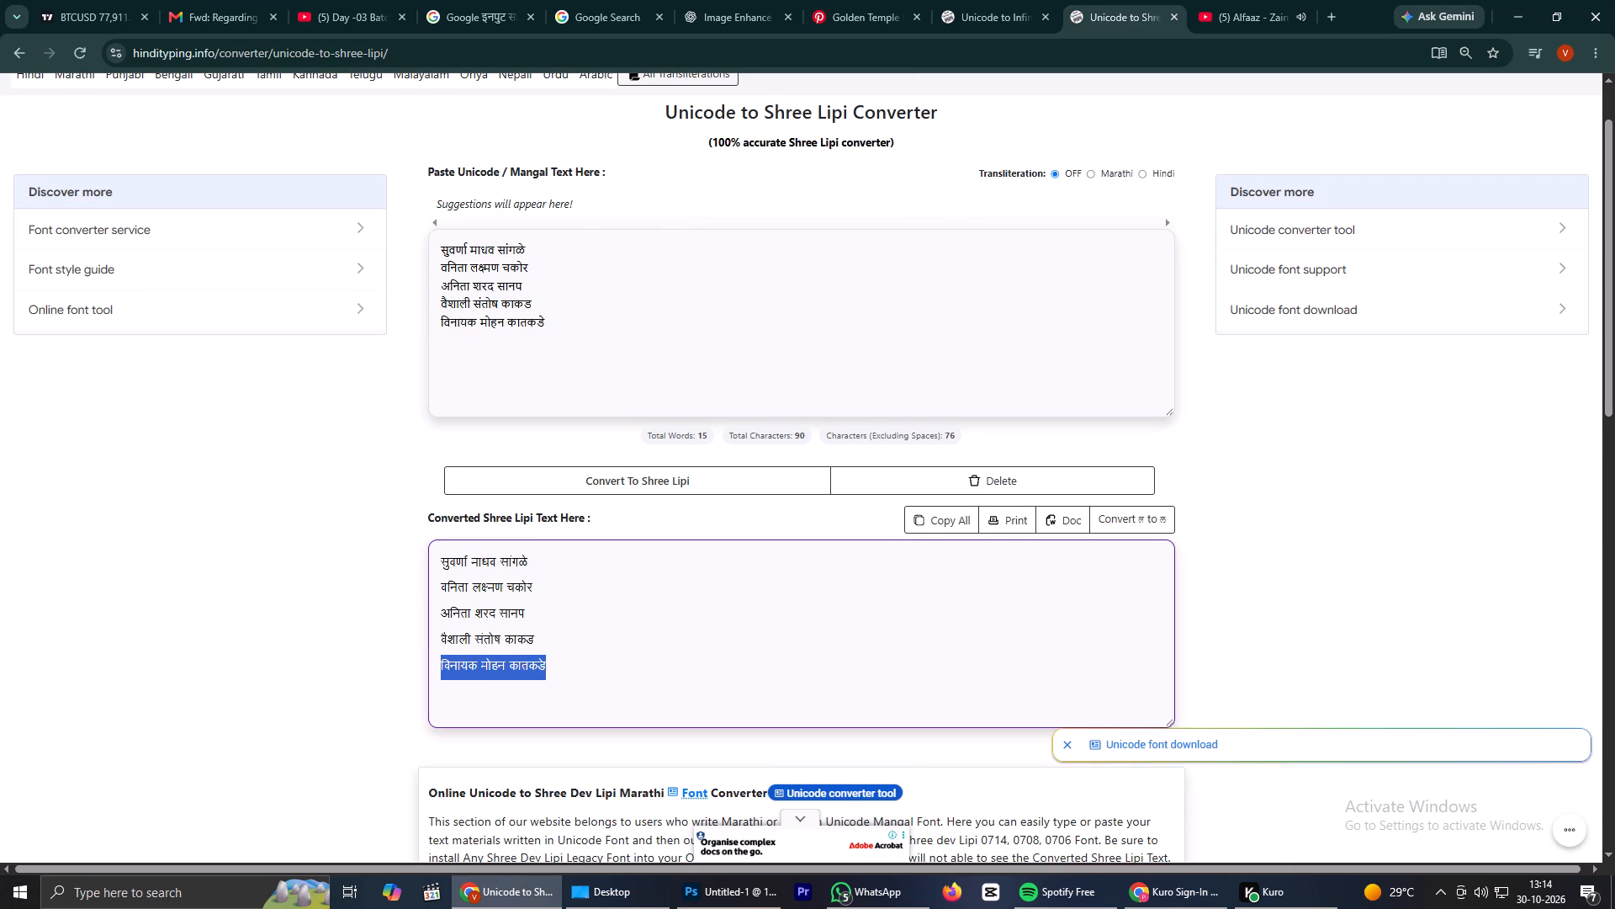
pyautogui.moveTo(437, 327); pyautogui.dragTo(478, 332)
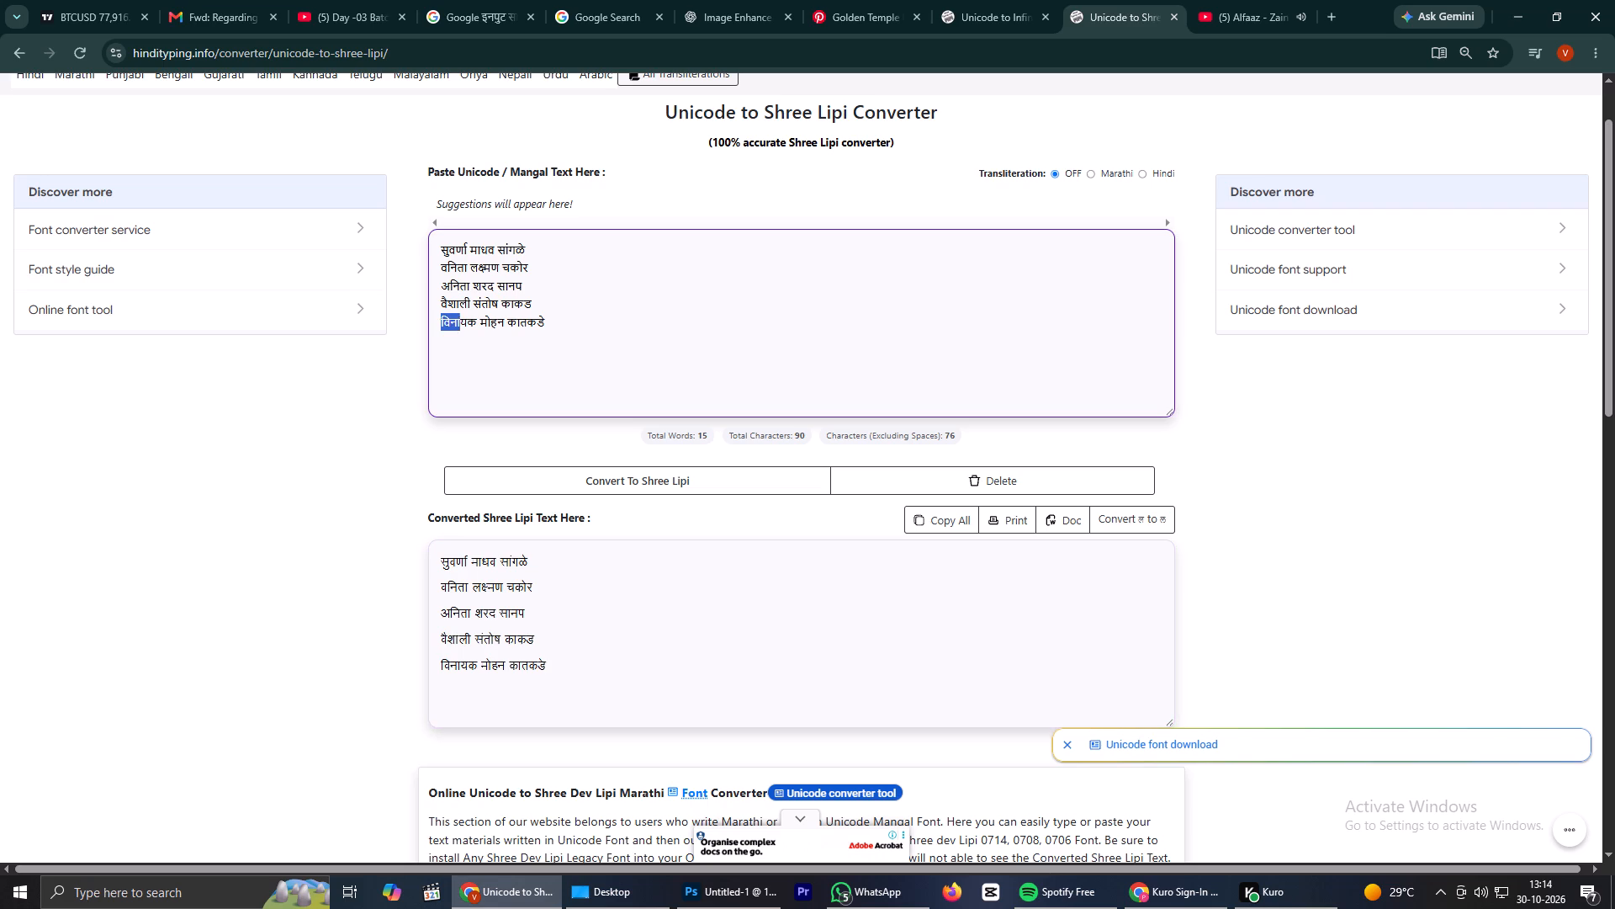
pyautogui.moveTo(478, 332); pyautogui.dragTo(569, 337)
pyautogui.hotkey('ctrl', 'c')
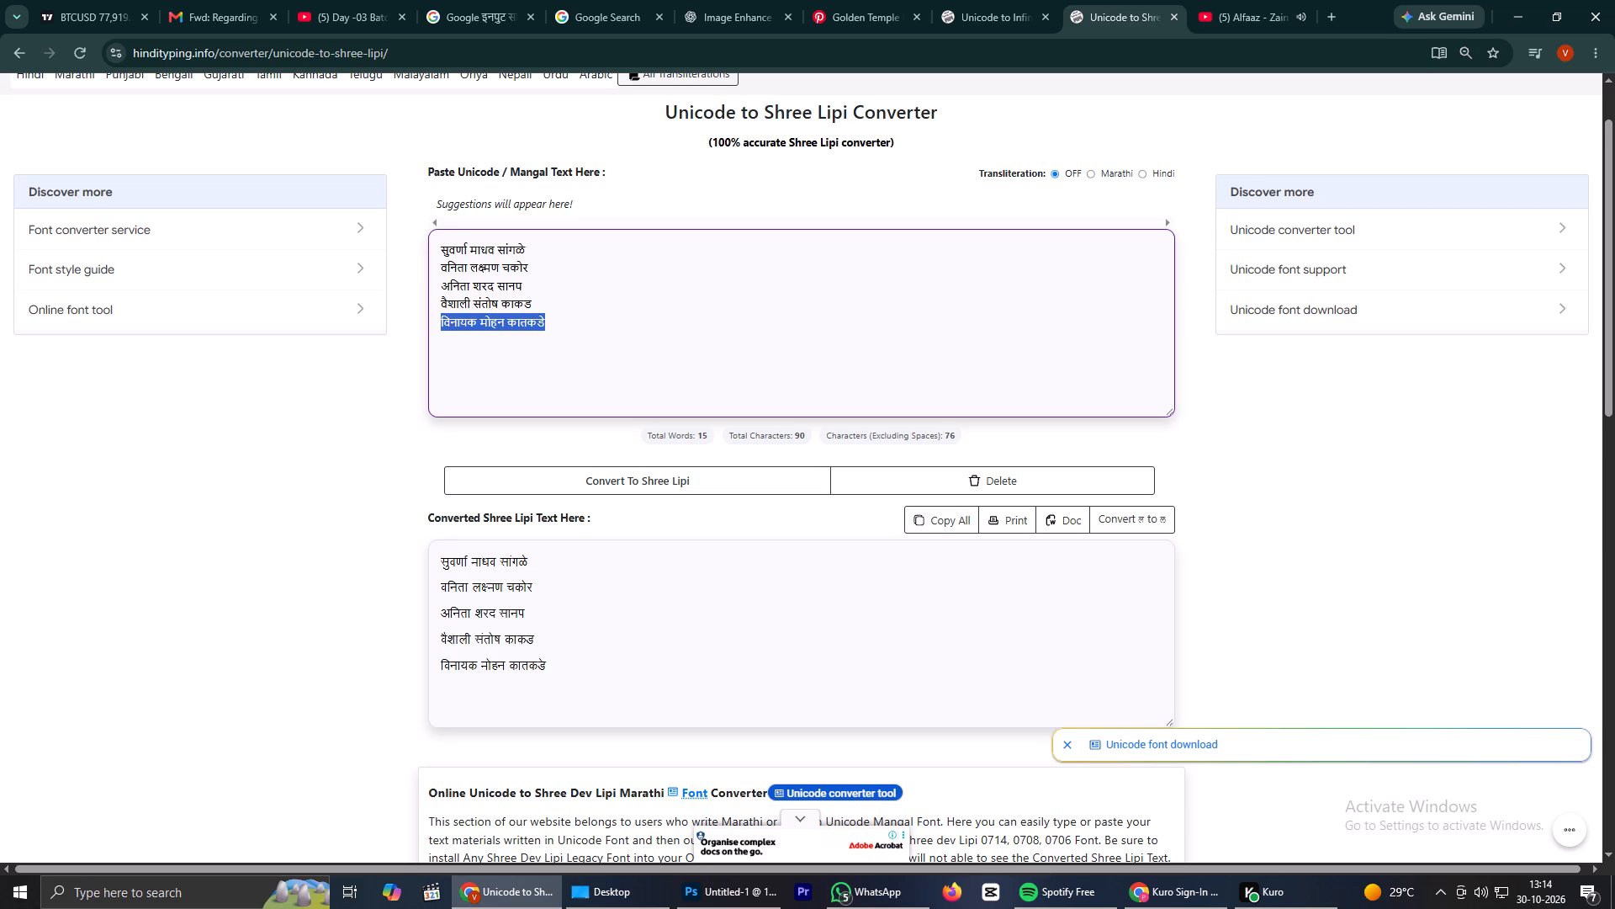
pyautogui.click(439, 237)
pyautogui.moveTo(567, 335); pyautogui.dragTo(437, 338)
pyautogui.moveTo(437, 338); pyautogui.dragTo(437, 338)
pyautogui.press('BackSpace')
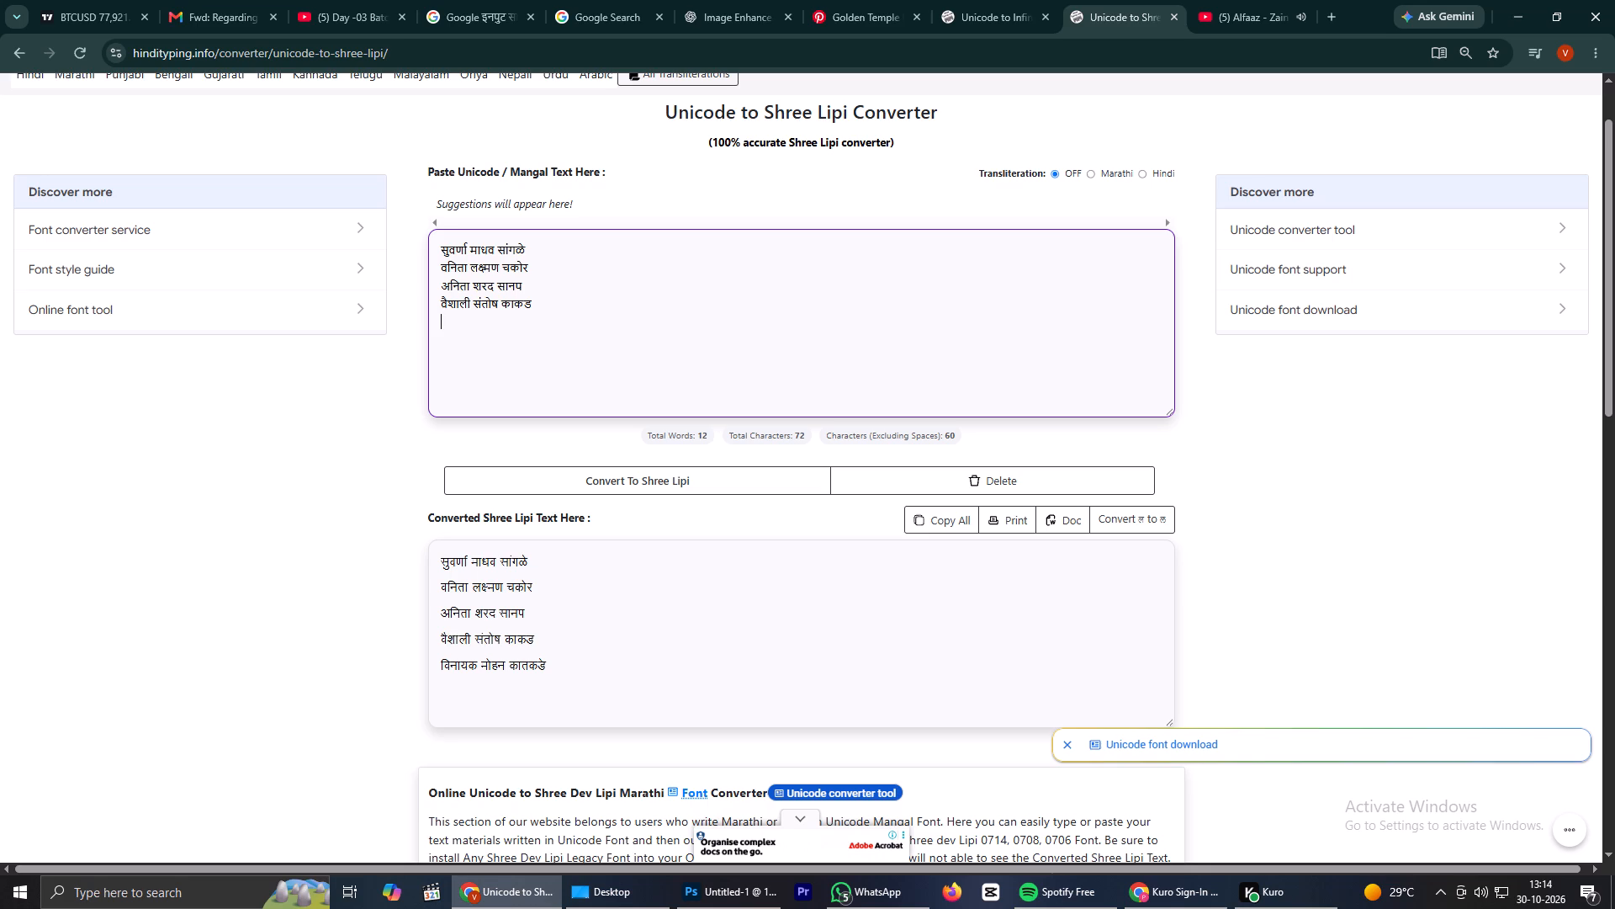
pyautogui.click(433, 243)
pyautogui.press('Return')
pyautogui.click(441, 246)
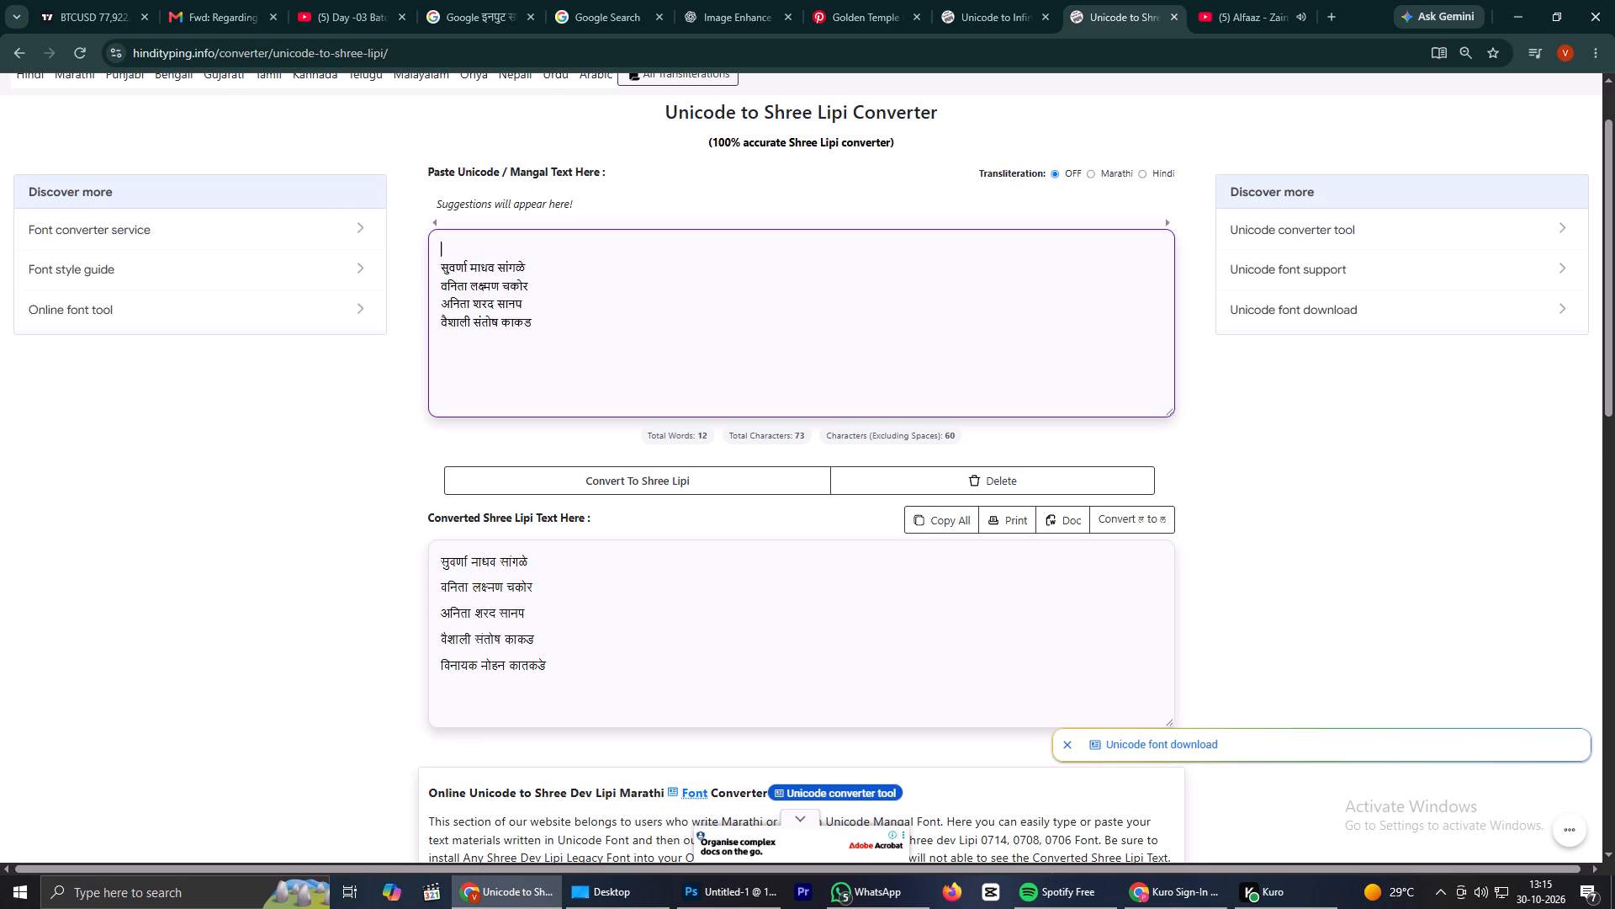
pyautogui.hotkey('ctrl', 'v')
# Convert the reordered name list to Shree Lipi and copy all of the converted text.
pyautogui.click(520, 475)
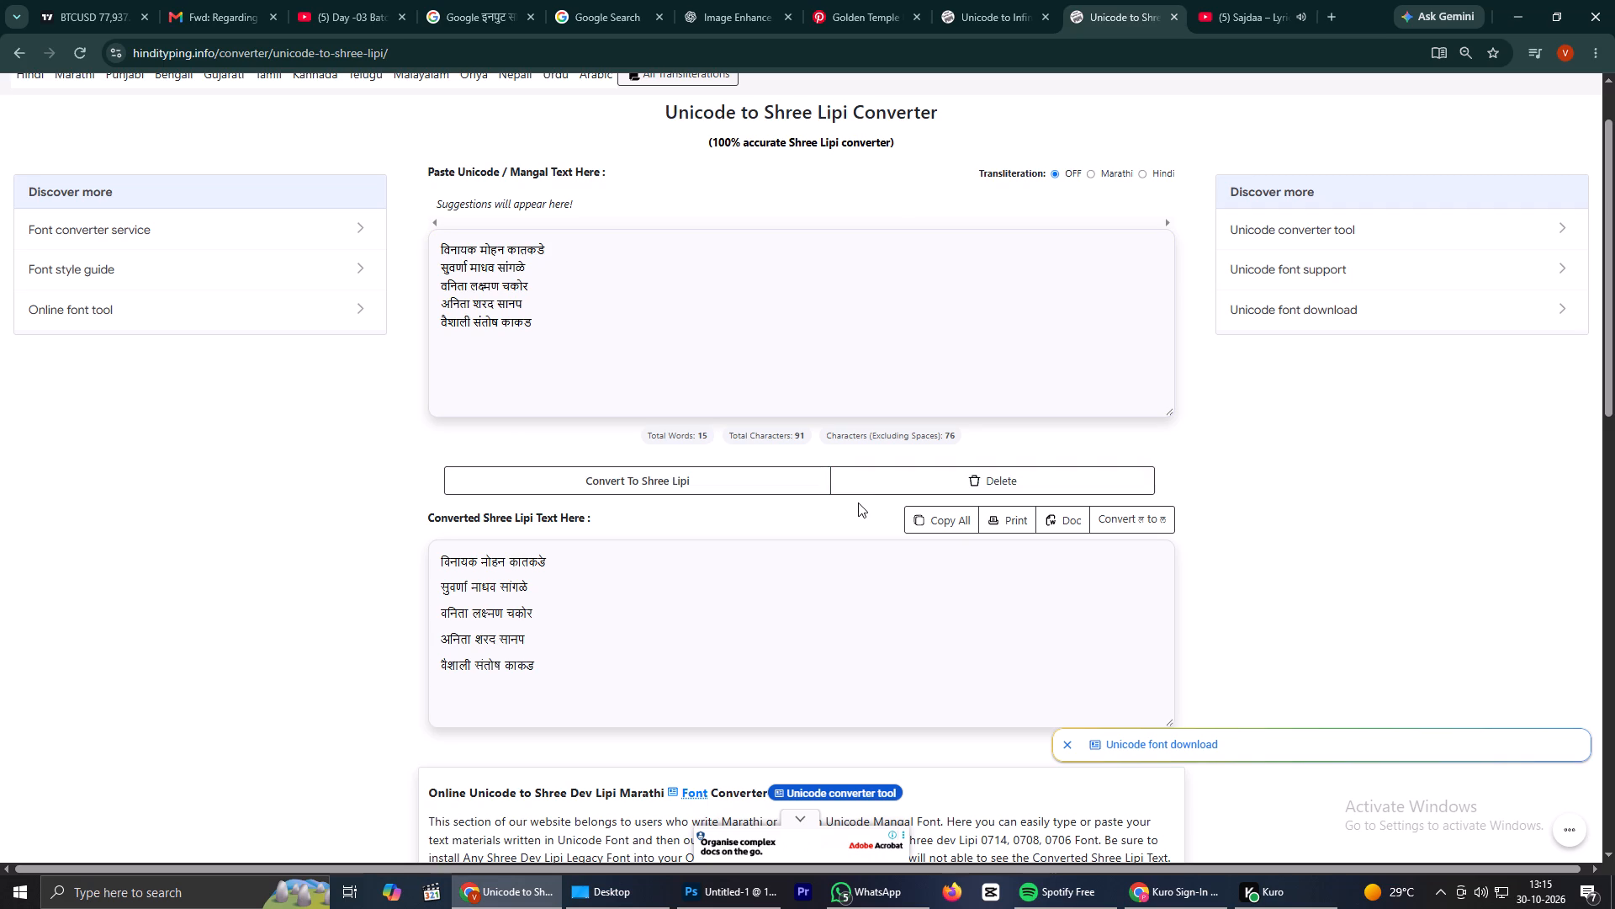
pyautogui.click(919, 518)
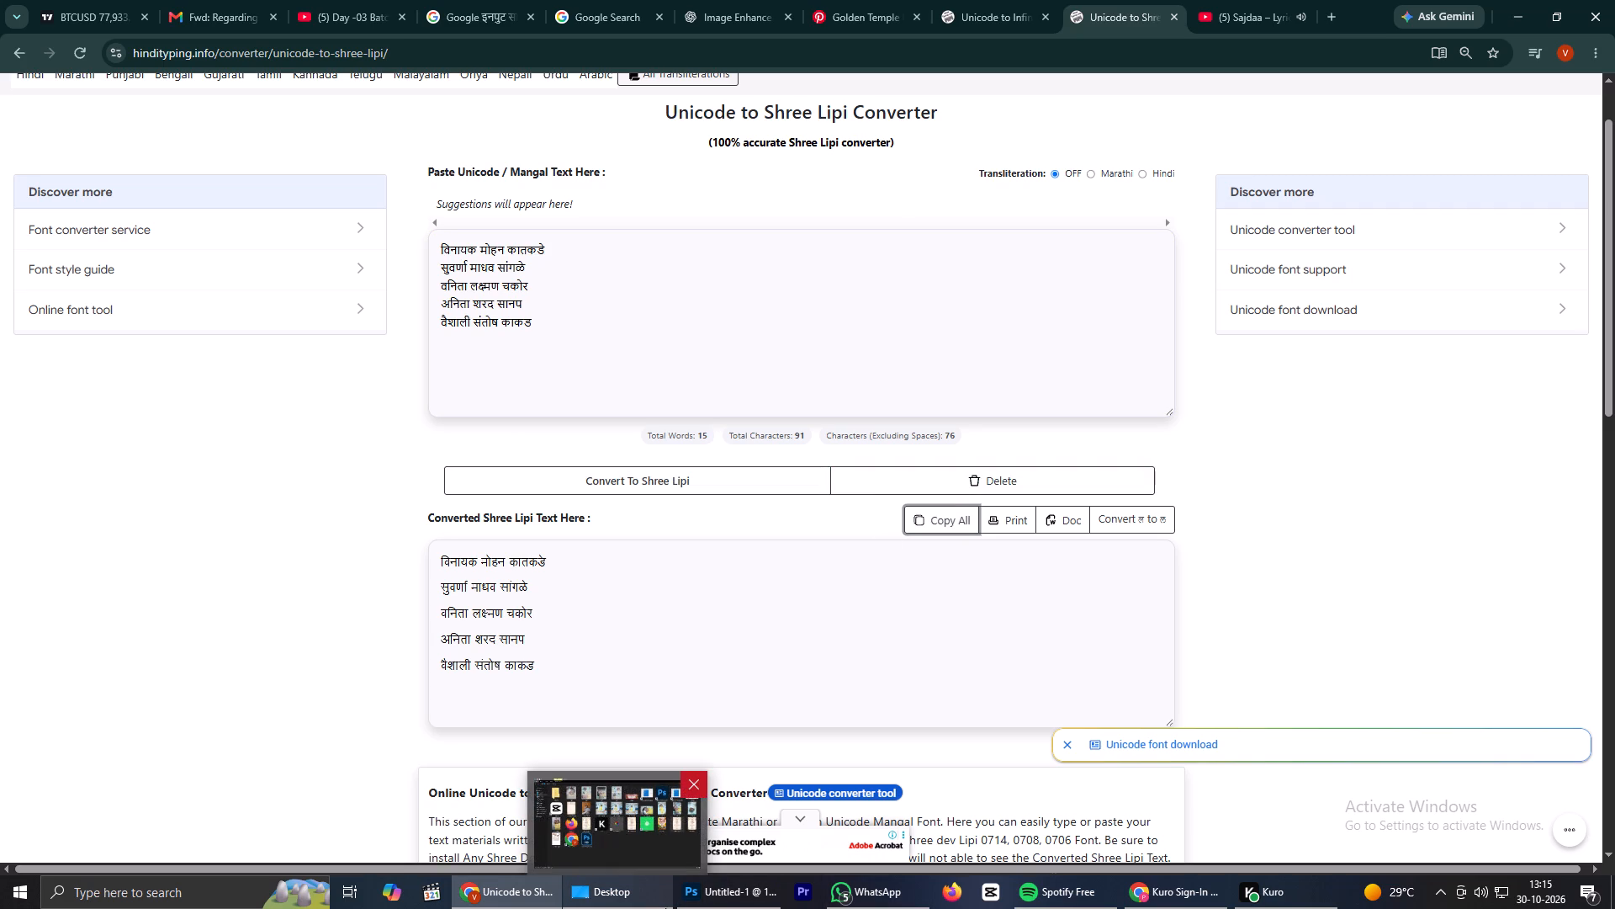
# Switch to Photoshop and copy the first column of family names from दशक्रिया विधी.psd into the Untitled-1 poster below the address.
pyautogui.click(749, 899)
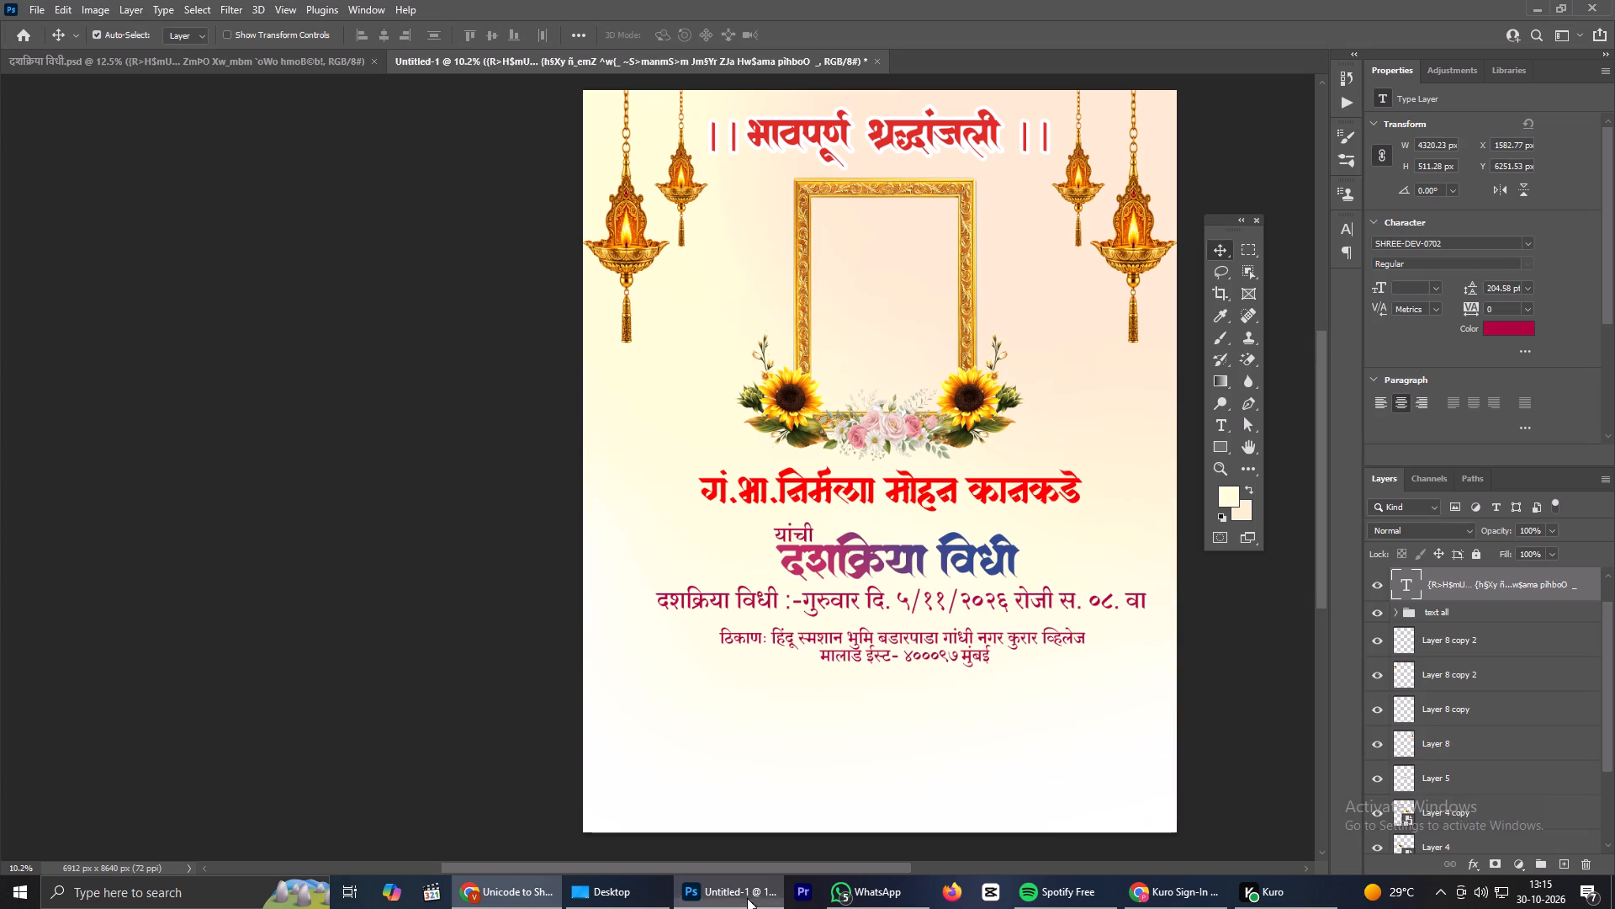
pyautogui.click(180, 56)
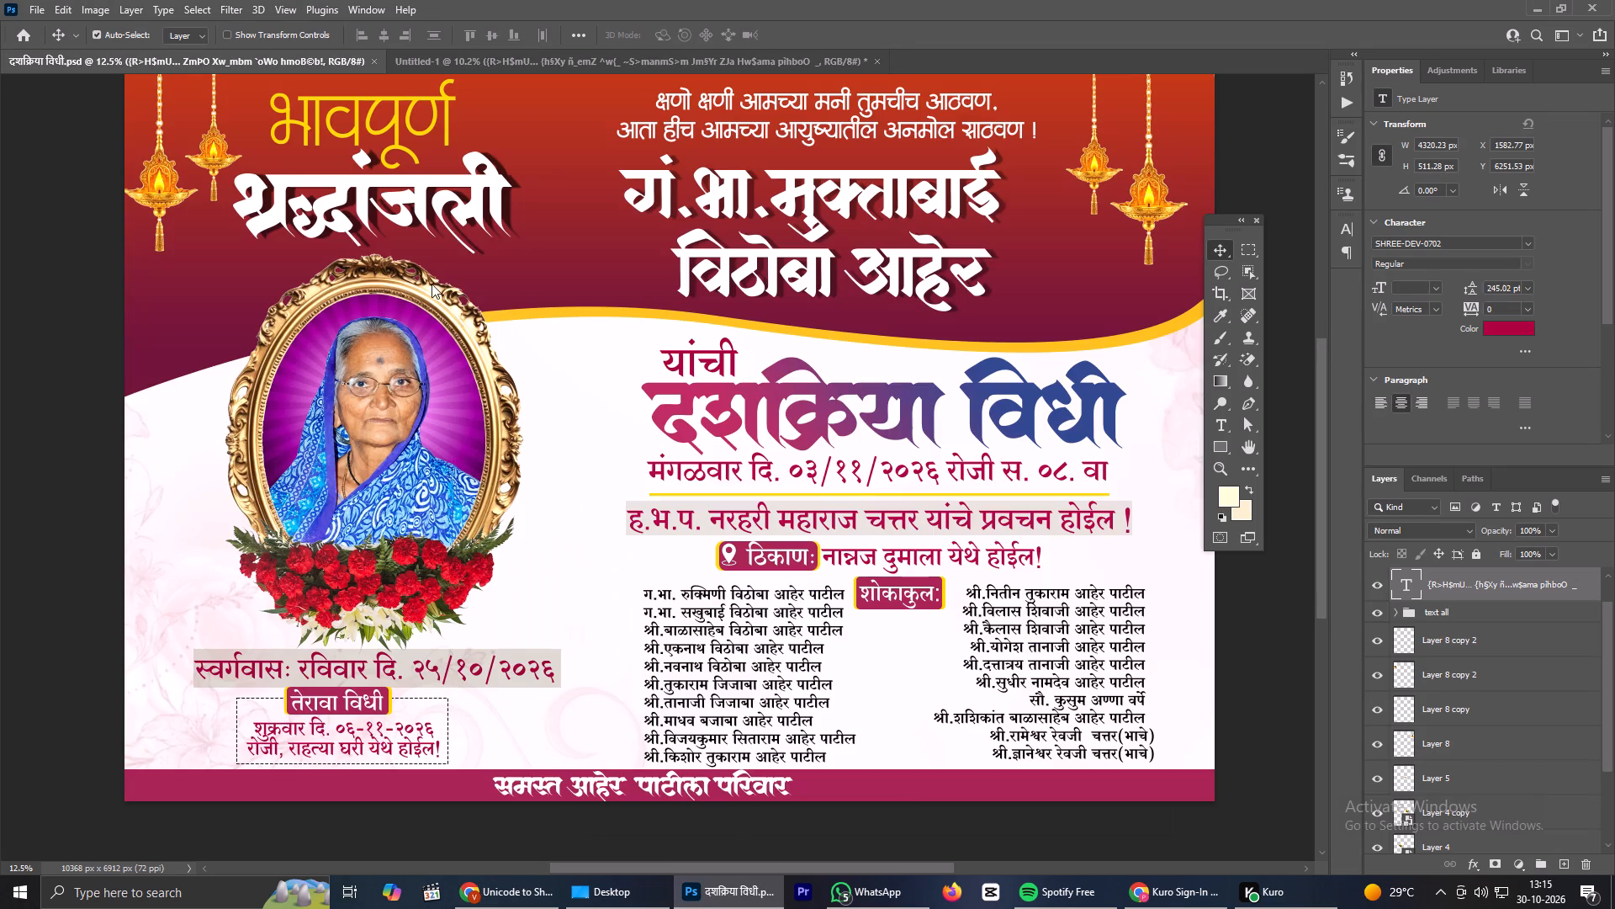
pyautogui.click(737, 714)
pyautogui.moveTo(1444, 837); pyautogui.dragTo(452, 99)
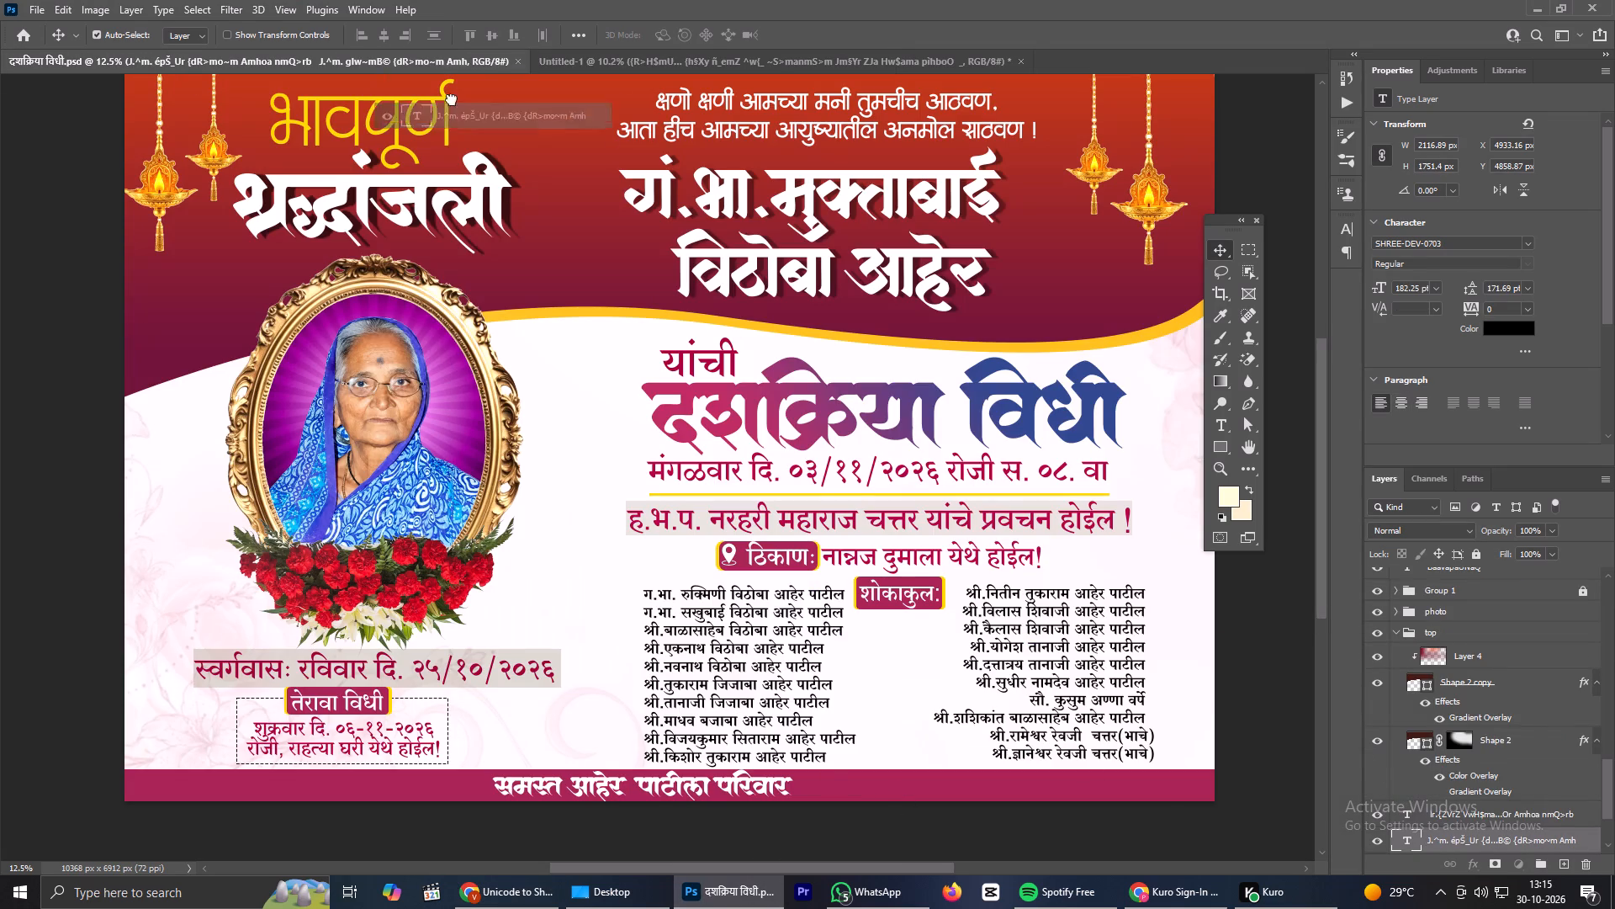
pyautogui.moveTo(452, 99); pyautogui.dragTo(712, 728)
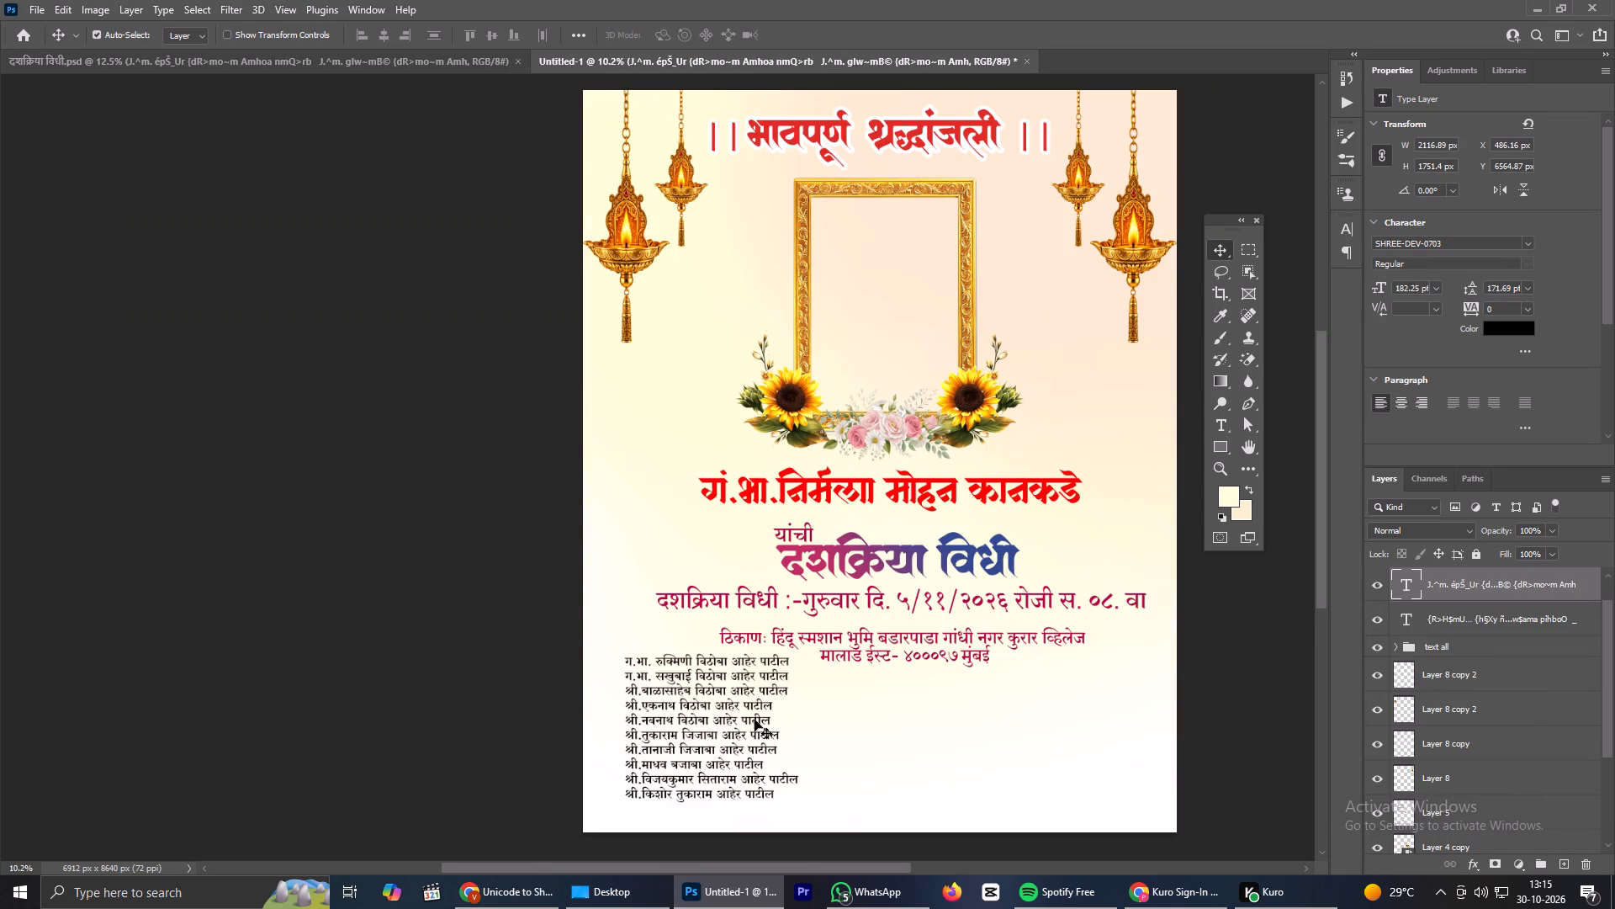
# Replace the copied column's text with the five converted family names and centre-align it.
pyautogui.doubleClick(753, 720)
pyautogui.hotkey('ctrl', 'v')
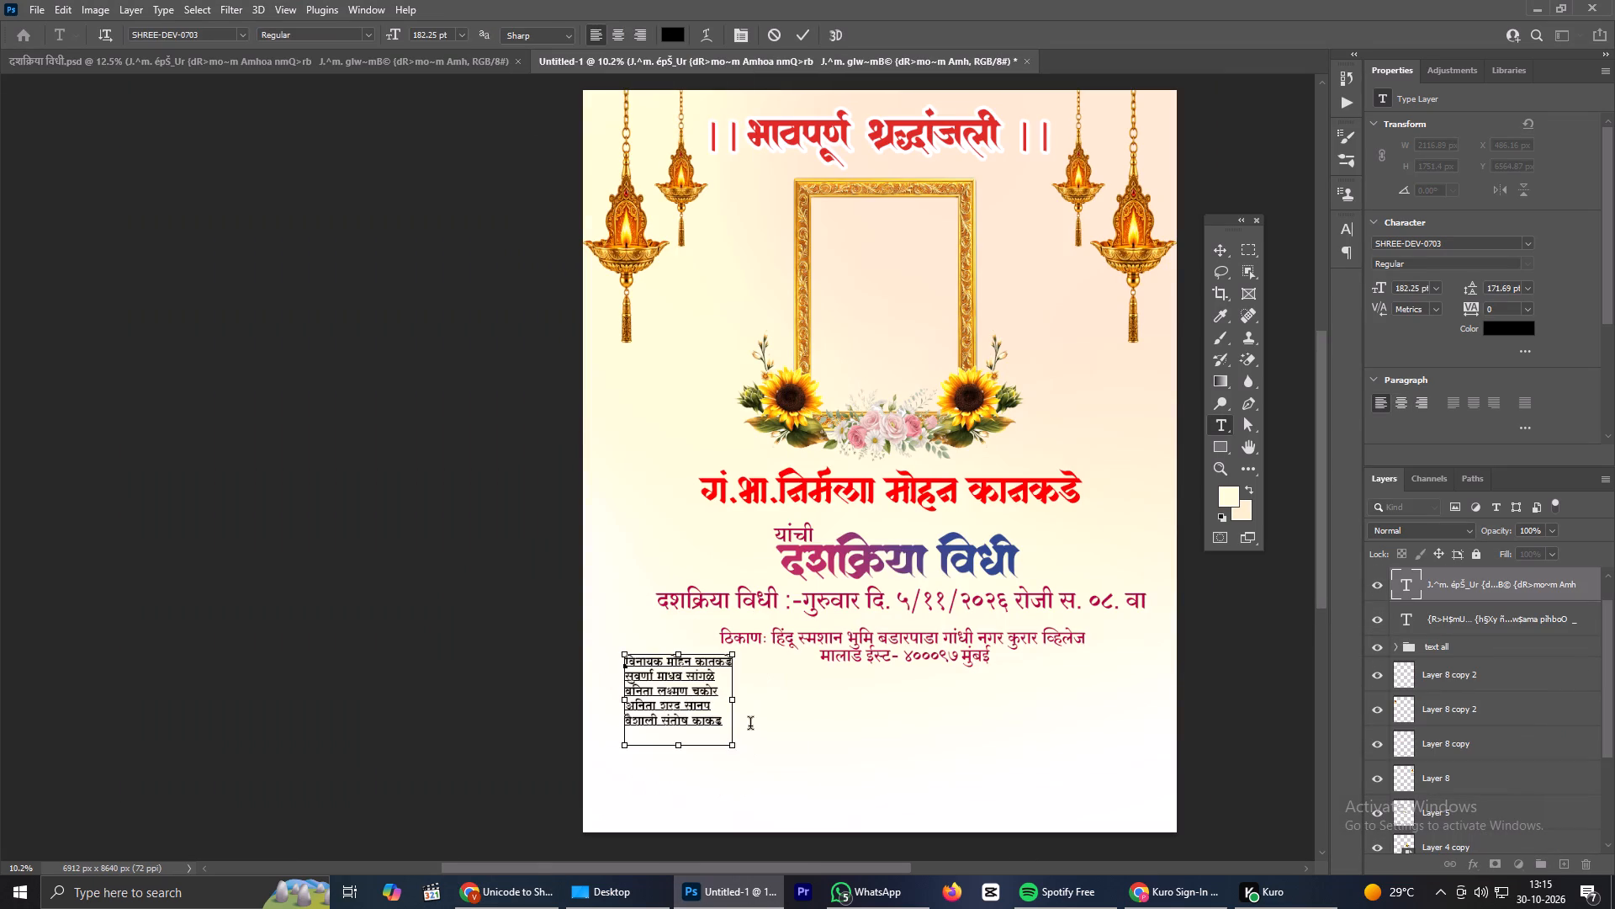
pyautogui.click(1395, 402)
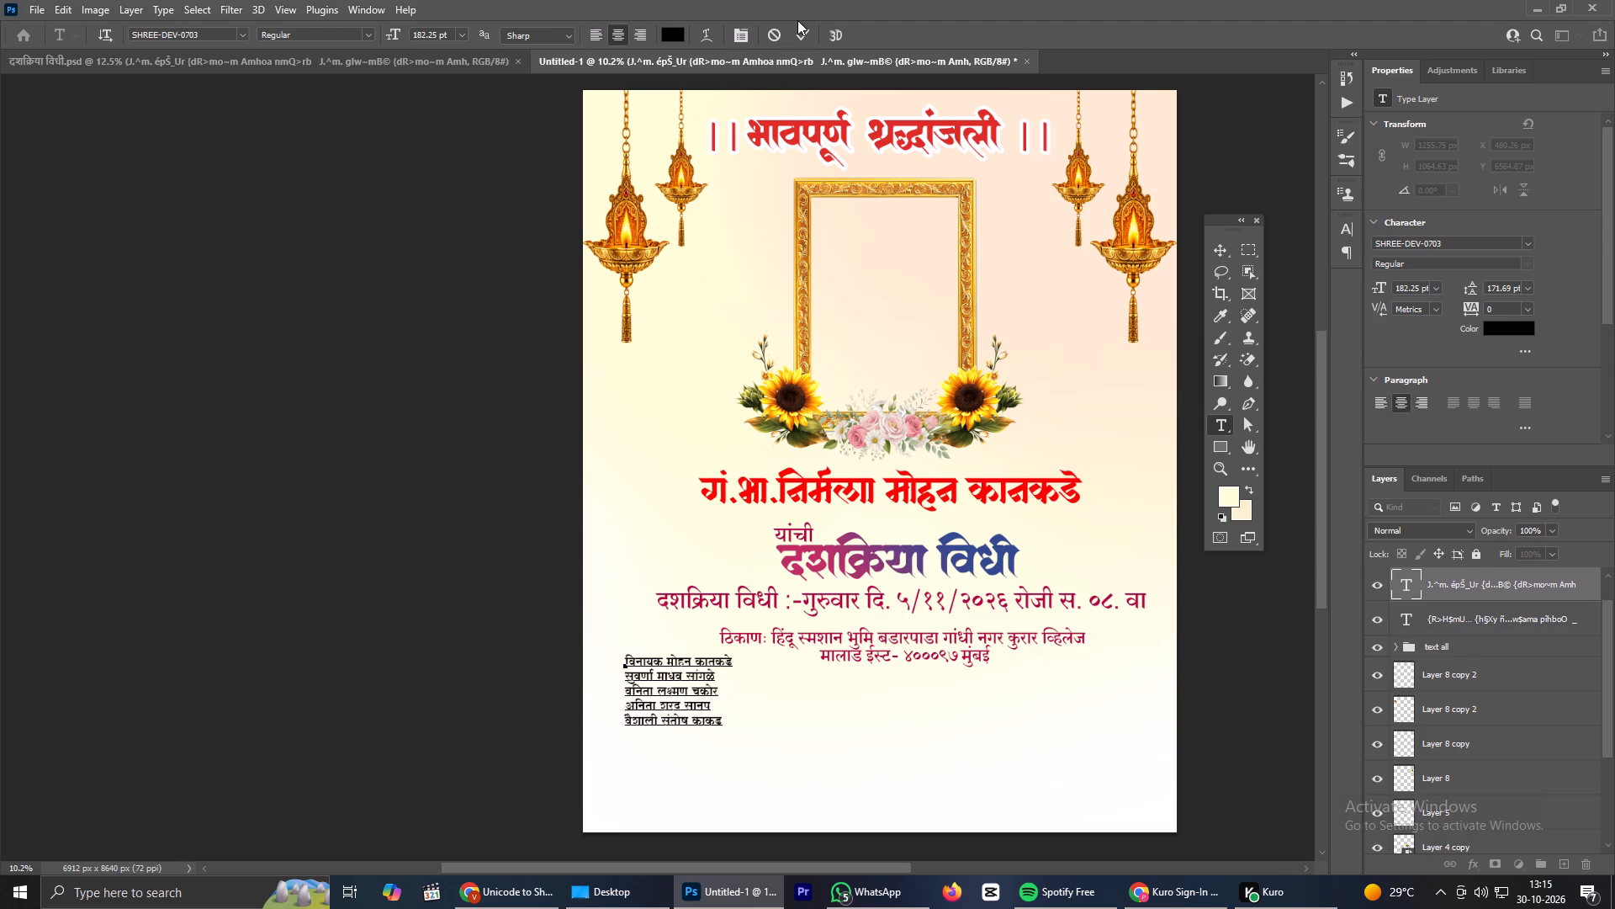
pyautogui.doubleClick(797, 20)
pyautogui.click(1403, 401)
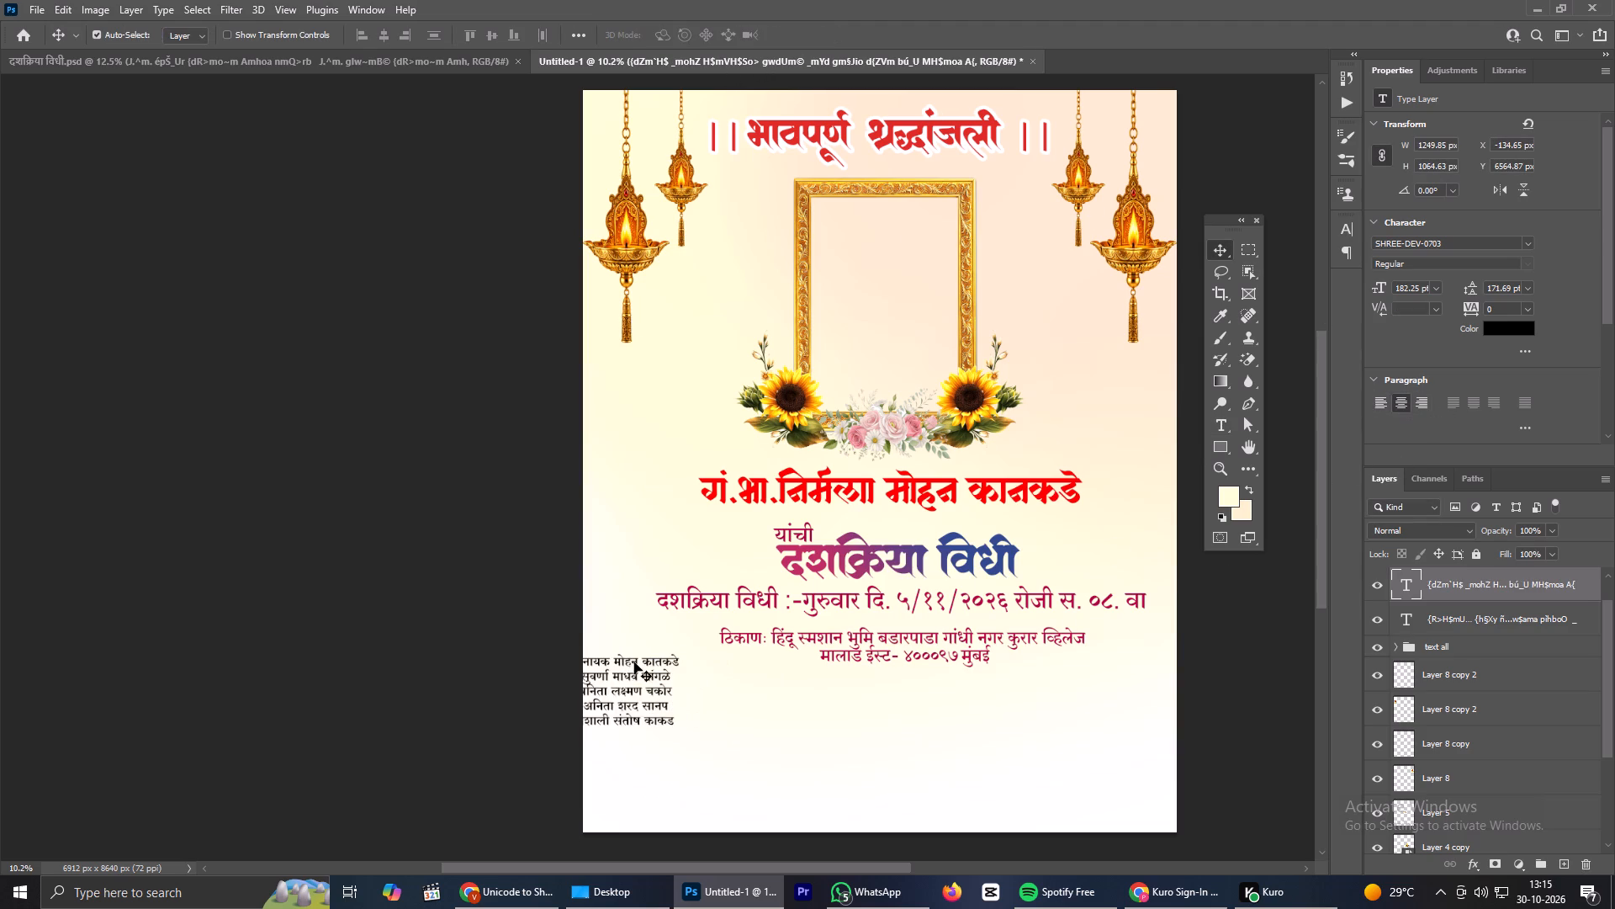
# Scale the family names block to about 133% and place it centred just below the address.
pyautogui.moveTo(632, 692); pyautogui.dragTo(853, 737)
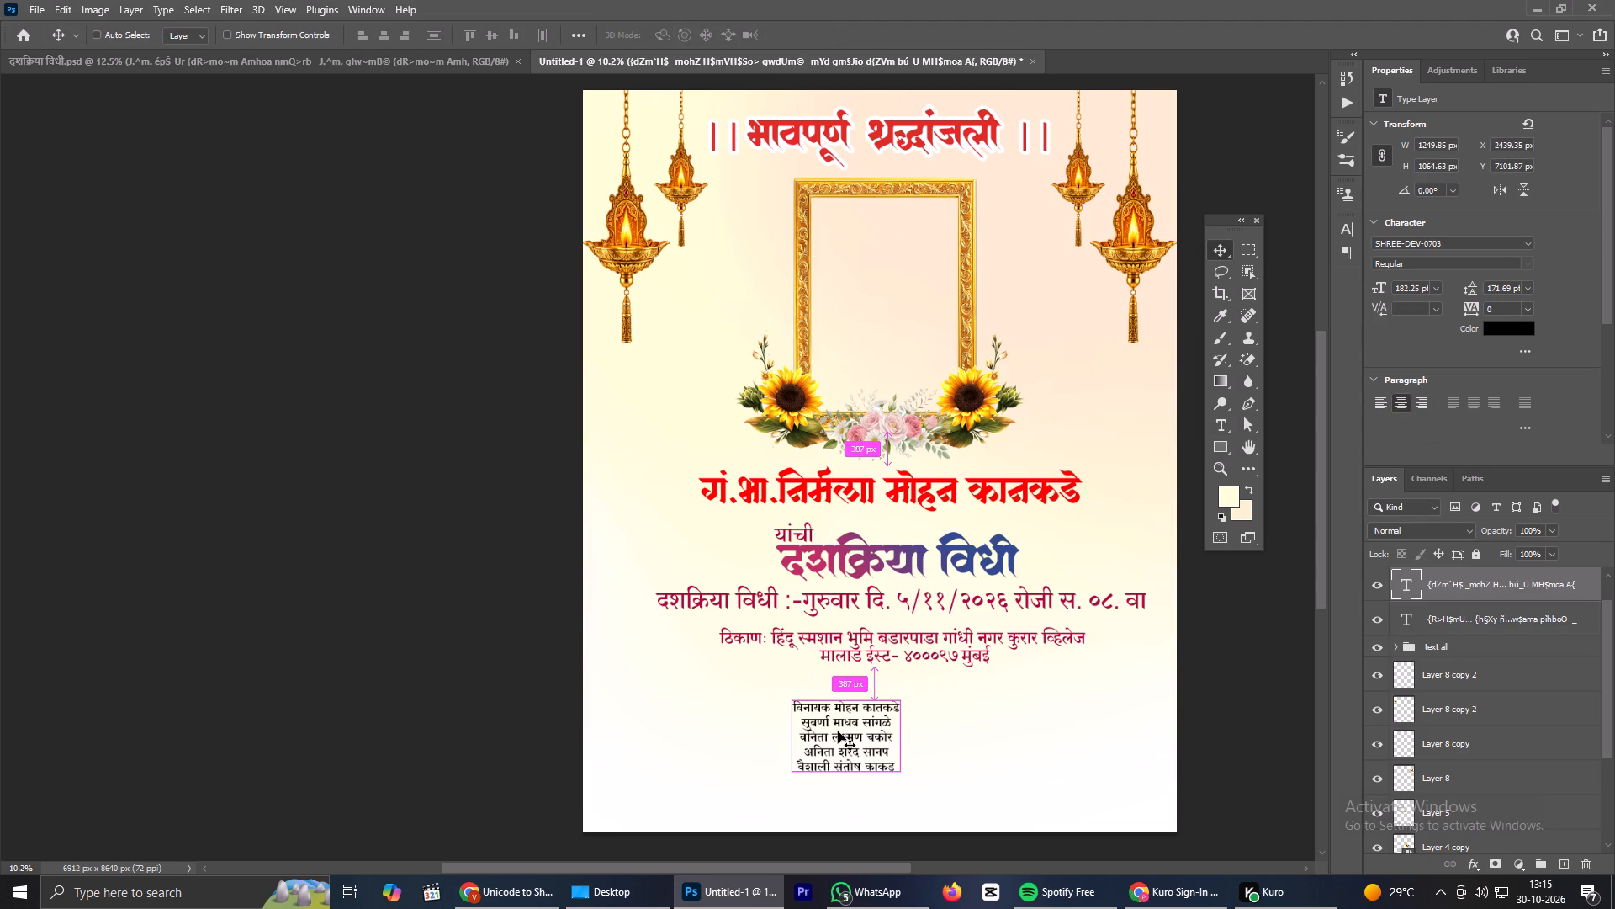
pyautogui.hotkey('ctrl', 't')
pyautogui.keyDown('alt'); pyautogui.moveTo(899, 742); pyautogui.dragTo(912, 742); pyautogui.keyUp('alt')
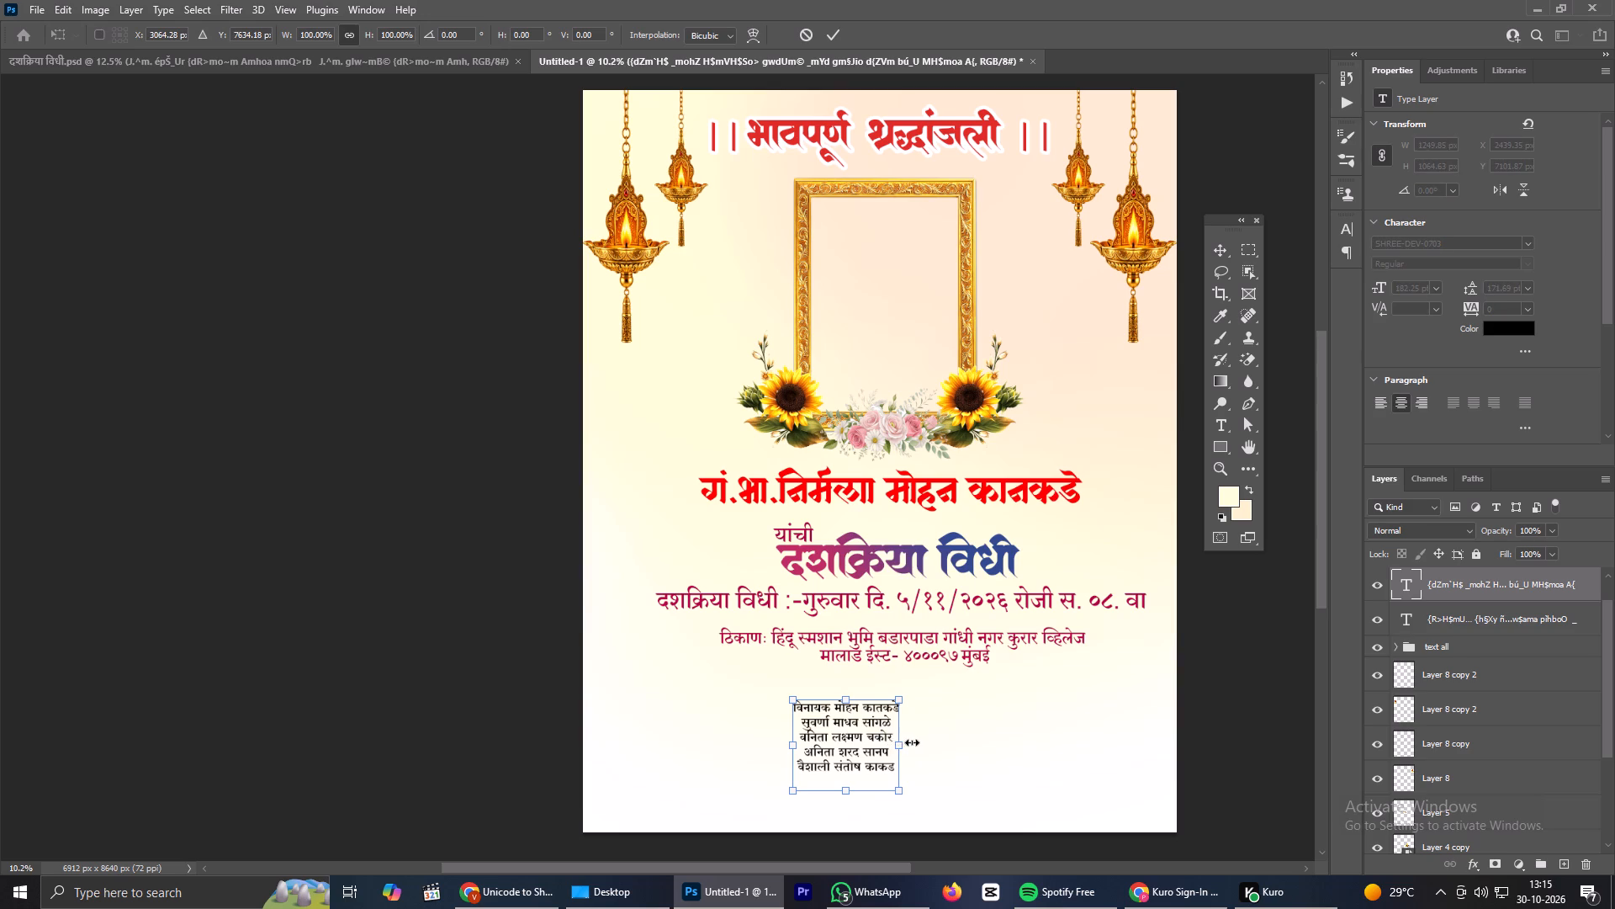
pyautogui.keyDown('alt'); pyautogui.moveTo(912, 742); pyautogui.dragTo(917, 742); pyautogui.keyUp('alt')
pyautogui.moveTo(857, 731); pyautogui.dragTo(918, 719)
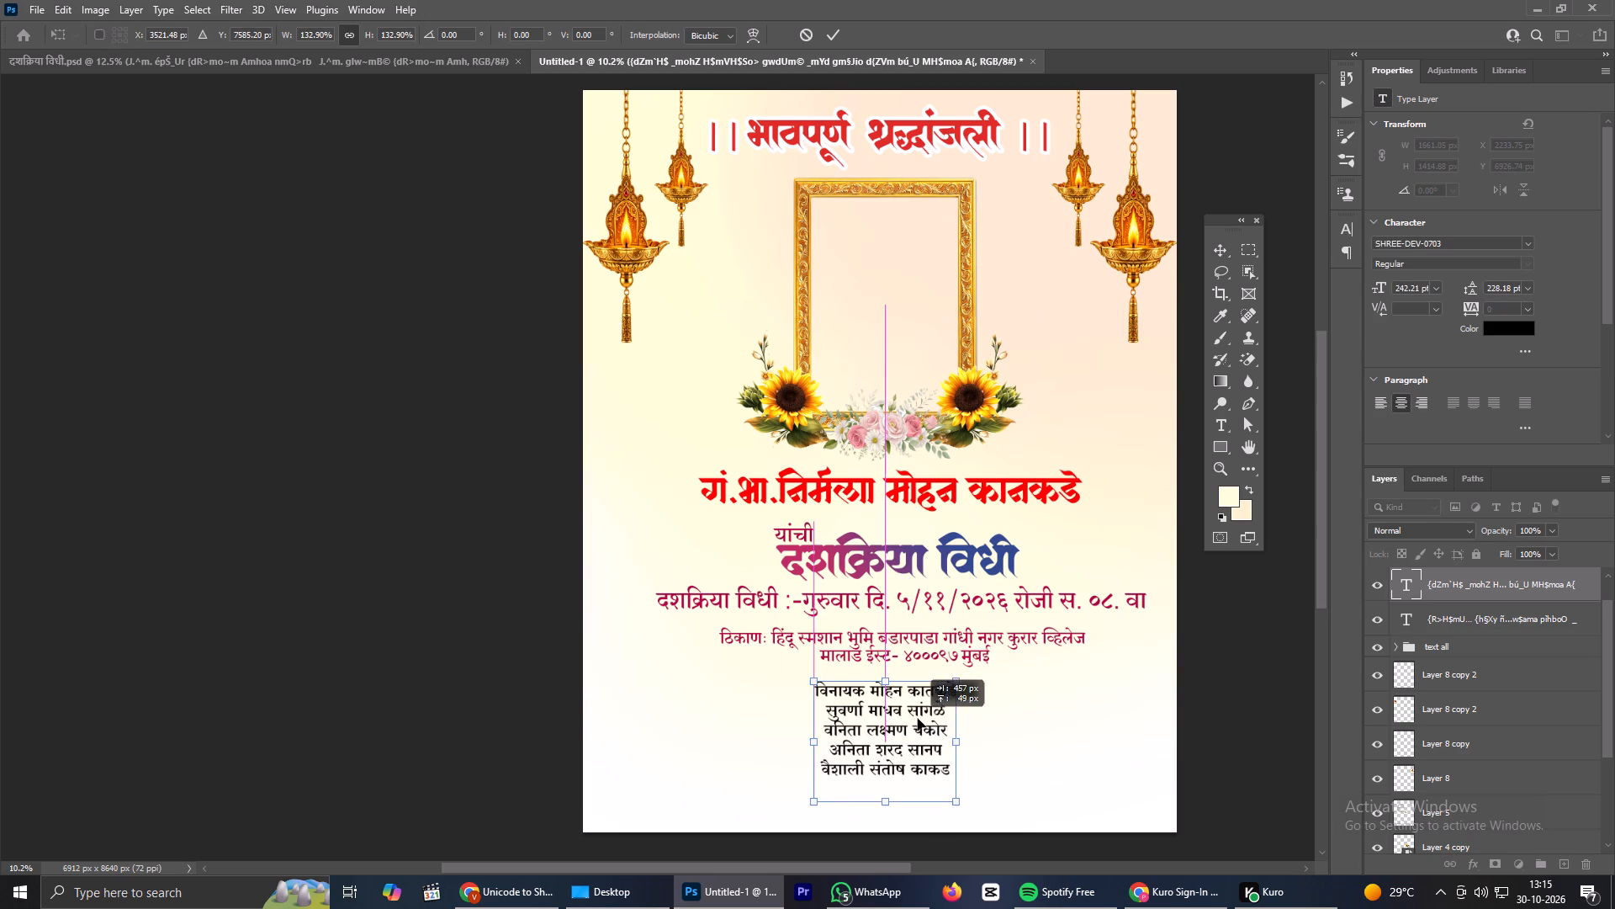
pyautogui.moveTo(918, 719); pyautogui.dragTo(913, 723)
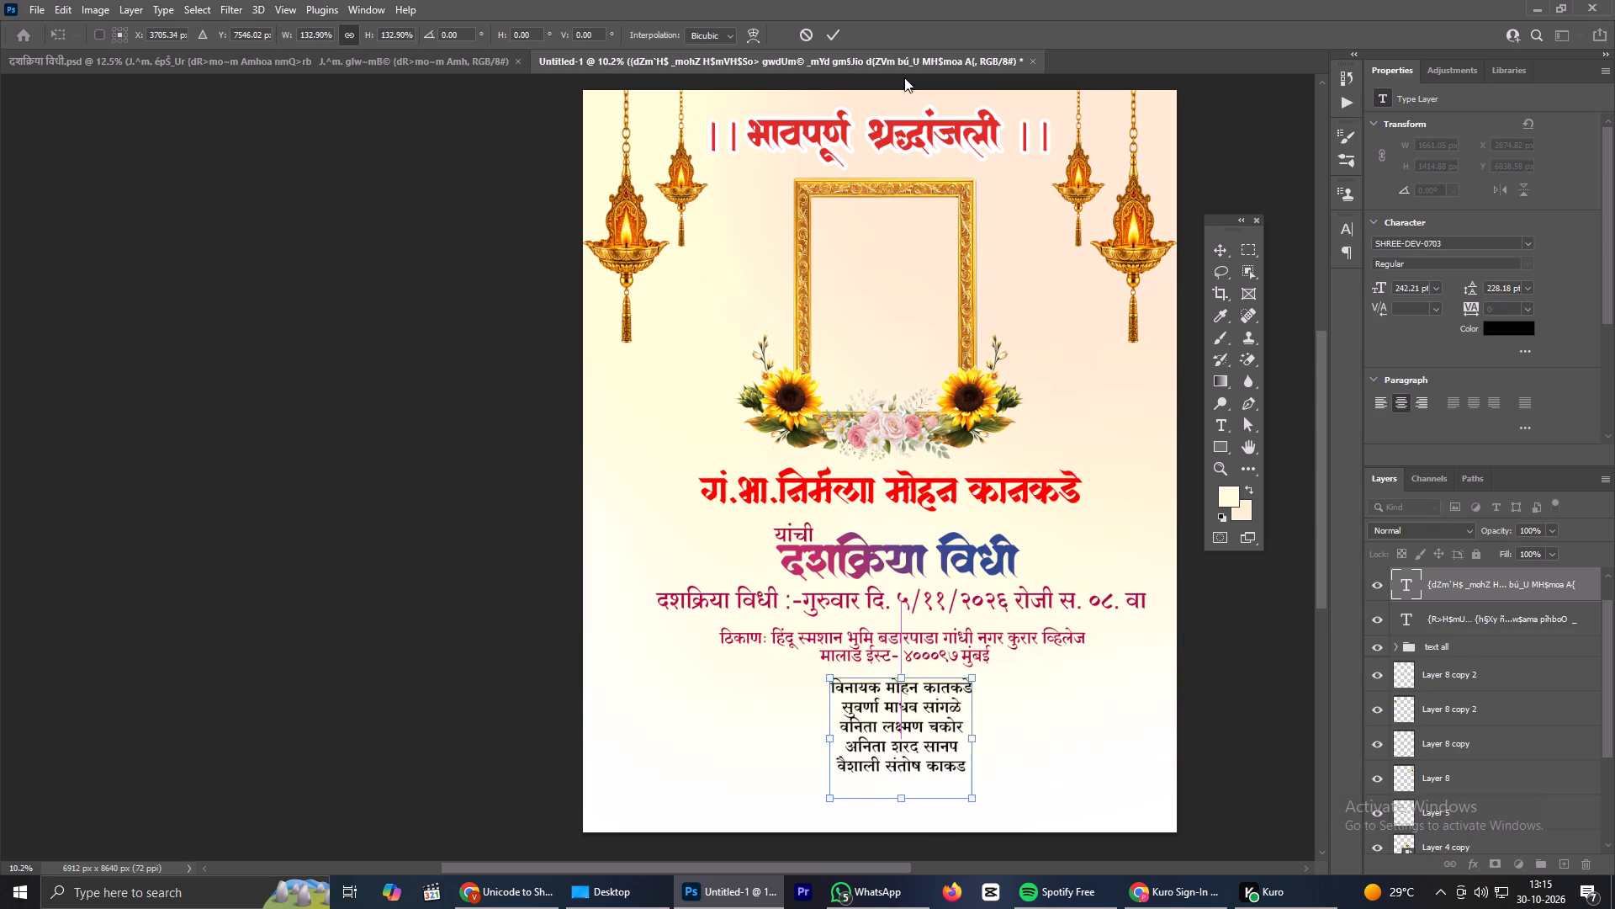
pyautogui.click(836, 27)
pyautogui.scroll(-3, 819, 554)
pyautogui.click(900, 694)
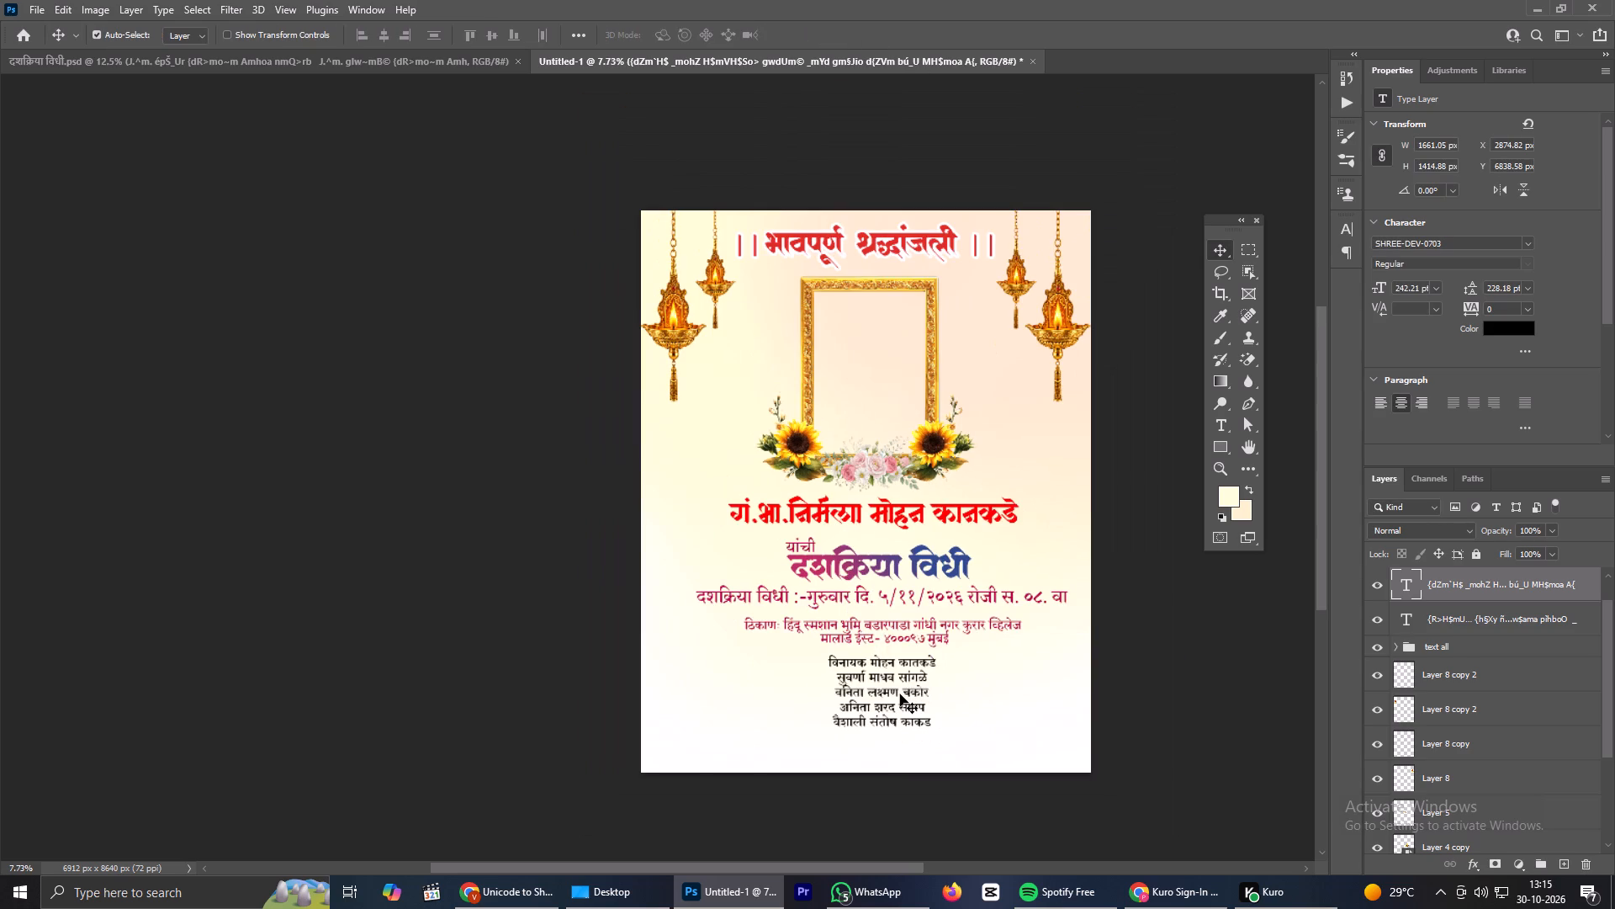
pyautogui.press('Up')
pyautogui.press('Up')
pyautogui.press('Up')
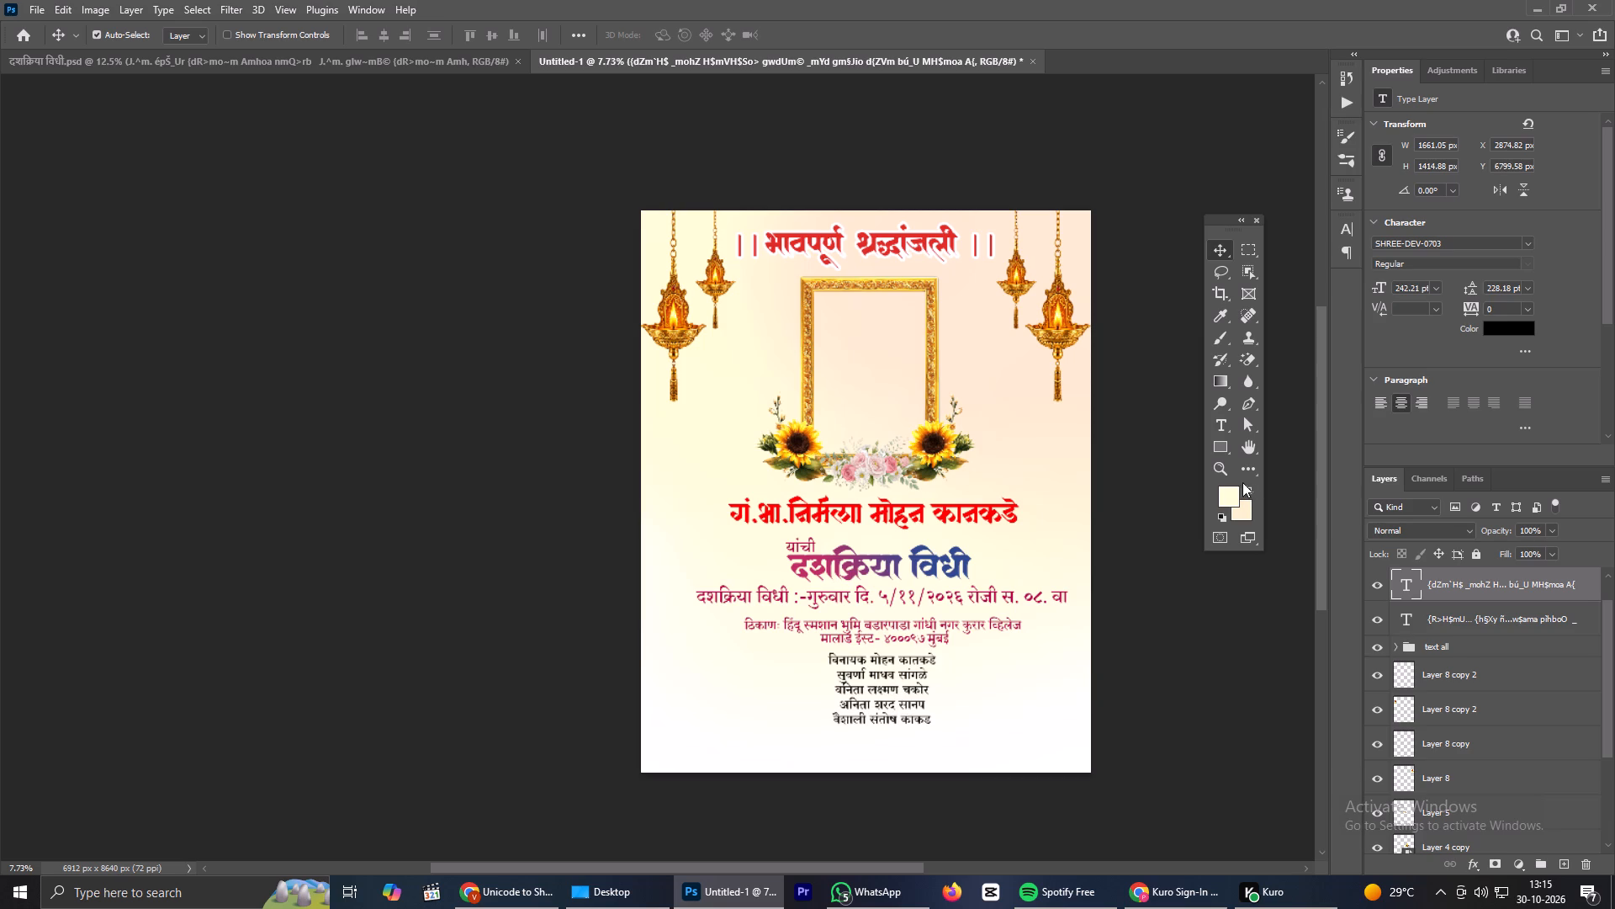
# Draw a rectangle about 7218 × 577 px across the poster's bottom edge, with no stroke and a crimson fill.
pyautogui.click(1222, 434)
pyautogui.click(1221, 447)
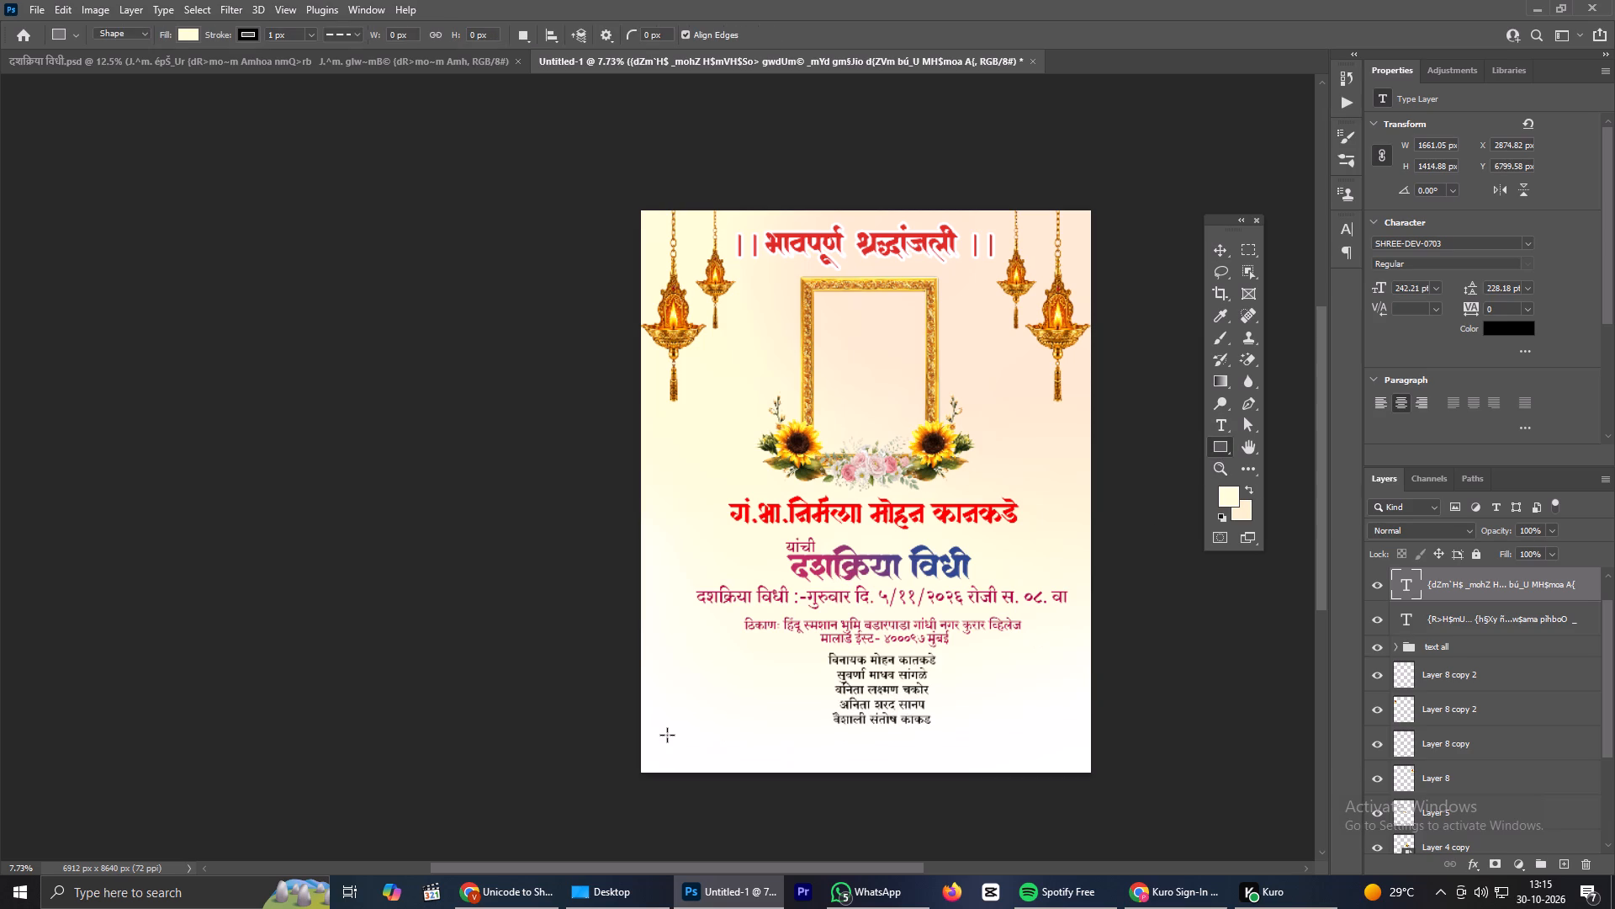
pyautogui.moveTo(631, 733); pyautogui.dragTo(1100, 777)
pyautogui.click(867, 734)
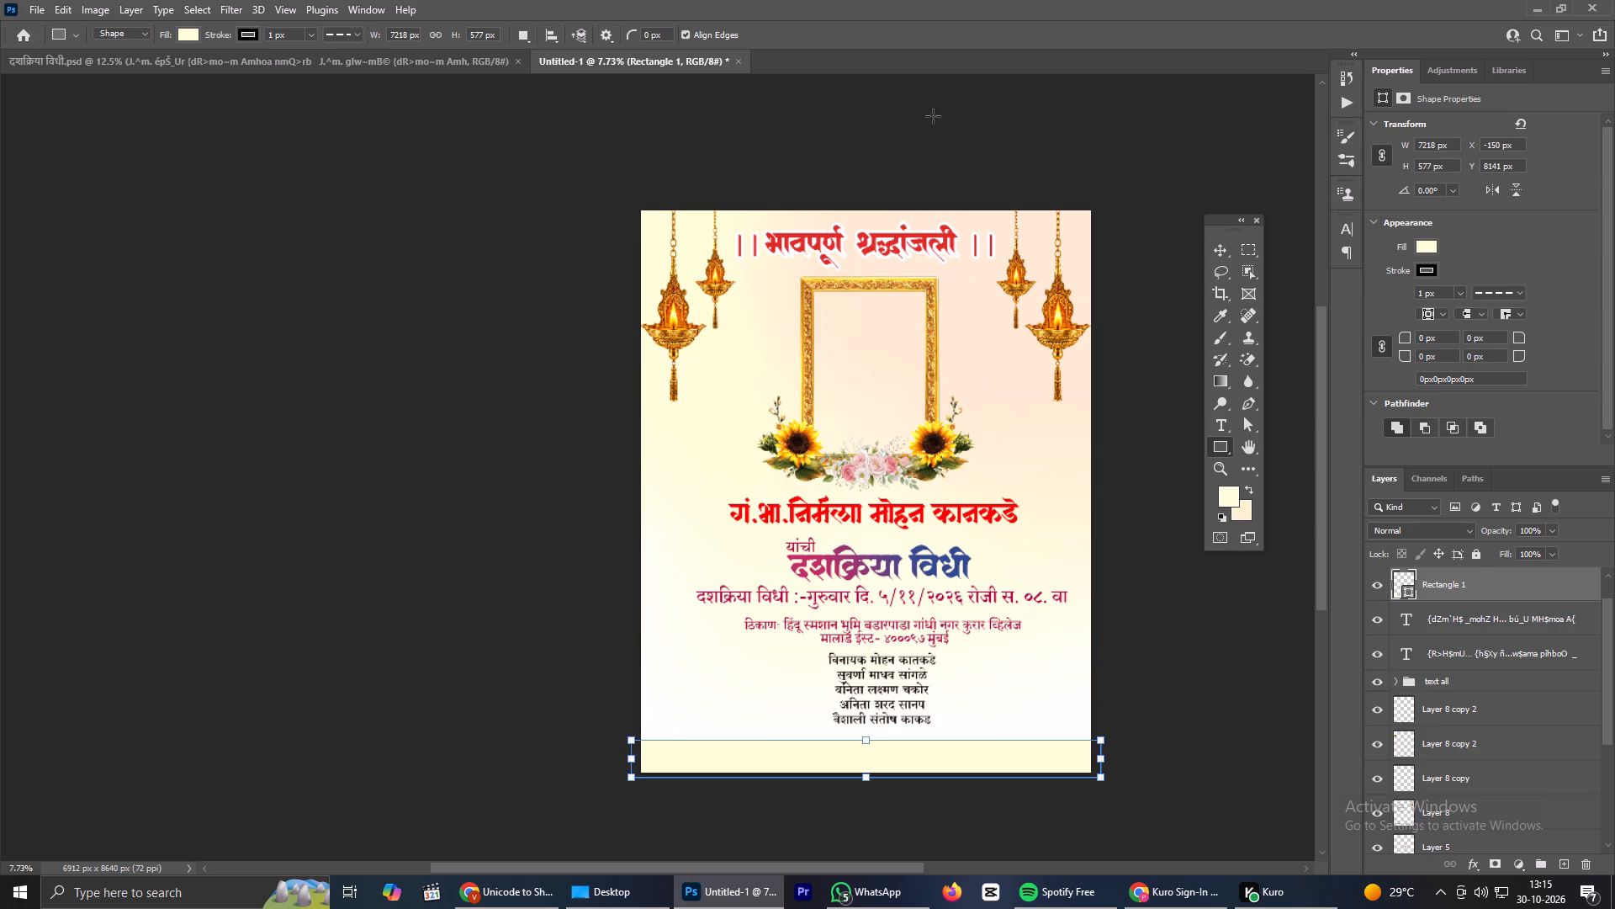
pyautogui.click(1222, 253)
pyautogui.click(1422, 264)
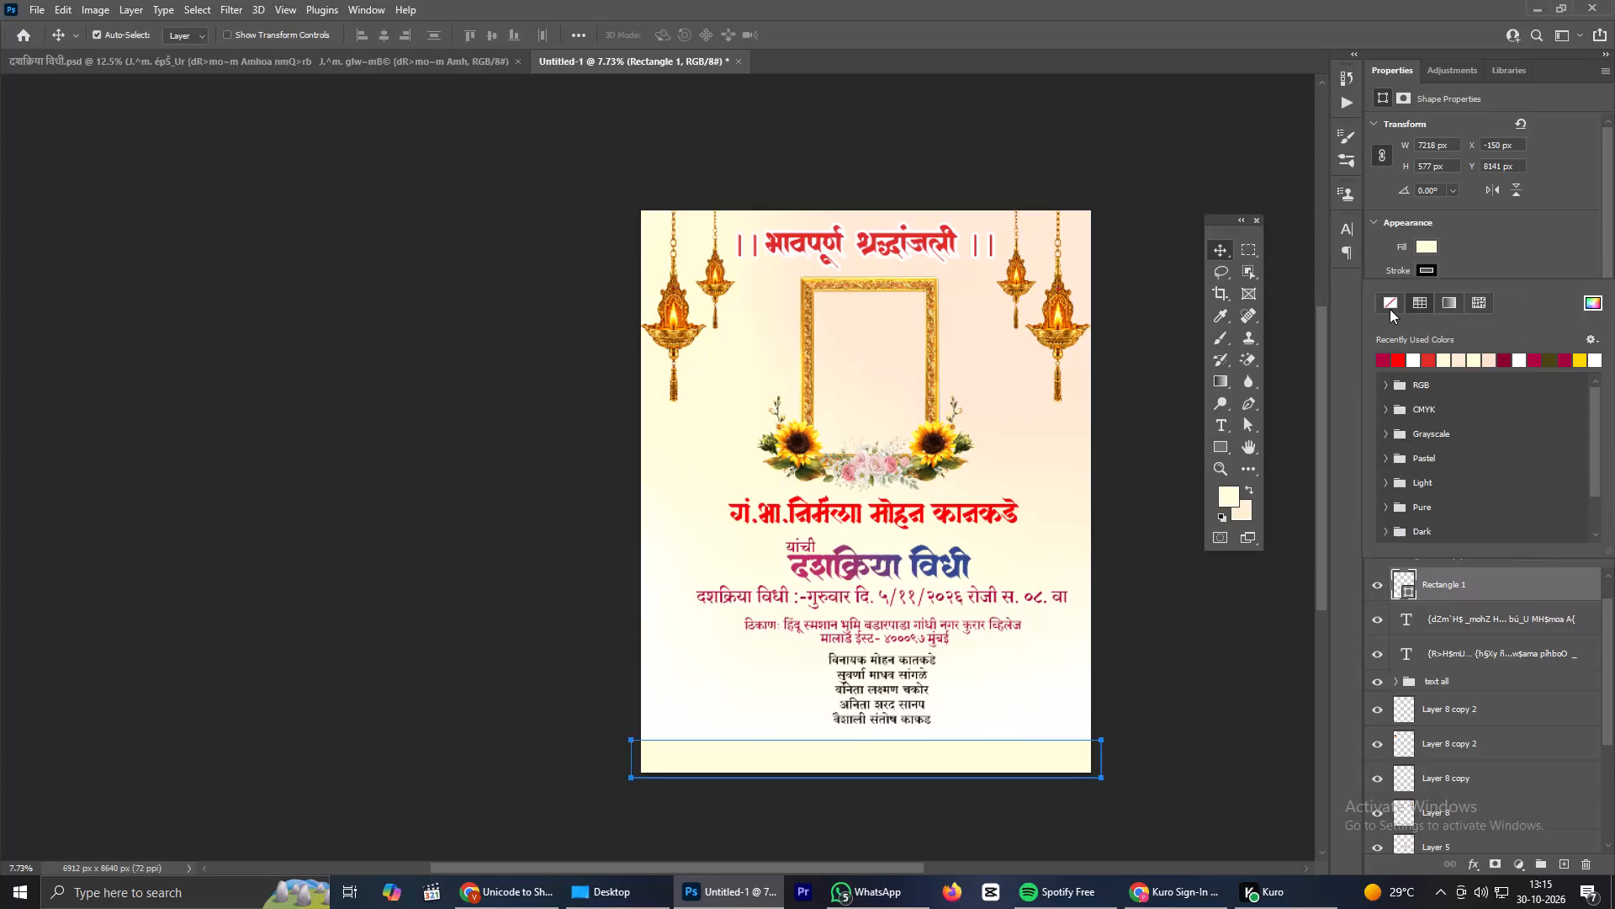
pyautogui.click(1388, 308)
pyautogui.click(1423, 252)
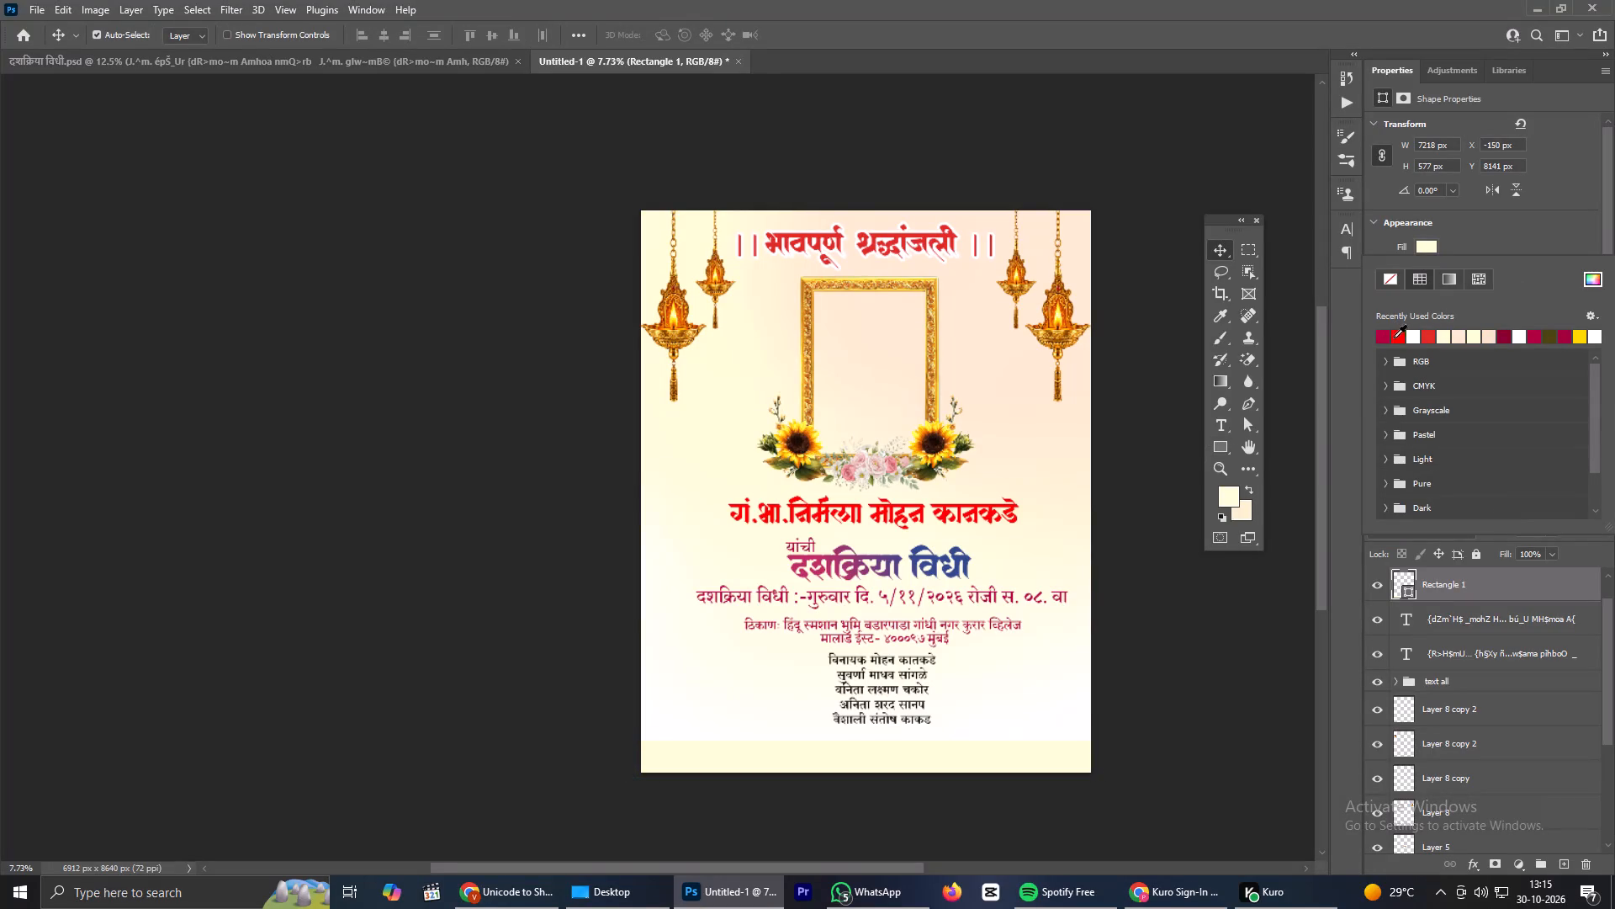
pyautogui.click(1389, 334)
pyautogui.click(1220, 161)
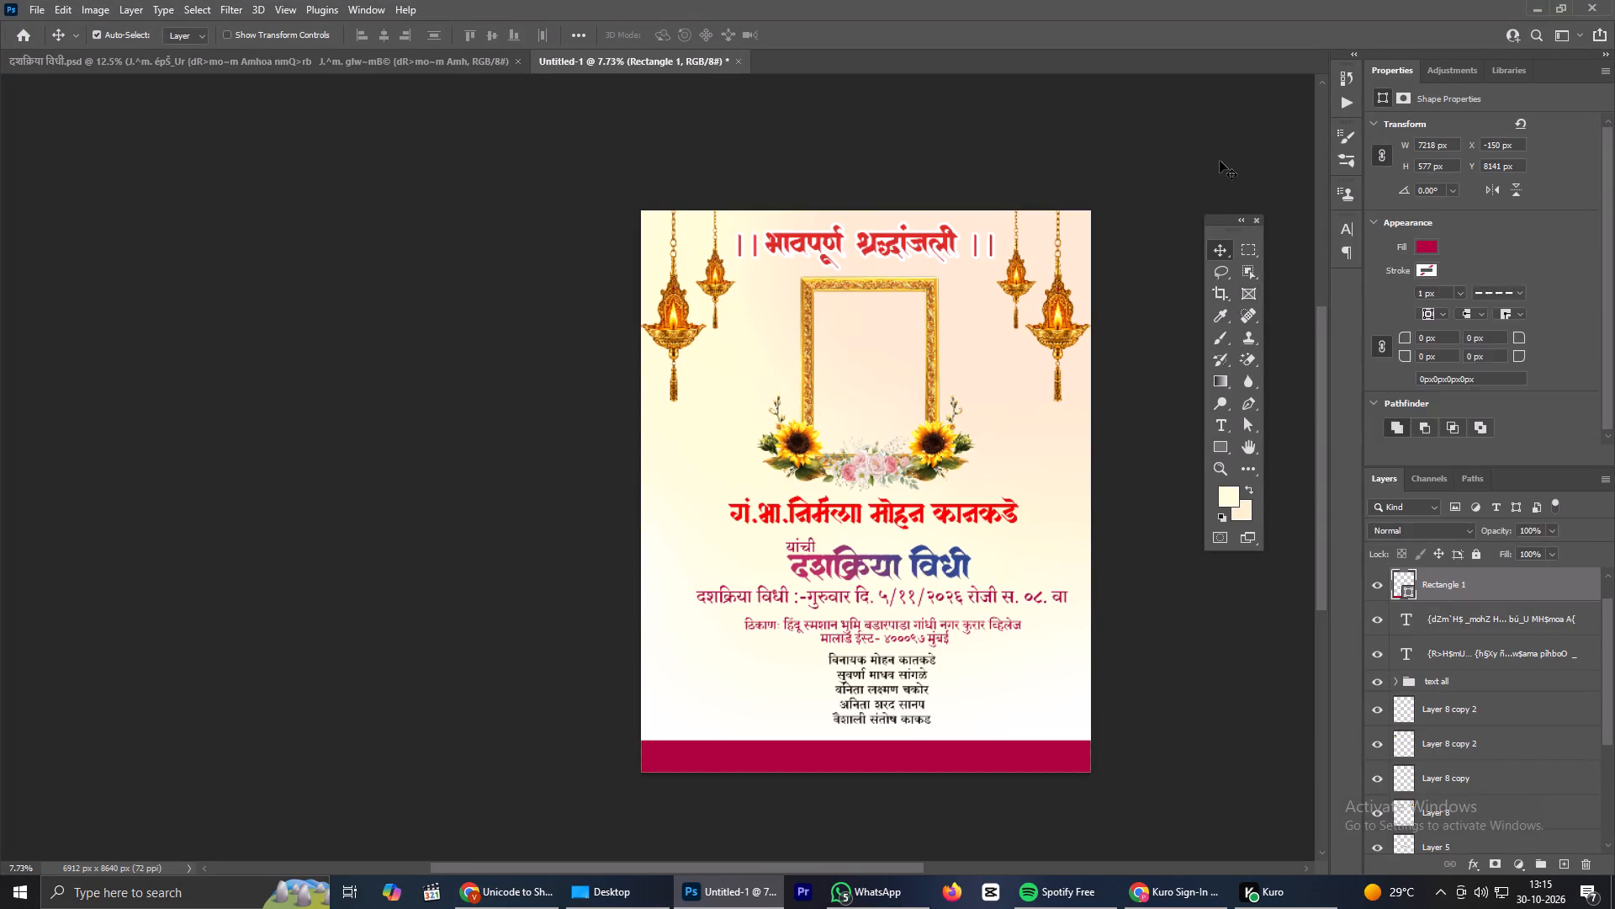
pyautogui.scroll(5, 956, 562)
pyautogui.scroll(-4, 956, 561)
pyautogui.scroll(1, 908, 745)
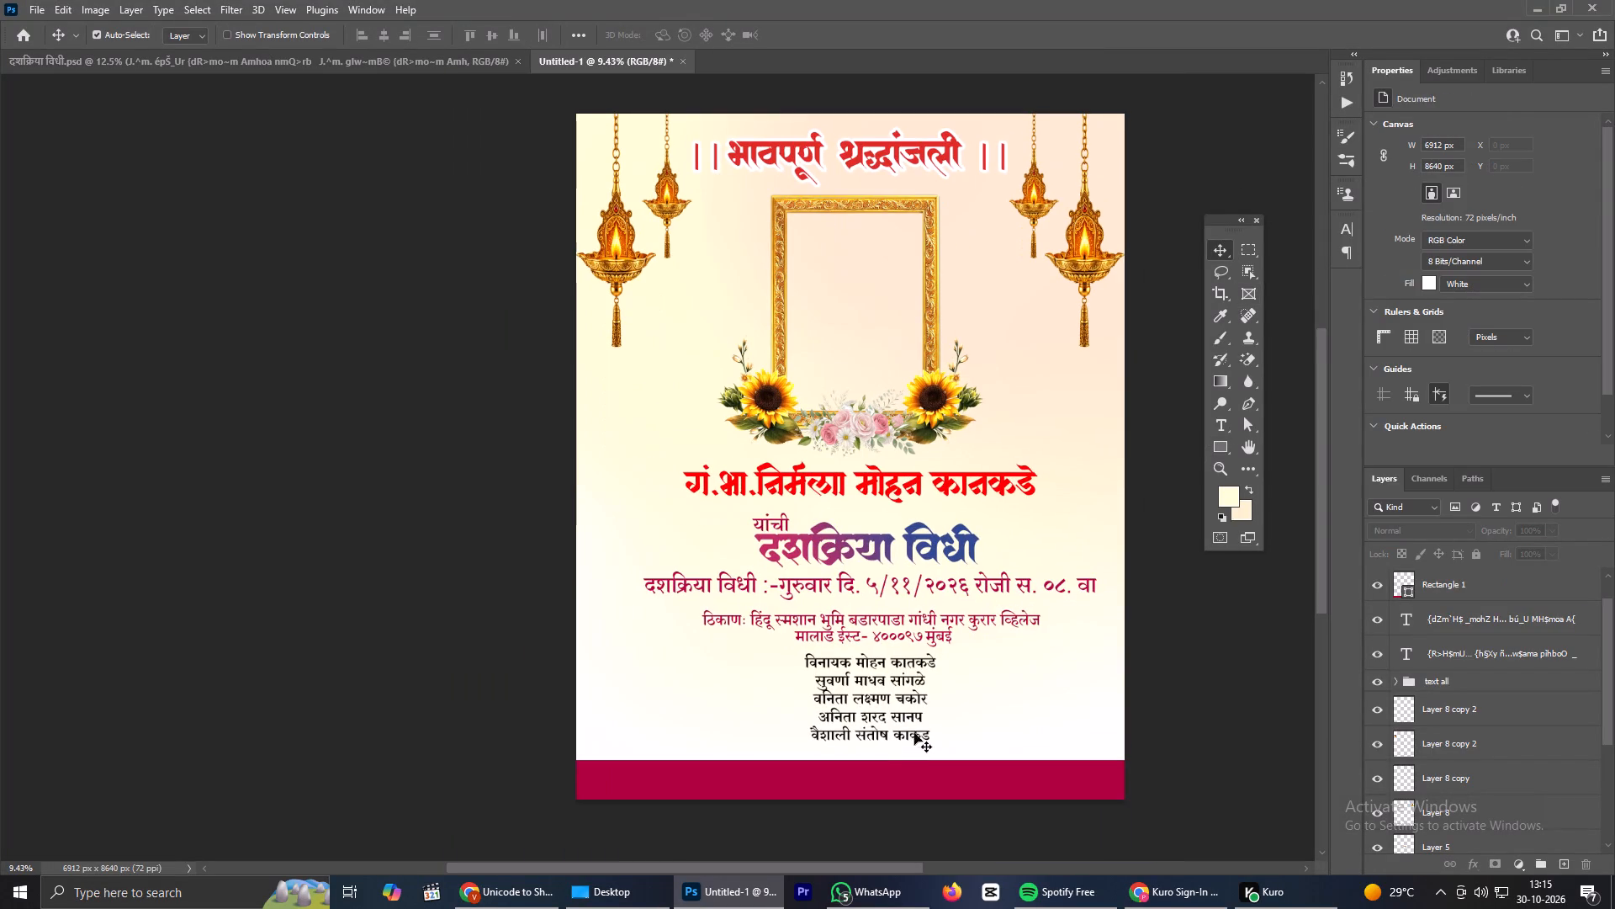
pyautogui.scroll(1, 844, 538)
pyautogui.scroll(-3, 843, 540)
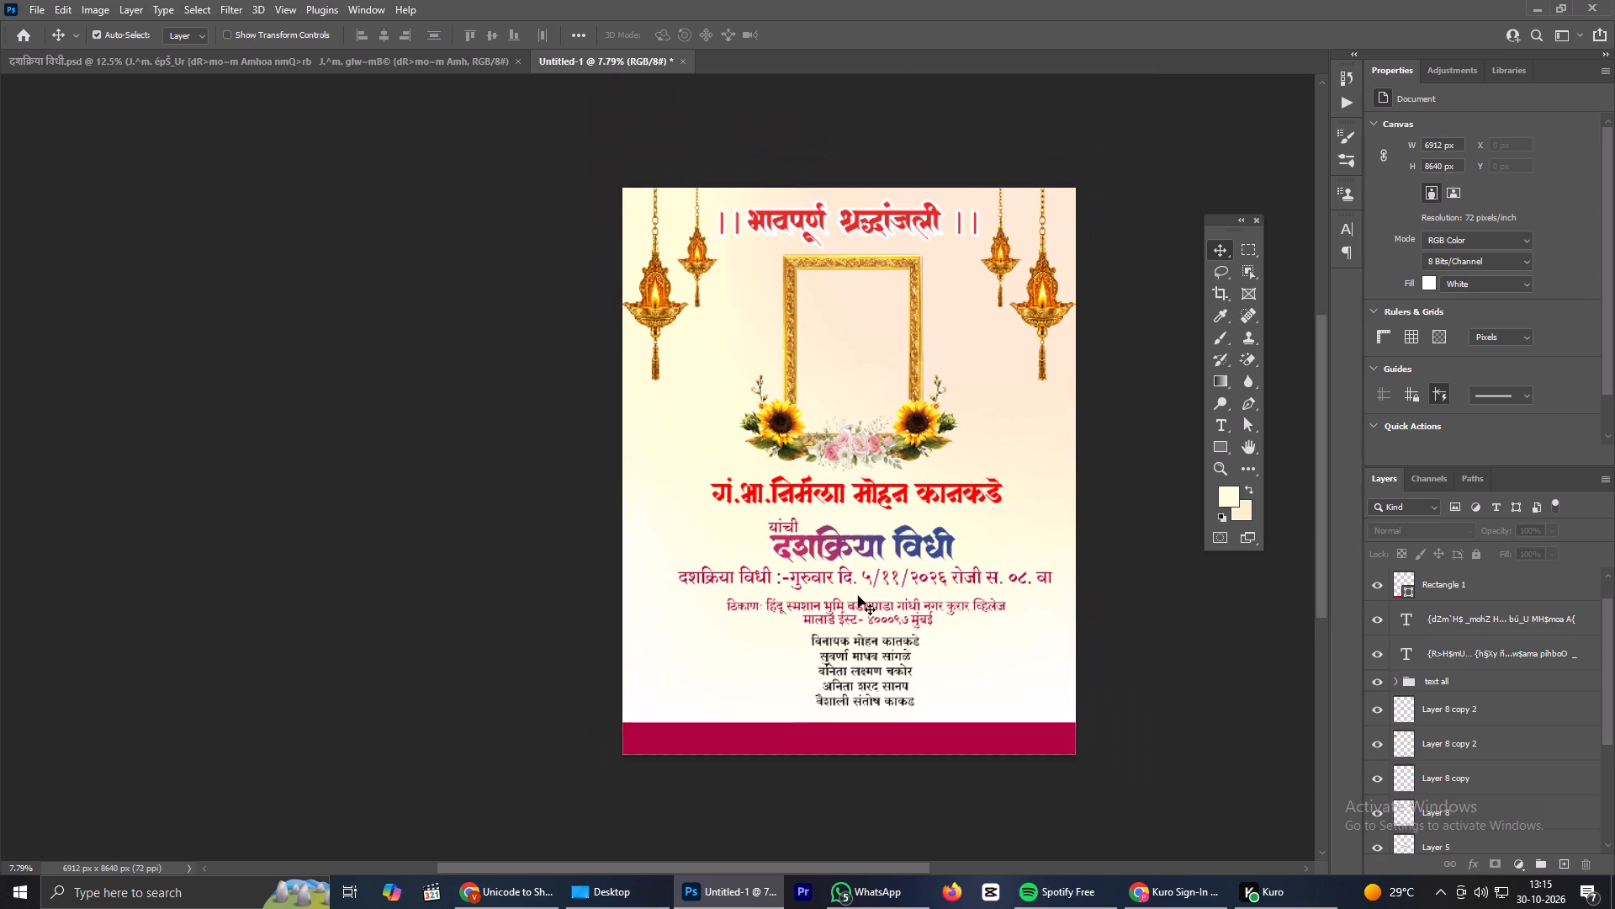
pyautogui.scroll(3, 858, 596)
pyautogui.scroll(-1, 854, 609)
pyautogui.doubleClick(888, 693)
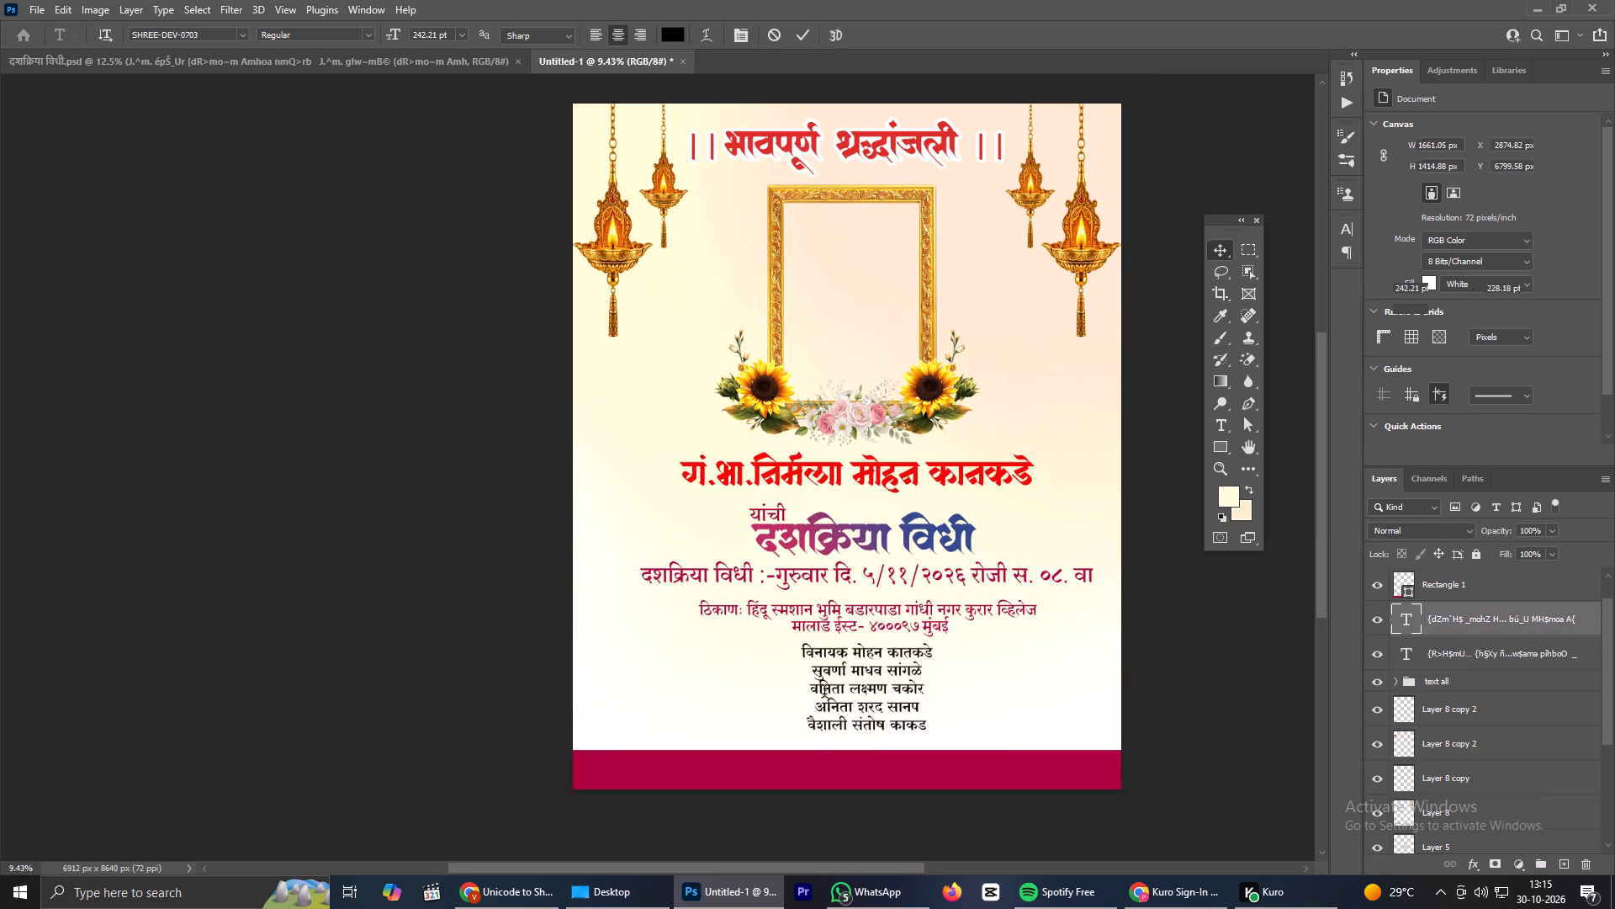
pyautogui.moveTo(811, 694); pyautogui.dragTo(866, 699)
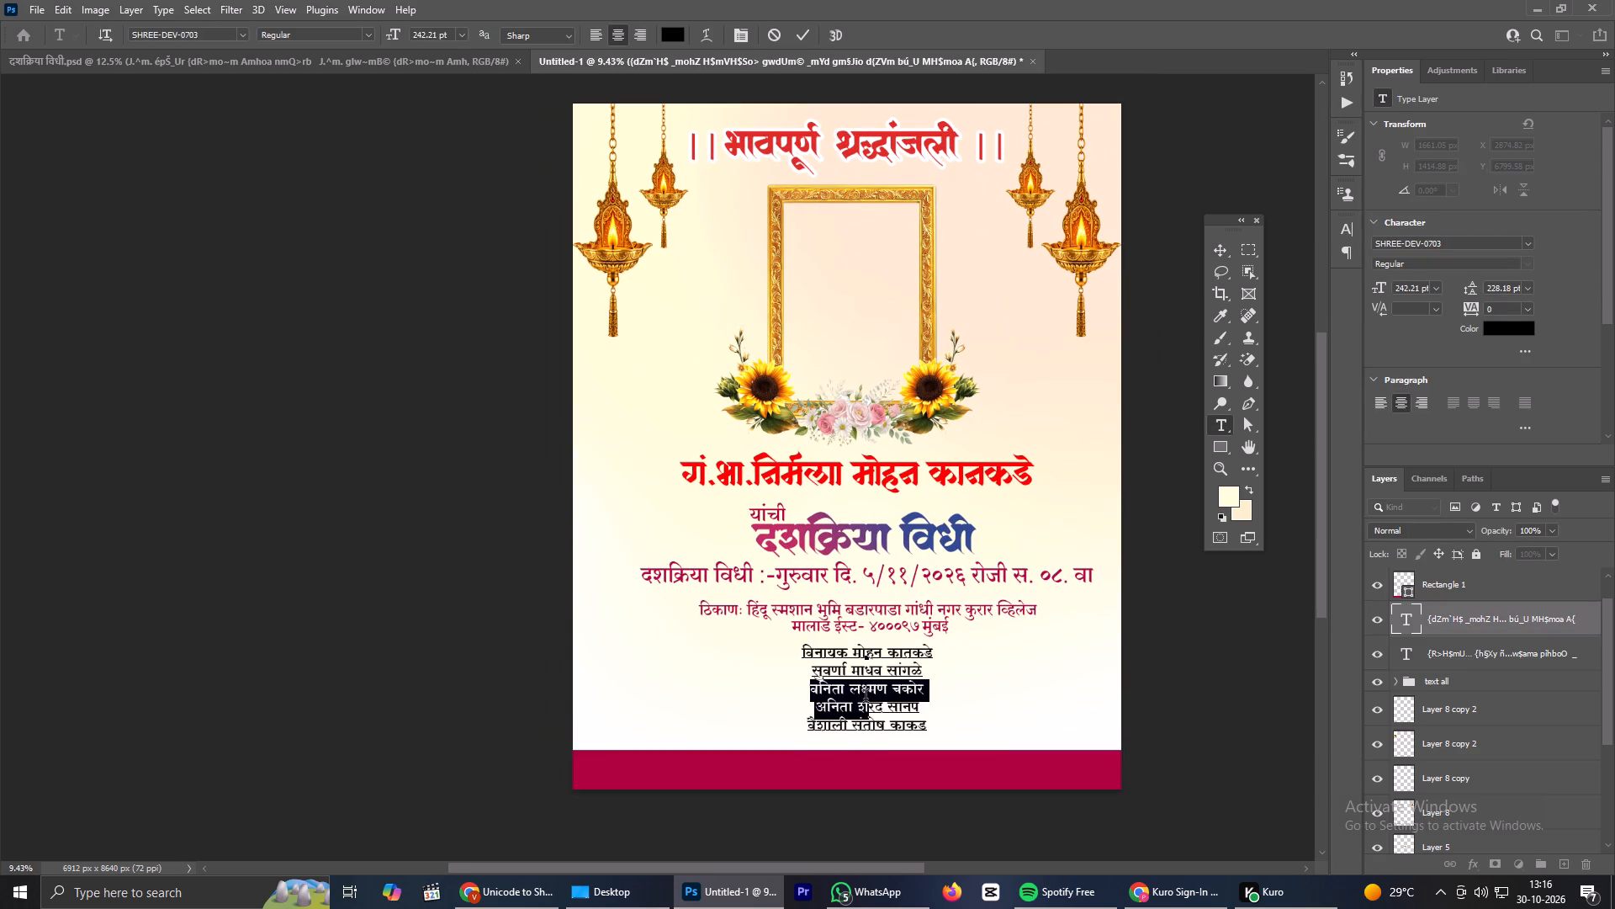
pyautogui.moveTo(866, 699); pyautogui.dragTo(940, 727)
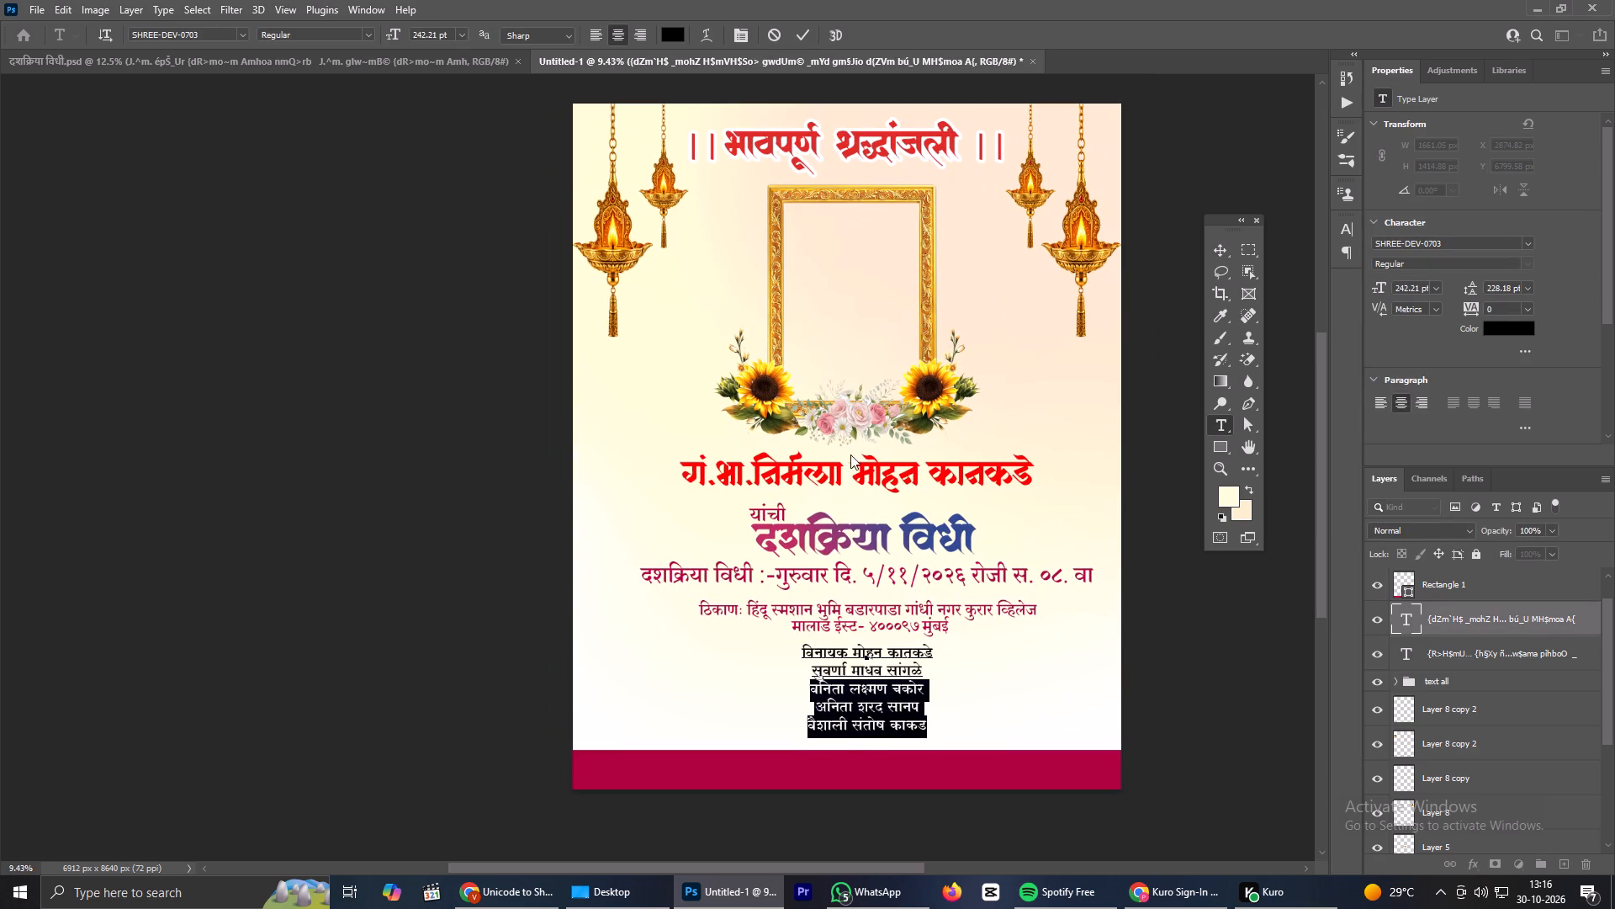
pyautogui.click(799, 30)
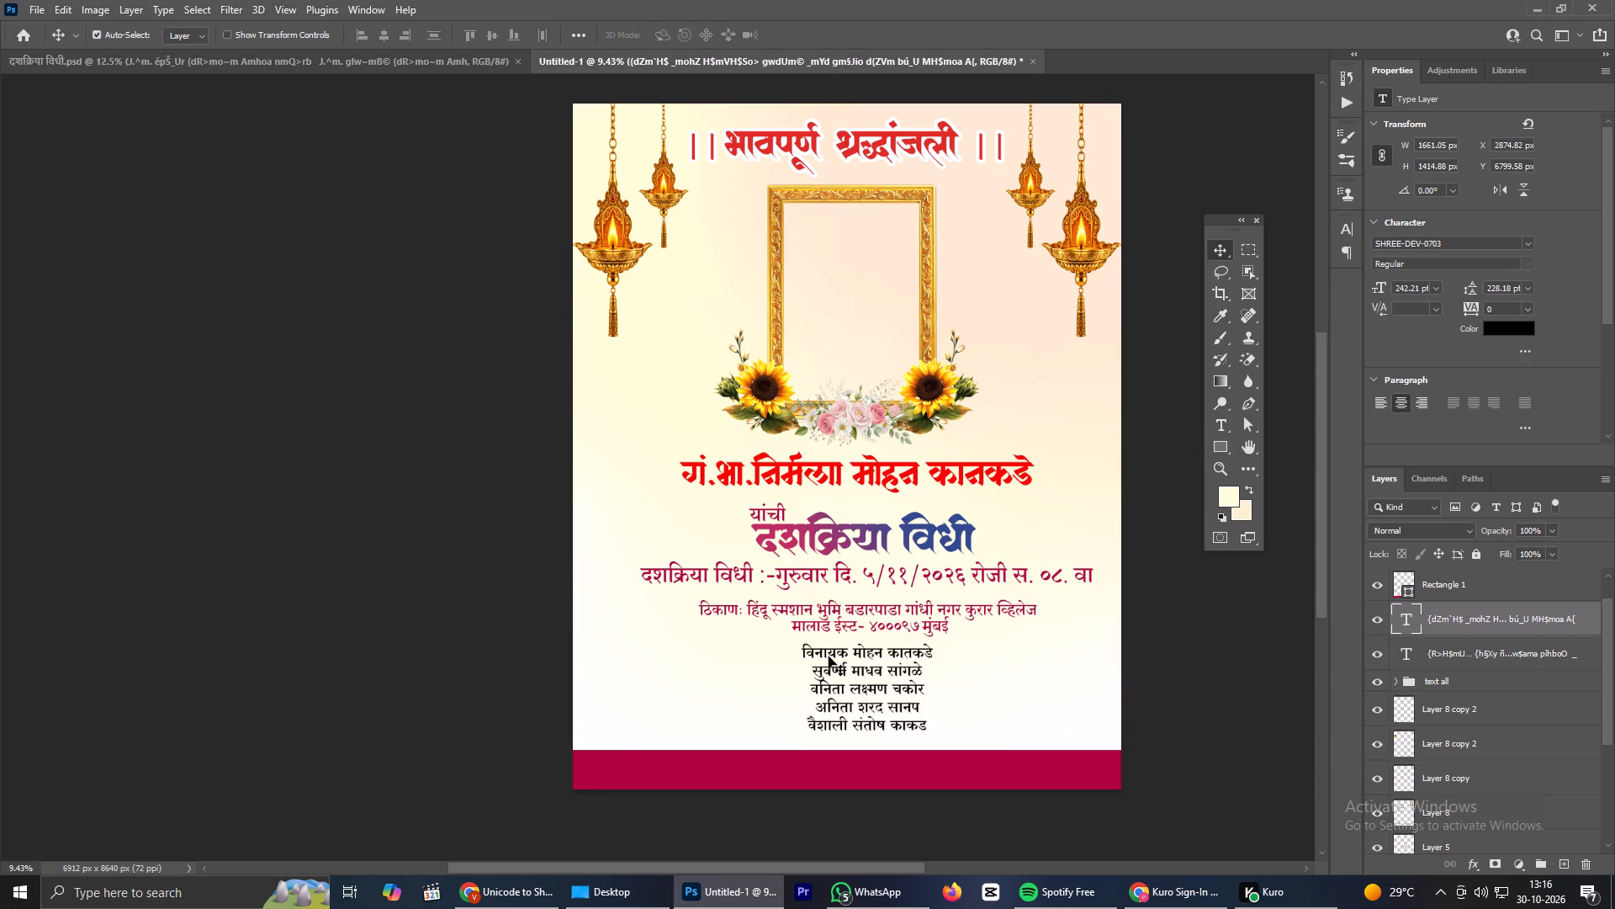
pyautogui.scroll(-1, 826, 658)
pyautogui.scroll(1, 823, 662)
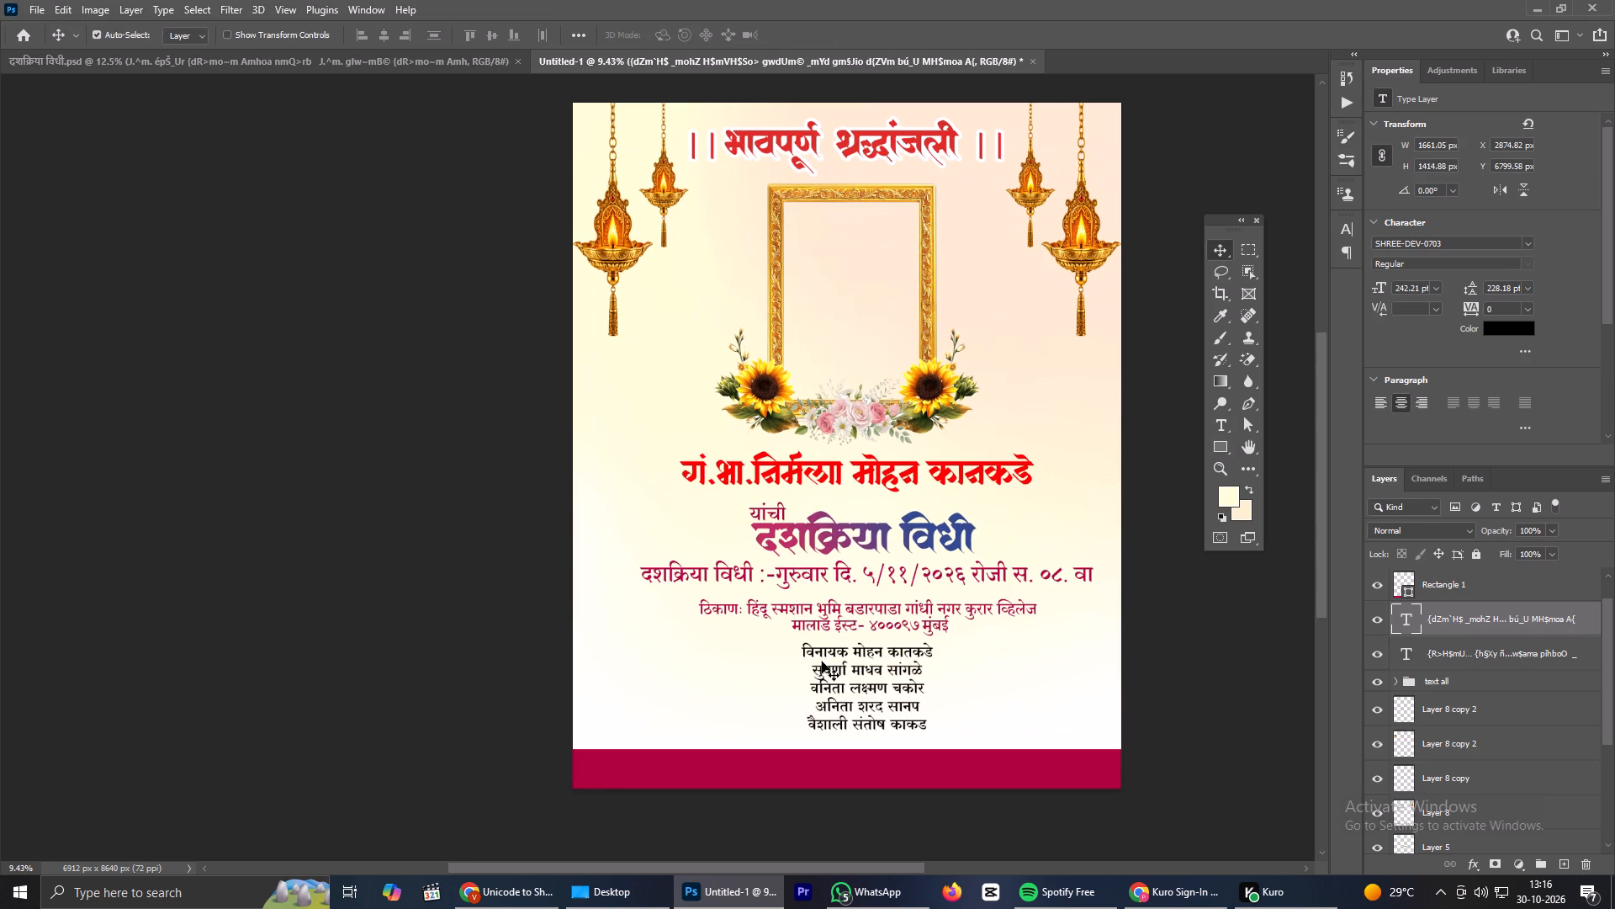
# Switch to Chrome and open the Marathi note in Google Input Tools.
pyautogui.click(501, 903)
pyautogui.click(471, 0)
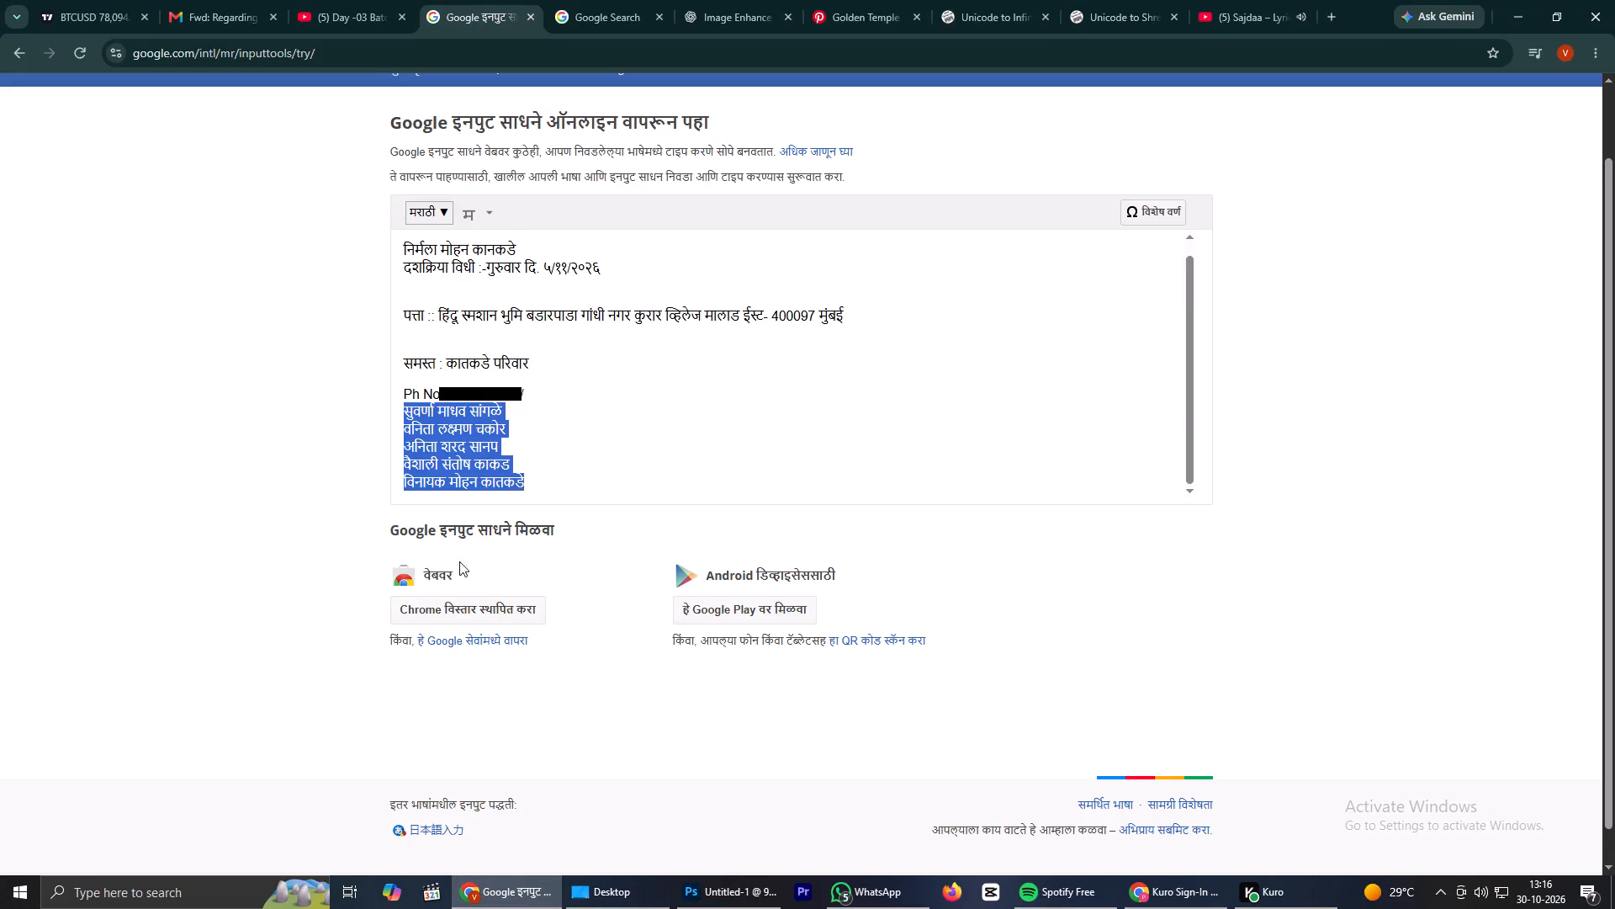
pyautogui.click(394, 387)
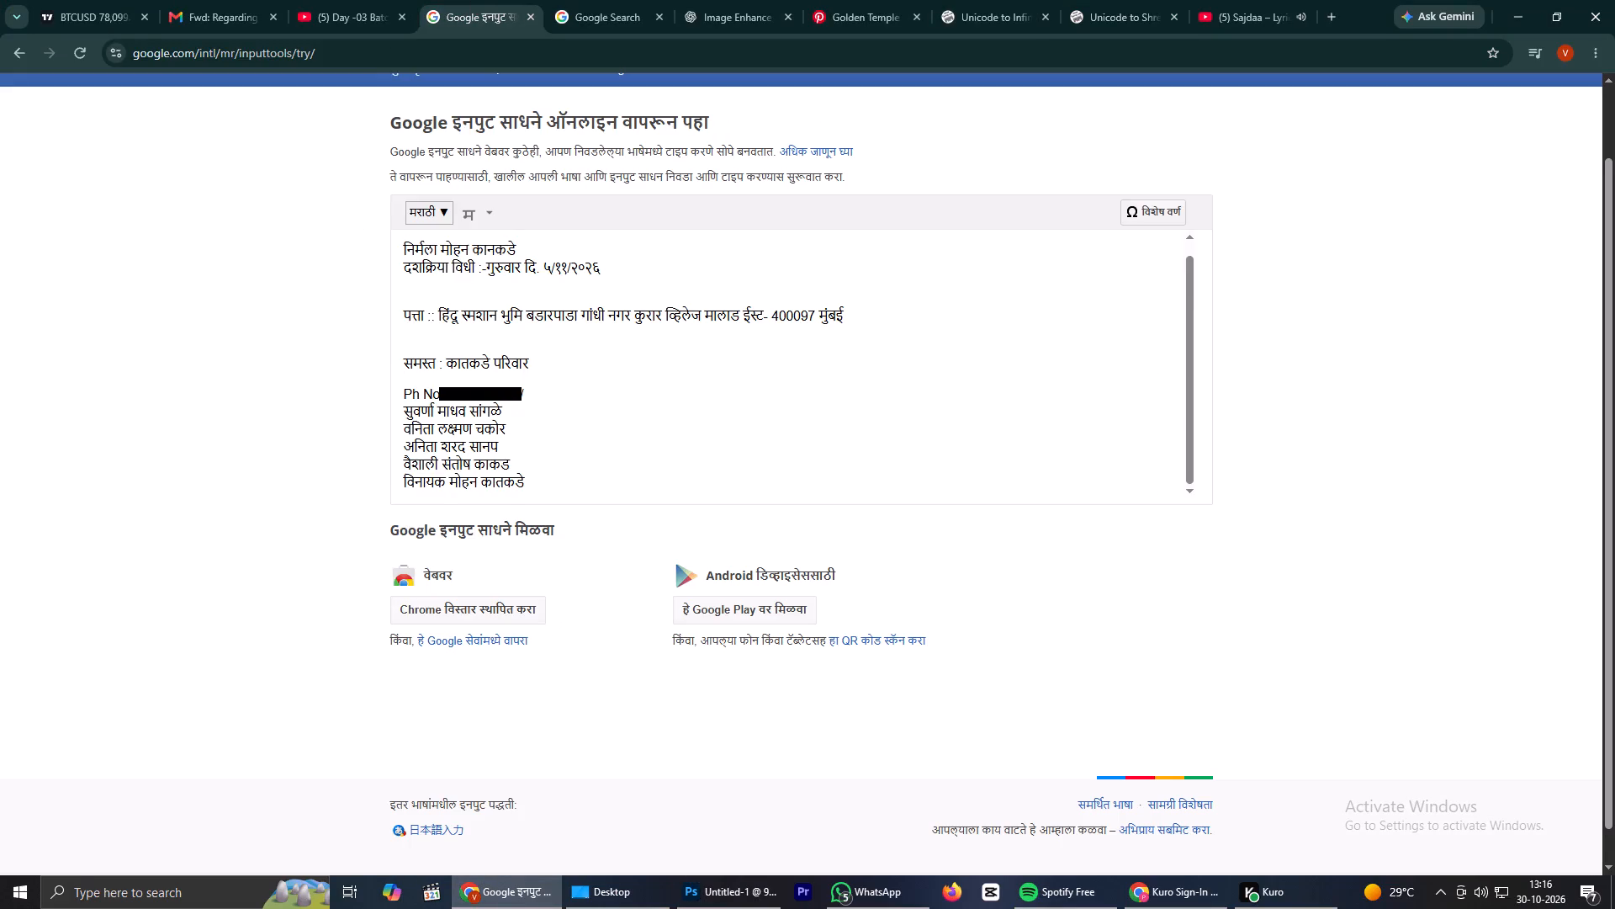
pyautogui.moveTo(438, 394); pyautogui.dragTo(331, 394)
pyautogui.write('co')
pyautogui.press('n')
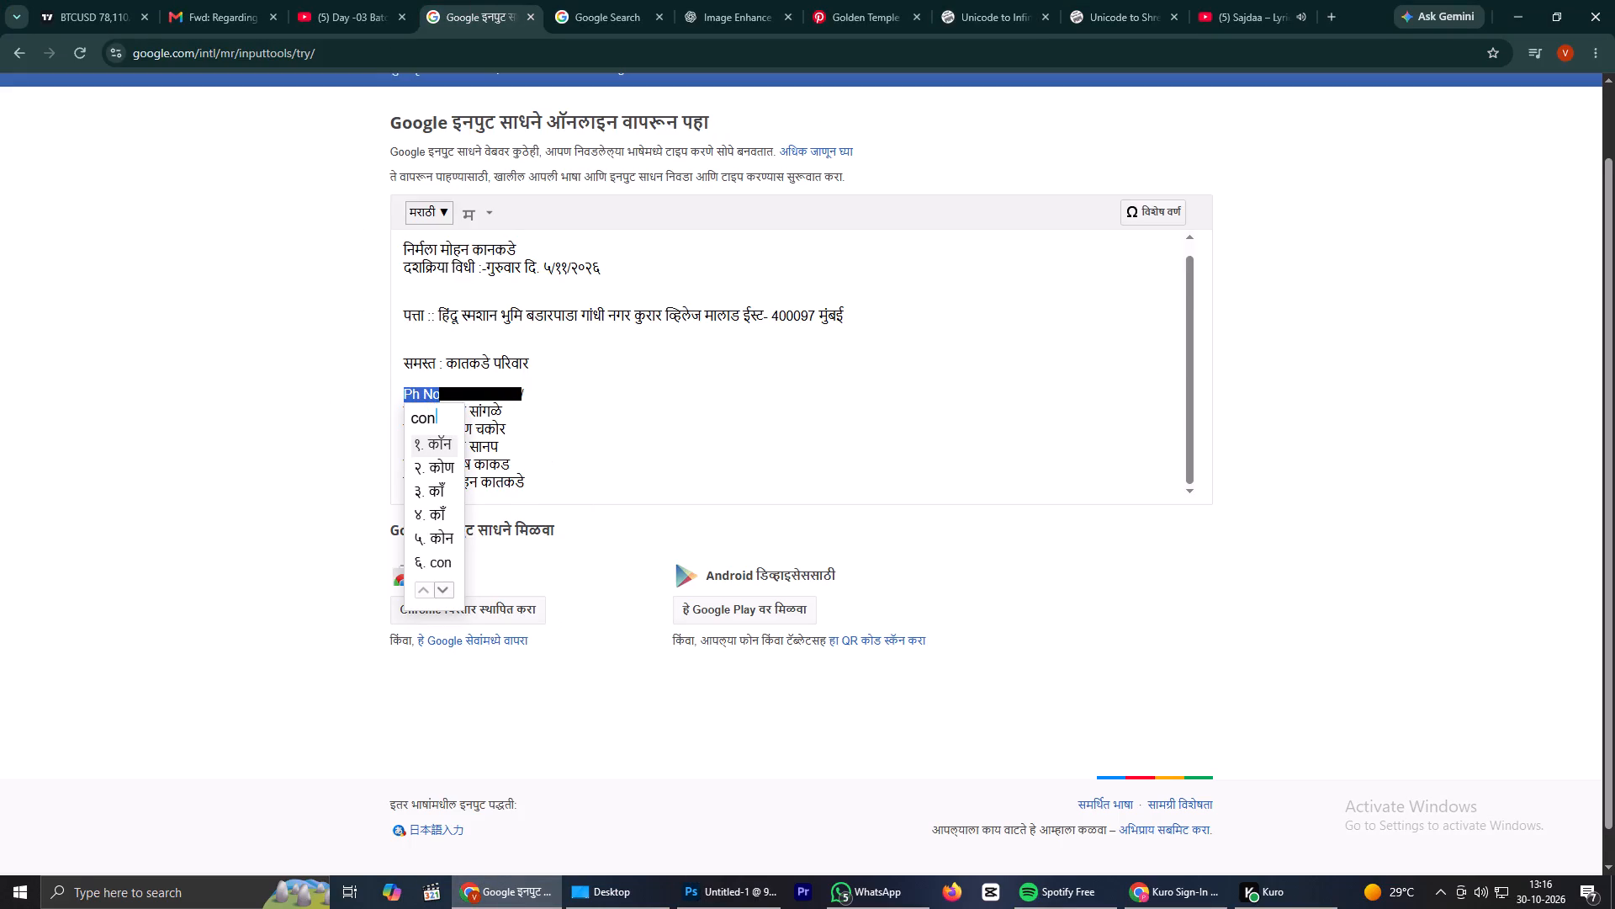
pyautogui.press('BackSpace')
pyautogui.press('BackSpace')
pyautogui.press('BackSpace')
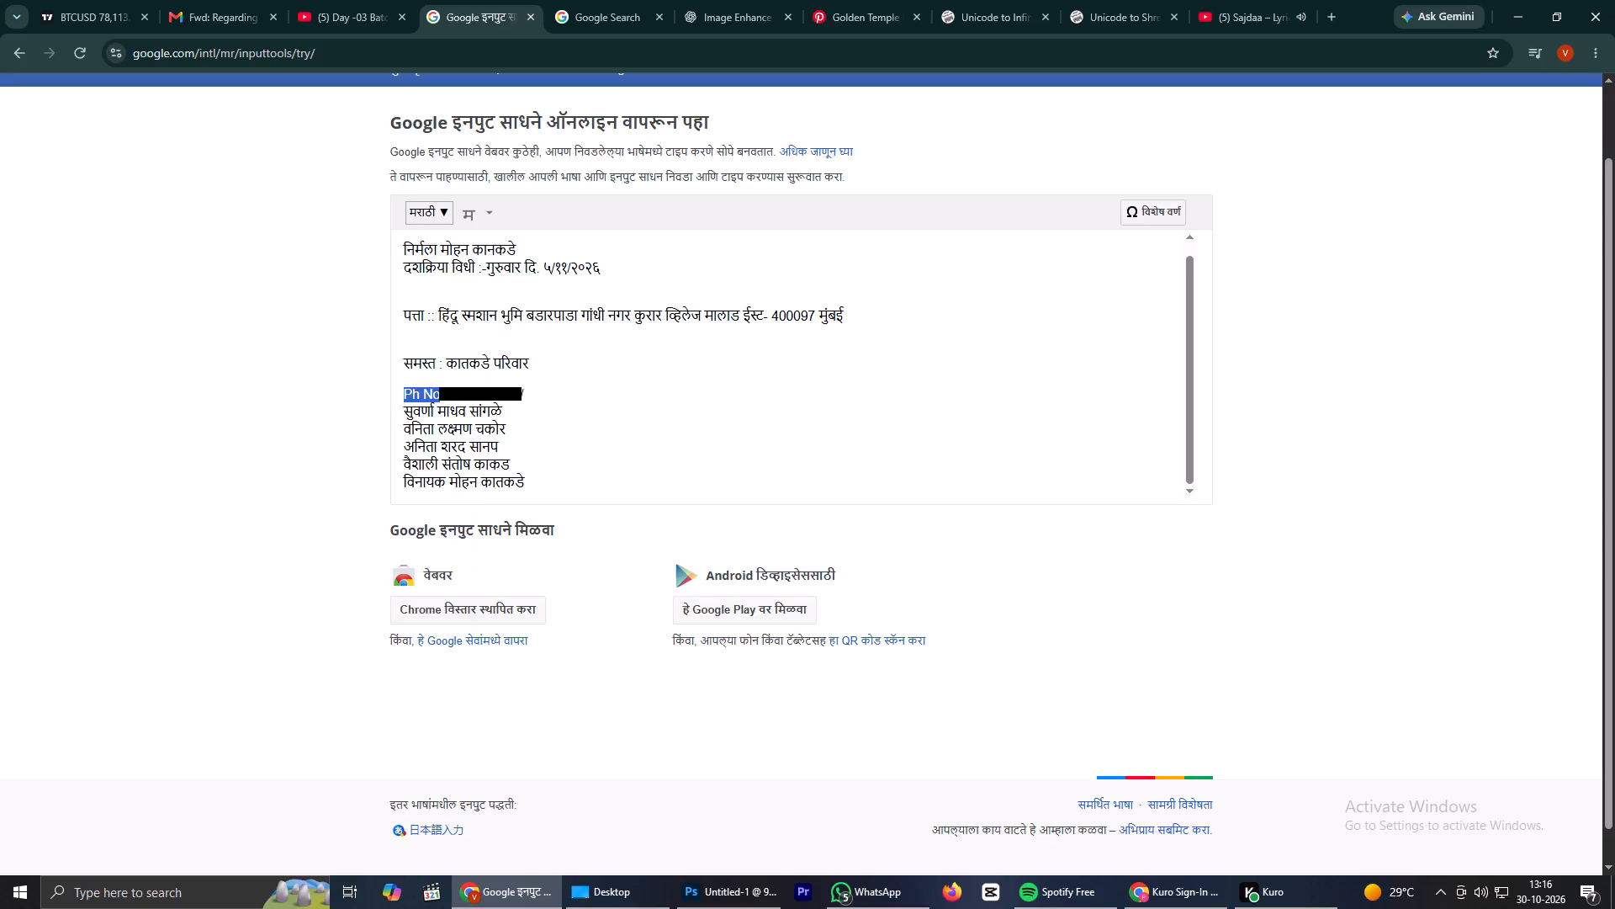
# Delete the stray character at the end of the note's phone number line and copy the whole line.
pyautogui.click(537, 399)
pyautogui.press('BackSpace')
pyautogui.moveTo(529, 390); pyautogui.dragTo(421, 402)
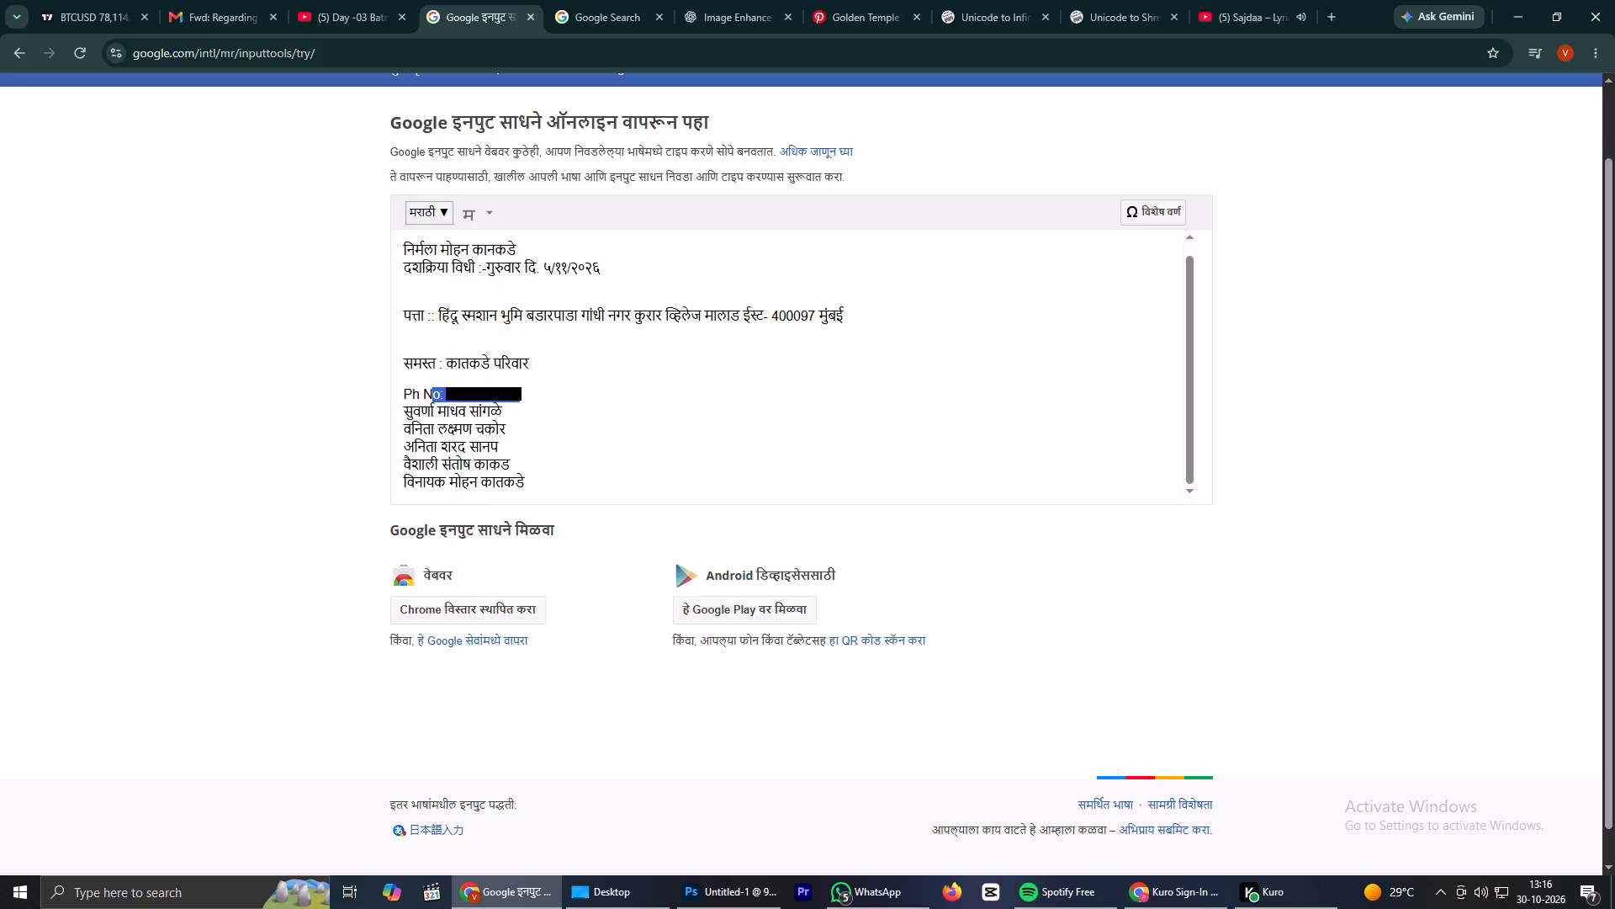
pyautogui.moveTo(421, 402); pyautogui.dragTo(295, 380)
pyautogui.click(403, 394)
pyautogui.moveTo(403, 394); pyautogui.dragTo(561, 391)
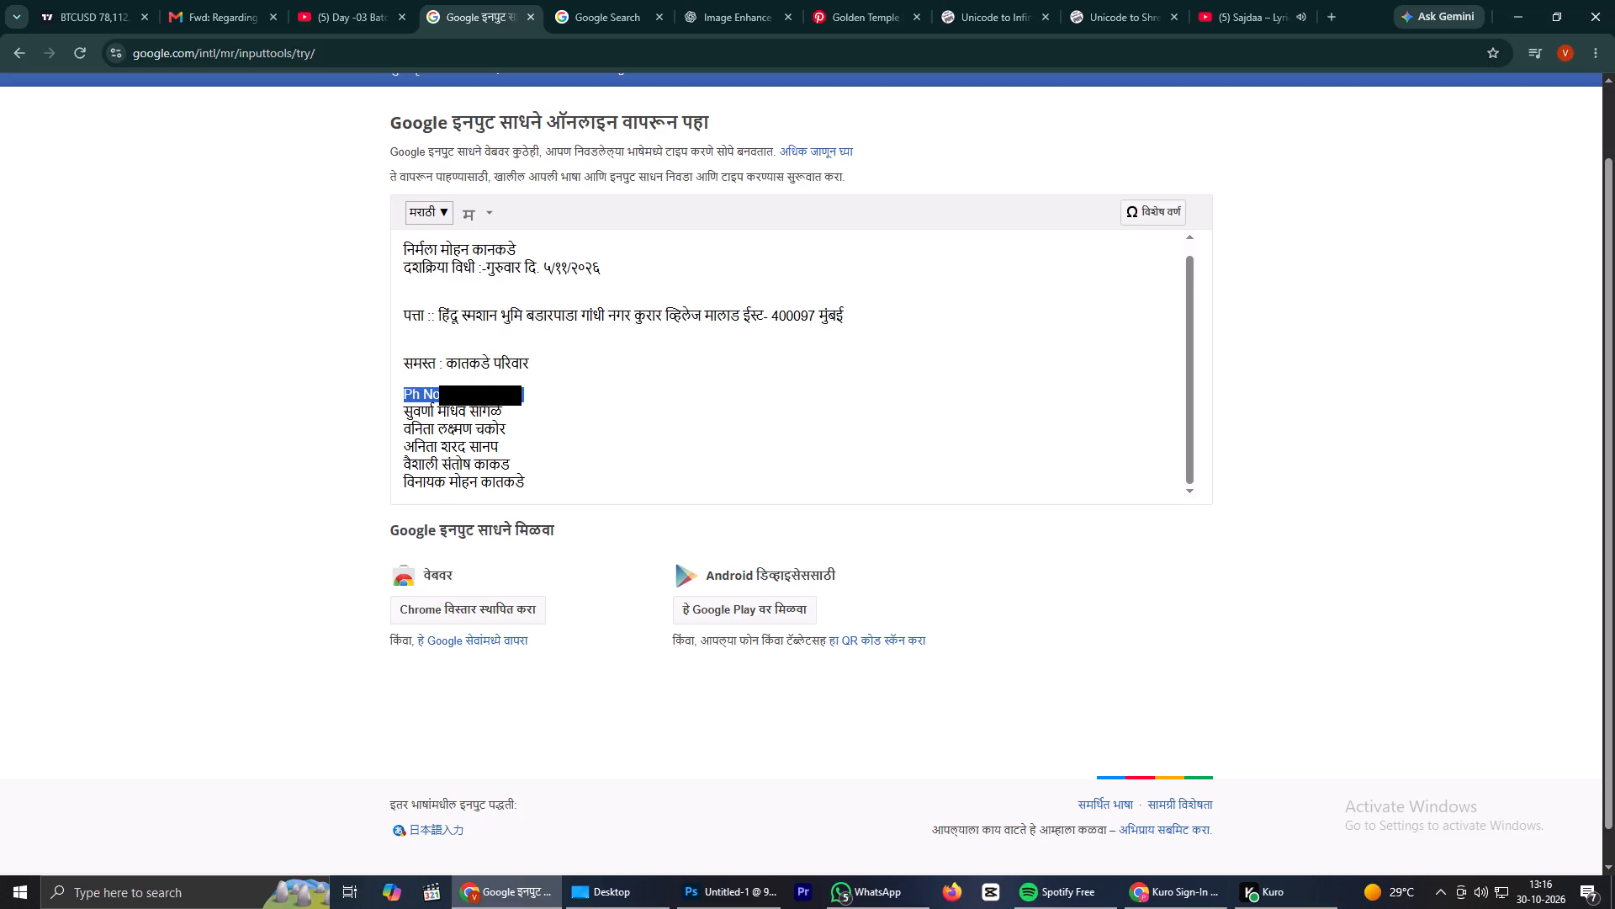
pyautogui.moveTo(561, 391); pyautogui.dragTo(565, 391)
pyautogui.hotkey('ctrl', 'c')
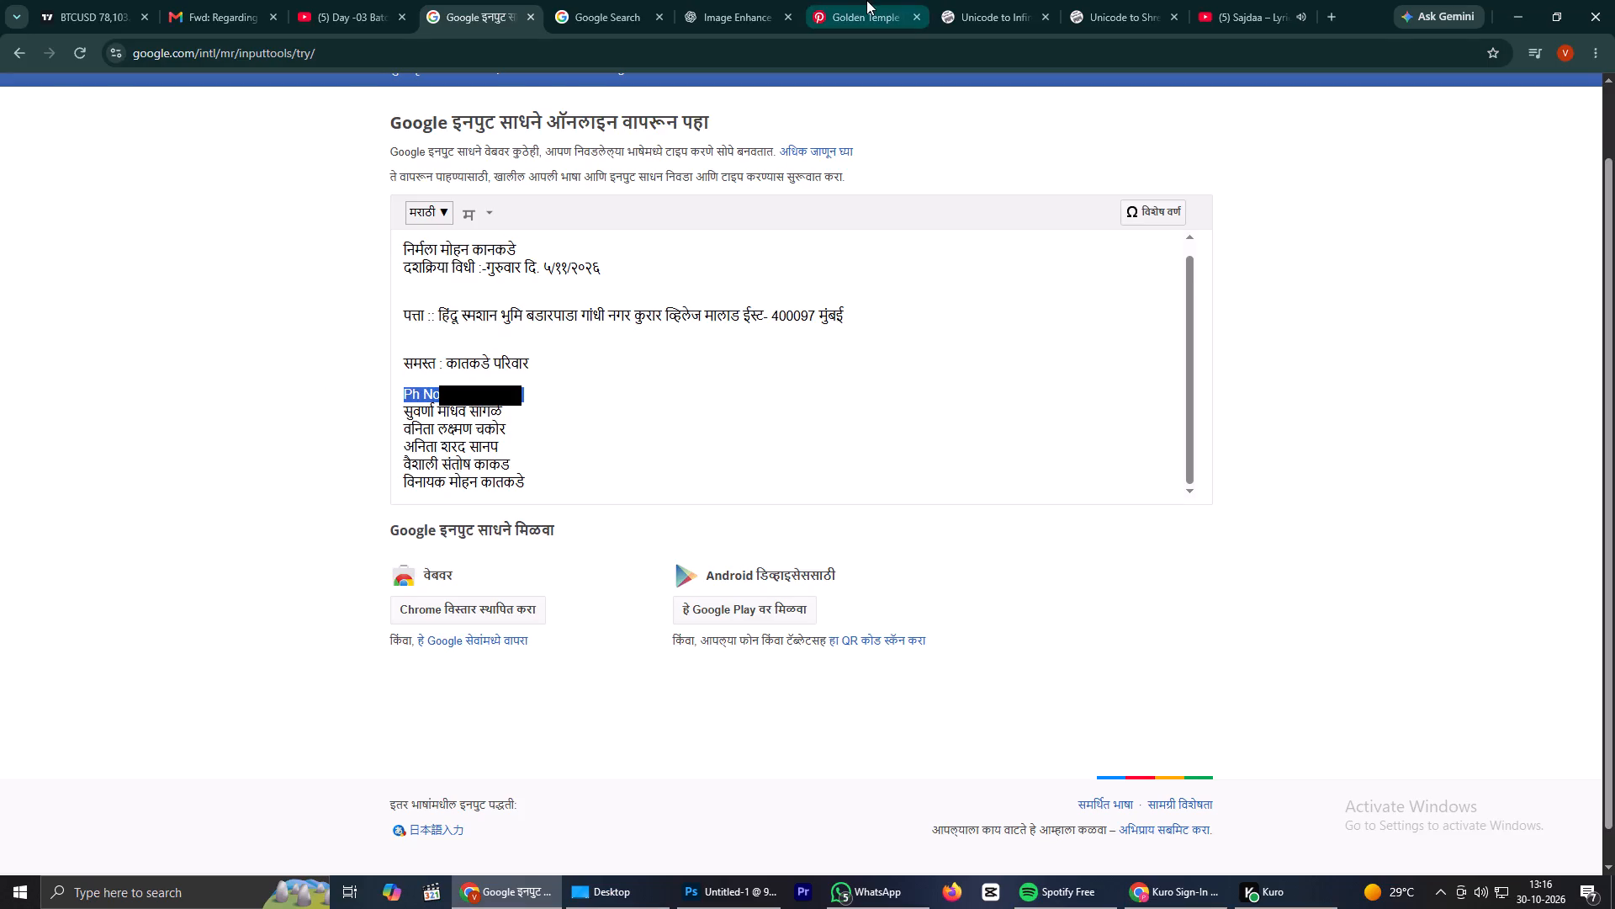
# Replace the names in the Unicode to Shree Lipi converter with the copied phone number line and convert it.
pyautogui.click(1083, 0)
pyautogui.moveTo(732, 353); pyautogui.dragTo(428, 189)
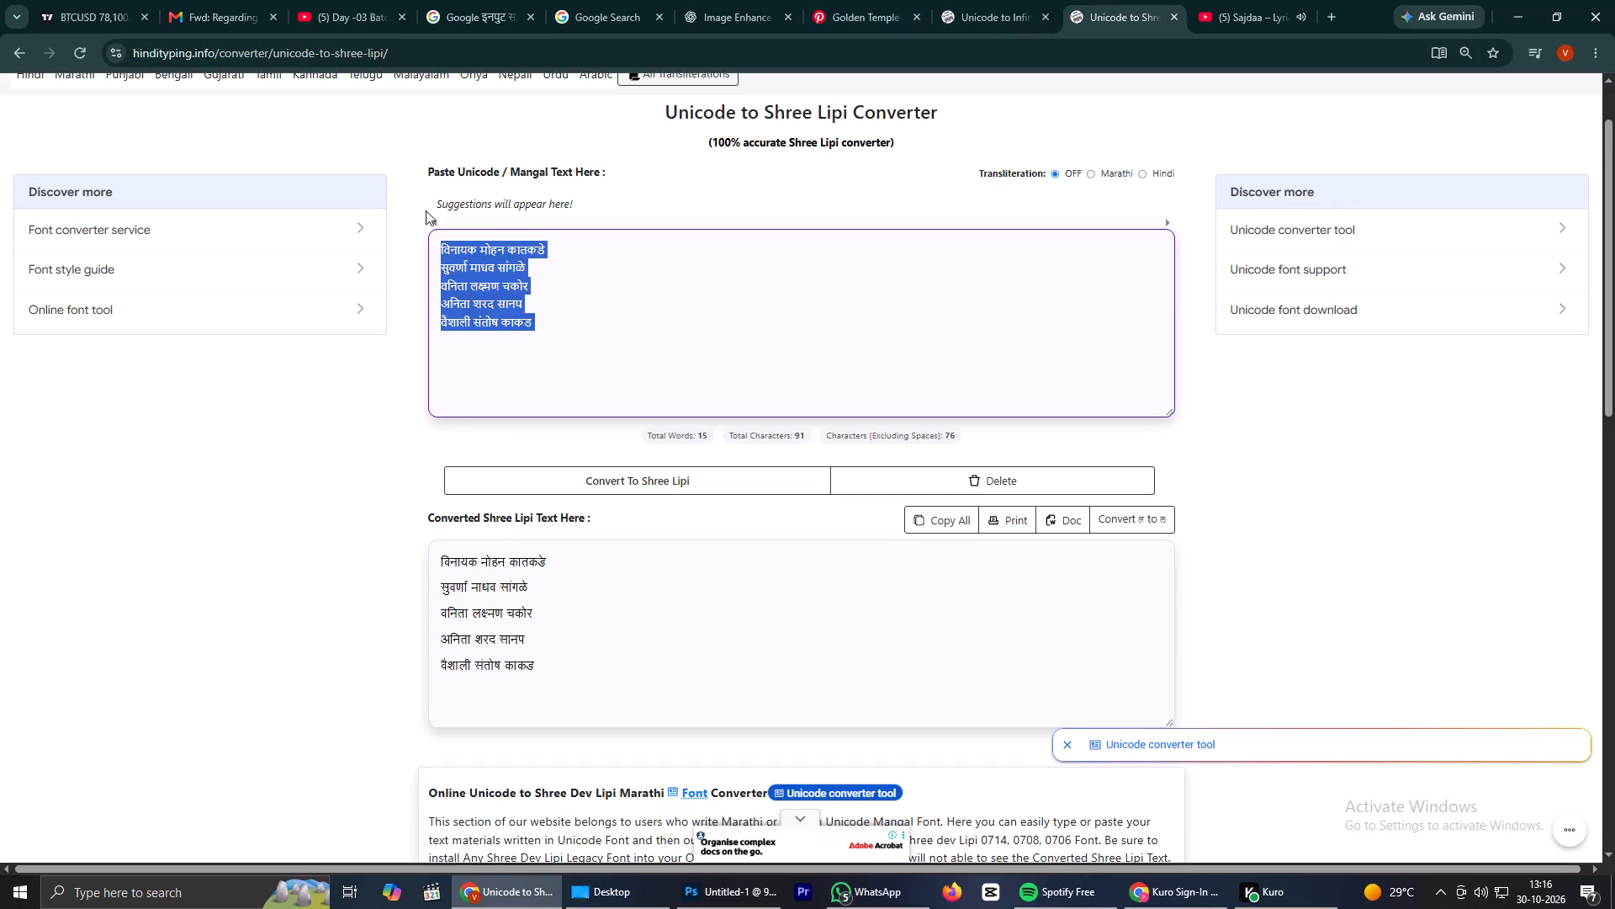
pyautogui.hotkey('ctrl', 'v')
pyautogui.click(568, 484)
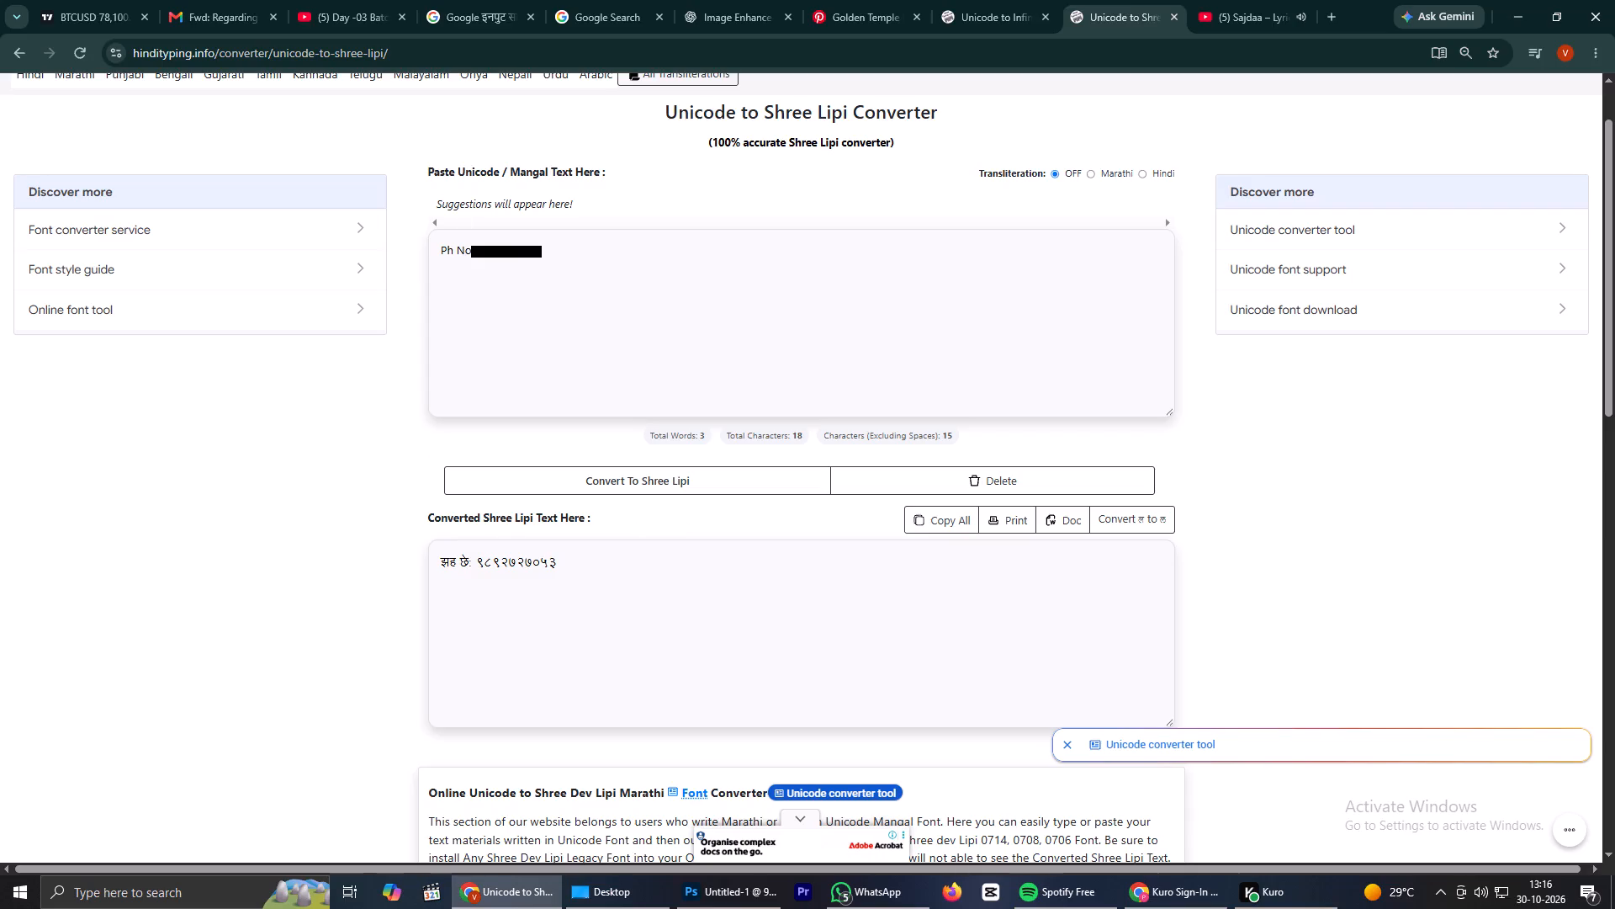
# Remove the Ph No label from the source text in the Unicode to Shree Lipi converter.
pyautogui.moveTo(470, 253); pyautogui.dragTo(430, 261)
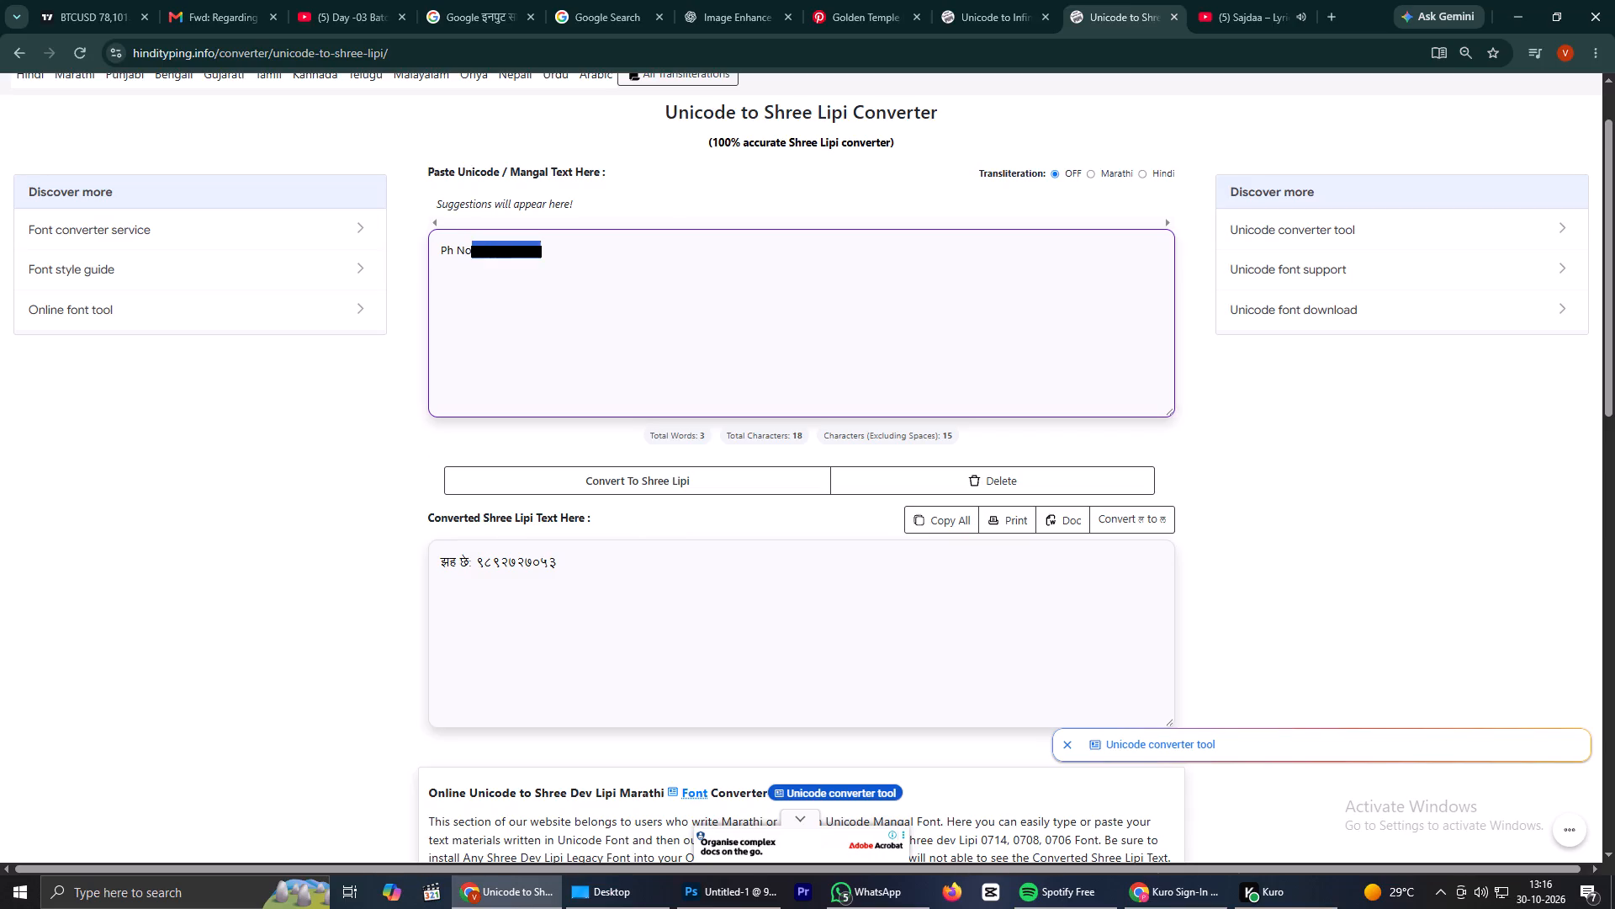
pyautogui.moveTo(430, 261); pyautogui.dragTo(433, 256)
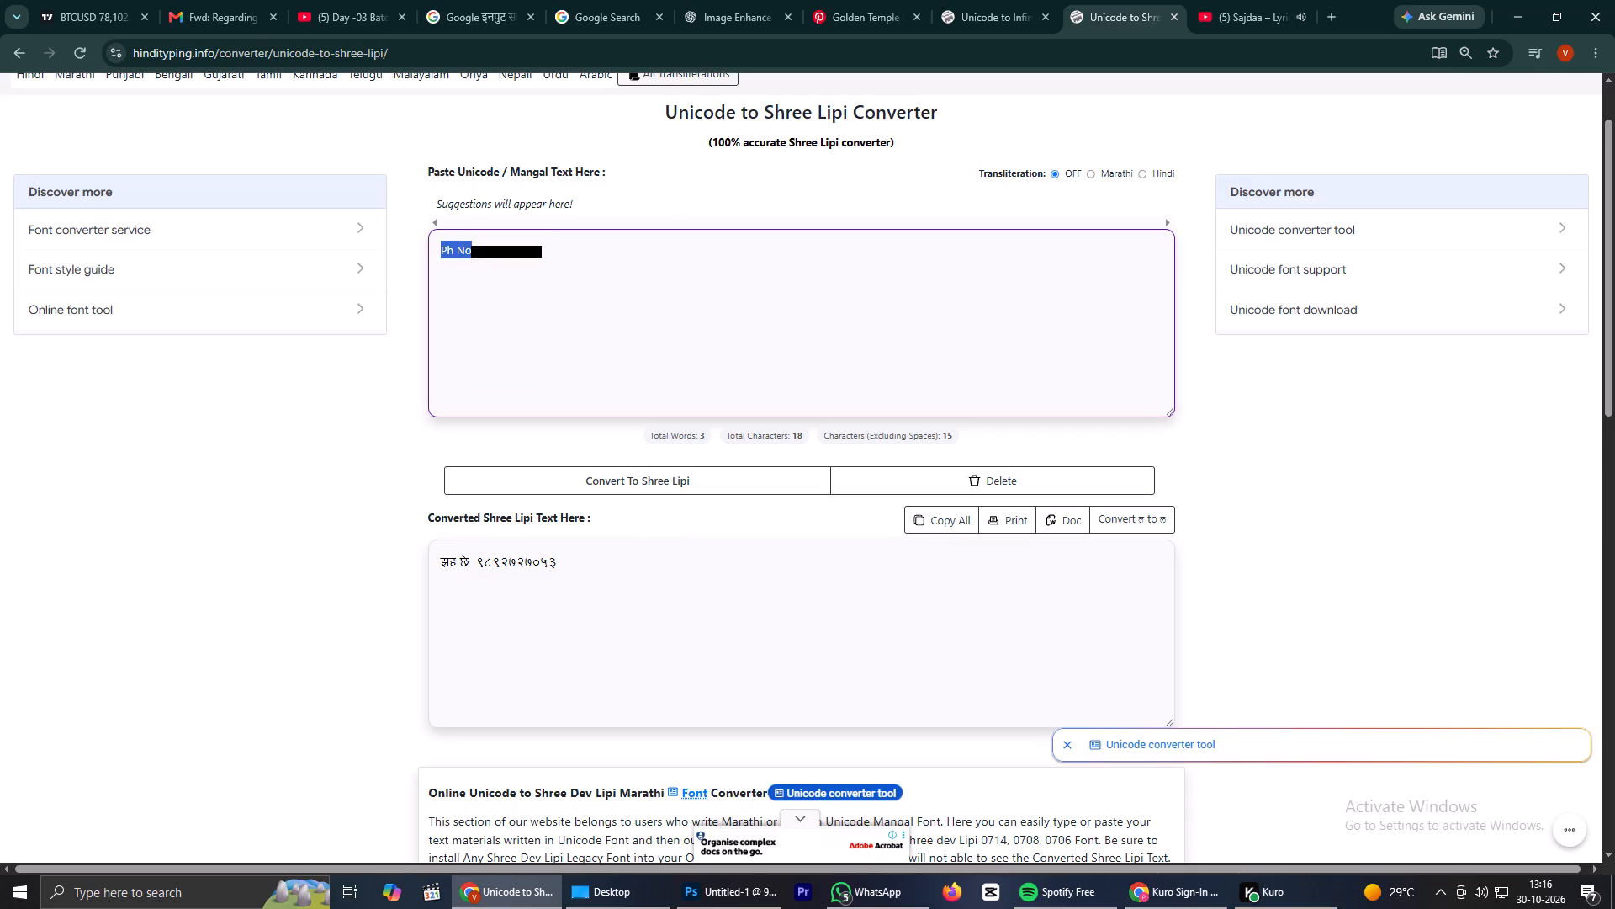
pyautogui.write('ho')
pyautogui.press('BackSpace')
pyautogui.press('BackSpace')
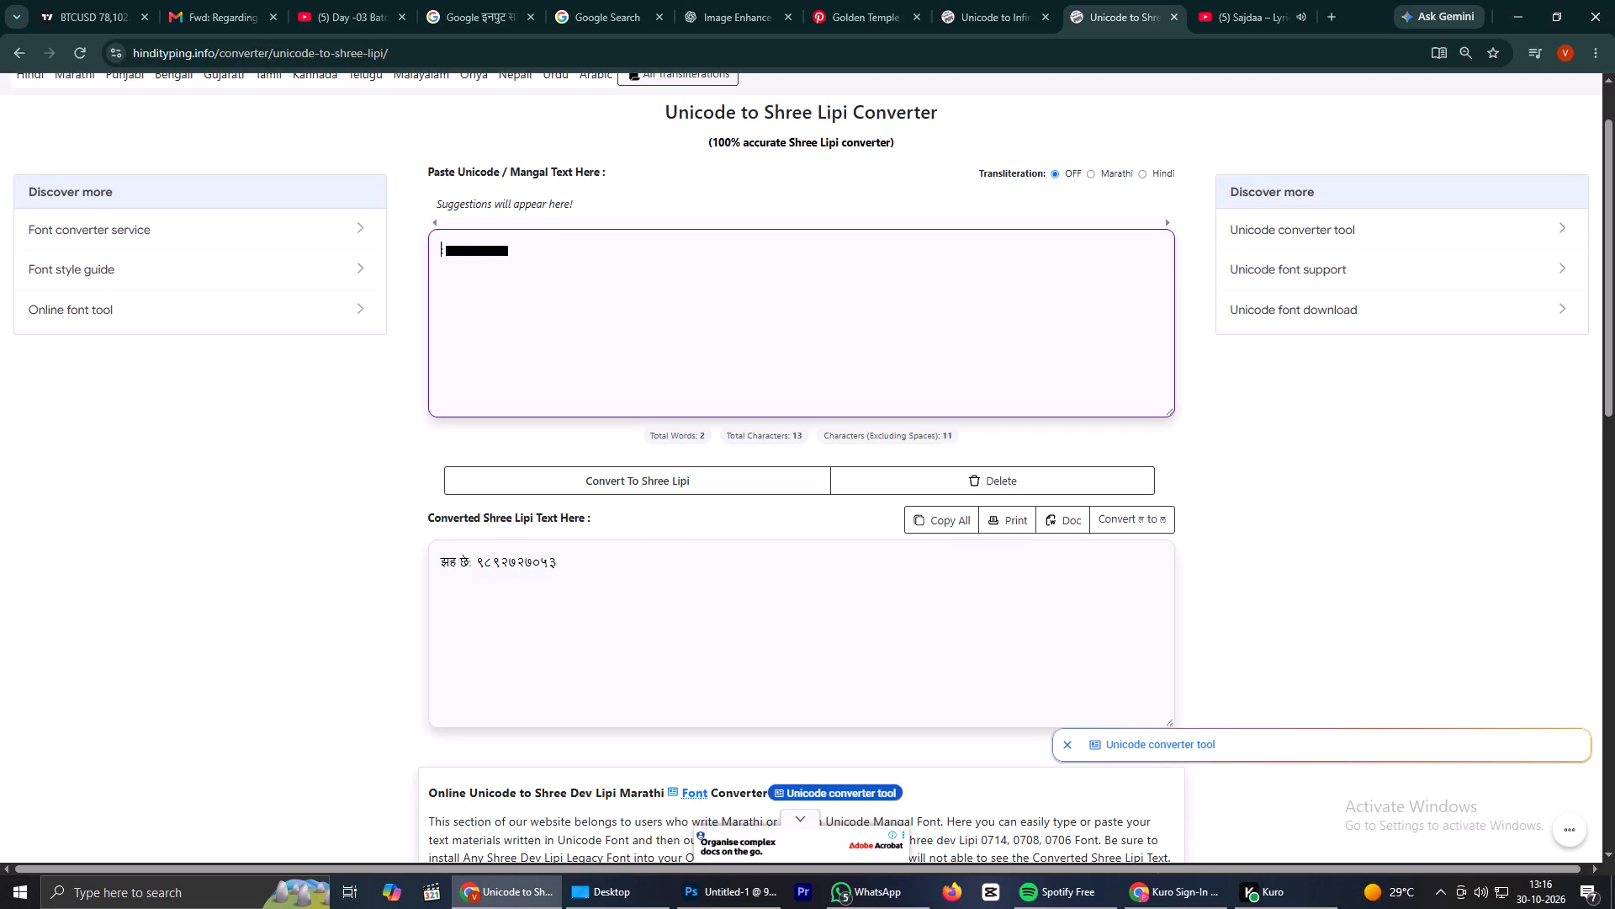
# In the Google Input Tools note, replace the Ph No label before the phone number with the Marathi word संपर्क.
pyautogui.click(573, 0)
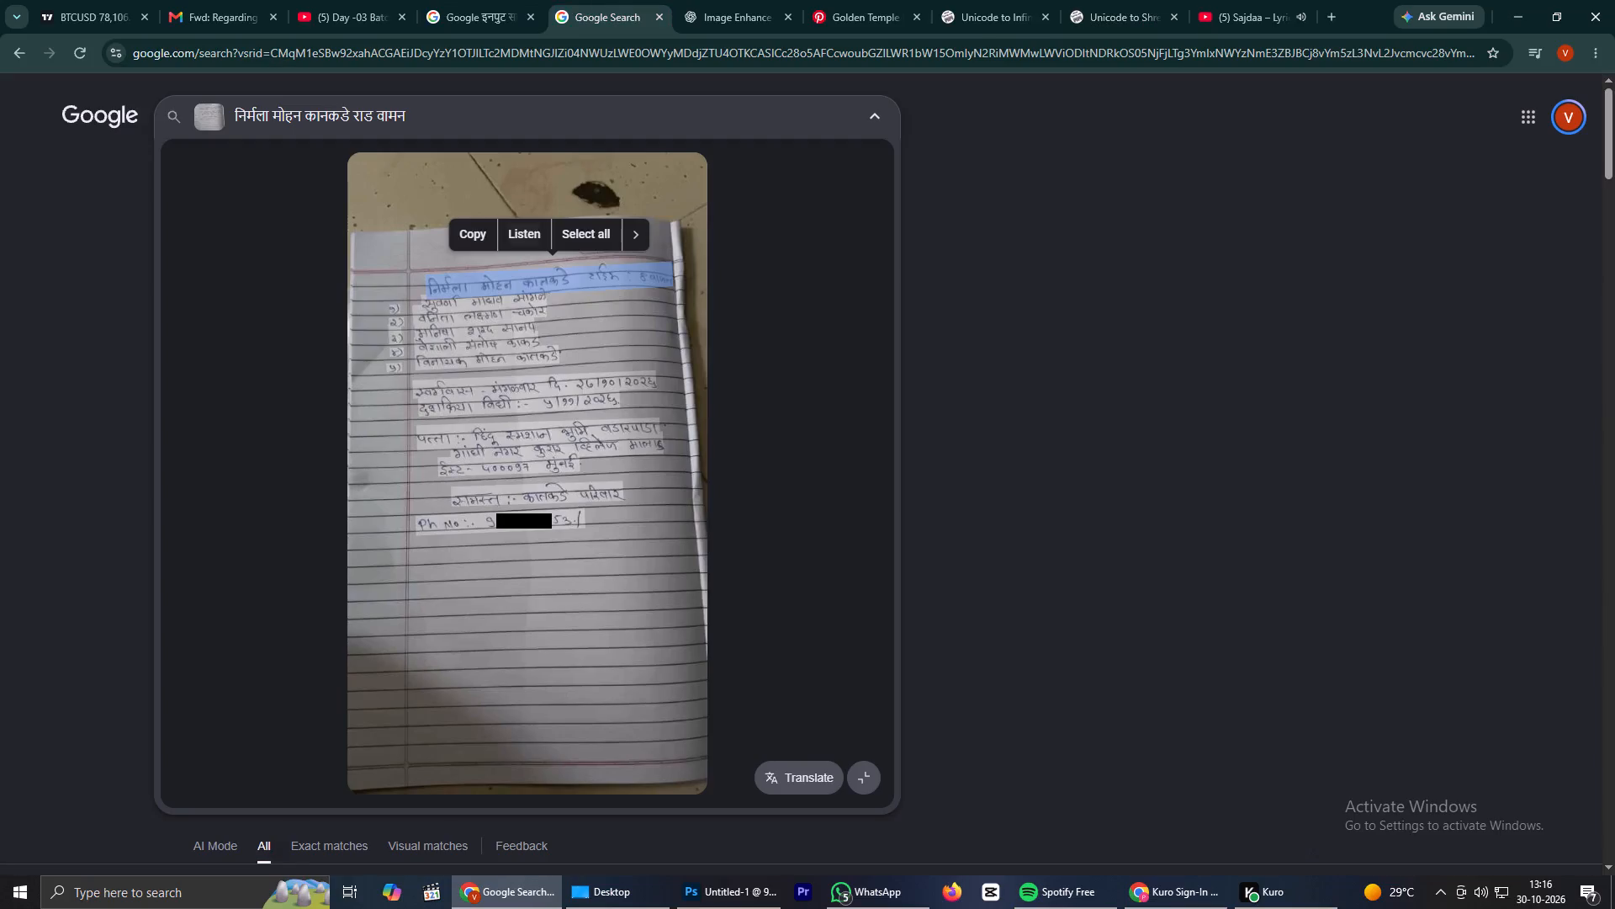
pyautogui.click(457, 0)
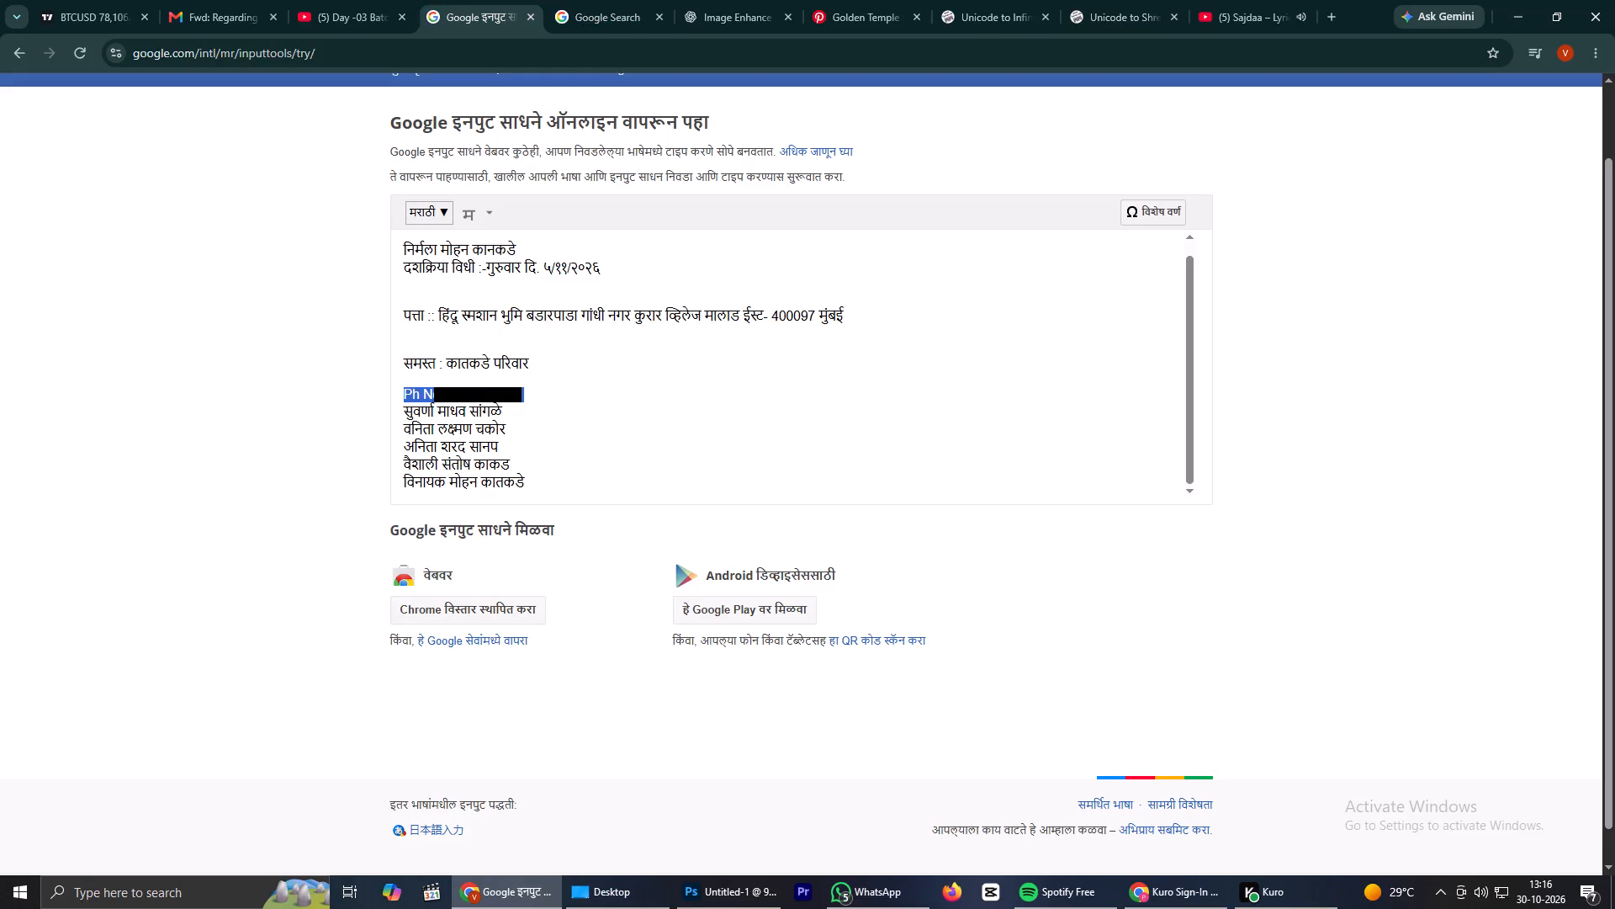
pyautogui.doubleClick(426, 401)
pyautogui.click(438, 393)
pyautogui.moveTo(438, 393); pyautogui.dragTo(321, 401)
pyautogui.write('sampark')
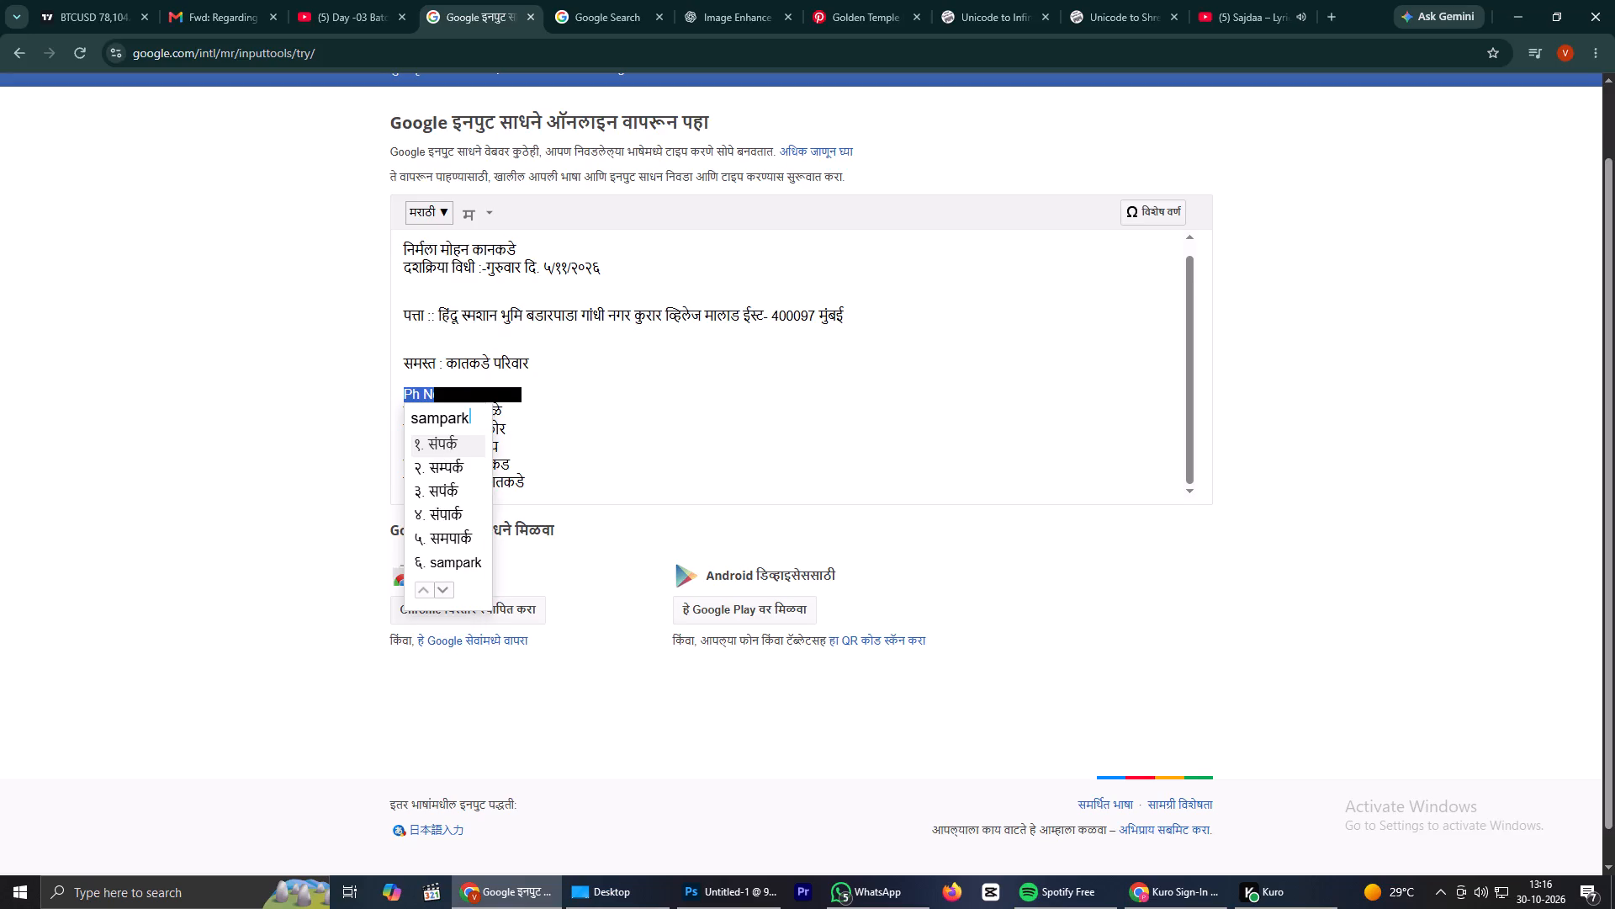
pyautogui.click(437, 437)
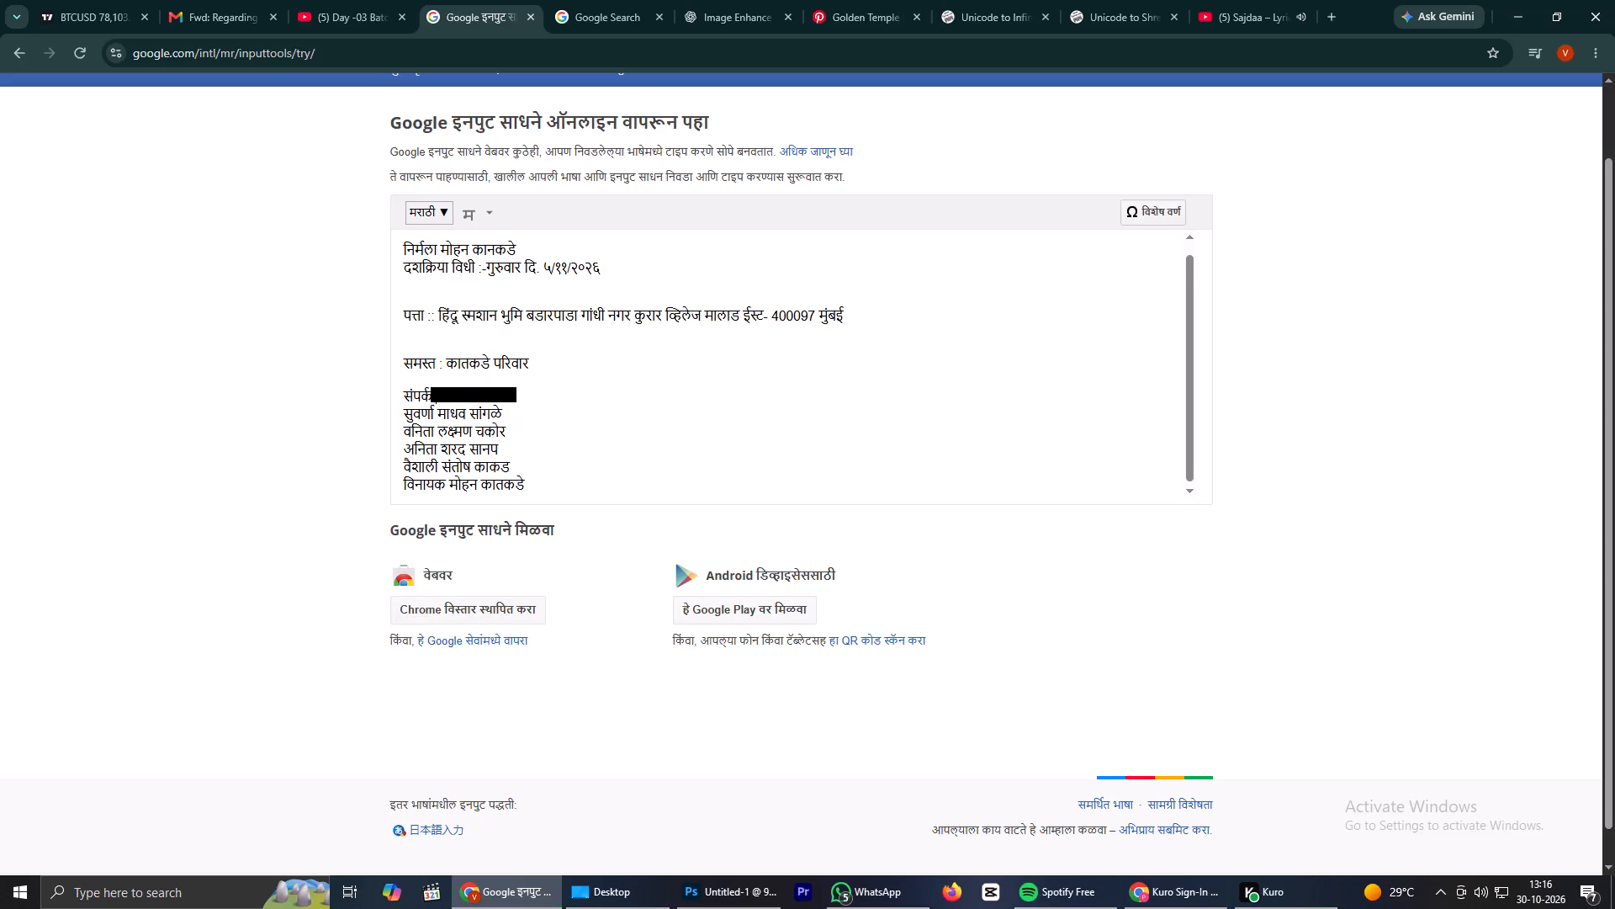
pyautogui.press('BackSpace')
pyautogui.press('space')
# Convert the note's whole संपर्क phone line in the Unicode to Shree Lipi converter and copy the converted text.
pyautogui.moveTo(524, 410); pyautogui.dragTo(471, 408)
pyautogui.moveTo(527, 395); pyautogui.dragTo(381, 403)
pyautogui.hotkey('ctrl', 'c')
pyautogui.click(1062, 0)
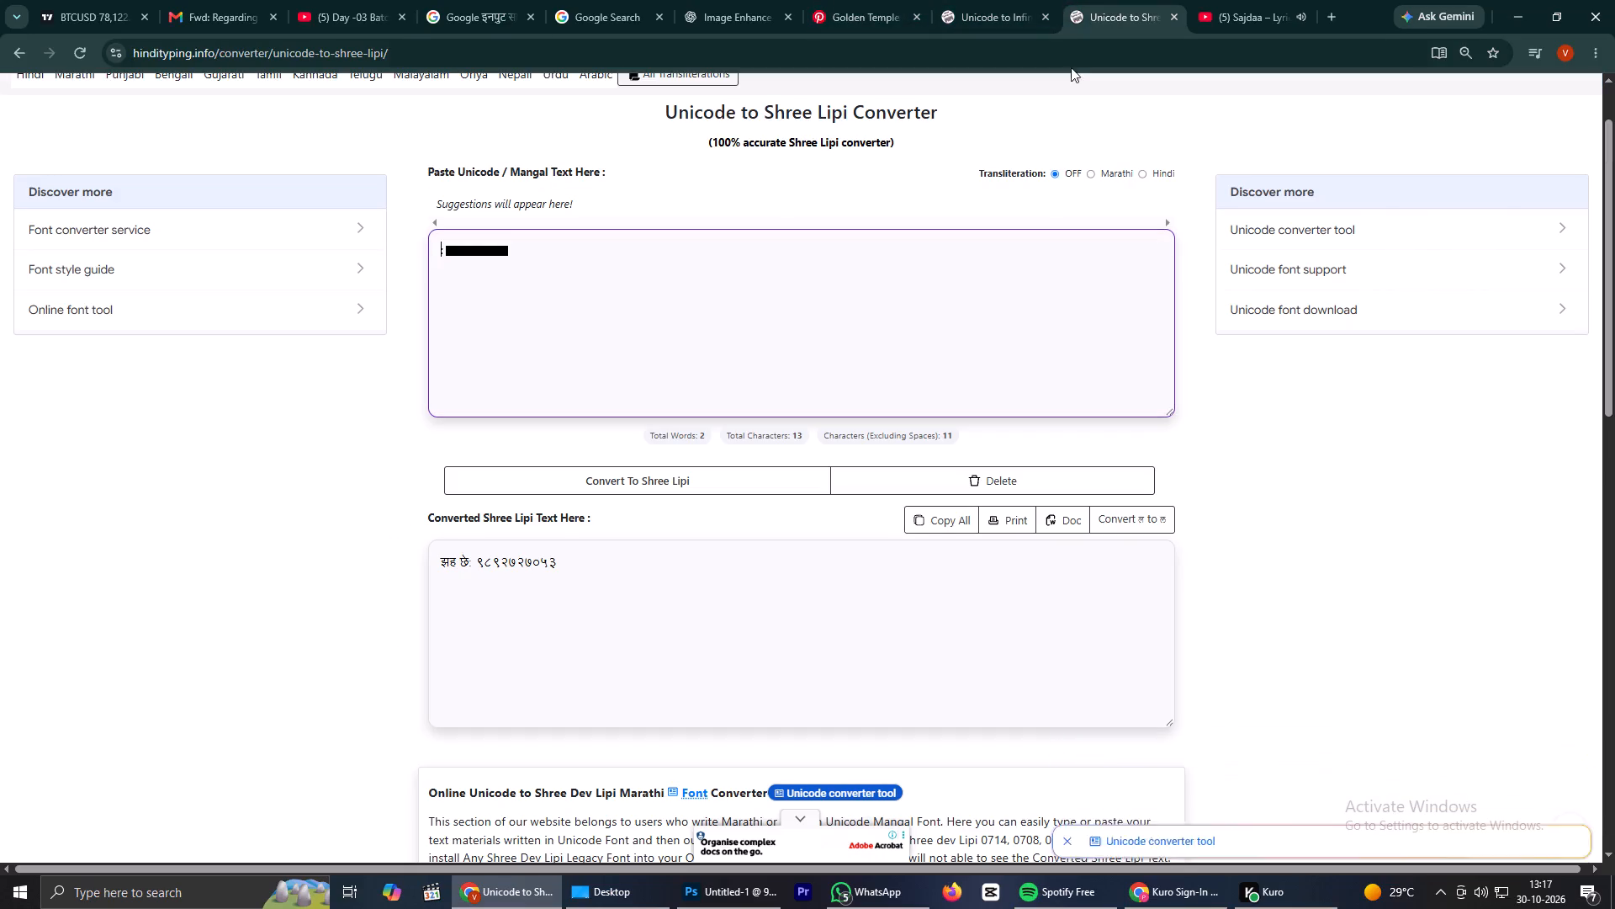
pyautogui.moveTo(665, 284); pyautogui.dragTo(225, 250)
pyautogui.hotkey('ctrl', 'v')
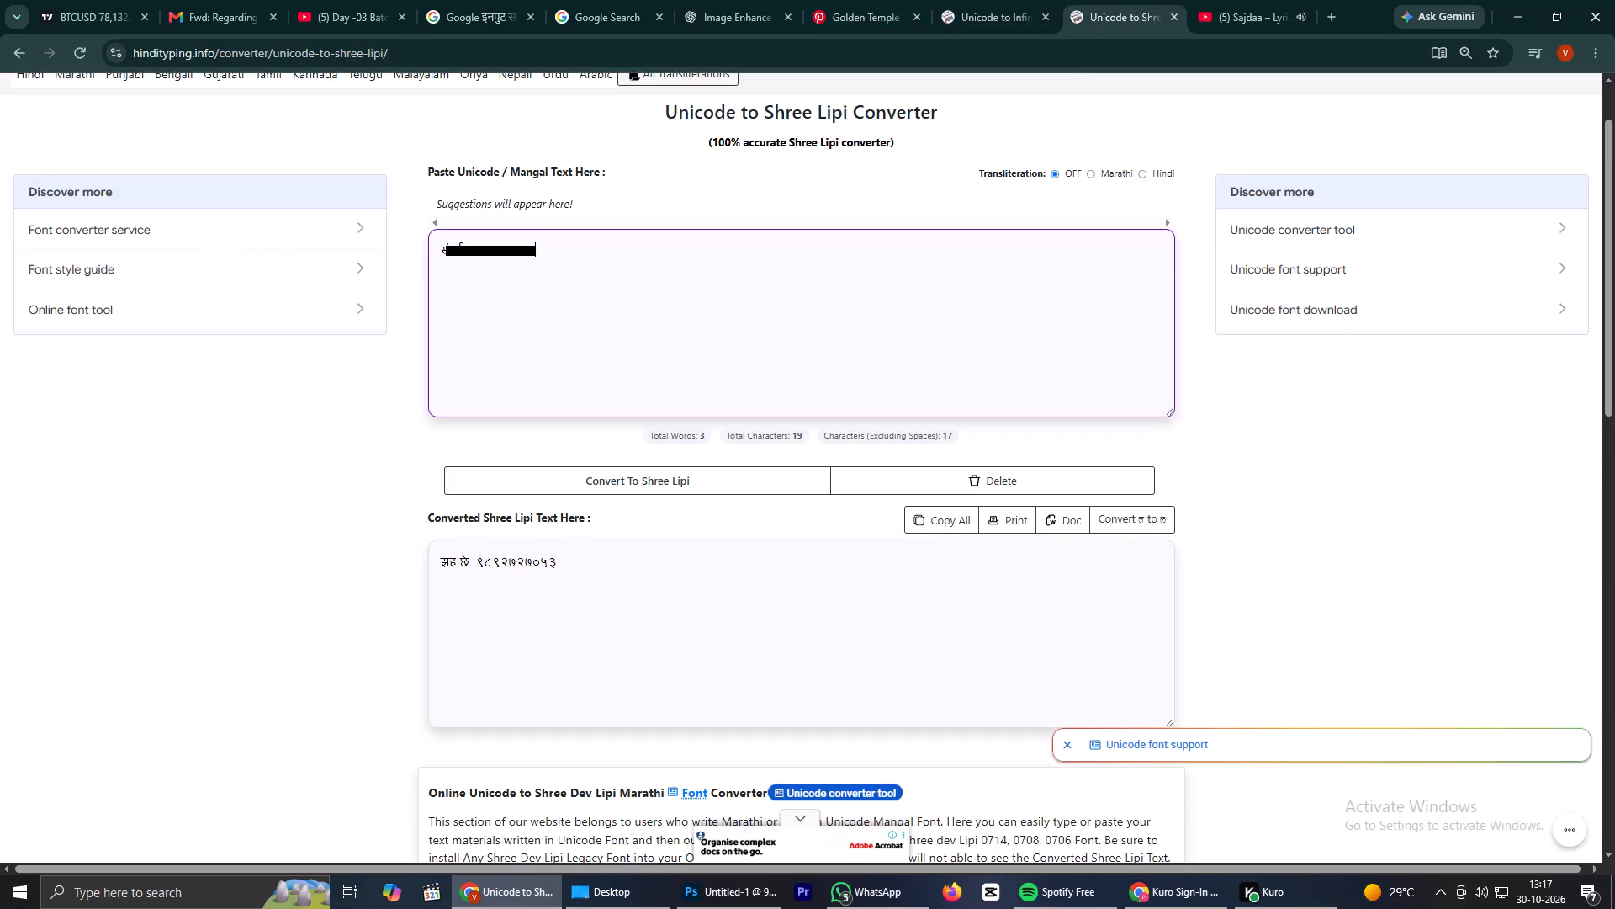
pyautogui.click(617, 465)
pyautogui.click(939, 523)
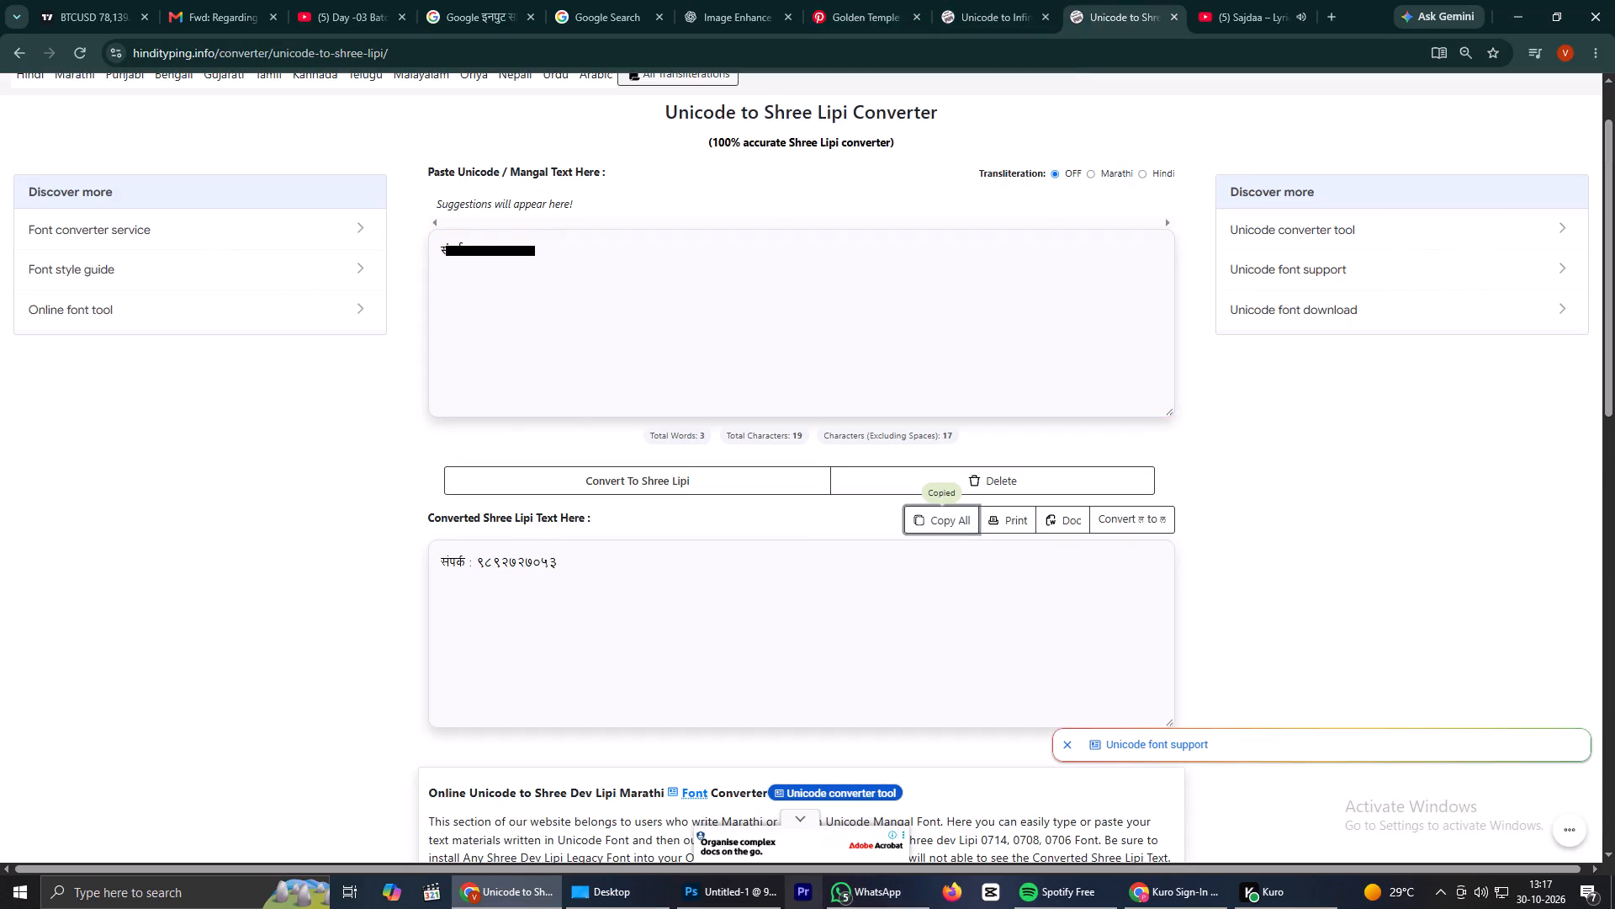
# Switch to Photoshop, scale the family names text block to about 94.8% and shift it slightly up toward the address.
pyautogui.click(781, 908)
pyautogui.scroll(-1, 920, 662)
pyautogui.scroll(2, 920, 662)
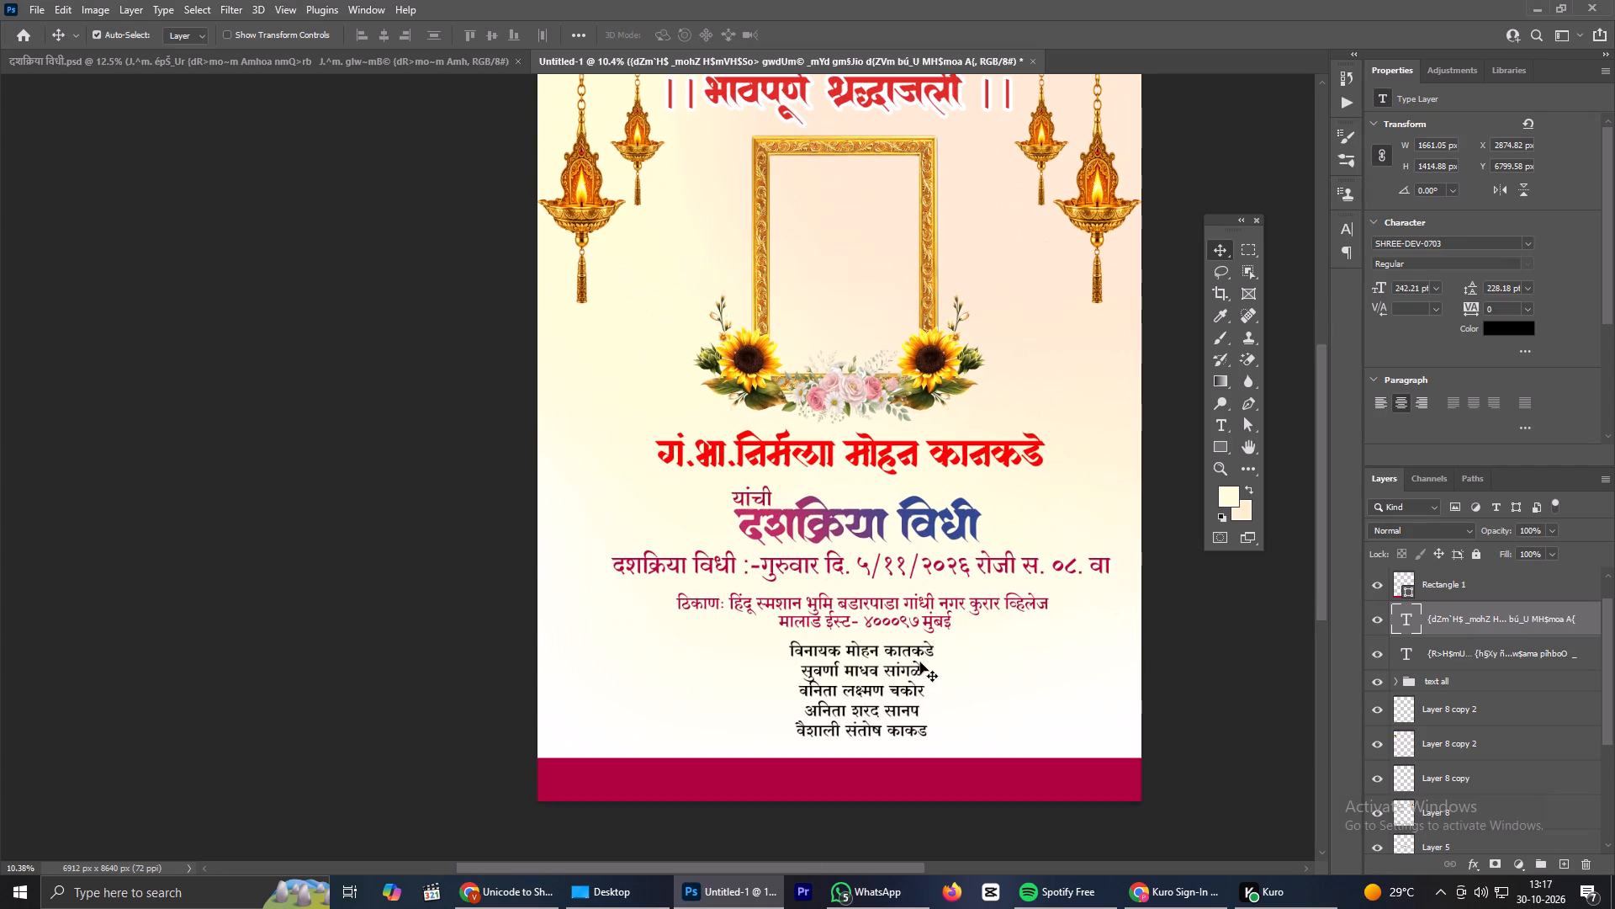
pyautogui.click(866, 714)
pyautogui.hotkey('ctrl', 't')
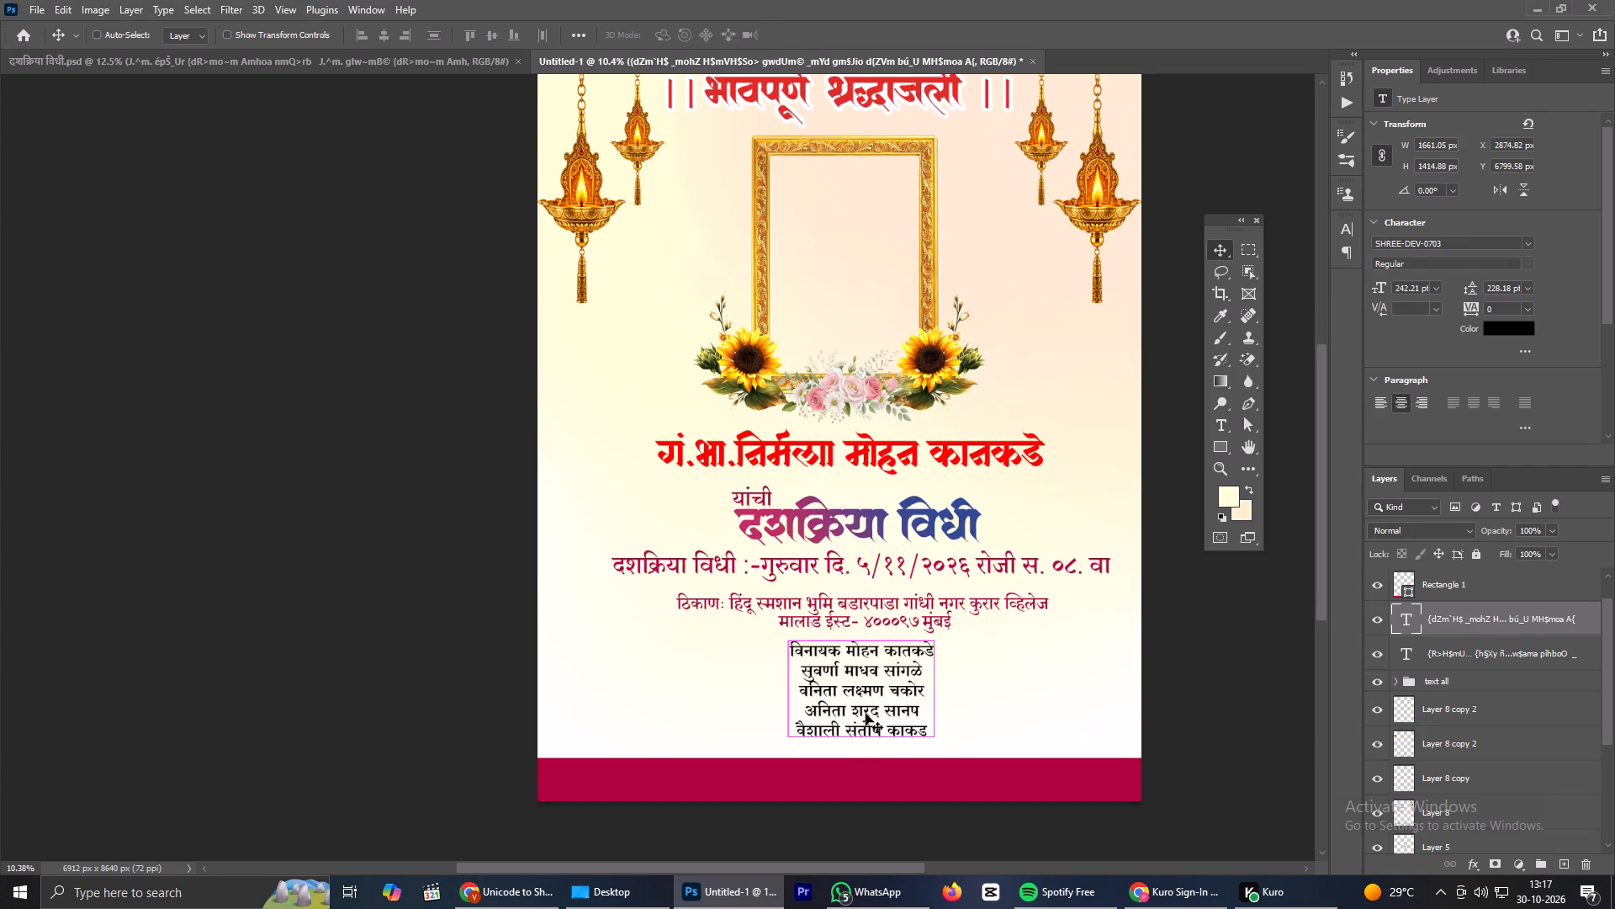
pyautogui.moveTo(864, 762); pyautogui.dragTo(865, 754)
pyautogui.click(829, 35)
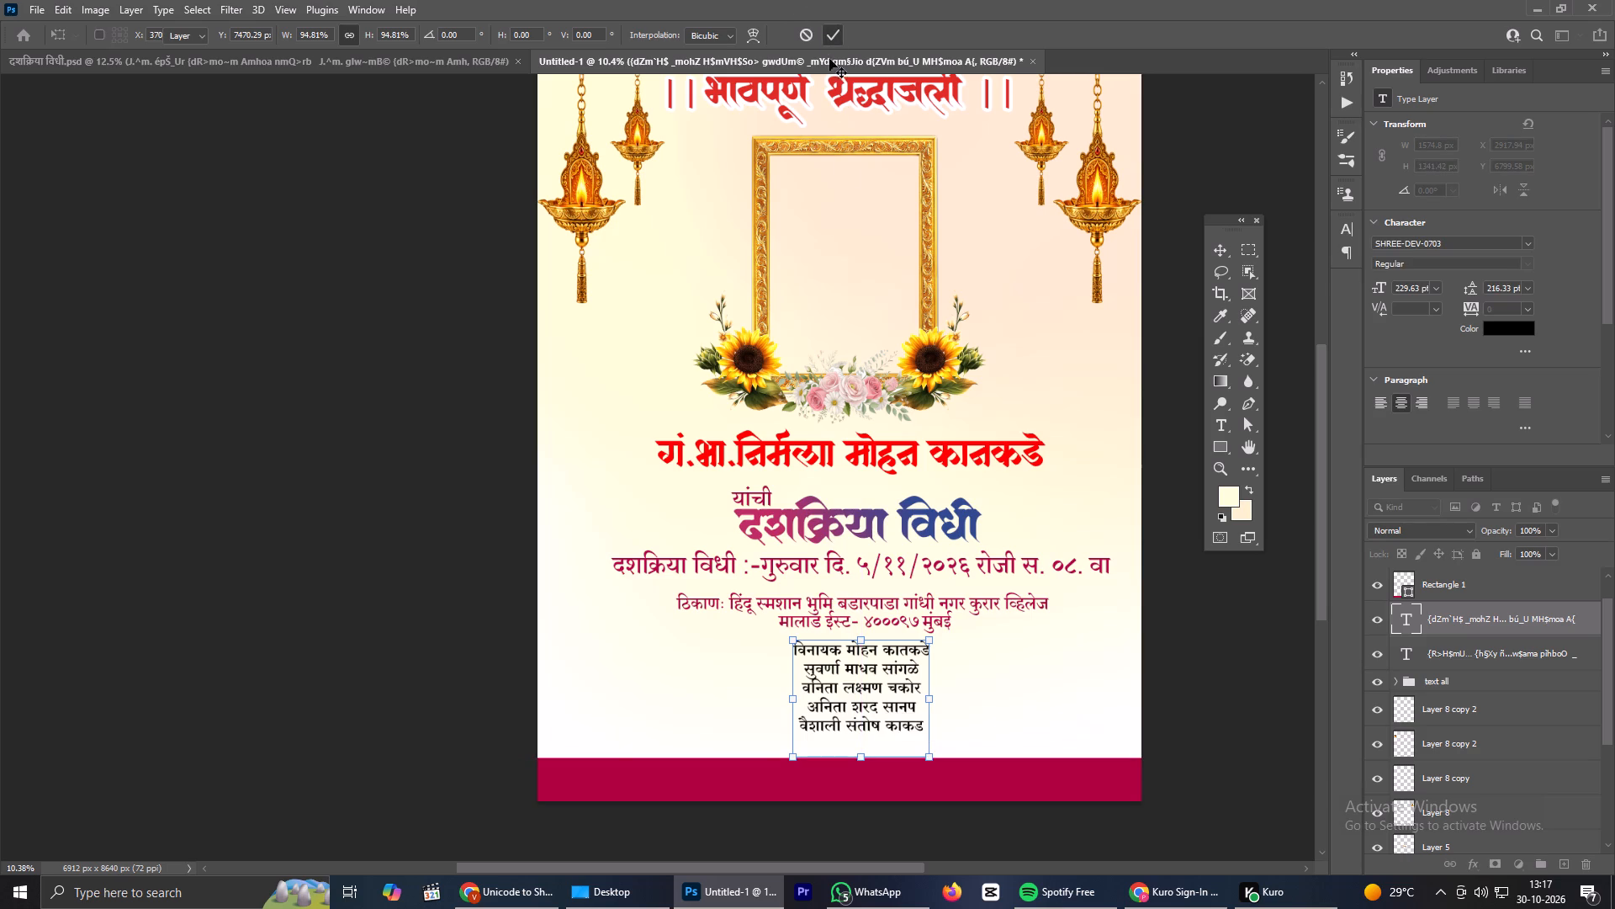
pyautogui.scroll(-1, 855, 693)
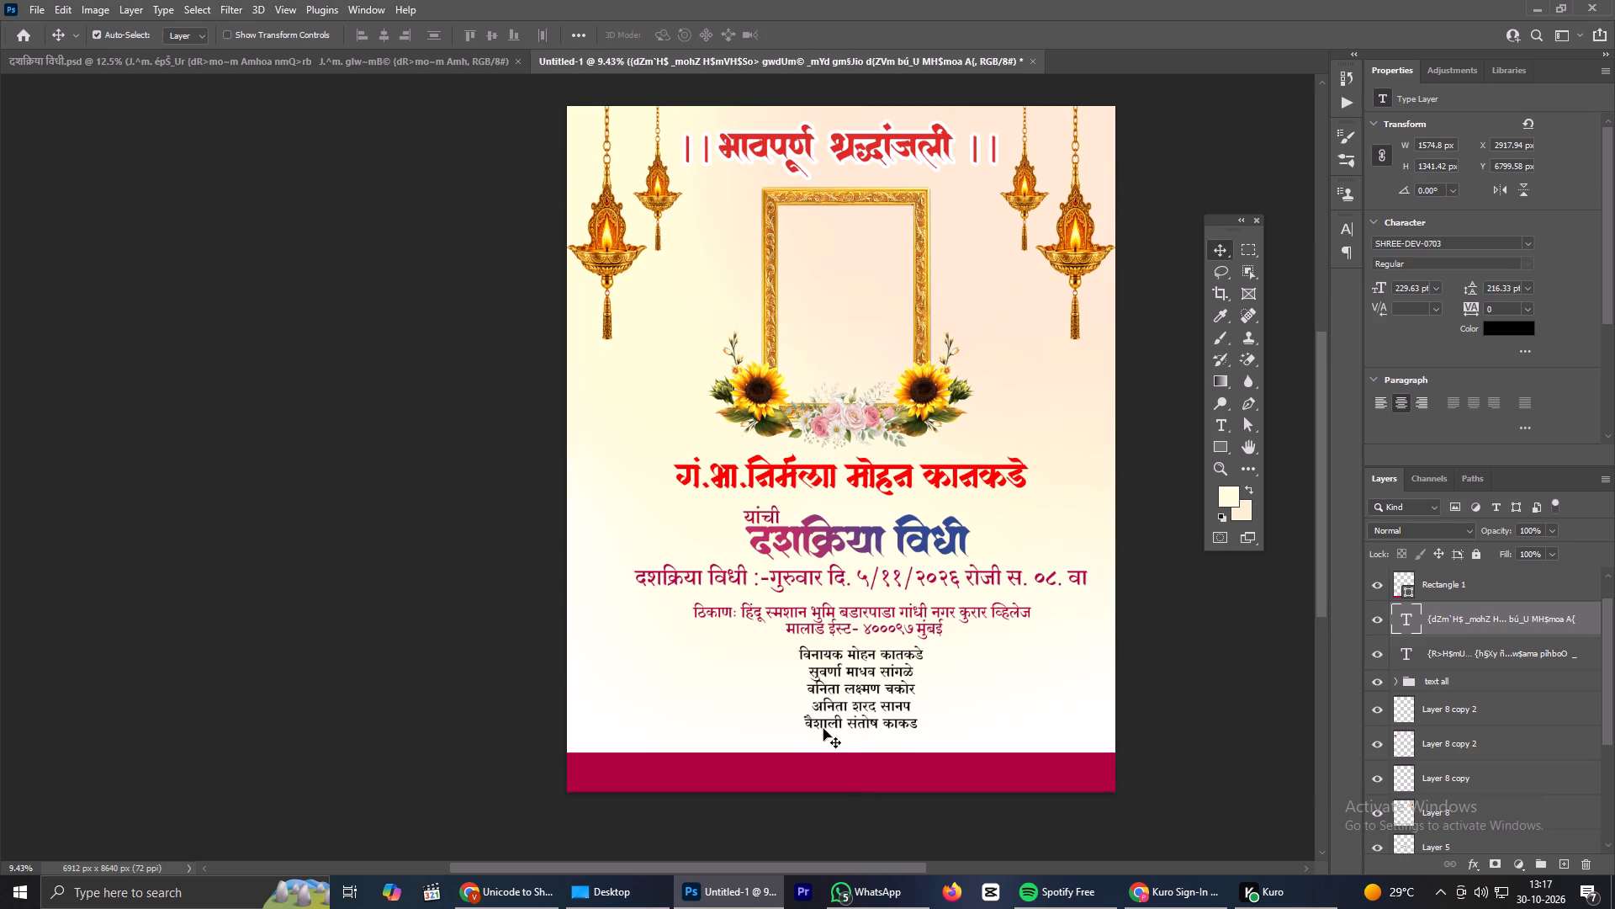
pyautogui.click(880, 678)
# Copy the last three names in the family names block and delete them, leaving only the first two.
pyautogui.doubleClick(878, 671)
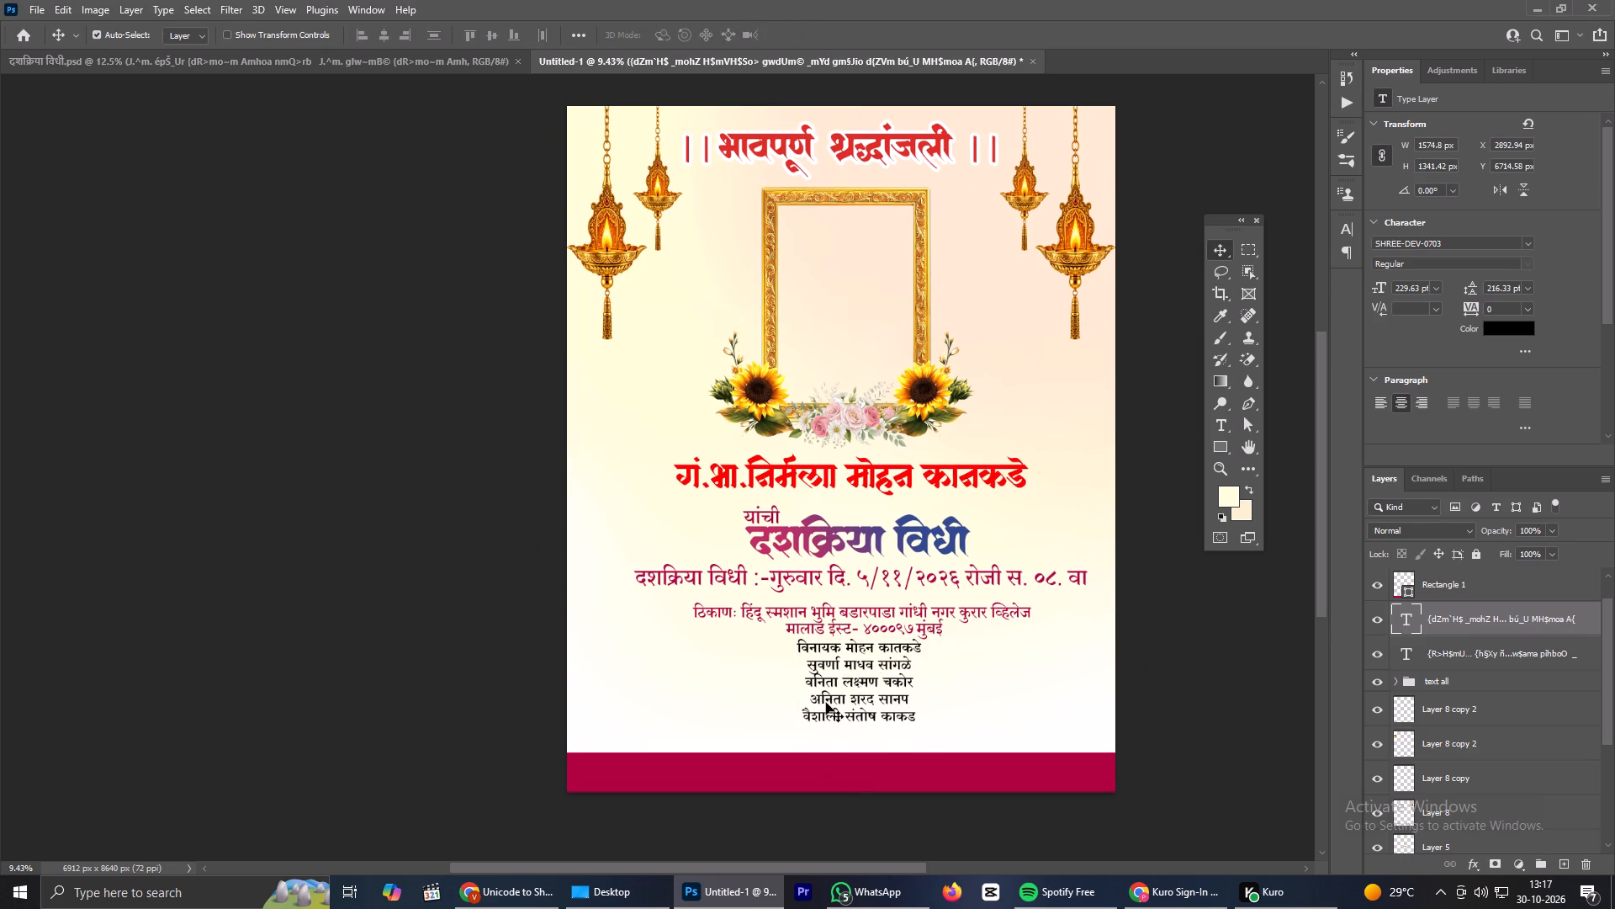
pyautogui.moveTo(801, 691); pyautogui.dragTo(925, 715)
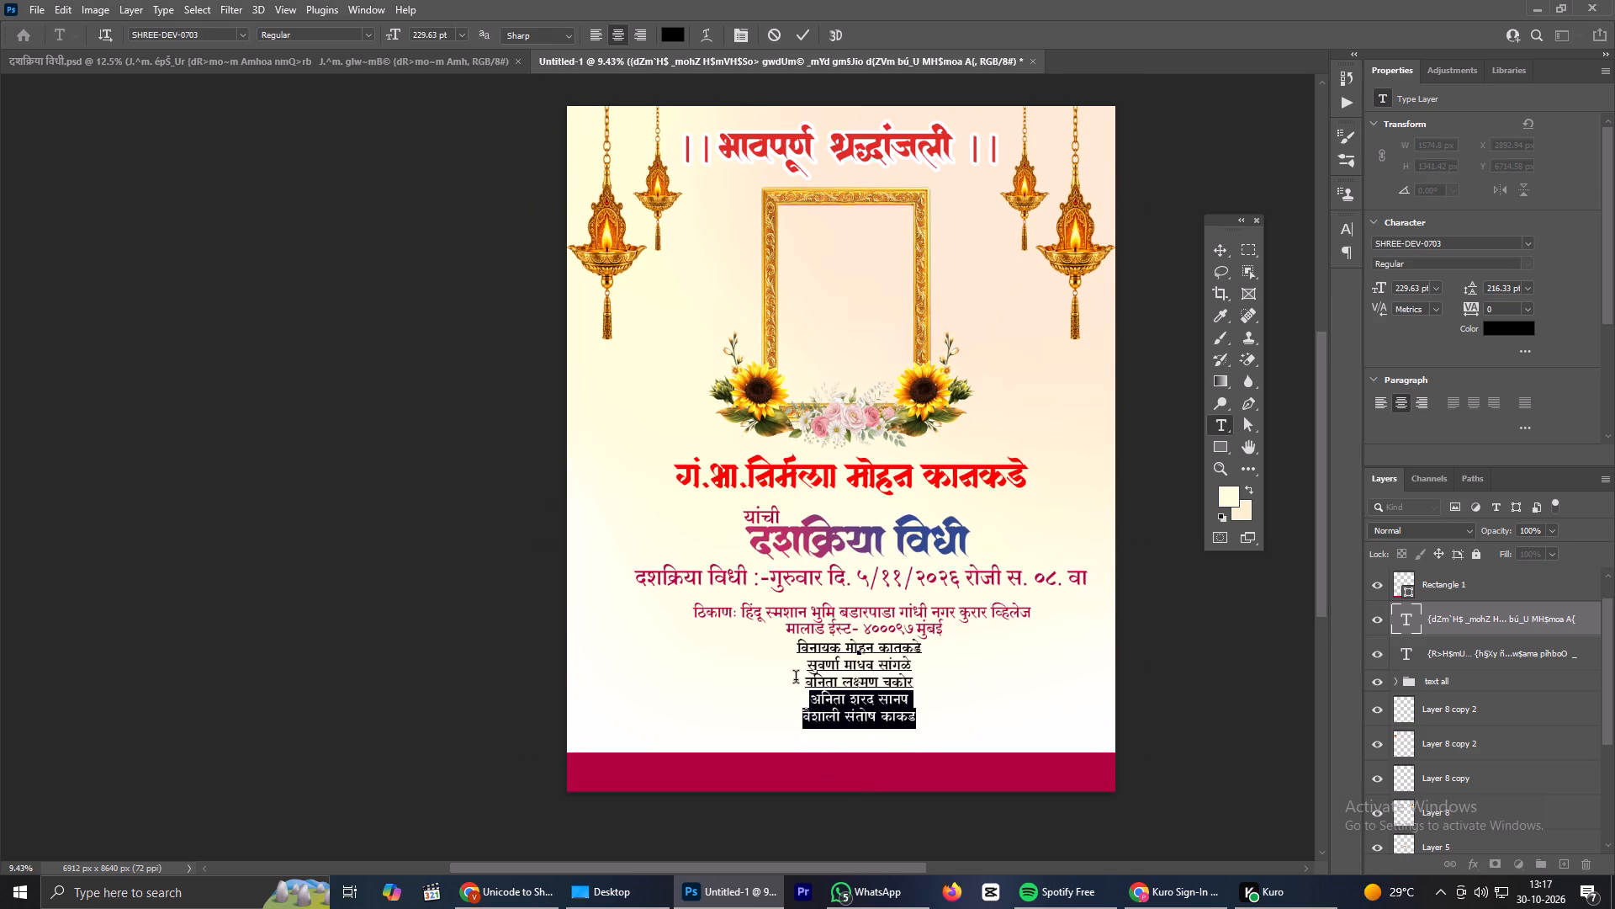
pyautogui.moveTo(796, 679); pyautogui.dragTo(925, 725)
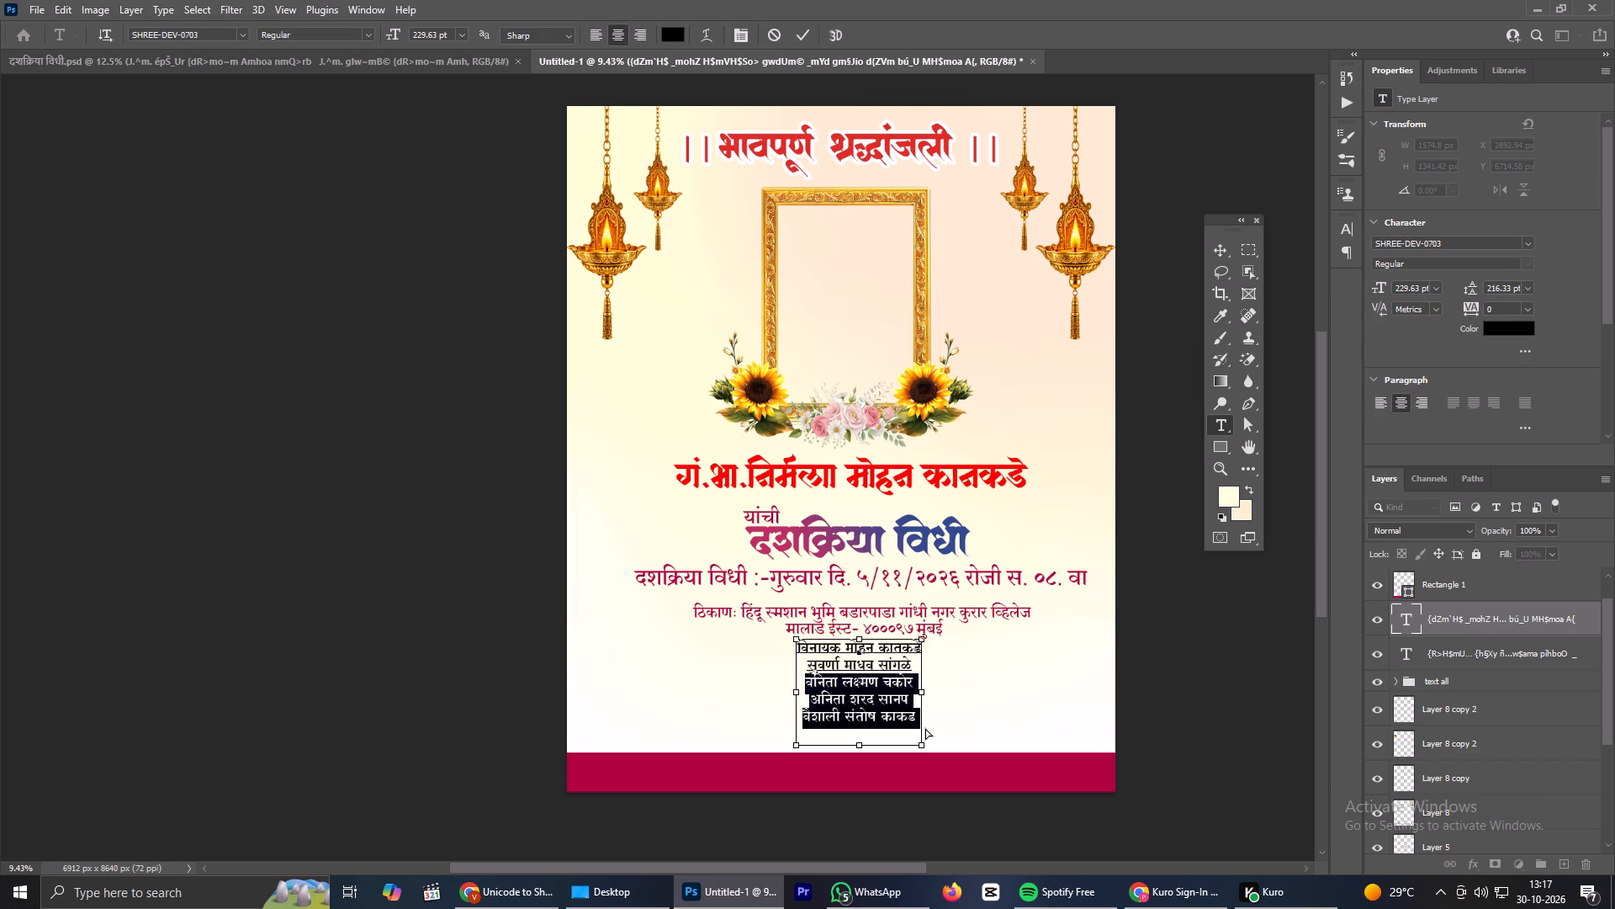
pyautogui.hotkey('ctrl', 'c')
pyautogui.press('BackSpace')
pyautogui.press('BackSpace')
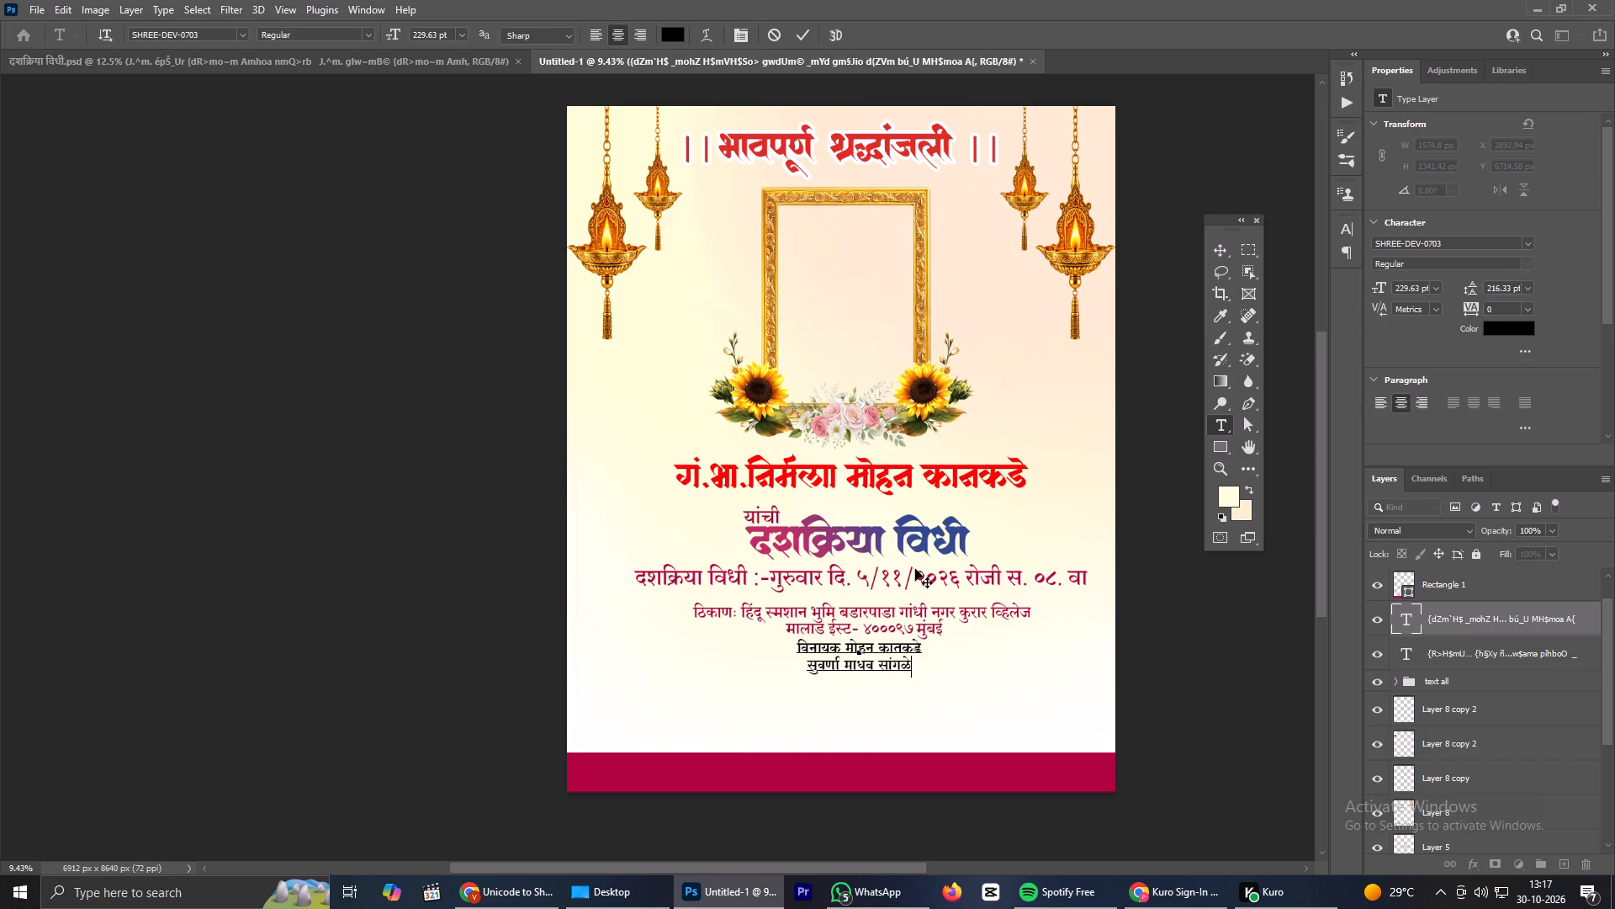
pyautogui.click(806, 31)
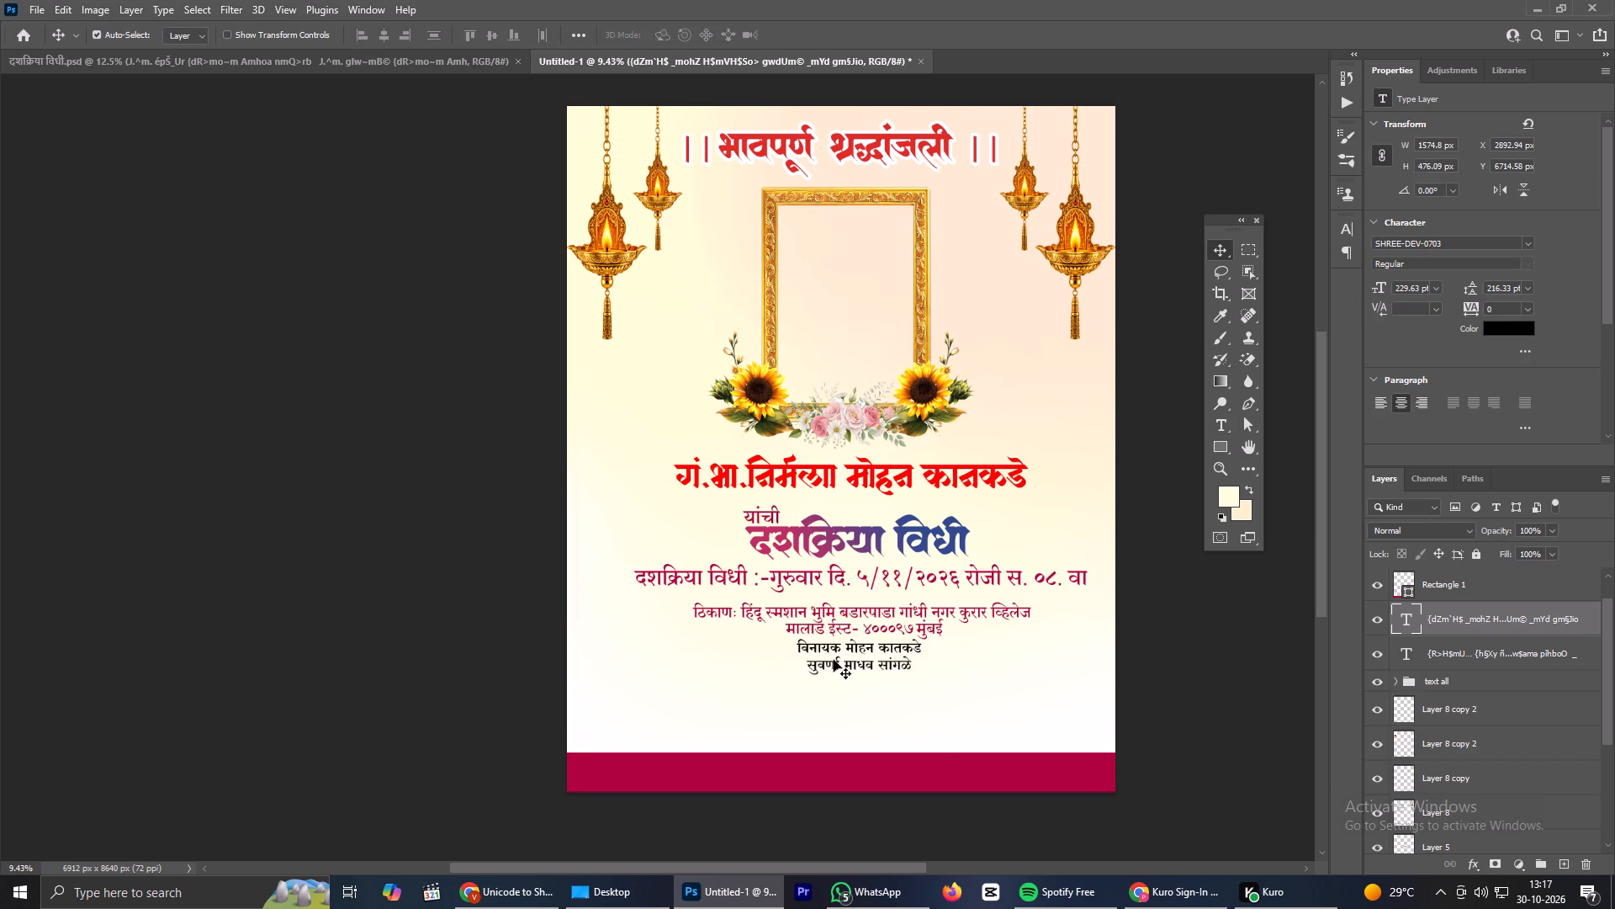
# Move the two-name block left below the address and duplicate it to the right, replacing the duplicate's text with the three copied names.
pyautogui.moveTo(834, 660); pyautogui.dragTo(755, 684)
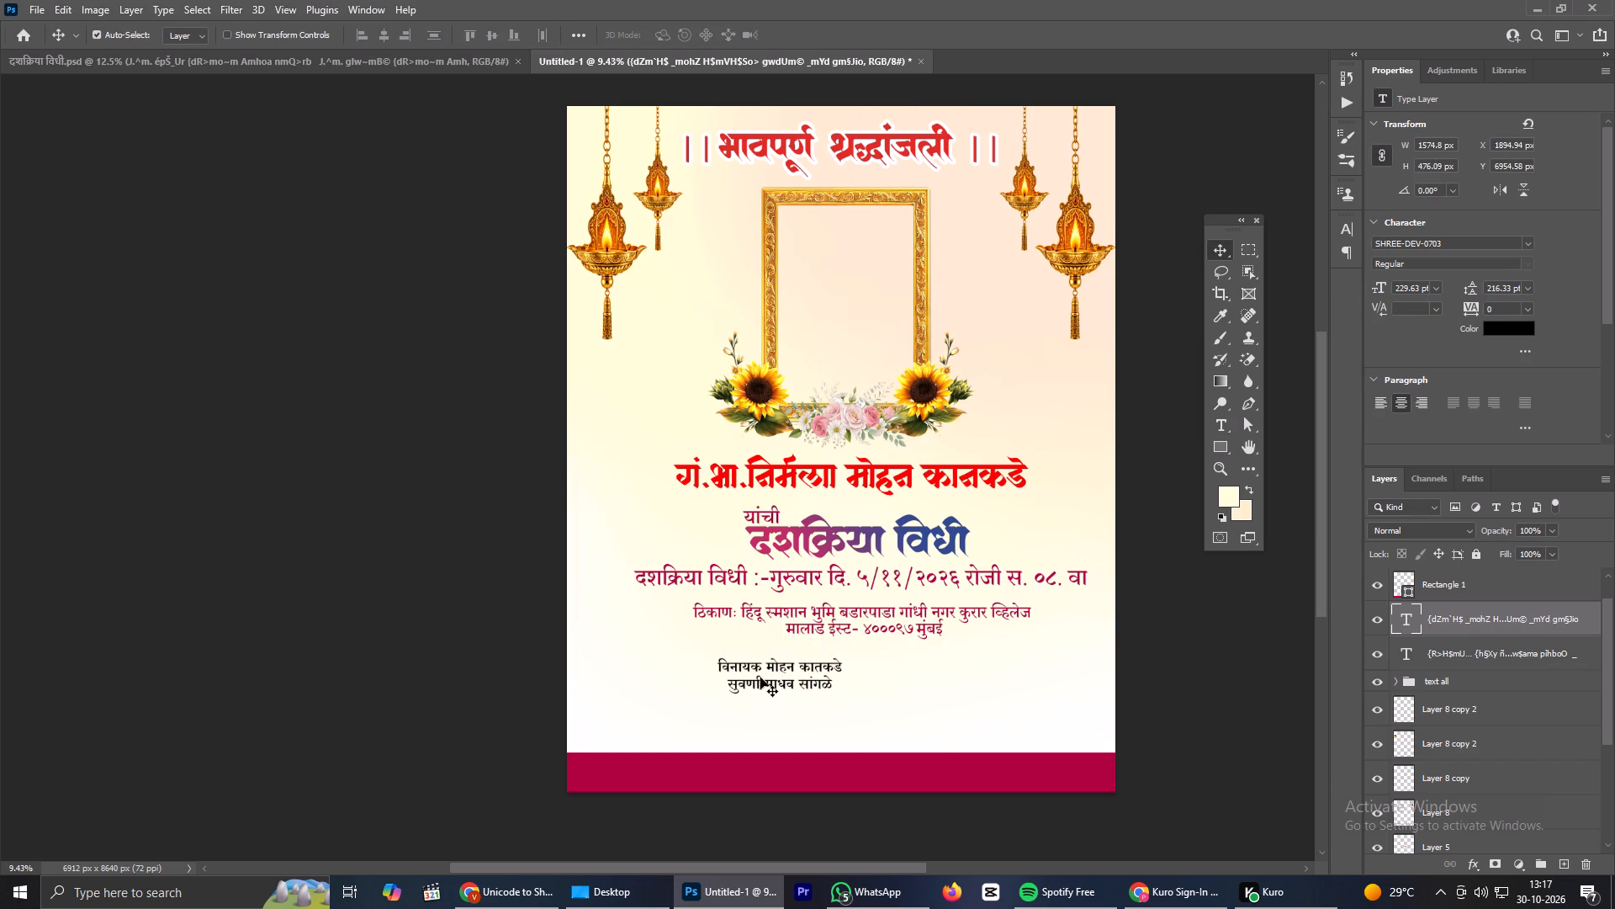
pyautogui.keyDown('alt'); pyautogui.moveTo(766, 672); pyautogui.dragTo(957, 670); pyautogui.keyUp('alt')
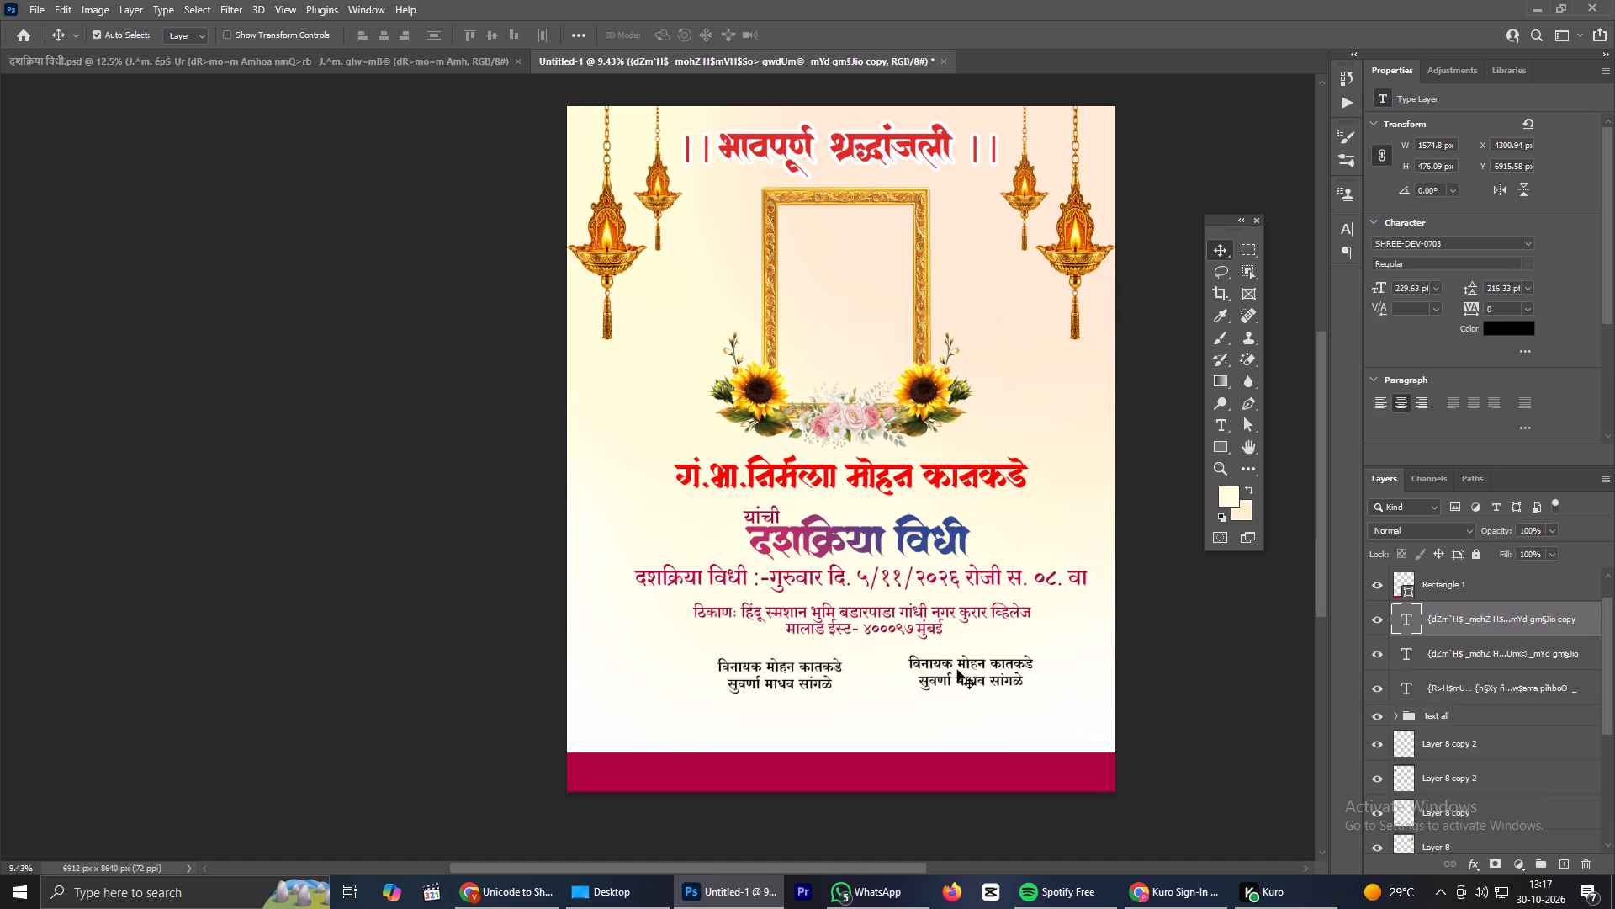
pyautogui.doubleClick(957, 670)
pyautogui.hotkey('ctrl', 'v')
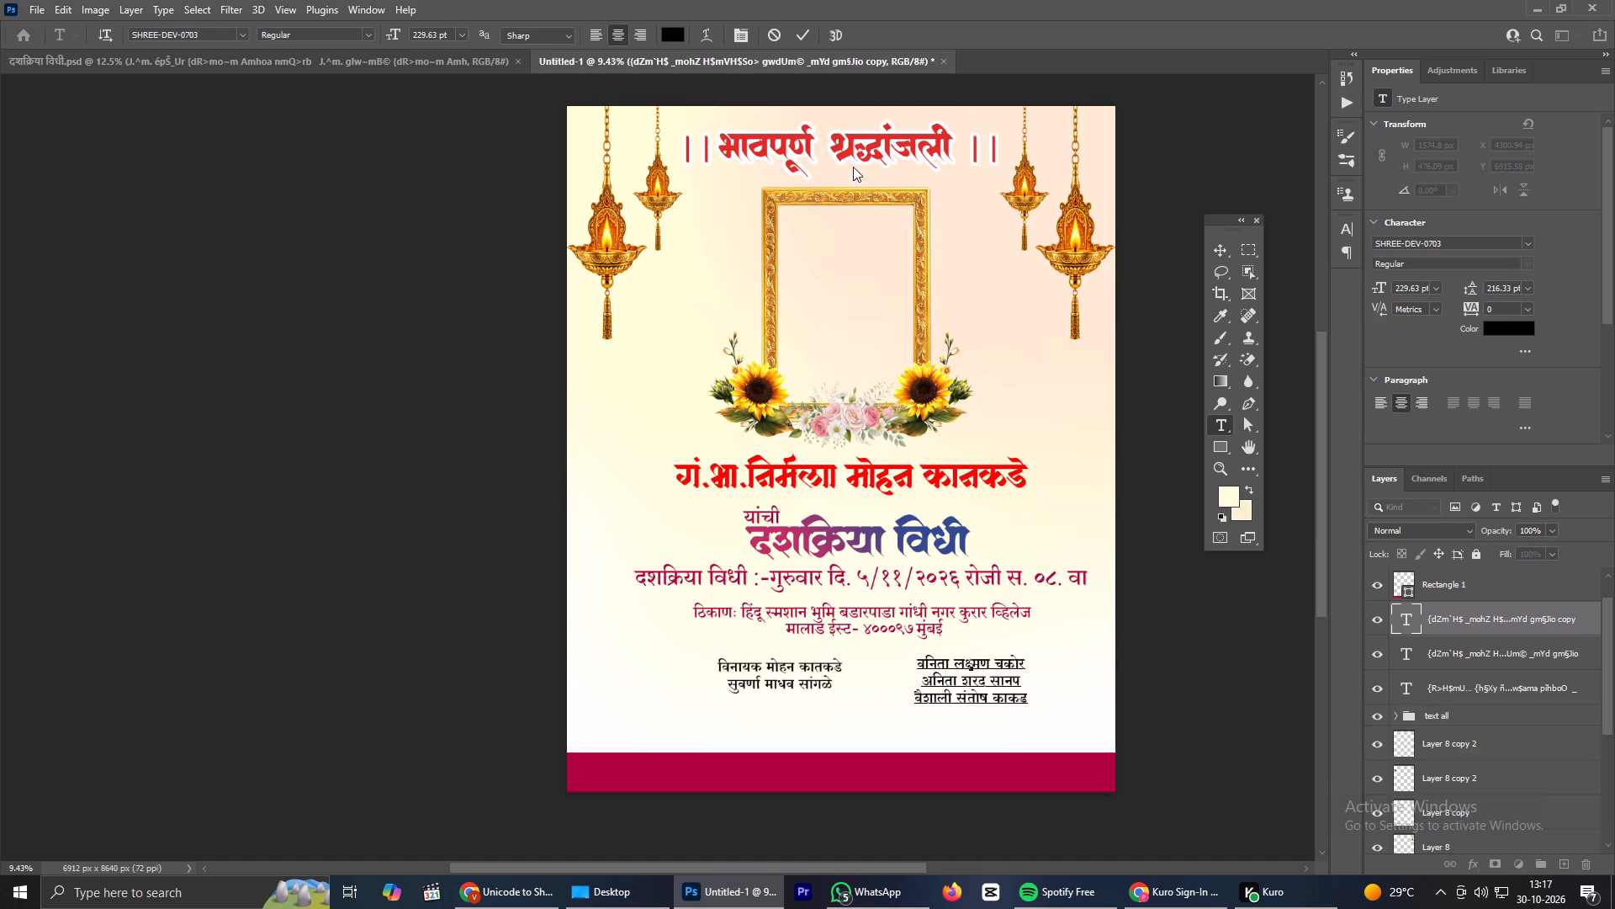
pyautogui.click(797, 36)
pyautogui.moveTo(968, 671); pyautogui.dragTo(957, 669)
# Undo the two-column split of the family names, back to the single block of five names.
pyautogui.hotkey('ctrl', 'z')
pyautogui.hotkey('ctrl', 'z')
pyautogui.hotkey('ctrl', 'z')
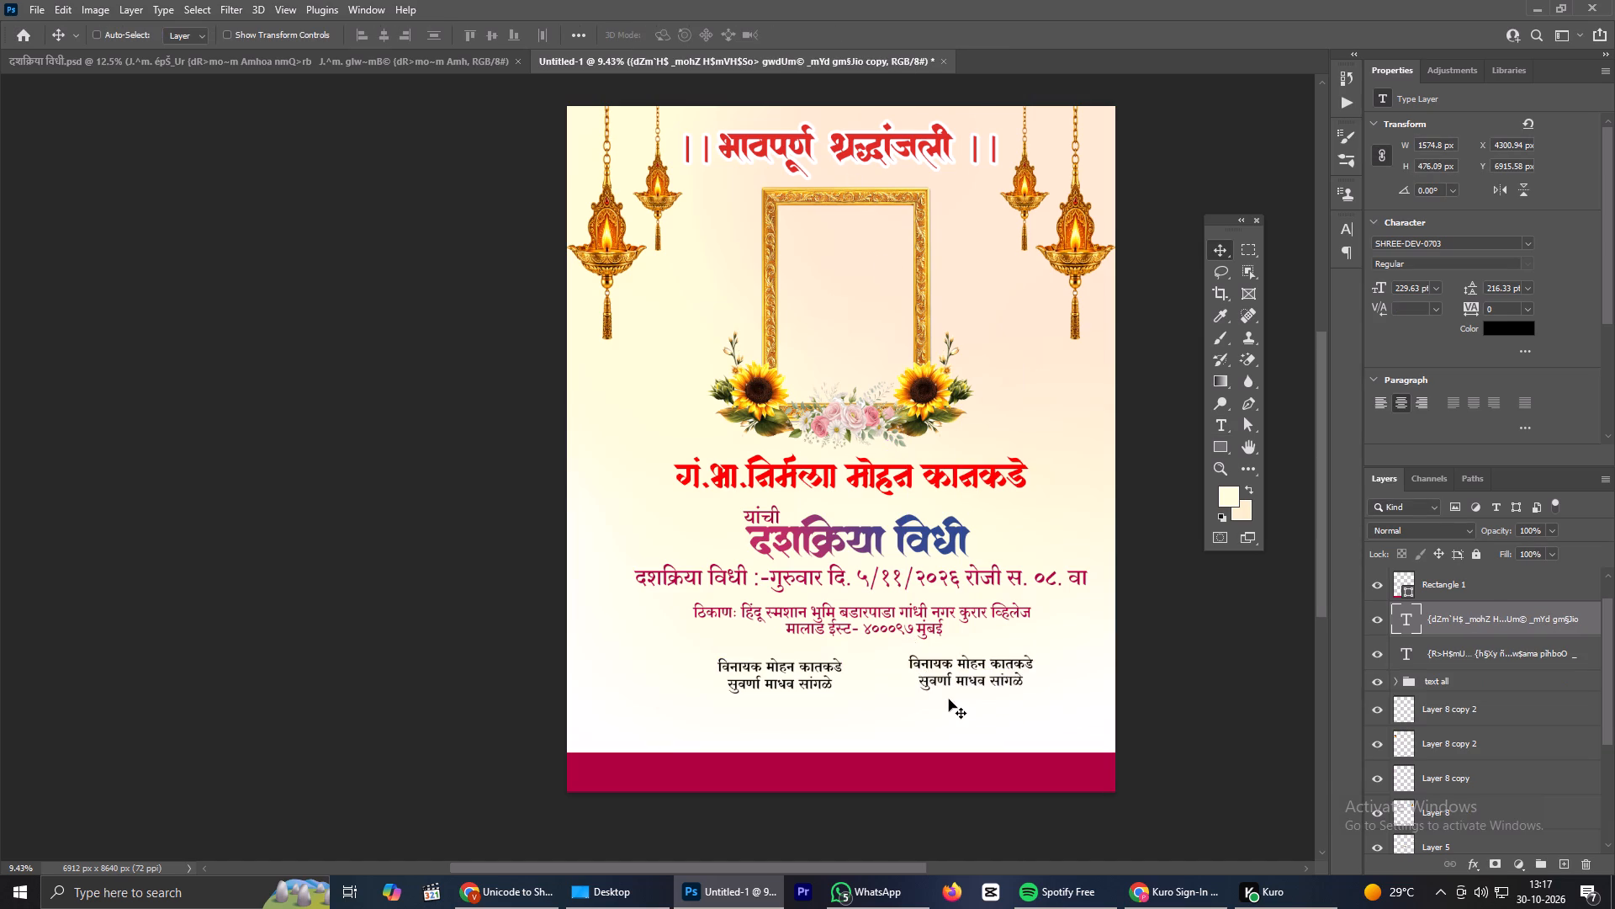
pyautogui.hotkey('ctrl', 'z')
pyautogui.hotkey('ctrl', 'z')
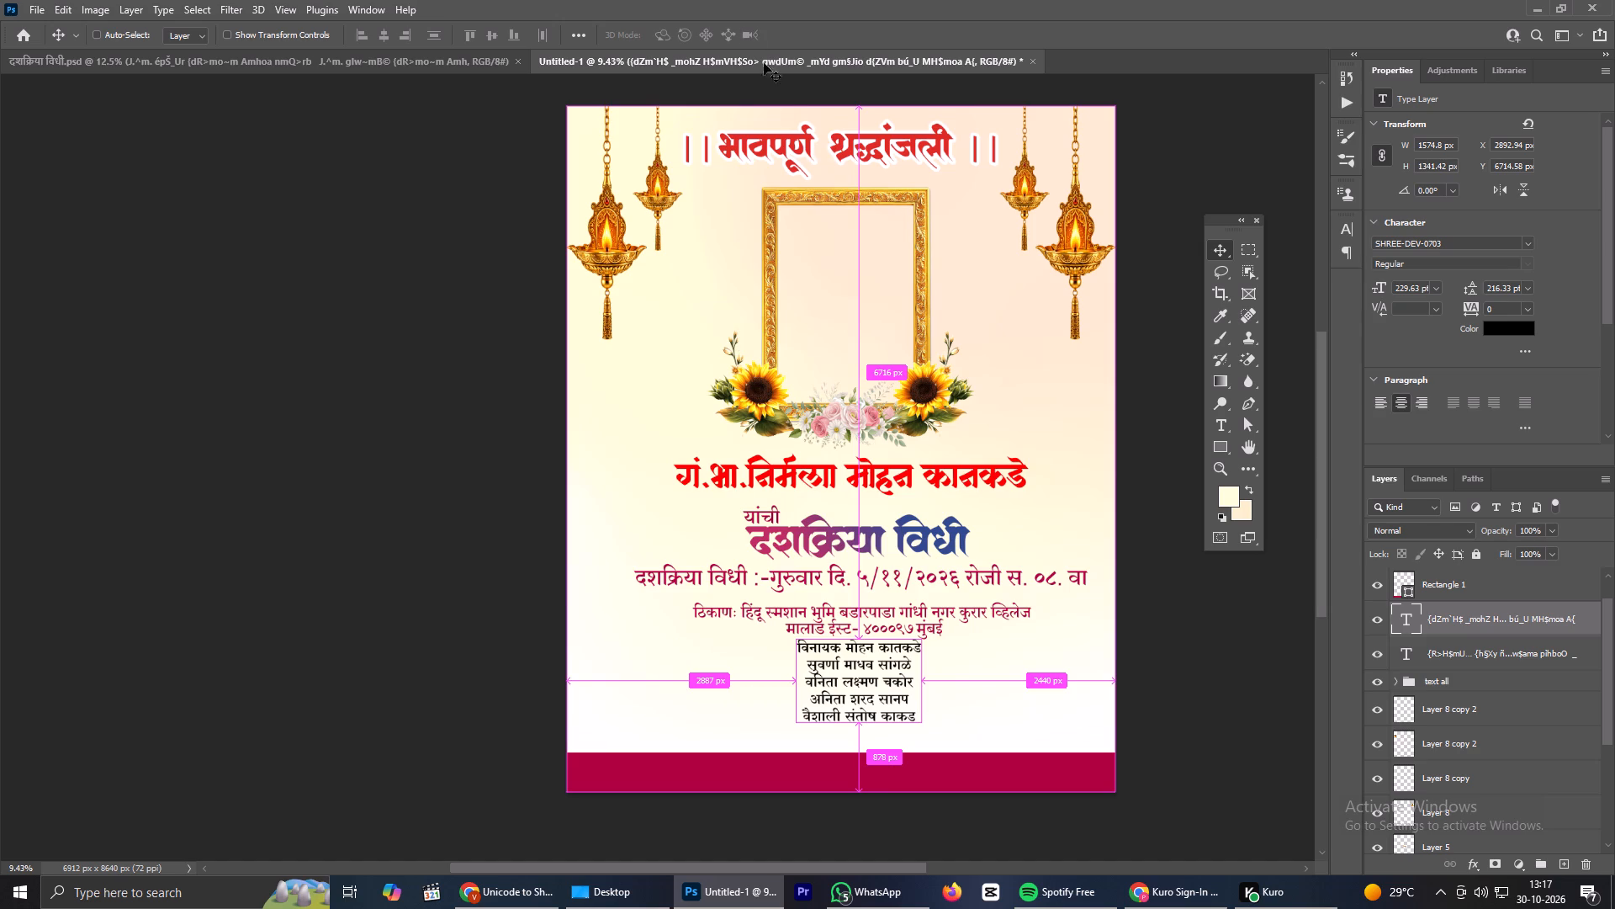
# Move the five-name block to the poster's left half below the address, at about X 1170 px, Y 6955 px.
pyautogui.click(273, 534)
pyautogui.scroll(2, 838, 658)
pyautogui.moveTo(863, 658); pyautogui.dragTo(863, 663)
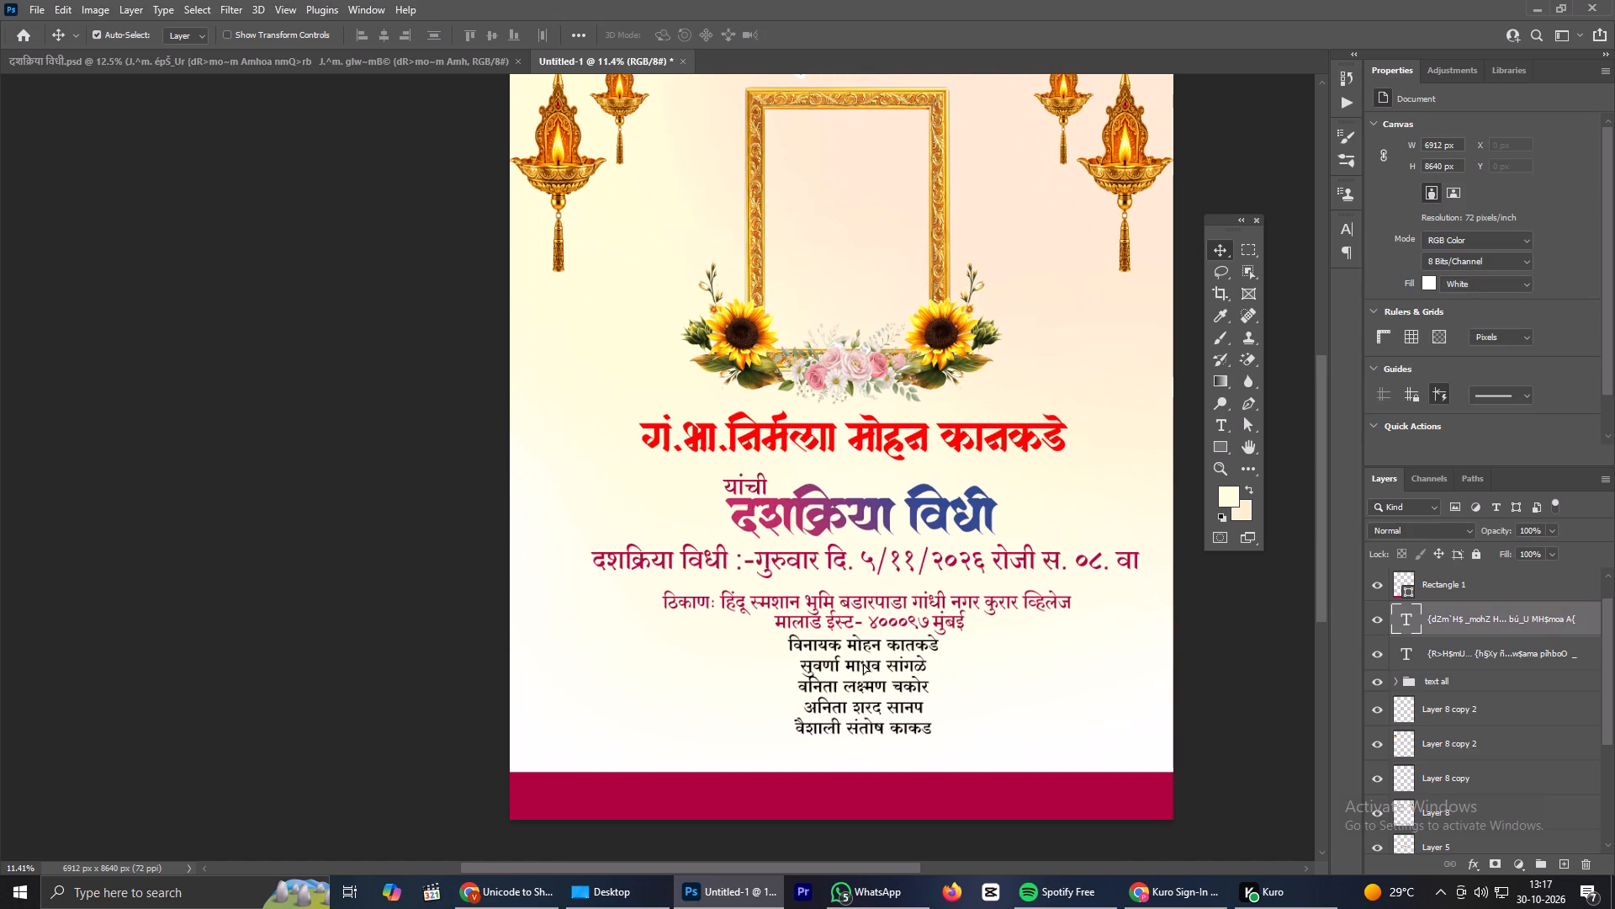
pyautogui.moveTo(863, 663); pyautogui.dragTo(721, 672)
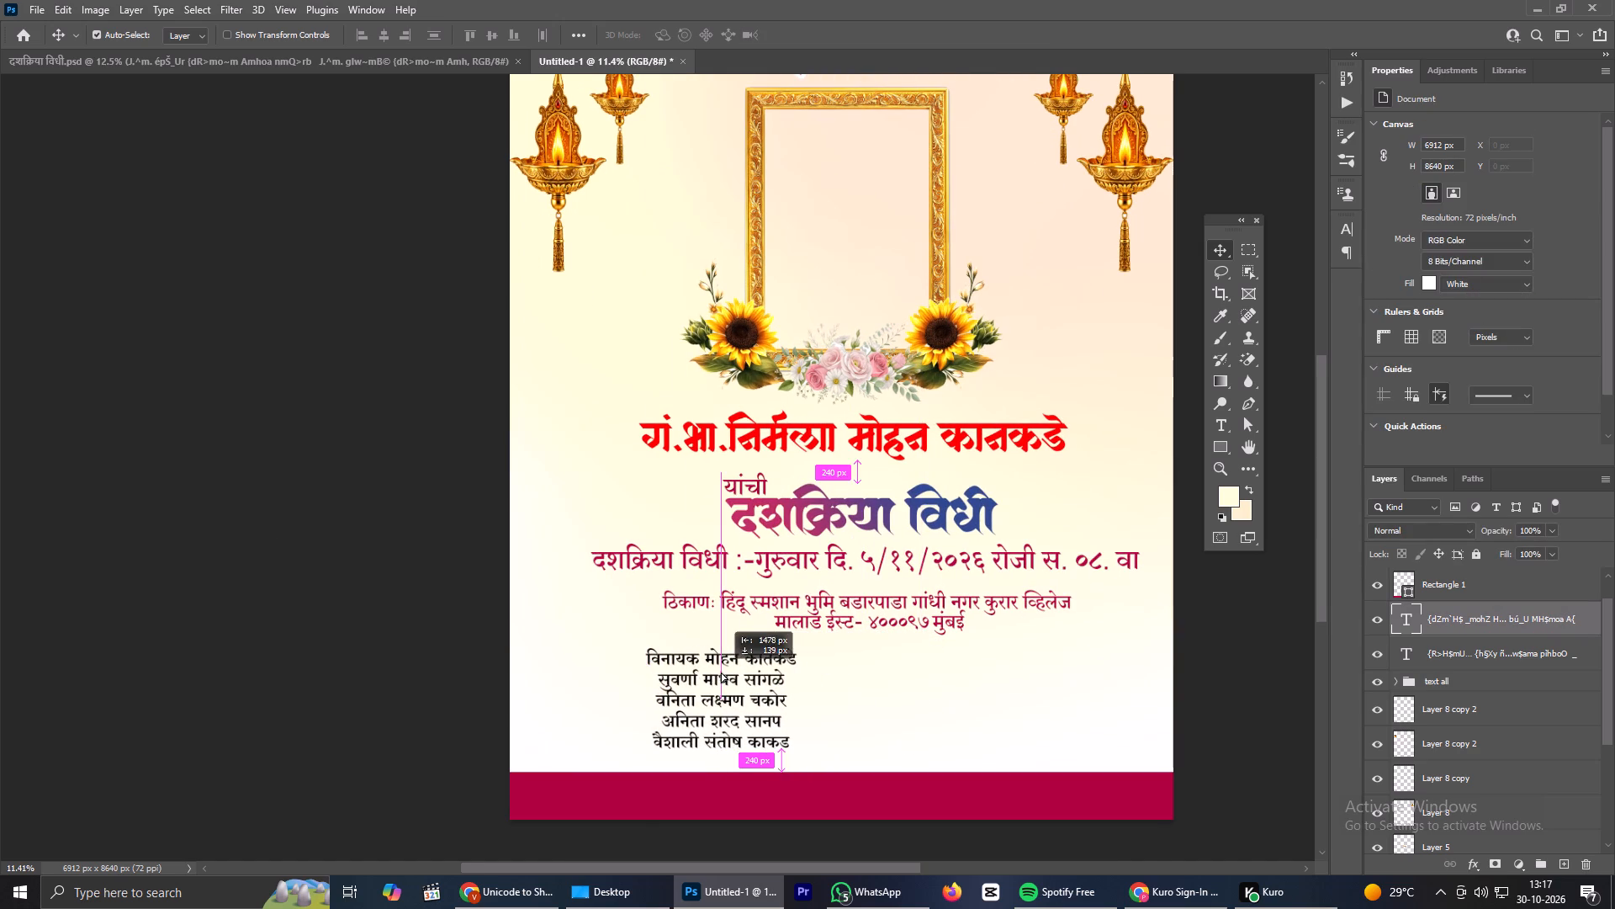
pyautogui.moveTo(721, 672); pyautogui.dragTo(697, 681)
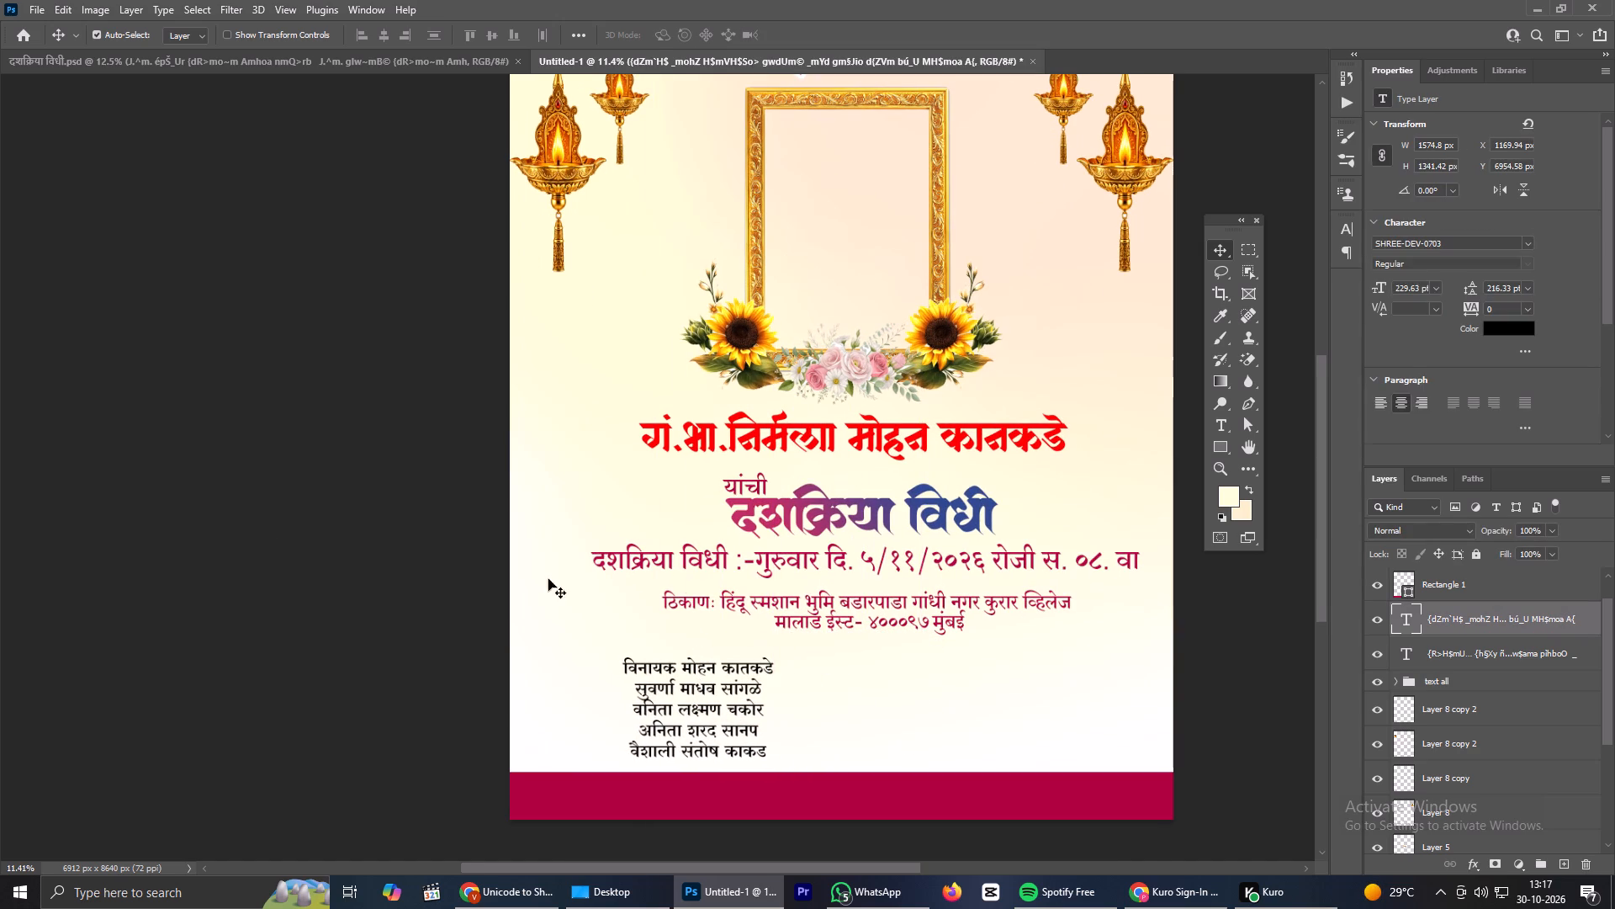
# Copy the शोकाकुलः label text with its maroon and yellow rectangles from दशक्रिया विधी.psd into the Untitled-1 poster.
pyautogui.click(330, 82)
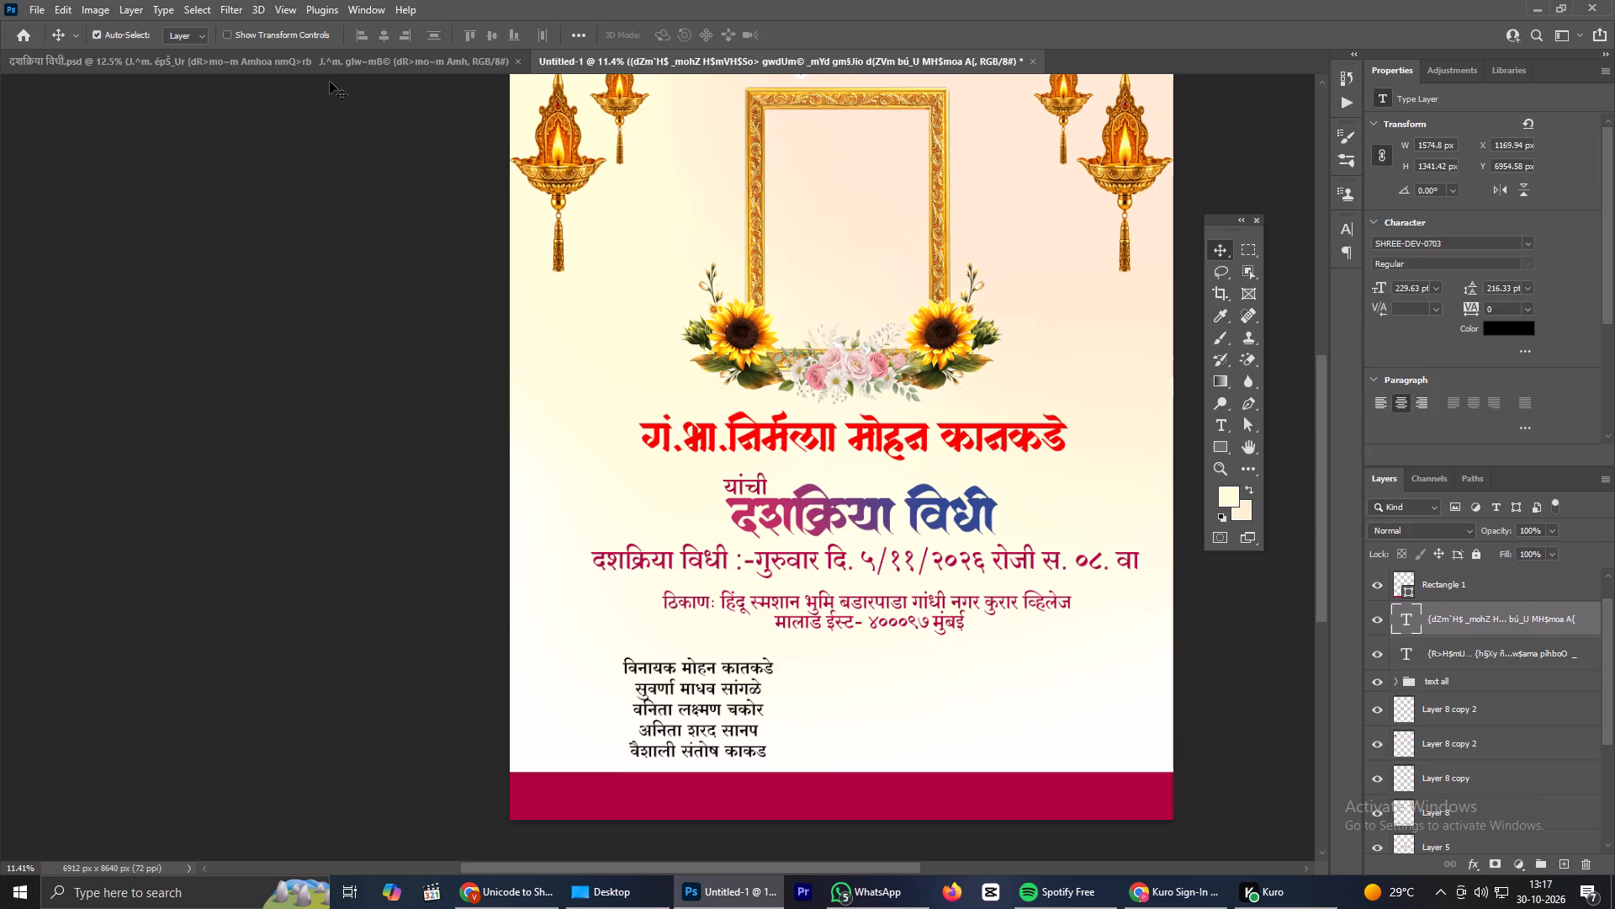
pyautogui.click(326, 61)
pyautogui.click(887, 599)
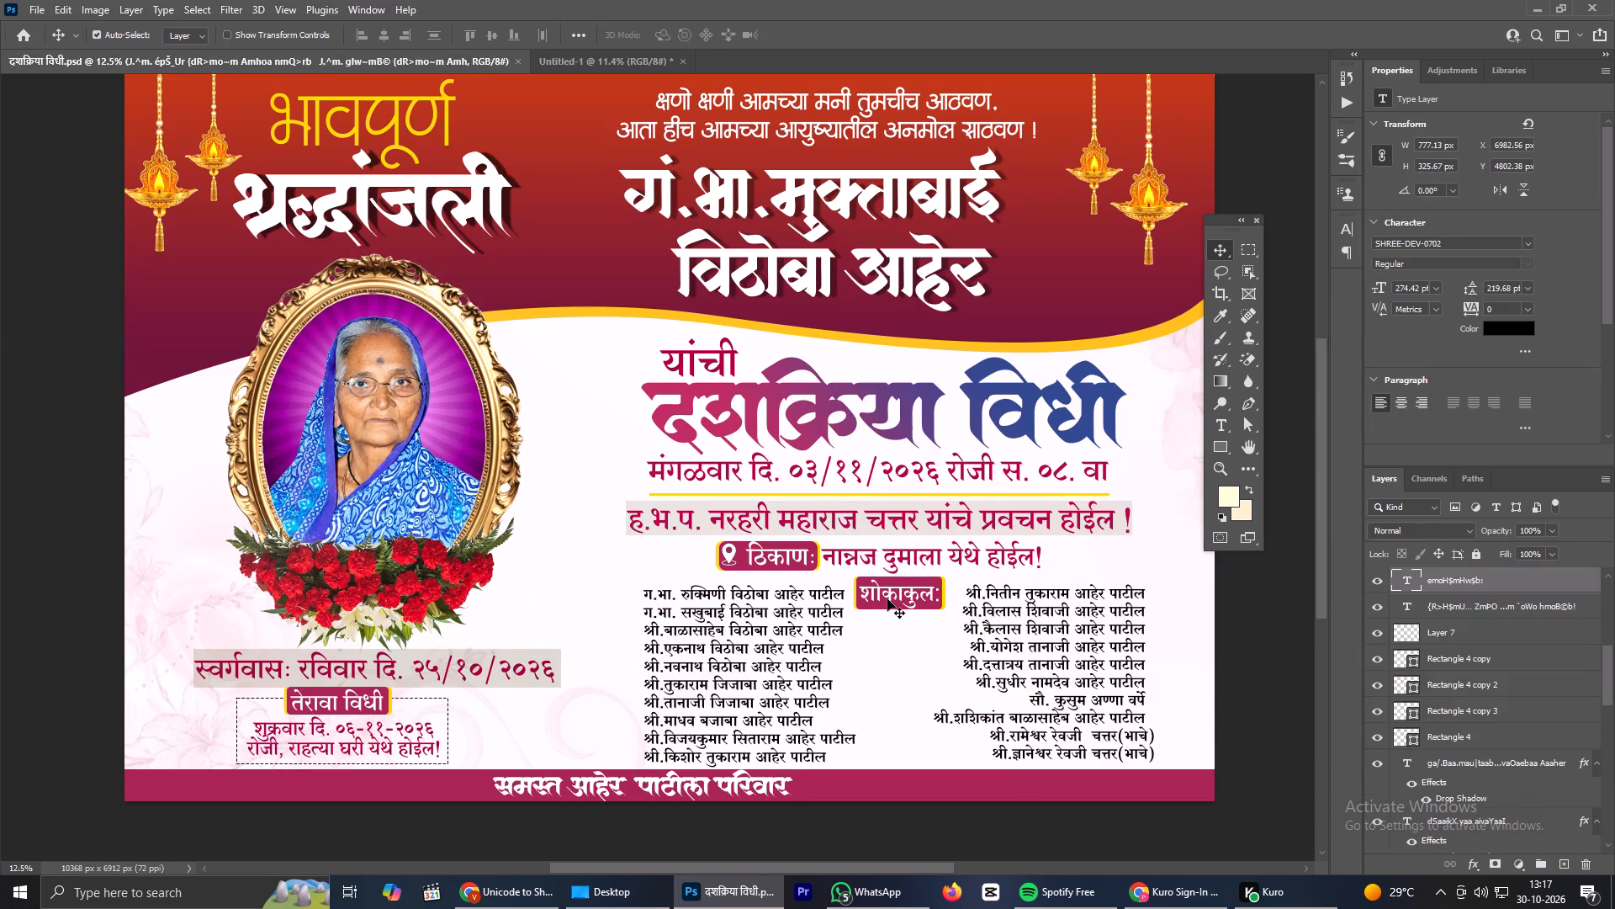
pyautogui.click(940, 595)
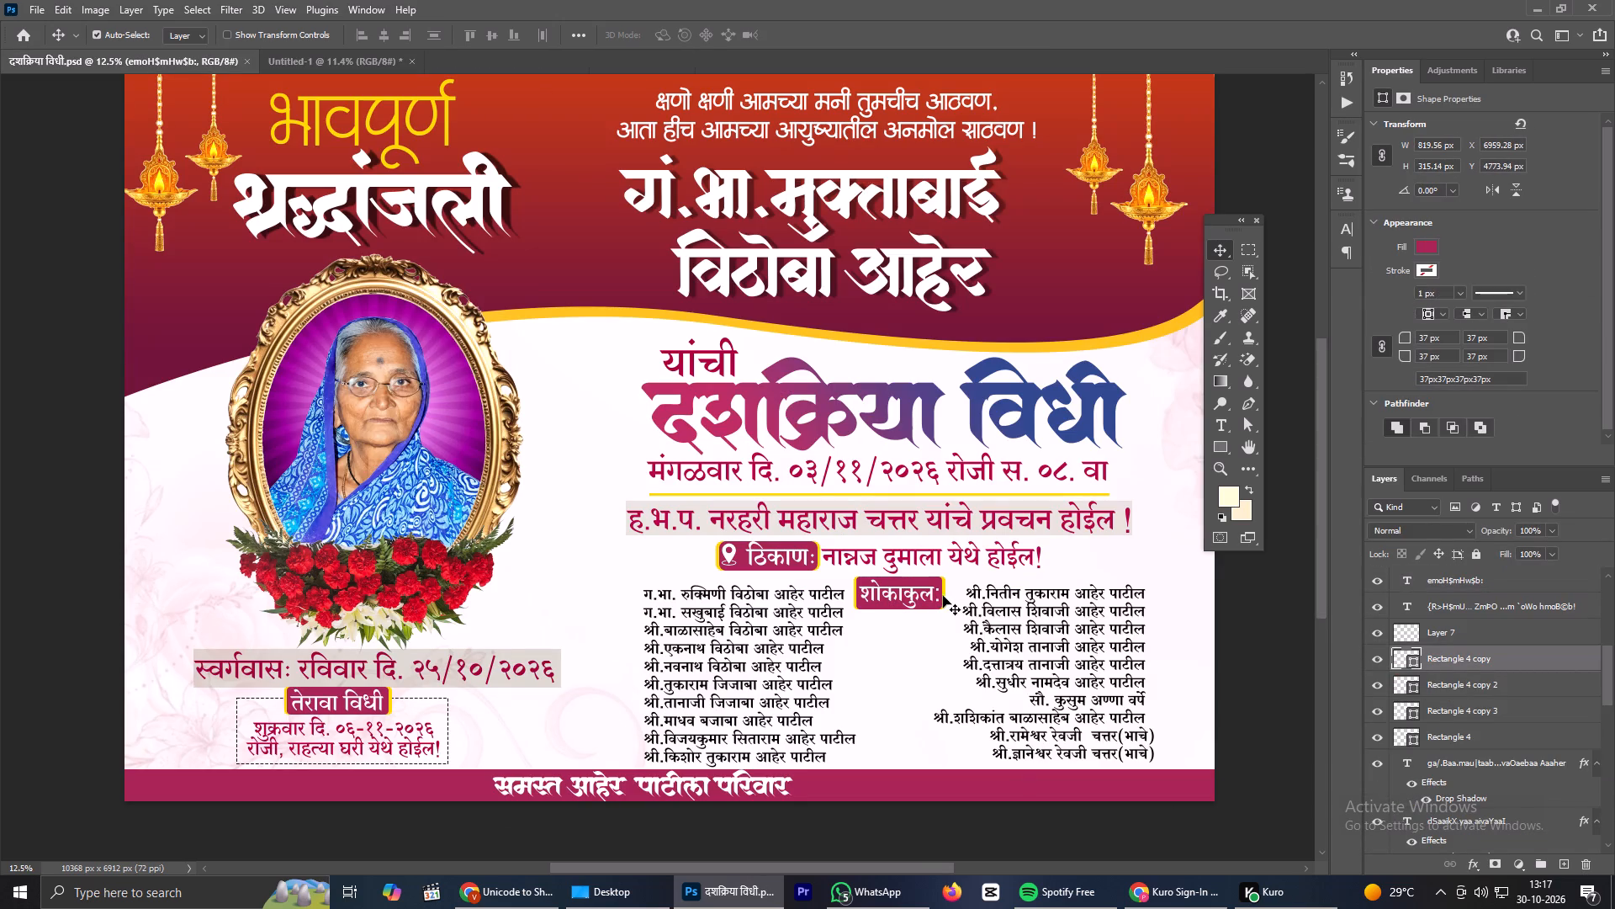
pyautogui.click(944, 596)
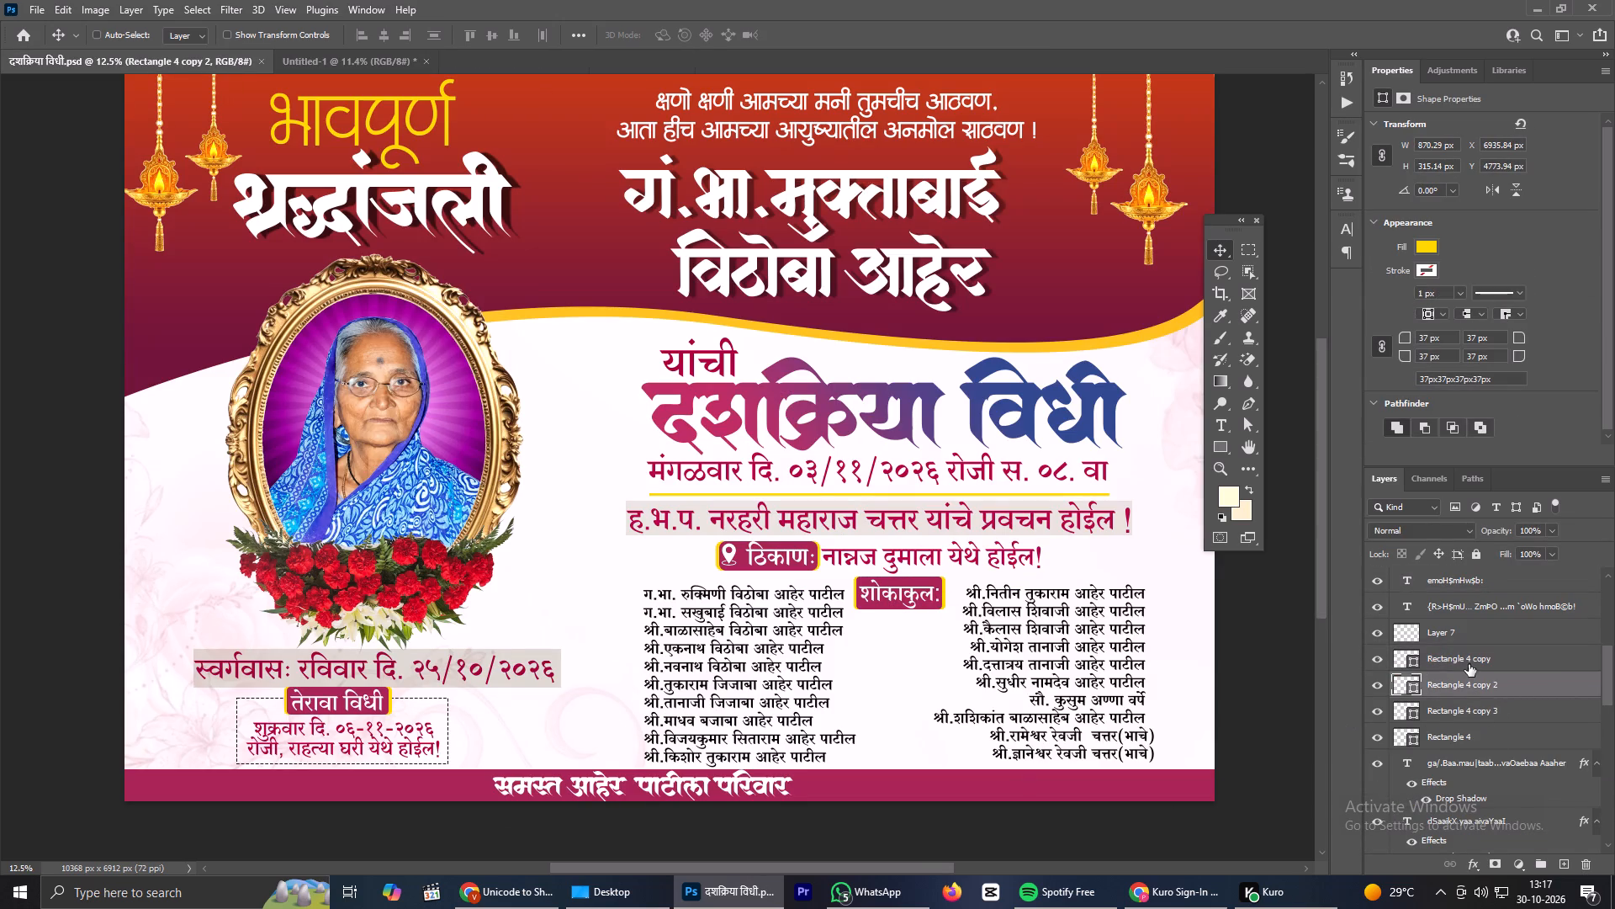
pyautogui.keyDown('ctrl'); pyautogui.click(1469, 664); pyautogui.keyUp('ctrl')
pyautogui.keyDown('ctrl'); pyautogui.click(1436, 603); pyautogui.keyUp('ctrl')
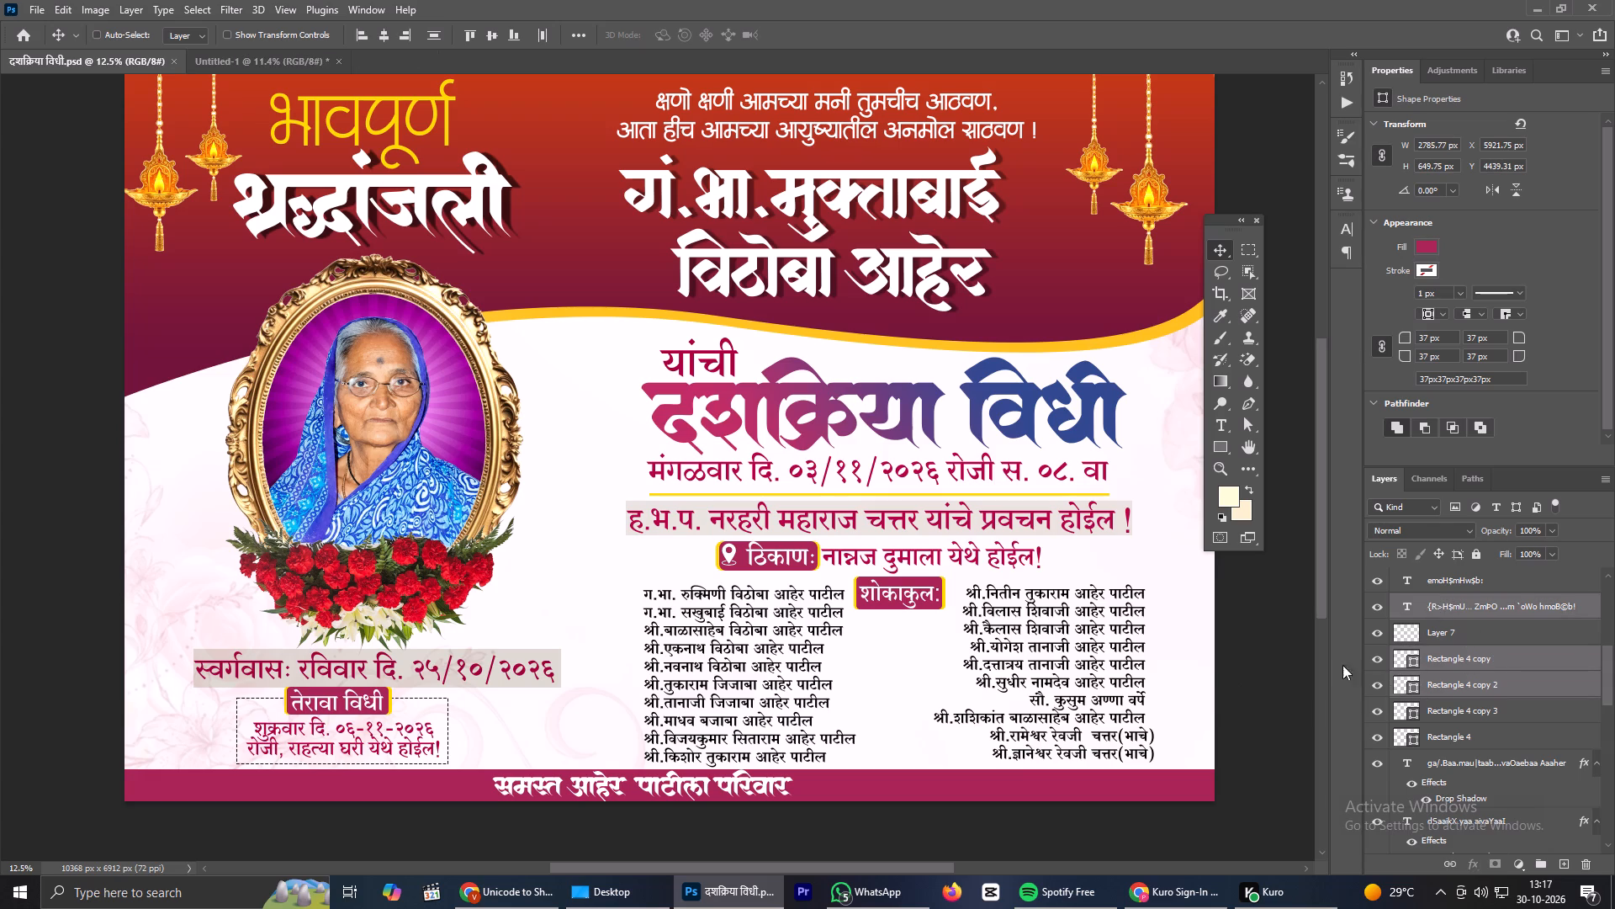
pyautogui.hotkey('ctrl', 't')
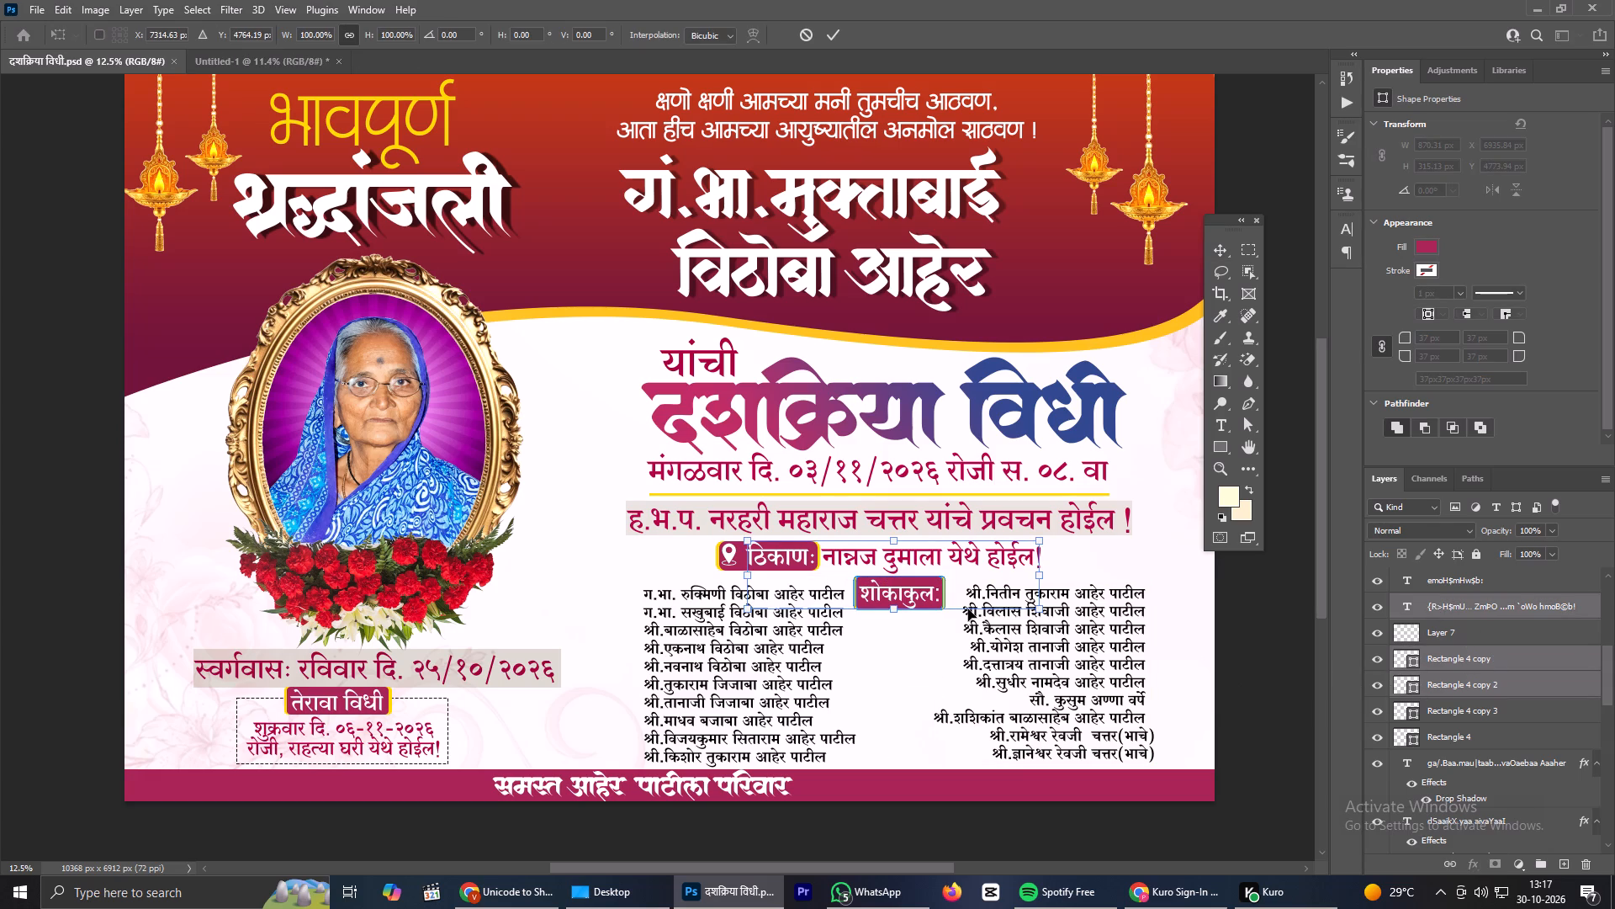
pyautogui.keyDown('ctrl'); pyautogui.click(1487, 606); pyautogui.keyUp('ctrl')
pyautogui.keyDown('ctrl'); pyautogui.click(1491, 584); pyautogui.keyUp('ctrl')
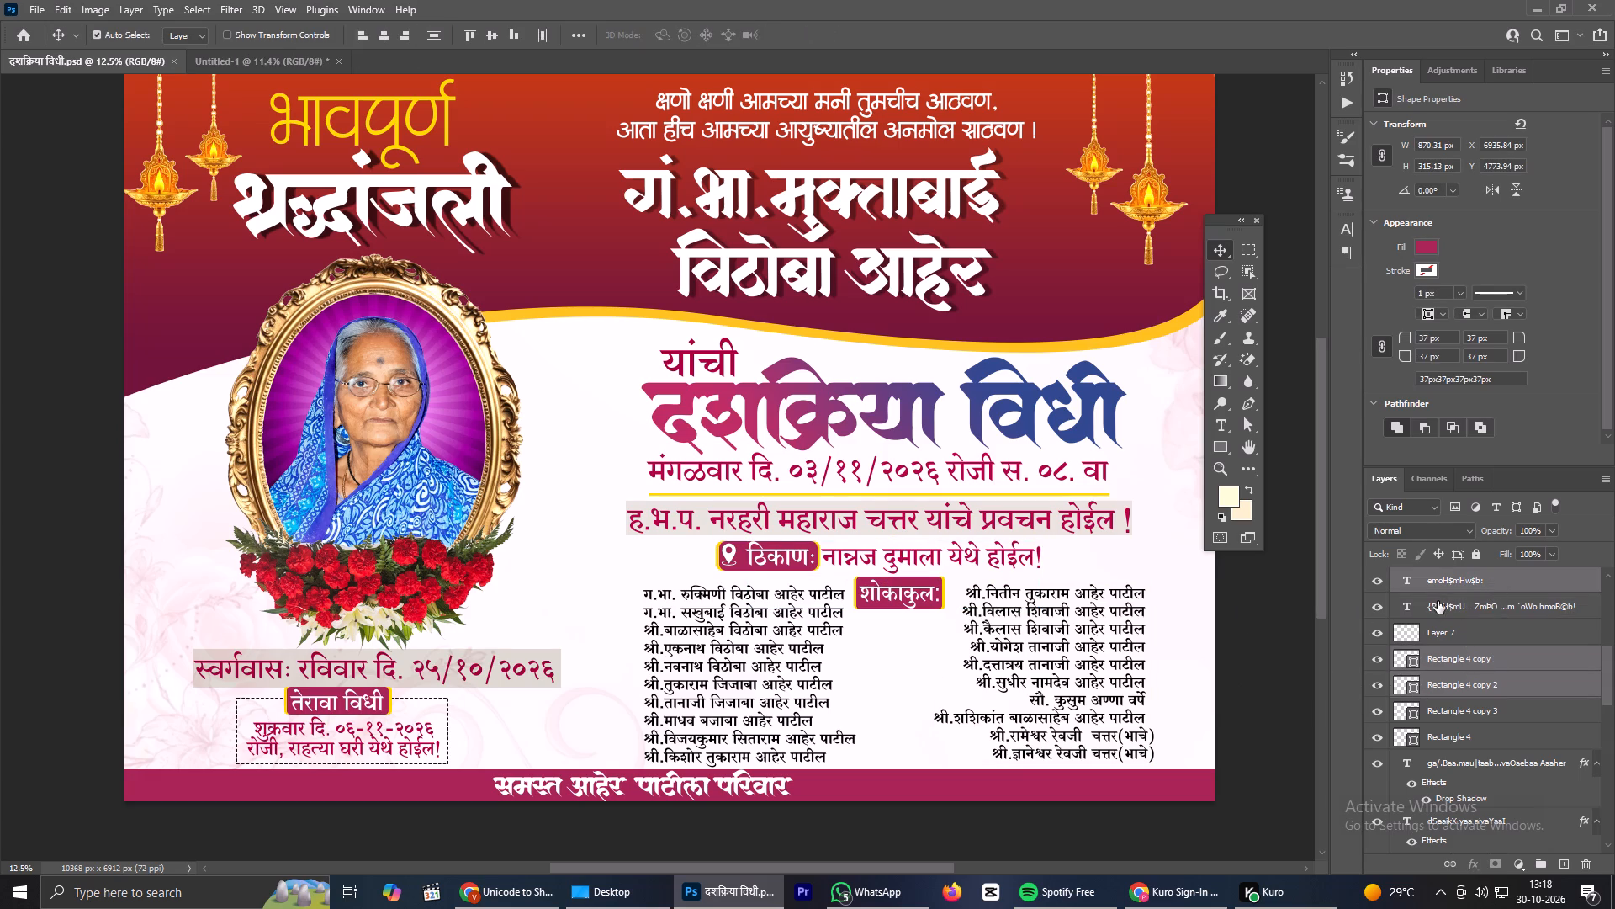
pyautogui.hotkey('ctrl', 't')
pyautogui.moveTo(1461, 659); pyautogui.dragTo(247, 68)
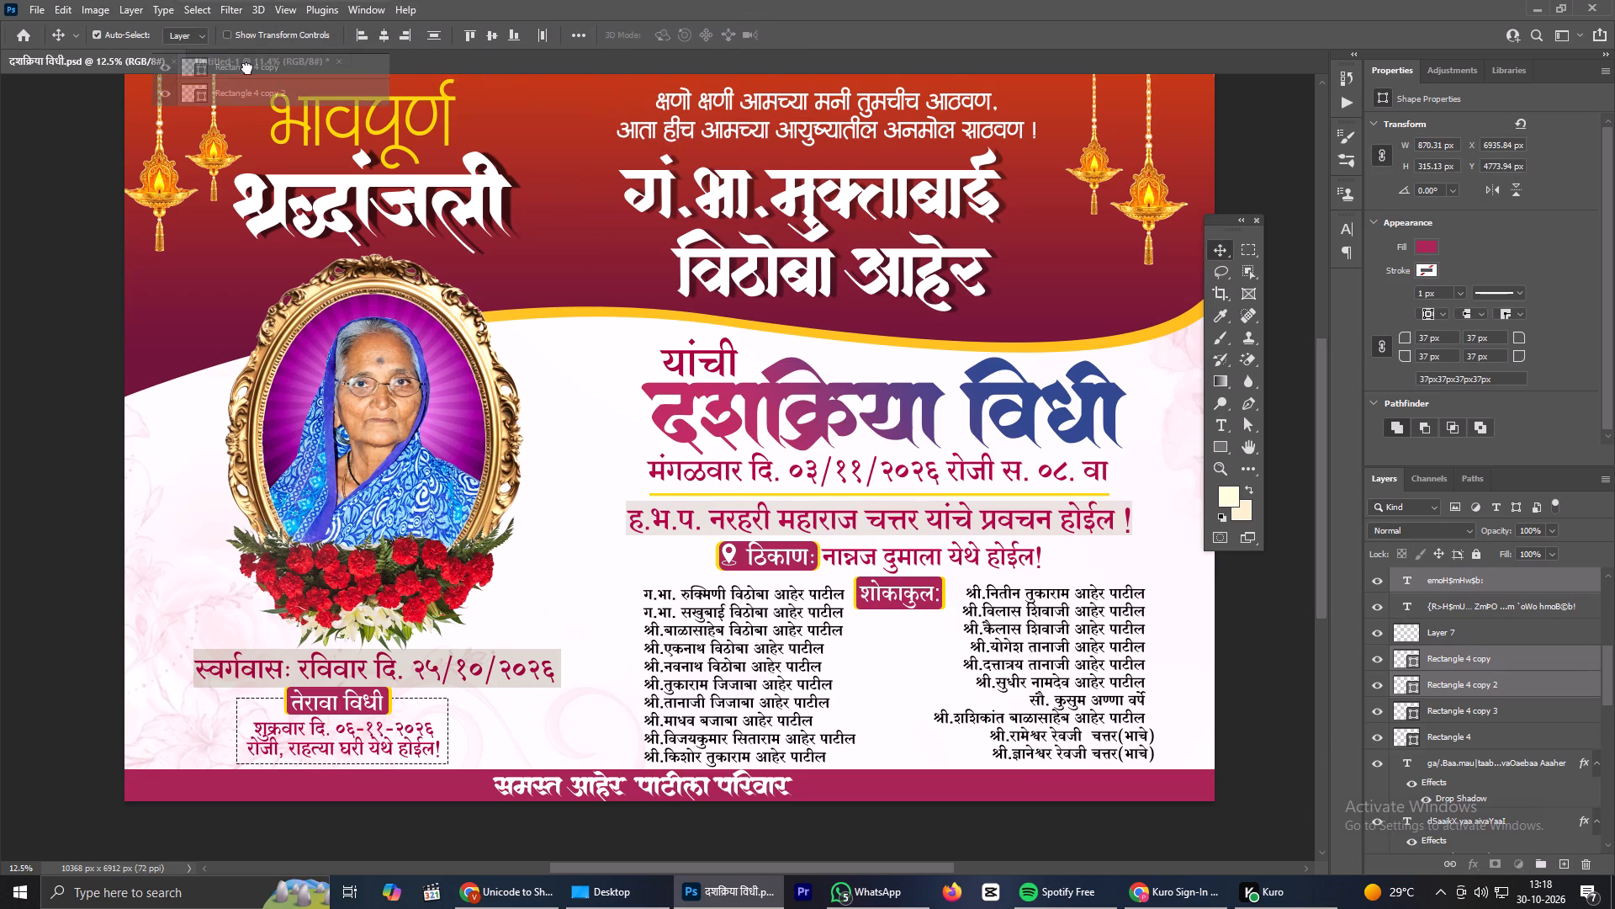
pyautogui.moveTo(247, 68); pyautogui.dragTo(777, 640)
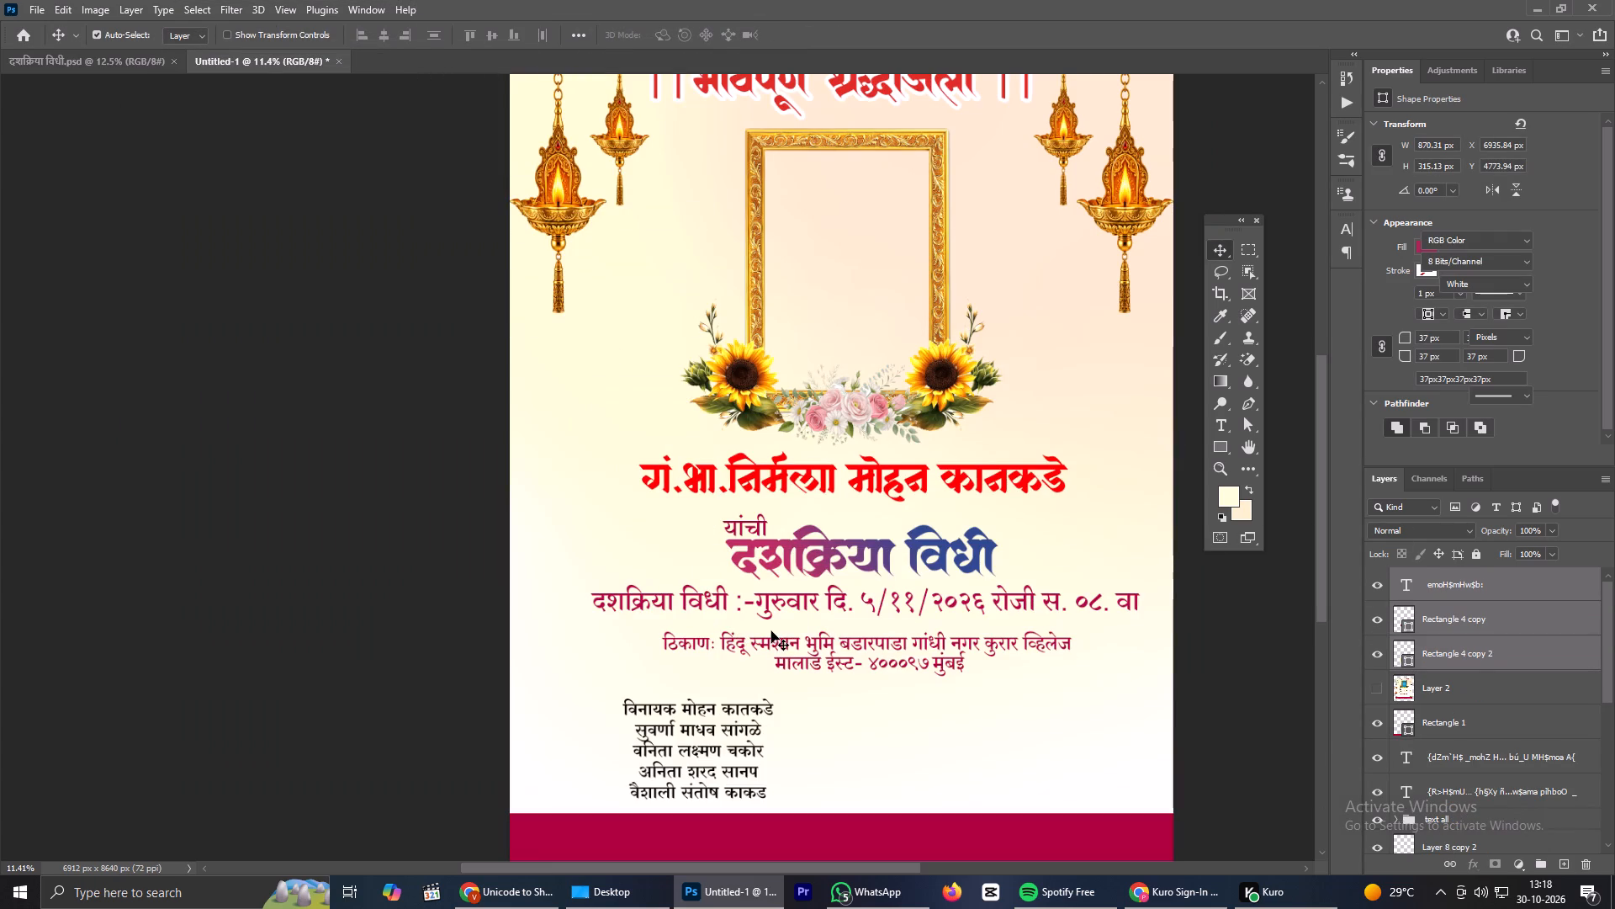
# Place the शोकाकुलः label directly above the five-name block, at about X 1503 px, Y 6590 px.
pyautogui.moveTo(771, 631); pyautogui.dragTo(691, 675)
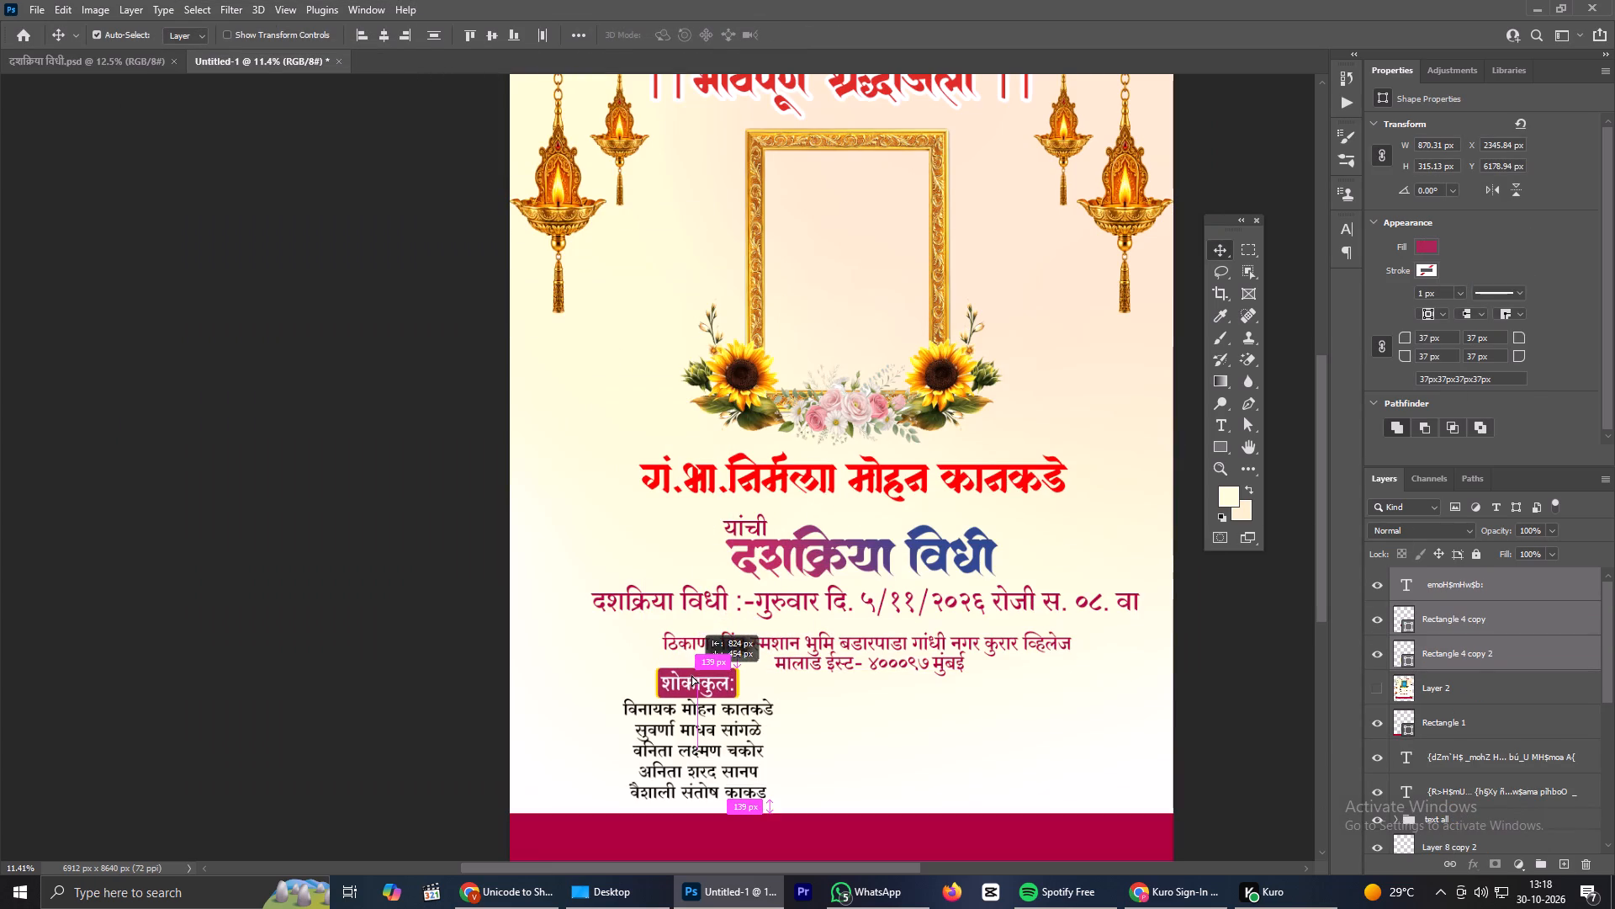
pyautogui.moveTo(691, 675); pyautogui.dragTo(689, 672)
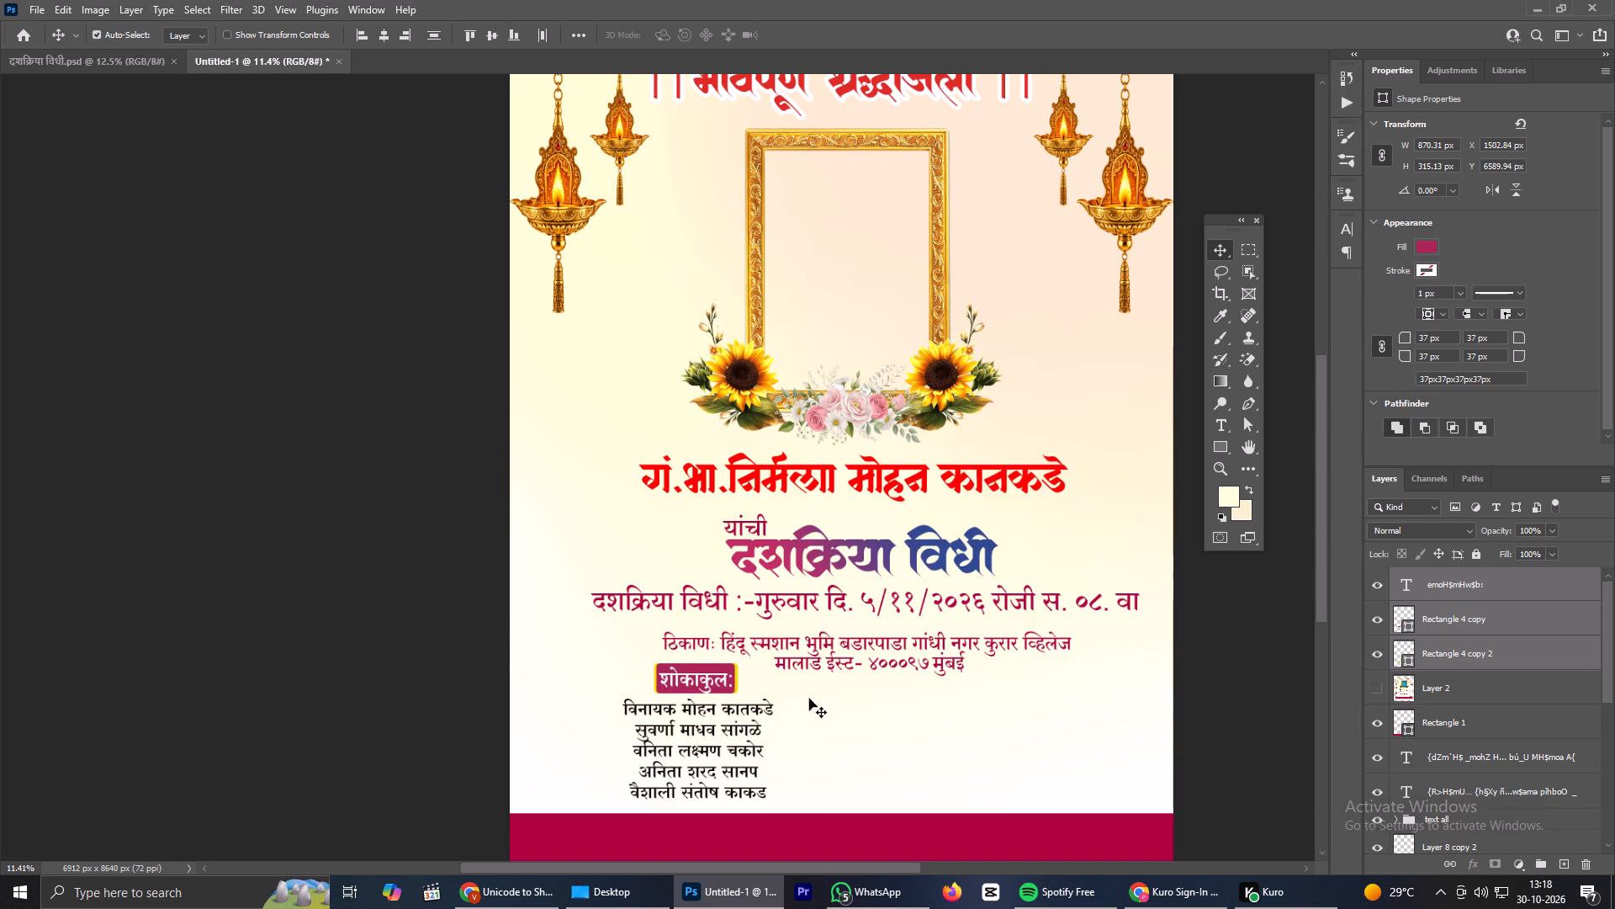
pyautogui.click(232, 627)
# Duplicate the शोकाकुलः label's maroon and yellow rectangles over the address's ठिकाणः word, at about X 1282 px, Y 6224 px.
pyautogui.scroll(1, 661, 637)
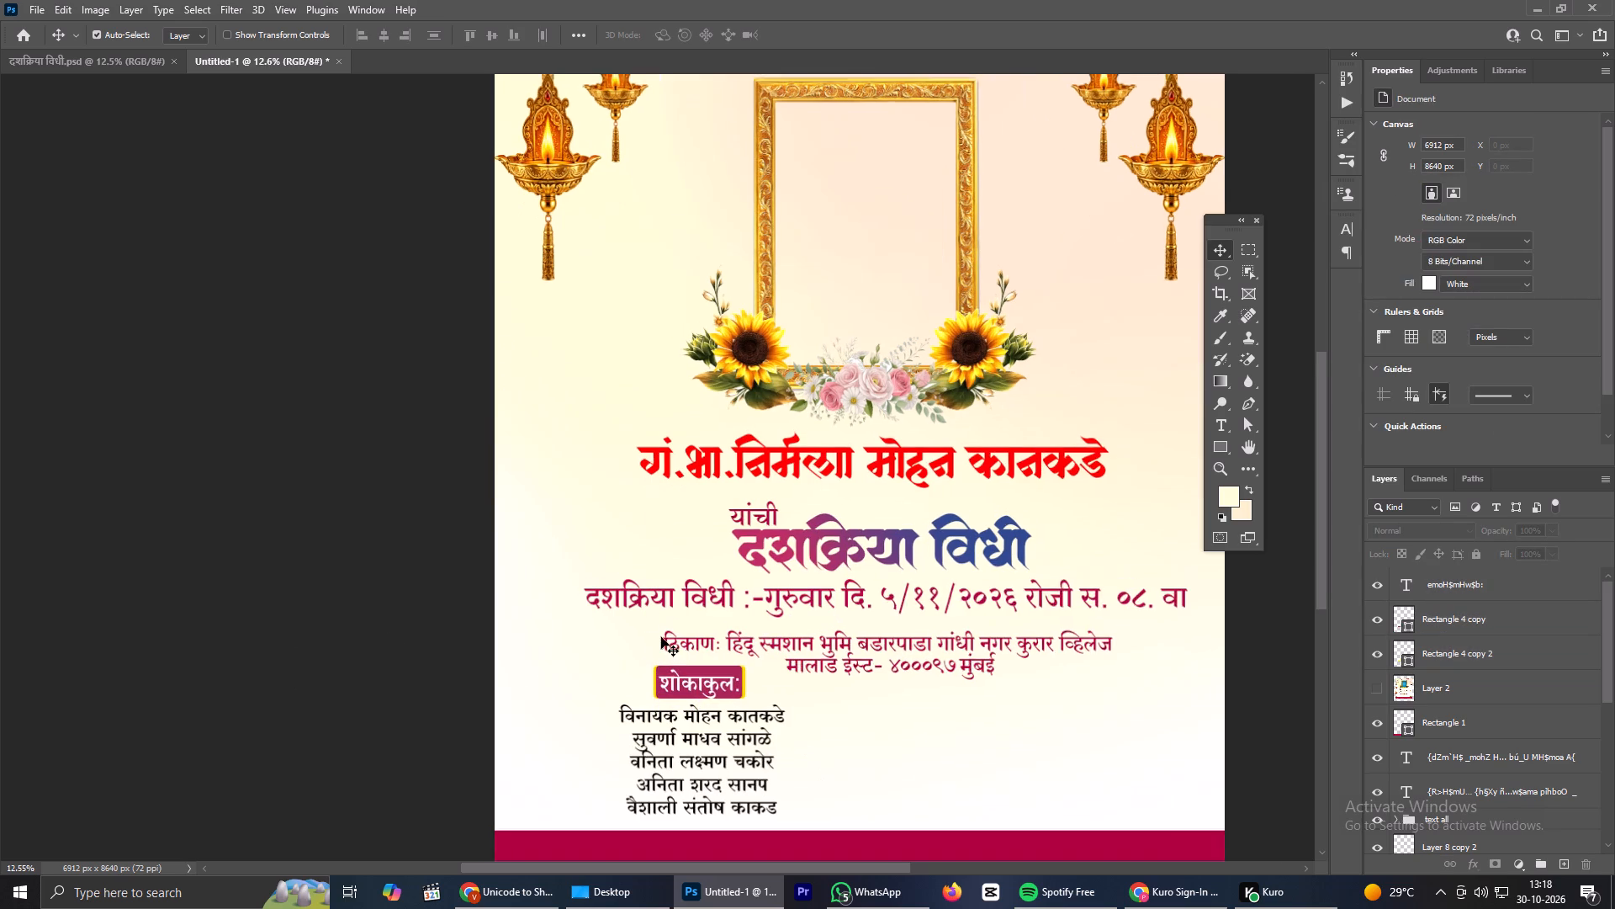
pyautogui.scroll(1, 661, 637)
pyautogui.scroll(-1, 1431, 825)
pyautogui.scroll(6, 1452, 753)
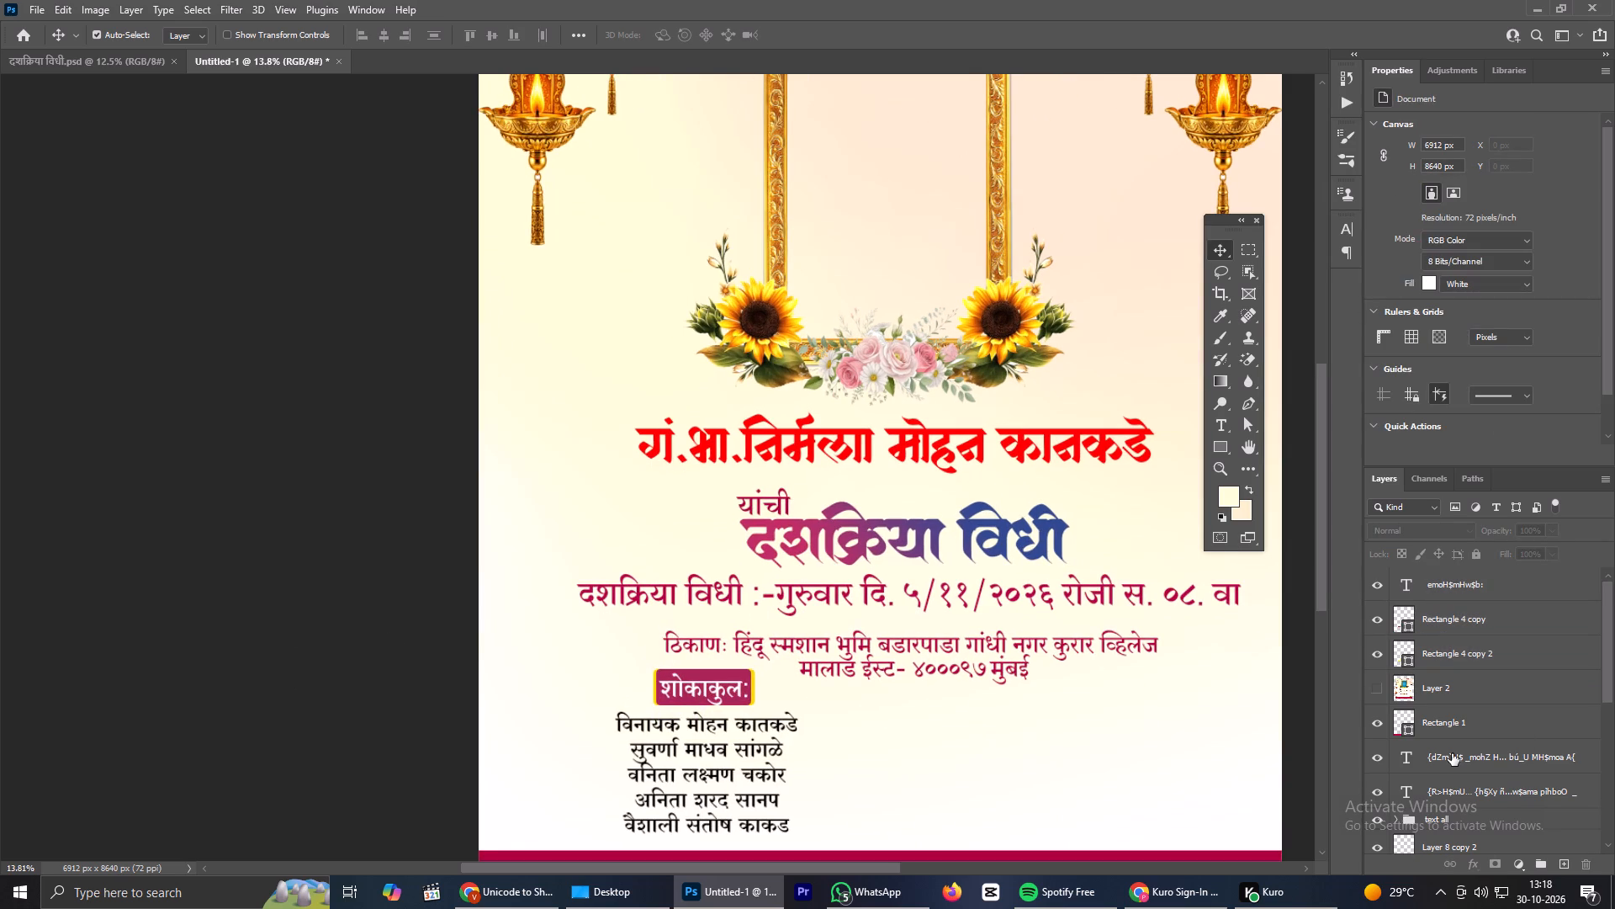
pyautogui.scroll(1, 1452, 753)
pyautogui.scroll(-6, 1452, 753)
pyautogui.scroll(8, 1452, 753)
pyautogui.scroll(-2, 1452, 753)
pyautogui.scroll(2, 1452, 753)
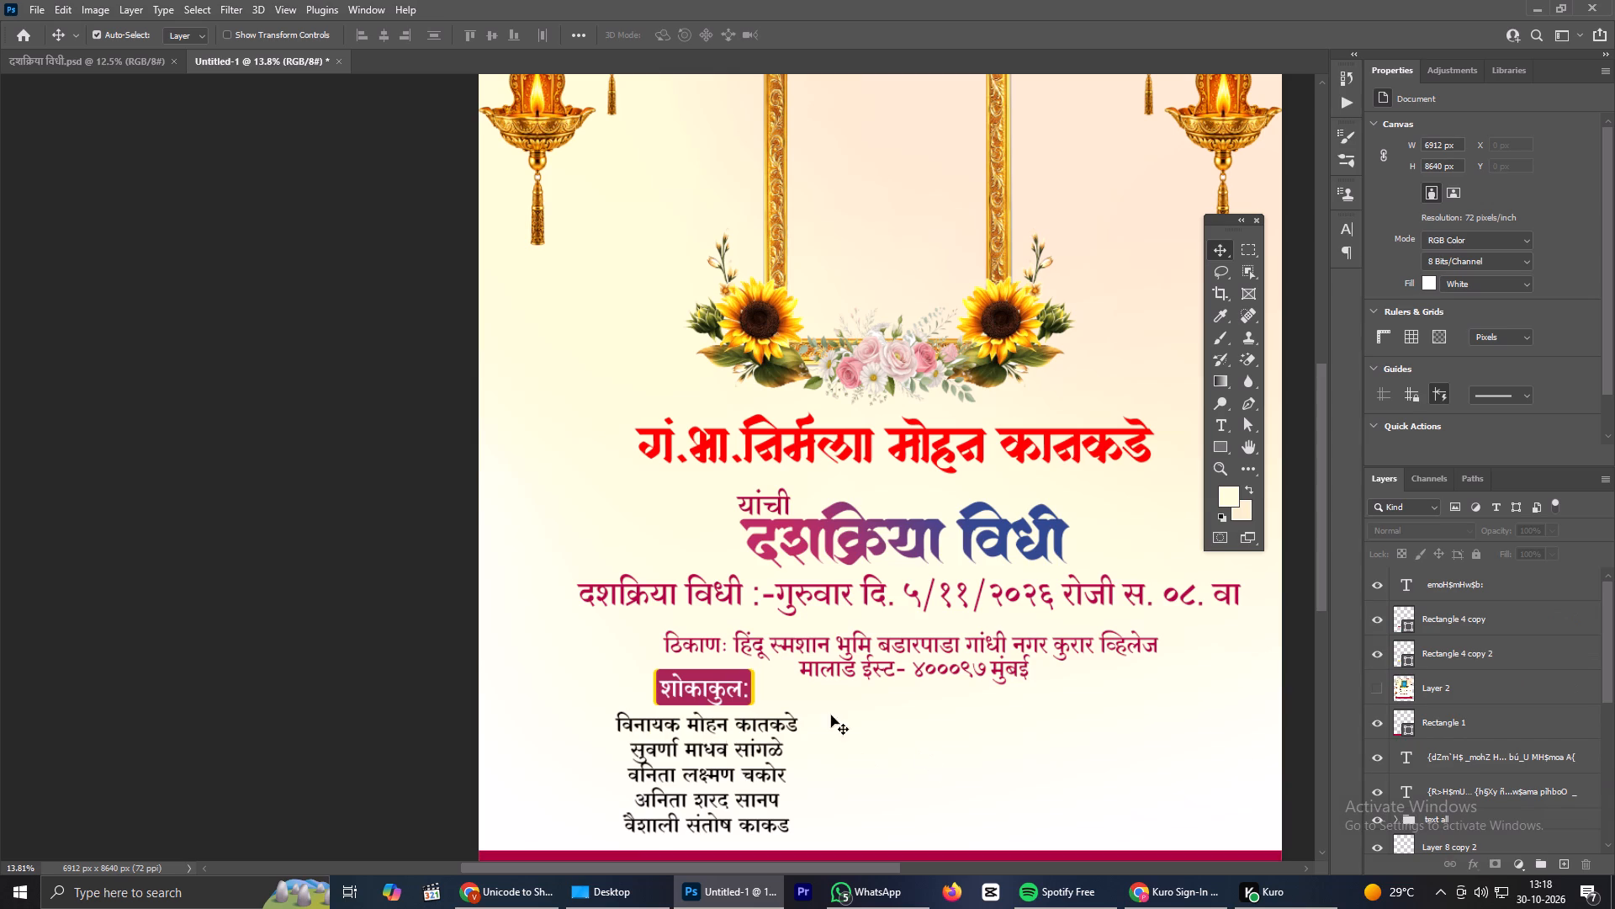
pyautogui.click(1479, 613)
pyautogui.keyDown('ctrl'); pyautogui.click(1447, 656); pyautogui.keyUp('ctrl')
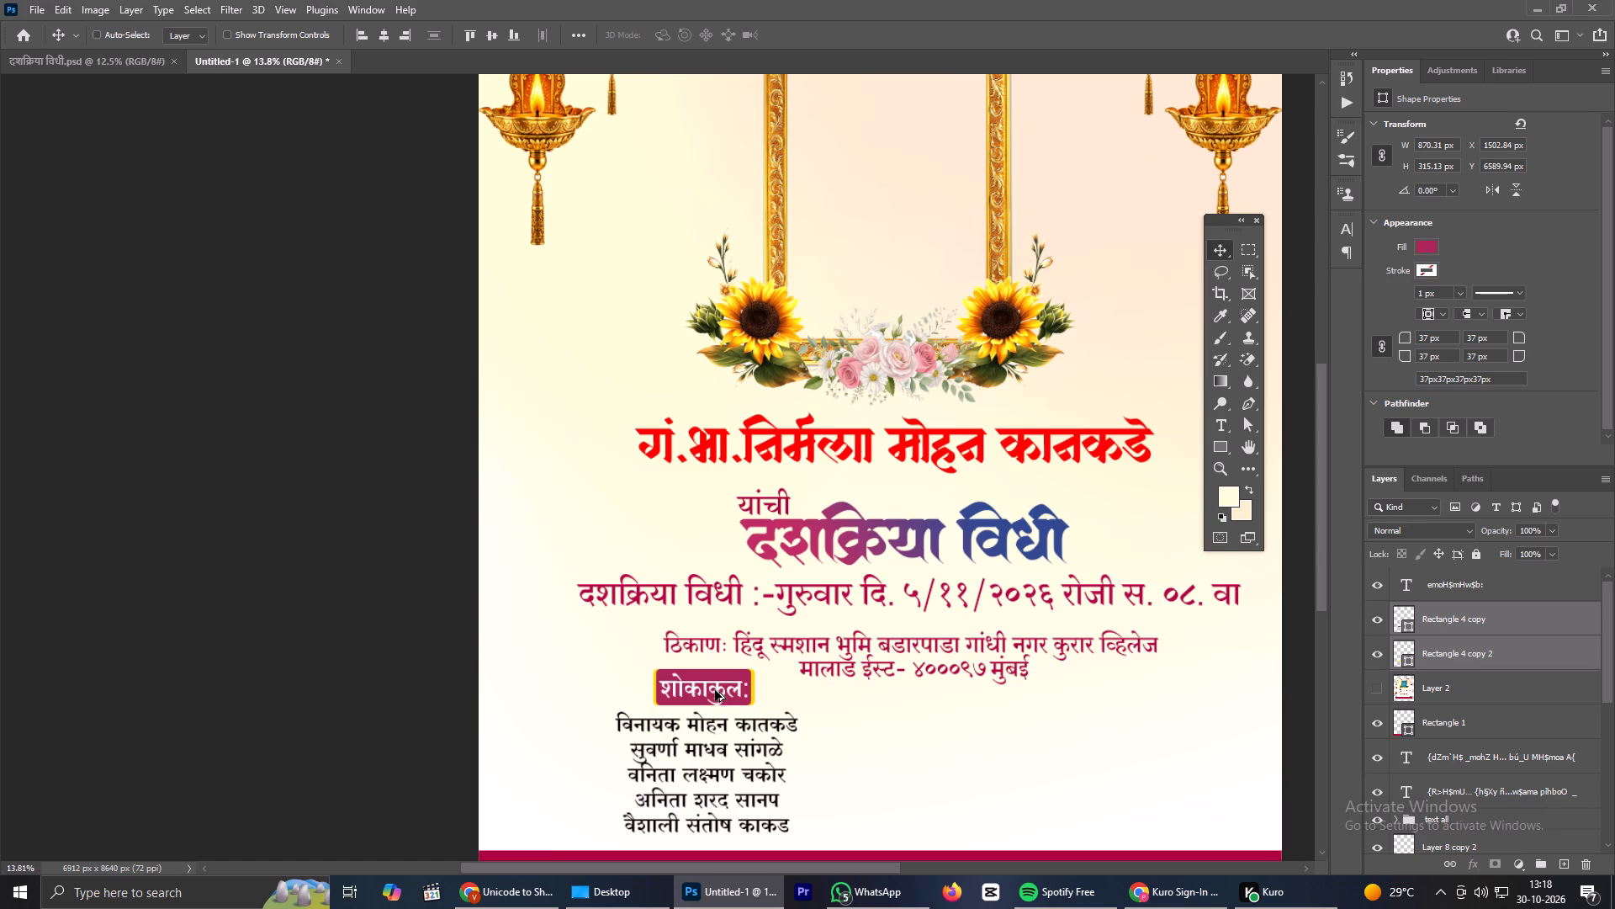
pyautogui.keyDown('ctrl'); pyautogui.keyDown('alt'); pyautogui.moveTo(715, 690); pyautogui.dragTo(684, 646); pyautogui.keyUp('alt'); pyautogui.keyUp('ctrl')
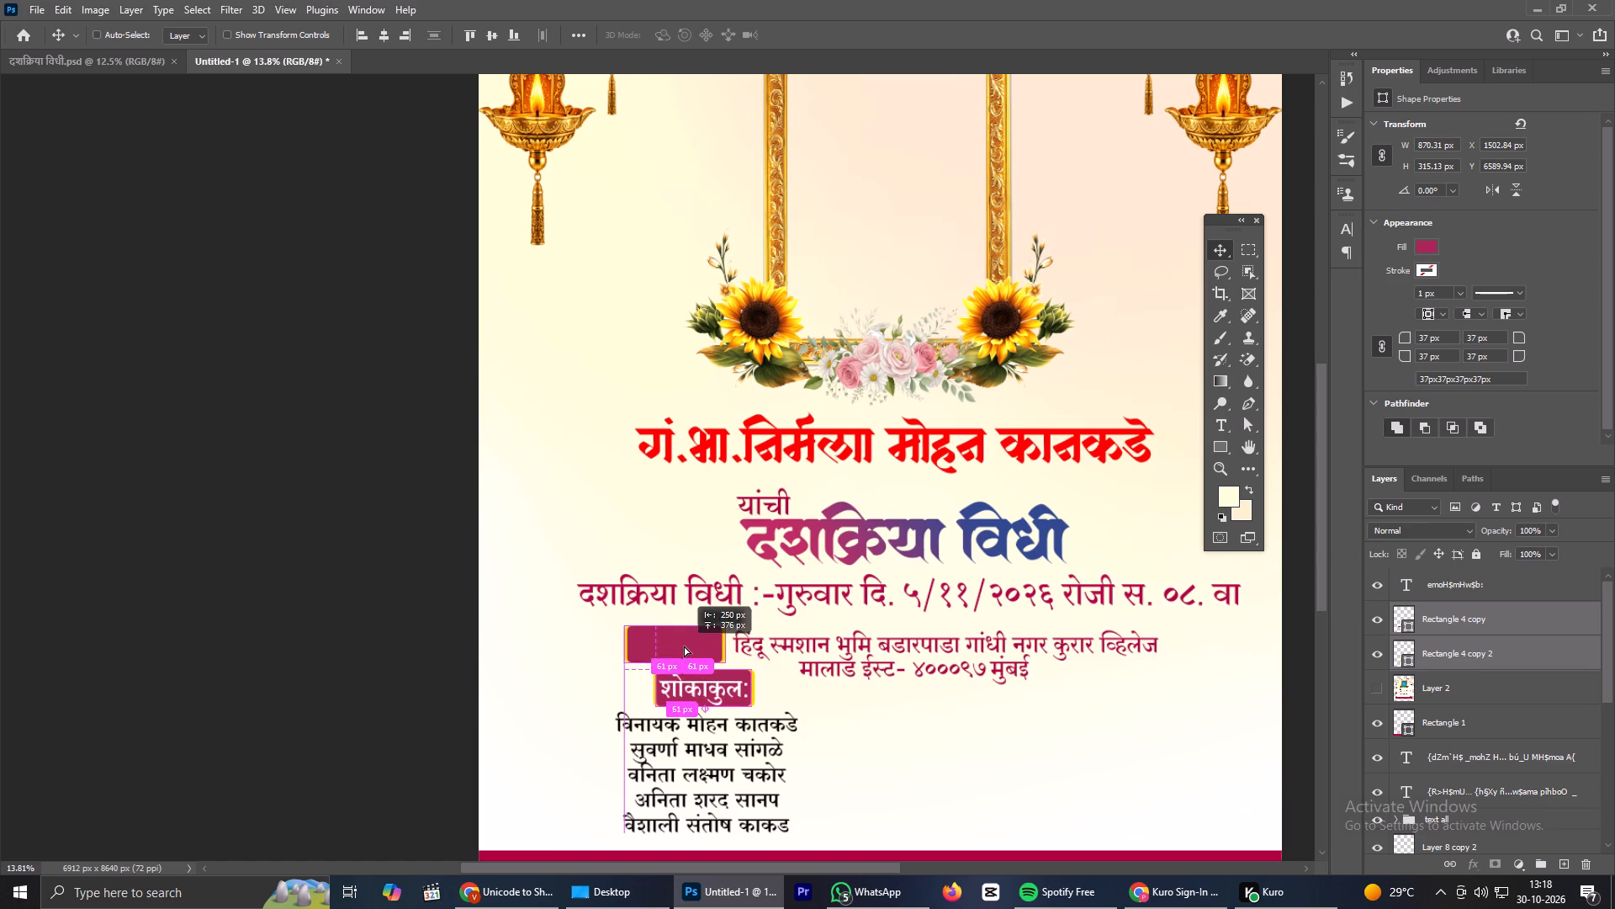
pyautogui.keyDown('ctrl'); pyautogui.keyDown('alt'); pyautogui.moveTo(684, 646); pyautogui.dragTo(689, 647); pyautogui.keyUp('alt'); pyautogui.keyUp('ctrl')
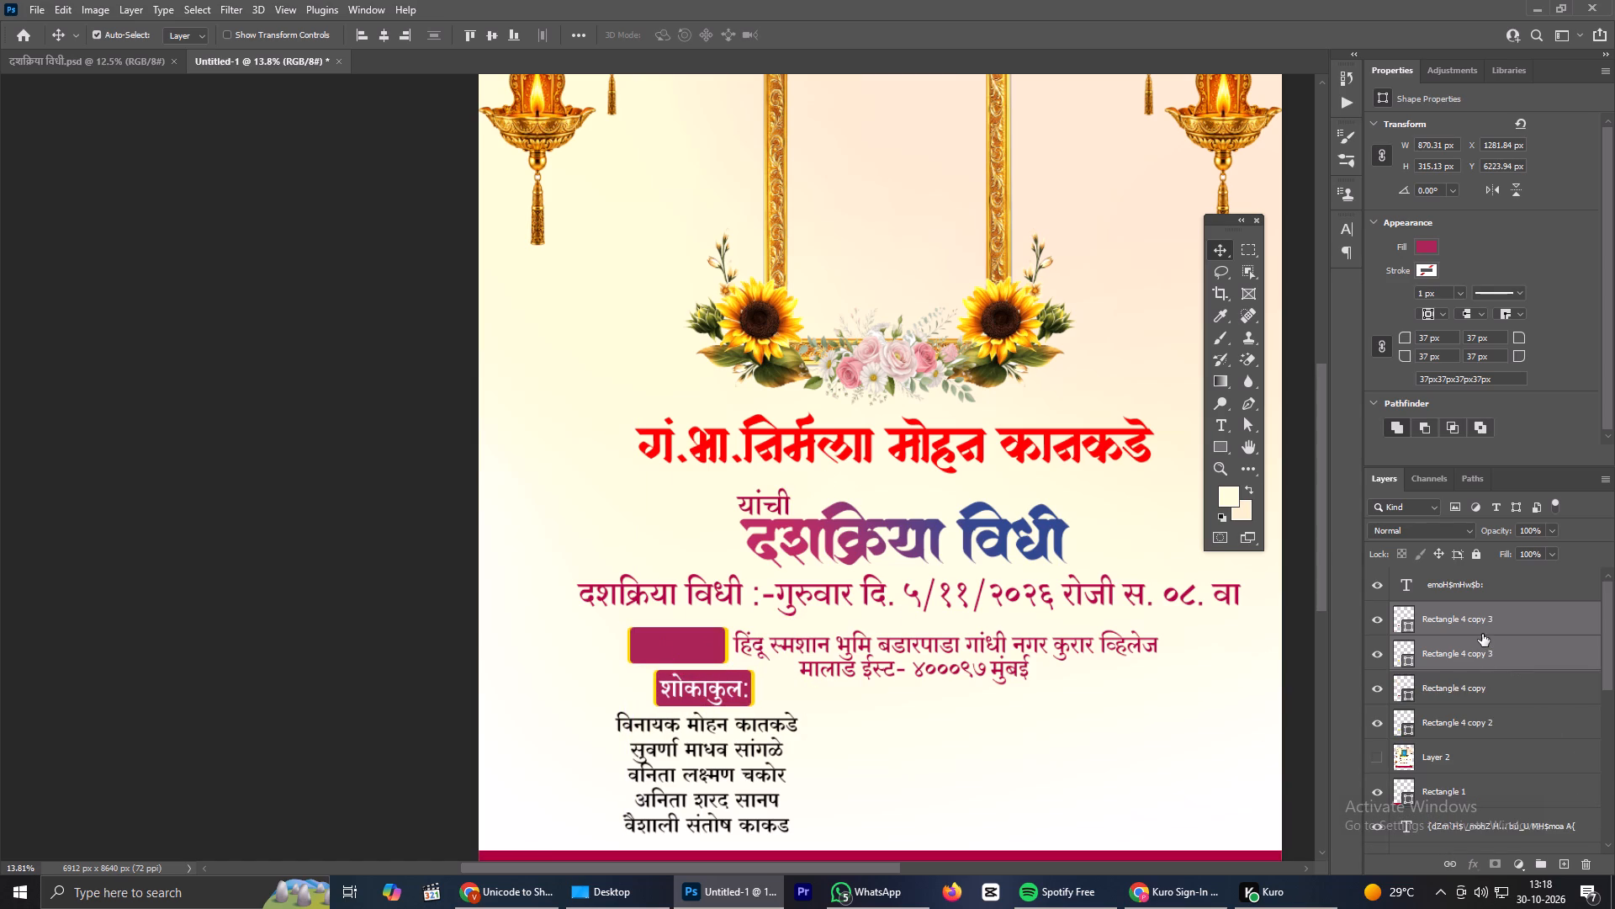
# Reorder the two duplicated rectangles in the layer stack so they sit directly beneath the address text layer.
pyautogui.moveTo(1482, 634); pyautogui.dragTo(1448, 848)
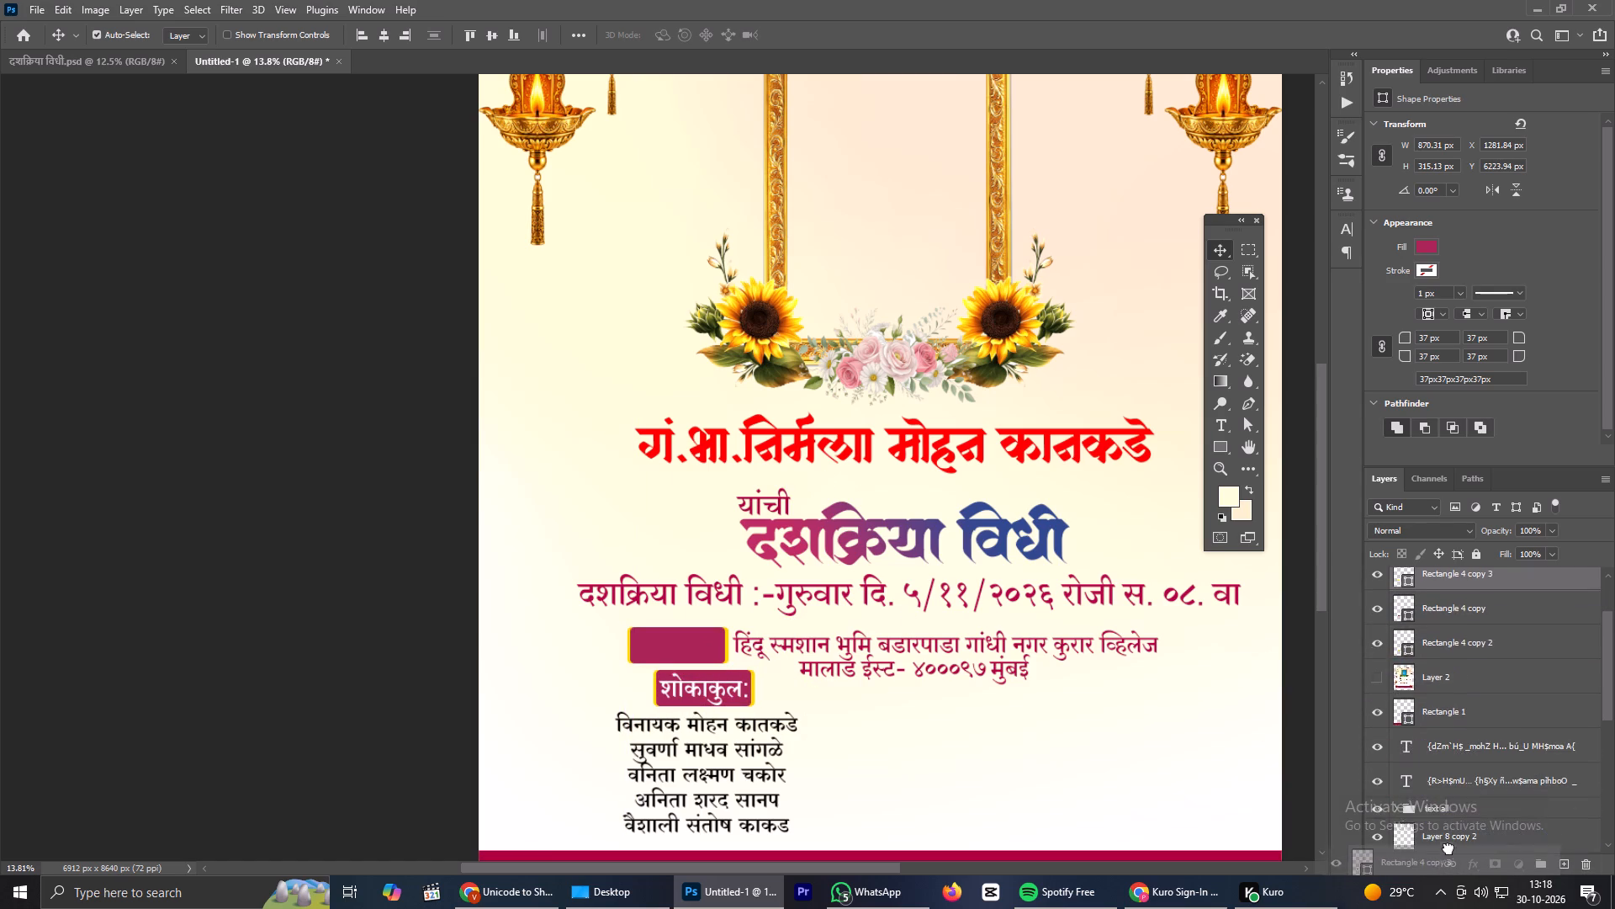
pyautogui.moveTo(1448, 848); pyautogui.dragTo(1507, 752)
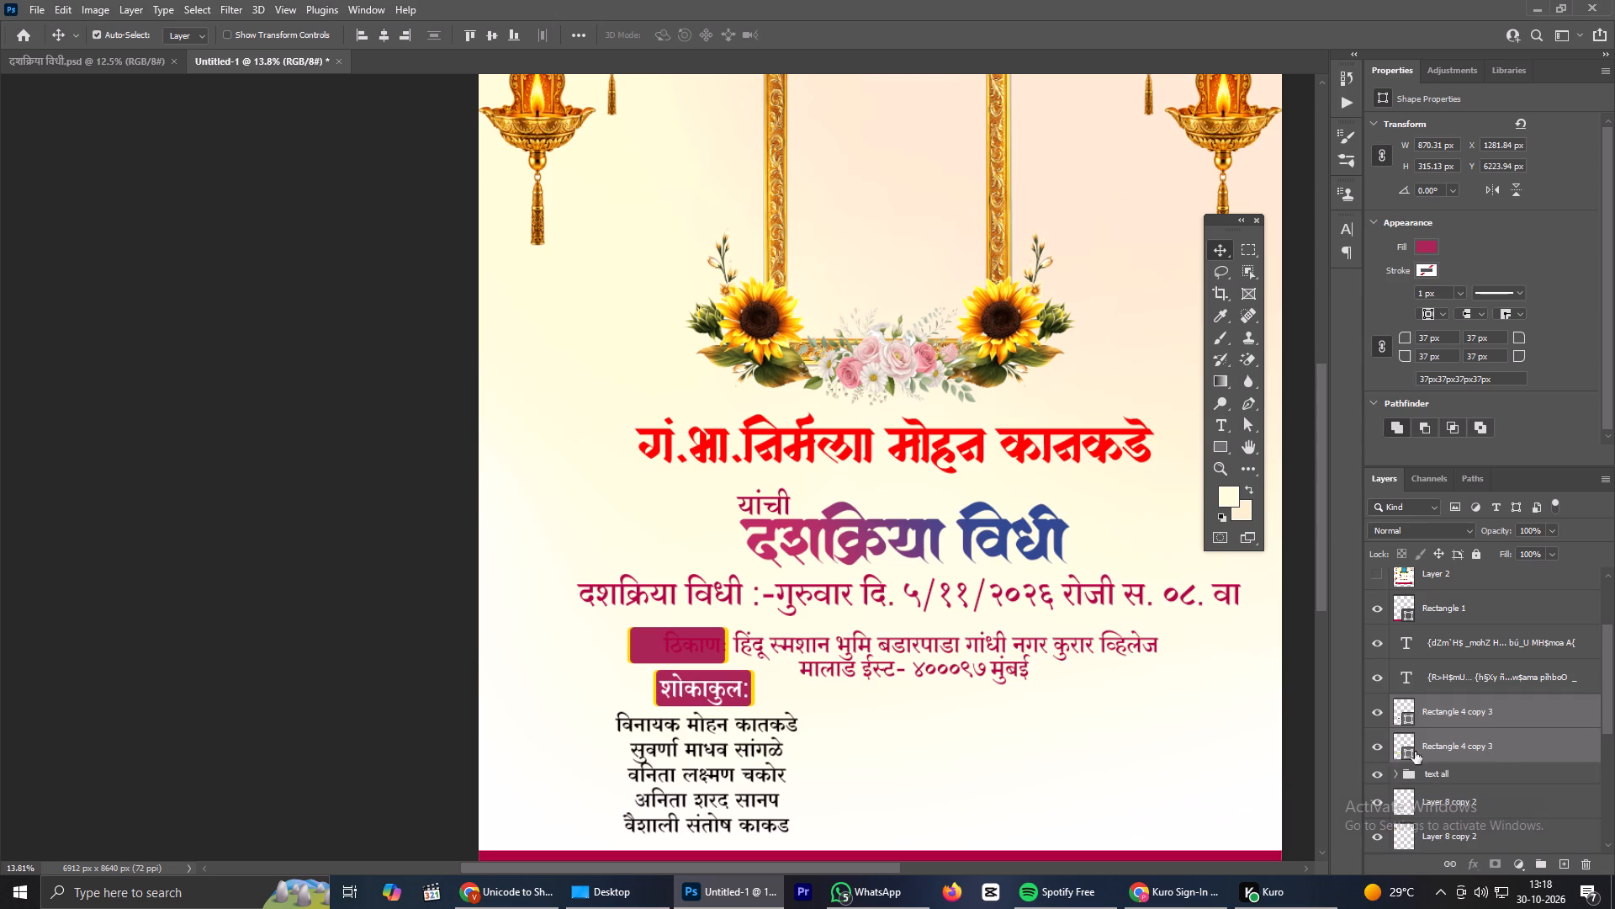
# Nudge the two duplicated rectangles slightly right behind the ठिकाणः word.
pyautogui.press('Right')
pyautogui.press('Right')
pyautogui.press('Right')
pyautogui.press('Right')
pyautogui.press('Right')
pyautogui.press('Right')
pyautogui.press('Right')
pyautogui.press('Right')
pyautogui.press('Right')
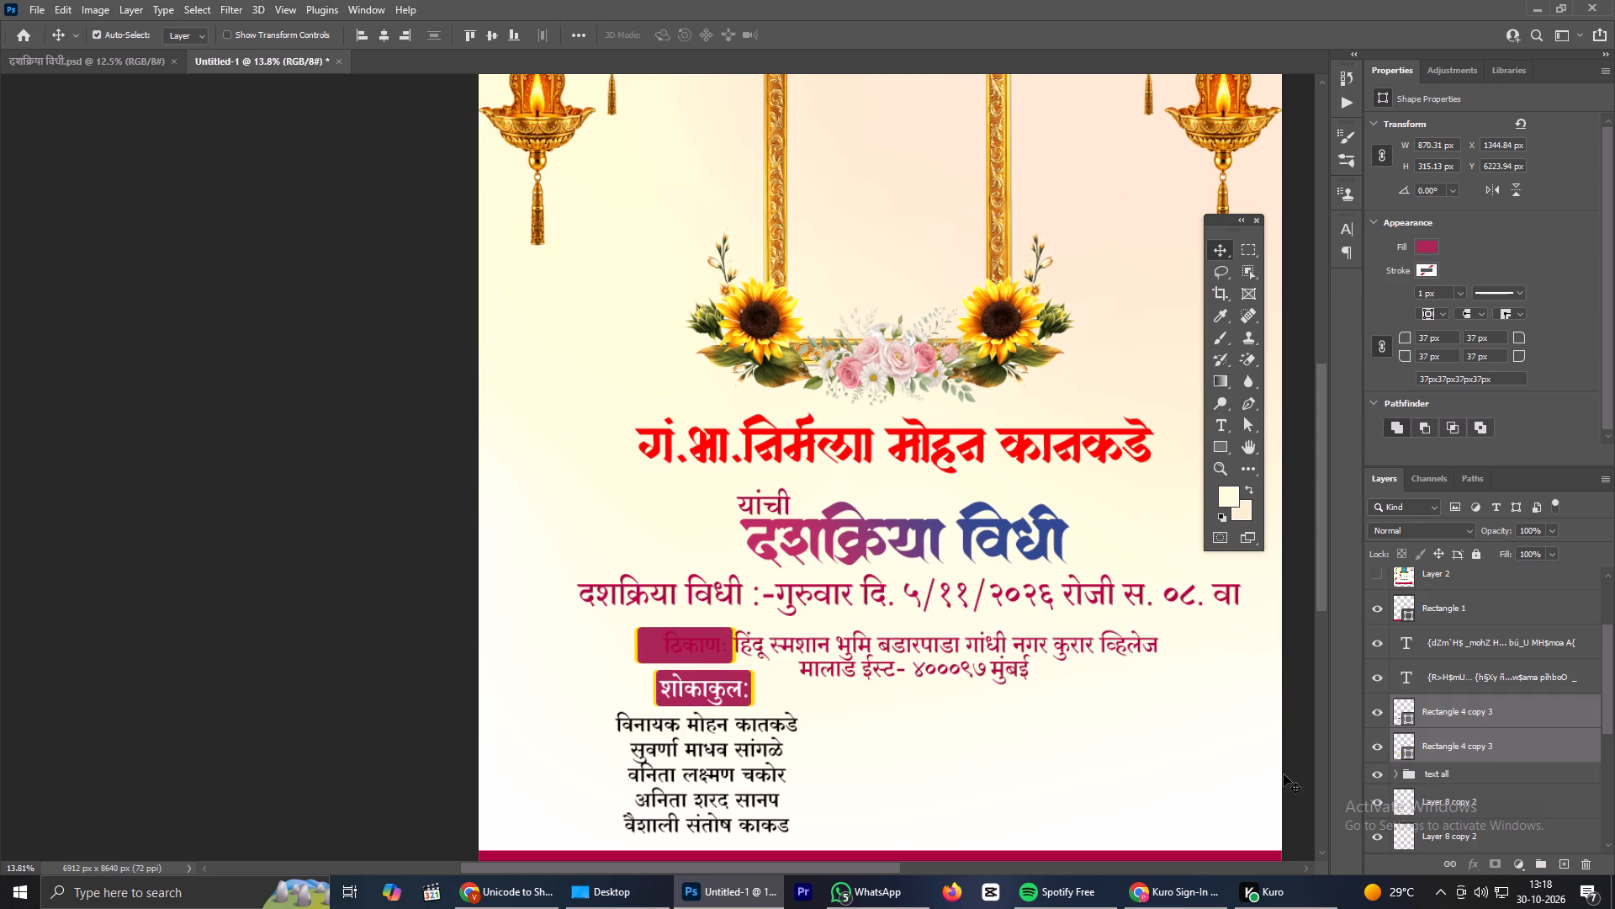
pyautogui.press('Right')
# Add two spaces after ठिकाणः in the address text to separate it from the rest of the line.
pyautogui.doubleClick(772, 657)
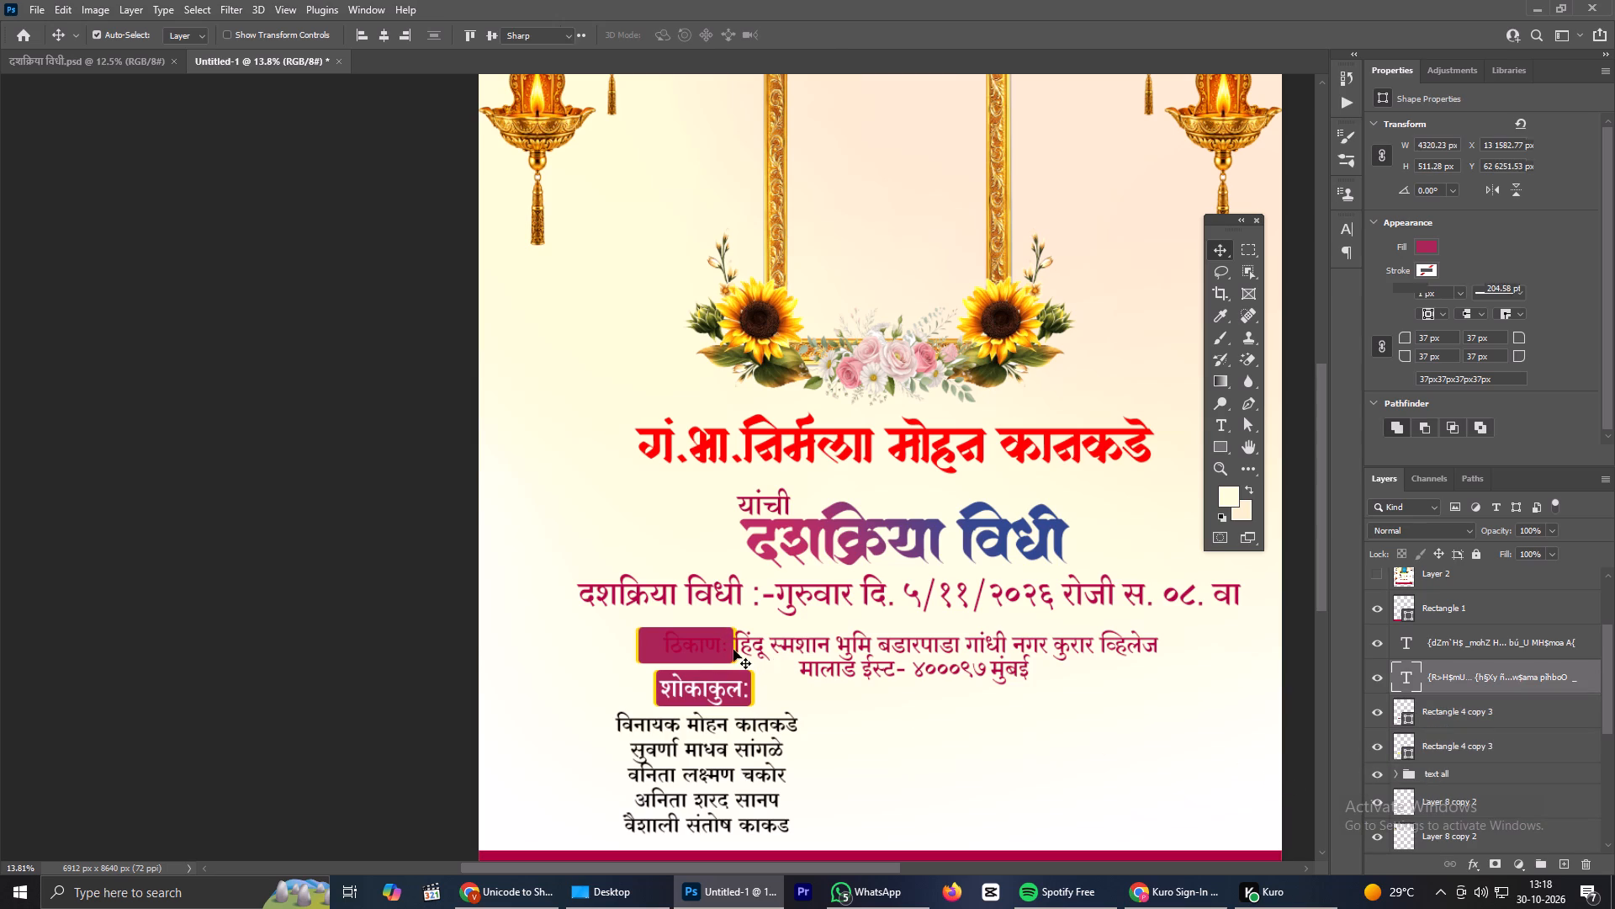
pyautogui.click(734, 643)
pyautogui.press('space')
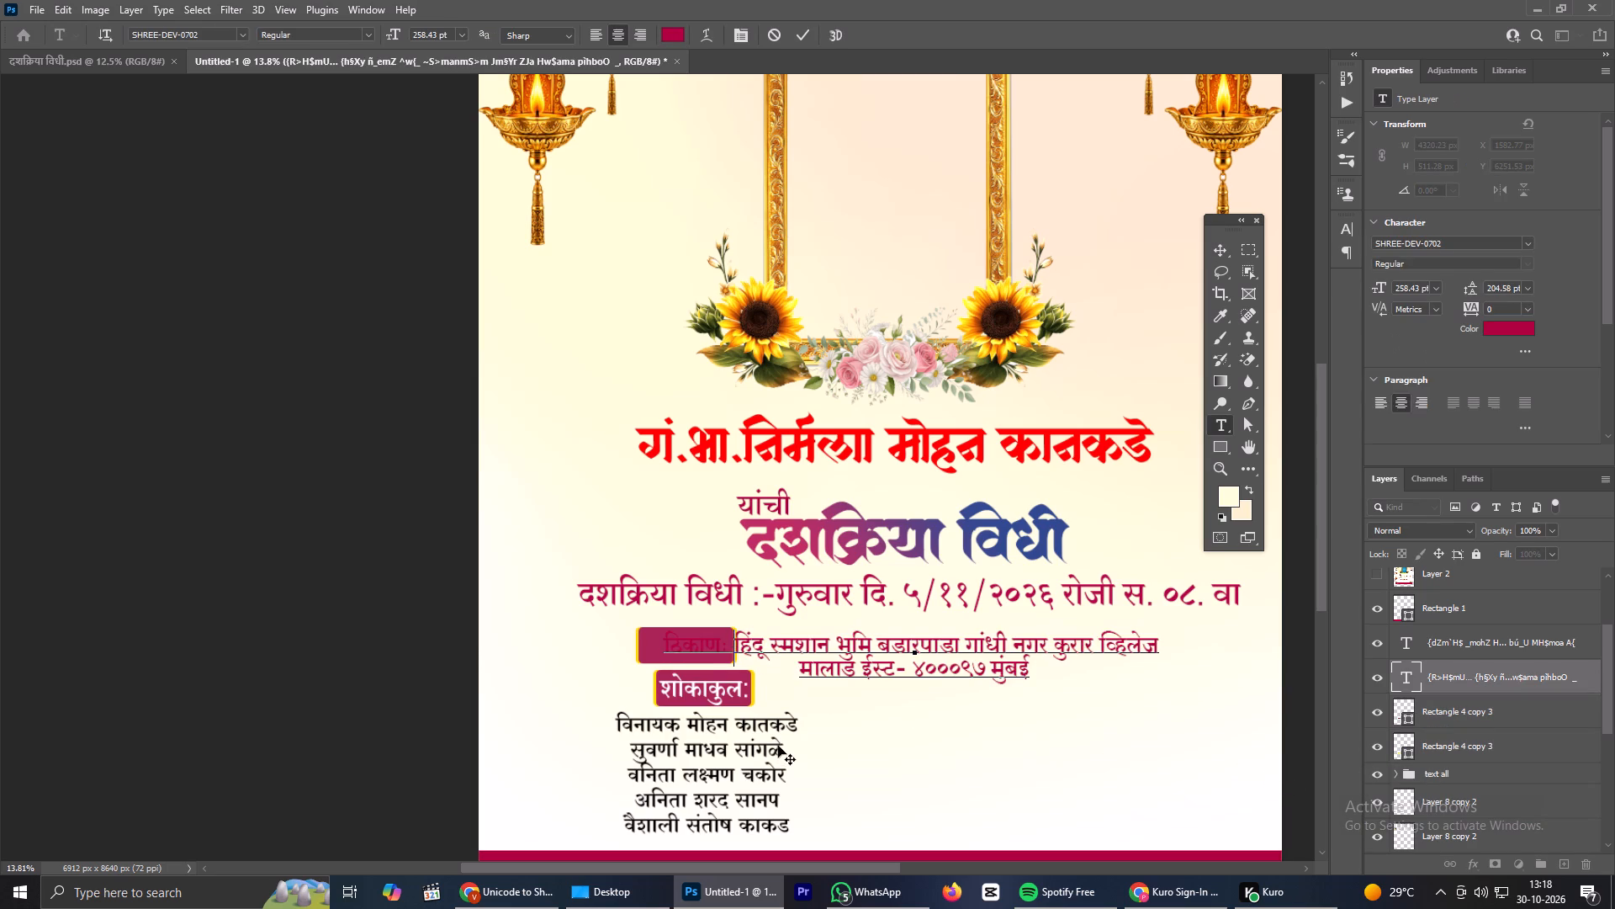
pyautogui.press('space')
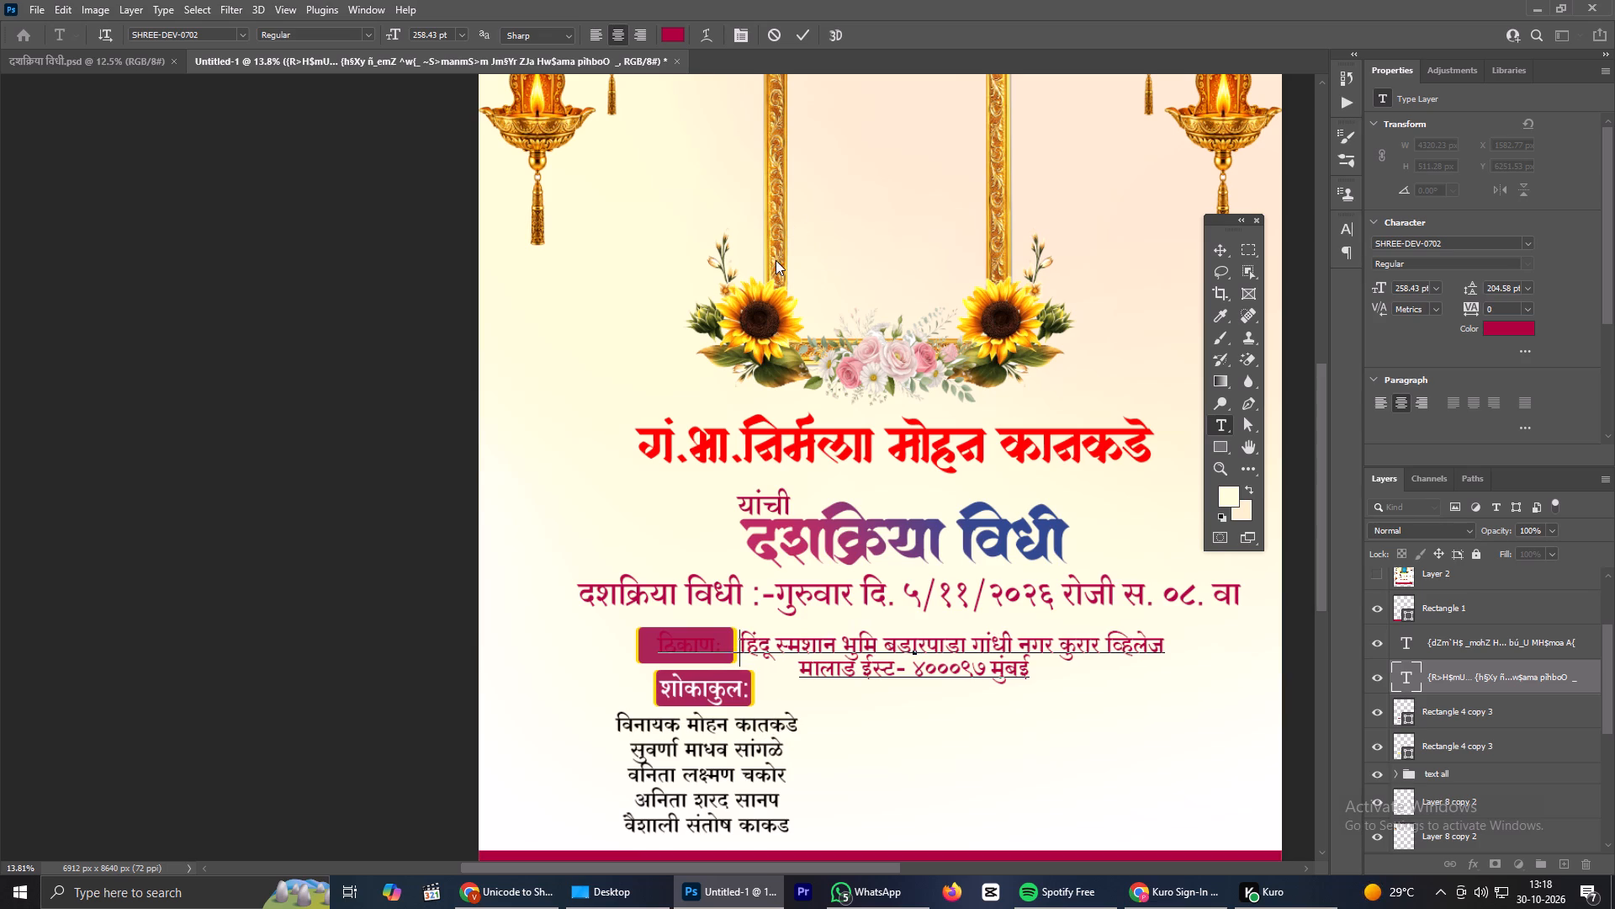
pyautogui.click(800, 31)
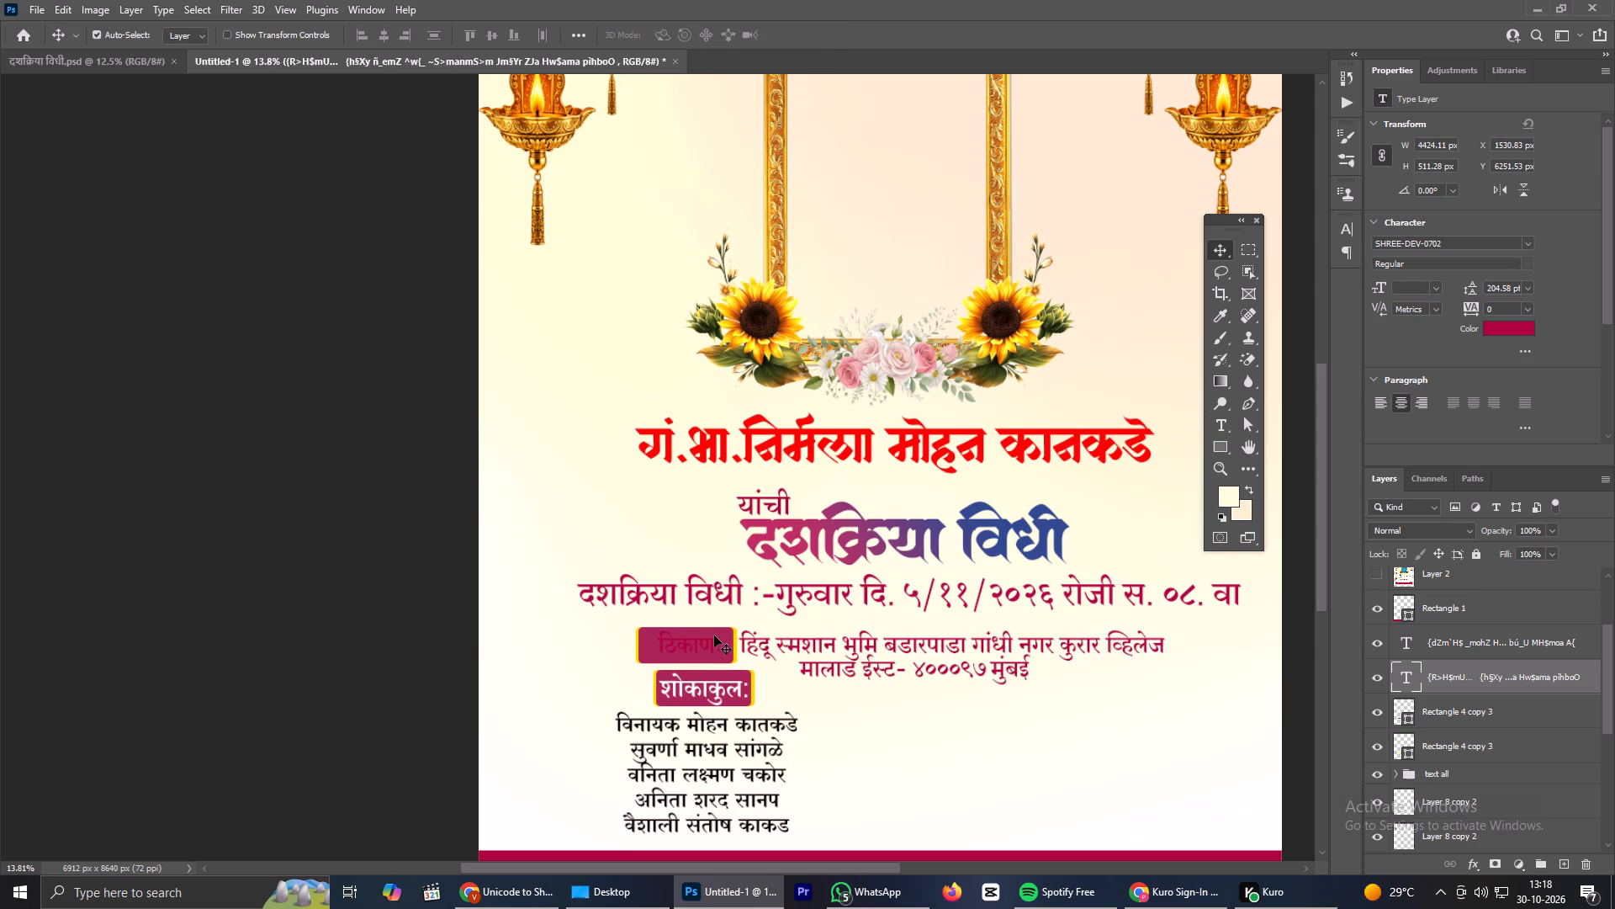
# Recolour only the word ठिकाणः in the address text to white (ffffff).
pyautogui.doubleClick(714, 635)
pyautogui.moveTo(723, 645); pyautogui.dragTo(597, 642)
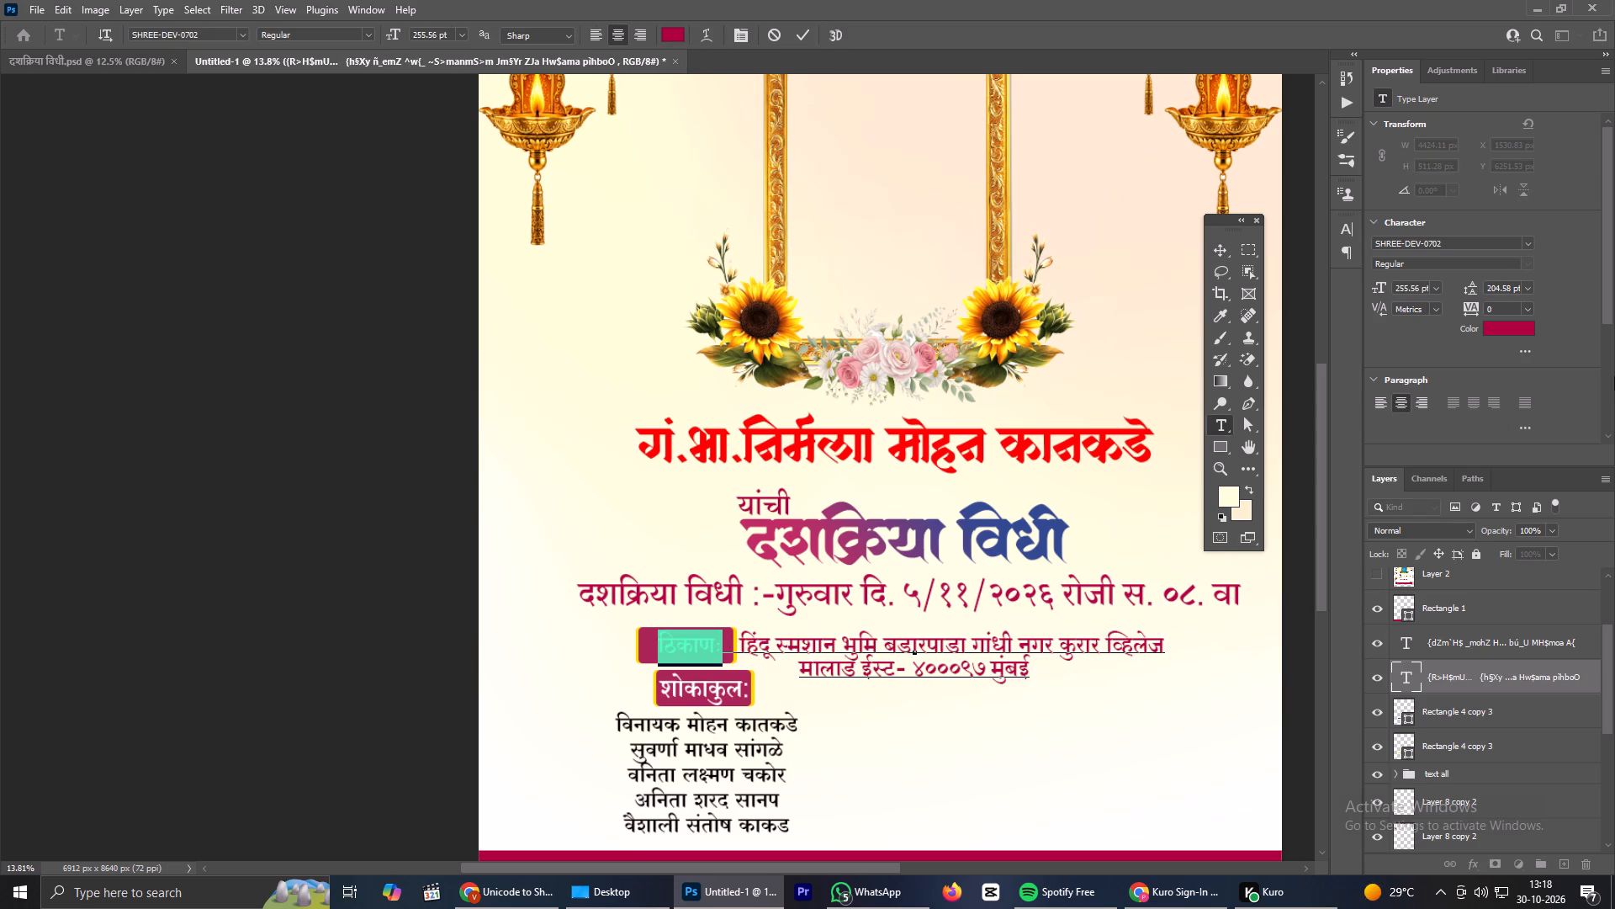
pyautogui.click(1510, 323)
pyautogui.moveTo(1192, 647); pyautogui.dragTo(787, 496)
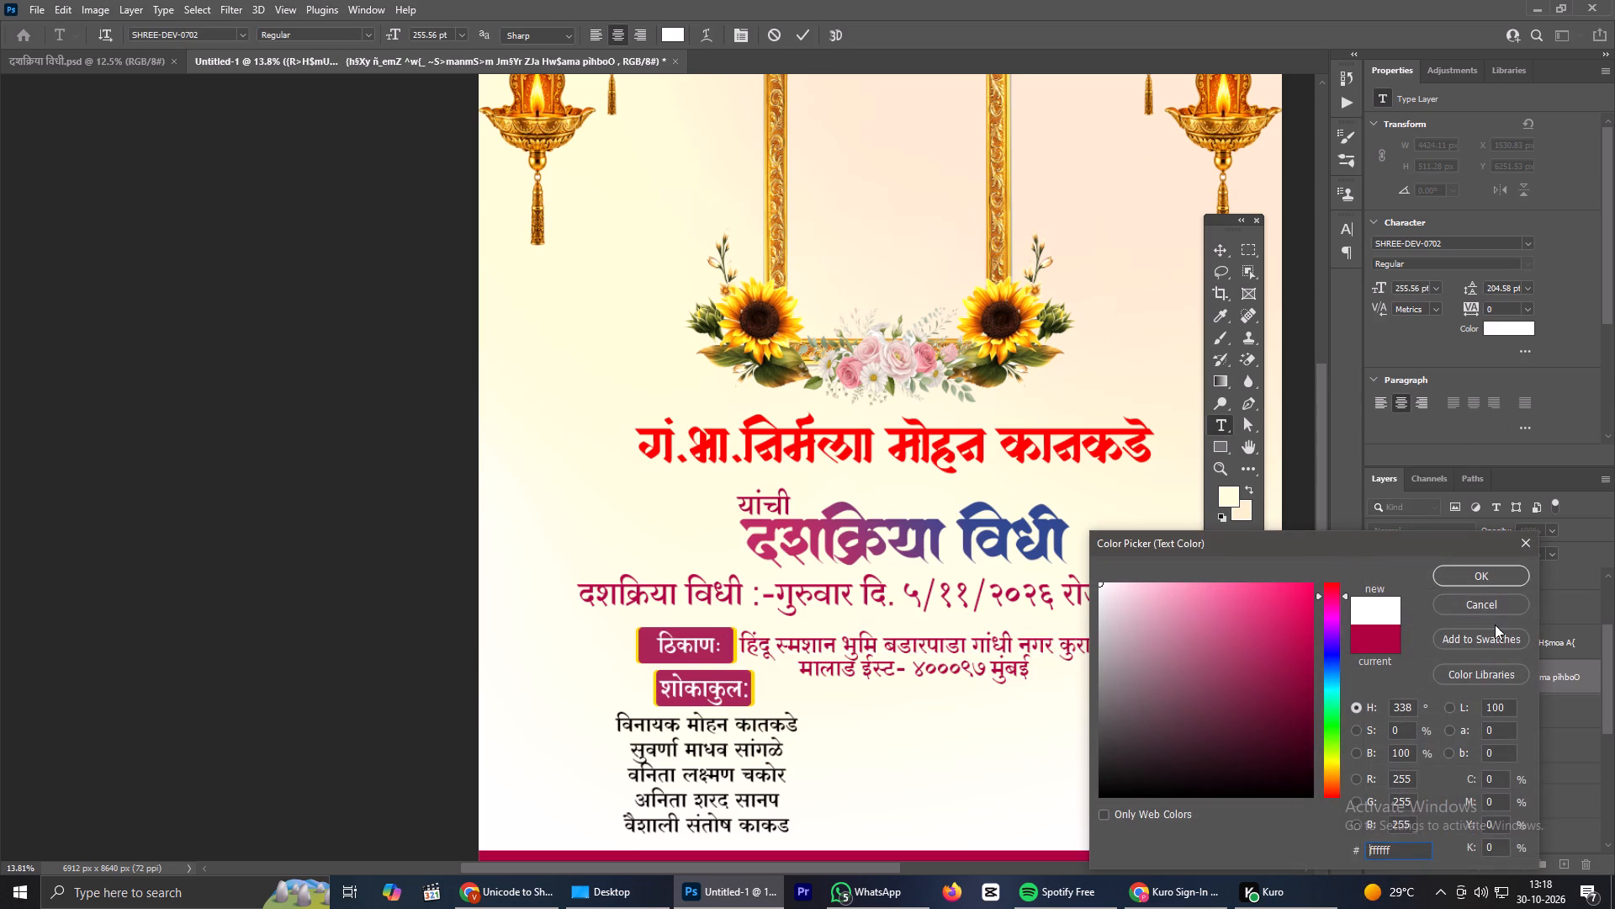
pyautogui.click(1461, 572)
pyautogui.click(801, 37)
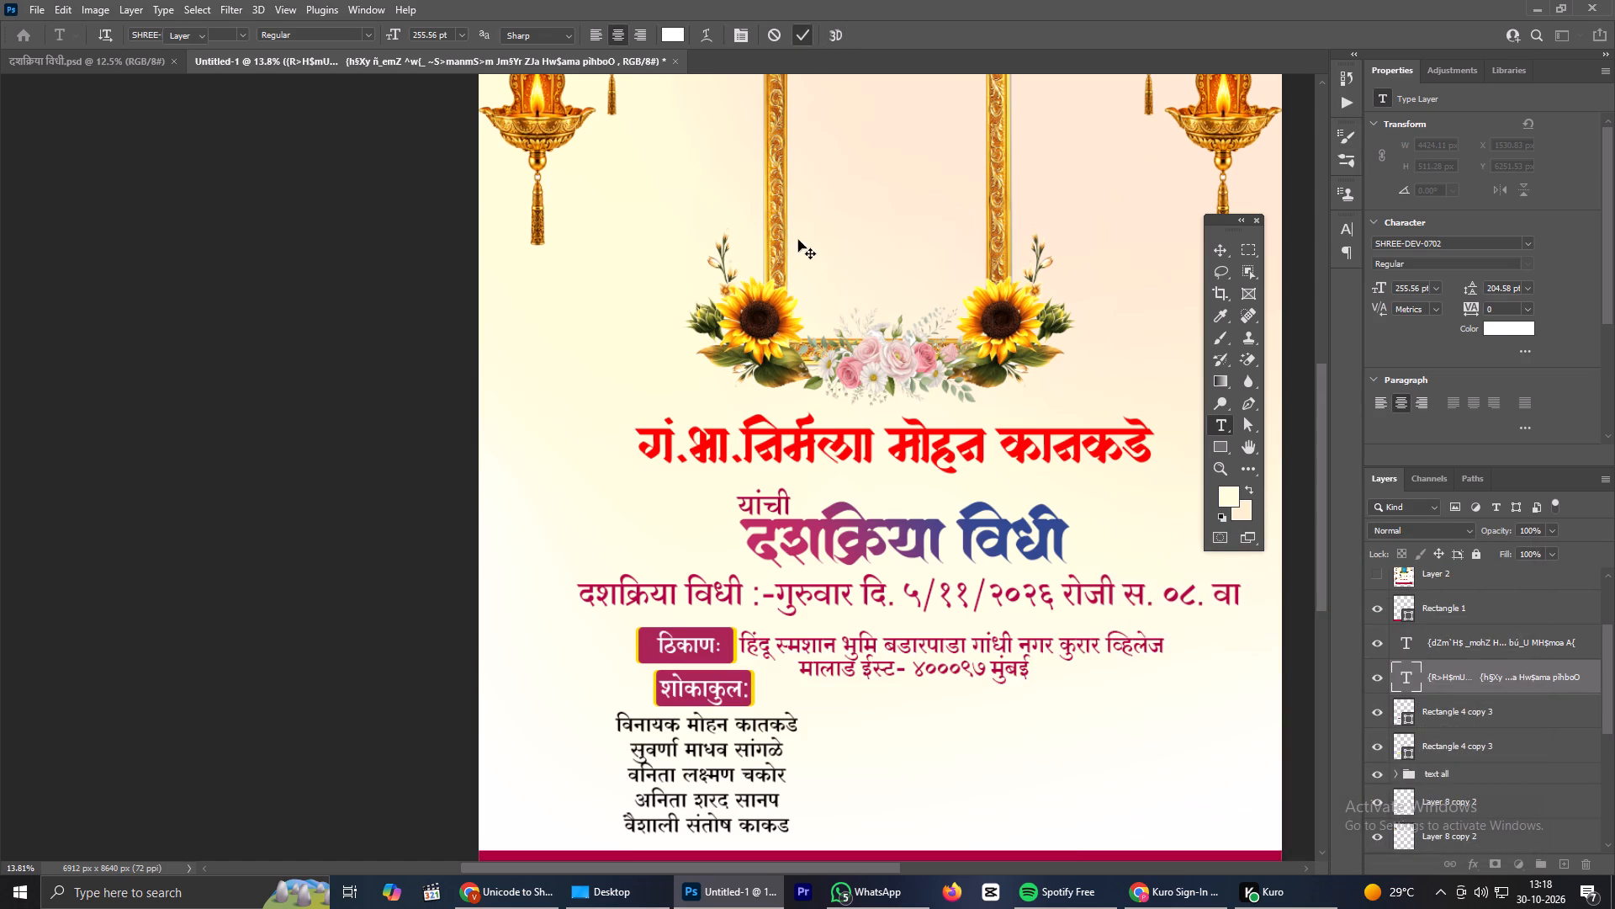
# Move the five-name block slightly left and down, to about X 1036 px, Y 6983 px.
pyautogui.scroll(2, 699, 608)
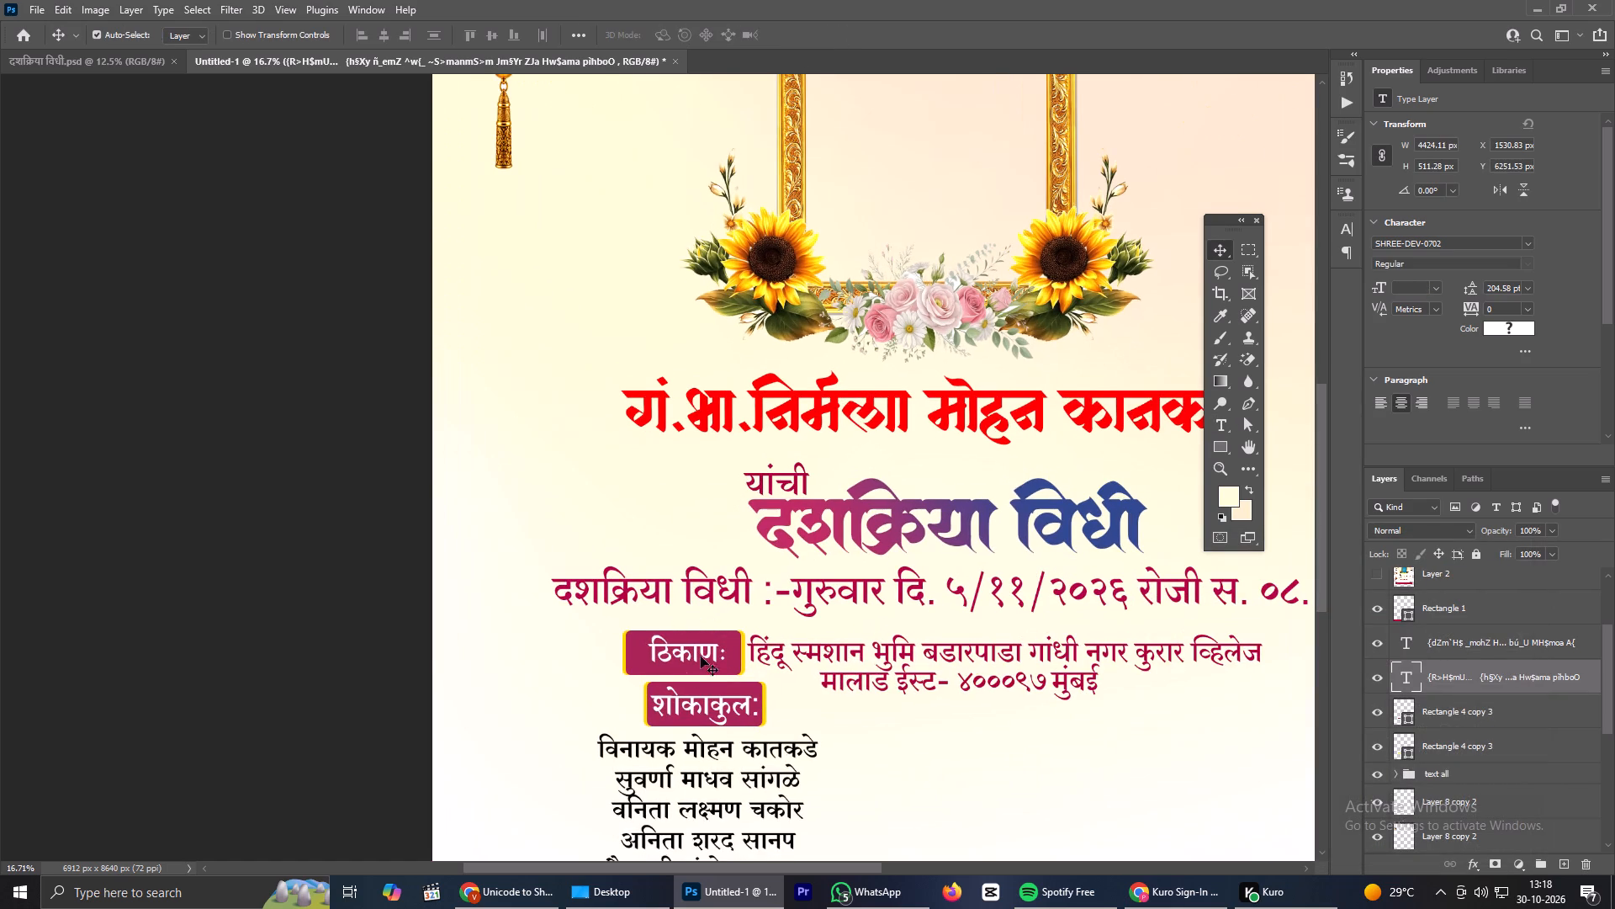
pyautogui.scroll(-4, 730, 659)
pyautogui.moveTo(714, 752); pyautogui.dragTo(702, 754)
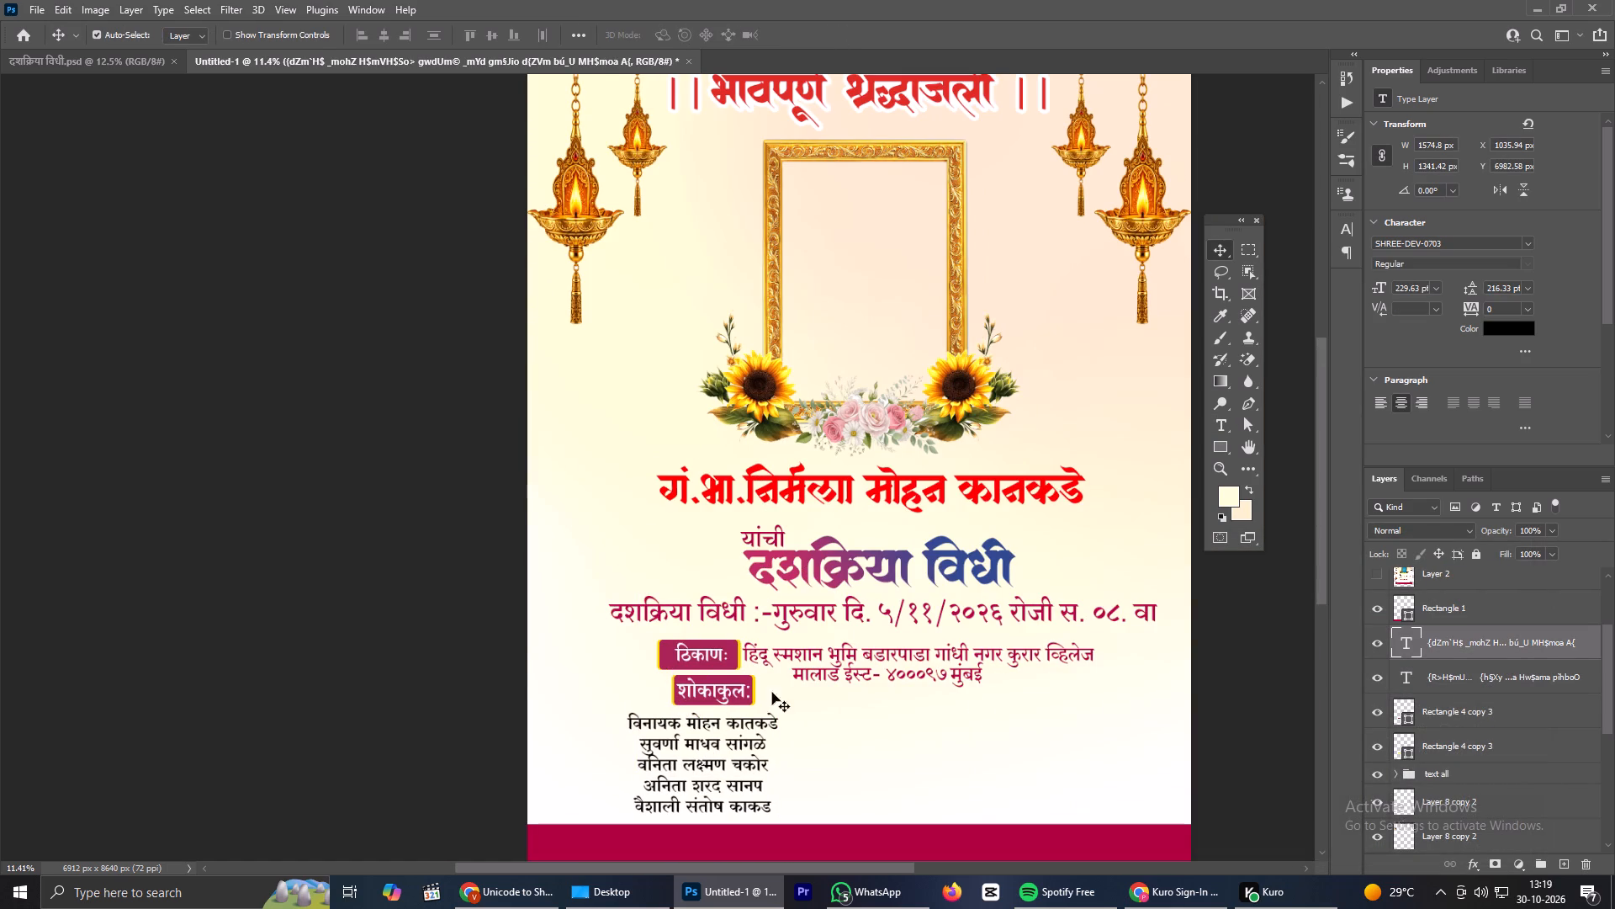
# Shift the शोकाकुलः label text and its two rectangles left together to about X 1377 px, keeping their height.
pyautogui.click(716, 687)
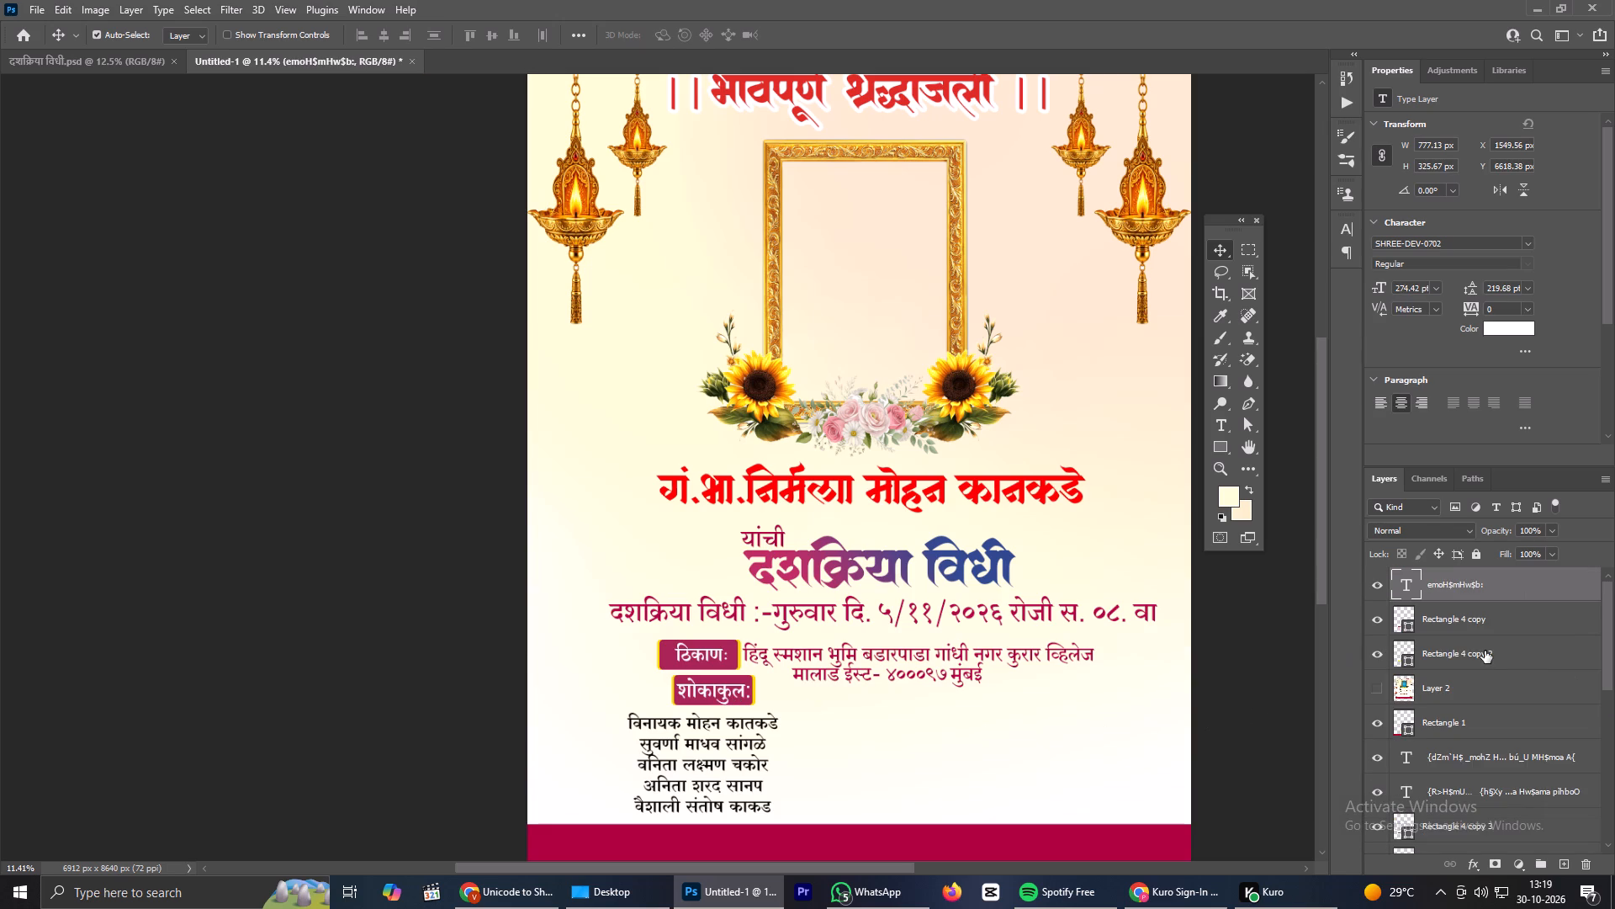
pyautogui.keyDown('shift'); pyautogui.click(1485, 651); pyautogui.keyUp('shift')
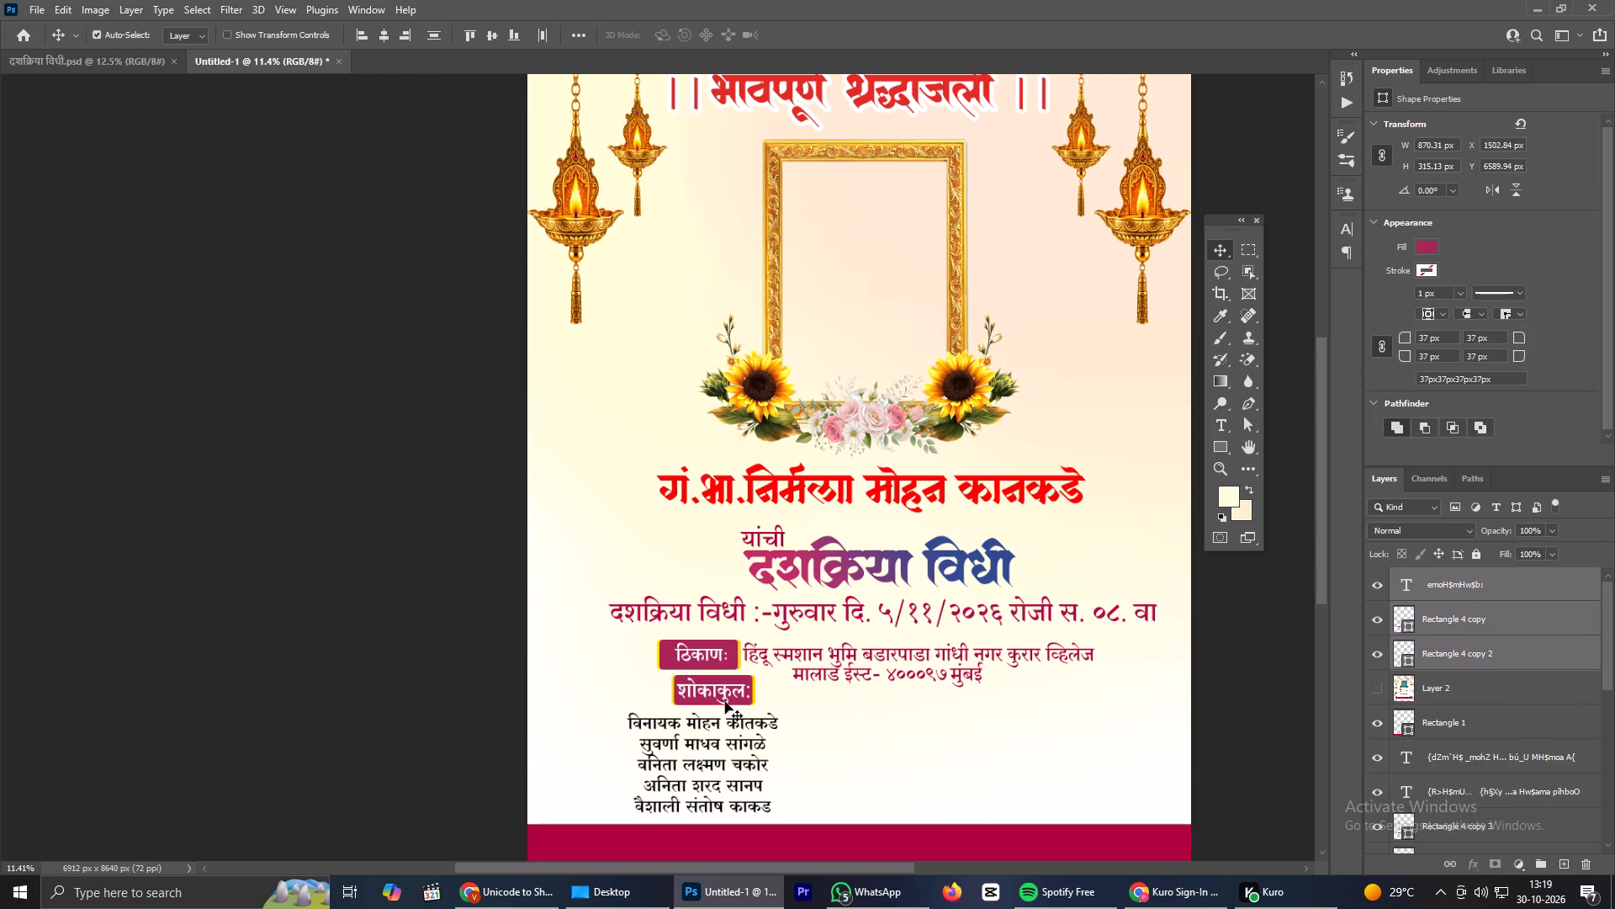
pyautogui.press('Left')
pyautogui.press('Left')
pyautogui.press('Left')
pyautogui.press('Left')
pyautogui.press('Left')
pyautogui.press('Left')
pyautogui.press('Left')
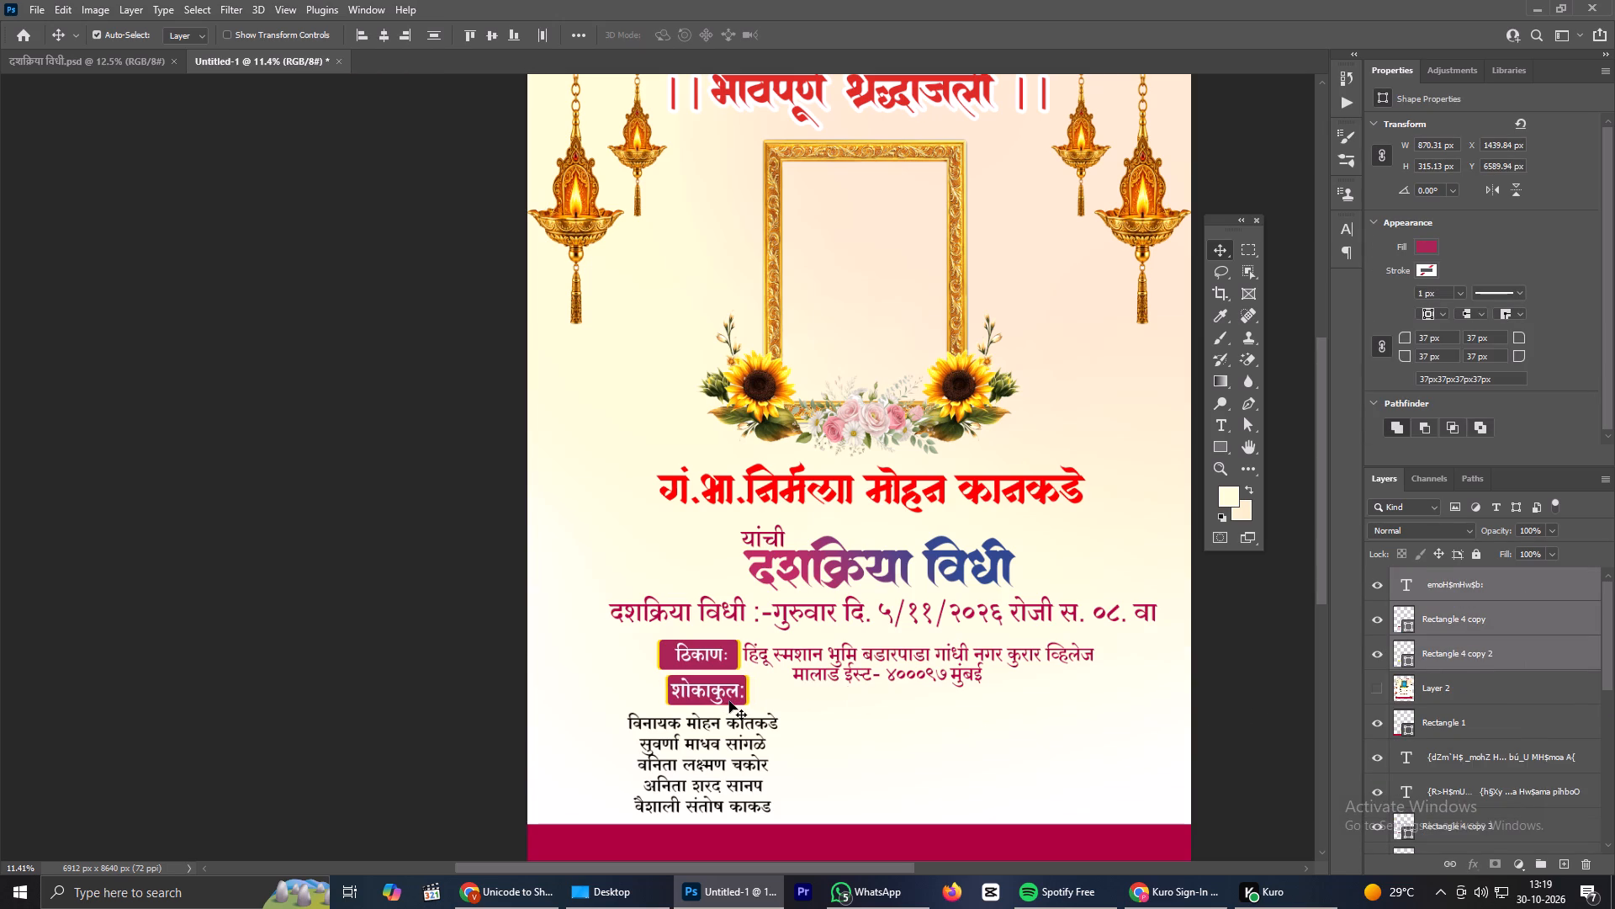
pyautogui.press('Left')
pyautogui.press('Left')
pyautogui.press('Left')
pyautogui.press('Left')
pyautogui.press('Left')
pyautogui.press('Left')
pyautogui.press('Left')
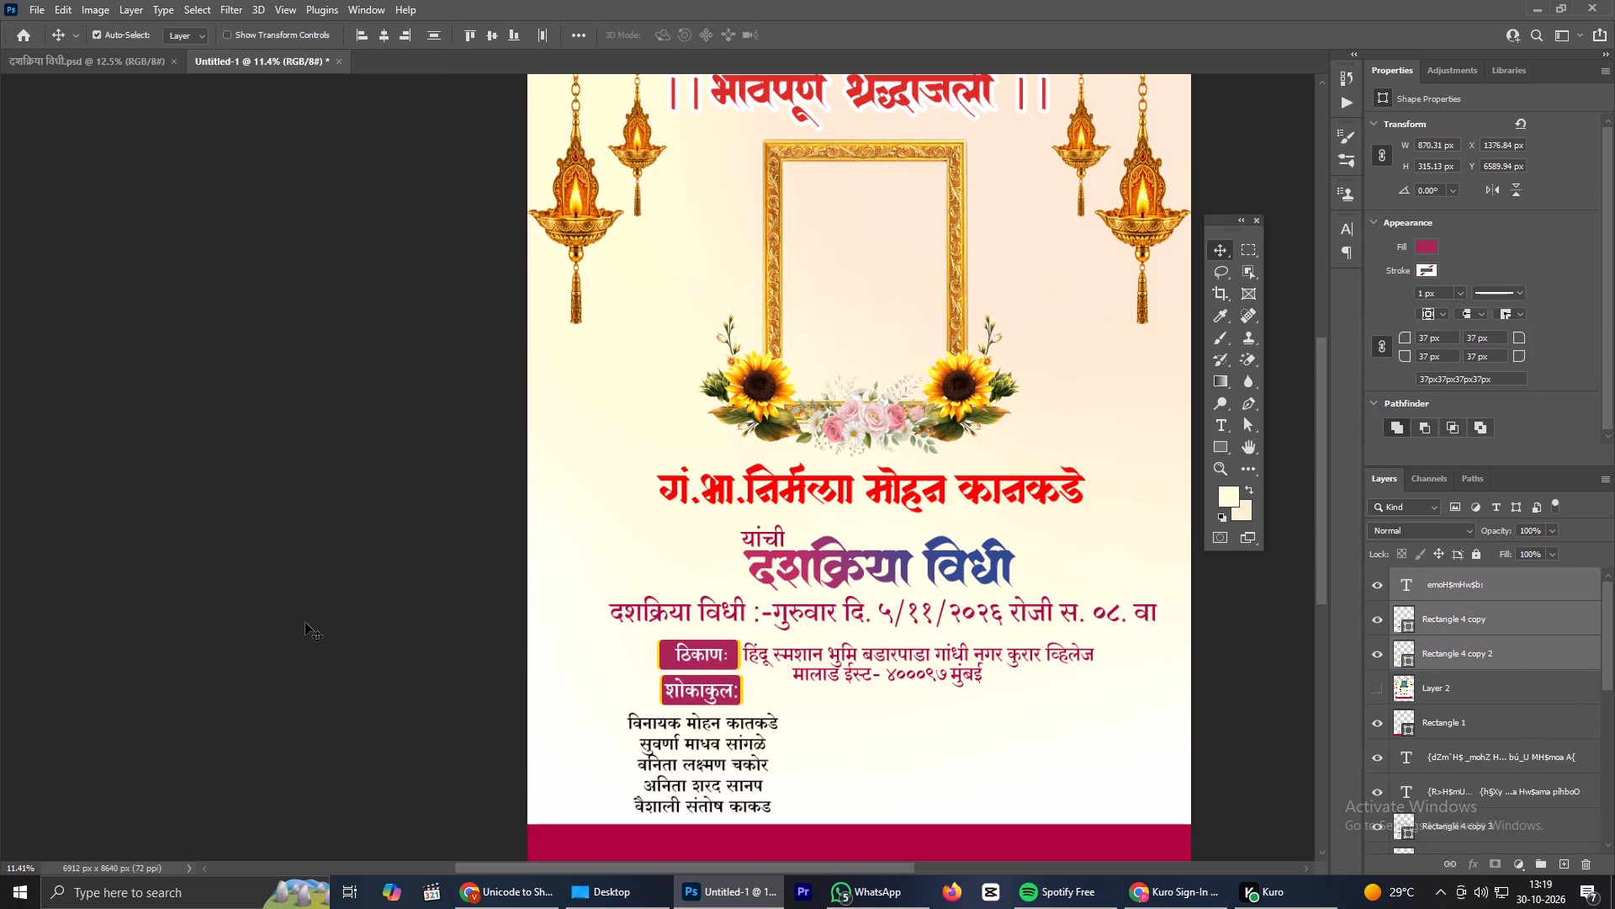
# Recolour the venue address text after the word ठिकाणः to dark red (a50000), leaving the label word white.
pyautogui.click(305, 623)
pyautogui.scroll(-3, 691, 729)
pyautogui.scroll(1, 728, 779)
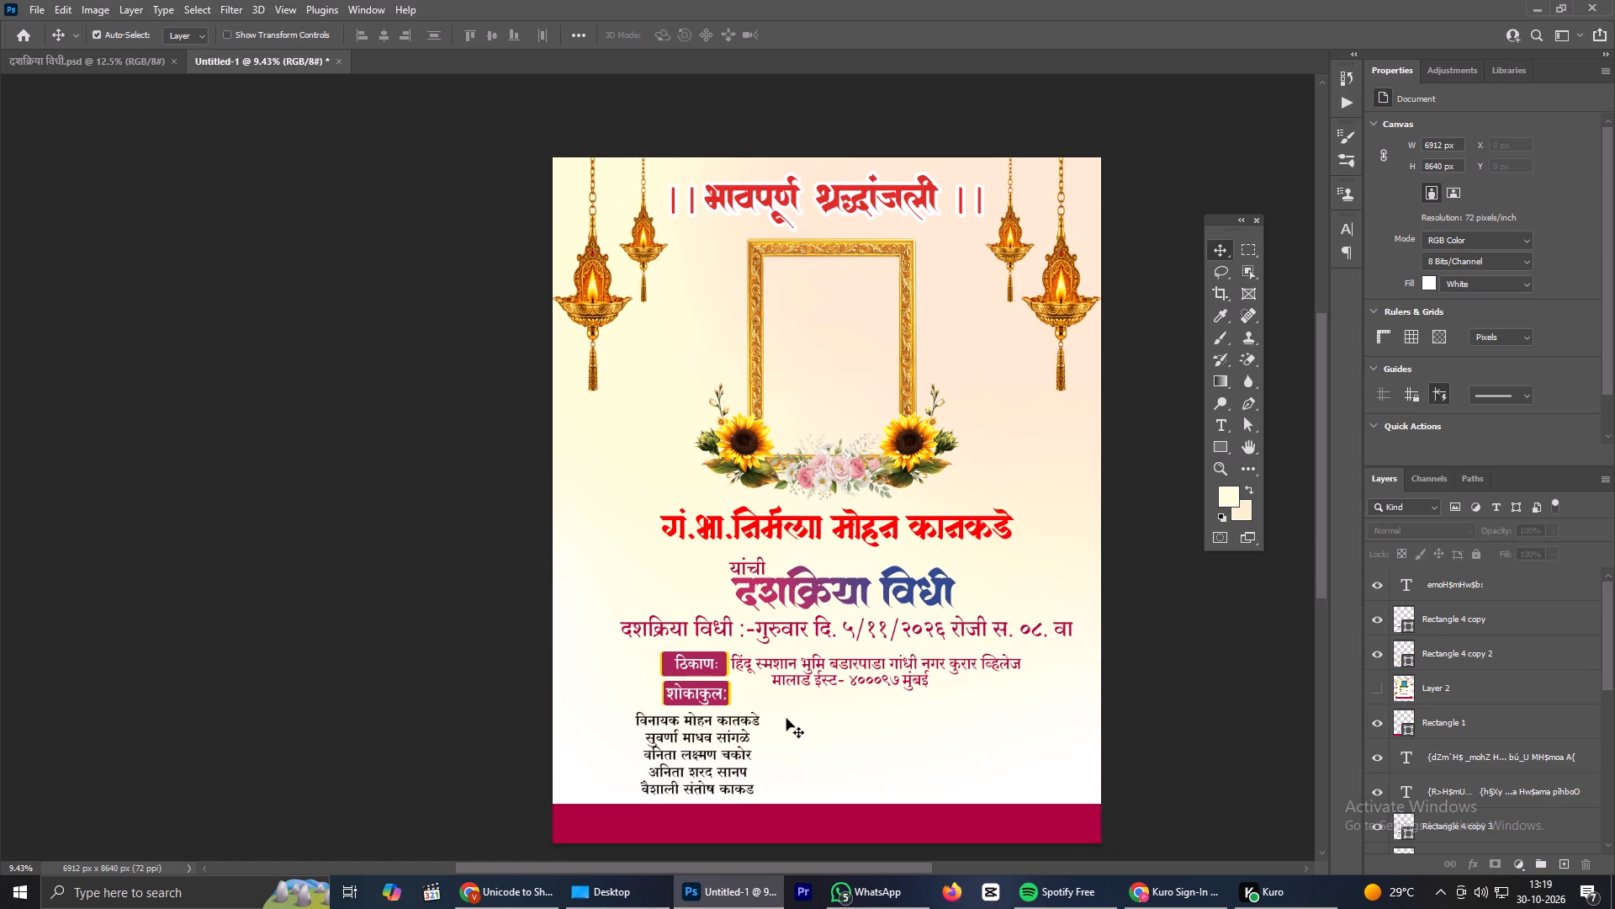
pyautogui.scroll(4, 906, 673)
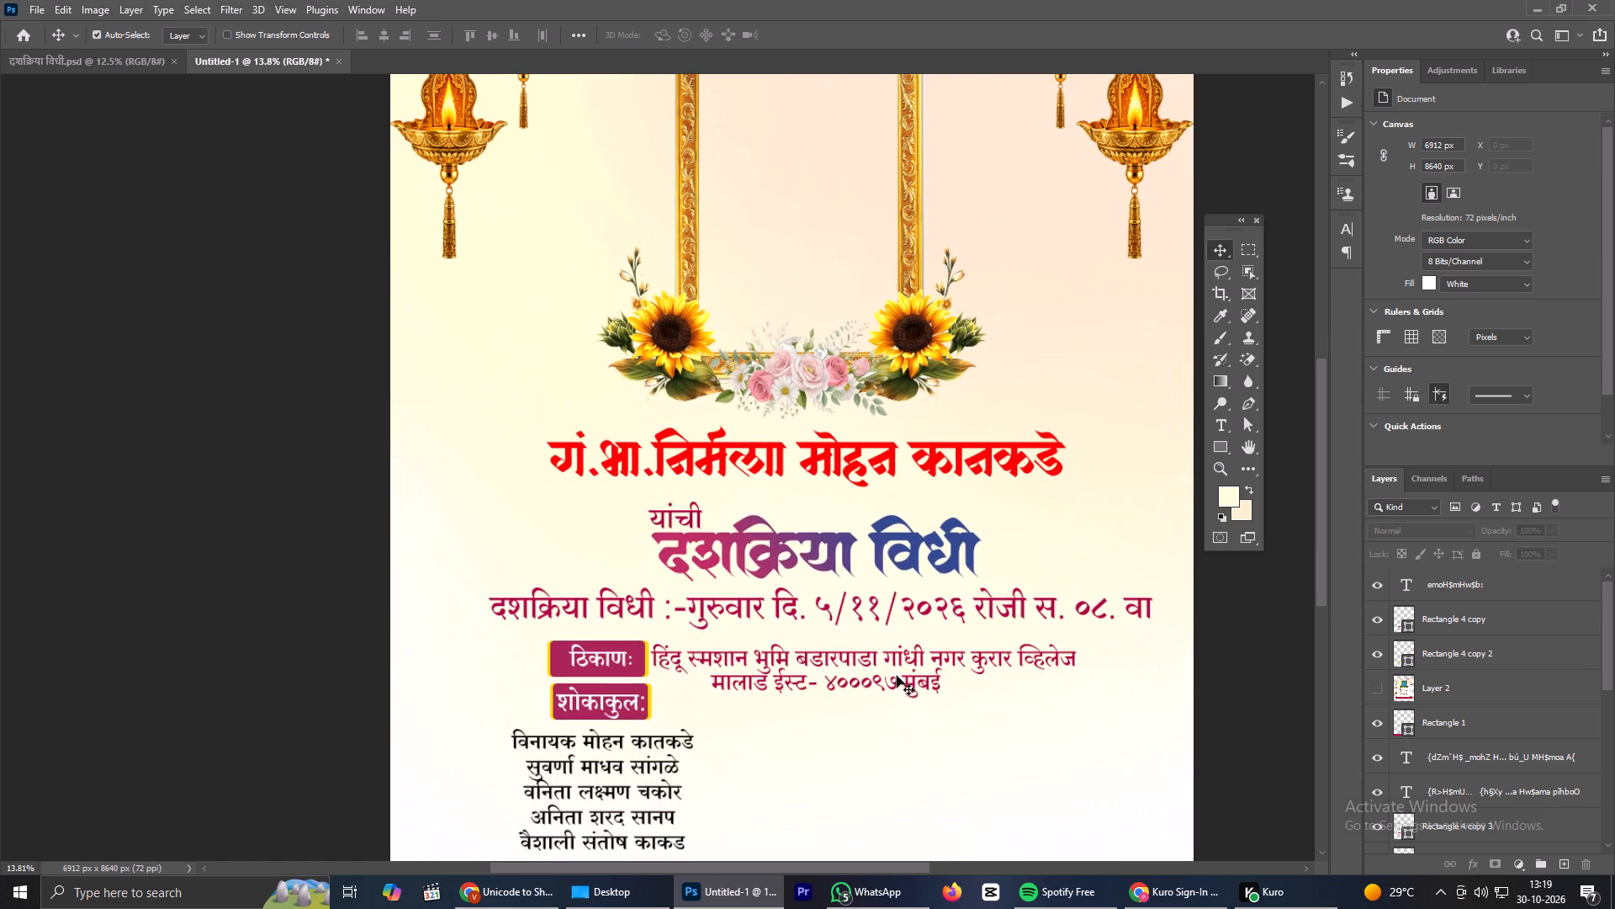
pyautogui.doubleClick(679, 654)
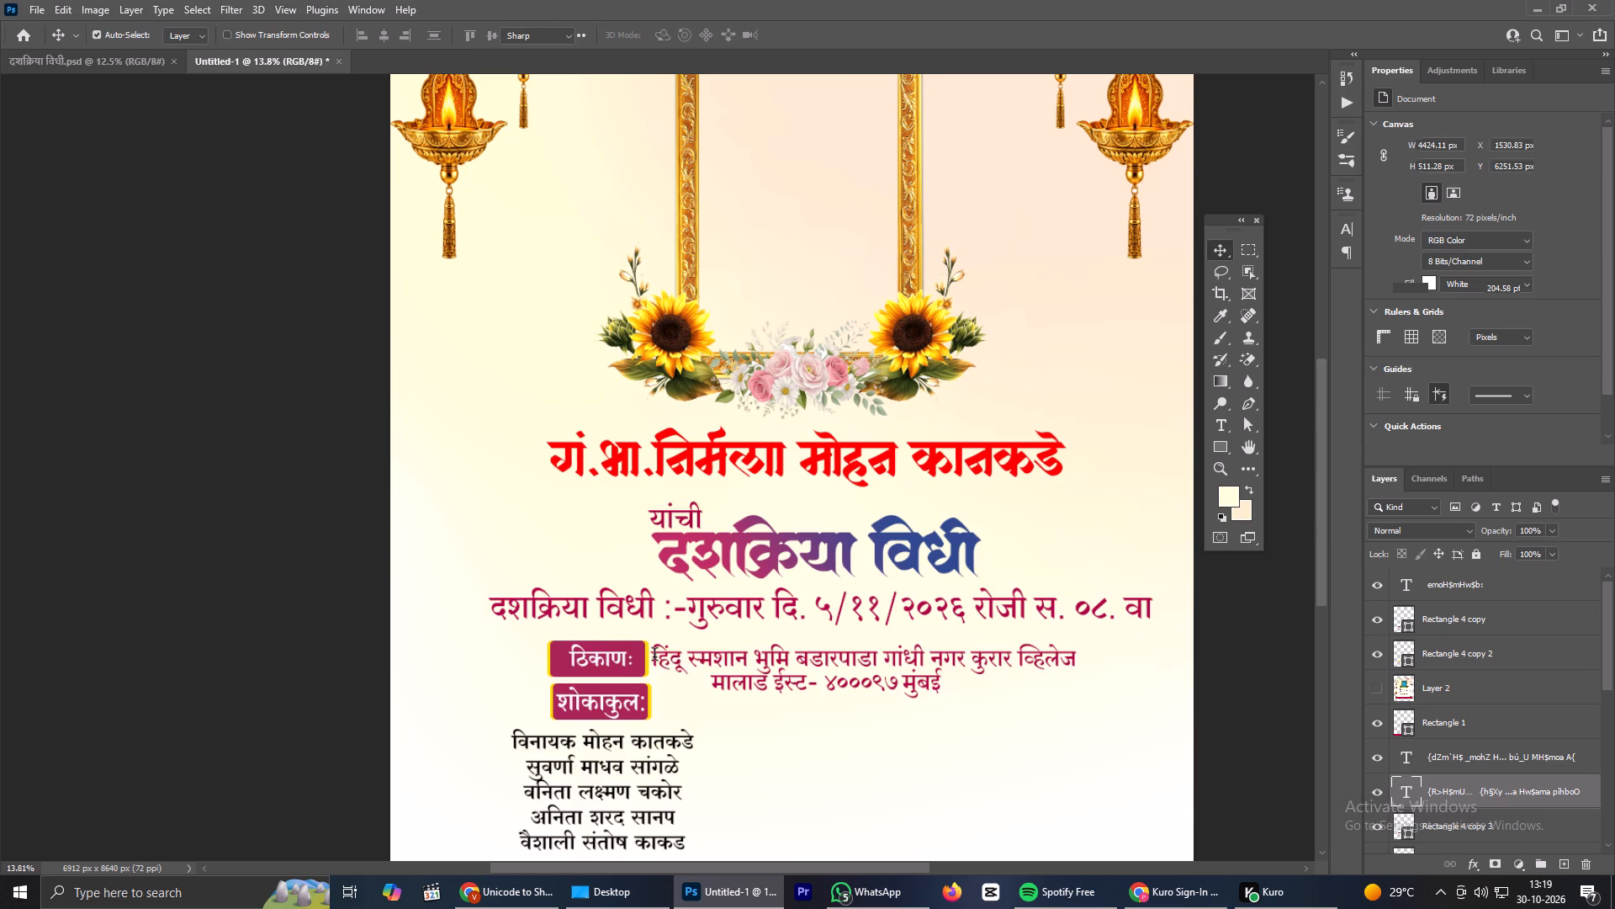
pyautogui.moveTo(654, 656); pyautogui.dragTo(1015, 686)
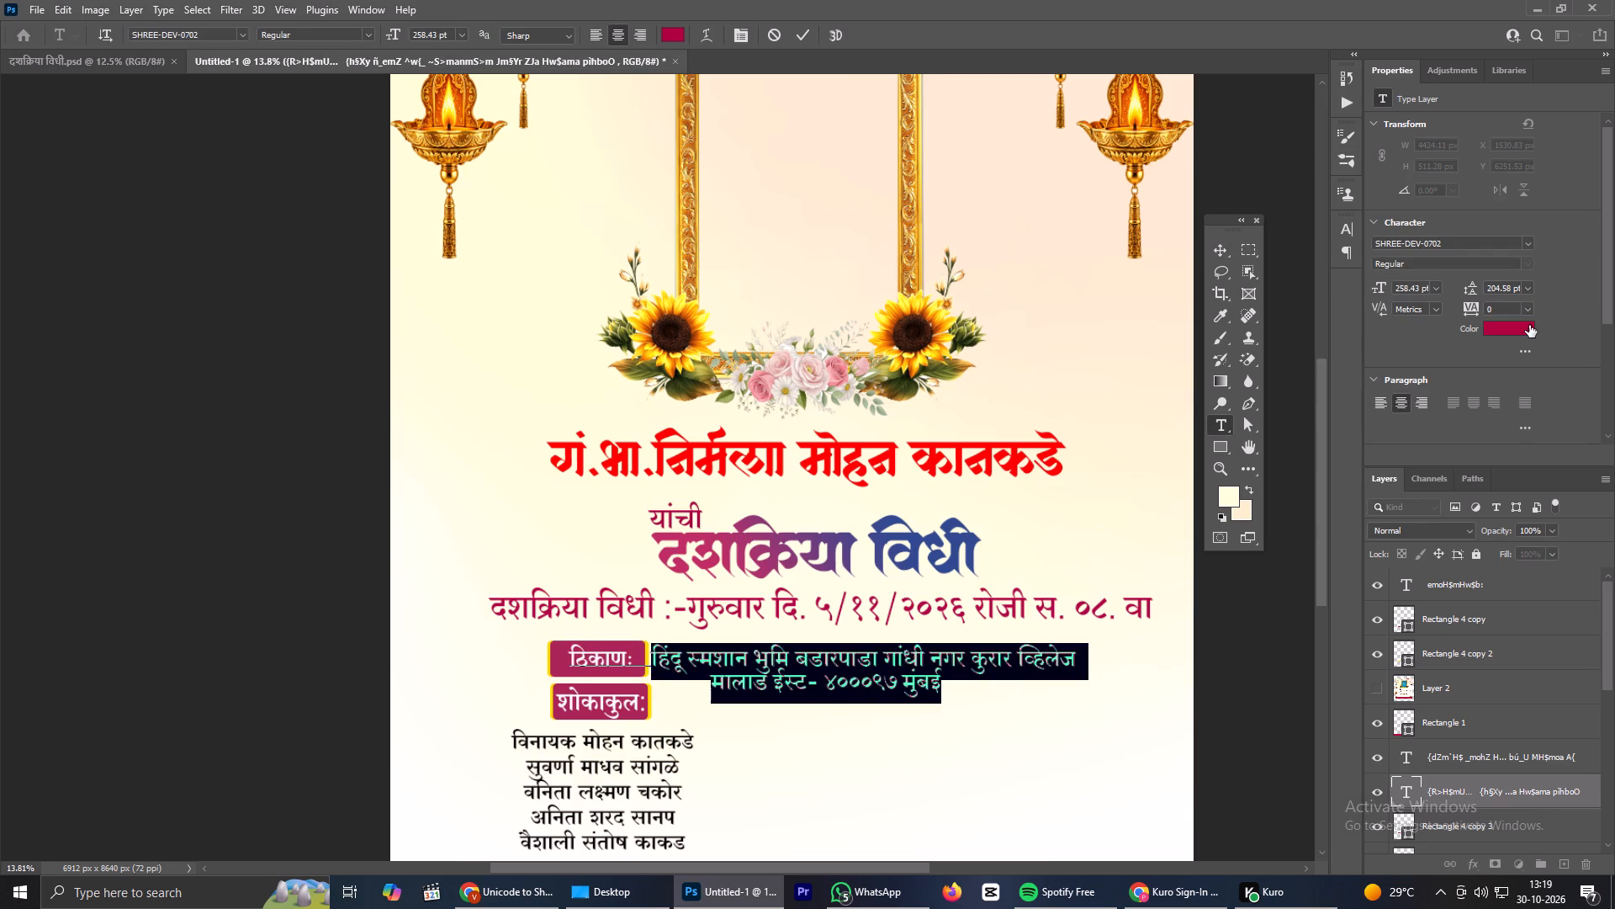
pyautogui.click(1529, 325)
pyautogui.moveTo(1321, 766); pyautogui.dragTo(1325, 805)
pyautogui.moveTo(1283, 665); pyautogui.dragTo(1302, 702)
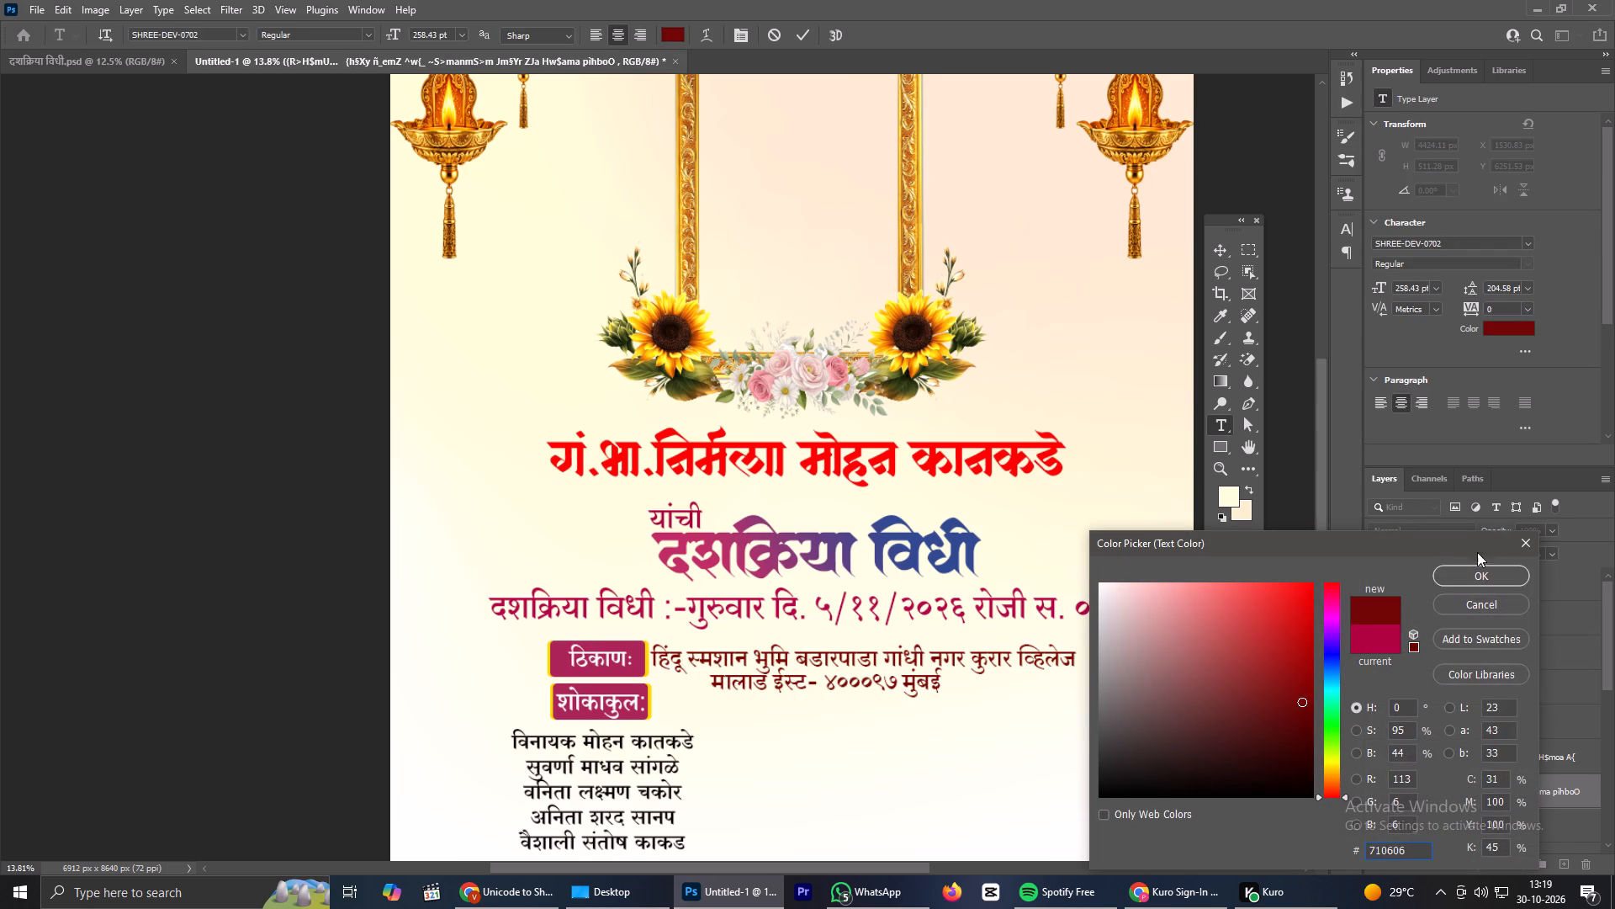
pyautogui.moveTo(1307, 666); pyautogui.dragTo(1325, 658)
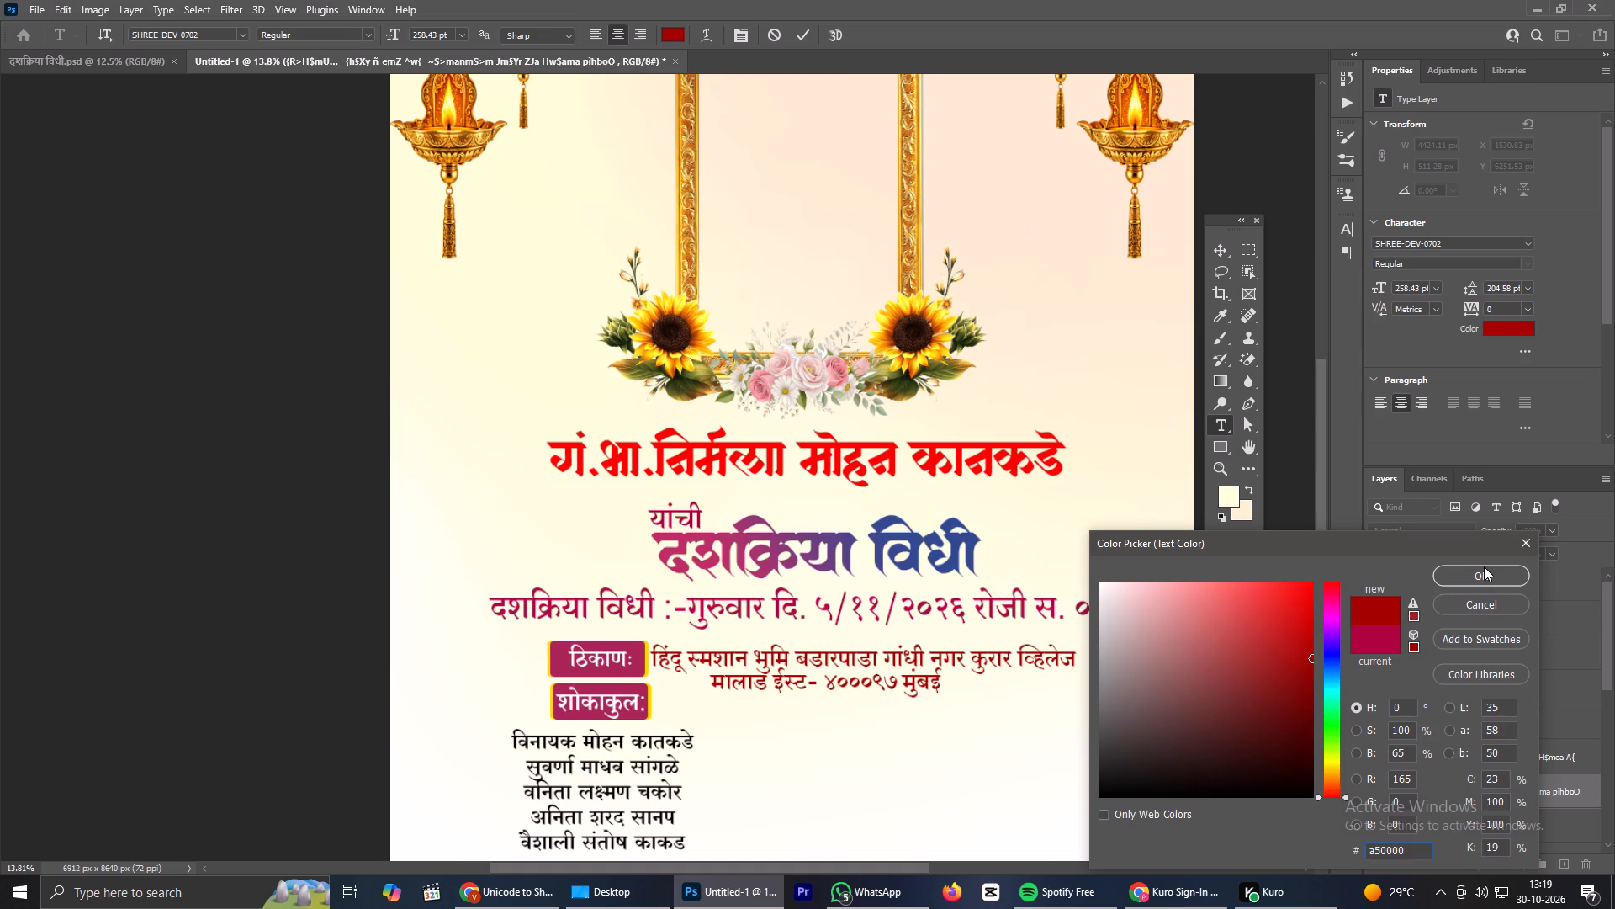
pyautogui.click(1486, 572)
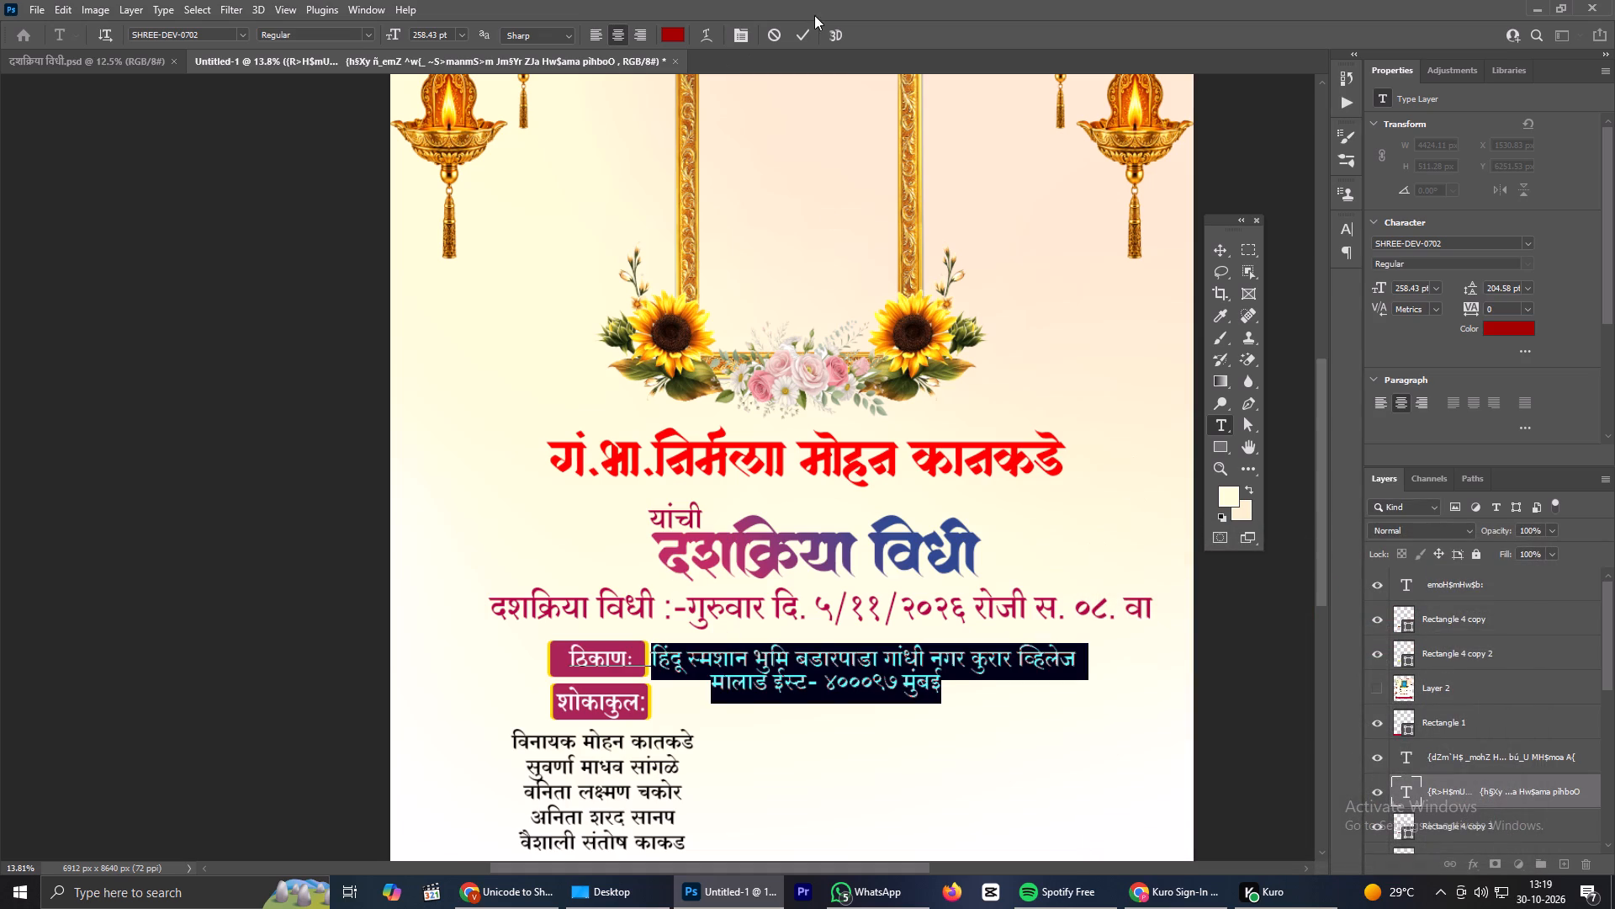
pyautogui.click(807, 43)
# Move the hidden reference image Layer 2 to the top of the layer stack and make it visible.
pyautogui.scroll(-3, 782, 618)
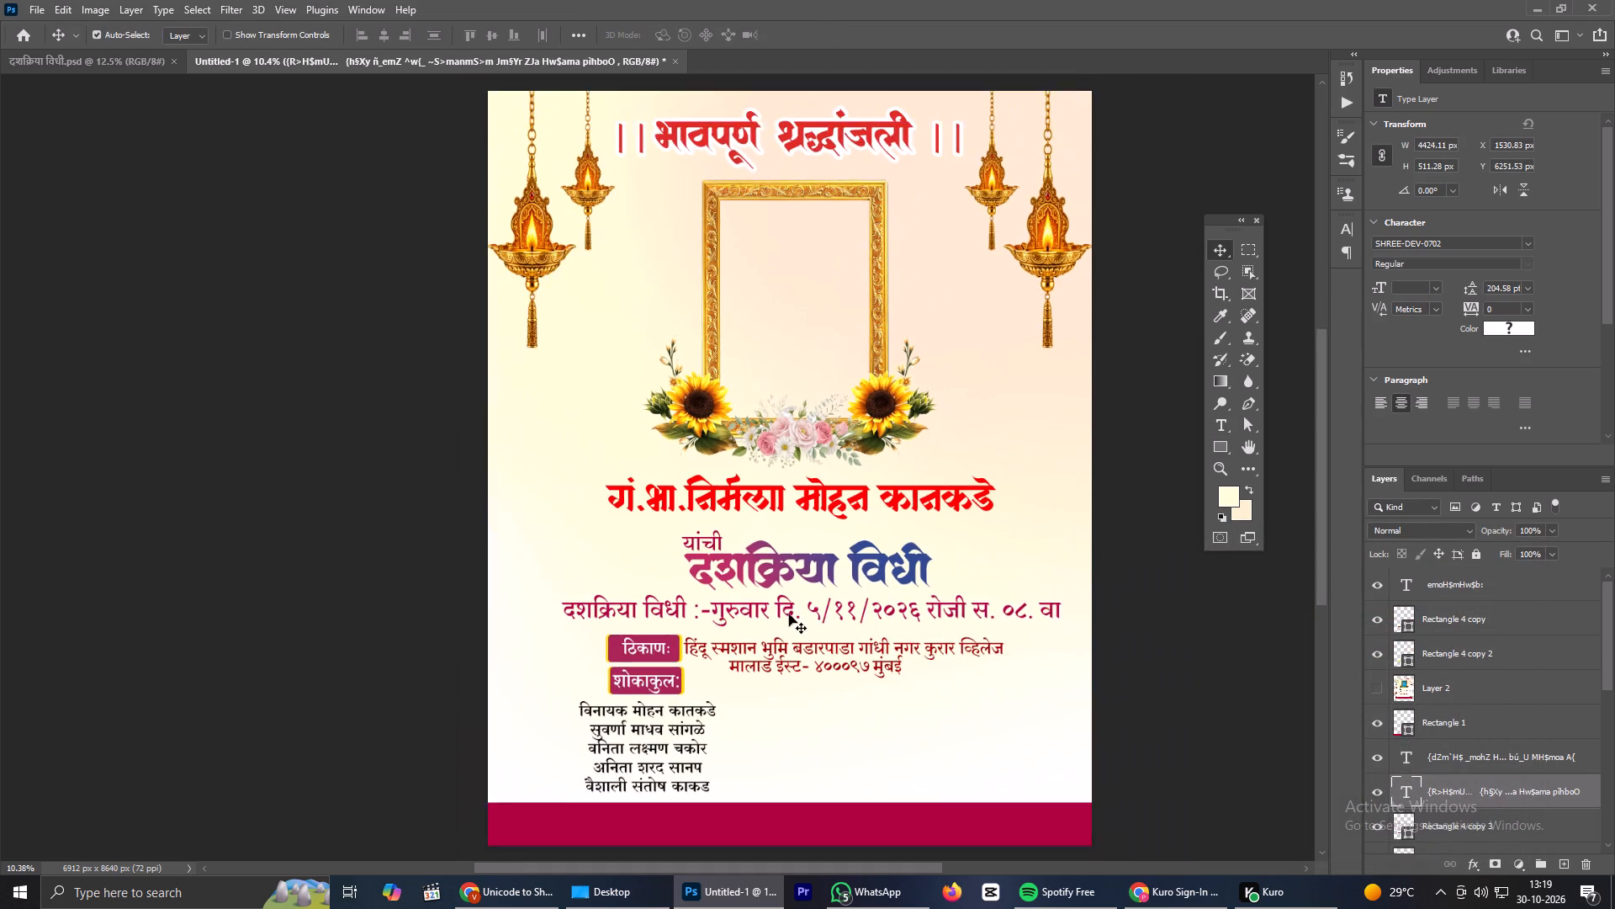
pyautogui.scroll(3, 794, 609)
pyautogui.click(724, 558)
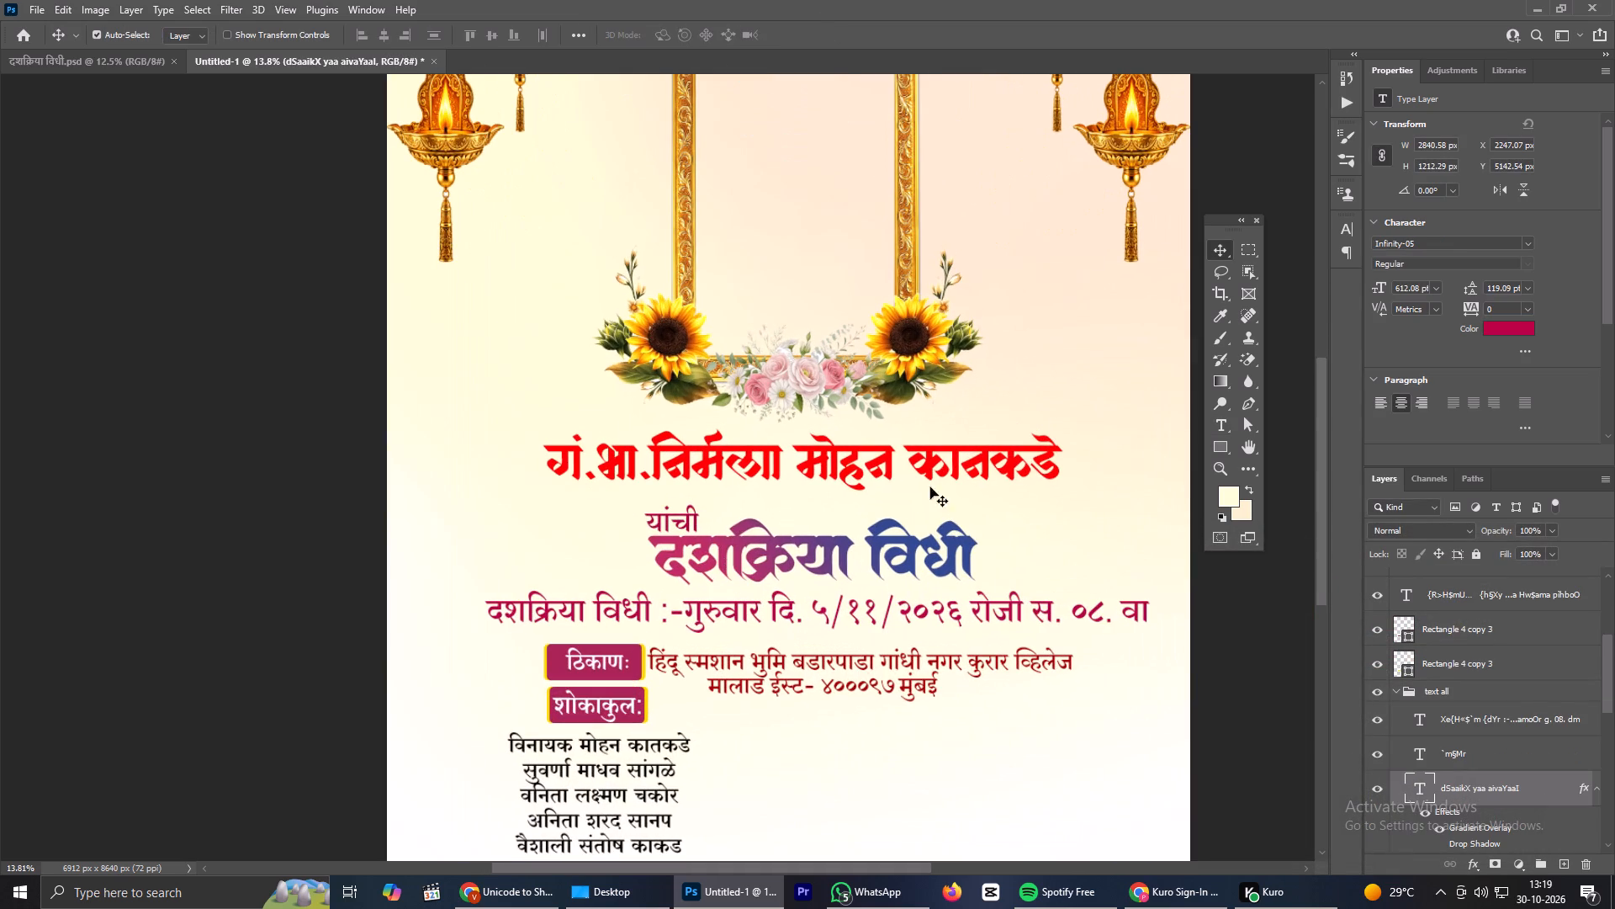
pyautogui.scroll(19, 1361, 662)
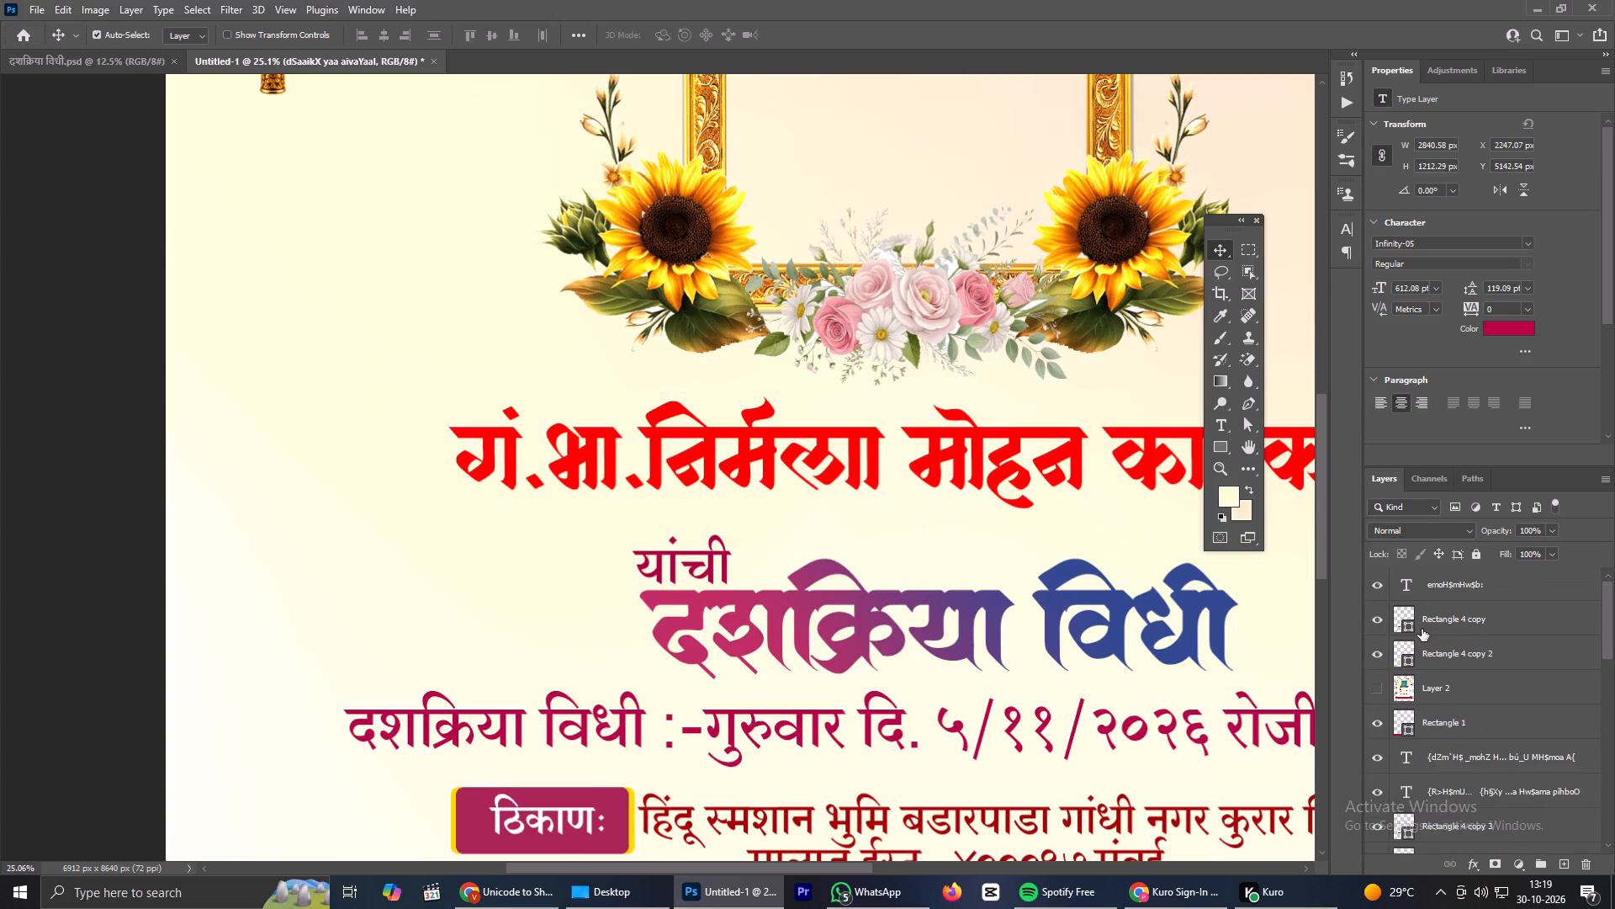
pyautogui.scroll(-1, 1408, 596)
pyautogui.scroll(2, 1422, 619)
pyautogui.moveTo(1440, 690); pyautogui.dragTo(1446, 570)
pyautogui.click(1372, 586)
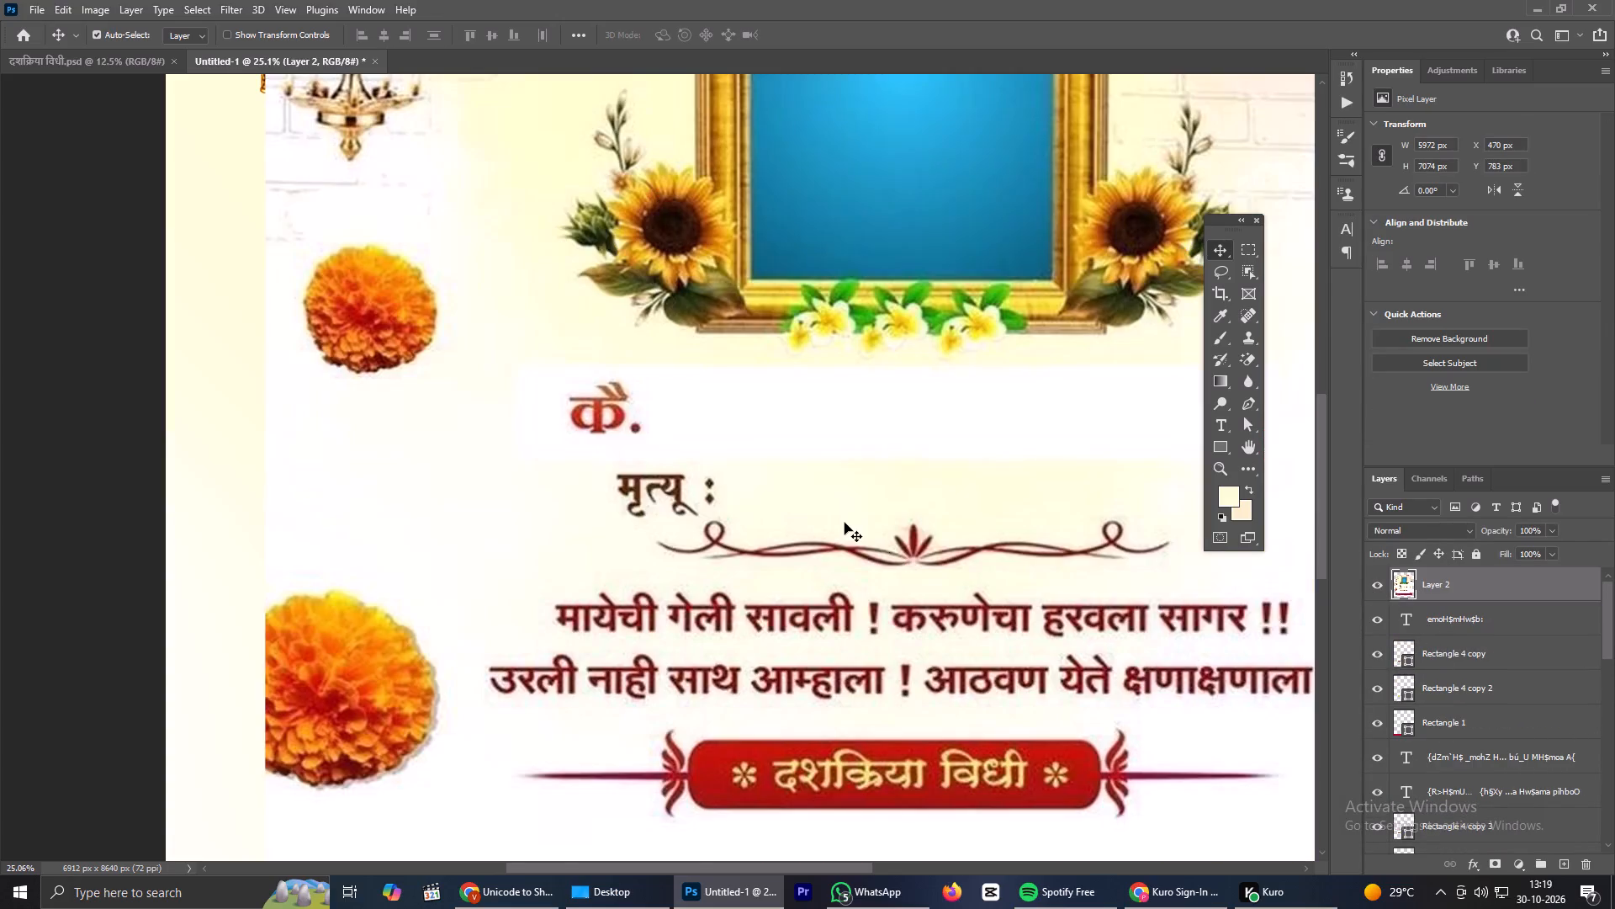
# Sample the maroon of the reference's verse text, deepen the foreground colour to 8d1916, and hide Layer 2.
pyautogui.scroll(-5, 845, 523)
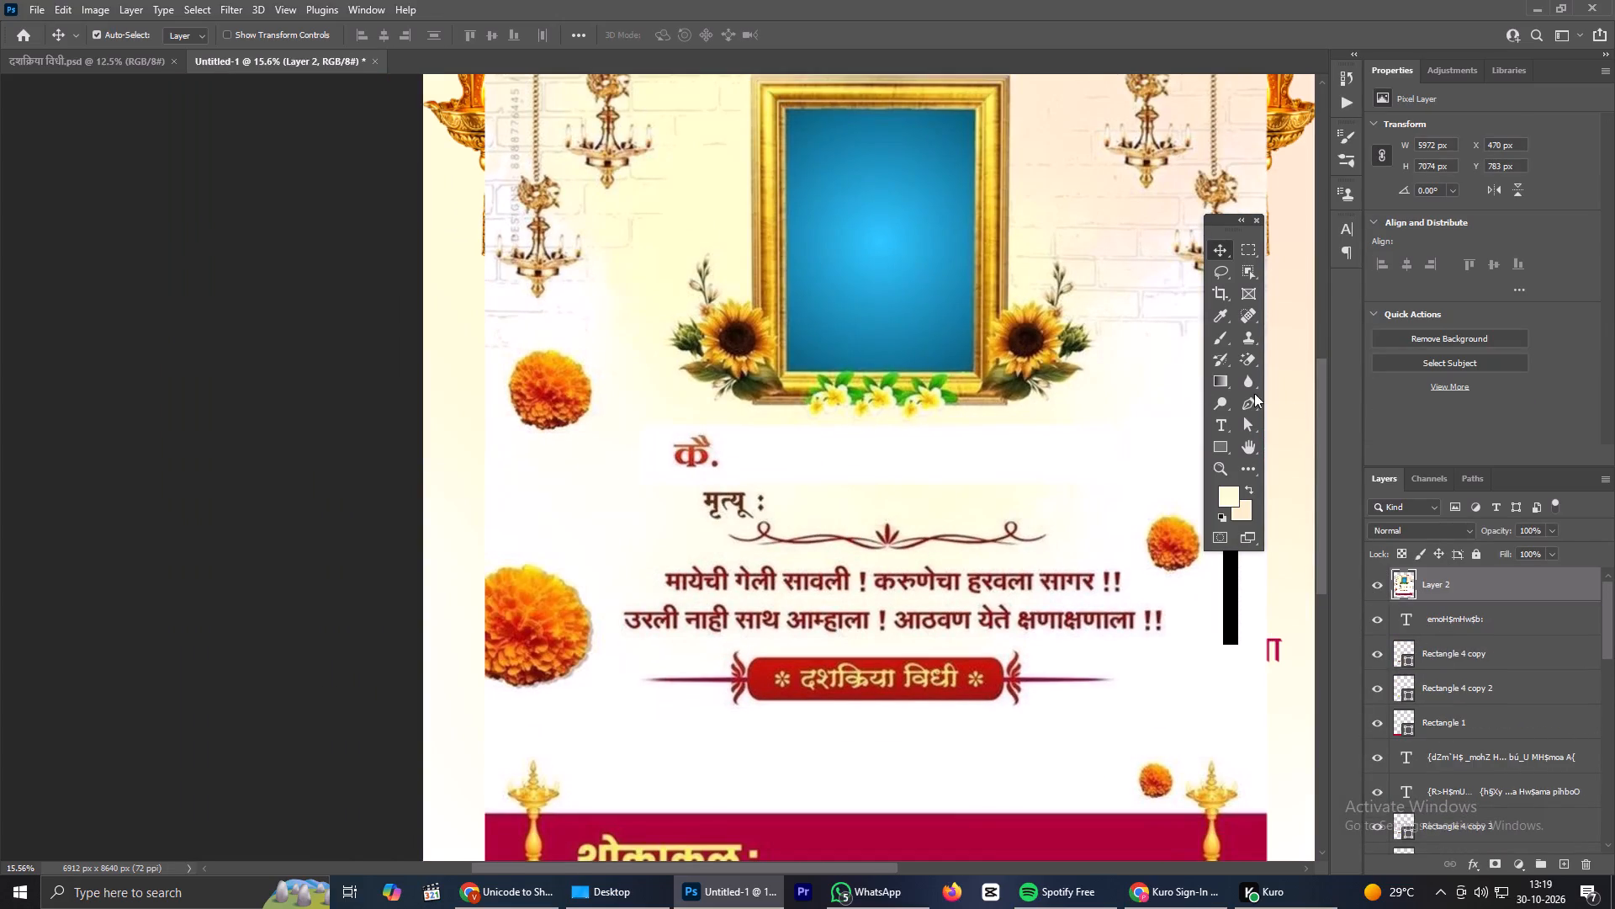
pyautogui.click(1216, 316)
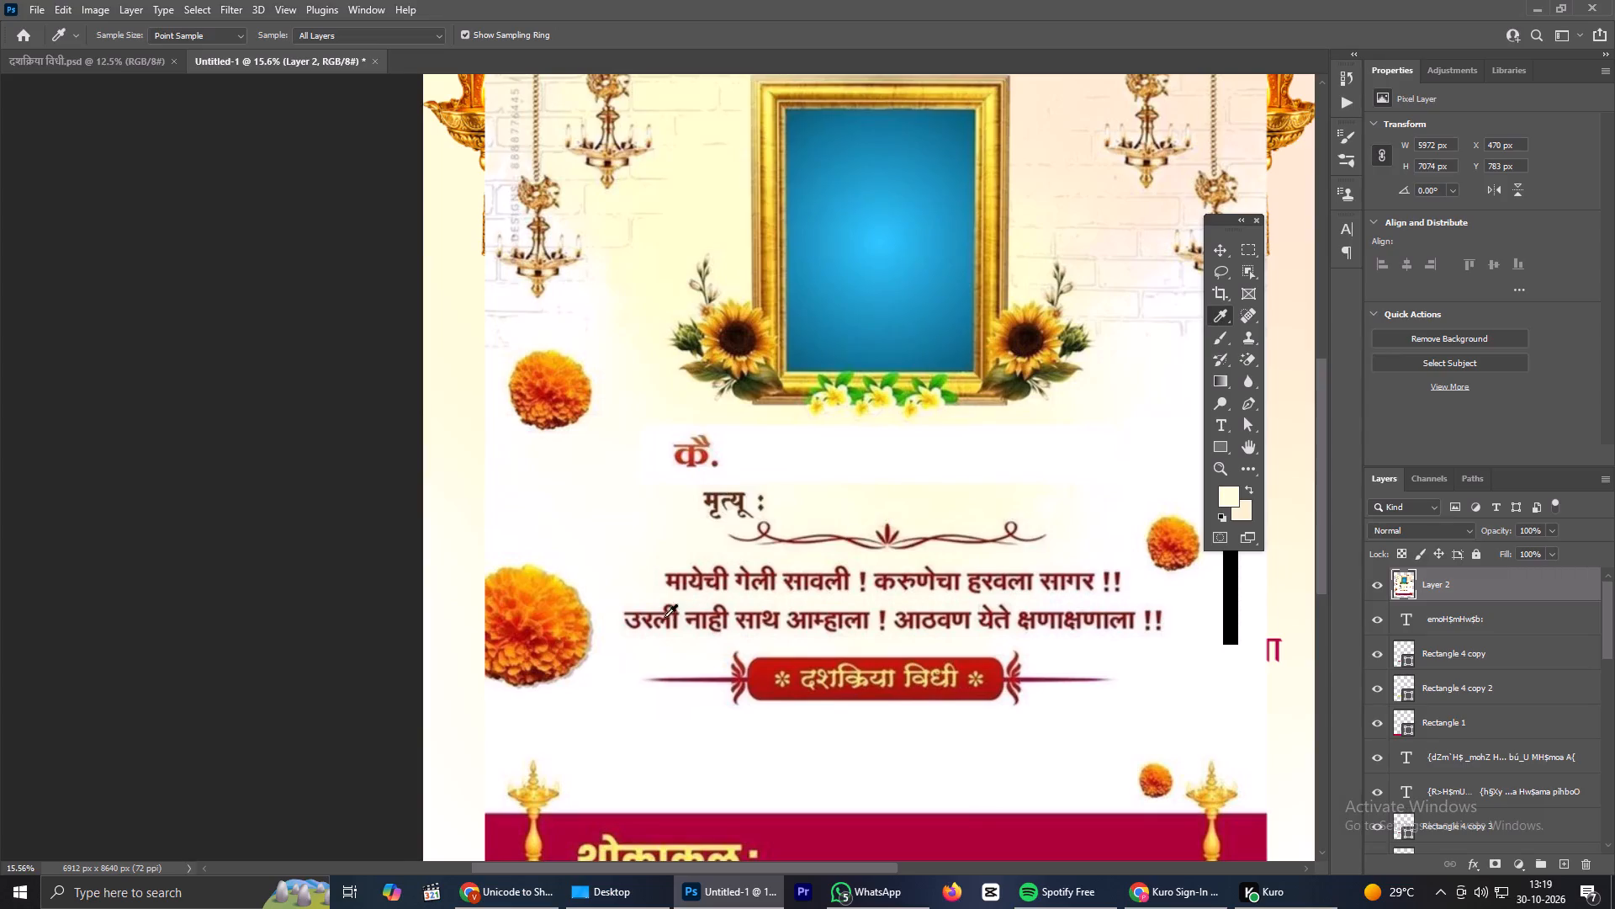
pyautogui.scroll(5, 662, 597)
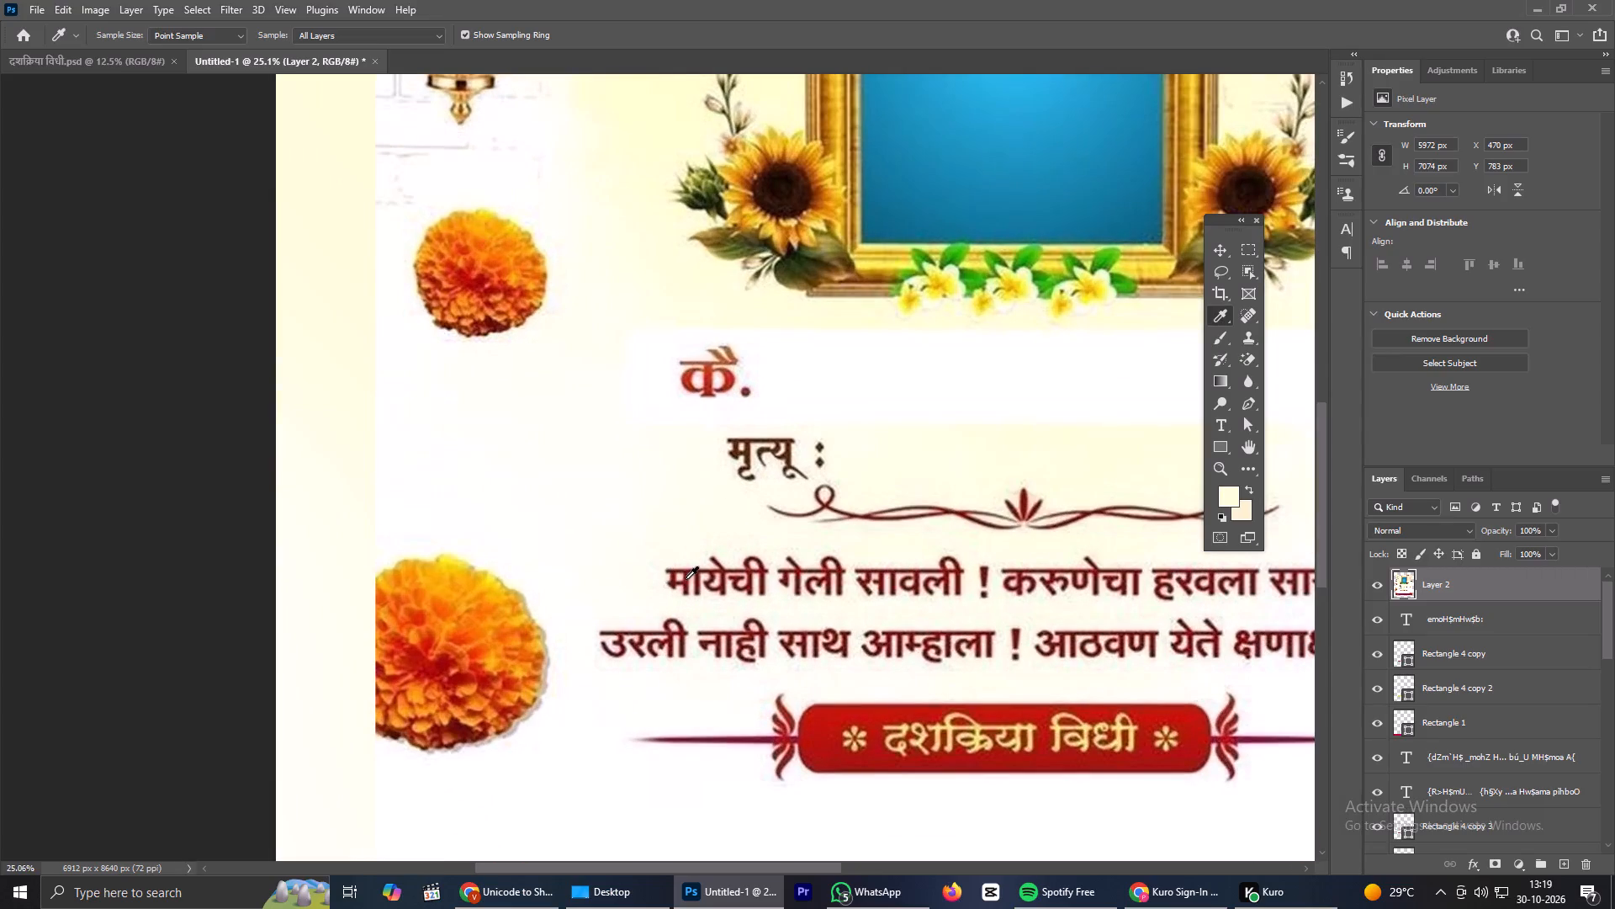
pyautogui.click(687, 580)
pyautogui.click(1230, 496)
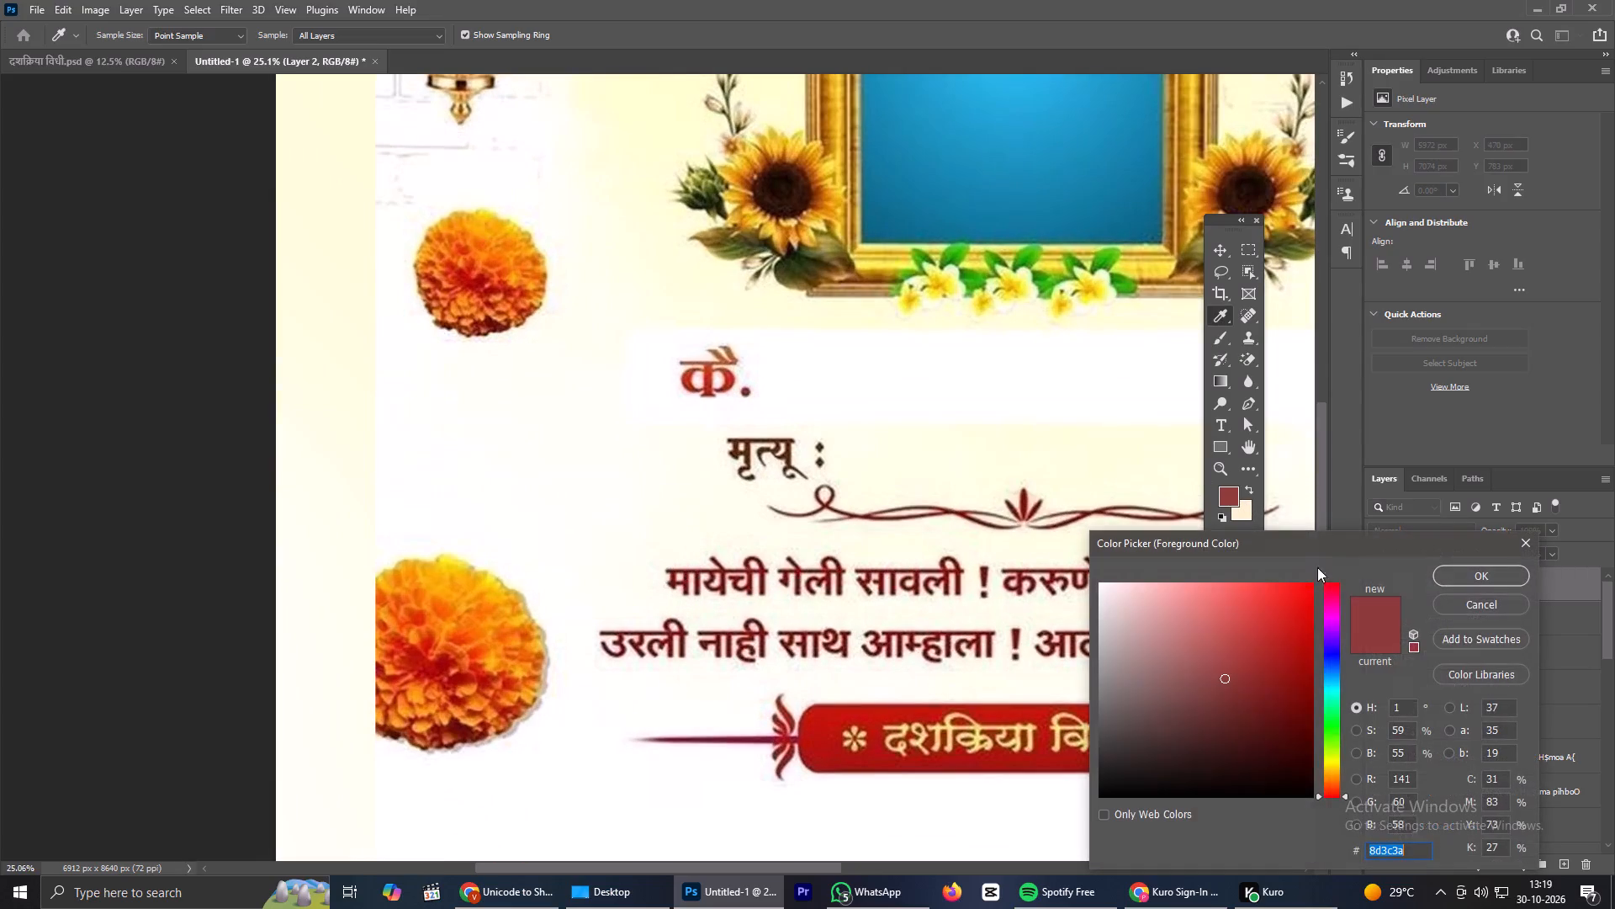
pyautogui.moveTo(1260, 678); pyautogui.dragTo(1273, 678)
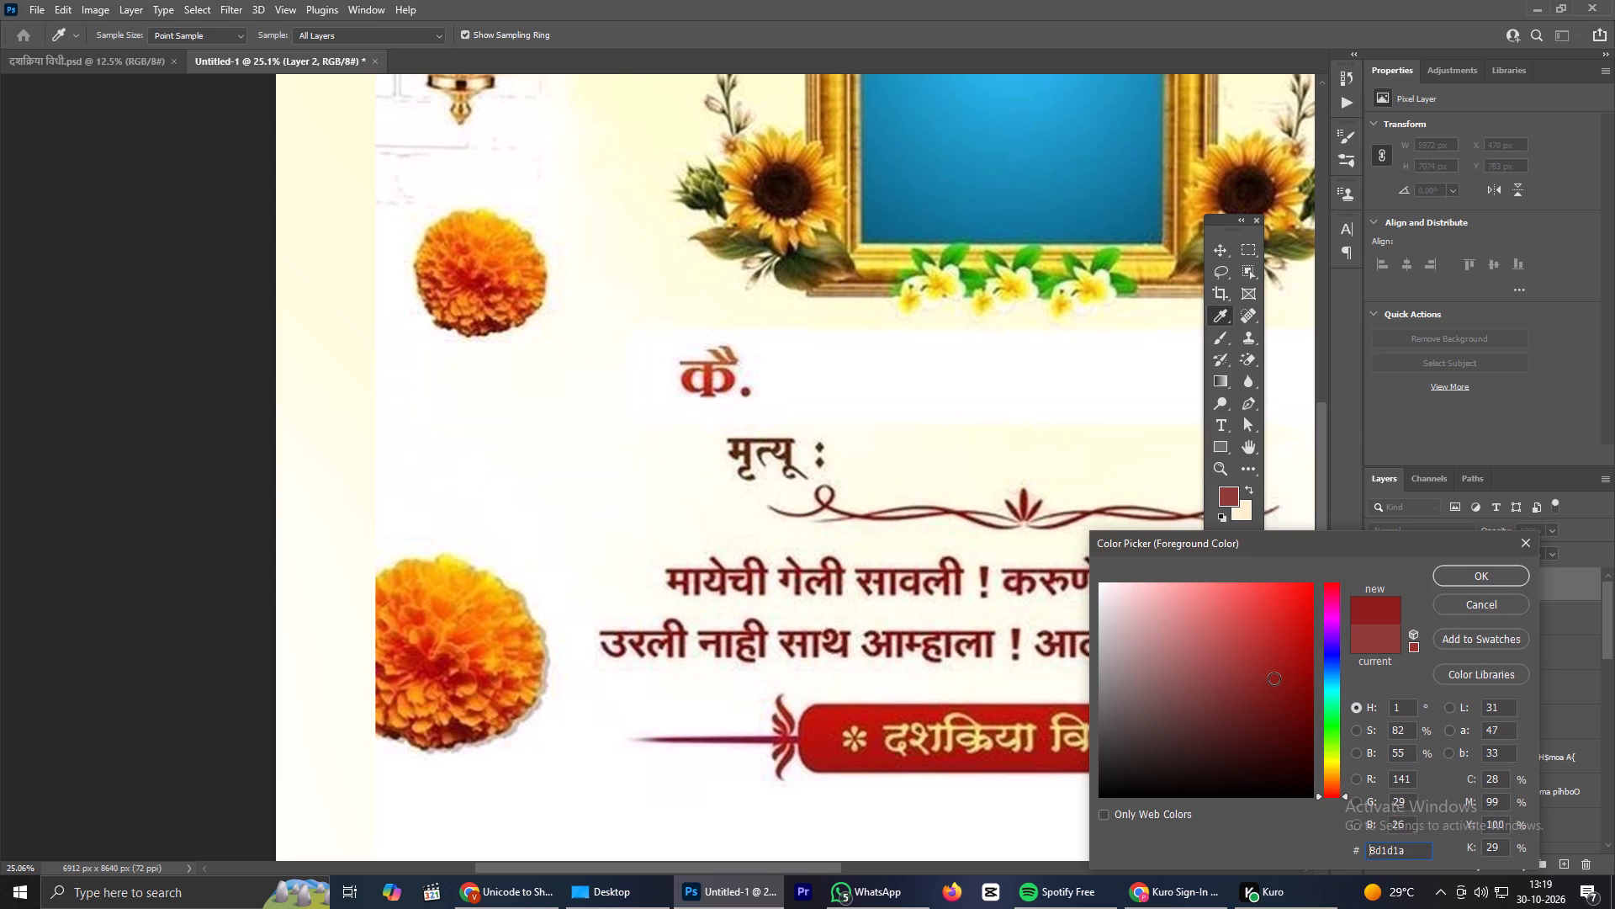
pyautogui.click(1273, 678)
pyautogui.click(1464, 582)
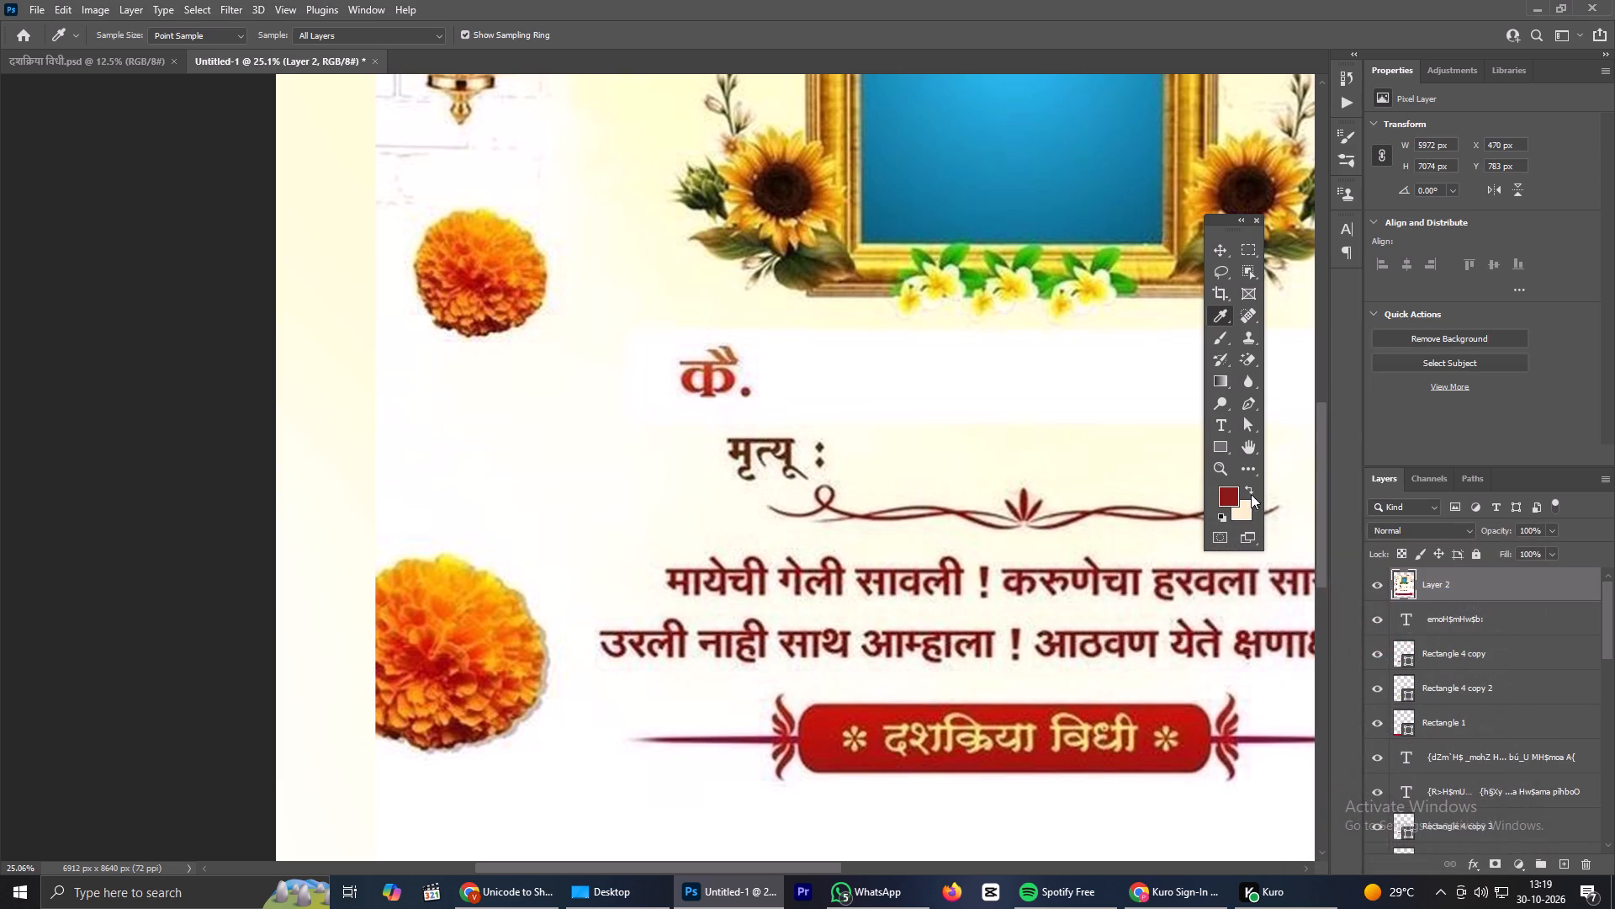
pyautogui.click(1219, 259)
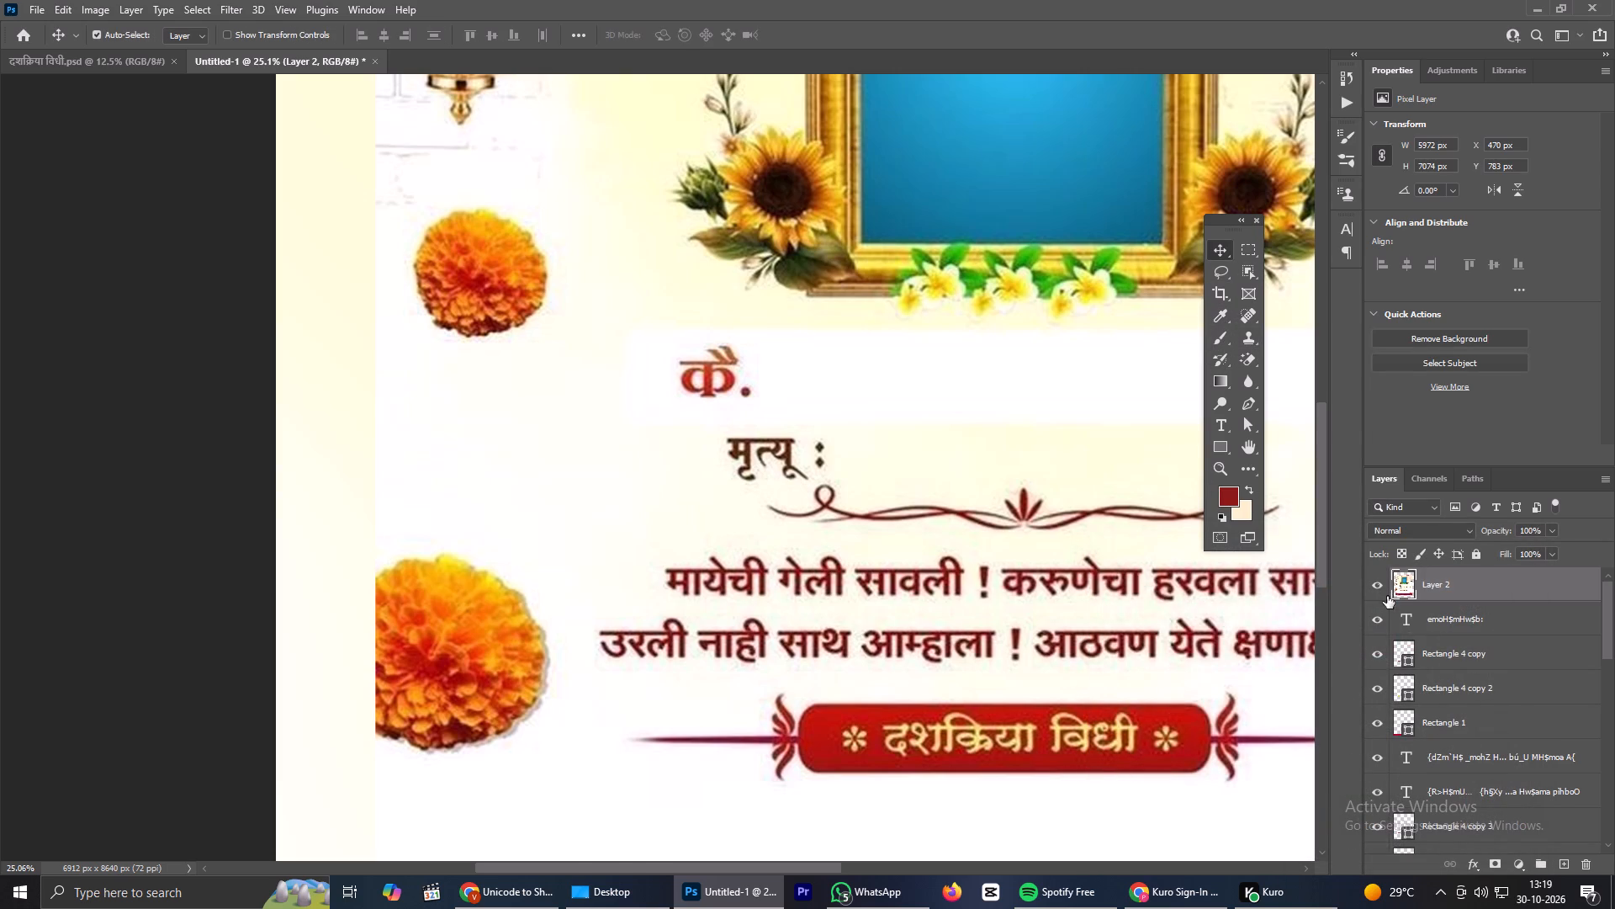
pyautogui.click(1371, 587)
# Recolour the दशक्रिया विधी date and time line from the sampled maroon, adjusting it to deep red 8c0401.
pyautogui.scroll(-4, 900, 598)
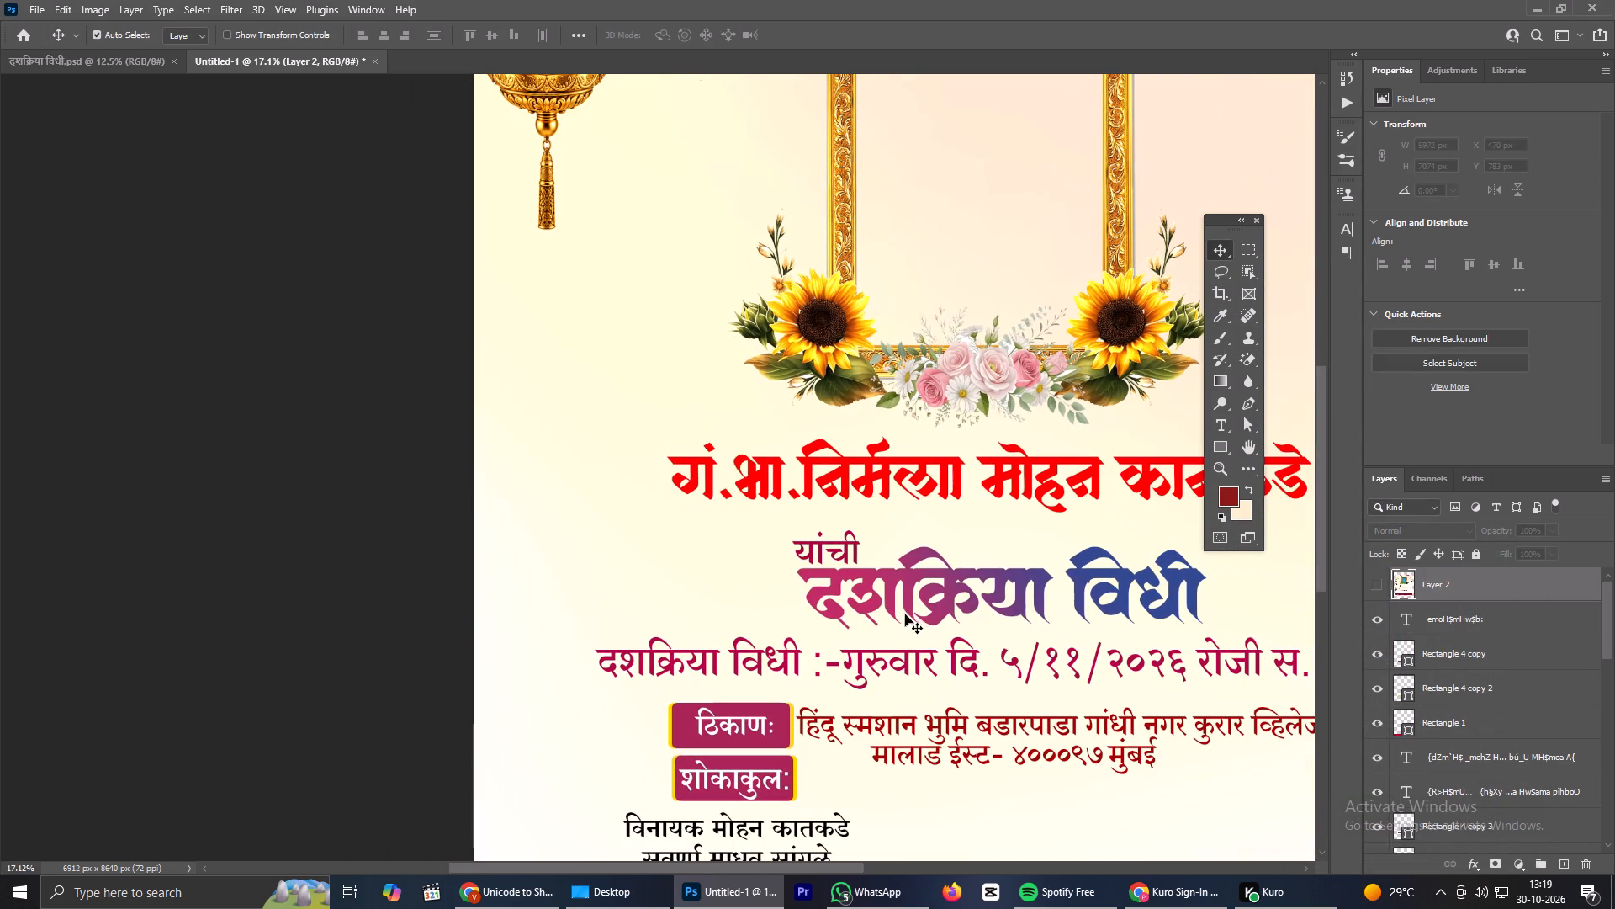
pyautogui.click(901, 662)
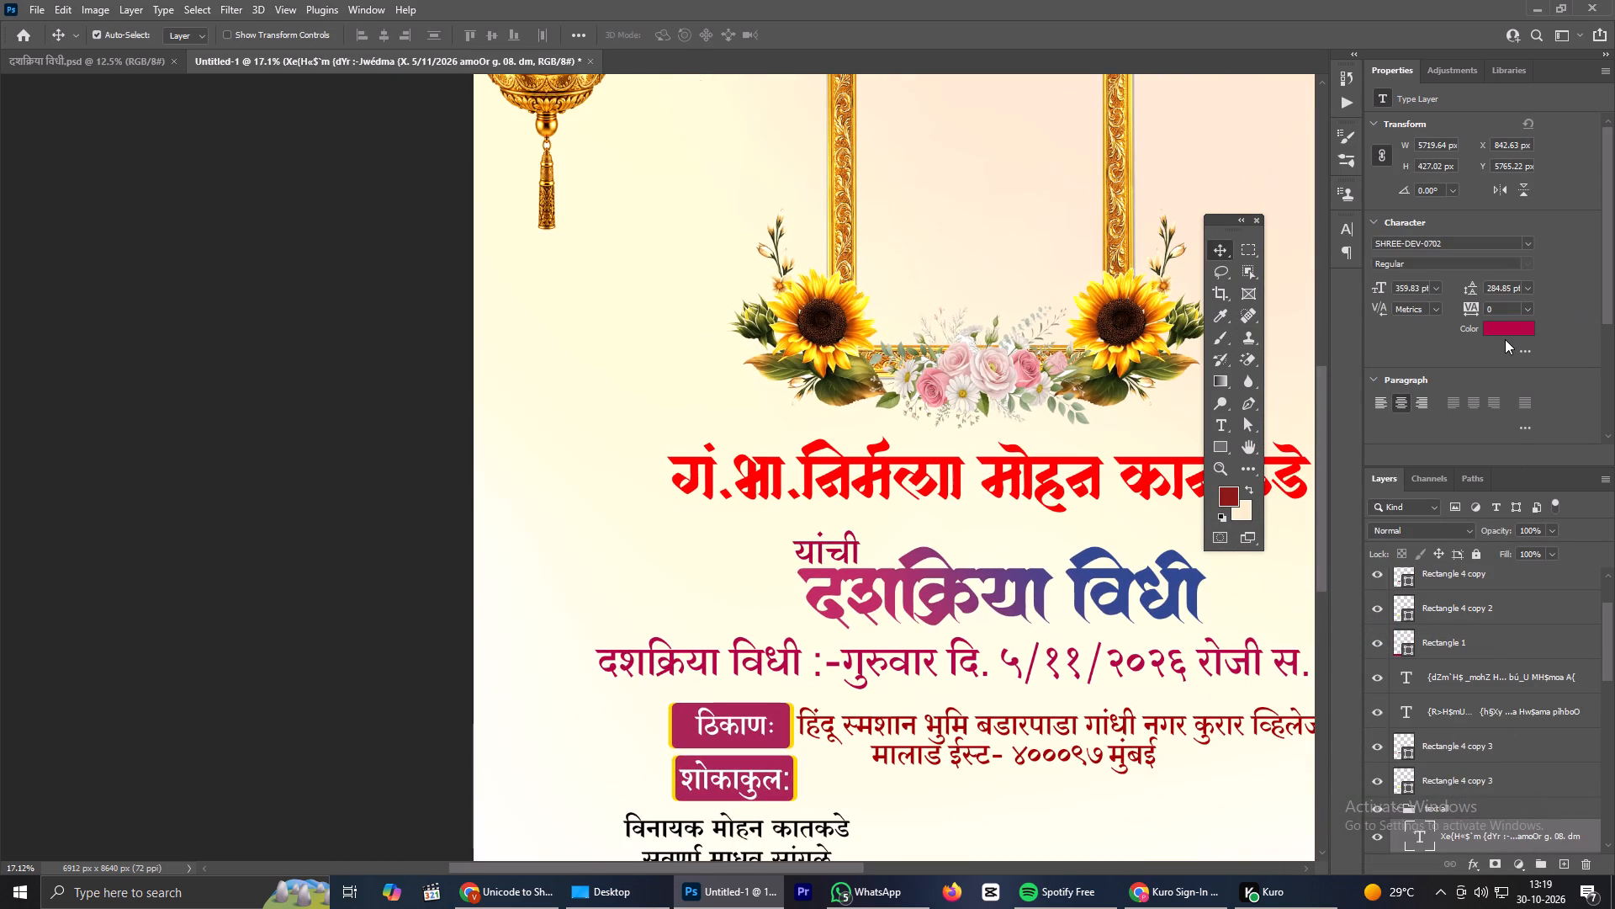
pyautogui.click(1495, 336)
pyautogui.click(1494, 329)
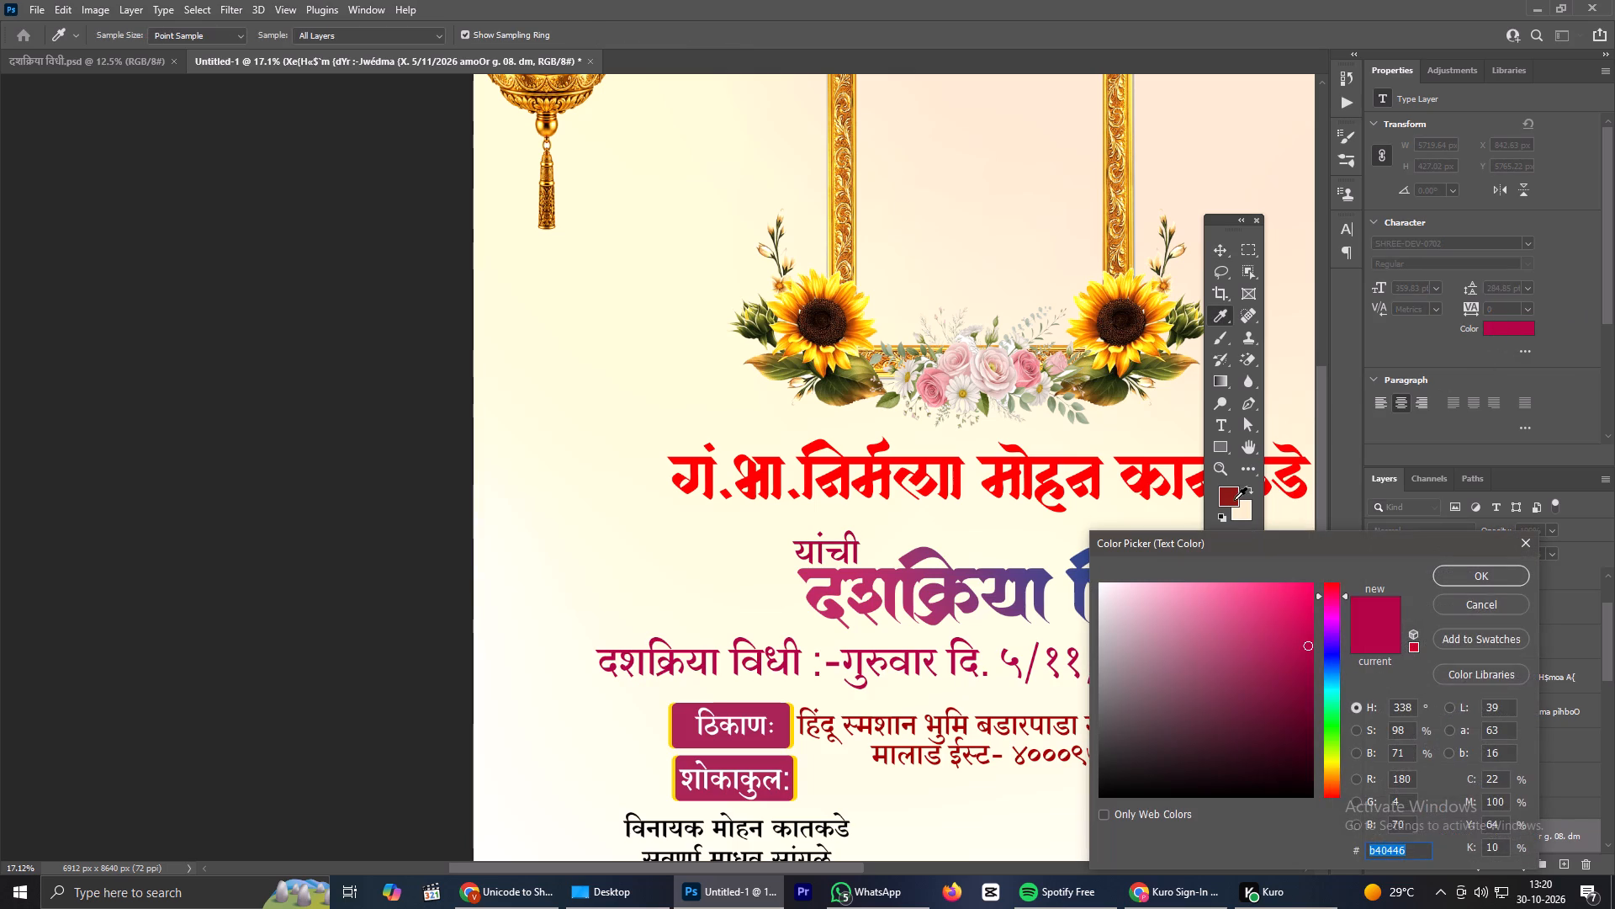
pyautogui.click(1228, 499)
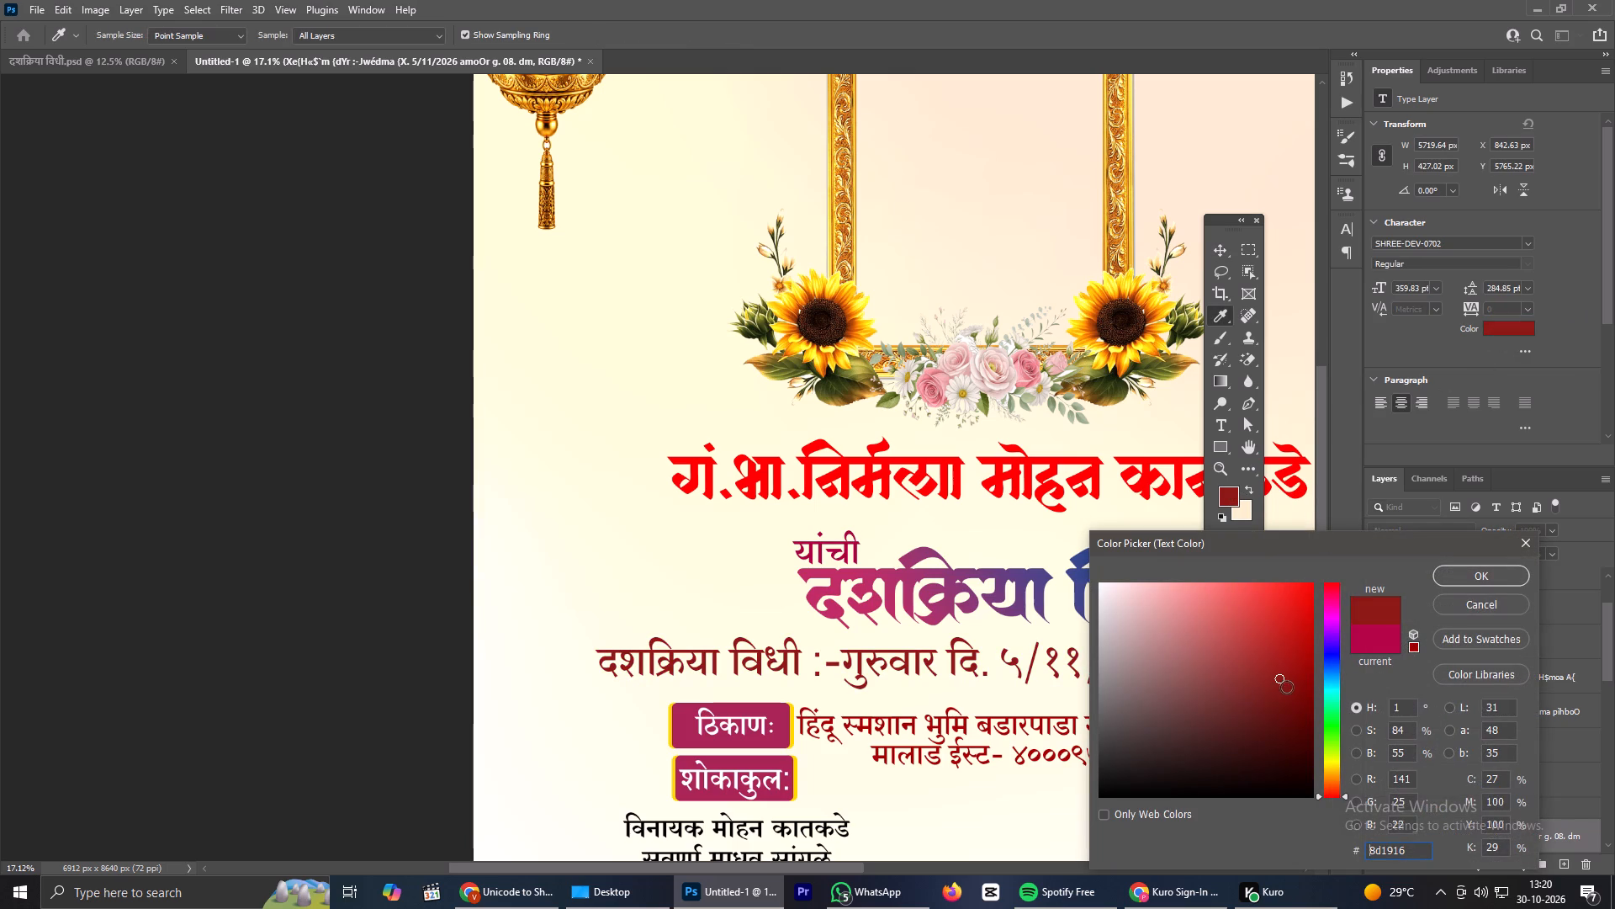
pyautogui.moveTo(1289, 686); pyautogui.dragTo(1314, 671)
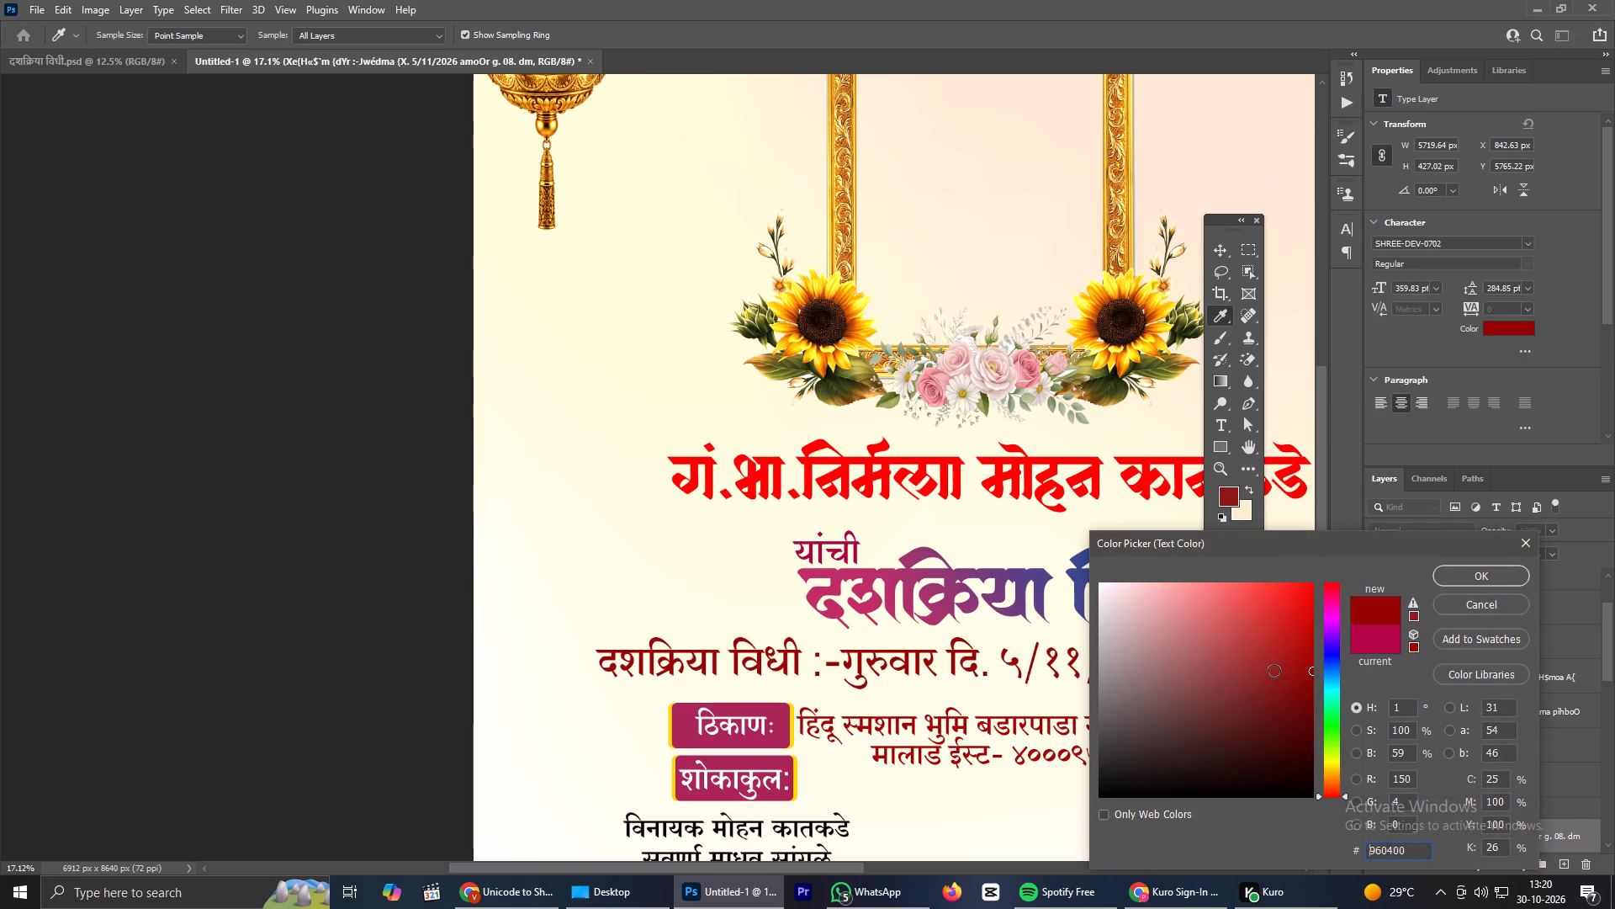
pyautogui.moveTo(1281, 672); pyautogui.dragTo(1316, 665)
pyautogui.moveTo(1316, 665); pyautogui.dragTo(1318, 650)
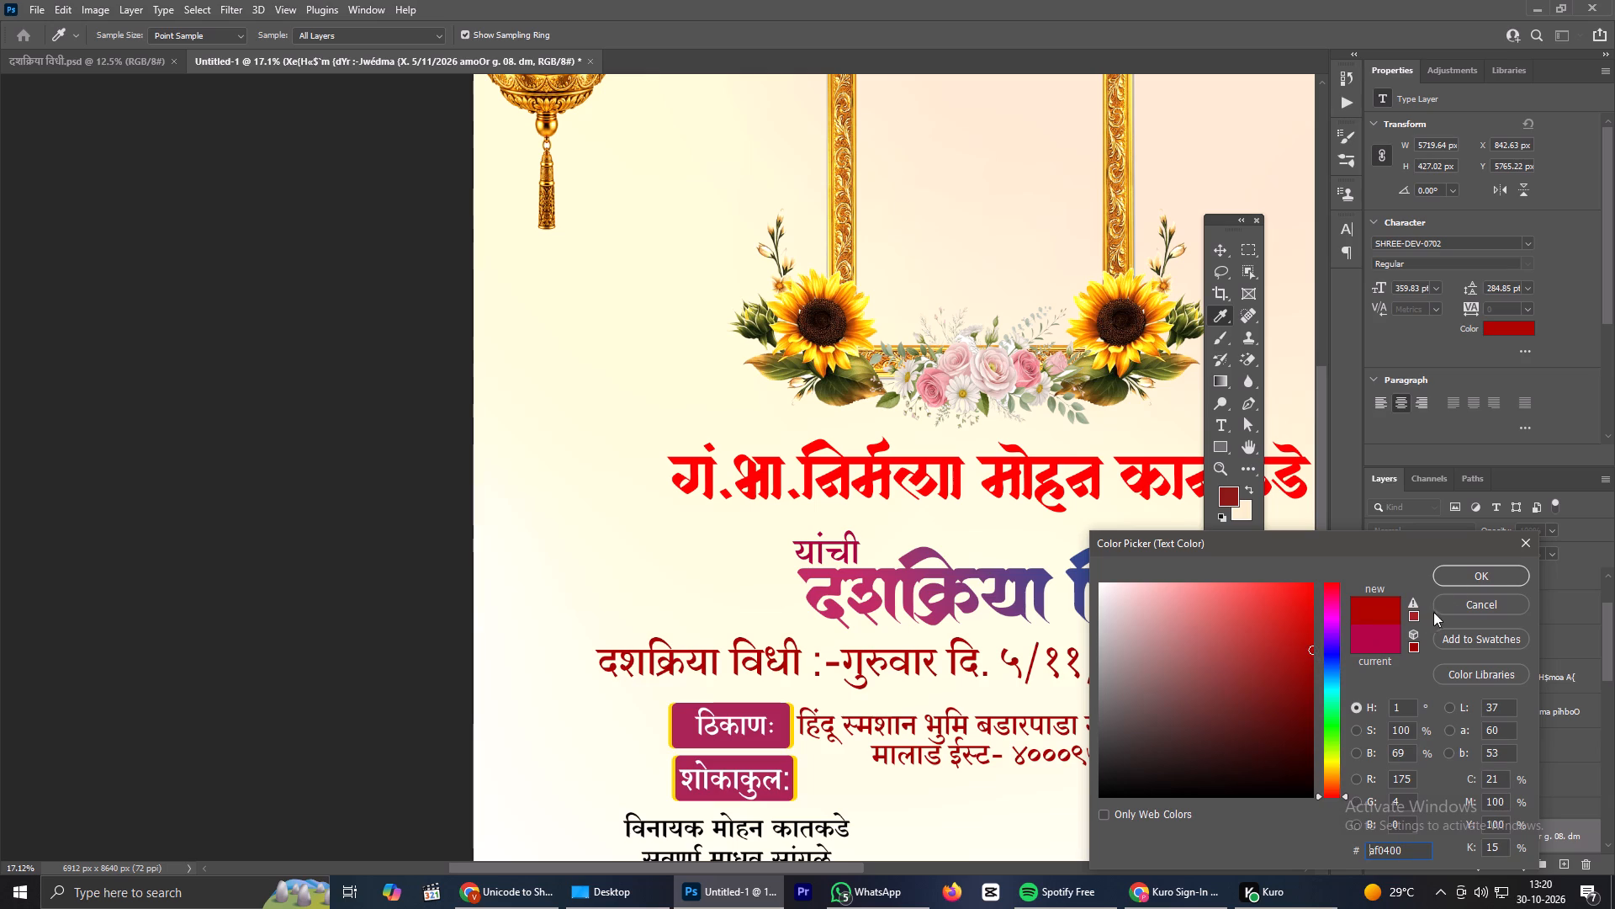
pyautogui.moveTo(1303, 662); pyautogui.dragTo(1312, 679)
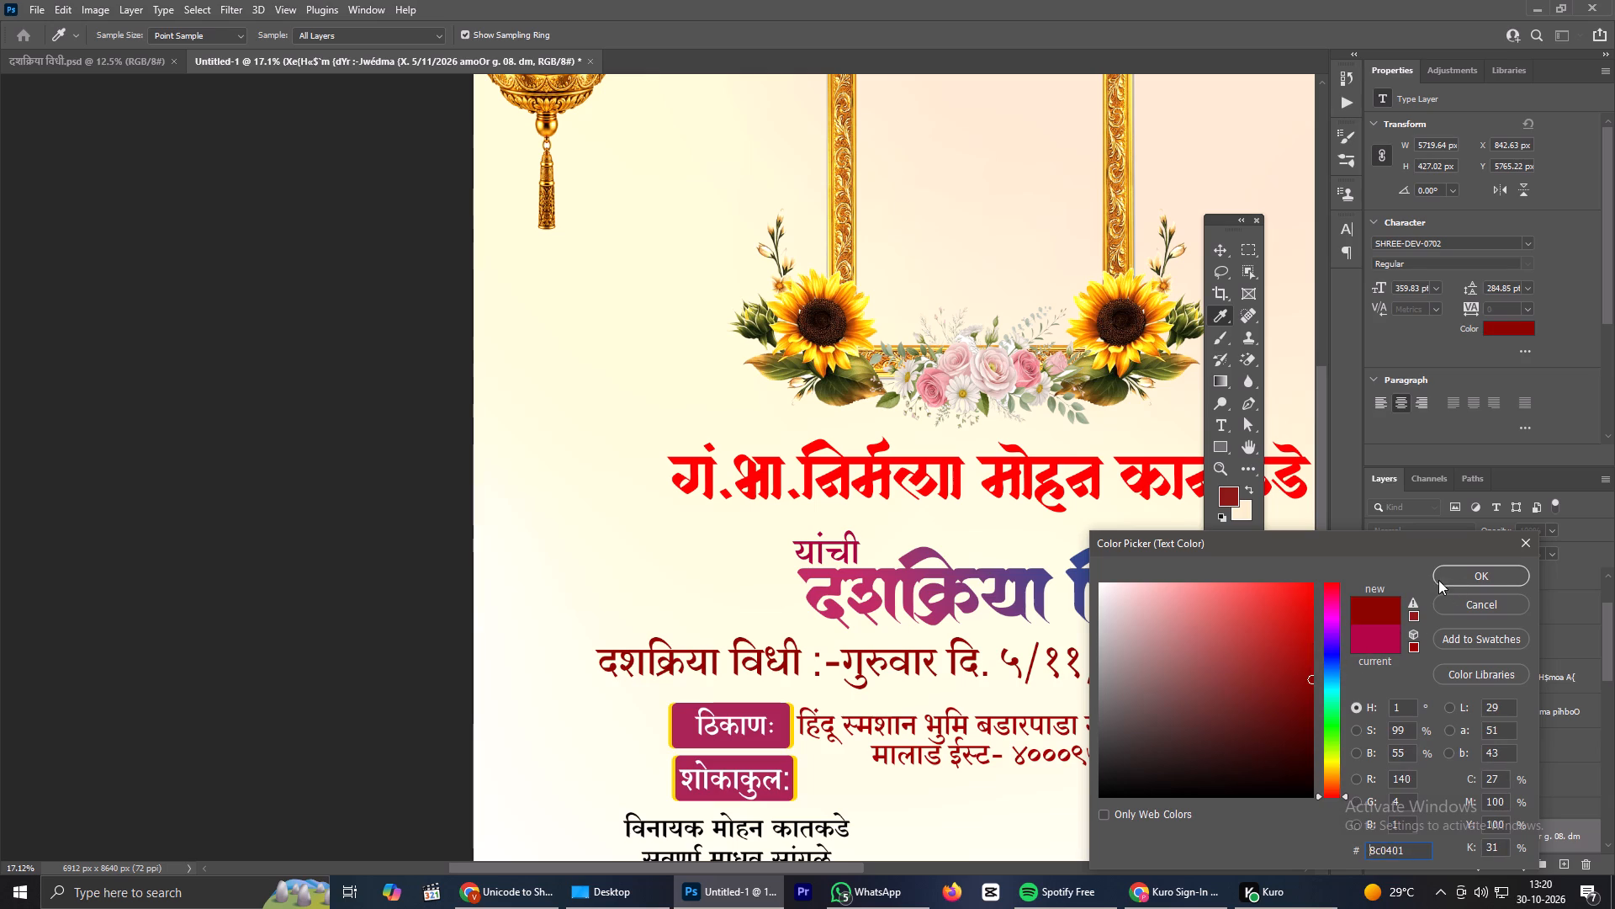
pyautogui.click(1459, 578)
# Show the reference image Layer 2 briefly to compare its title styling with the poster, and hide it again.
pyautogui.scroll(-3, 857, 479)
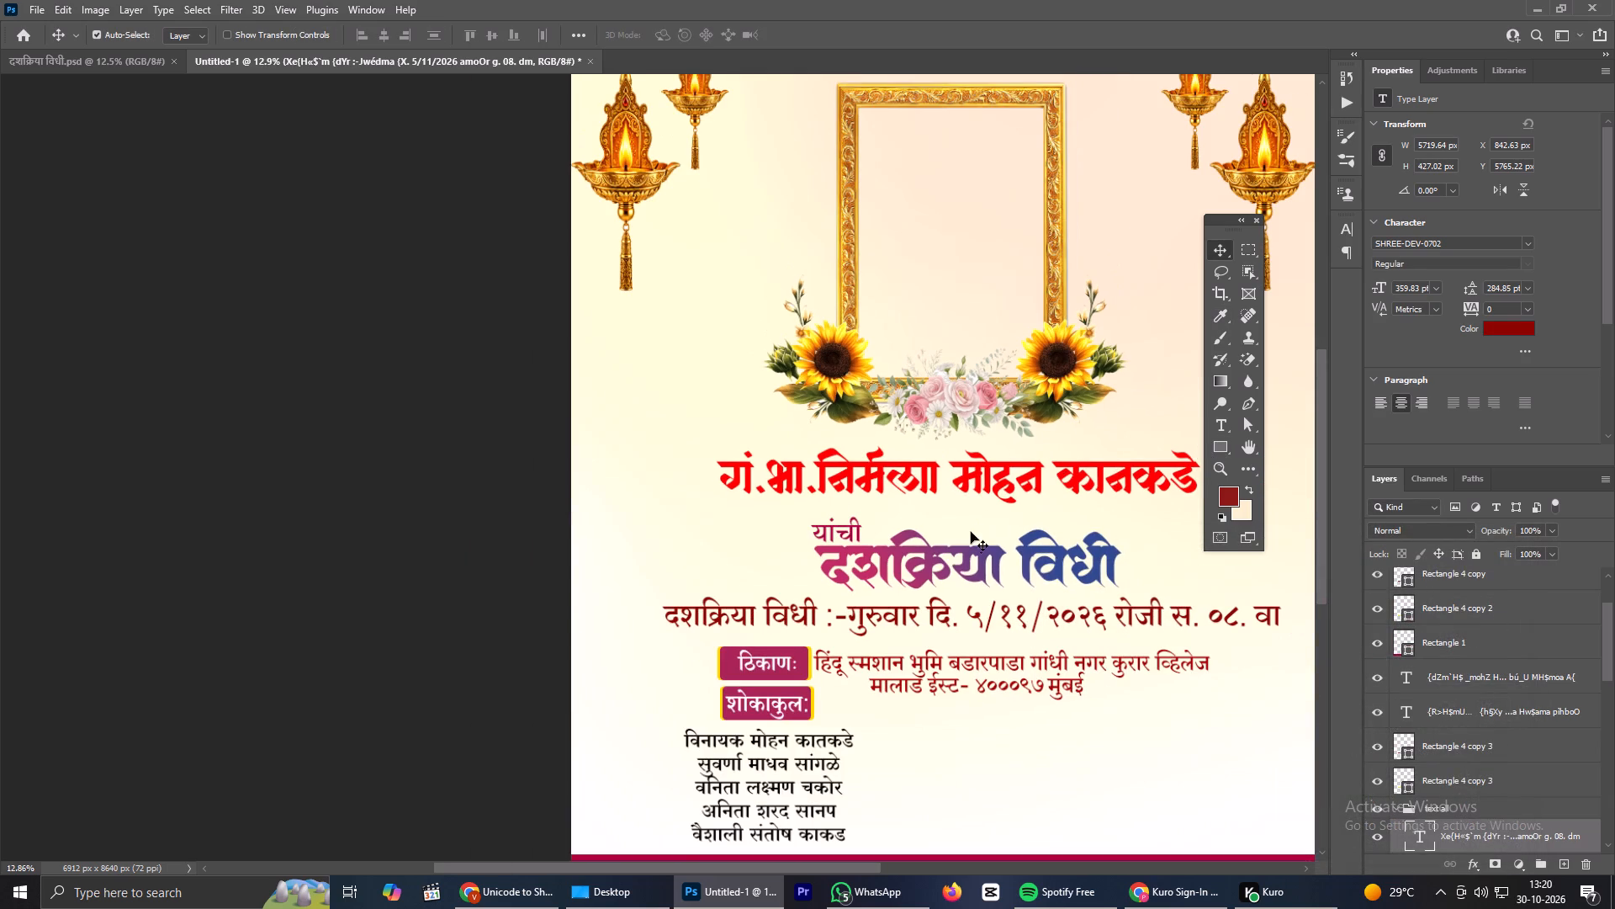
pyautogui.click(897, 568)
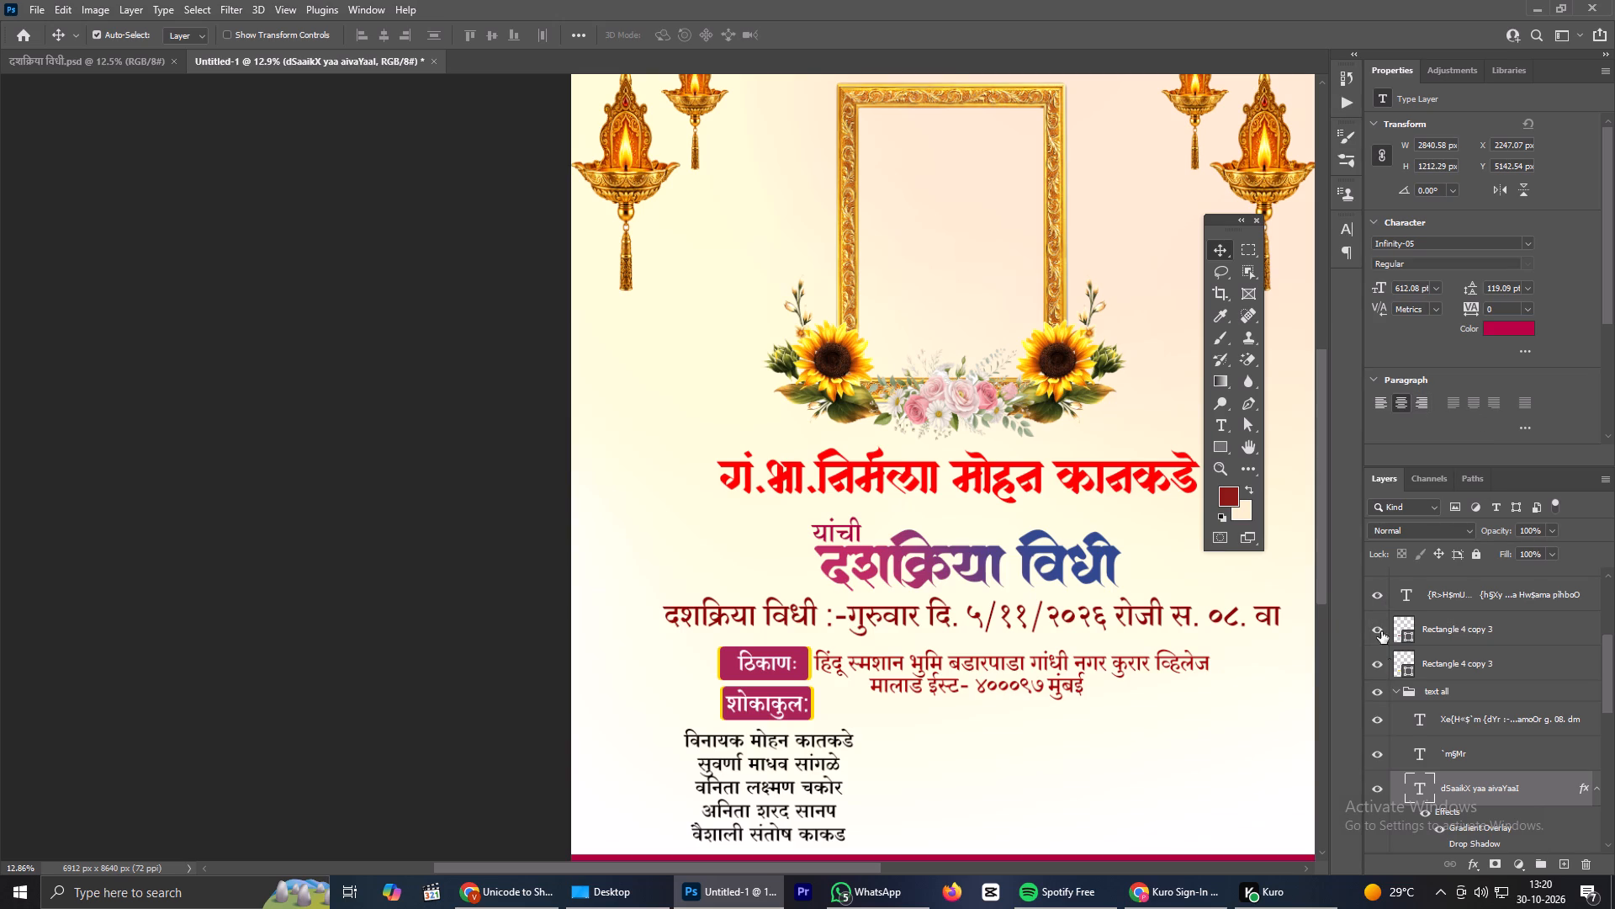
pyautogui.scroll(8, 1394, 660)
pyautogui.click(1378, 583)
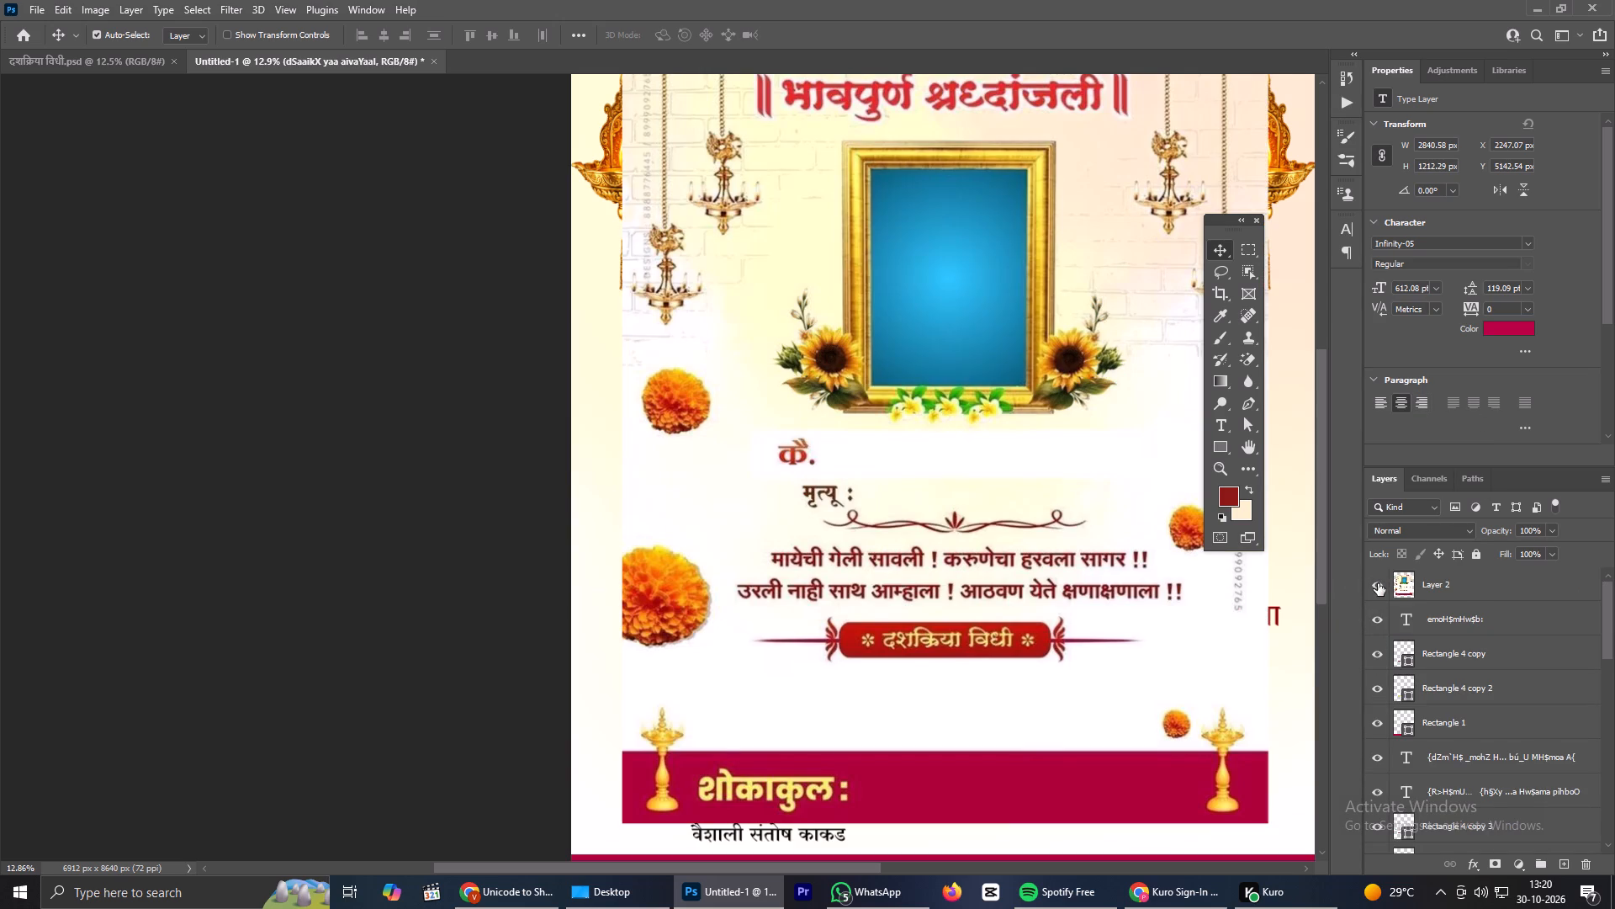
pyautogui.click(1378, 583)
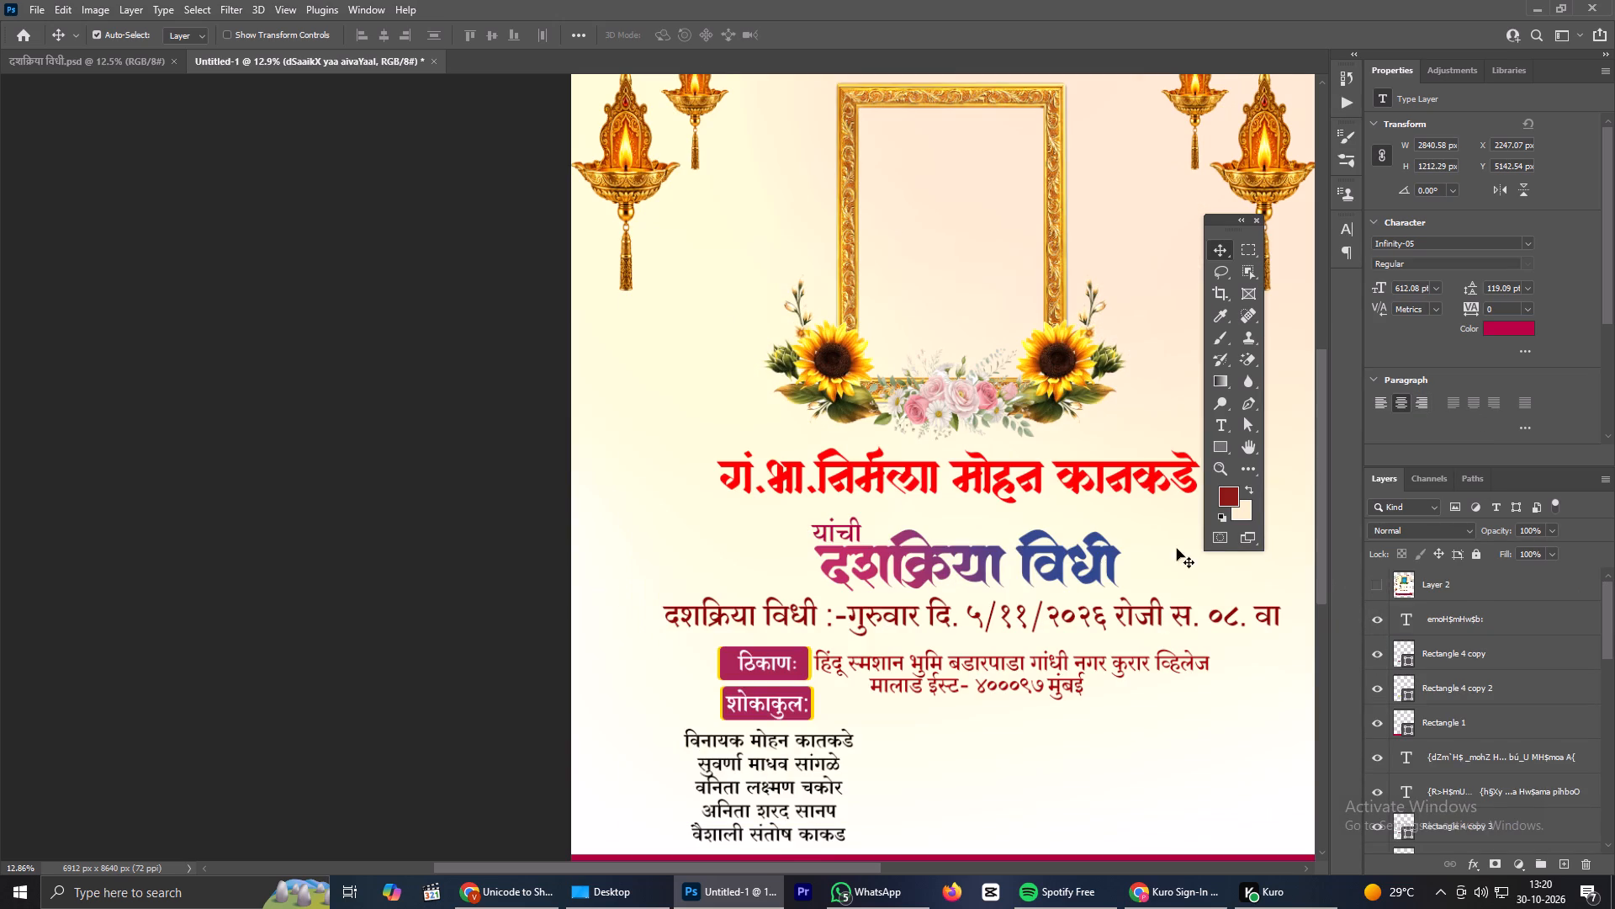
# Add a linear maroon-to-orange Gradient Overlay to the deceased's name line, set its angle to 87°, and shift the gradient slightly across the text.
pyautogui.click(895, 472)
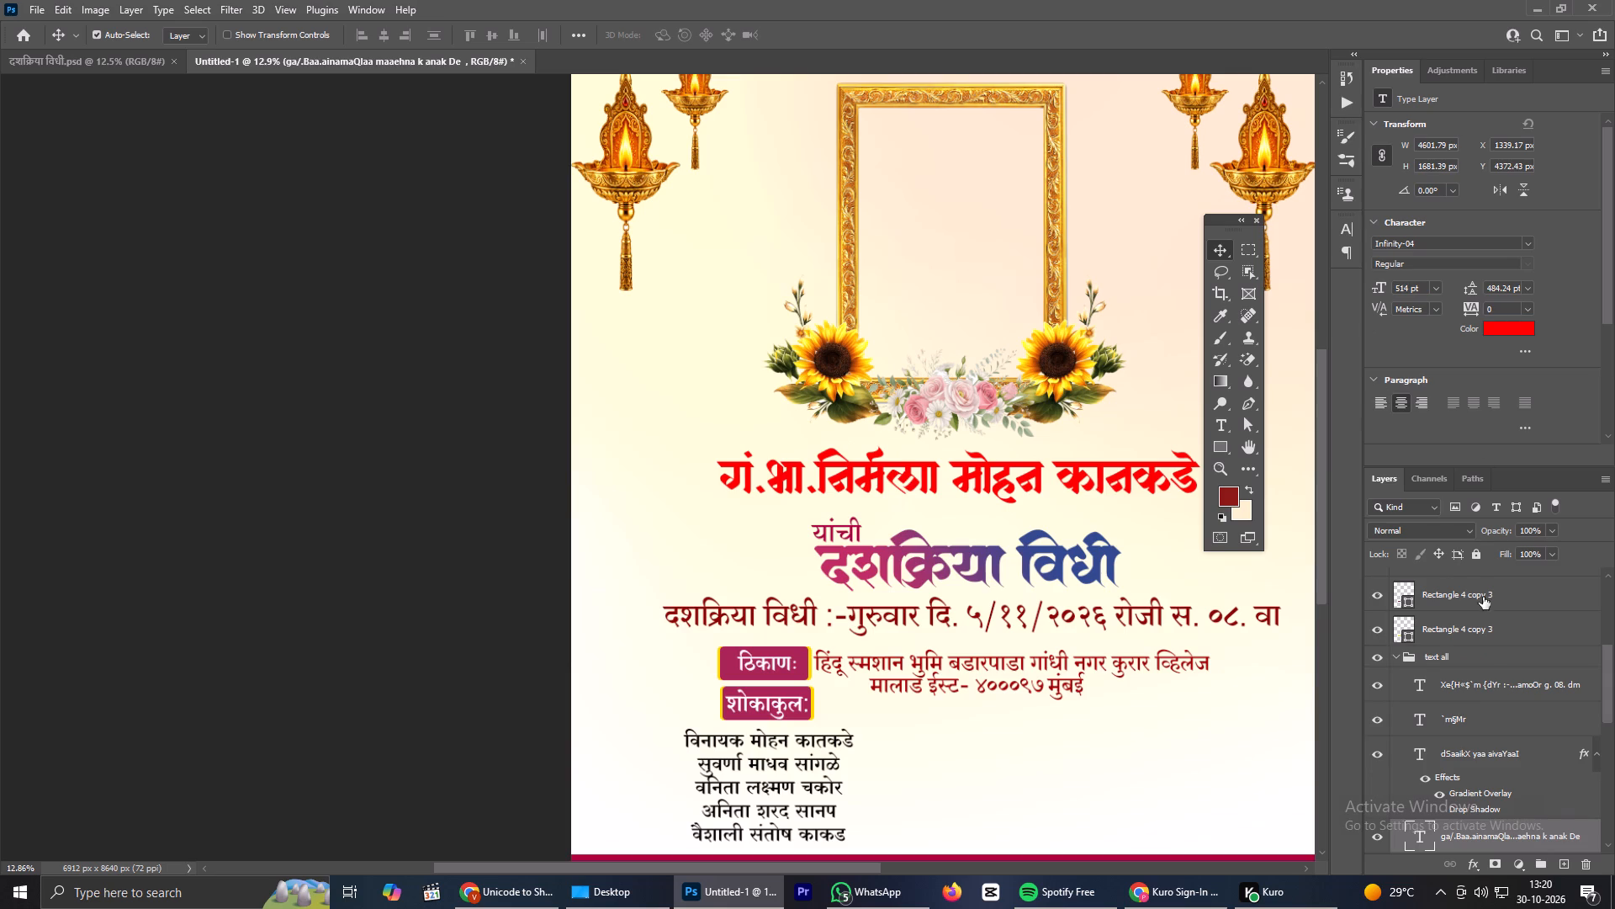
pyautogui.scroll(-3, 1496, 715)
pyautogui.click(1469, 869)
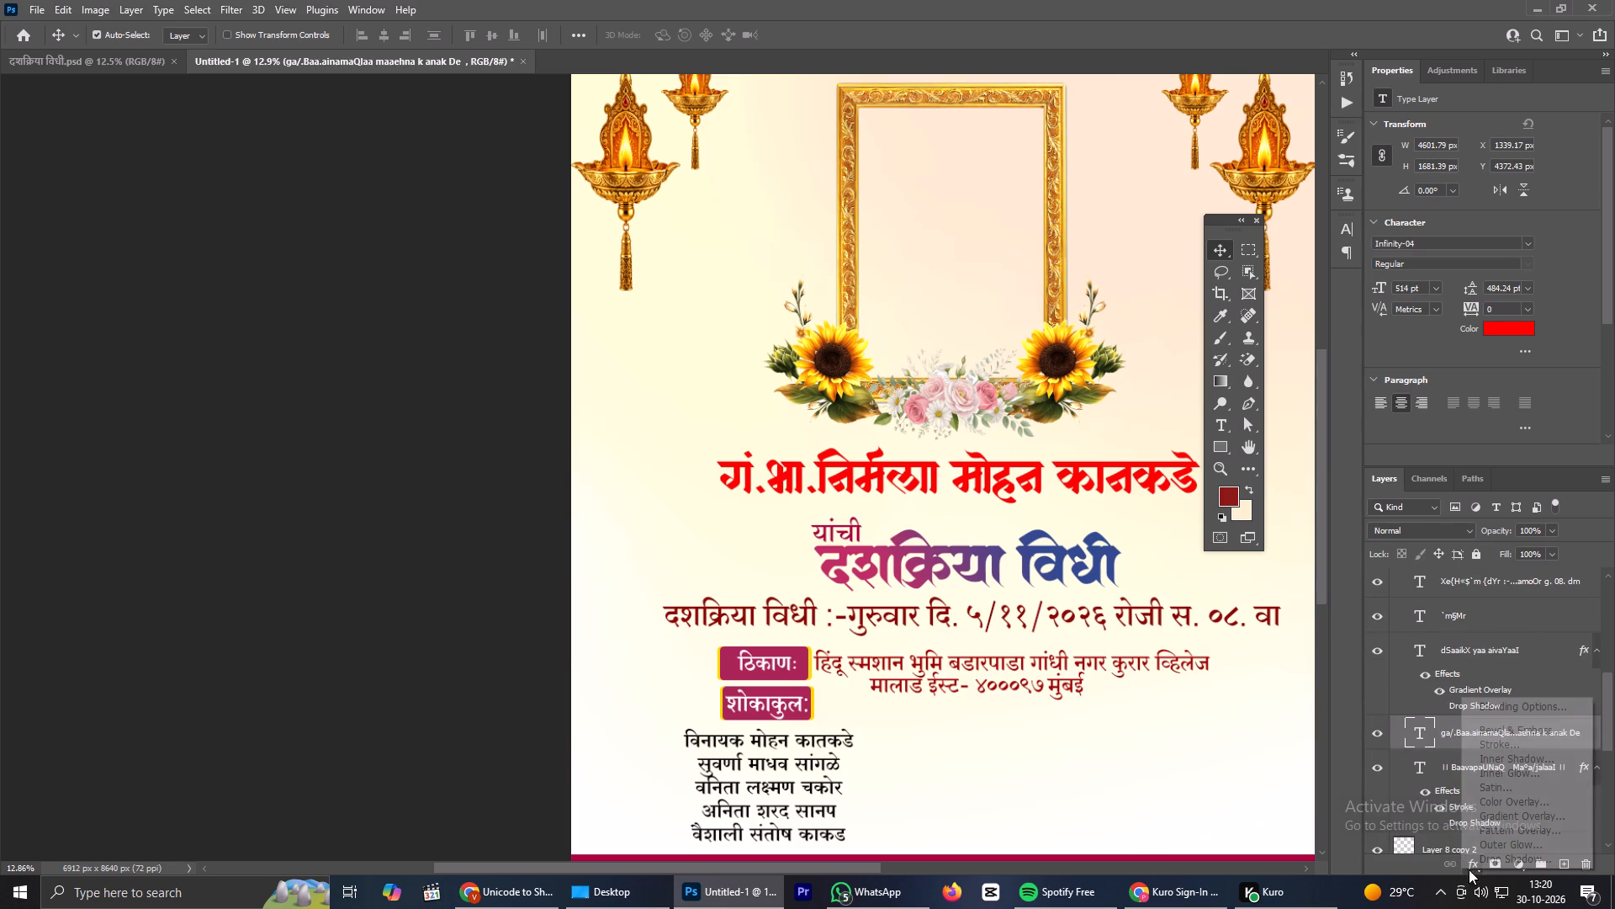
pyautogui.click(1501, 814)
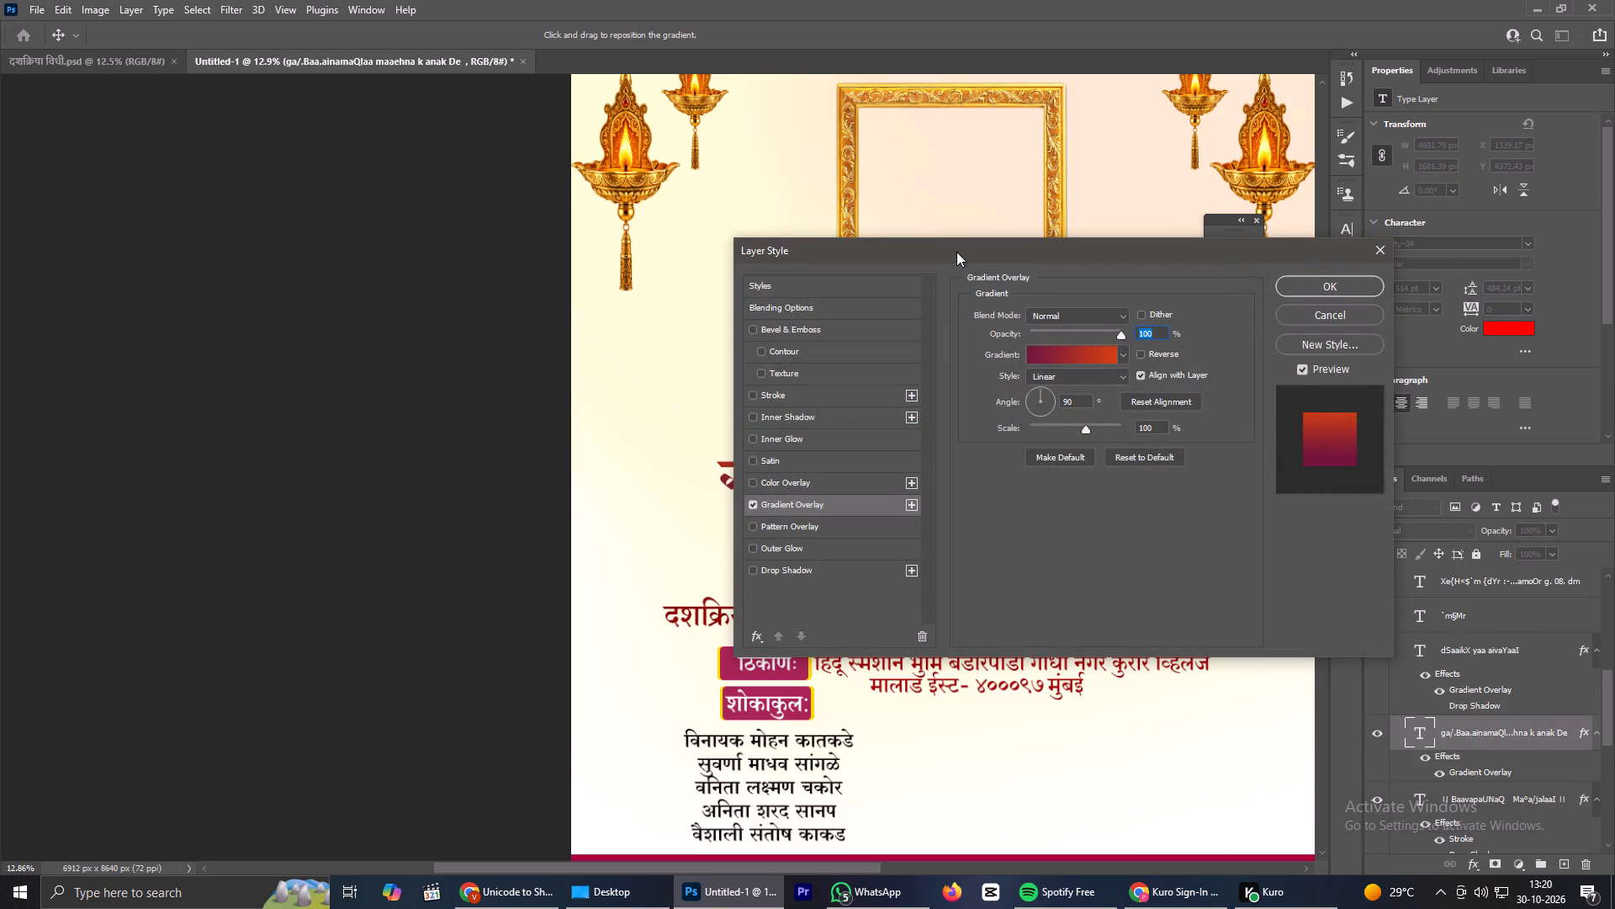
pyautogui.moveTo(956, 251); pyautogui.dragTo(1055, 564)
pyautogui.click(1001, 482)
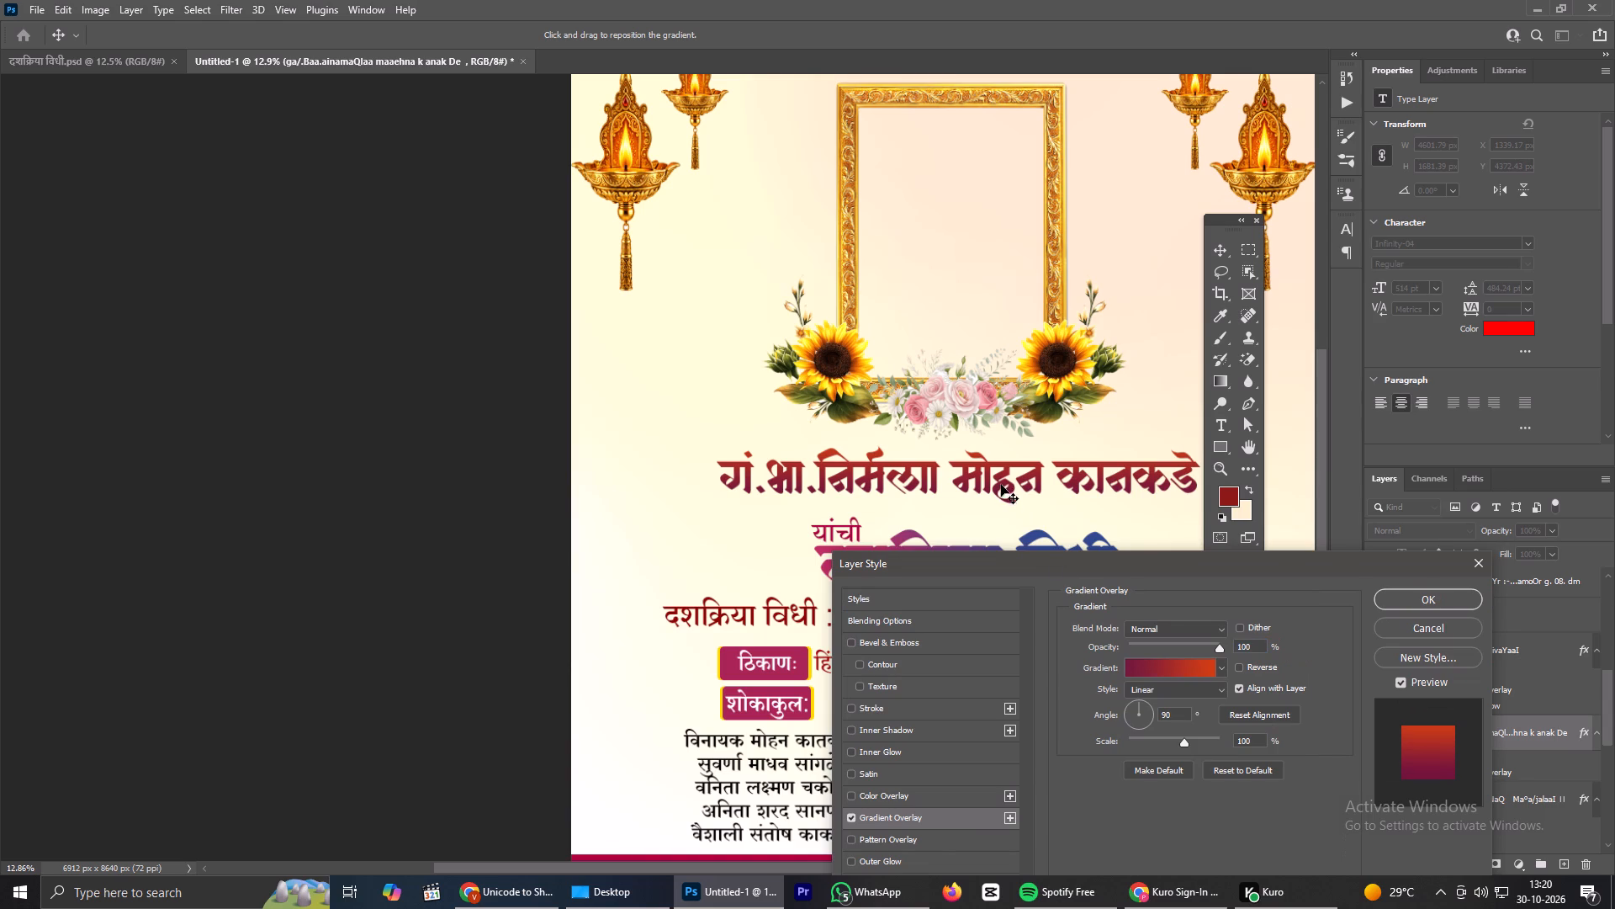
pyautogui.moveTo(1142, 698); pyautogui.dragTo(1157, 696)
pyautogui.click(1161, 688)
pyautogui.moveTo(1141, 701); pyautogui.dragTo(1136, 692)
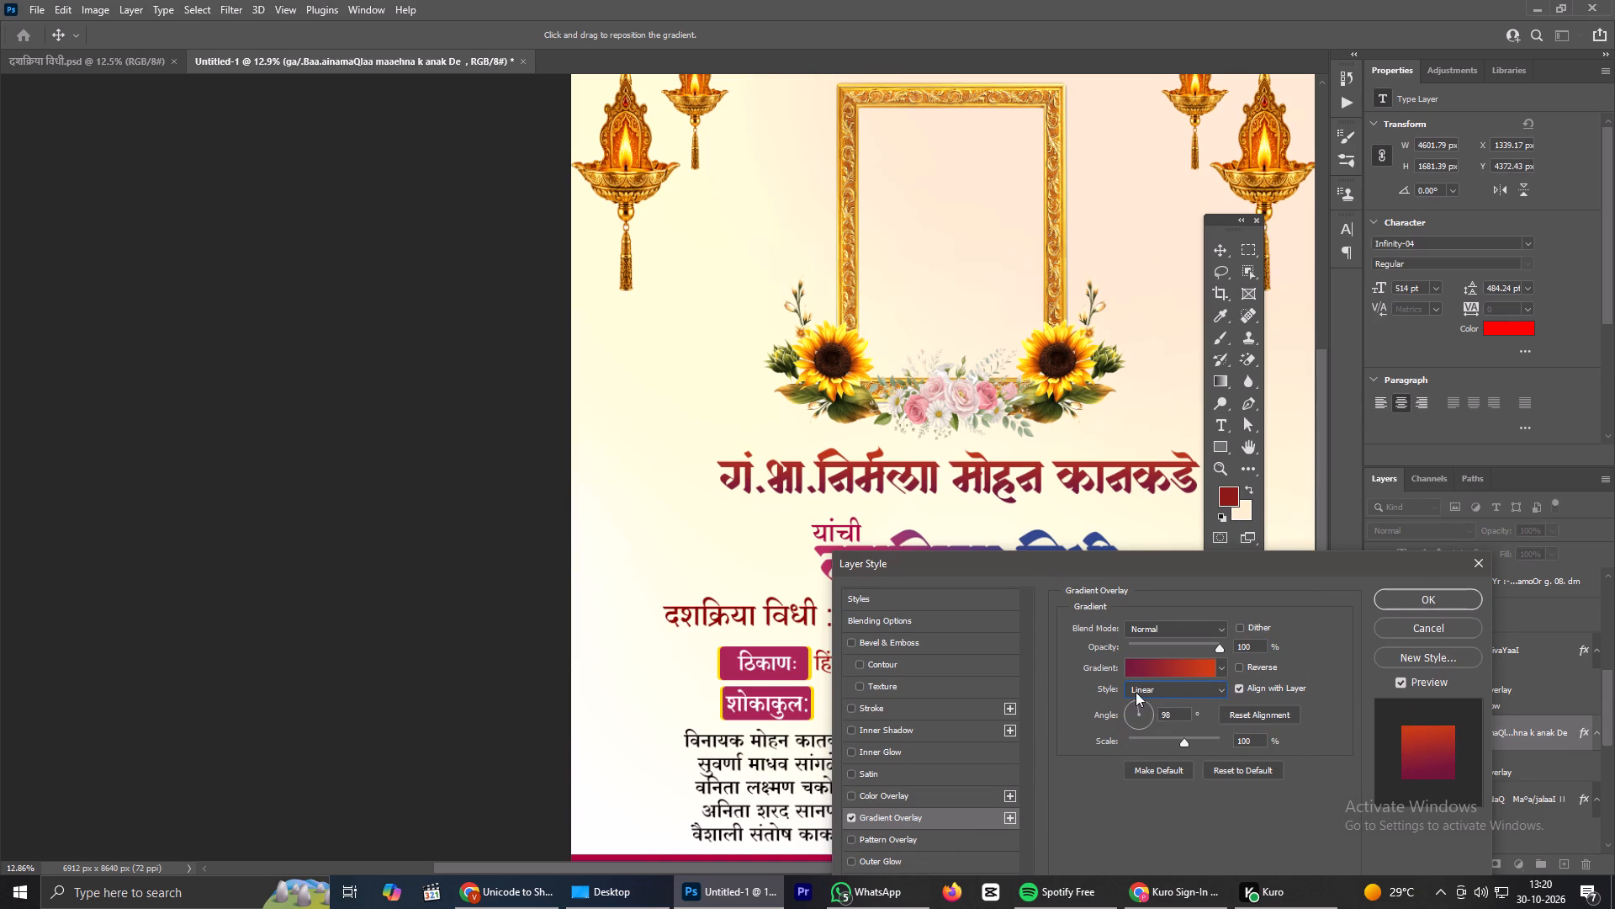
pyautogui.moveTo(1136, 692); pyautogui.dragTo(1146, 692)
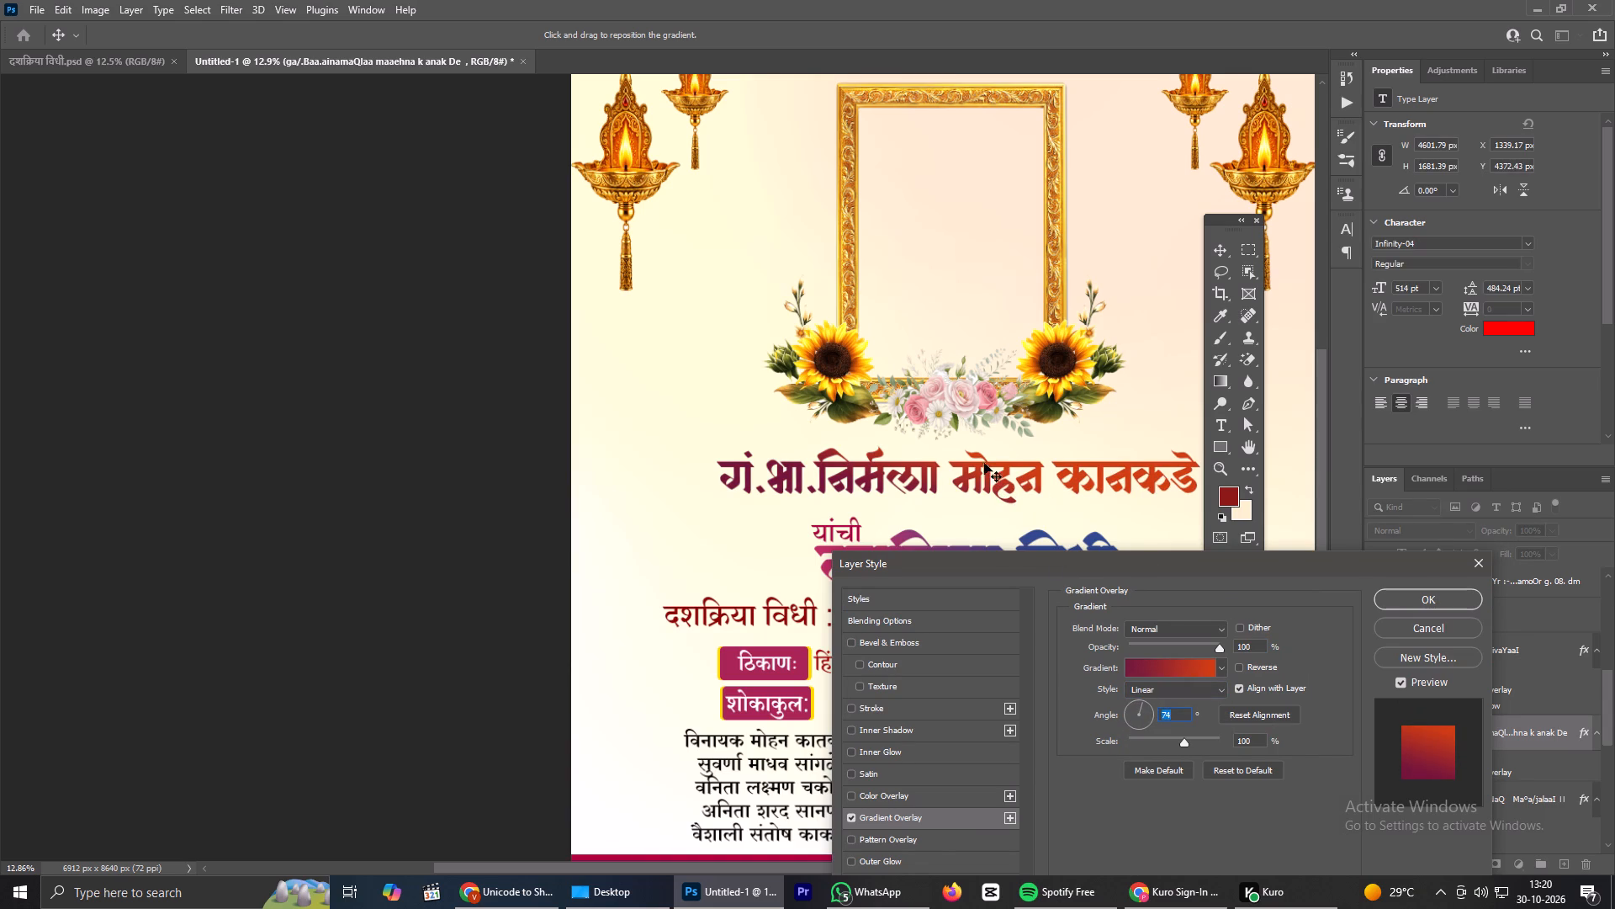
pyautogui.click(1140, 703)
pyautogui.moveTo(908, 485); pyautogui.dragTo(896, 492)
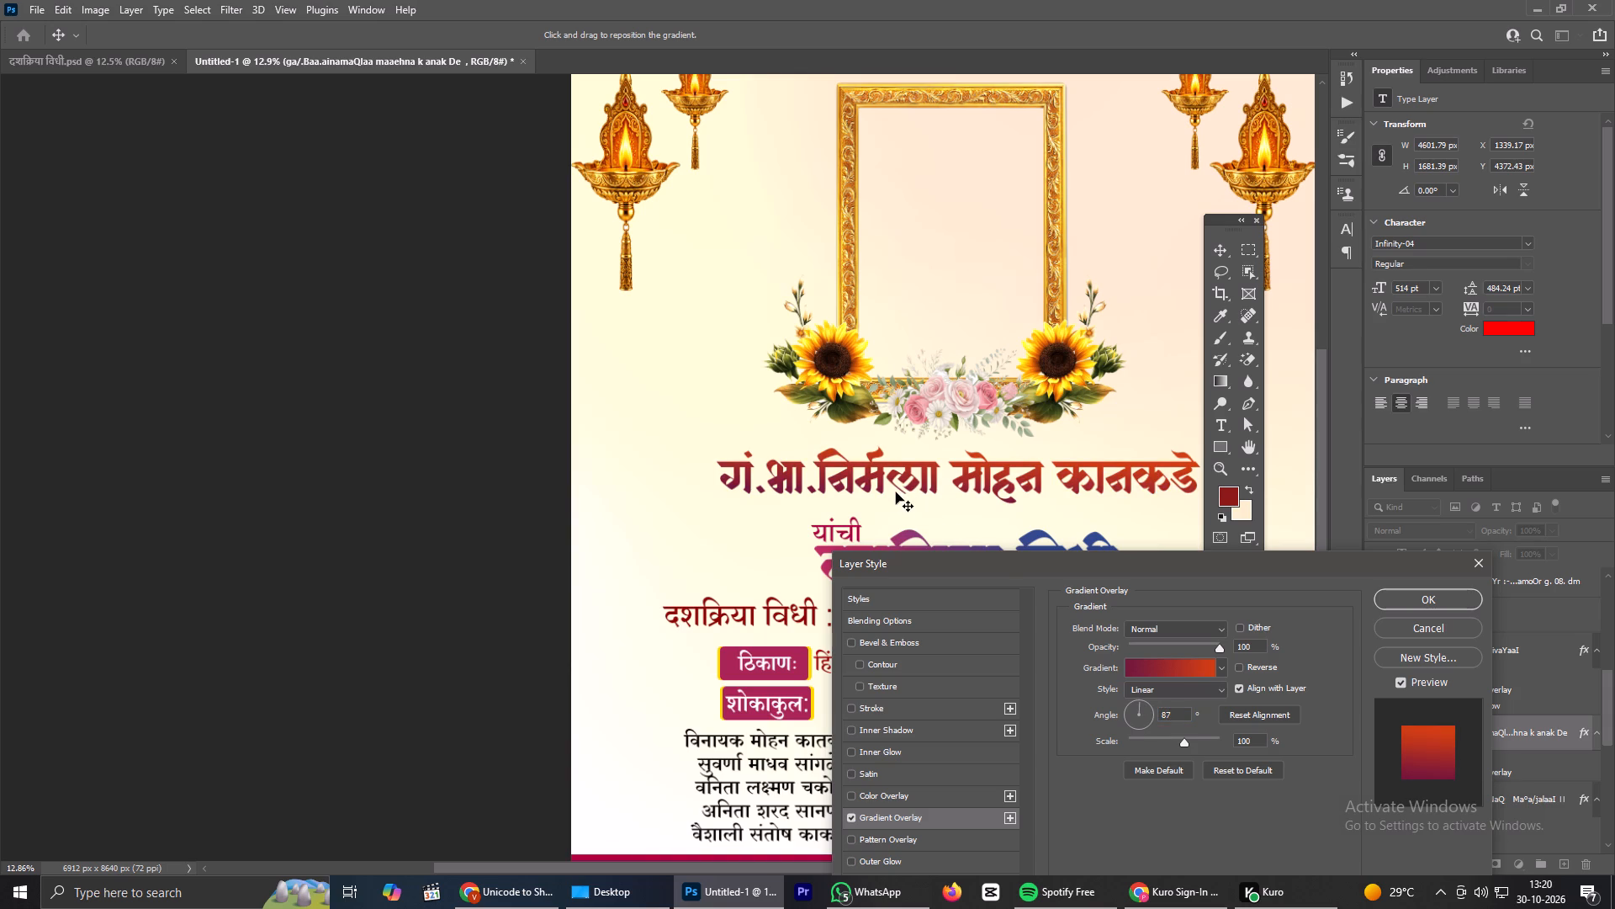
pyautogui.moveTo(896, 492); pyautogui.dragTo(900, 488)
pyautogui.click(1417, 603)
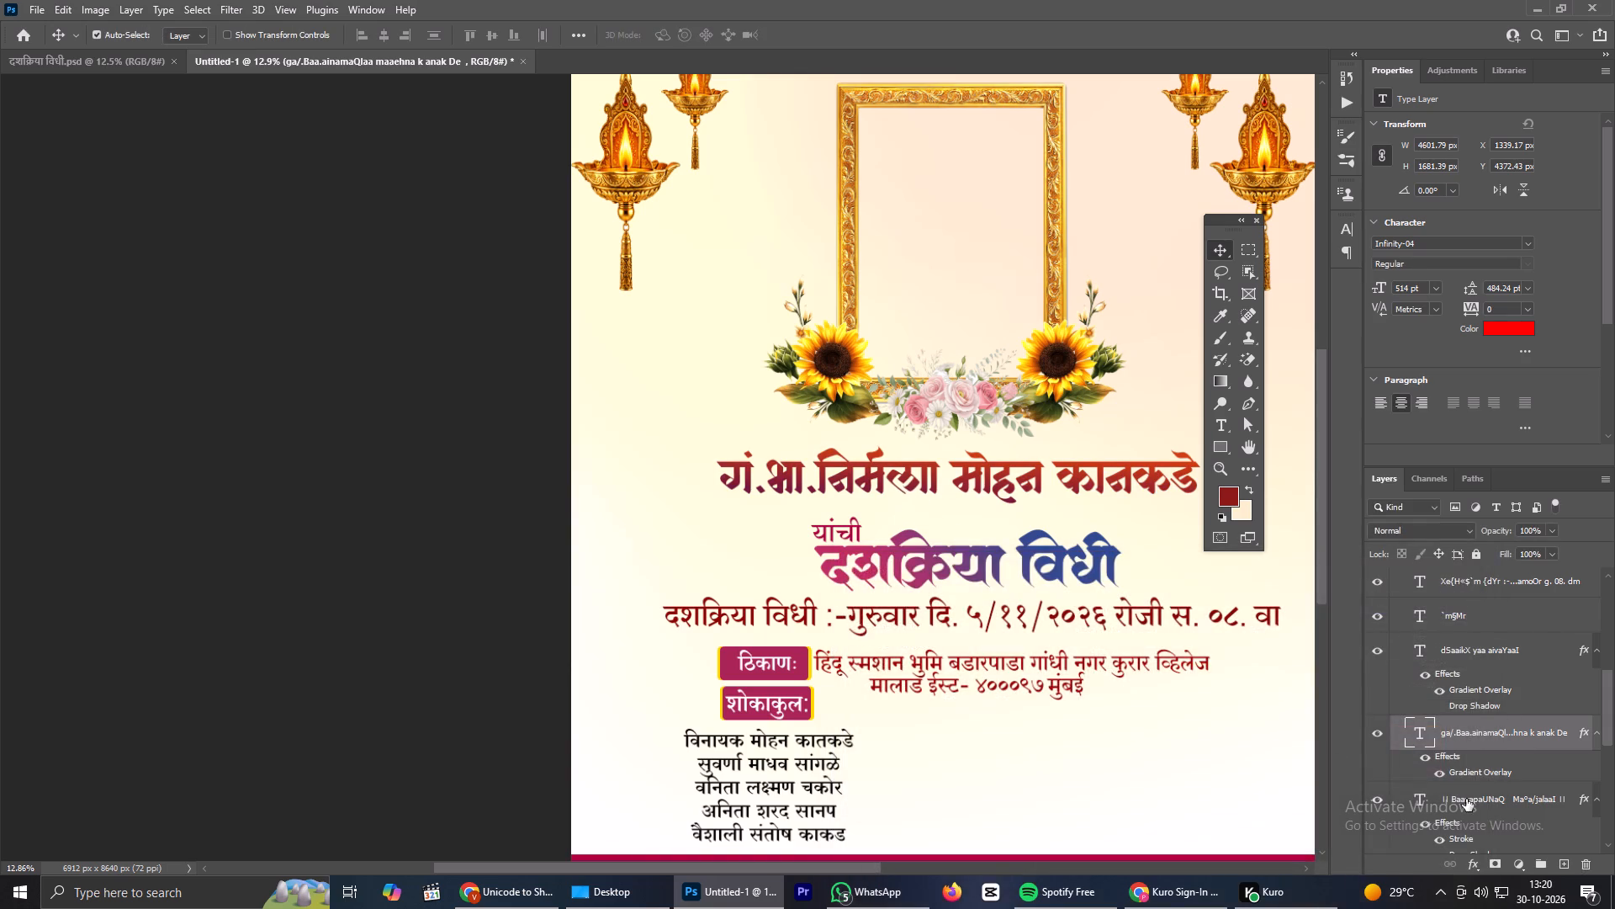
# Add a white outside Stroke of 32 px to the deceased's name line.
pyautogui.click(1478, 868)
pyautogui.click(1485, 738)
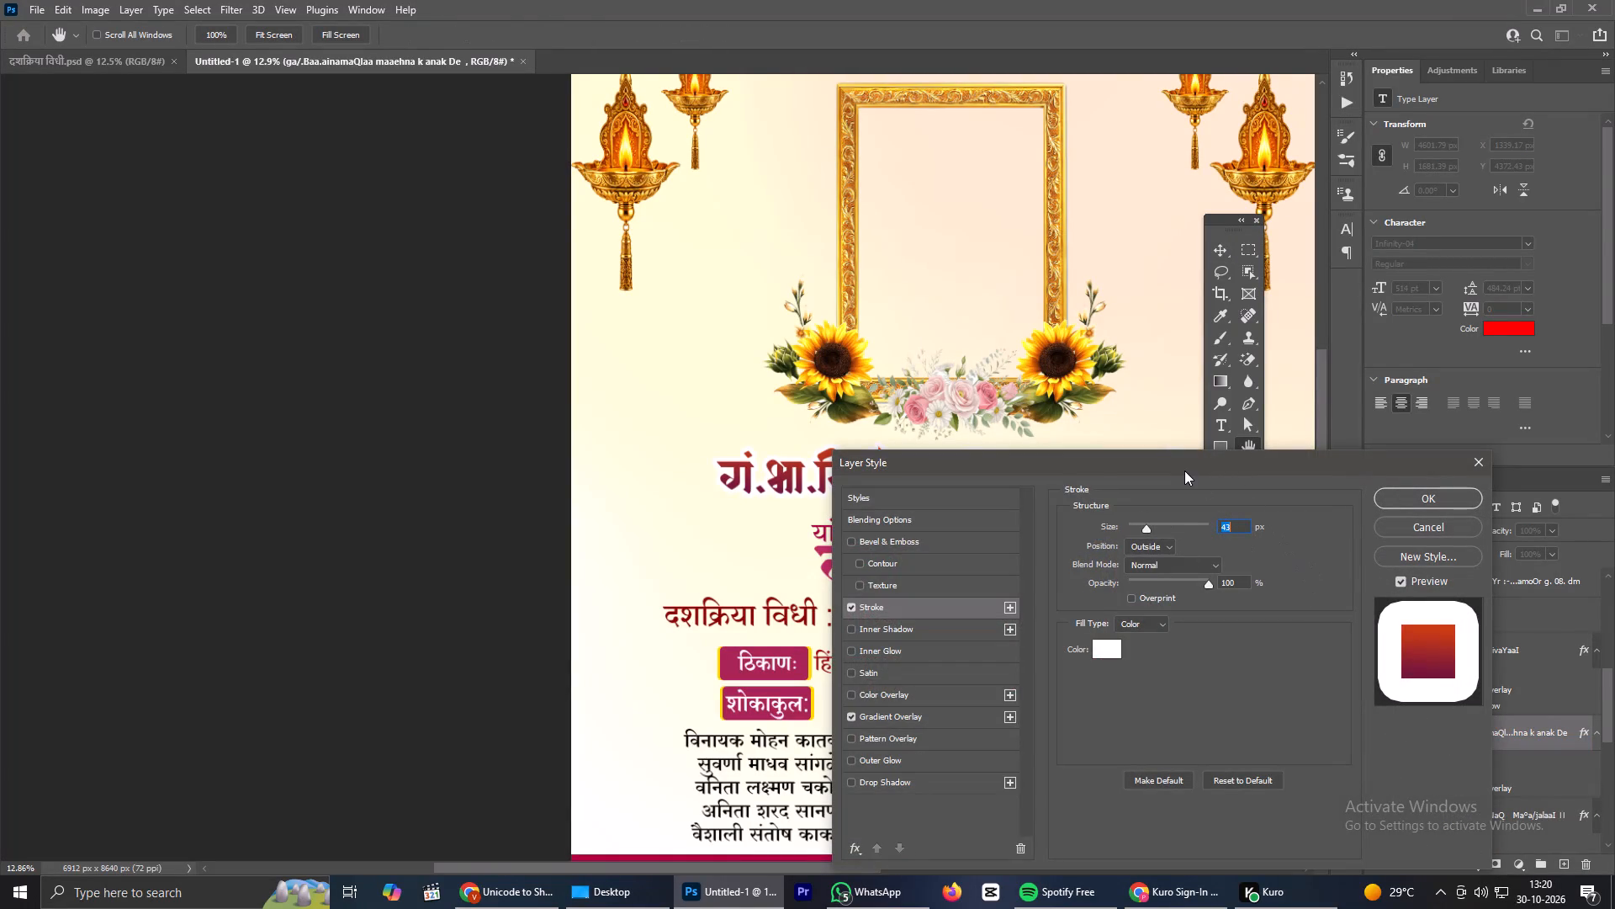
pyautogui.moveTo(1183, 470); pyautogui.dragTo(1216, 540)
pyautogui.click(1179, 598)
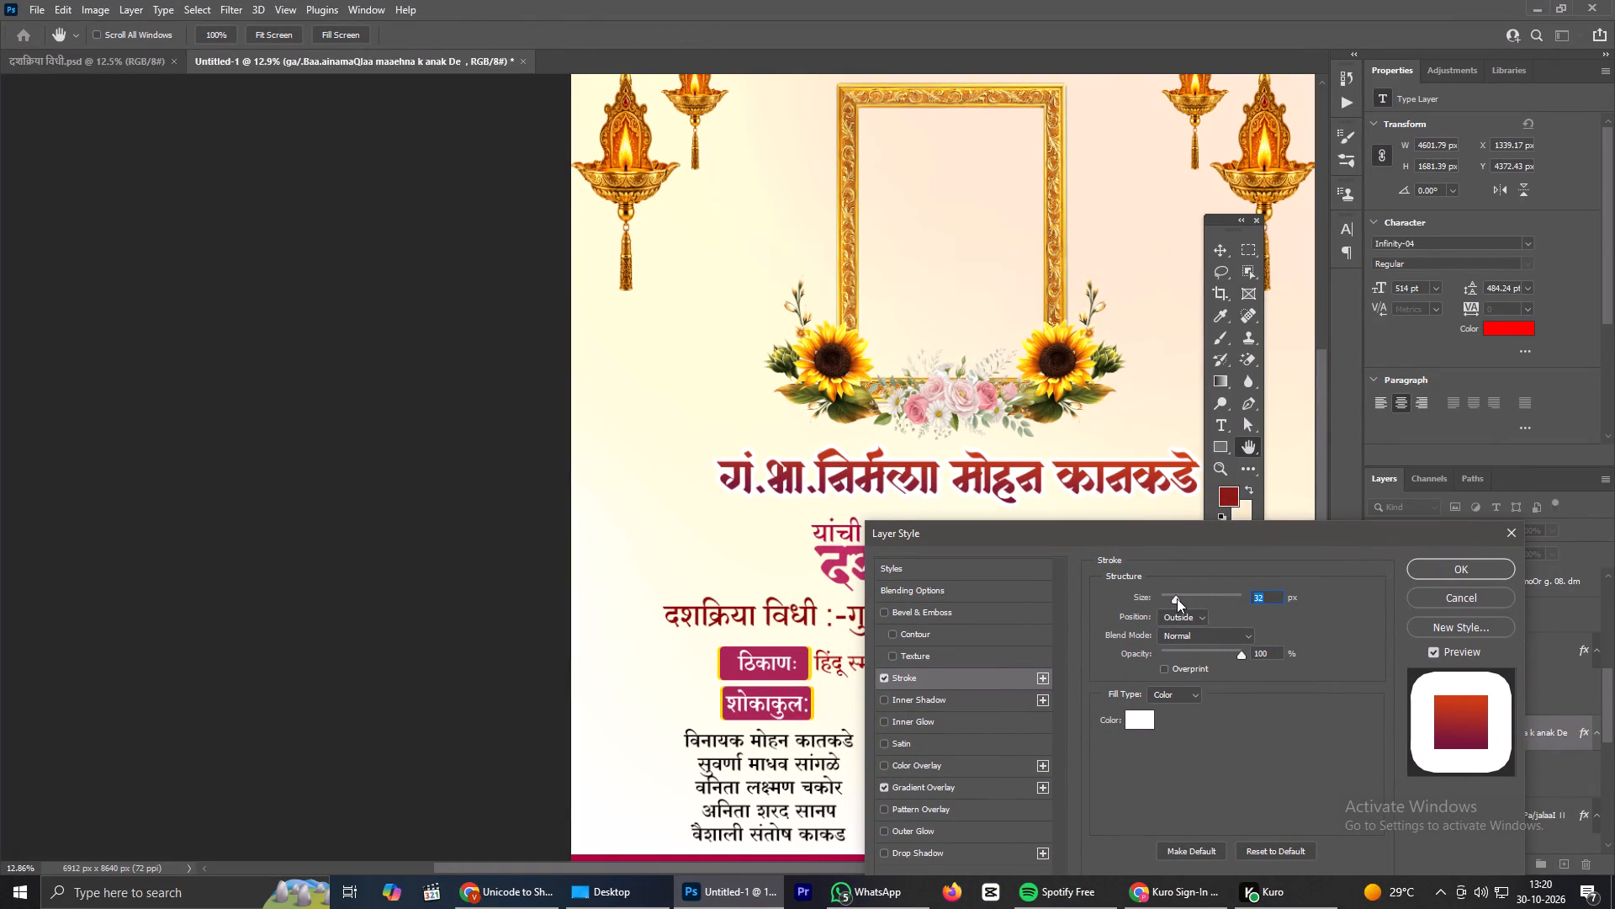
pyautogui.click(1485, 574)
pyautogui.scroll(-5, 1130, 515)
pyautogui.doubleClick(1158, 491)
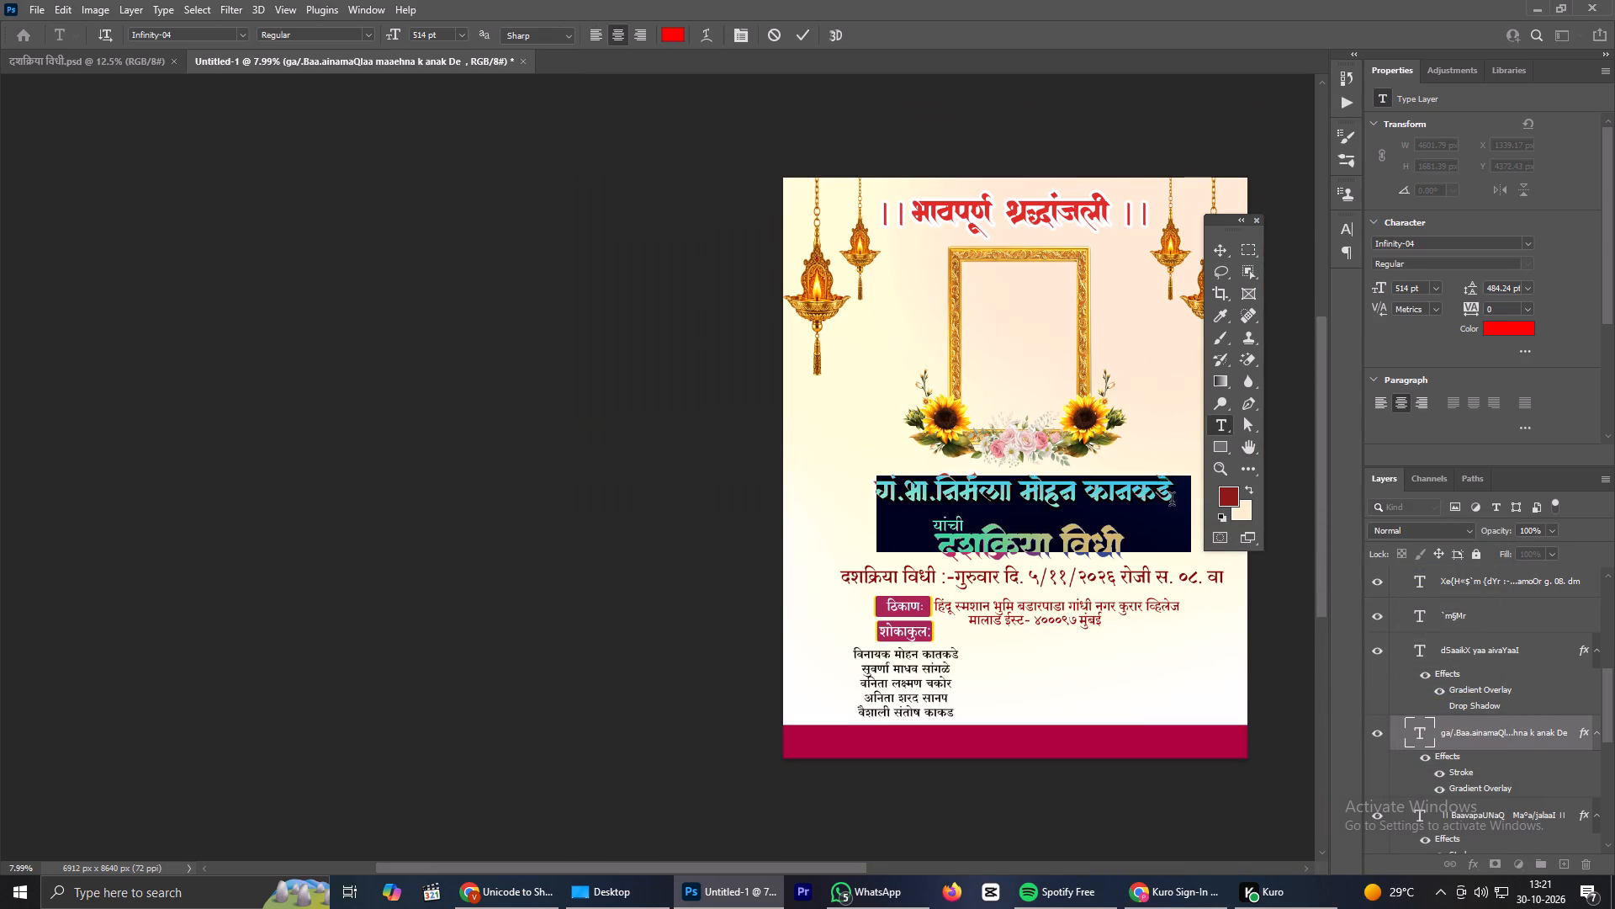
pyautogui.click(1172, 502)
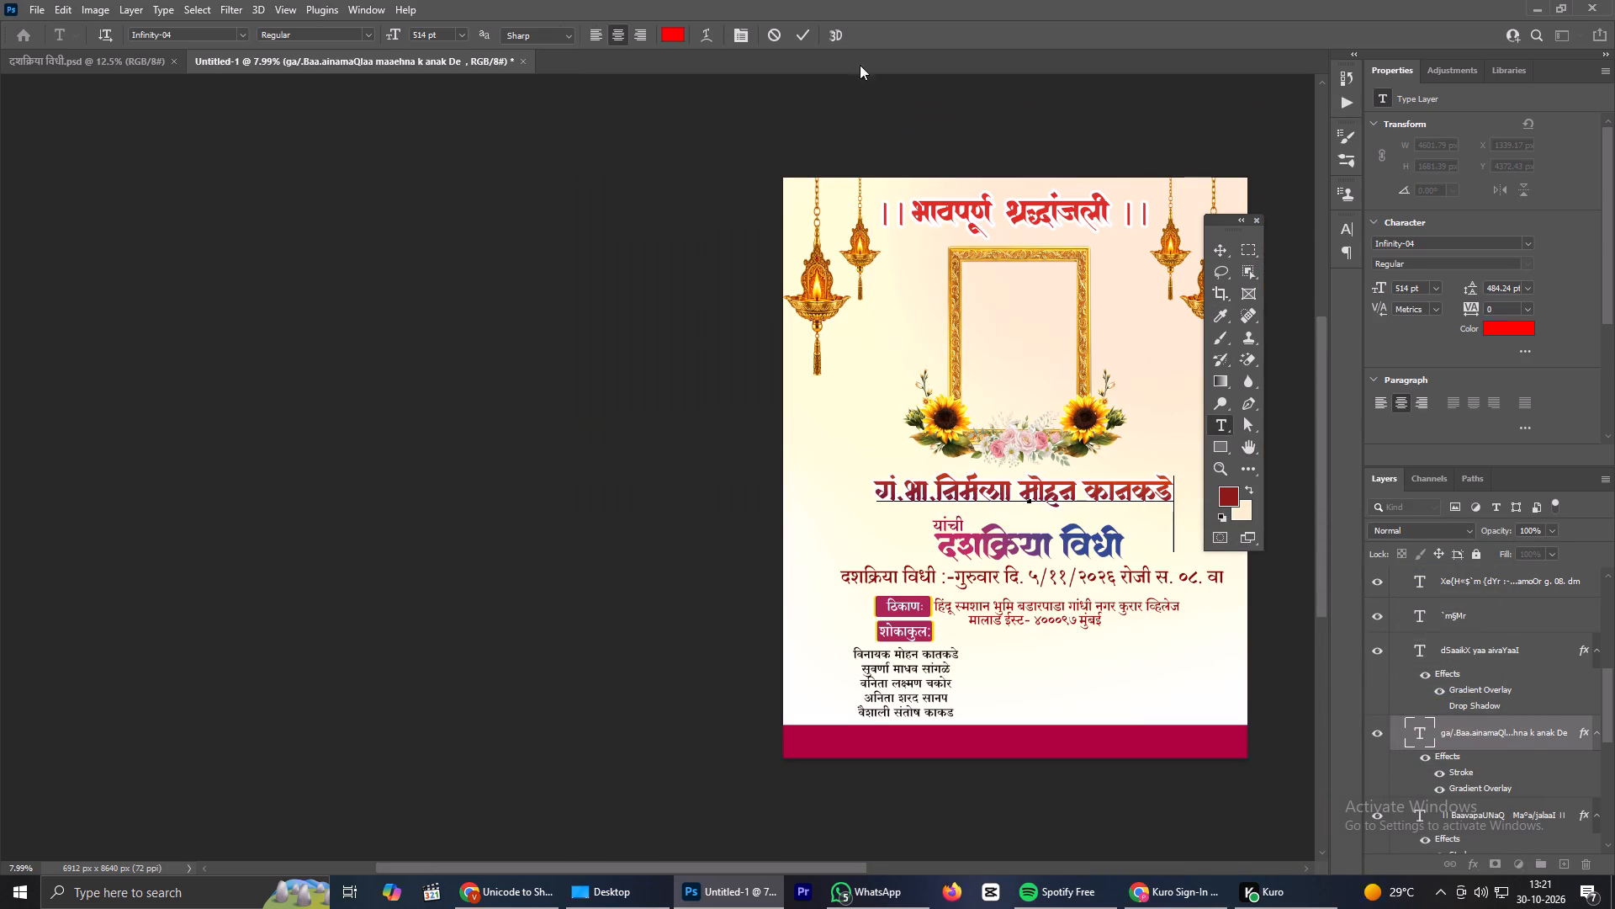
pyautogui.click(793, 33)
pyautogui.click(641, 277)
# Scale the deceased's name line up proportionally to about 126%.
pyautogui.scroll(5, 1046, 518)
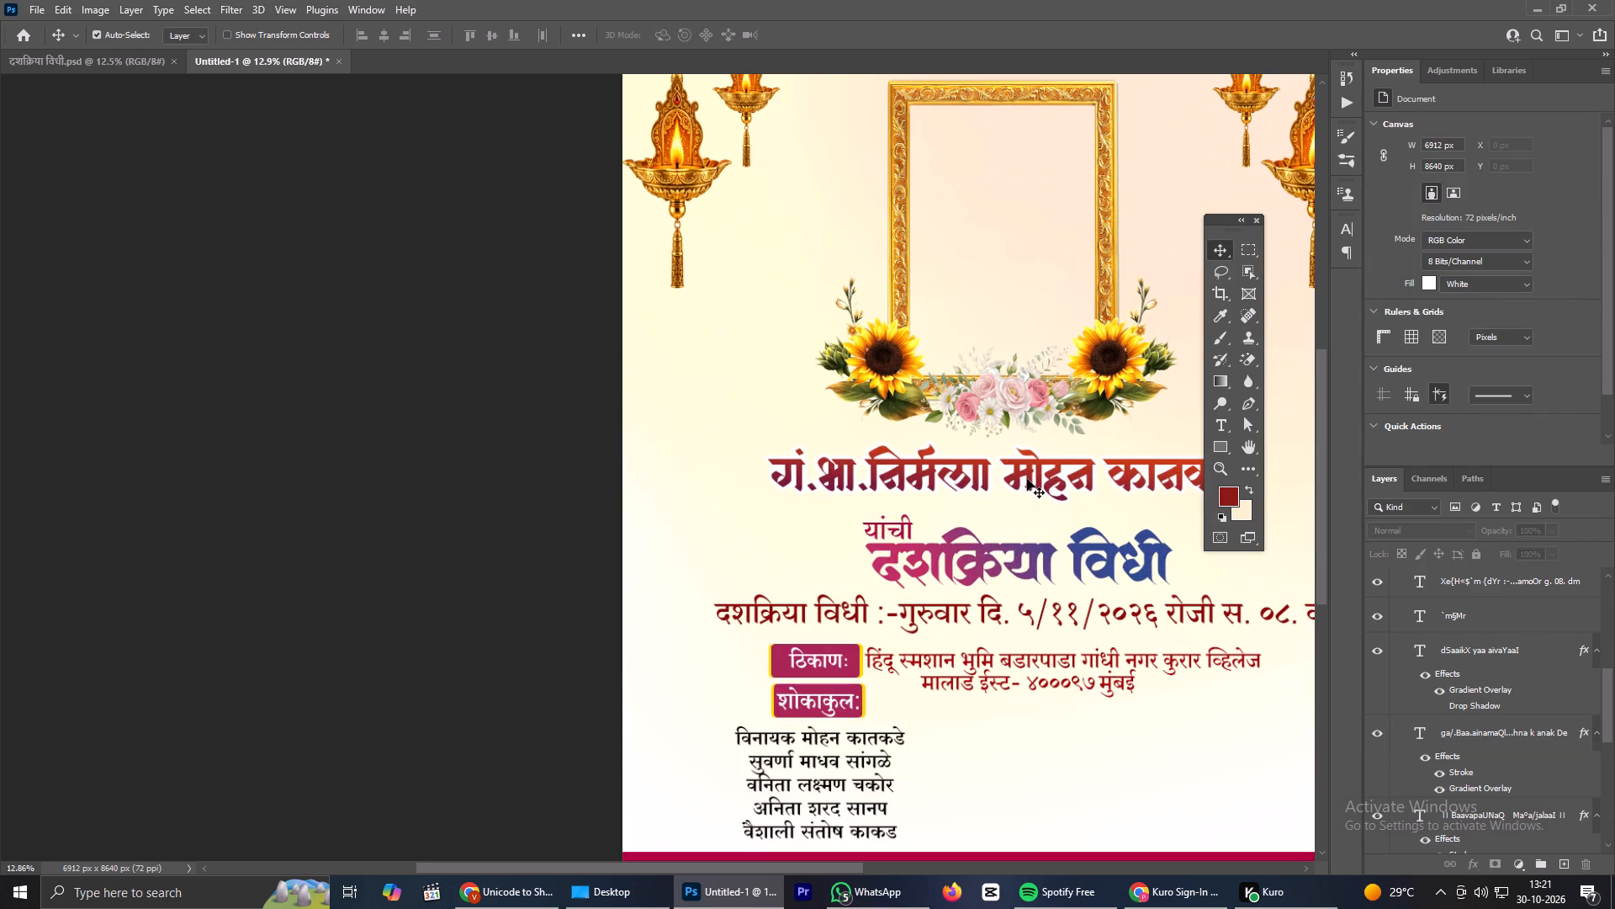
pyautogui.click(1027, 479)
pyautogui.hotkey('ctrl', 't')
pyautogui.scroll(-6, 988, 497)
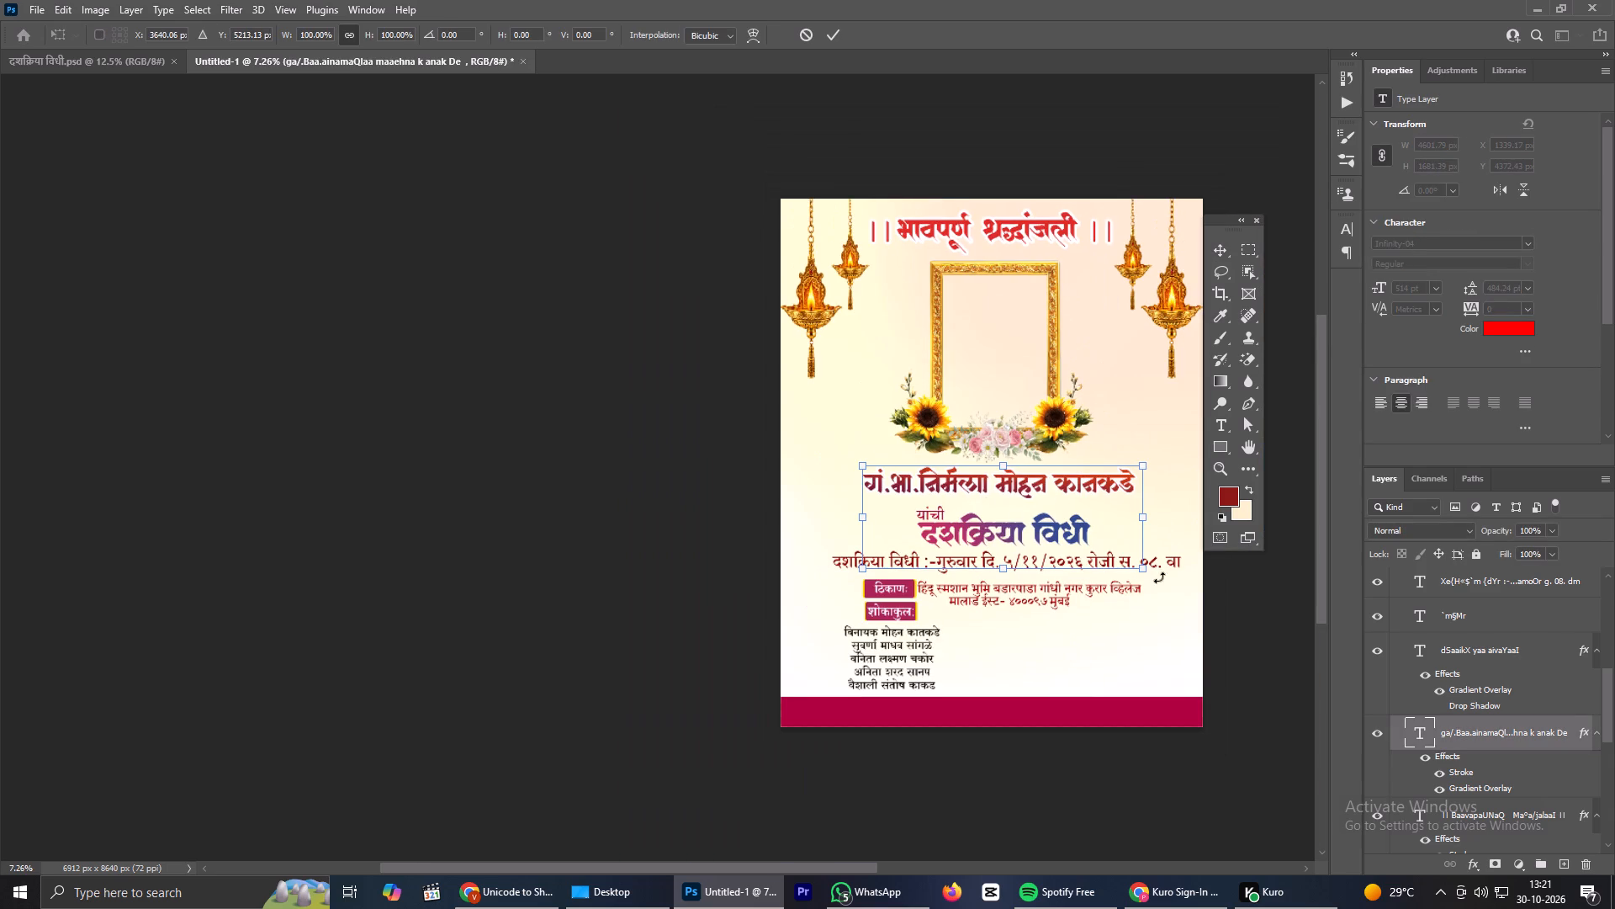
pyautogui.keyDown('alt'); pyautogui.moveTo(1146, 567); pyautogui.dragTo(1180, 572); pyautogui.keyUp('alt')
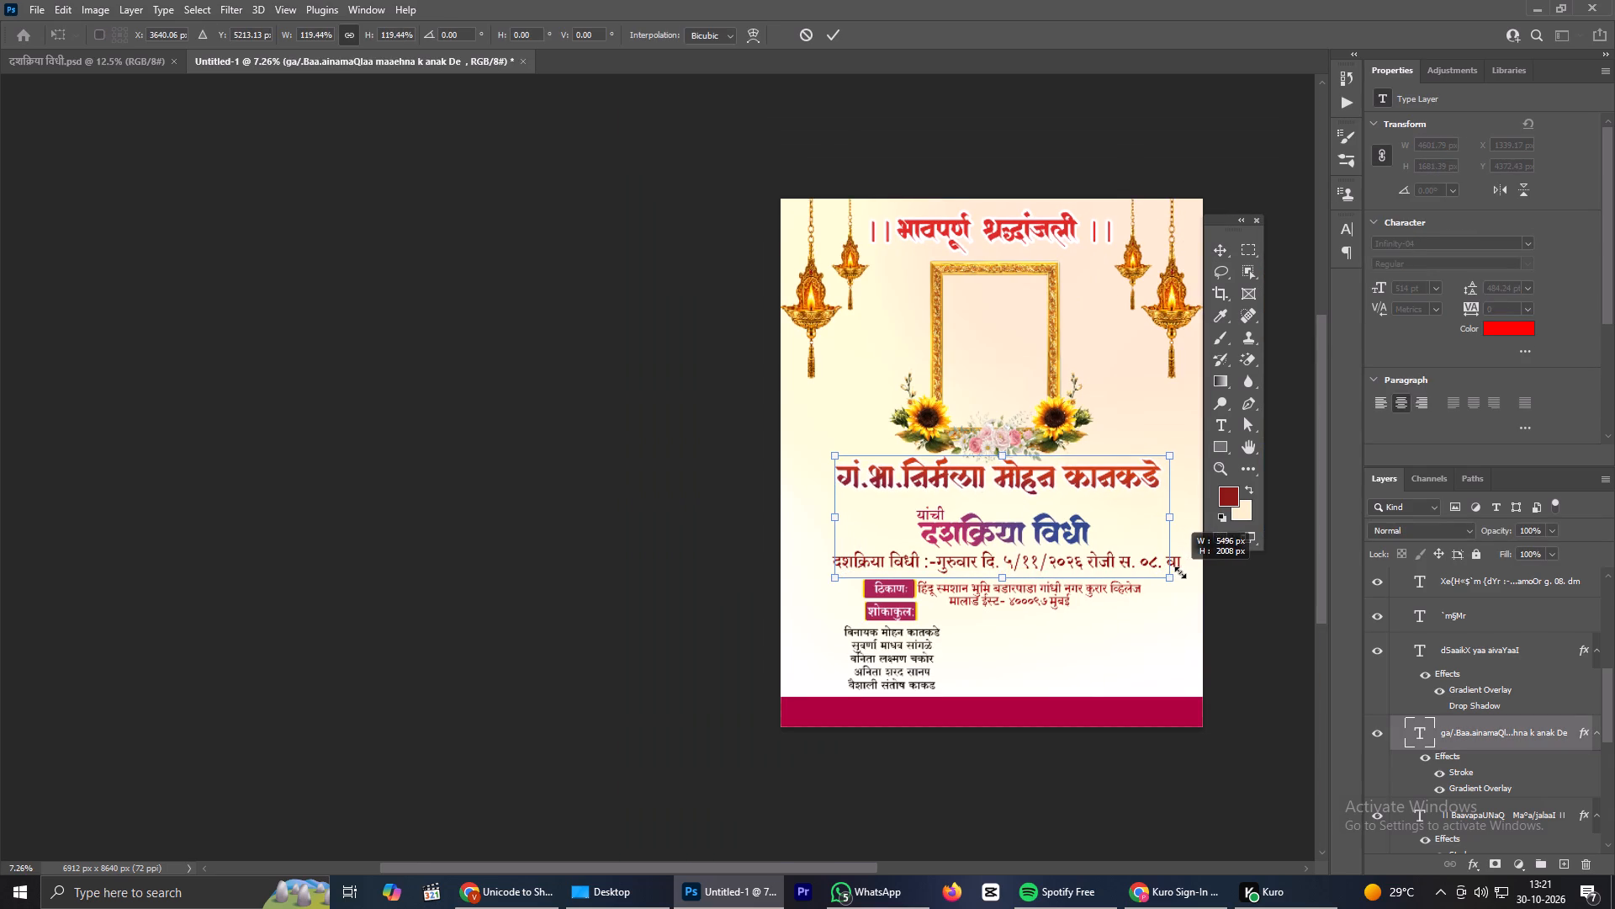
pyautogui.keyDown('alt'); pyautogui.moveTo(1180, 572); pyautogui.dragTo(1193, 576); pyautogui.keyUp('alt')
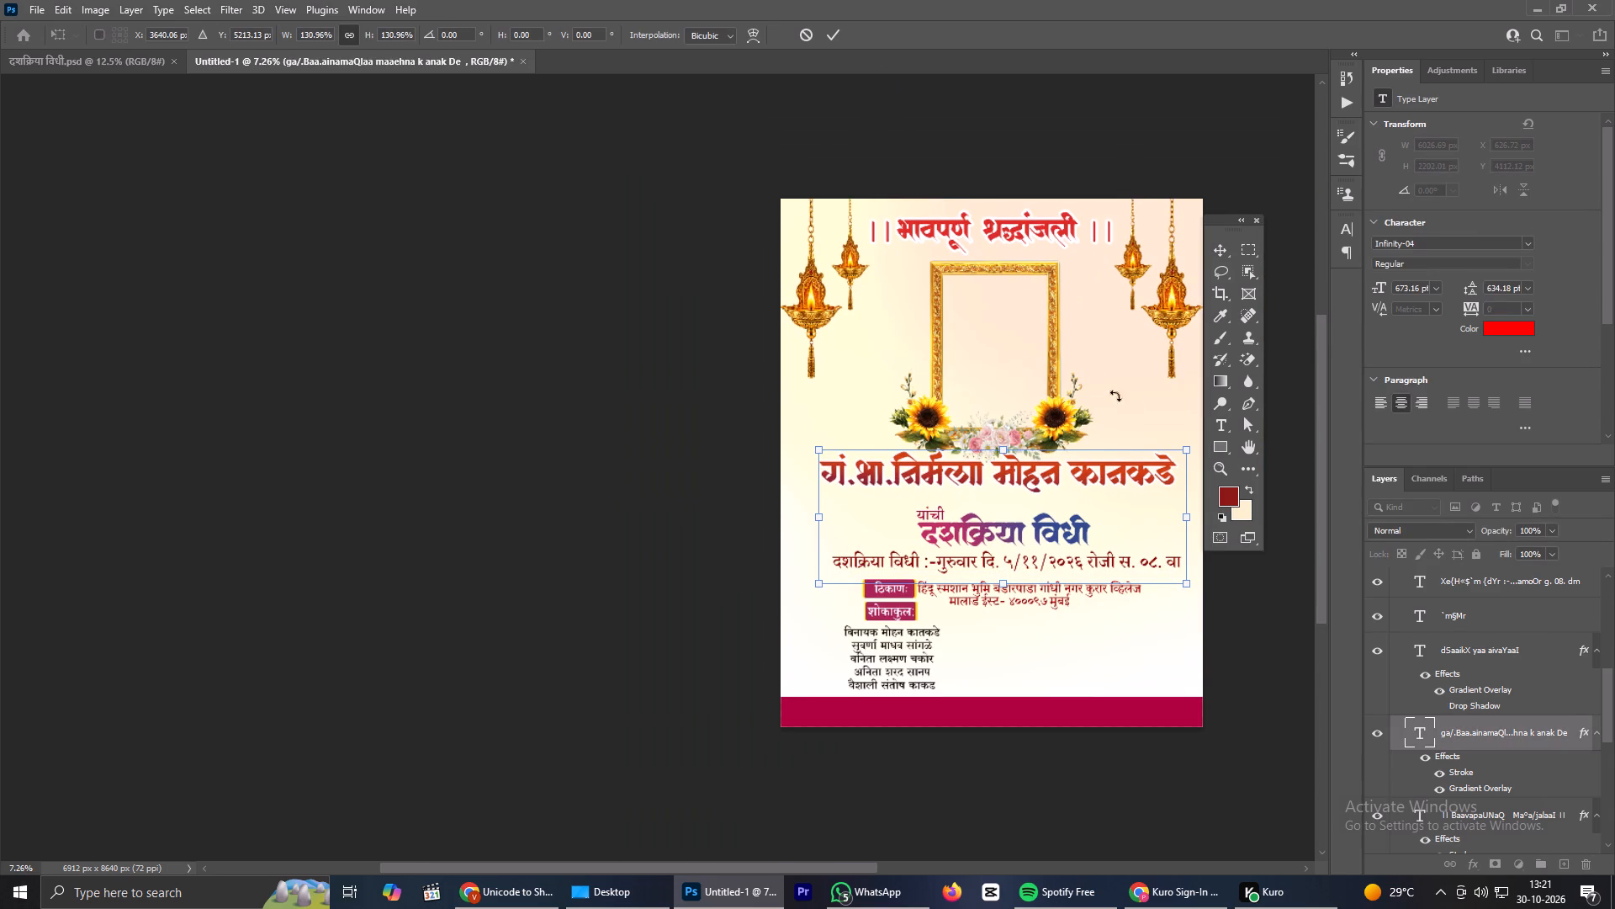
pyautogui.keyDown('alt'); pyautogui.click(1190, 451); pyautogui.keyUp('alt')
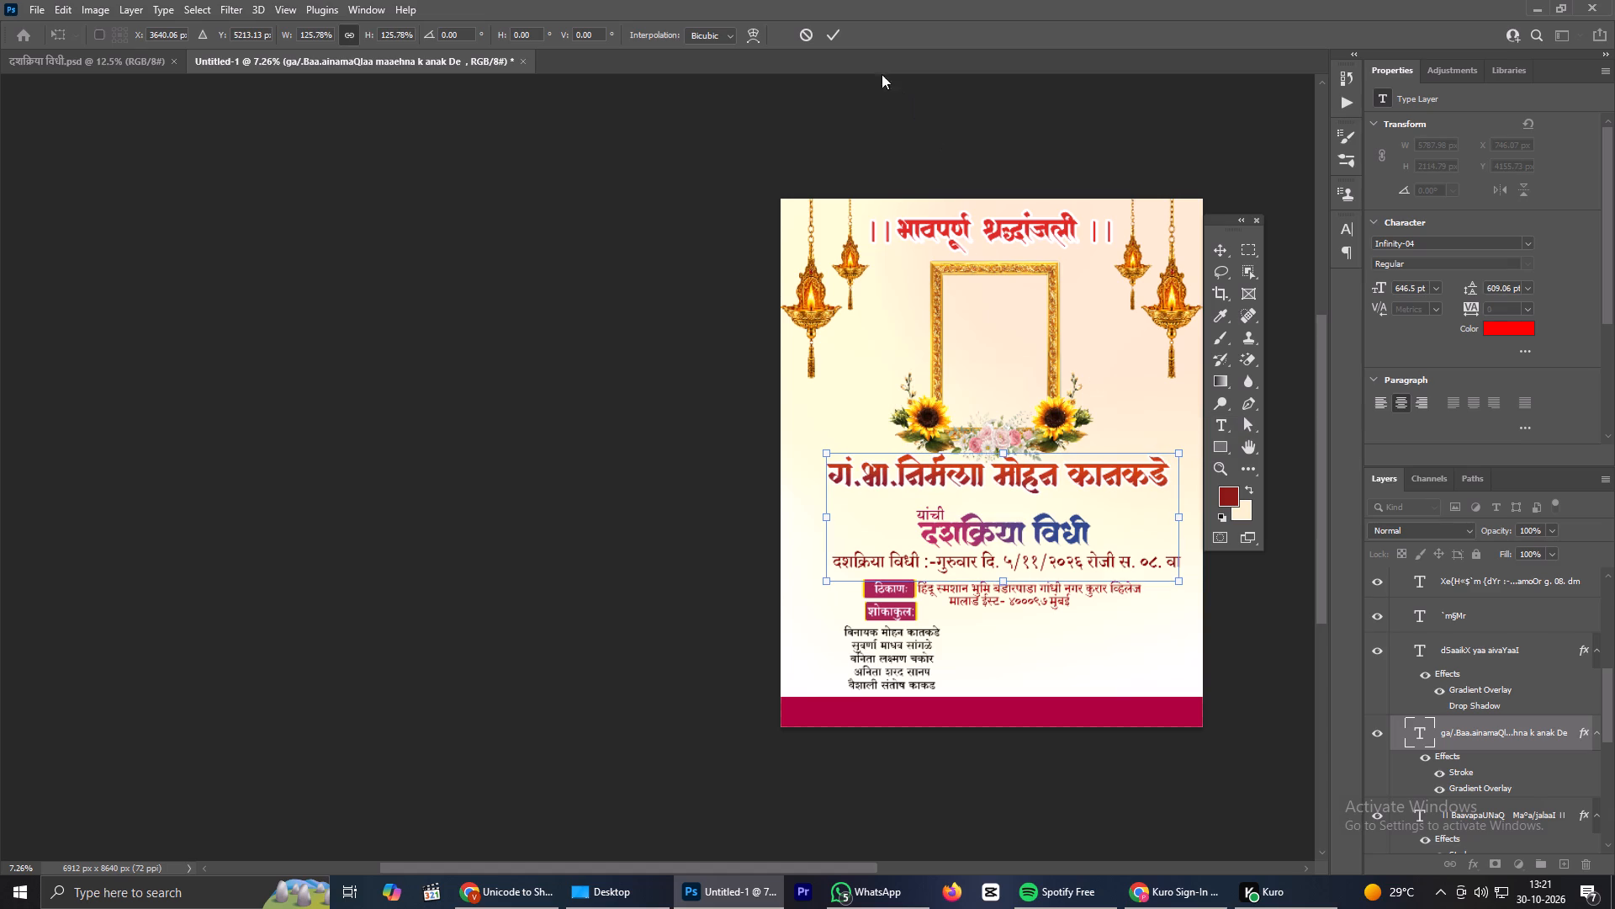
pyautogui.click(828, 33)
# Move the enlarged name line down into the space between the frame's flowers and the word यांची.
pyautogui.moveTo(984, 466); pyautogui.dragTo(1000, 473)
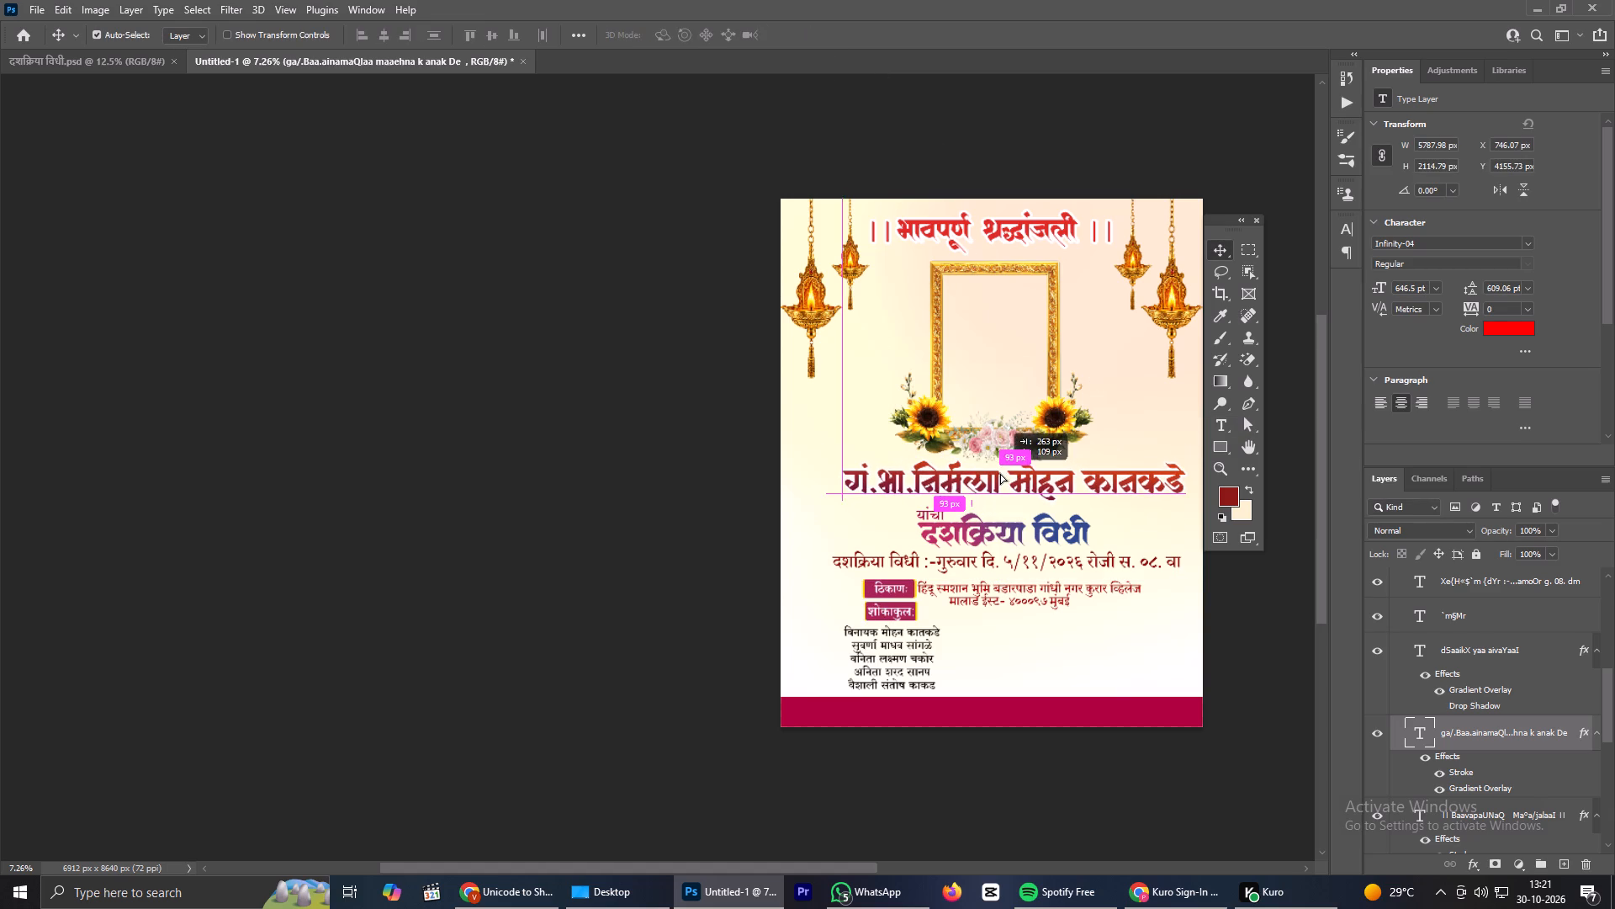
pyautogui.moveTo(1000, 473); pyautogui.dragTo(1007, 475)
pyautogui.moveTo(1047, 480); pyautogui.dragTo(1037, 478)
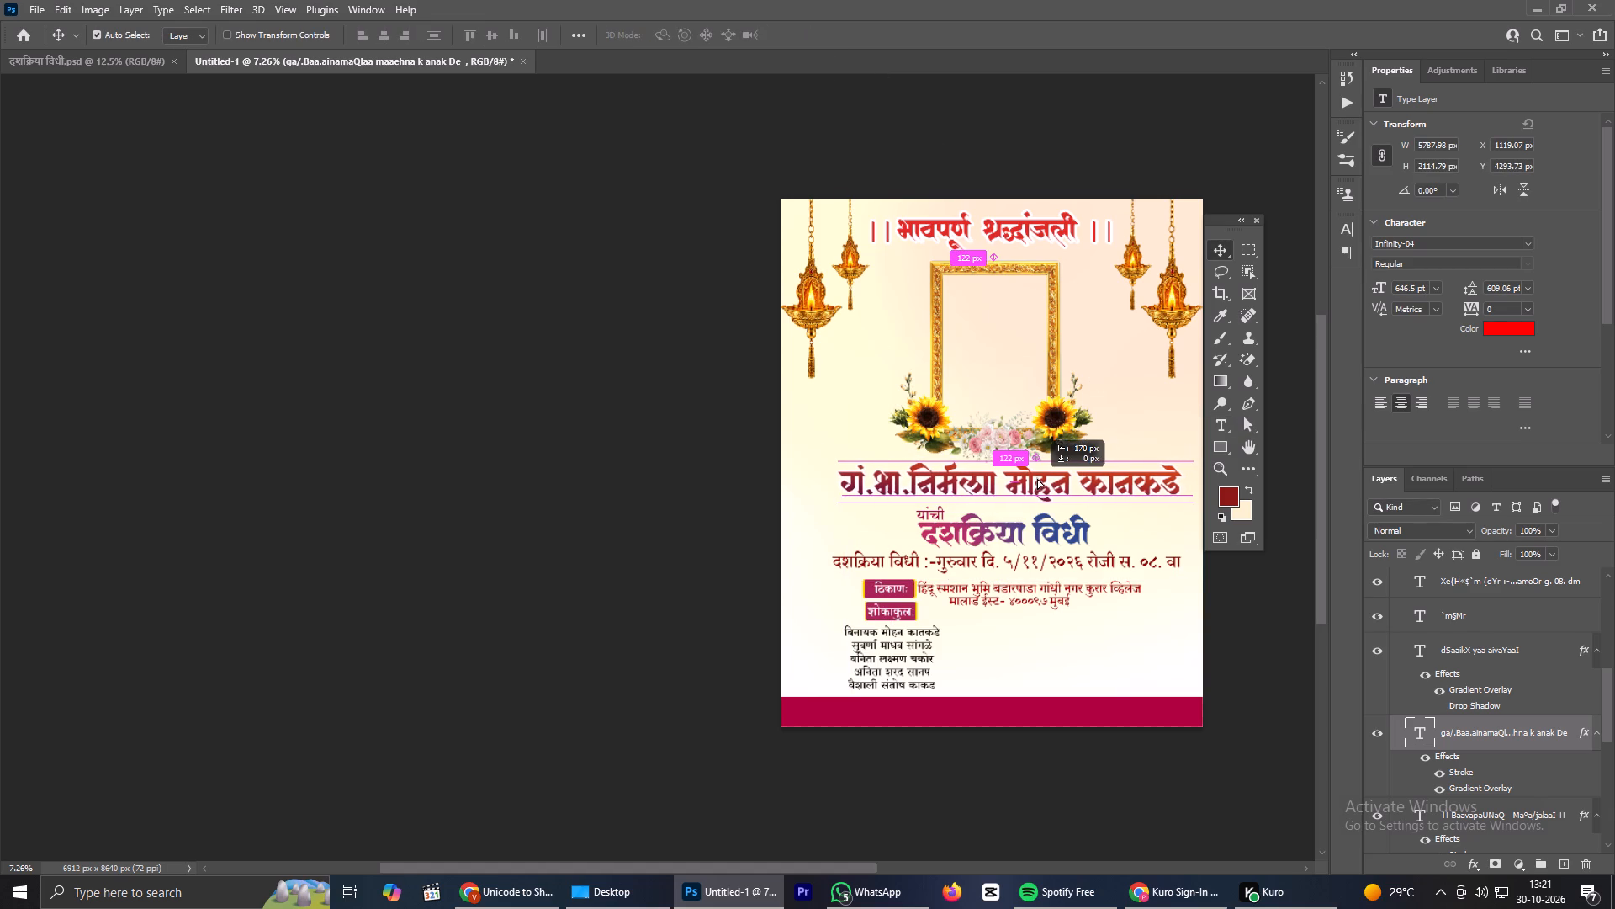
pyautogui.moveTo(1037, 478); pyautogui.dragTo(1030, 478)
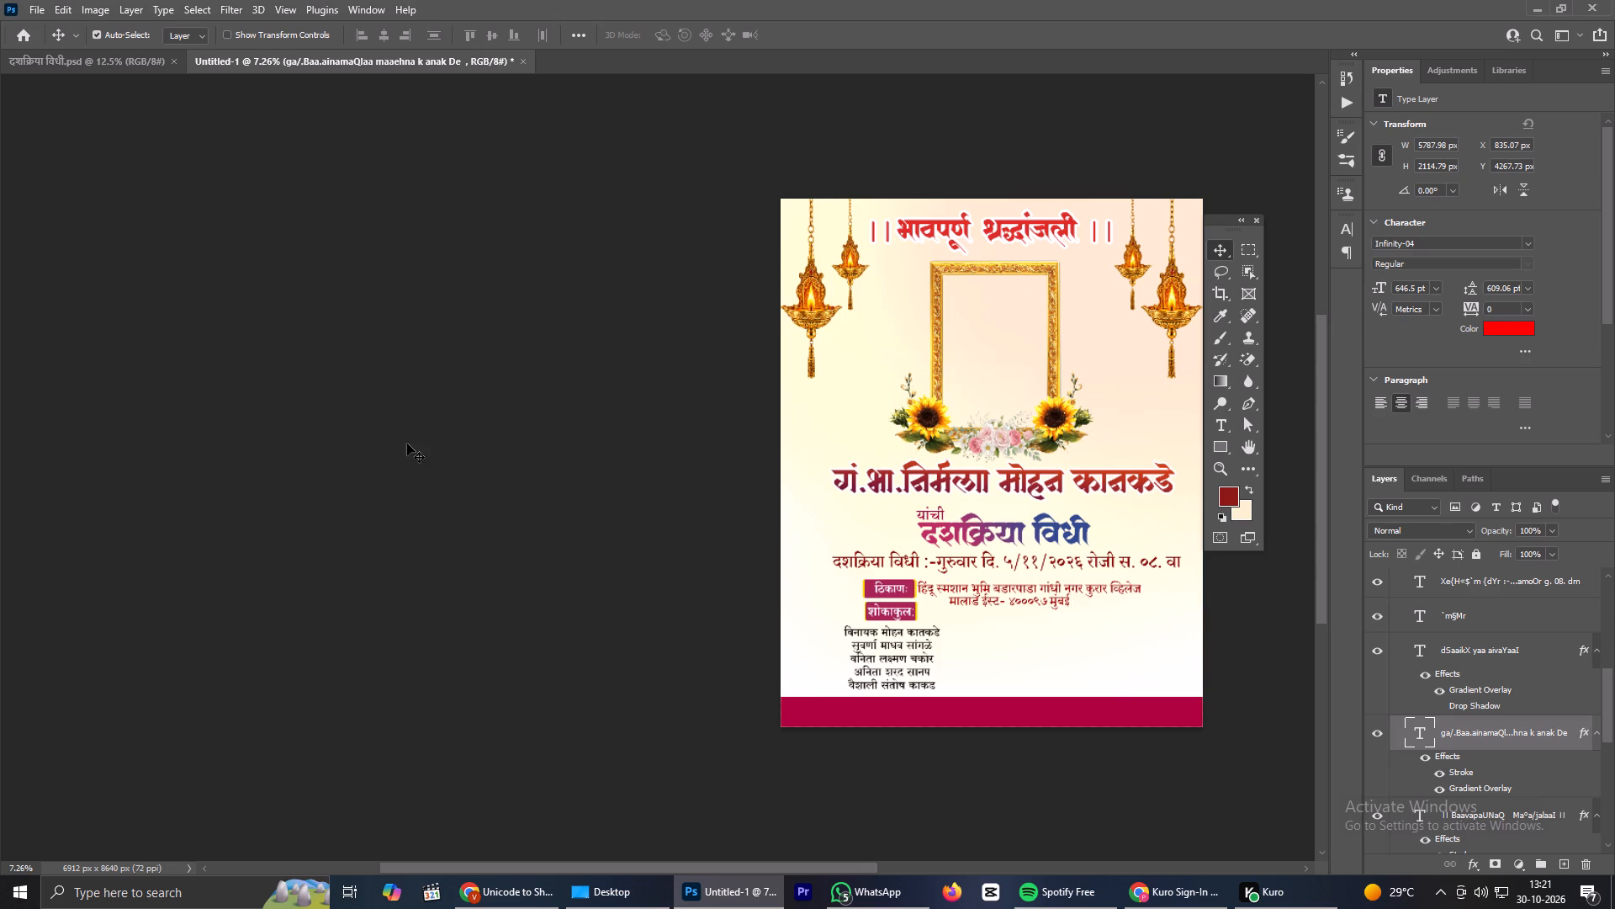
pyautogui.click(437, 464)
pyautogui.scroll(2, 1143, 439)
pyautogui.scroll(-6, 1130, 434)
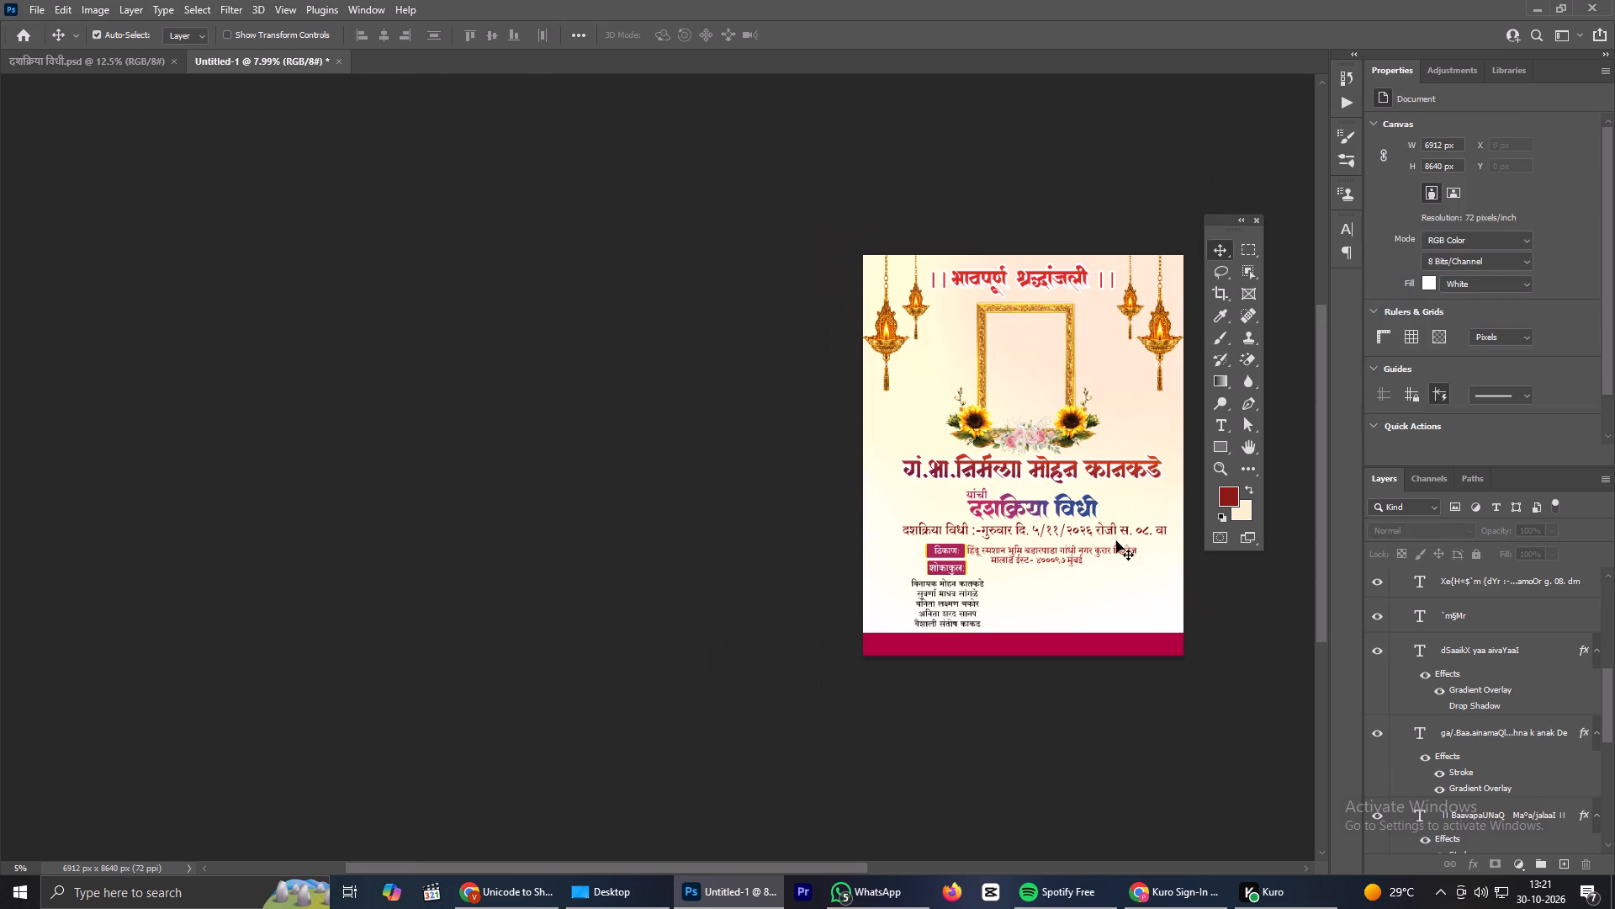
# Shift the name line sideways to centre it on the poster and nudge it down slightly, to about X 706 px, Y 4285 px.
pyautogui.press('space')
pyautogui.press('space')
pyautogui.press('space')
pyautogui.press('space')
pyautogui.press('space')
pyautogui.press('space')
pyautogui.press('space')
pyautogui.moveTo(1135, 530); pyautogui.dragTo(1009, 555)
pyautogui.click(950, 494)
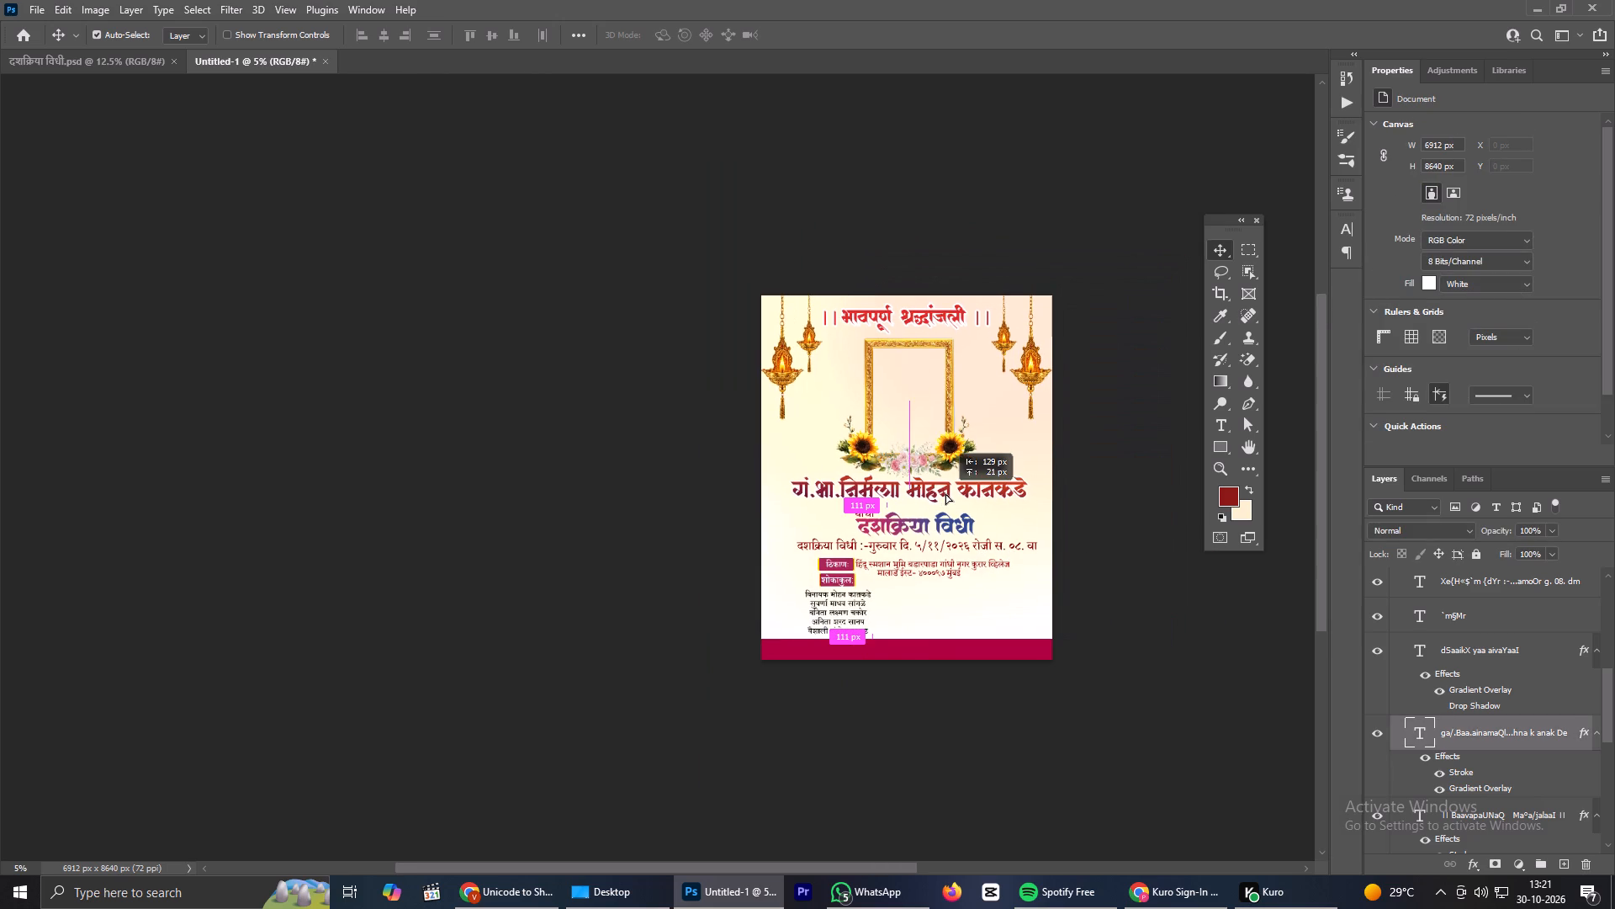
pyautogui.press('Down')
pyautogui.press('Down')
pyautogui.scroll(6, 875, 460)
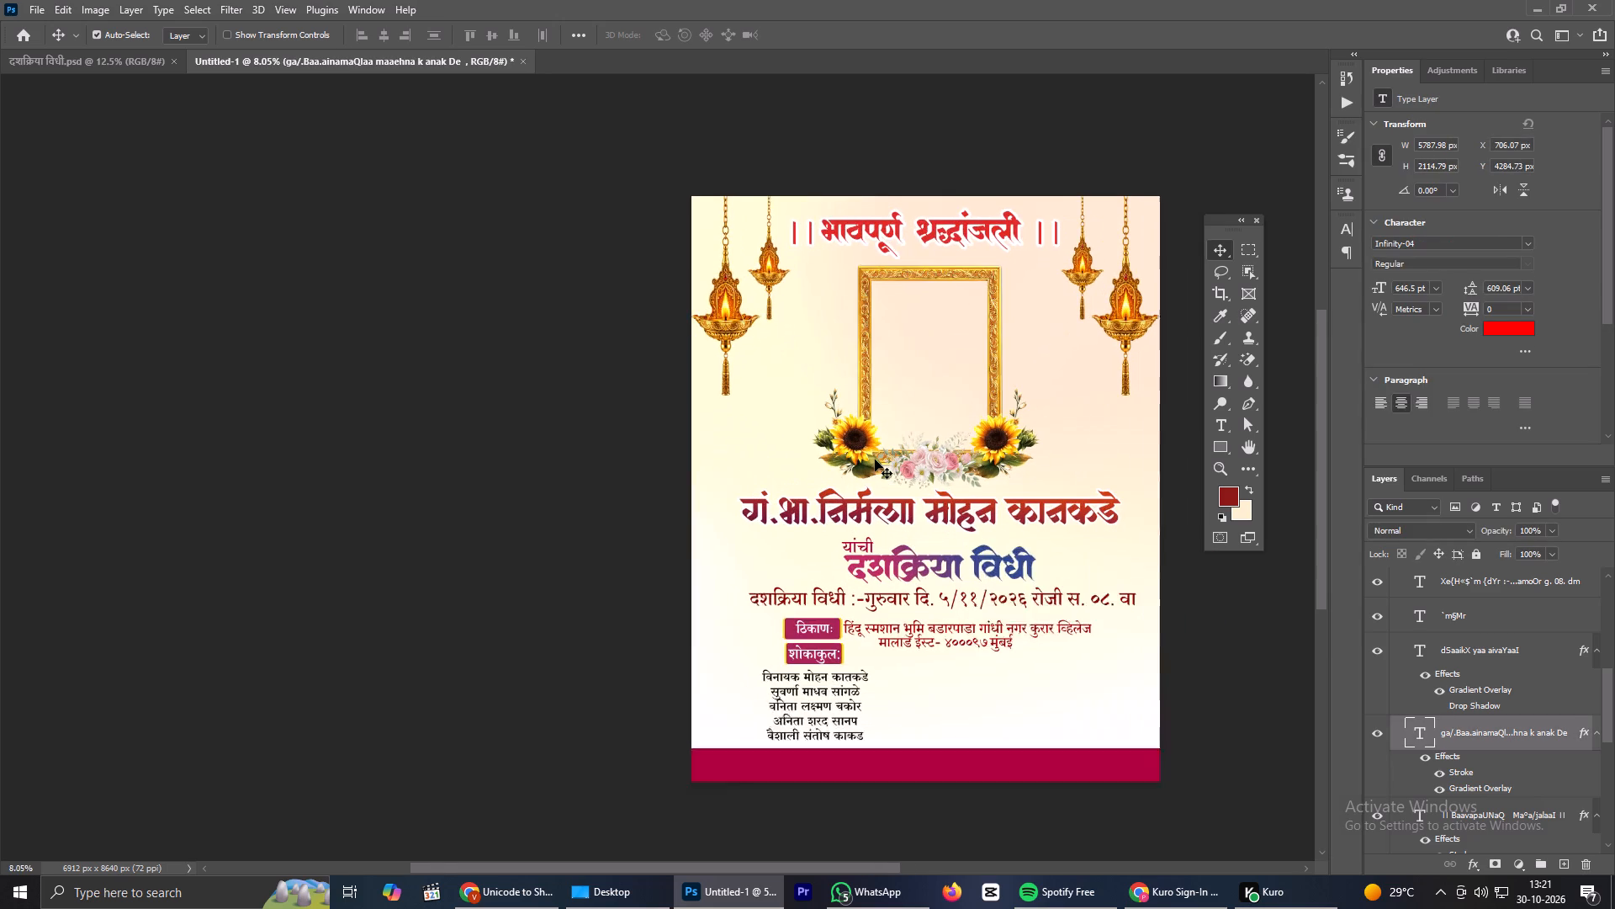
pyautogui.scroll(-1, 810, 561)
pyautogui.scroll(3, 854, 571)
# Move the word यांची up slightly and the दशक्रिया विधी heading up about 65 px, closer to the name line.
pyautogui.click(851, 547)
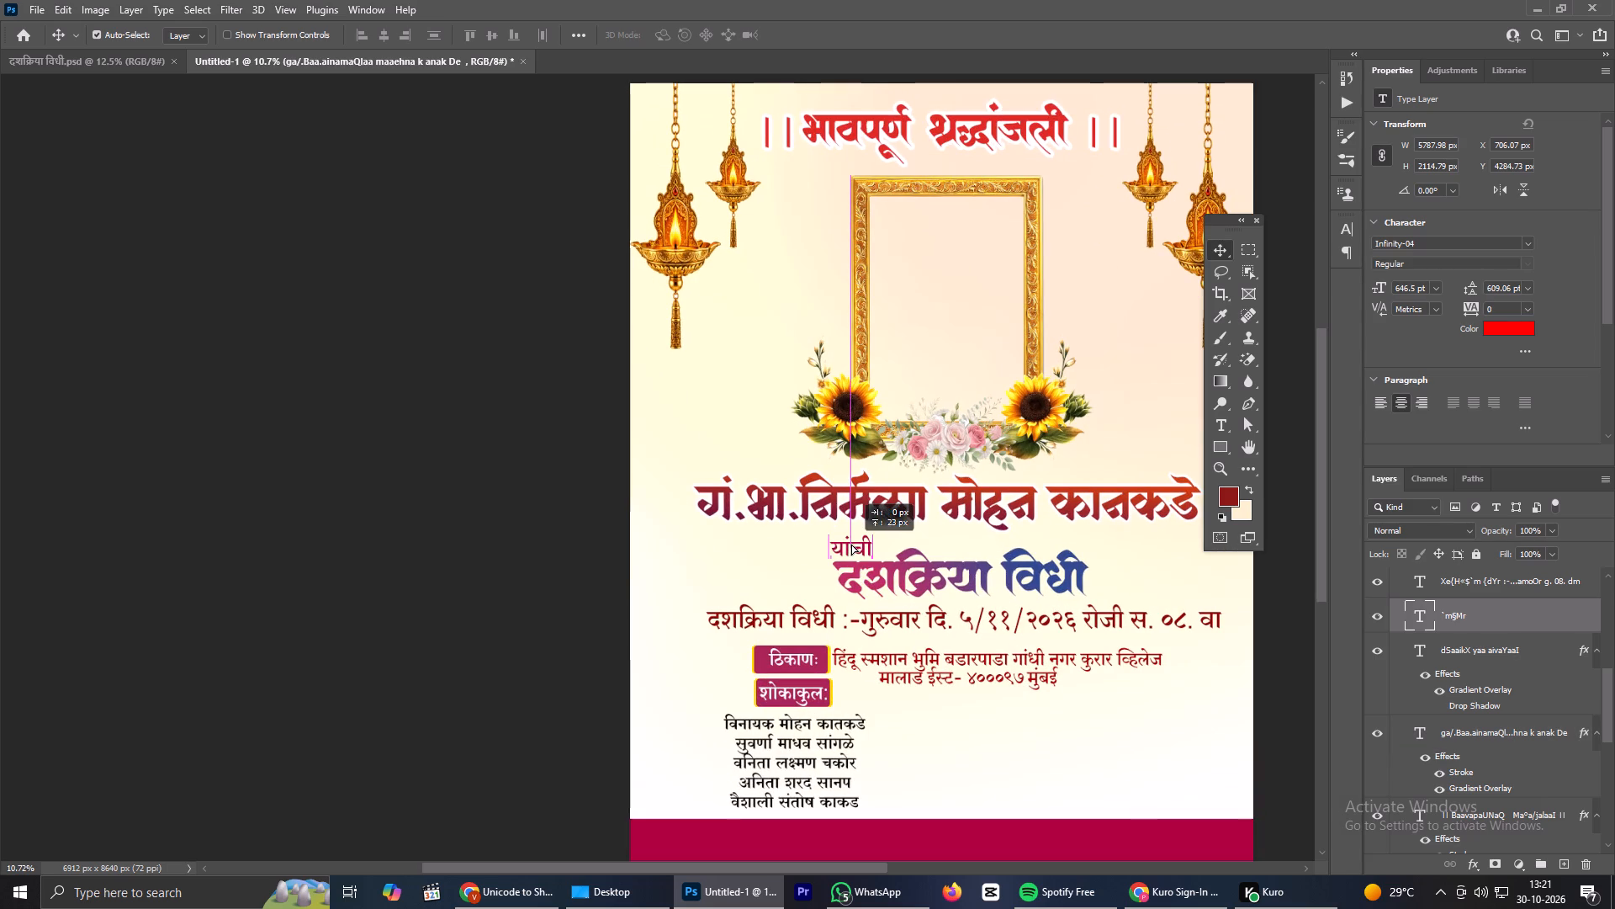
pyautogui.click(866, 582)
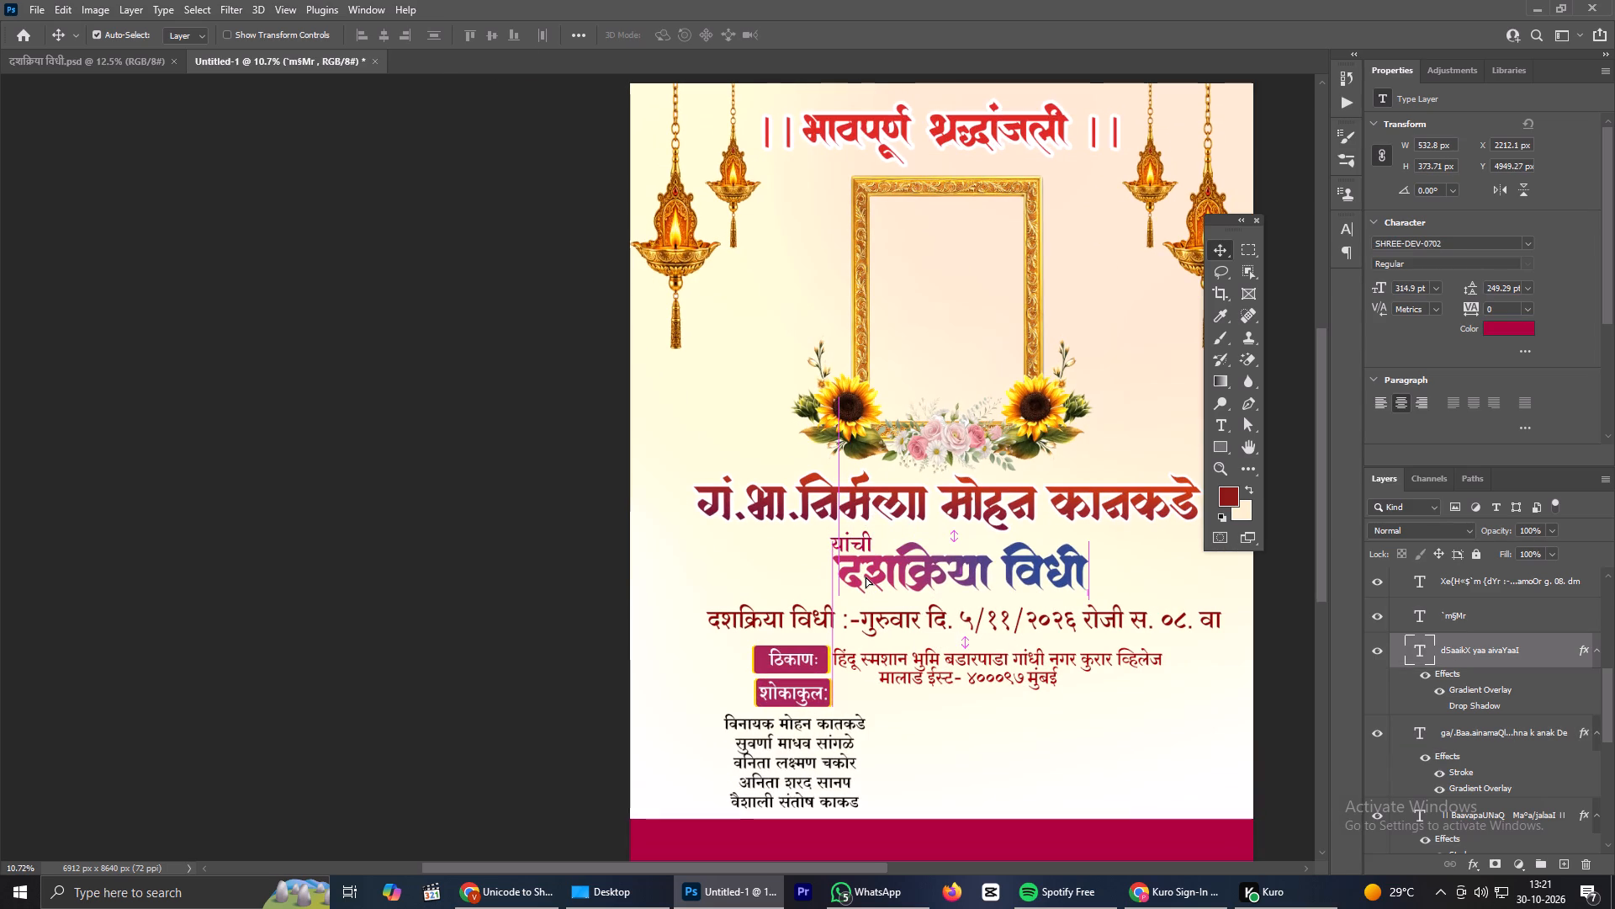
# Change the दशक्रिया विधी heading's Gradient Overlay to the light-red-to-magenta preset from the Reds group.
pyautogui.doubleClick(1463, 689)
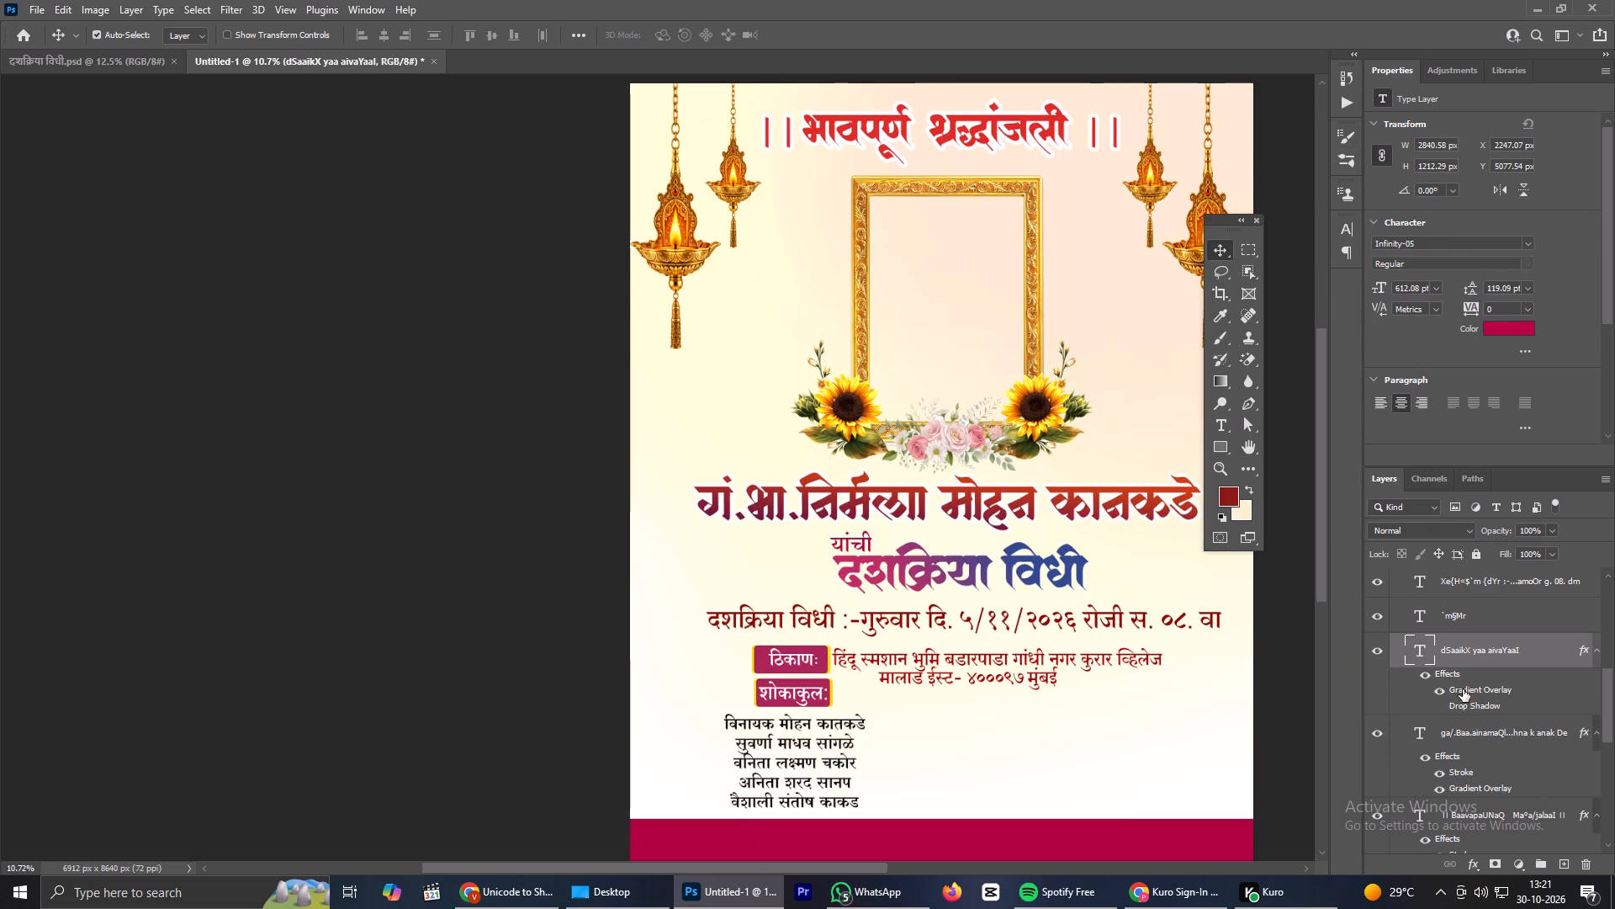
pyautogui.click(1256, 568)
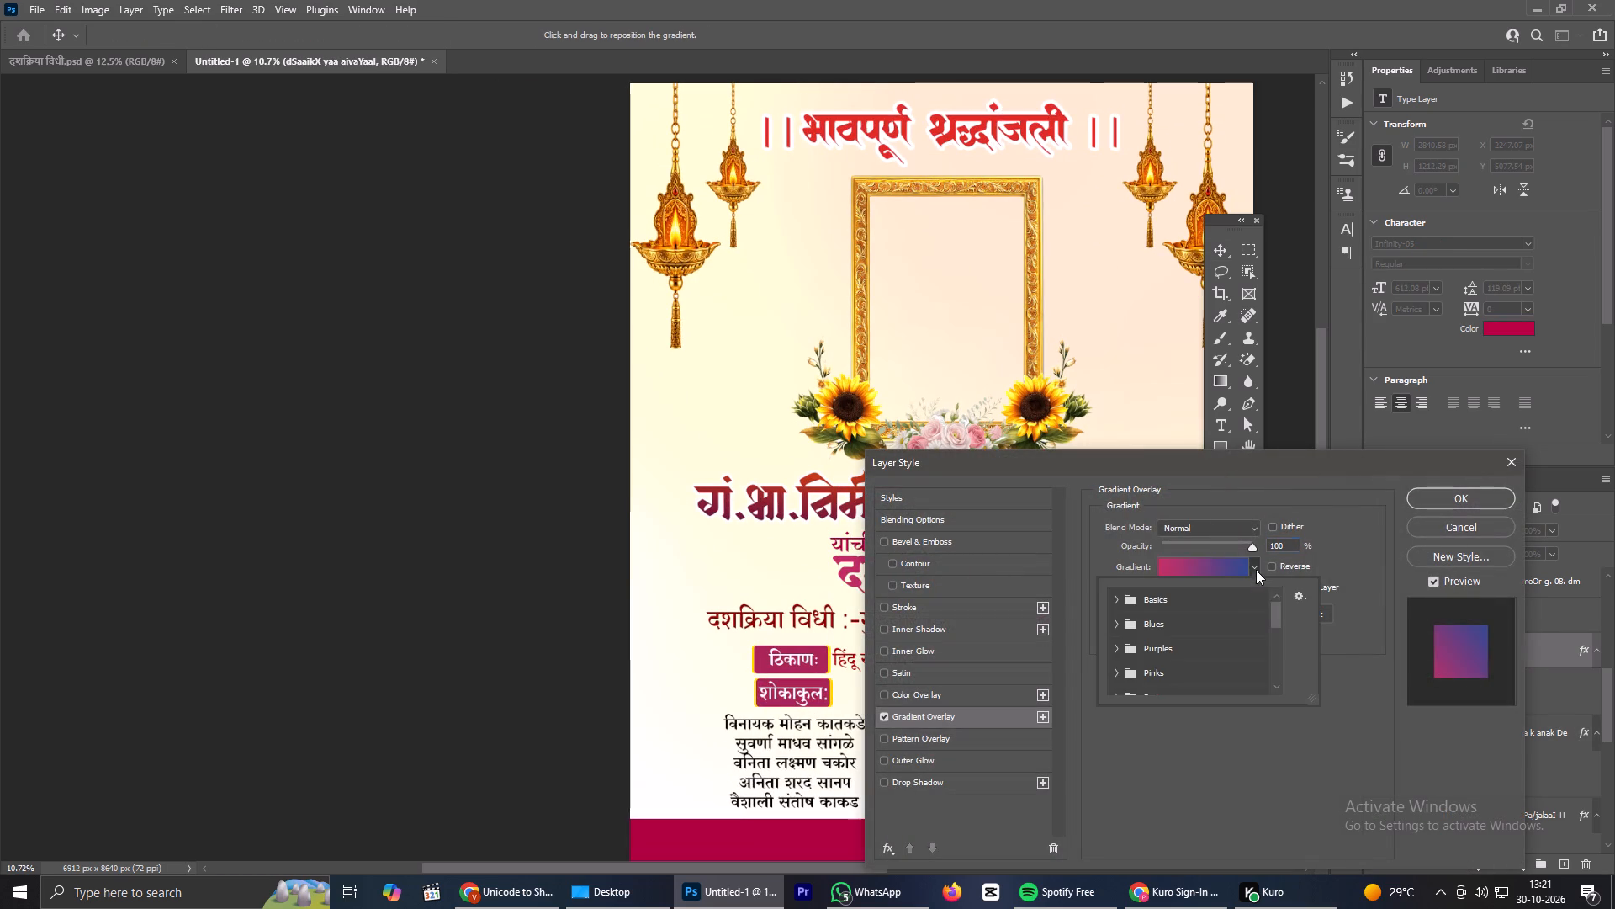
pyautogui.scroll(-2, 1141, 649)
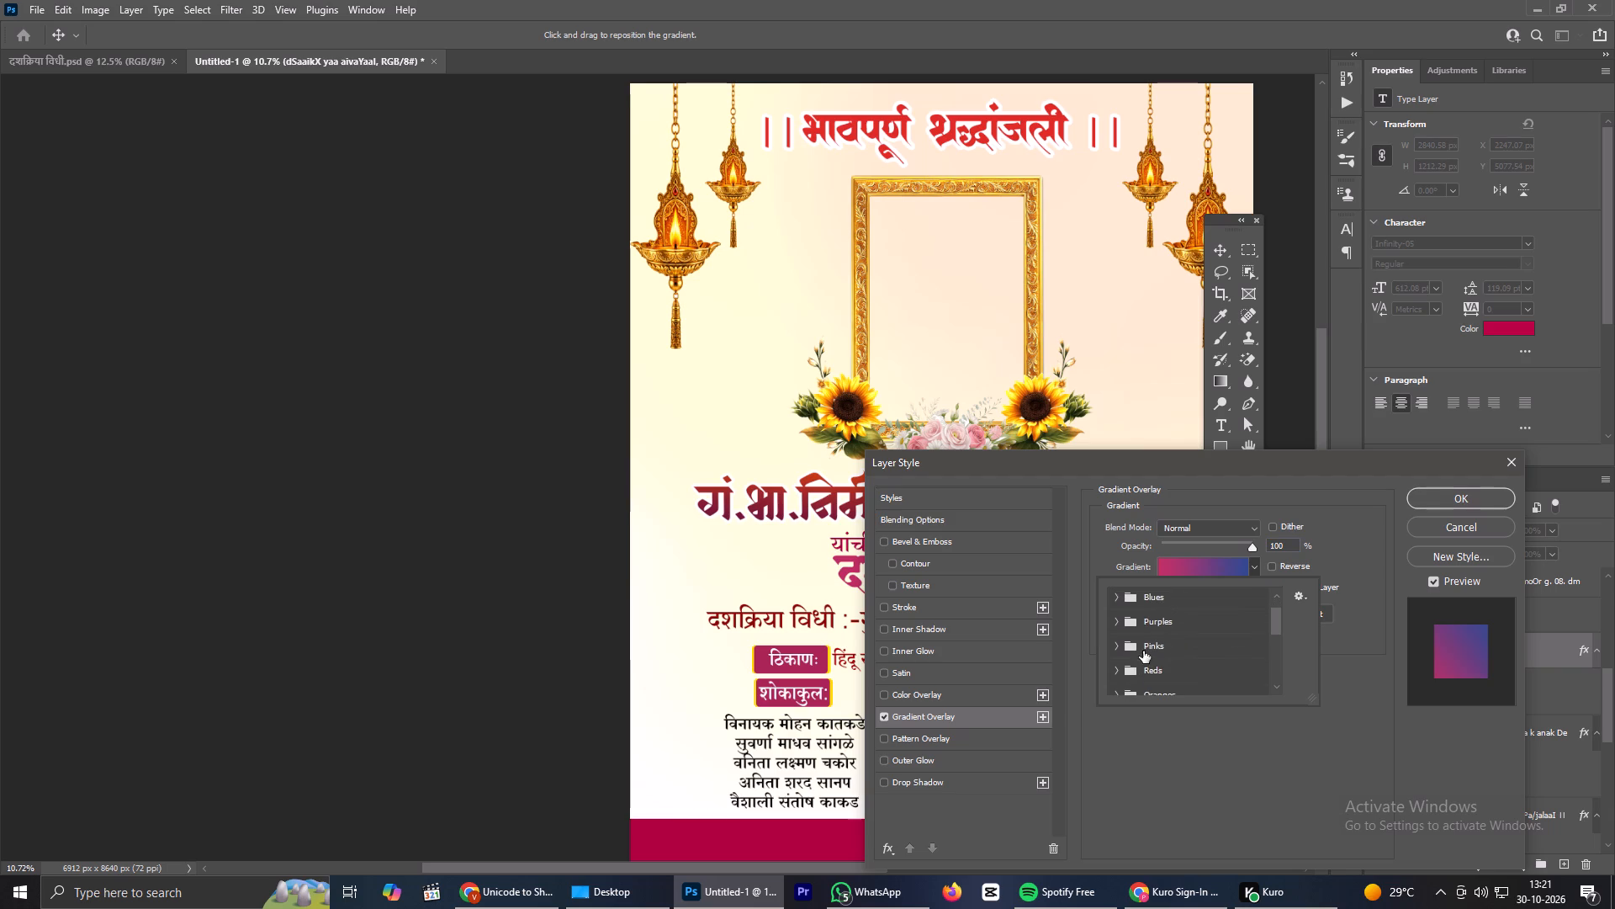
pyautogui.scroll(-2, 1144, 657)
pyautogui.click(1116, 667)
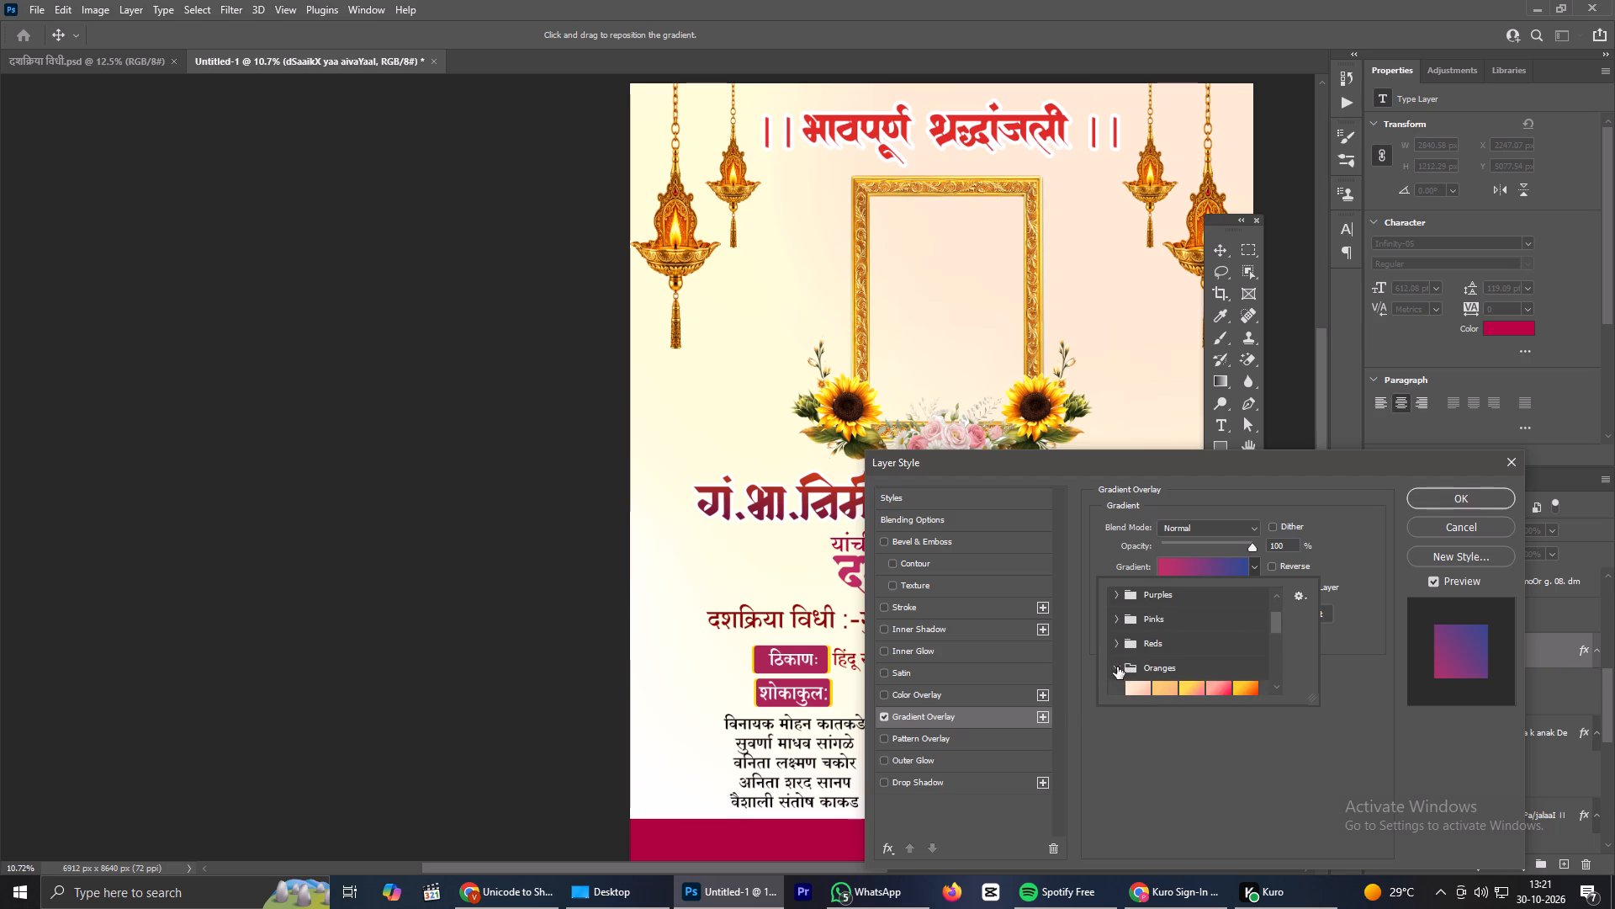
pyautogui.click(1107, 636)
pyautogui.click(1116, 645)
pyautogui.scroll(-2, 1216, 654)
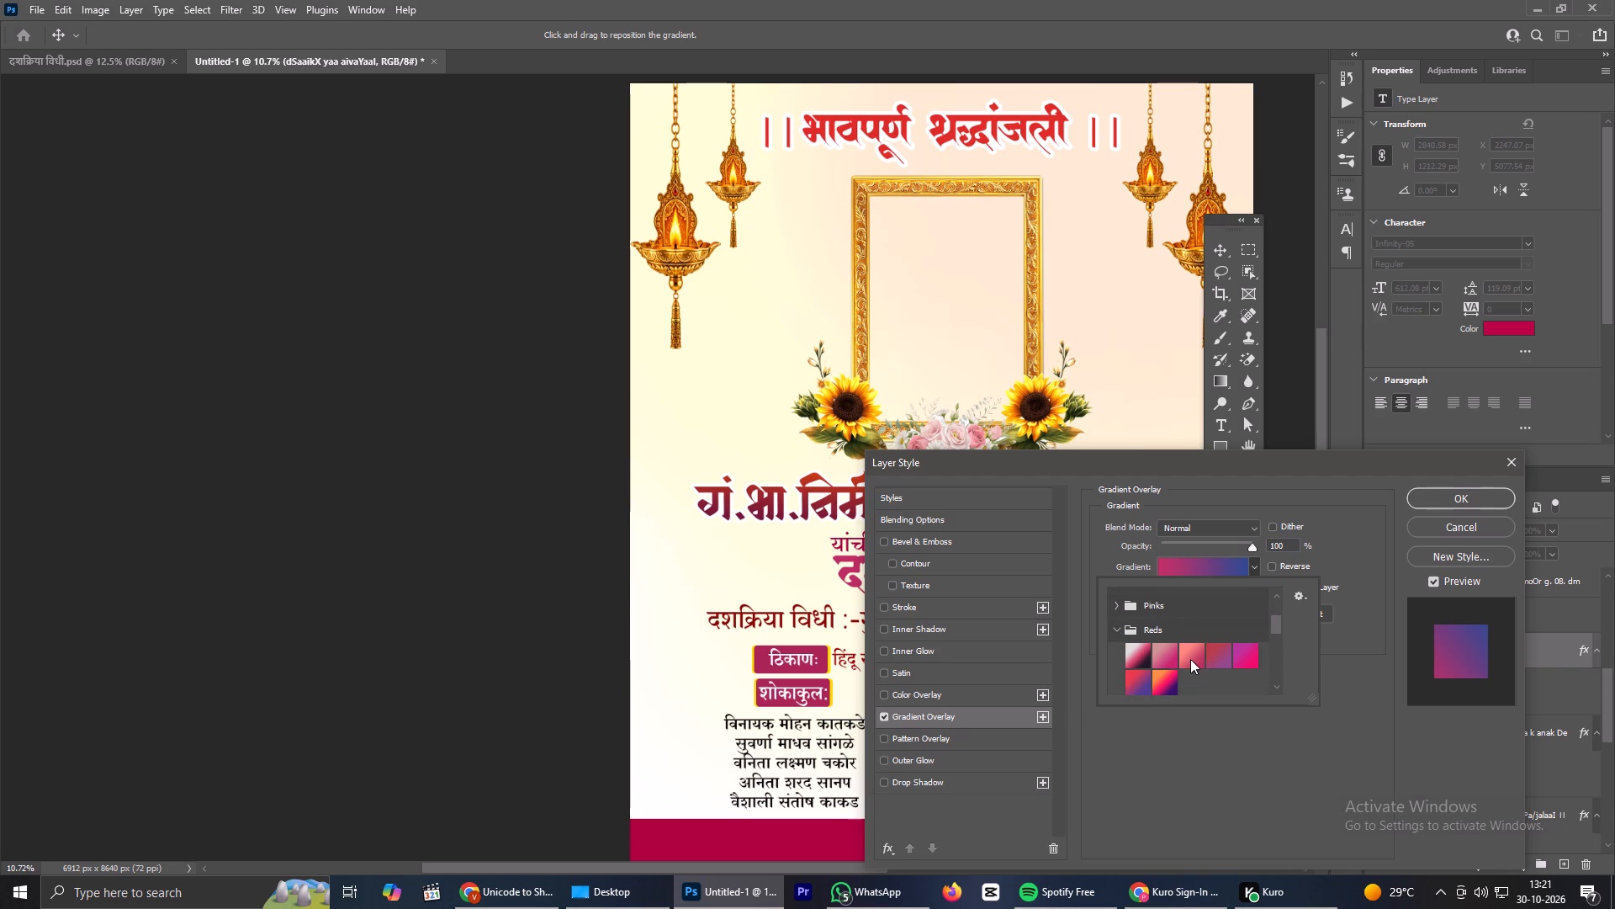
pyautogui.click(1164, 645)
# Shift the gradient across the दशक्रिया विधी heading, set its angle to 90° and apply the overlay.
pyautogui.moveTo(1019, 462); pyautogui.dragTo(1242, 514)
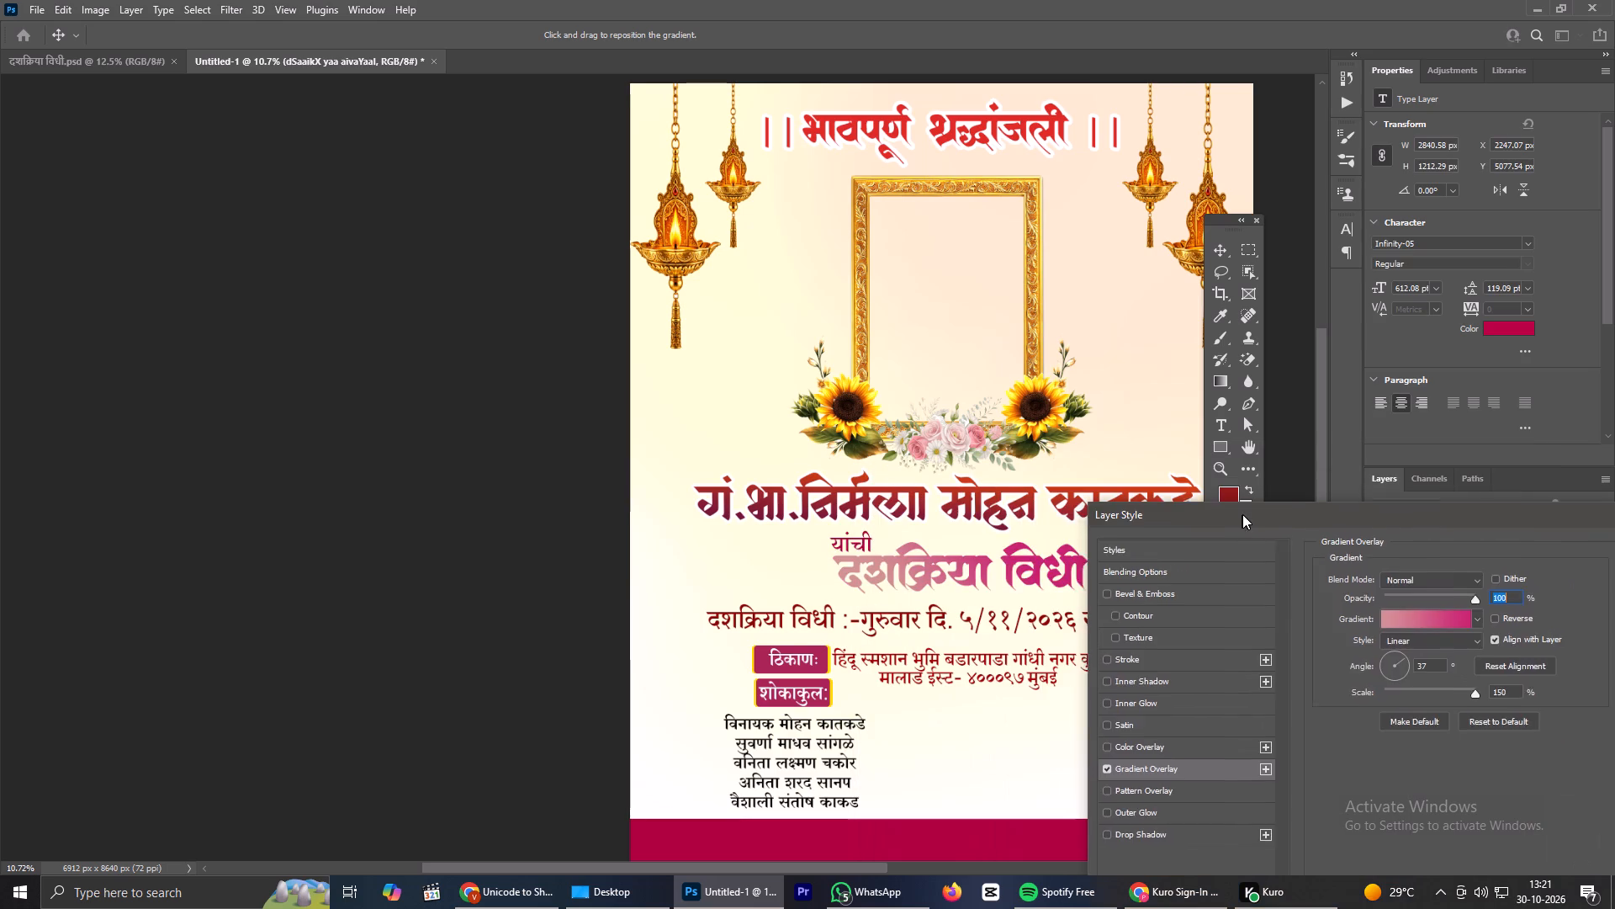
pyautogui.moveTo(1242, 514); pyautogui.dragTo(1248, 493)
pyautogui.moveTo(990, 562); pyautogui.dragTo(915, 582)
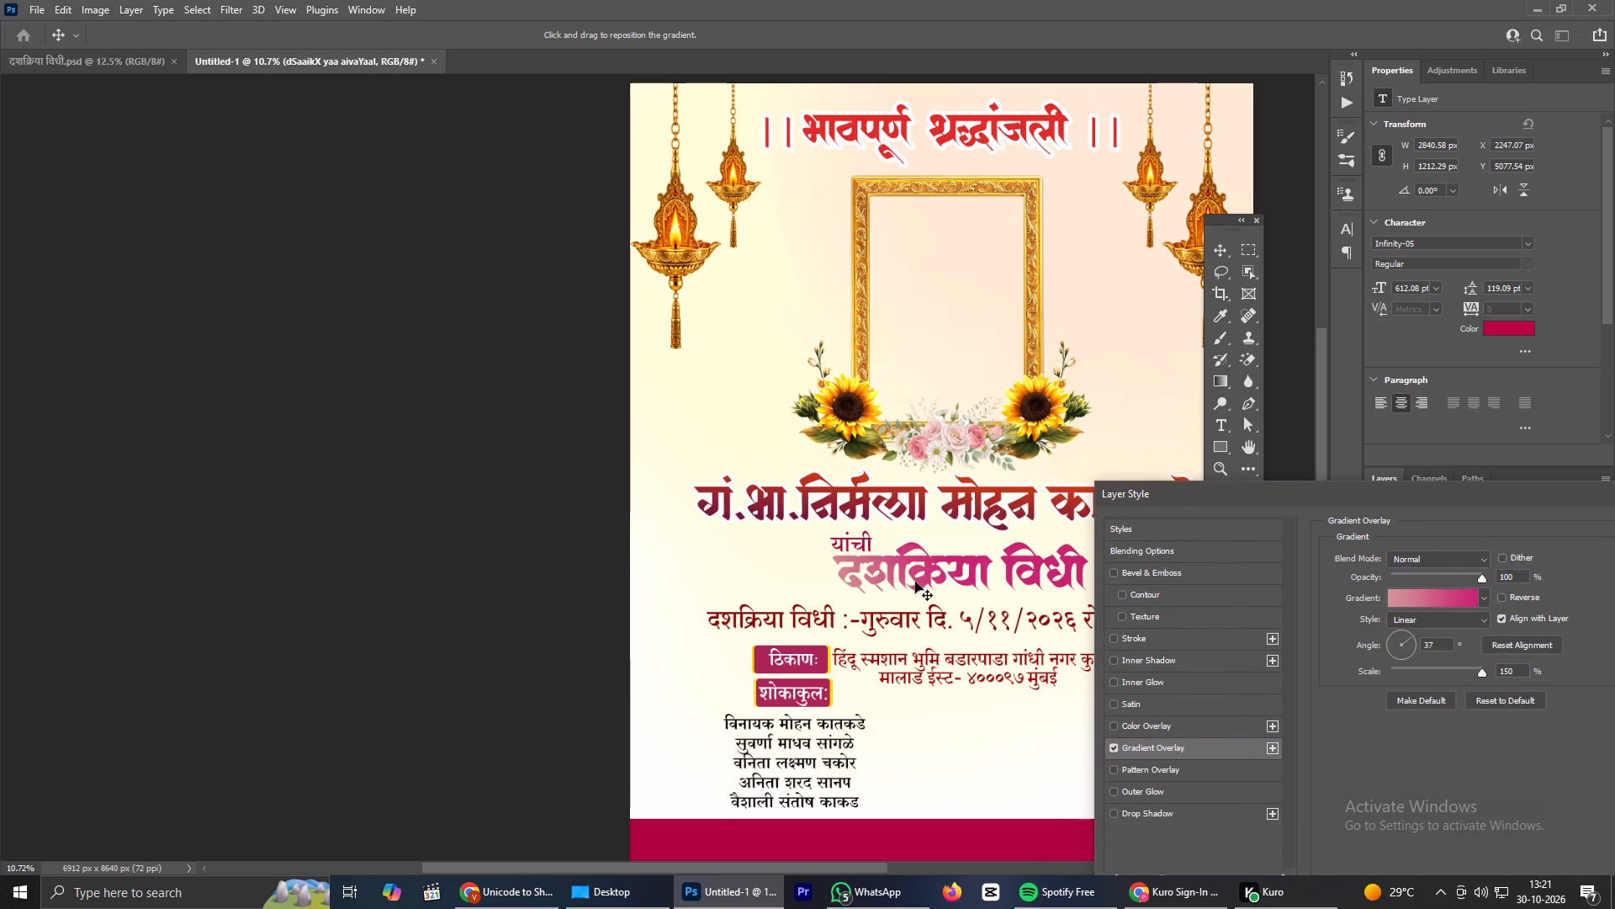
pyautogui.moveTo(915, 582); pyautogui.dragTo(884, 589)
pyautogui.moveTo(1409, 635); pyautogui.dragTo(1400, 621)
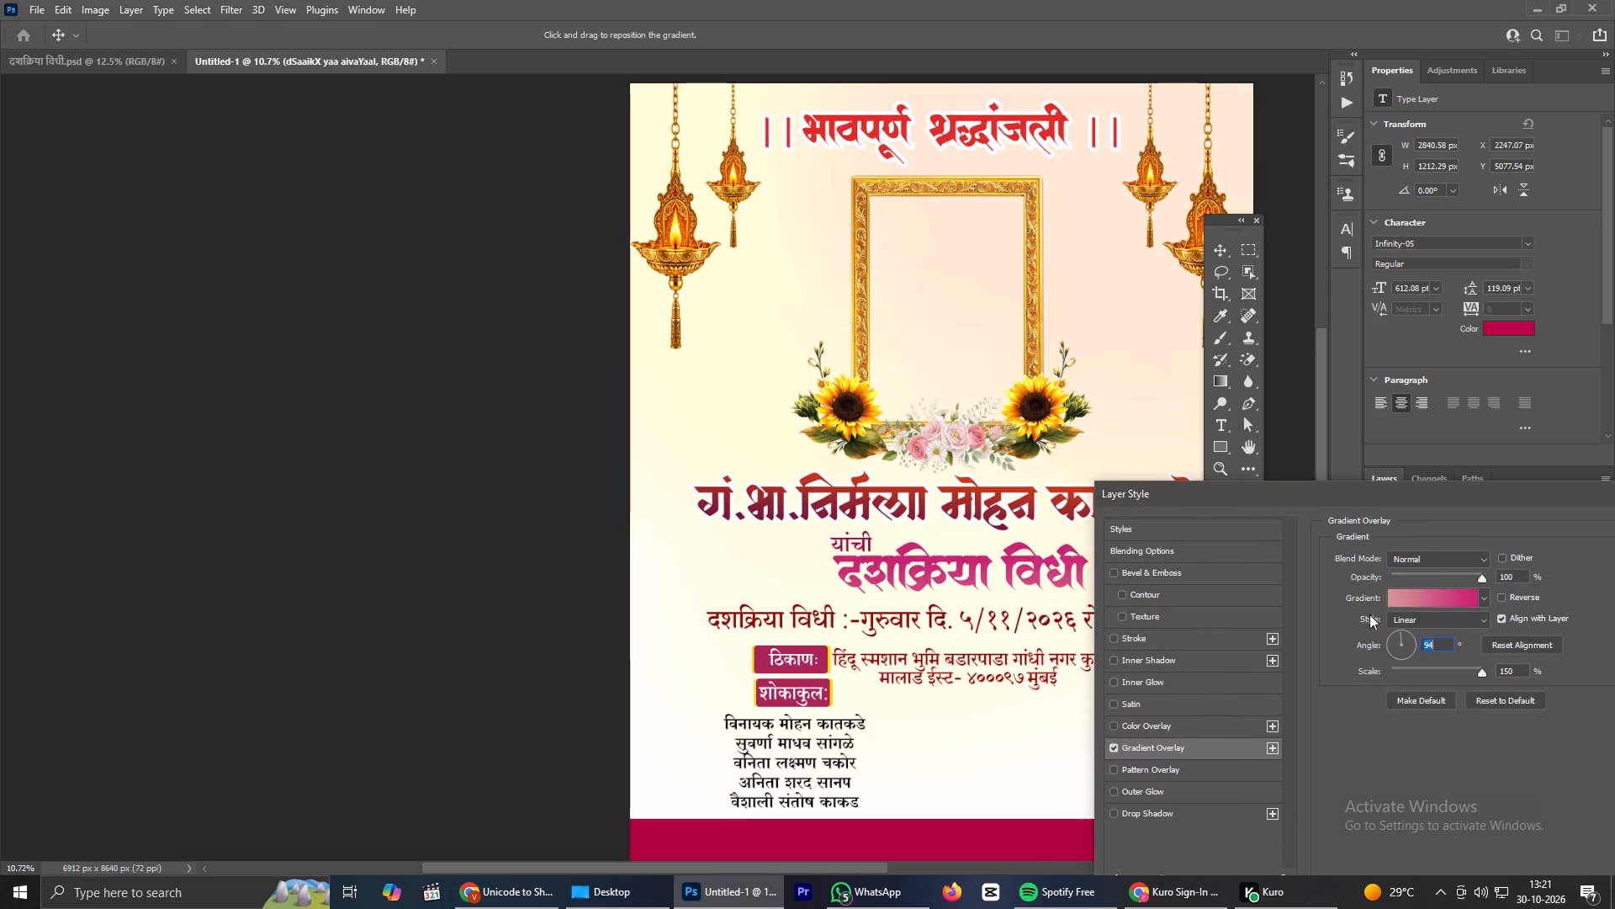
pyautogui.click(1397, 626)
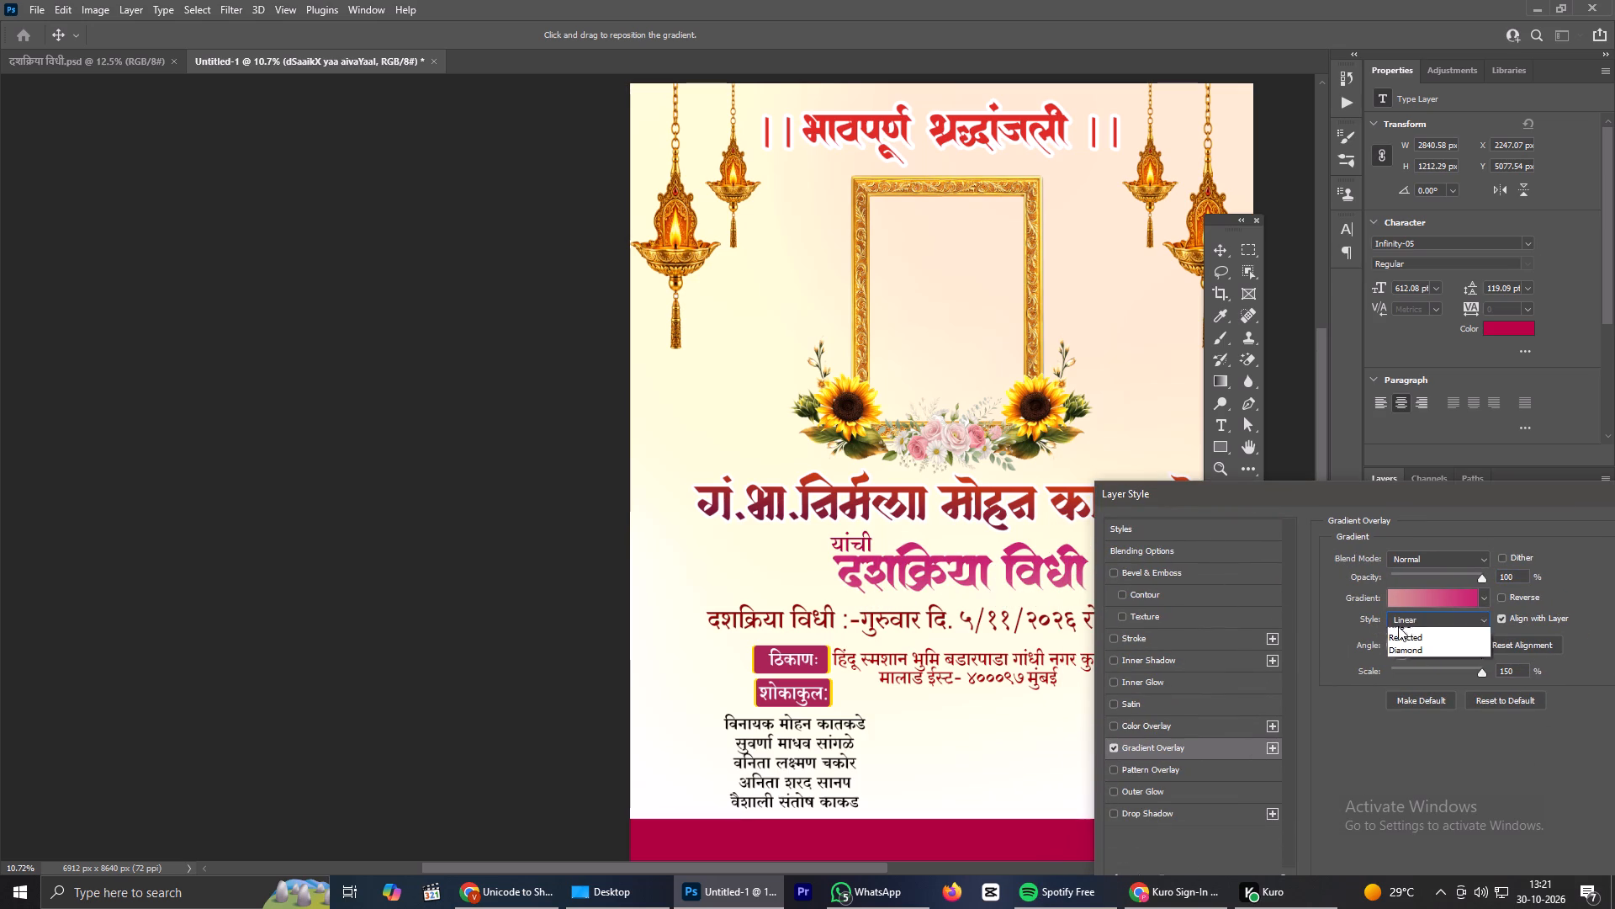
pyautogui.click(1316, 631)
pyautogui.click(1395, 629)
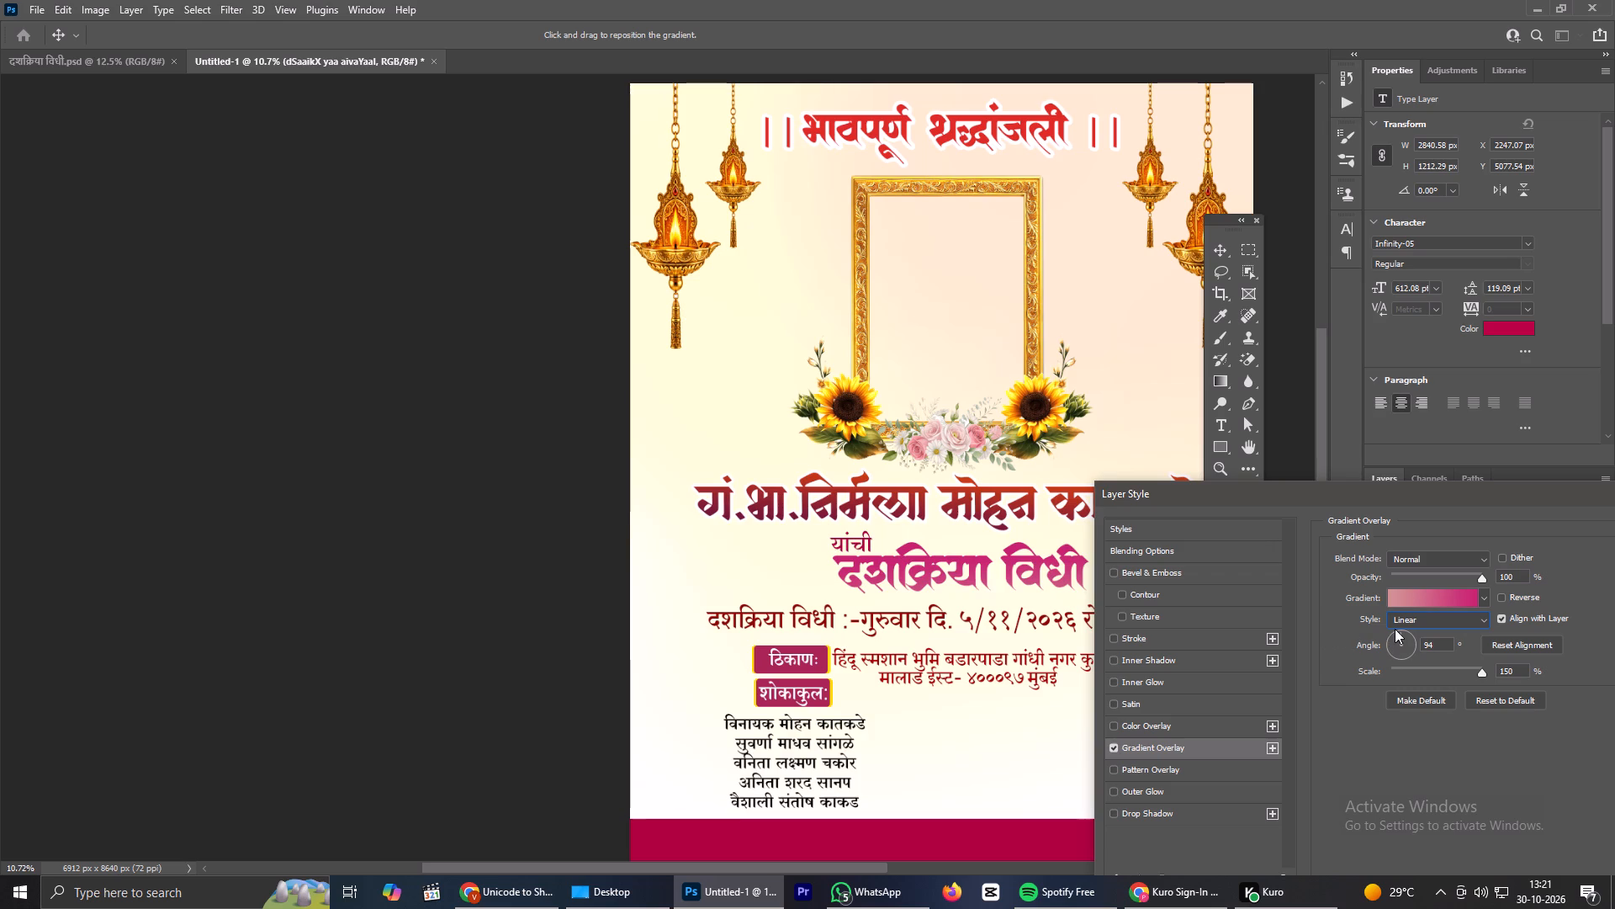
pyautogui.click(1398, 632)
pyautogui.moveTo(961, 581); pyautogui.dragTo(961, 572)
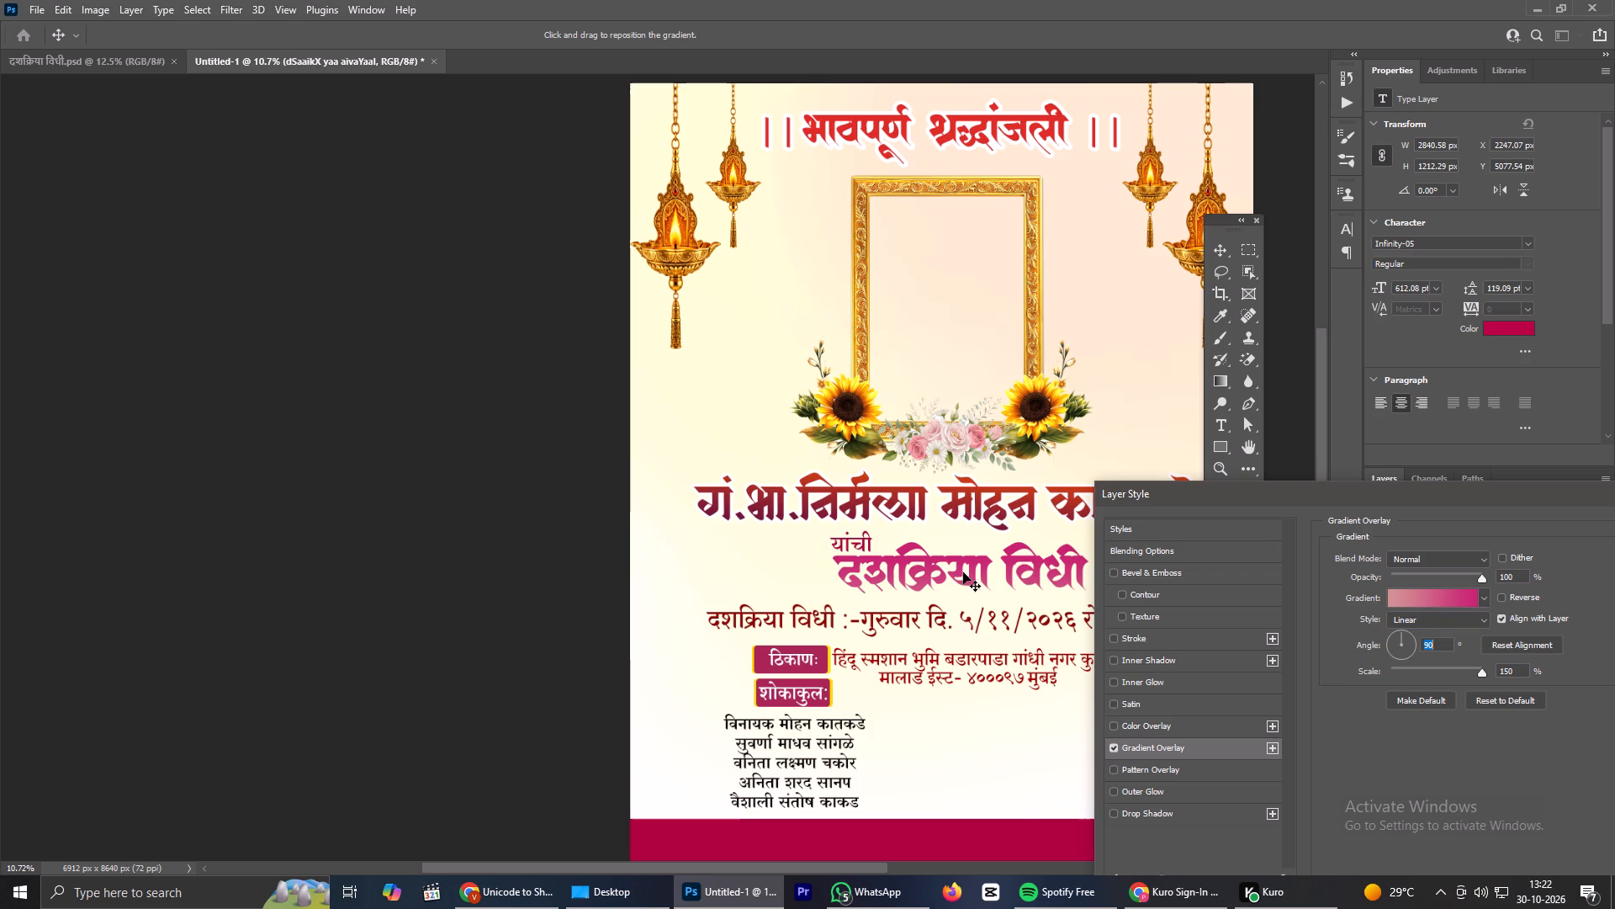
pyautogui.moveTo(1355, 491); pyautogui.dragTo(807, 419)
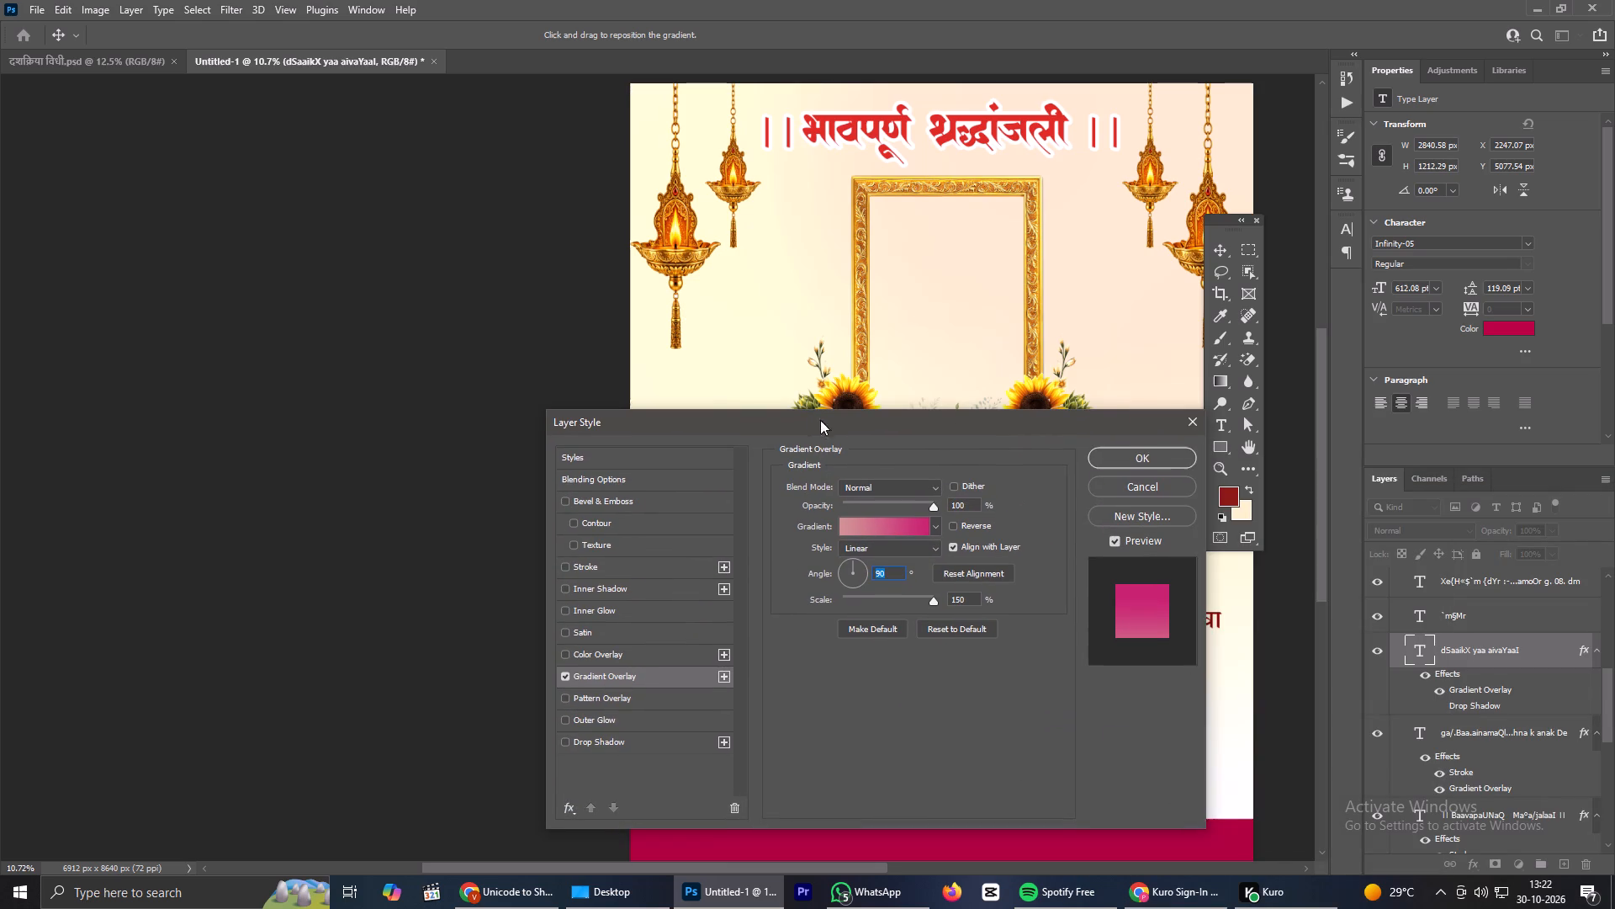
pyautogui.click(1177, 458)
# Draw a dark red rectangle about 6026 × 1805 px over the text from यांची down to the address lines.
pyautogui.scroll(-4, 1106, 523)
pyautogui.scroll(5, 988, 577)
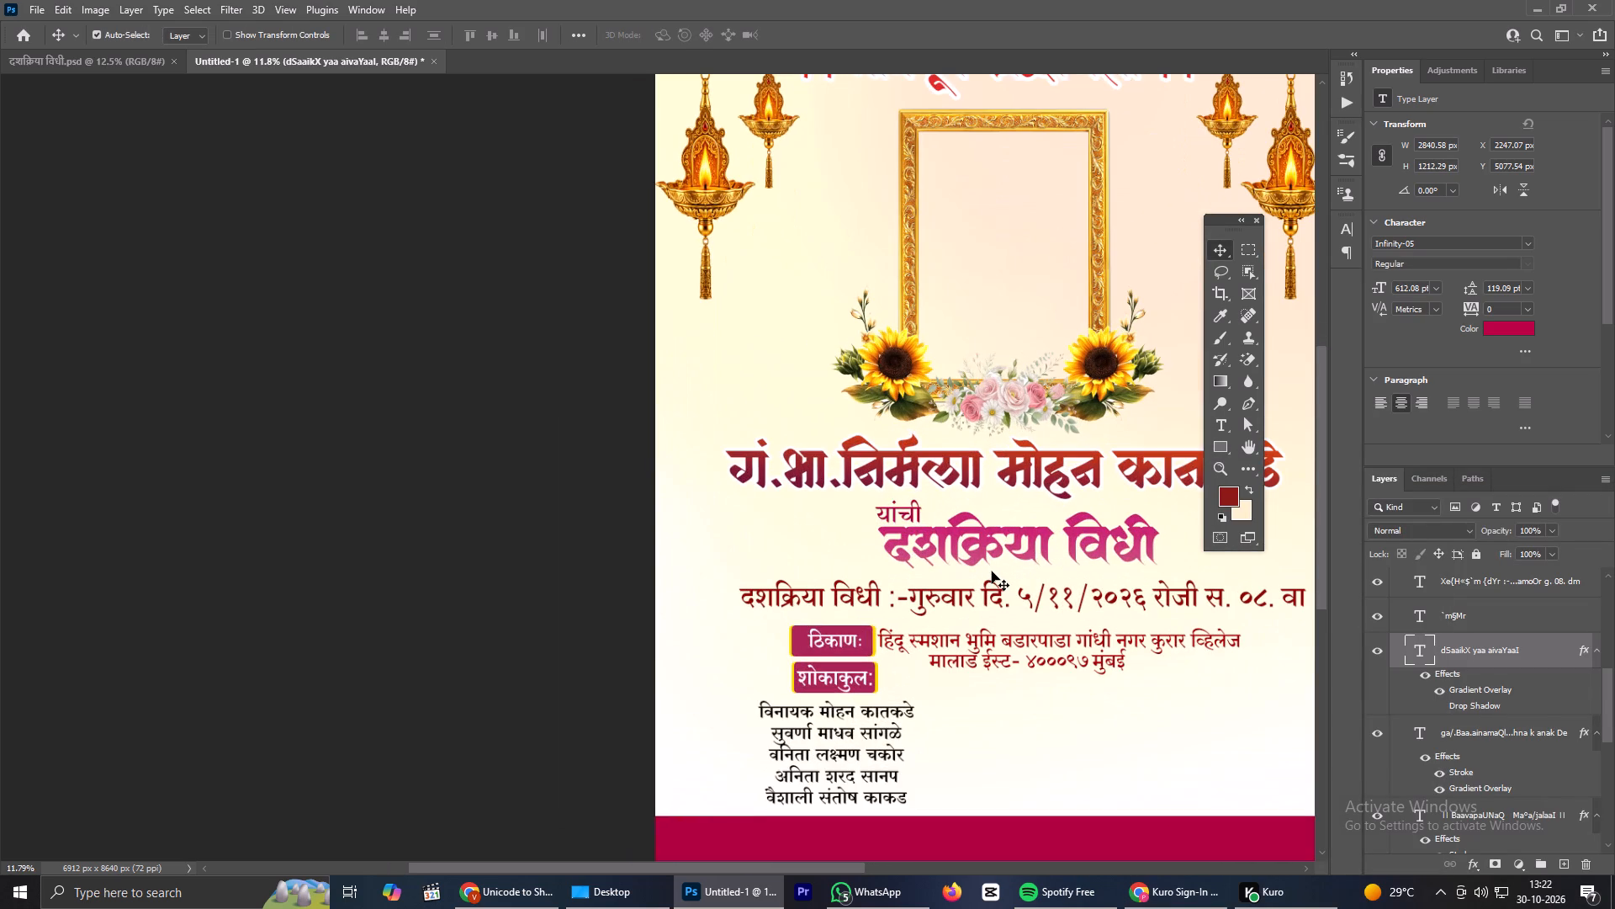
pyautogui.scroll(-4, 990, 557)
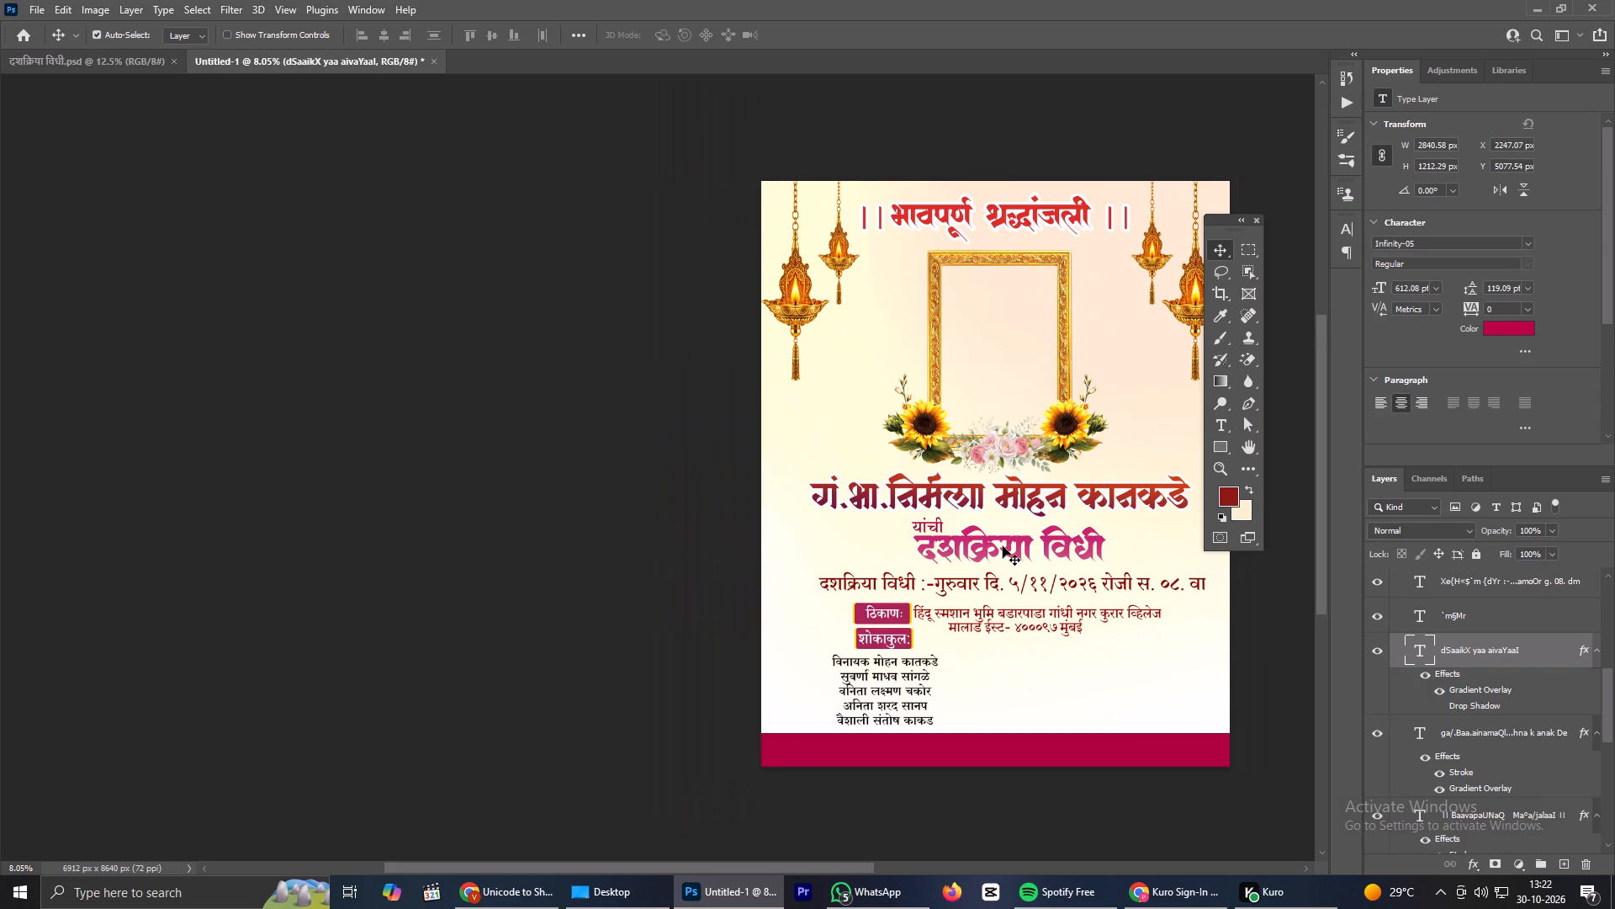
pyautogui.scroll(2, 1003, 546)
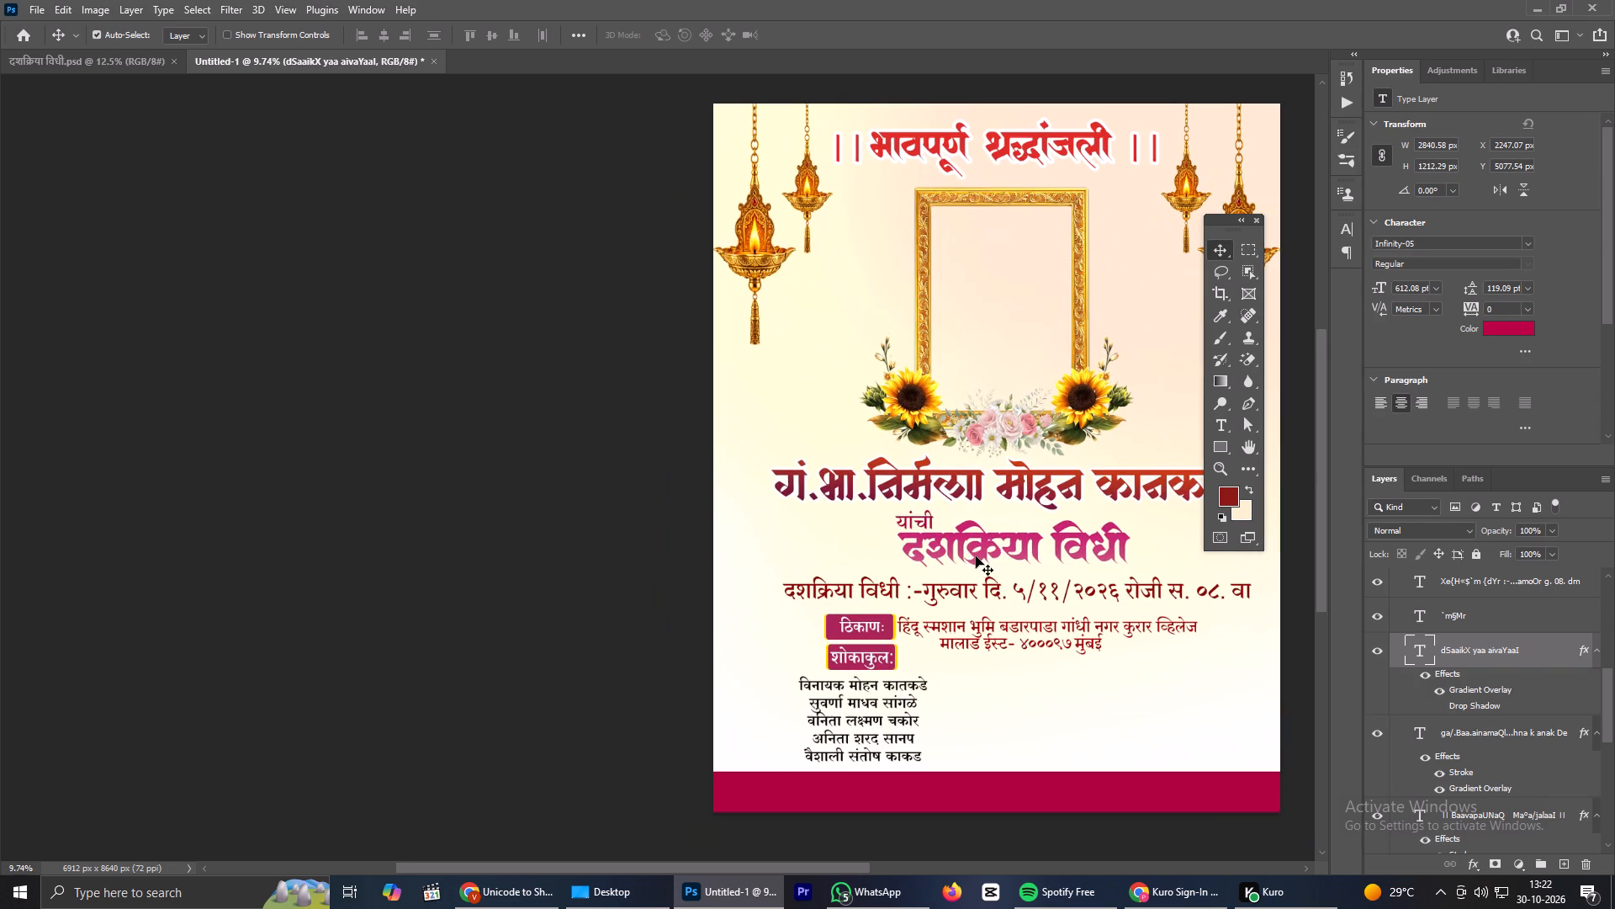
pyautogui.scroll(-1, 976, 556)
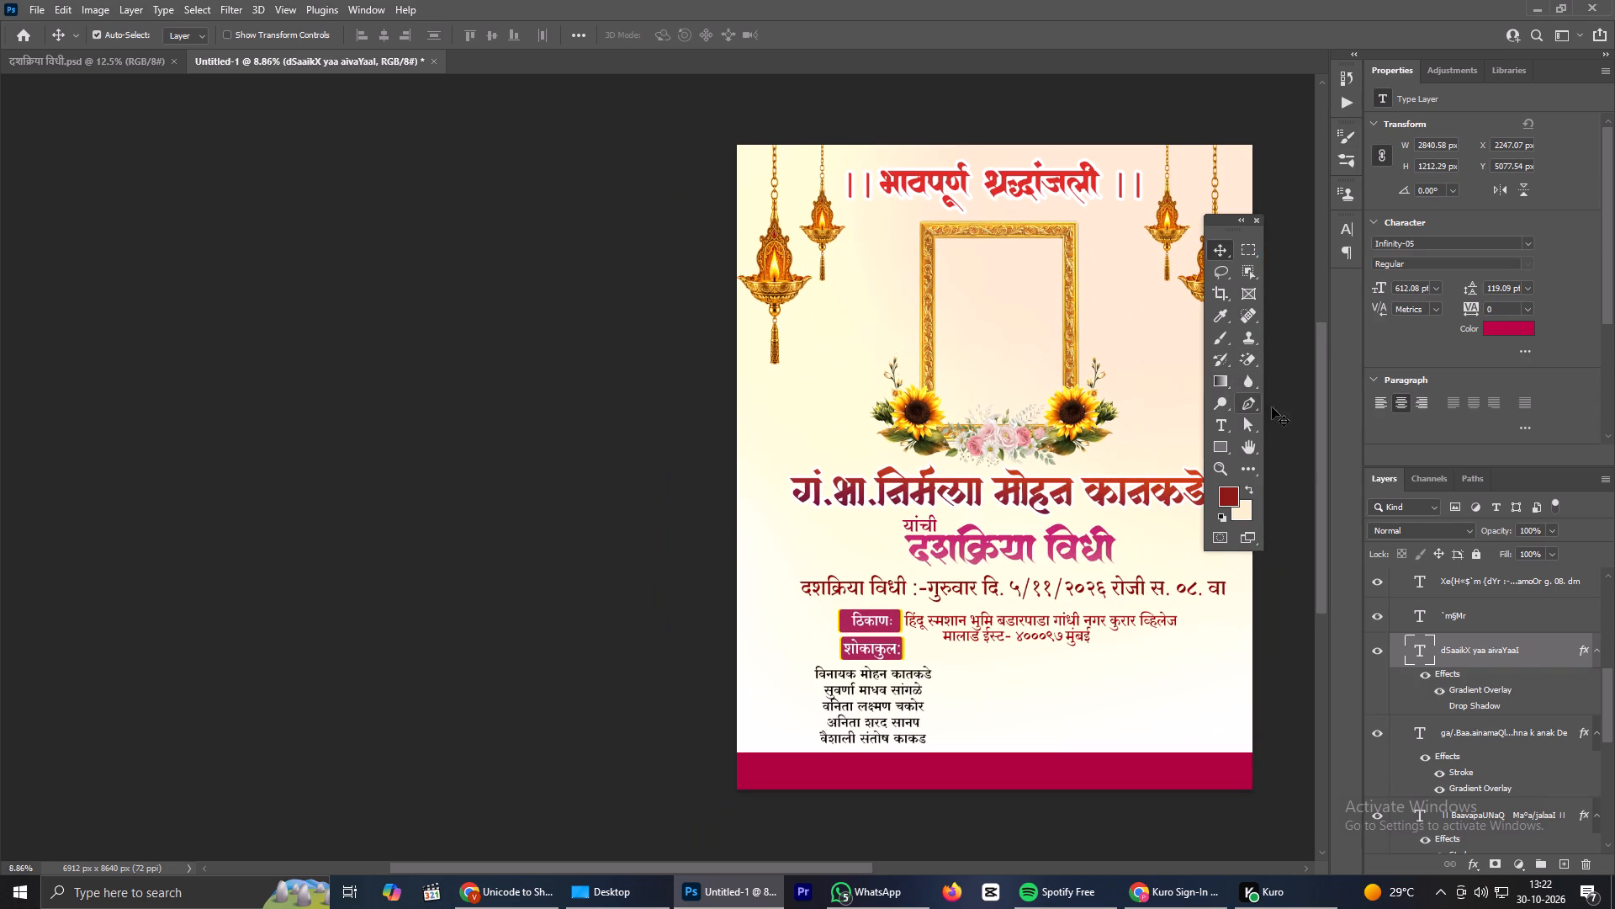
pyautogui.click(1210, 449)
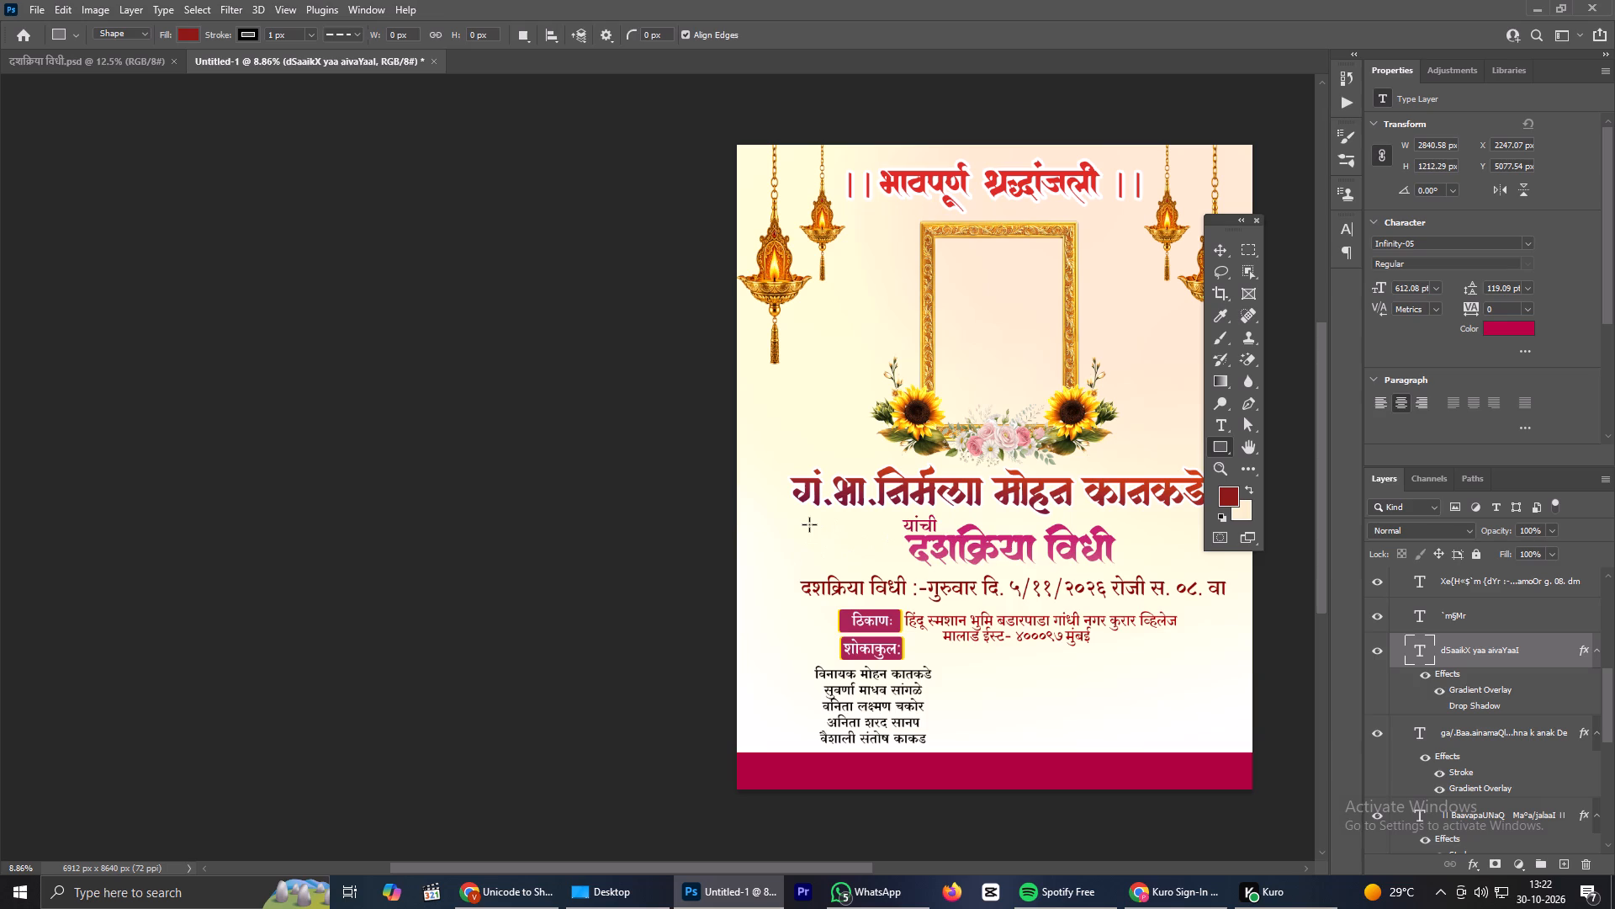
pyautogui.moveTo(796, 520); pyautogui.dragTo(1222, 637)
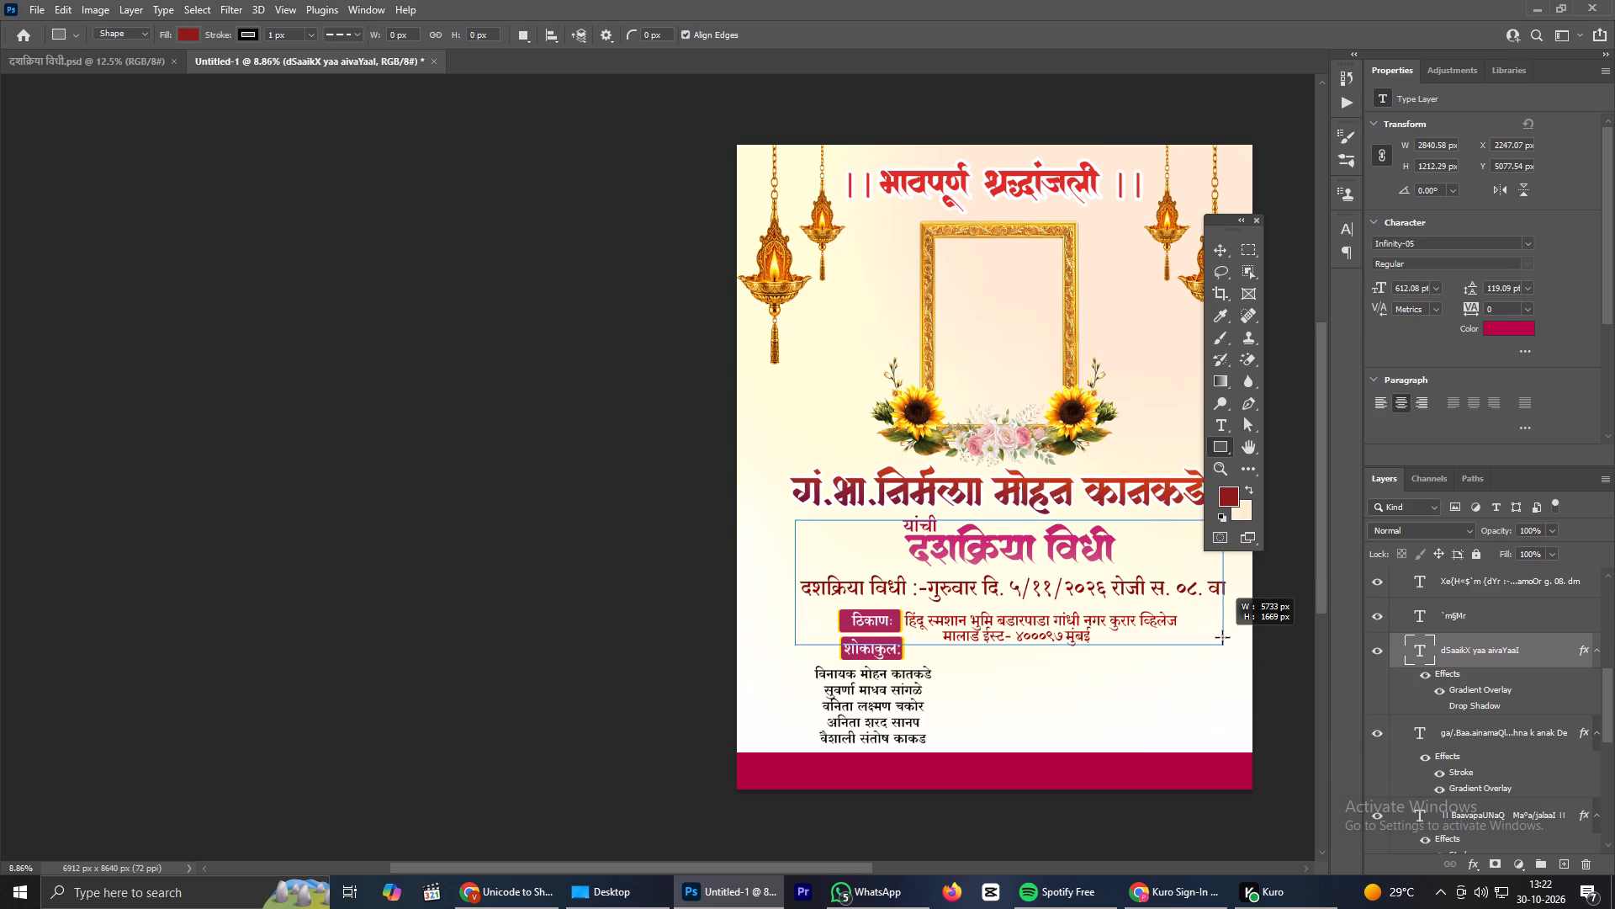
pyautogui.moveTo(1222, 637); pyautogui.dragTo(1239, 633)
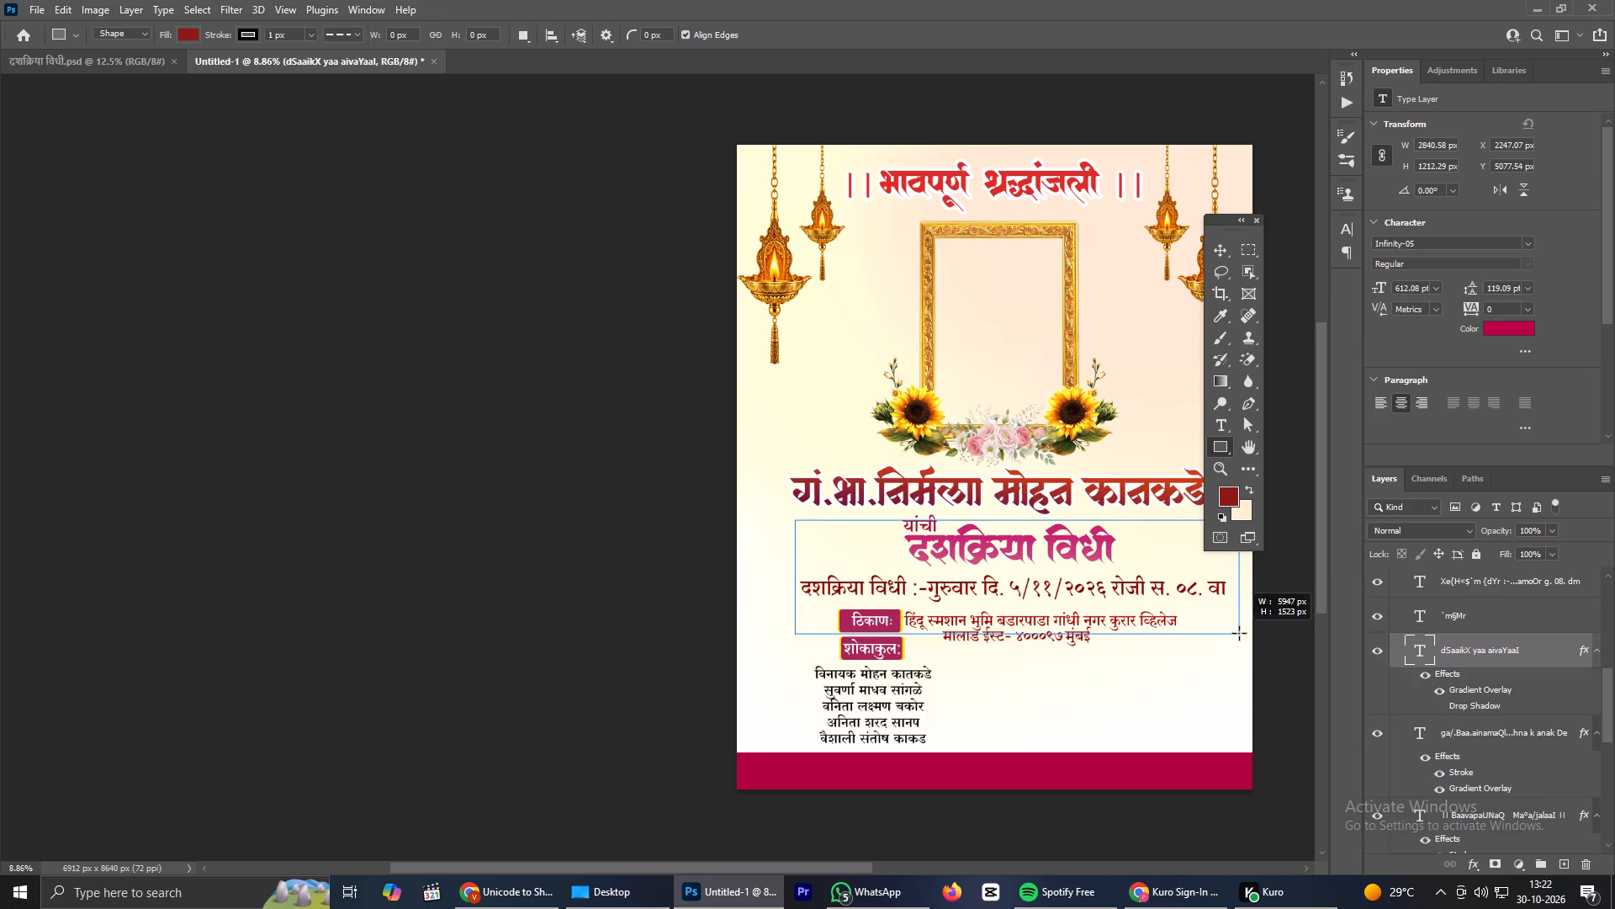
pyautogui.moveTo(1239, 633); pyautogui.dragTo(1245, 648)
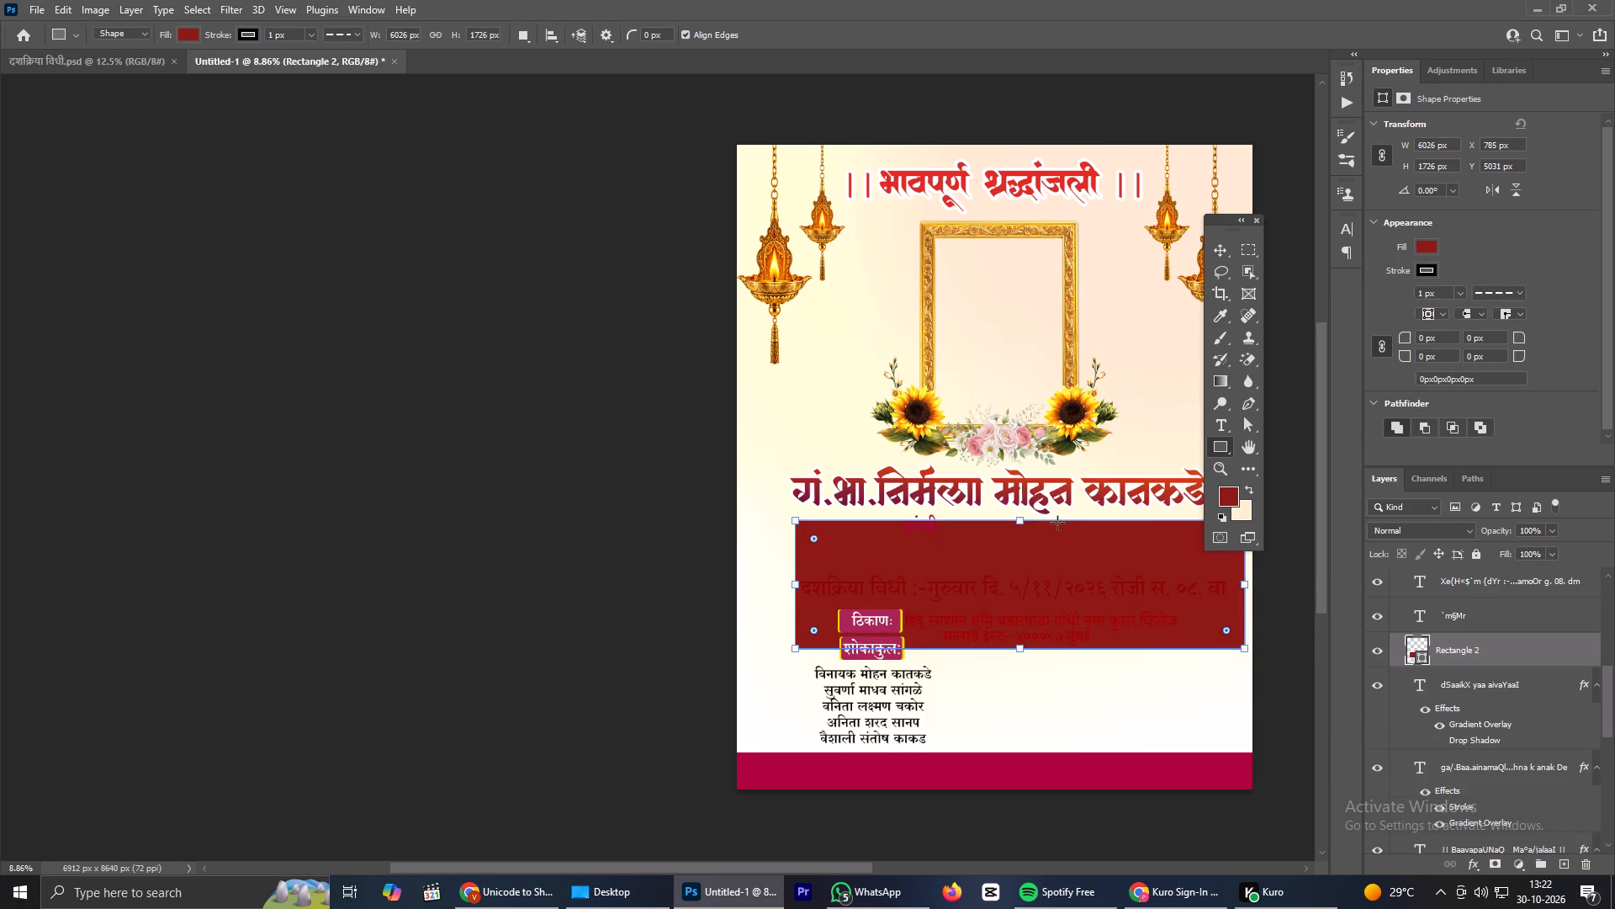
pyautogui.click(1022, 520)
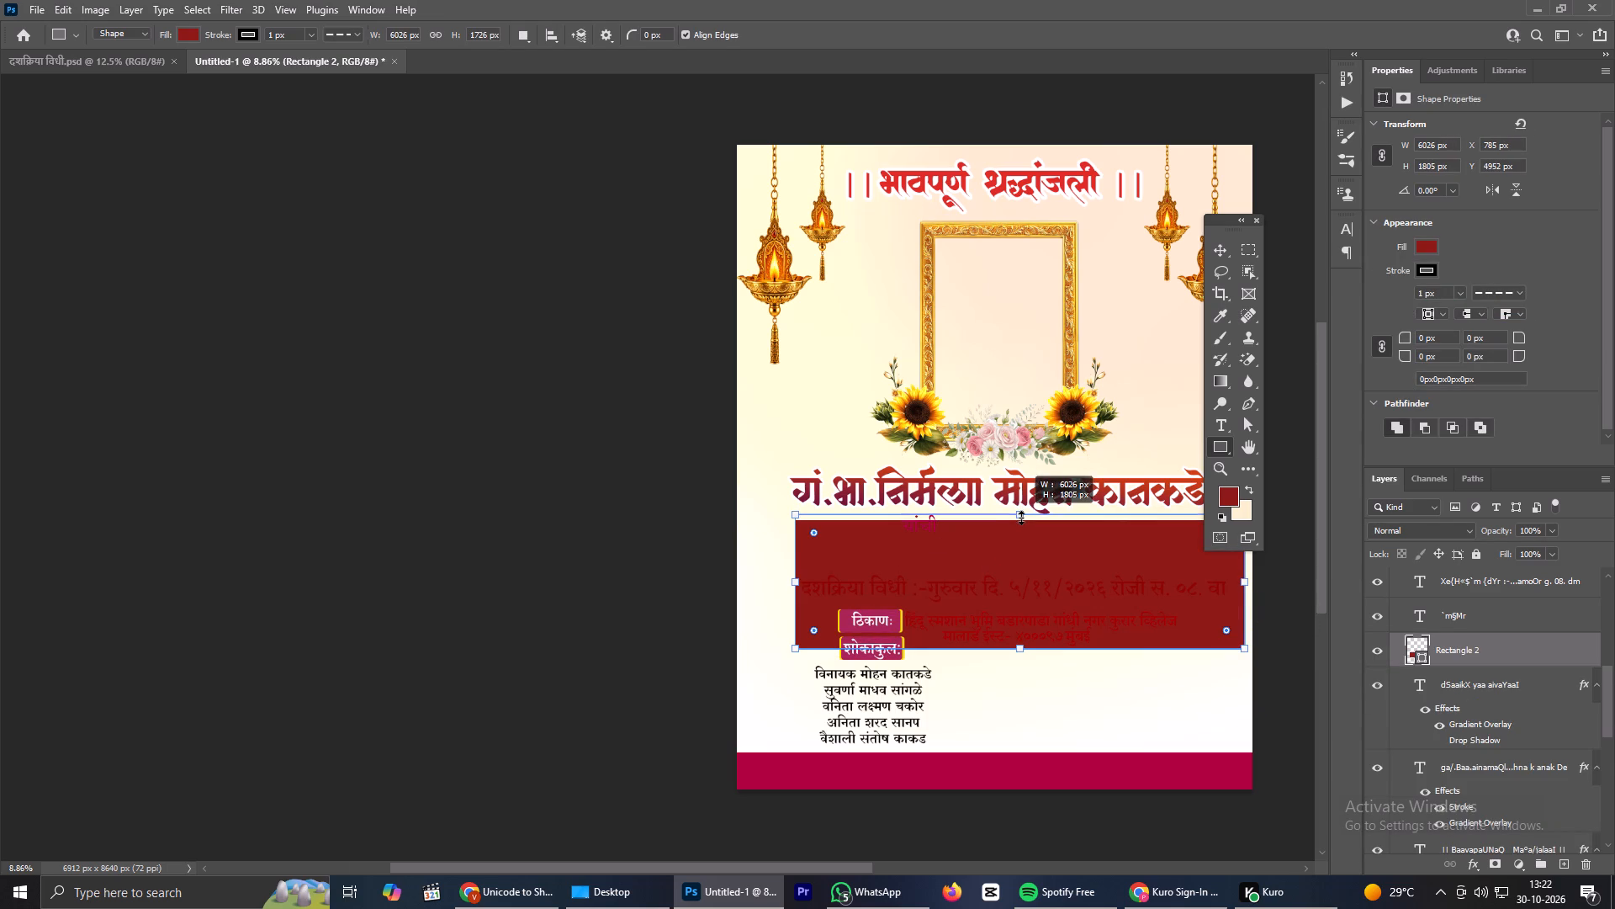
# Move the rectangle's layer down the stack beneath all the text, placing it directly above Layer 4.
pyautogui.moveTo(1506, 662); pyautogui.dragTo(1528, 888)
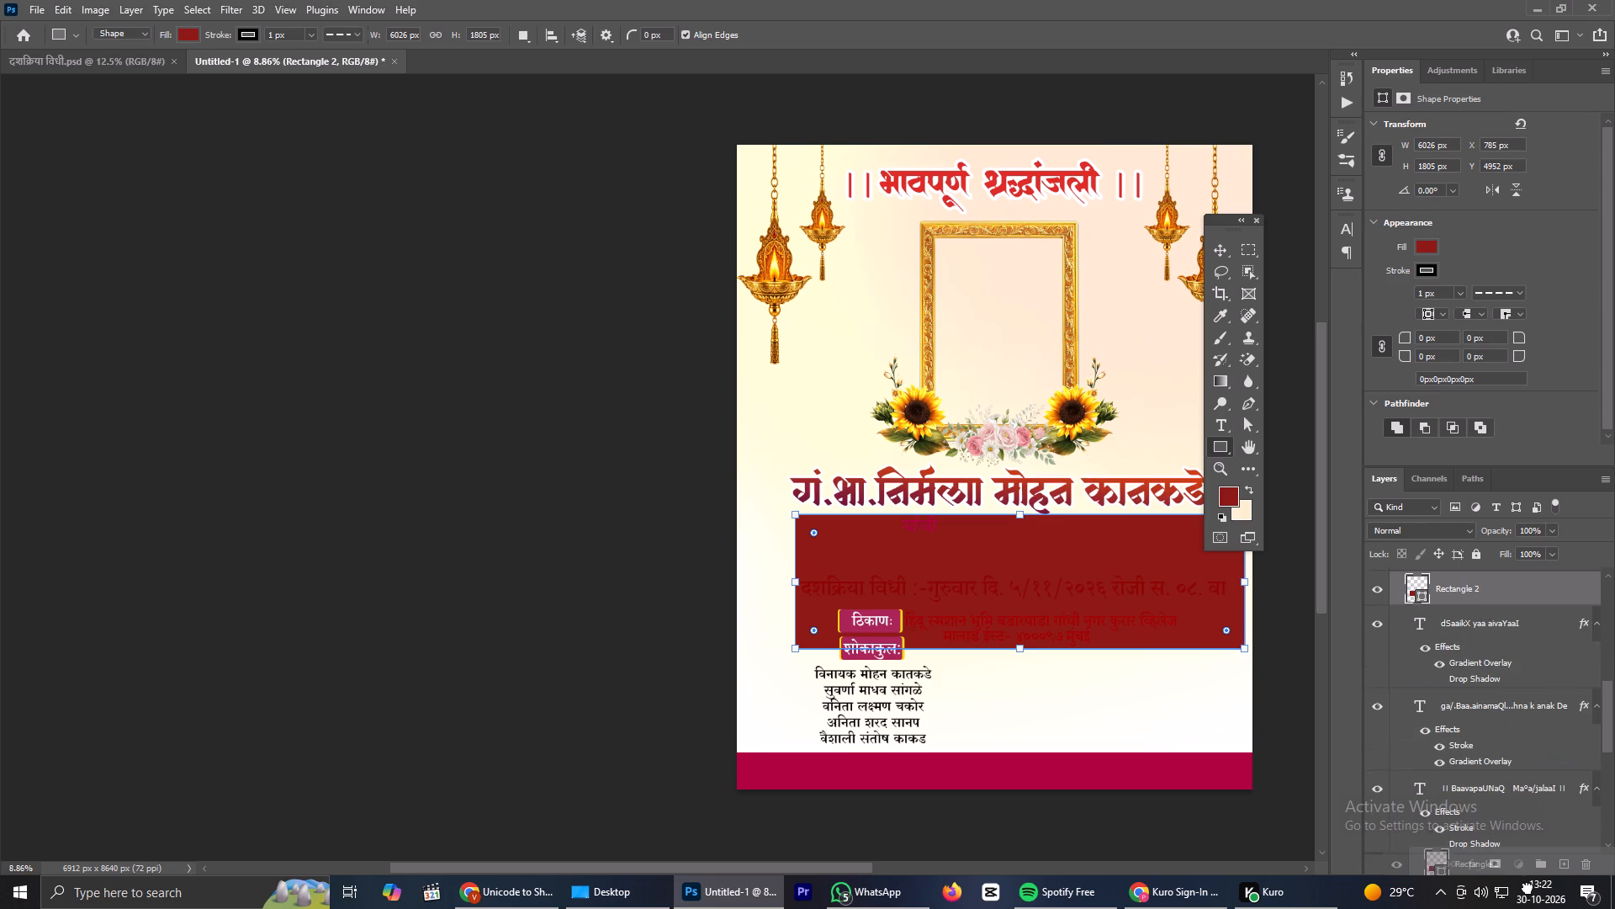
pyautogui.moveTo(1528, 888); pyautogui.dragTo(1524, 885)
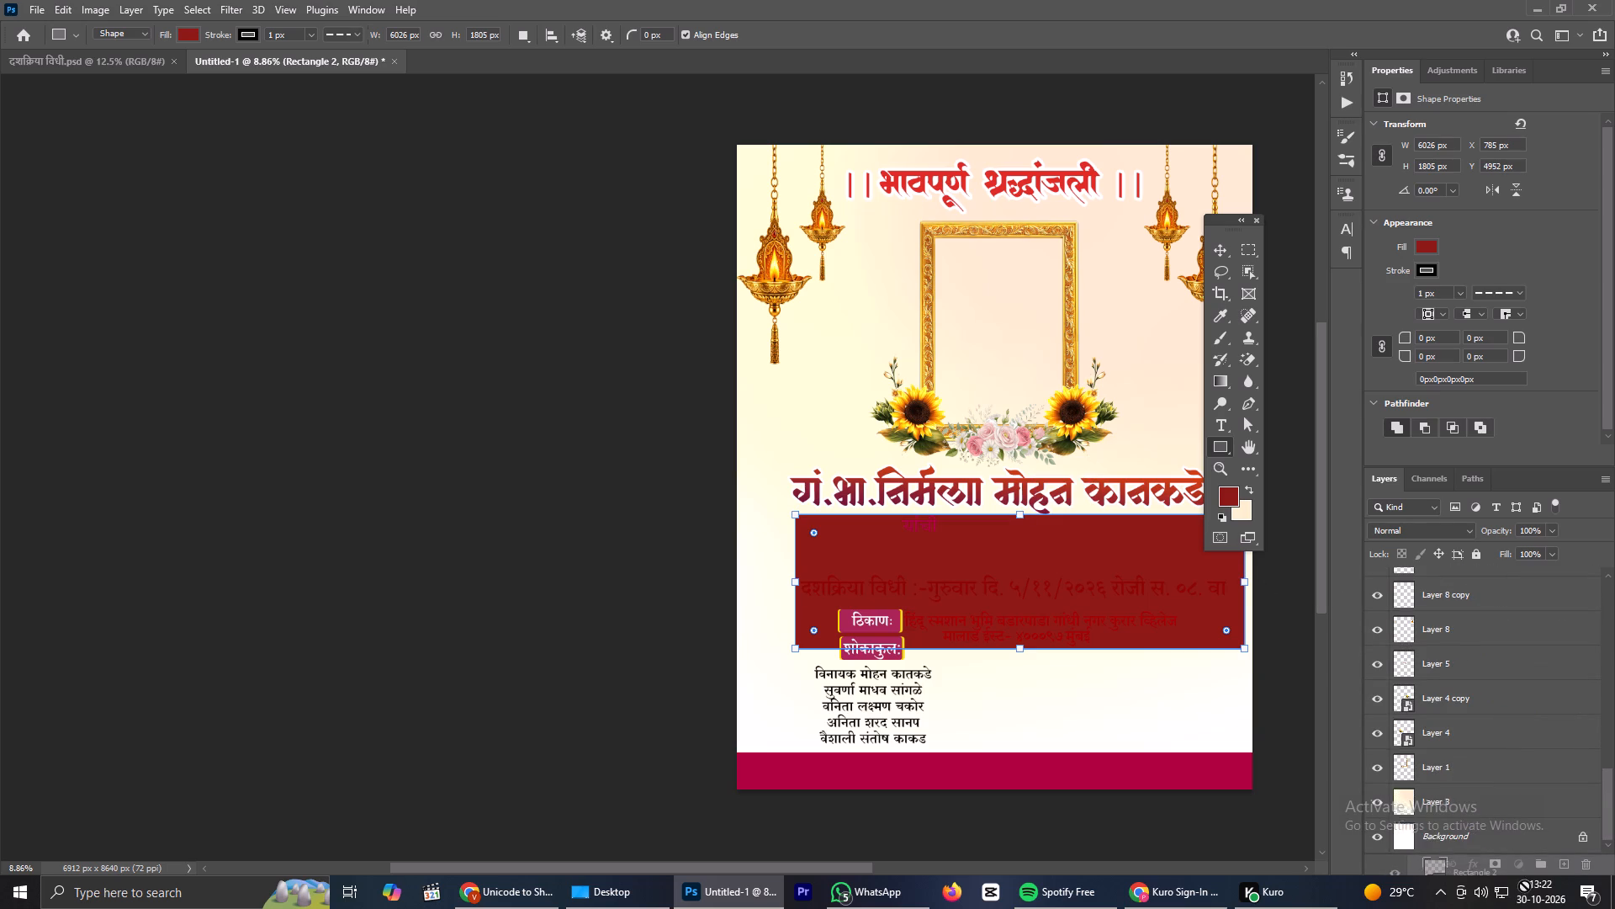
pyautogui.moveTo(1524, 885); pyautogui.dragTo(1614, 529)
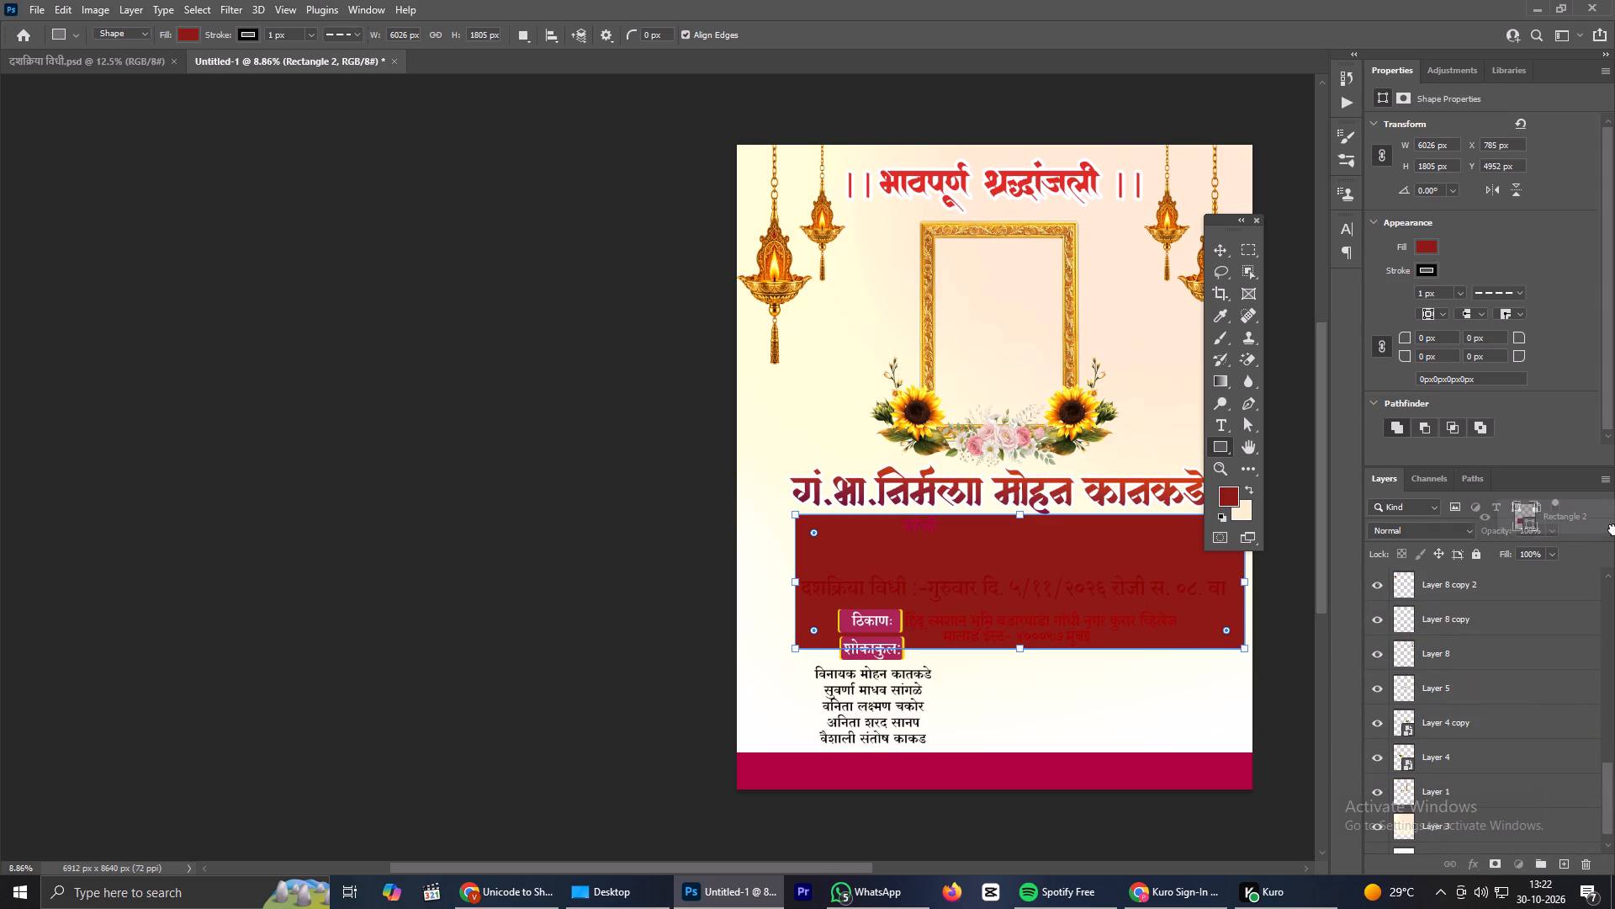
pyautogui.moveTo(1614, 529); pyautogui.dragTo(1520, 779)
pyautogui.scroll(-1, 1072, 555)
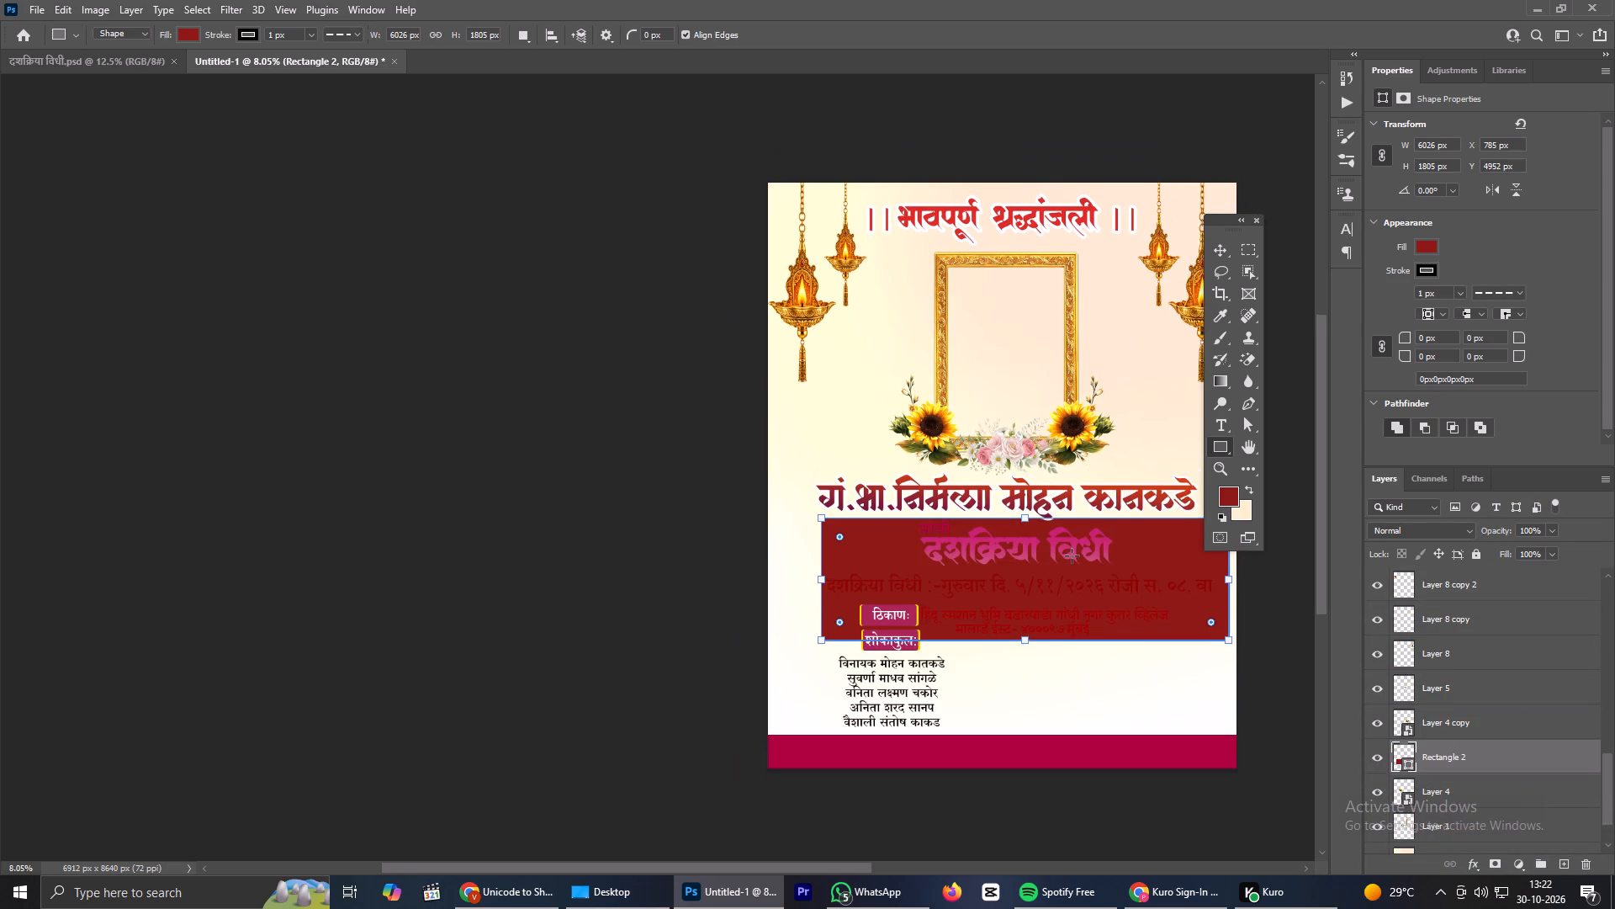
pyautogui.scroll(1, 1072, 555)
# Remove the stroke from the dark red rectangle.
pyautogui.click(1423, 262)
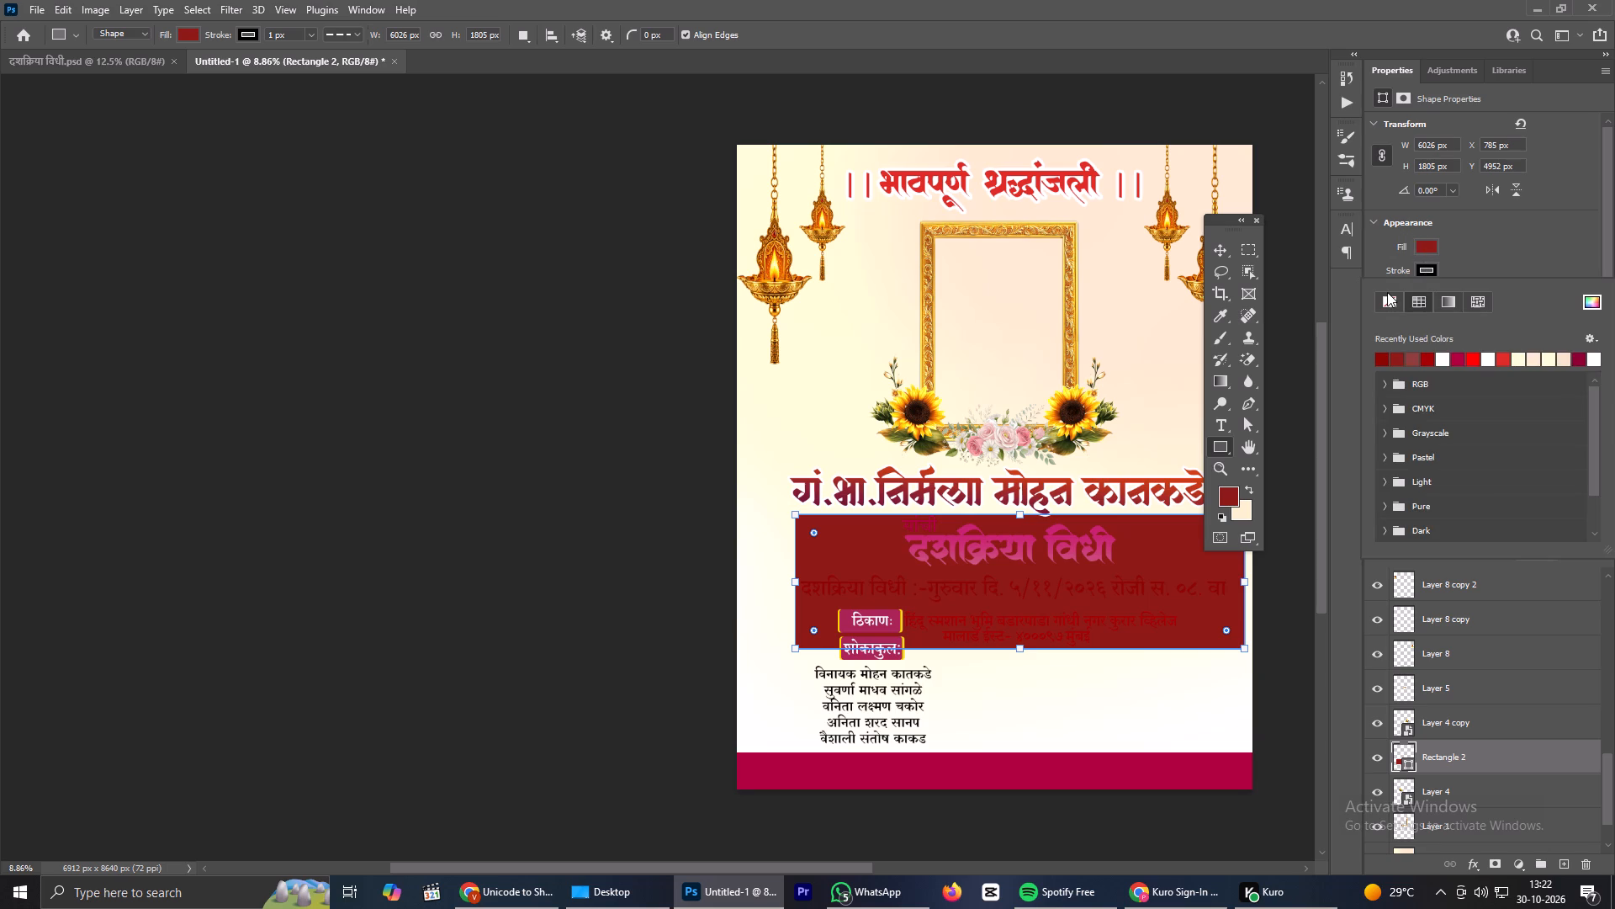
pyautogui.click(1387, 292)
pyautogui.click(1418, 245)
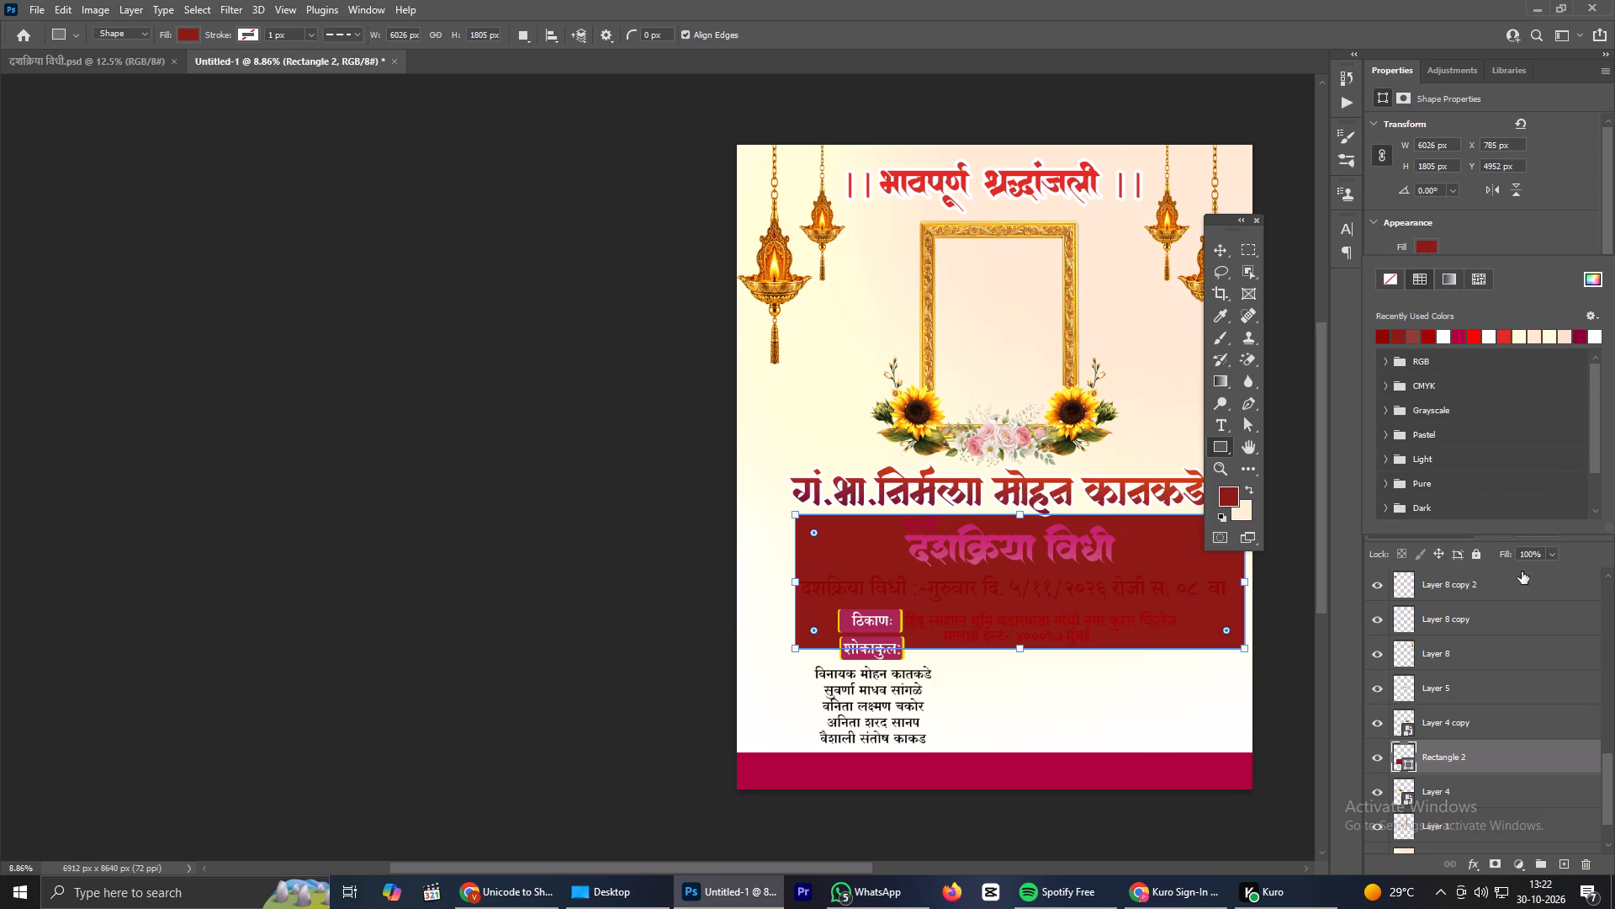
pyautogui.scroll(12, 1522, 571)
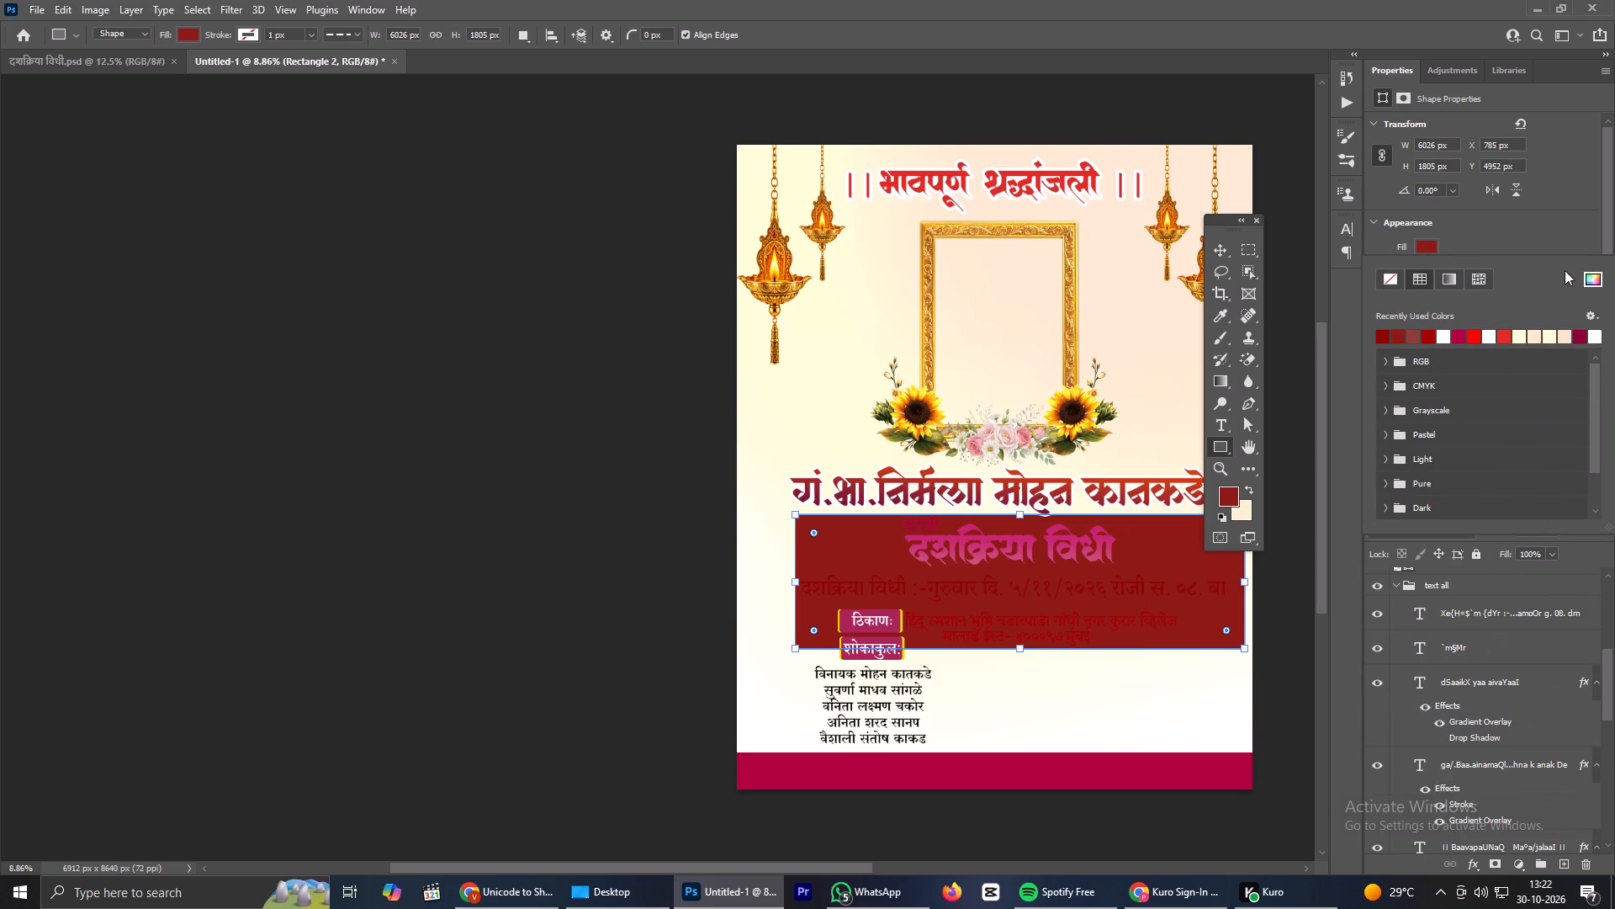
pyautogui.click(1538, 282)
pyautogui.click(1337, 502)
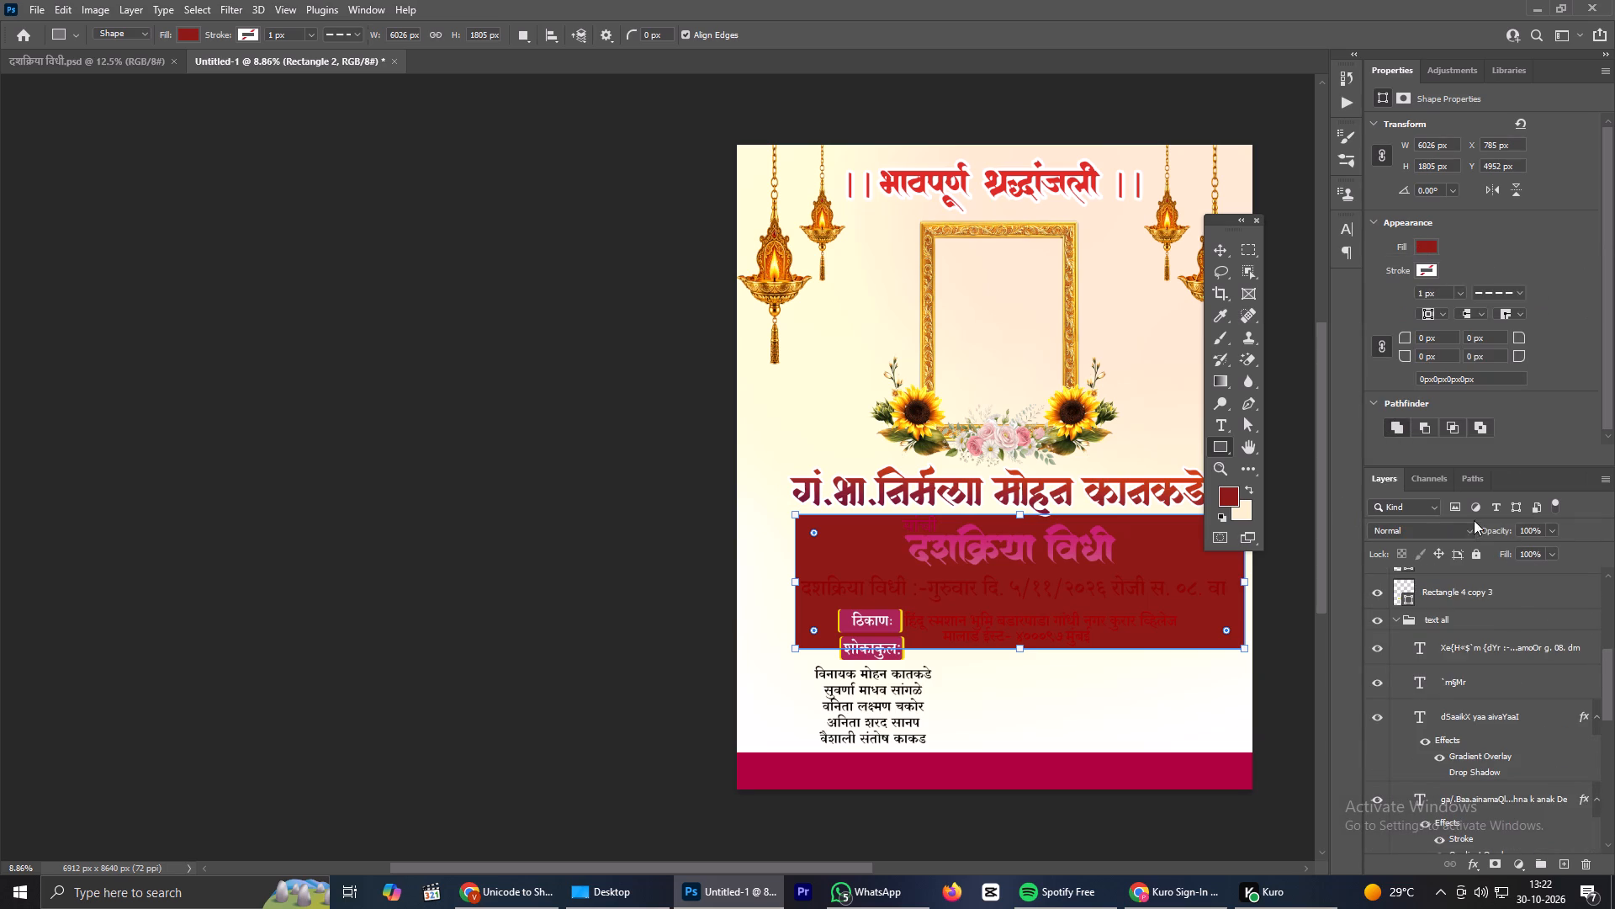
# Lower the dark red rectangle's layer opacity to 40%.
pyautogui.moveTo(1503, 529); pyautogui.dragTo(1485, 526)
pyautogui.moveTo(1495, 529); pyautogui.dragTo(1479, 526)
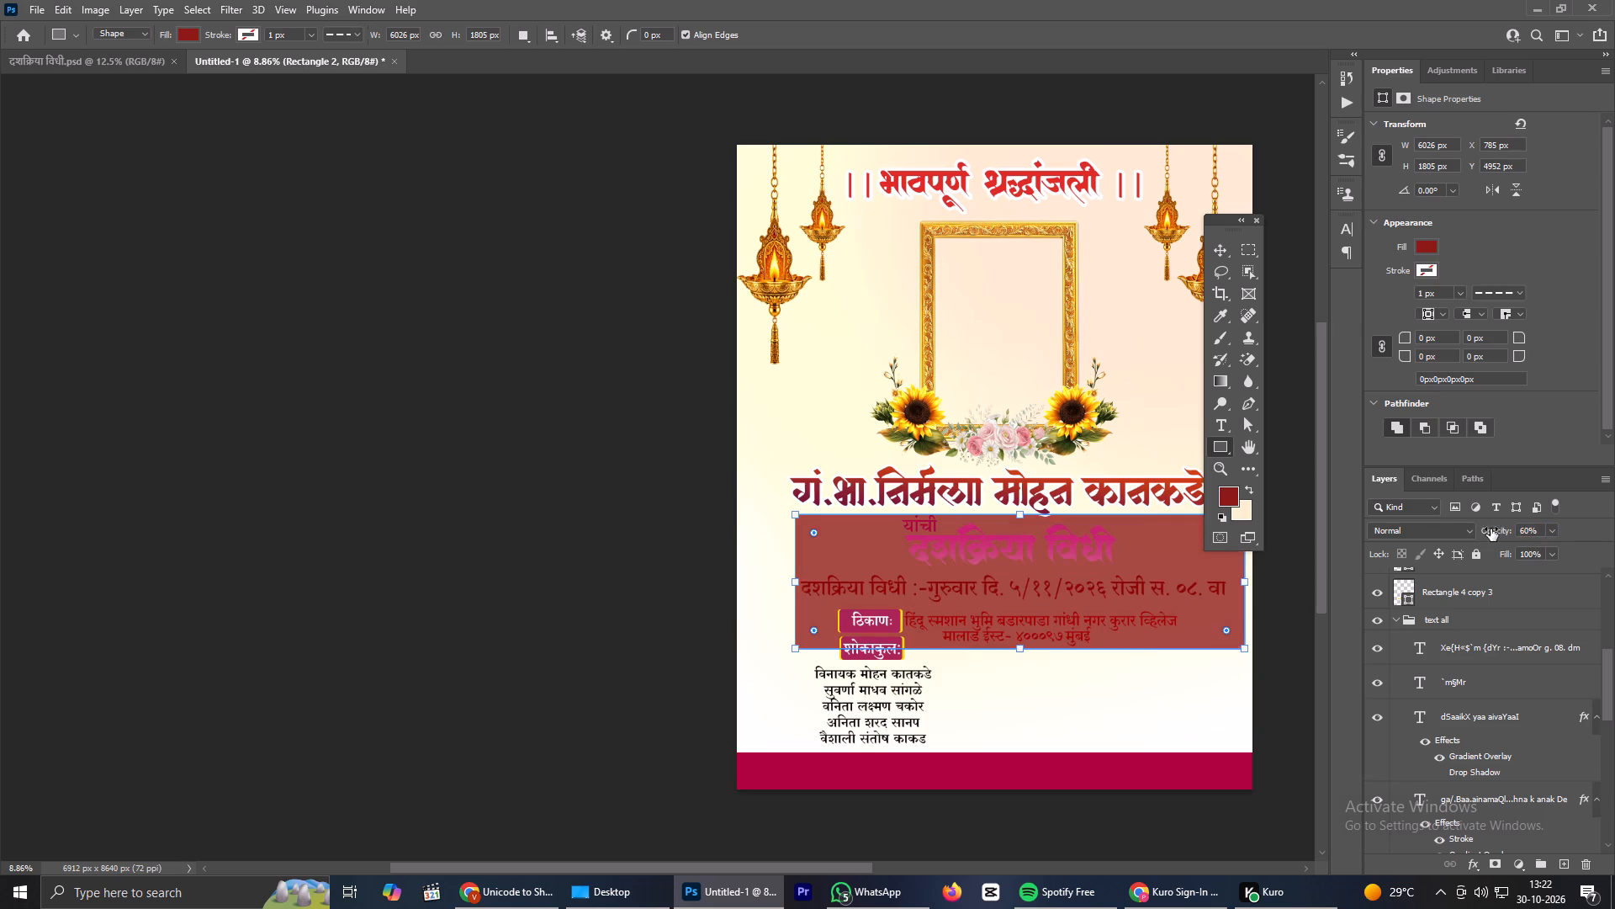
pyautogui.moveTo(1491, 529); pyautogui.dragTo(1479, 527)
pyautogui.click(1489, 529)
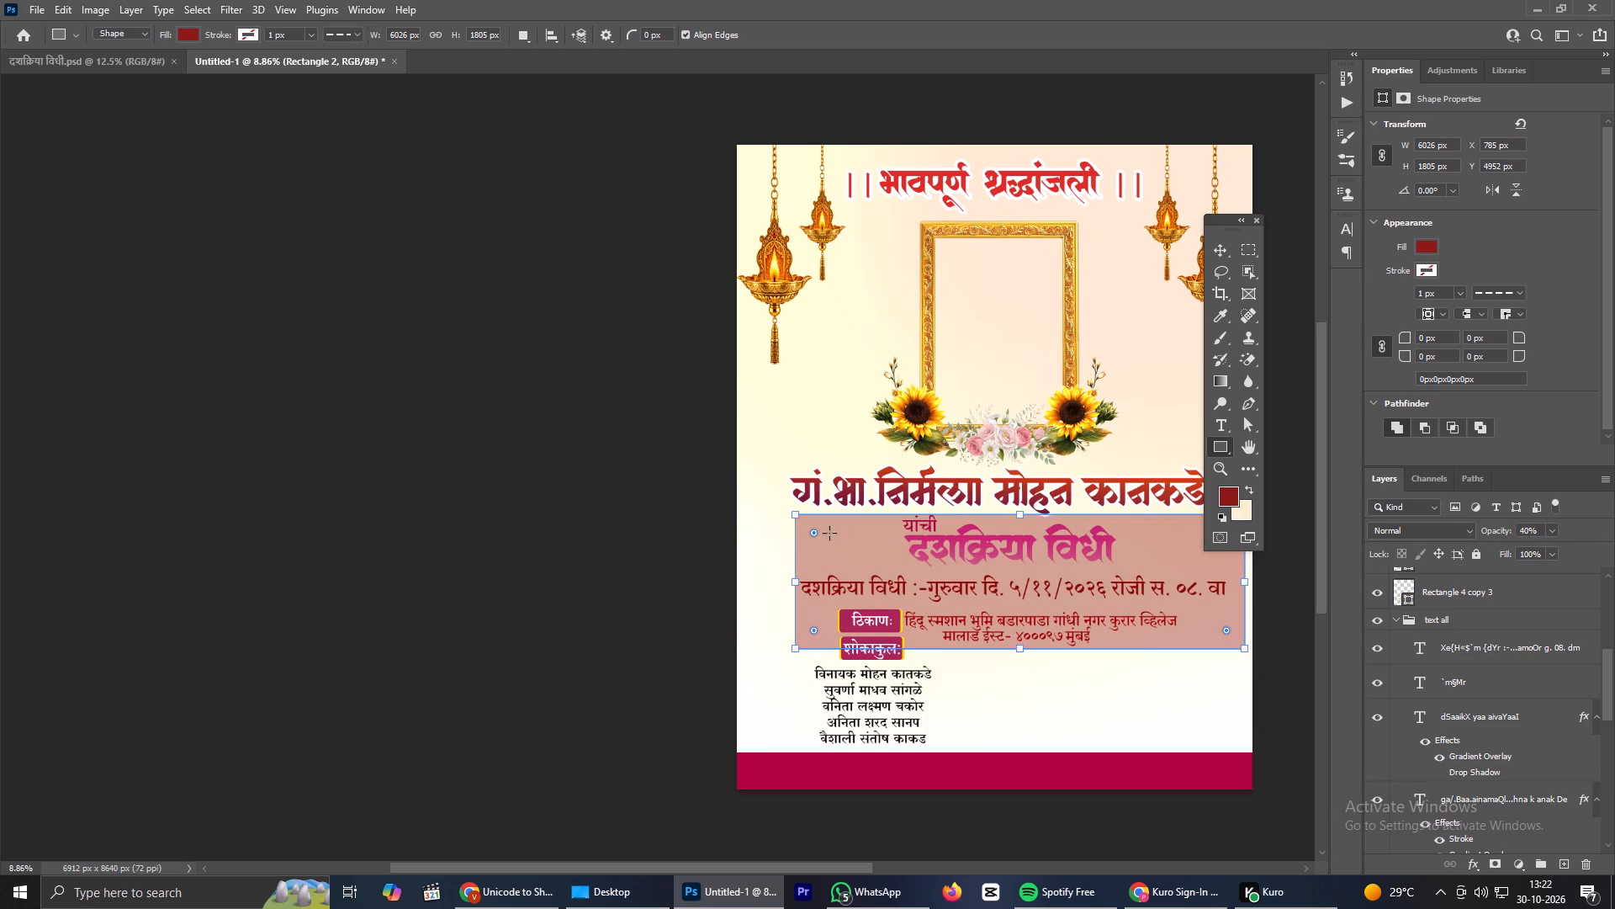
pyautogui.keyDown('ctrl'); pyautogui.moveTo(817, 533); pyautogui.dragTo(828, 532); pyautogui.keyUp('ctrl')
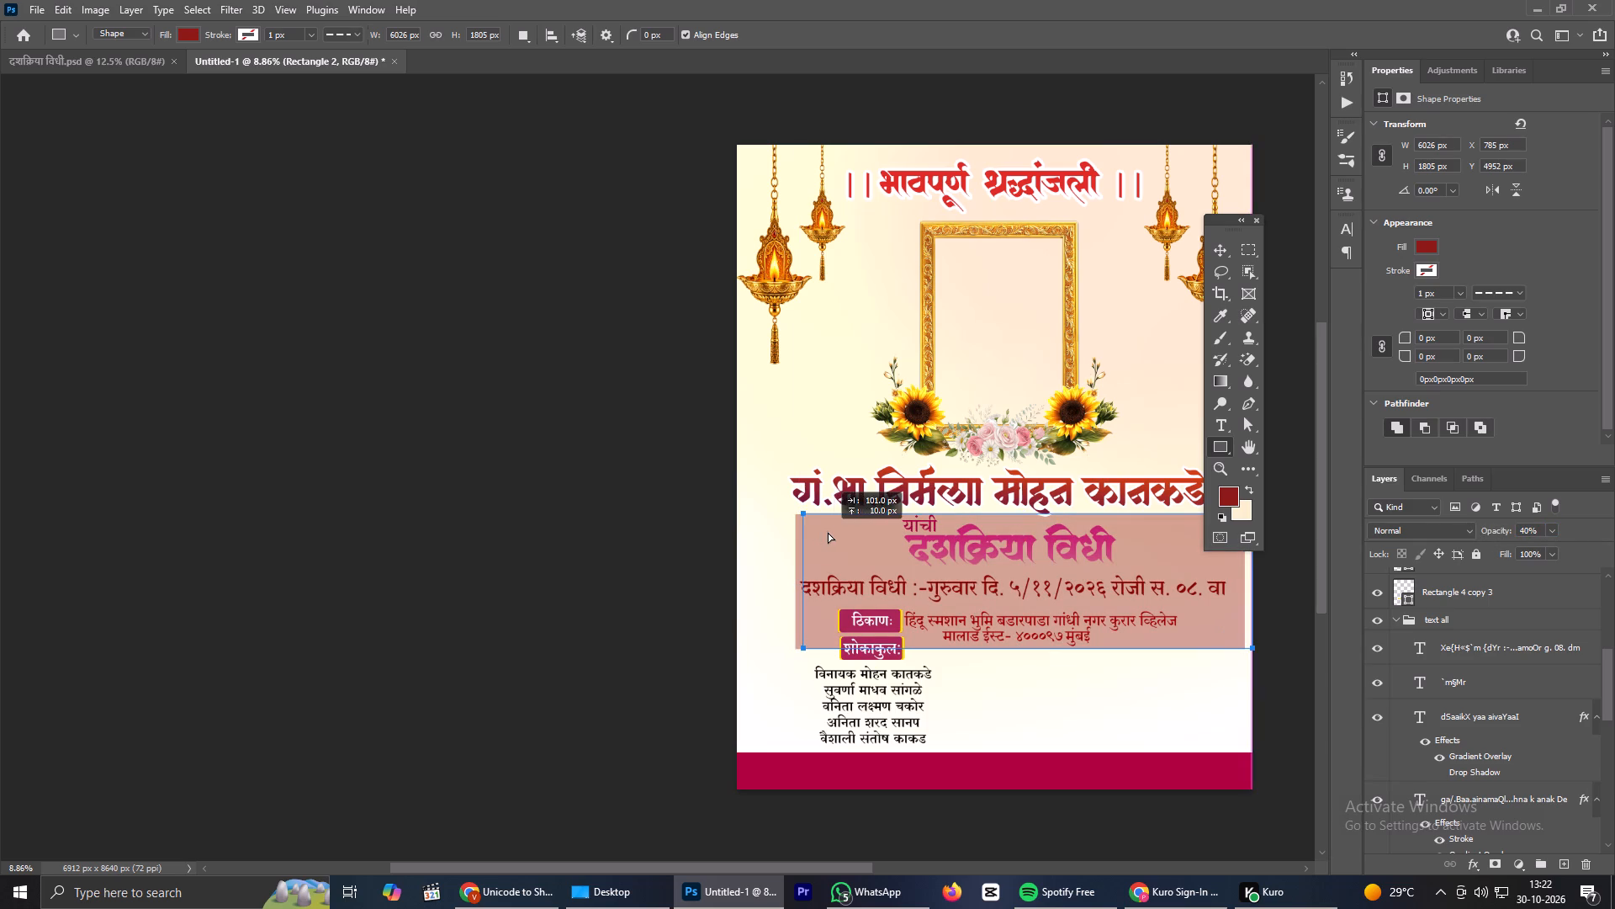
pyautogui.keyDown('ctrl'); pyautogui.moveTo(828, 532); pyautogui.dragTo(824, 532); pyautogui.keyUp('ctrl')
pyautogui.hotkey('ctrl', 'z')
# Round the dark red rectangle's two upper corners individually, to radii of about 1026 px and 1076 px.
pyautogui.click(813, 530)
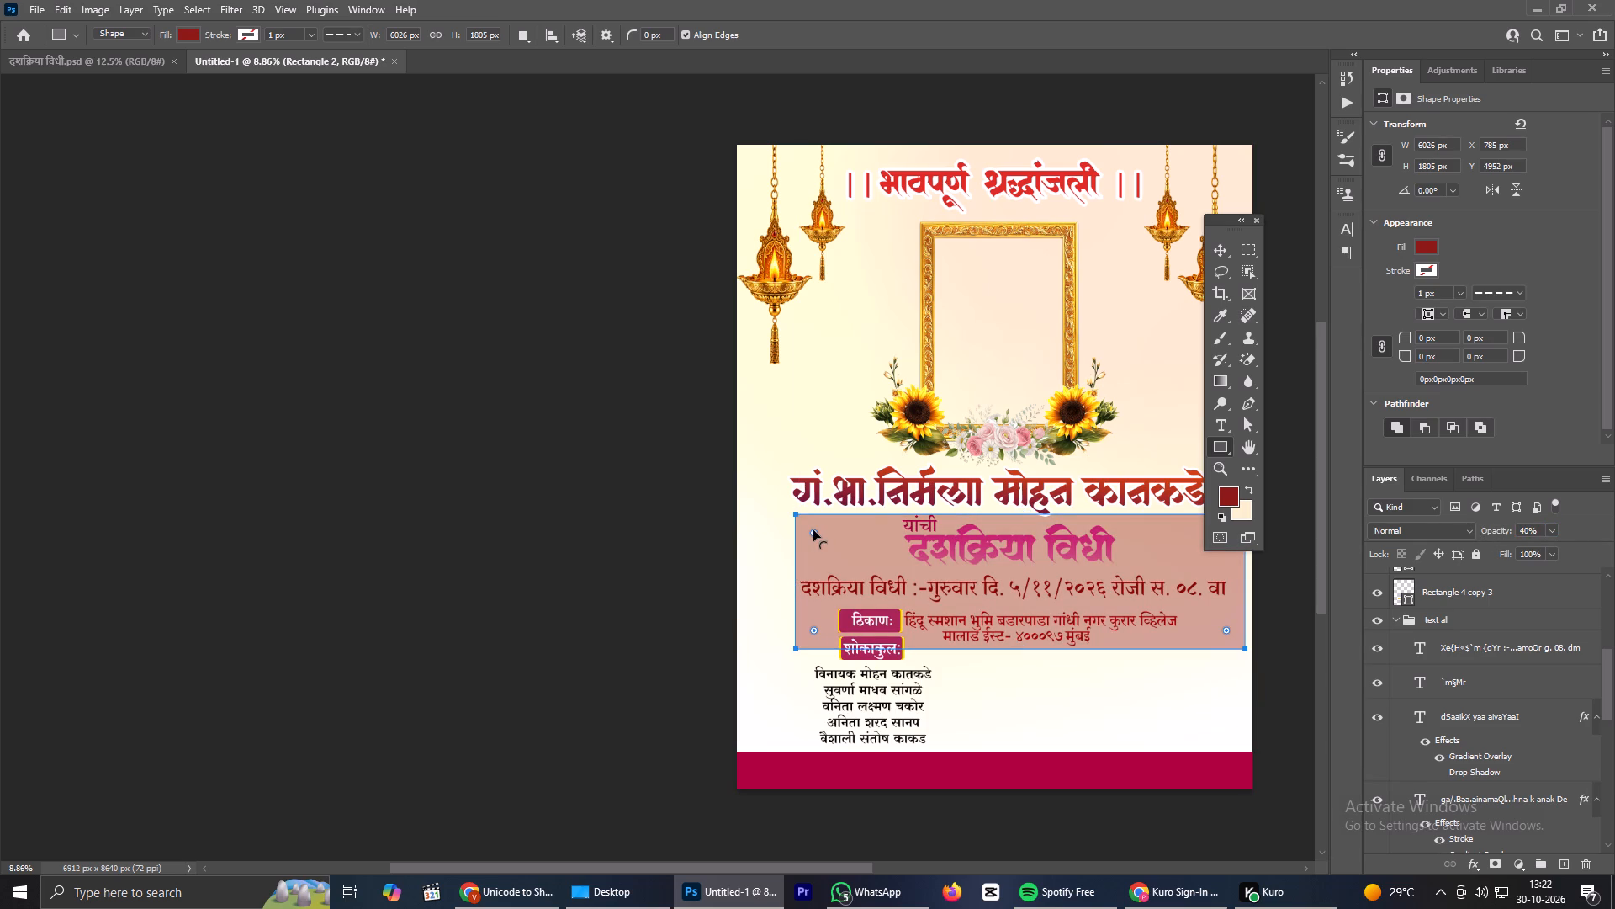
pyautogui.moveTo(813, 530); pyautogui.dragTo(872, 538)
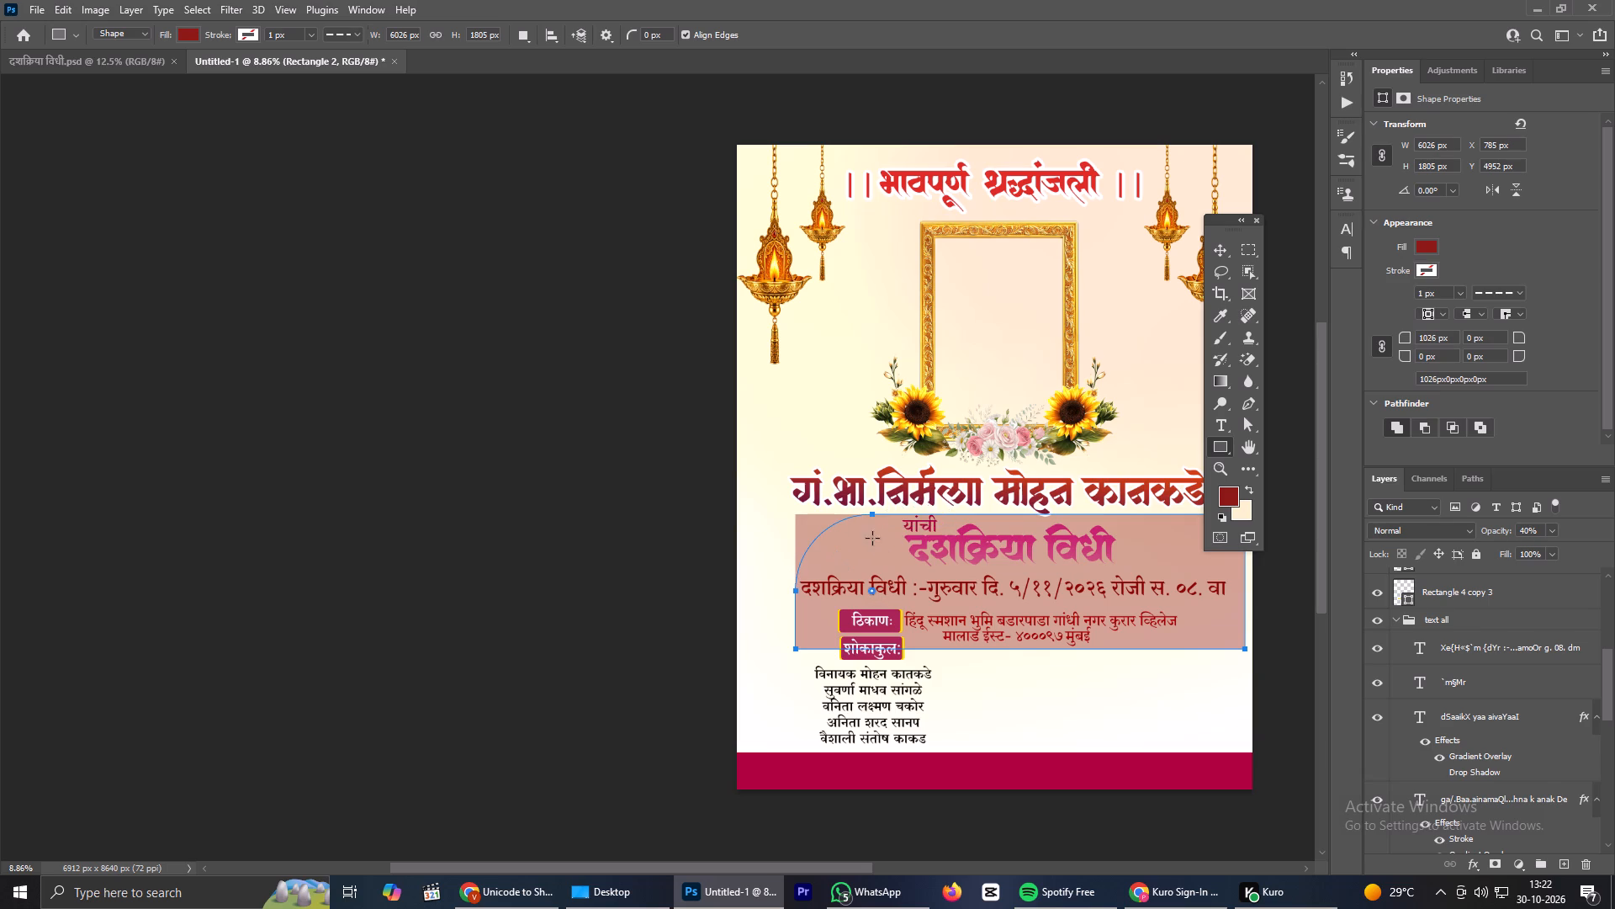
pyautogui.scroll(-4, 897, 486)
pyautogui.press('space')
pyautogui.press('space')
pyautogui.press('space')
pyautogui.press('space')
pyautogui.press('space')
pyautogui.press('space')
pyautogui.moveTo(1056, 540); pyautogui.dragTo(939, 543)
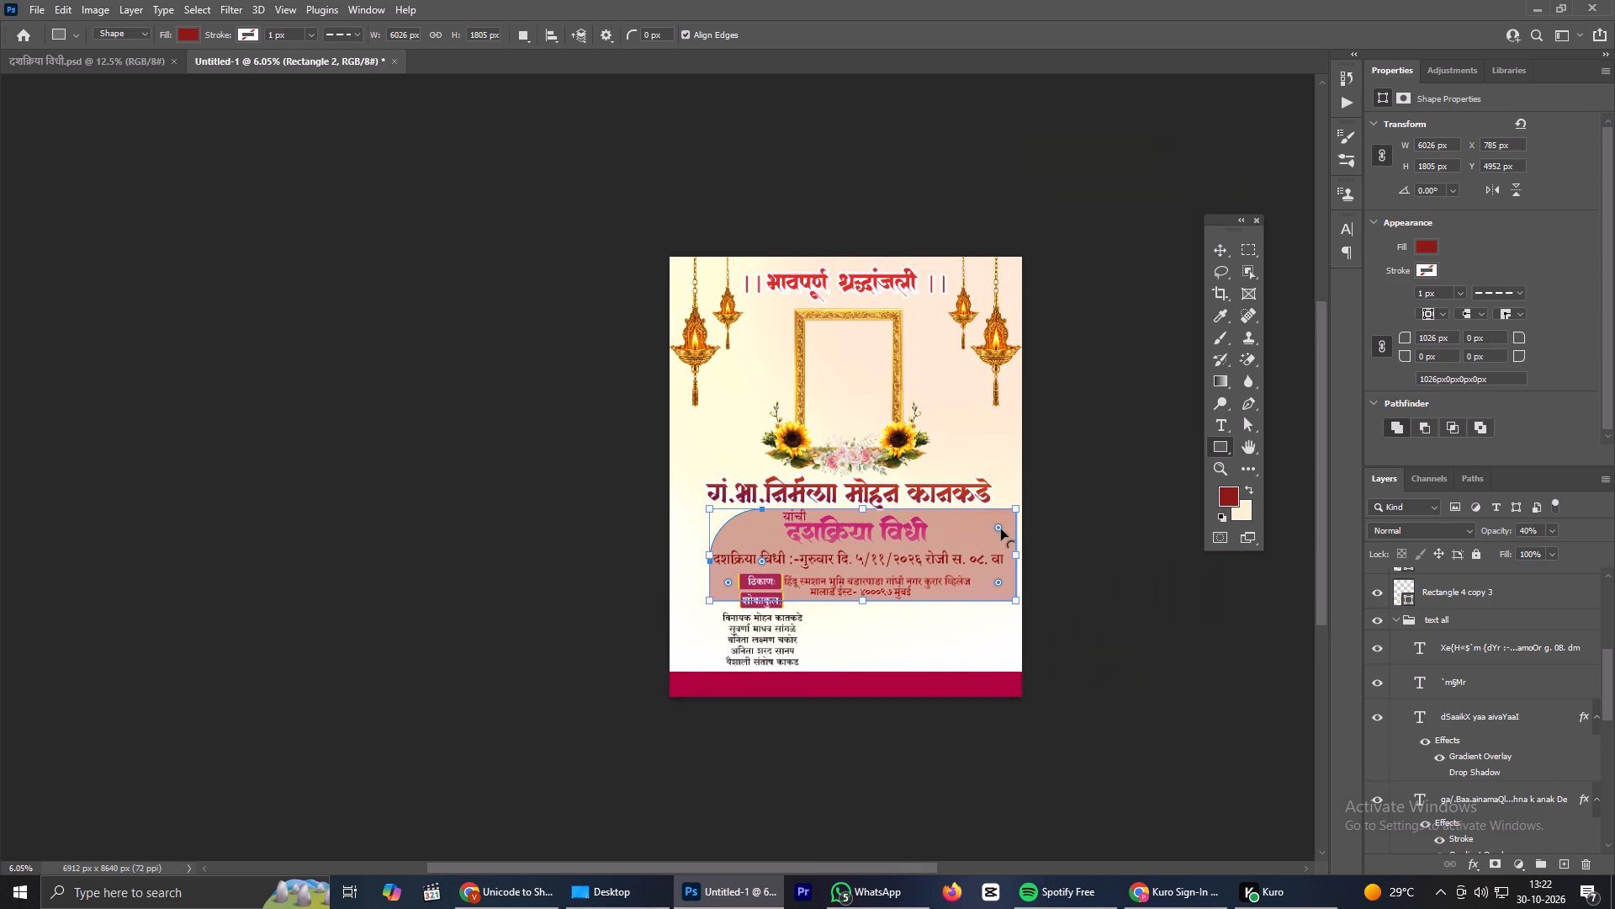
pyautogui.click(1001, 529)
pyautogui.moveTo(1001, 529); pyautogui.dragTo(964, 547)
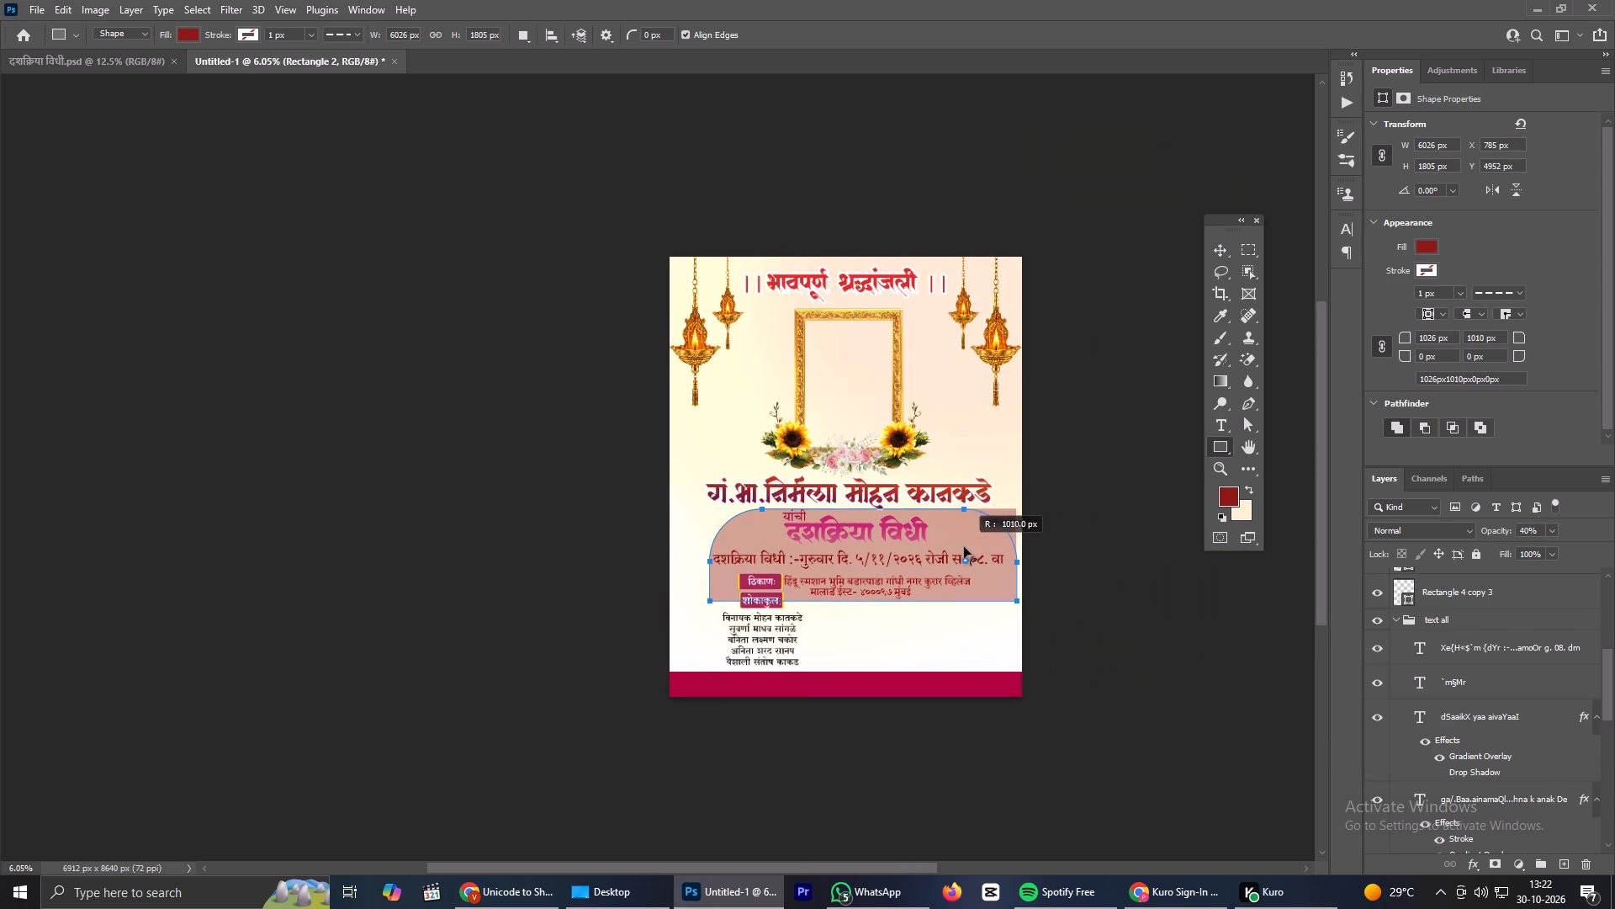
pyautogui.moveTo(964, 547); pyautogui.dragTo(962, 545)
# Round the rectangle's two lower corners to about 863 px so the panel becomes pill-shaped.
pyautogui.scroll(2, 823, 514)
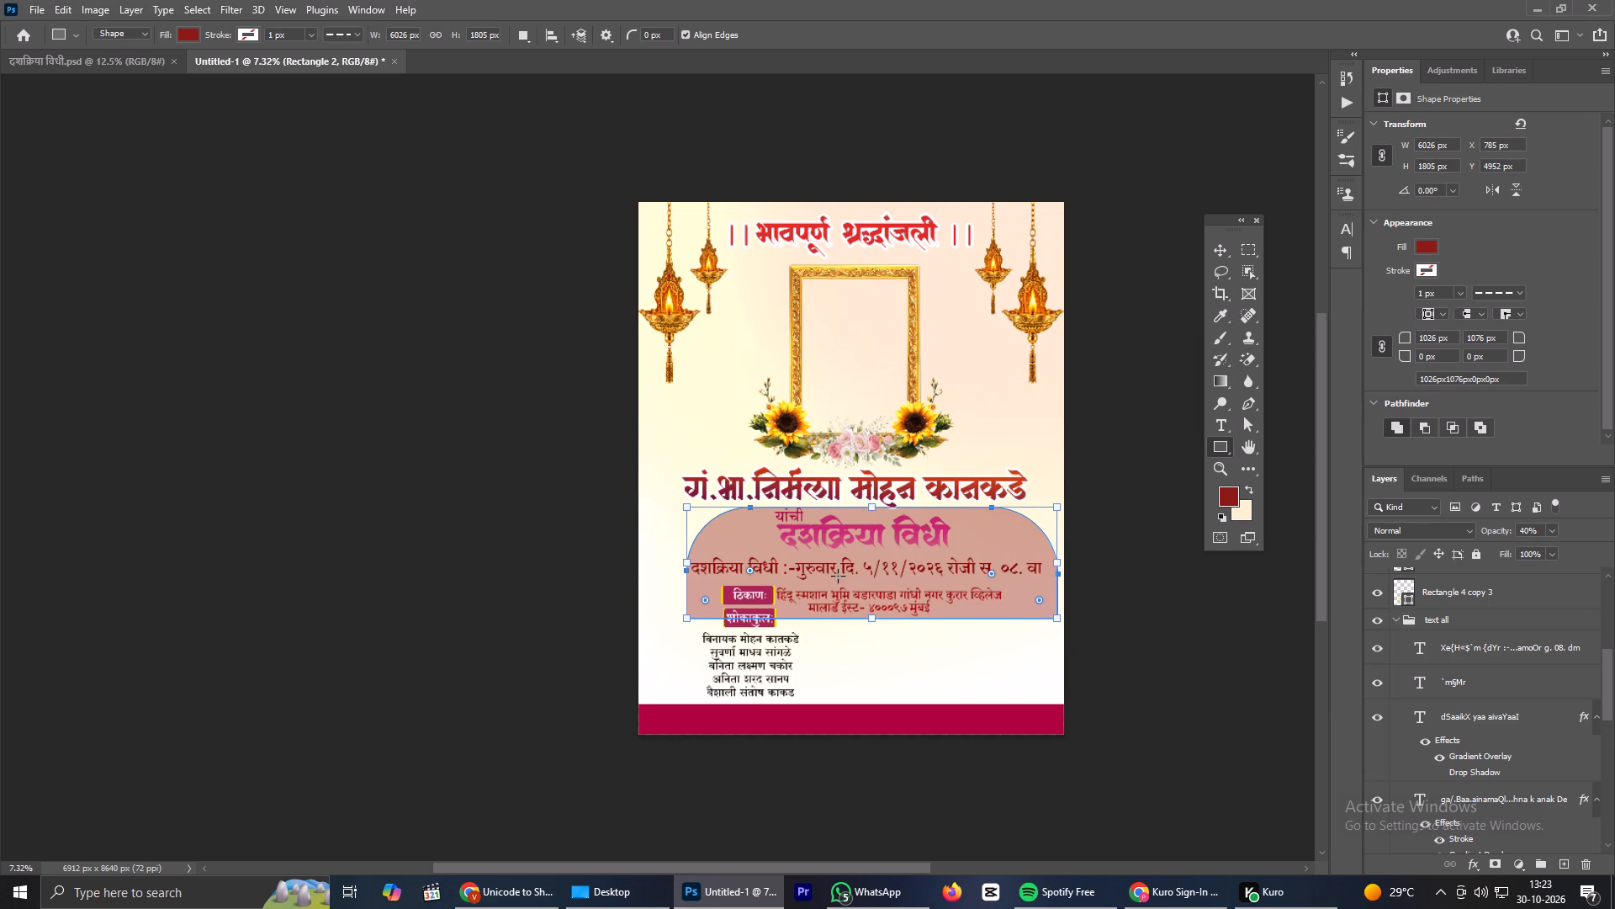
pyautogui.scroll(2, 838, 573)
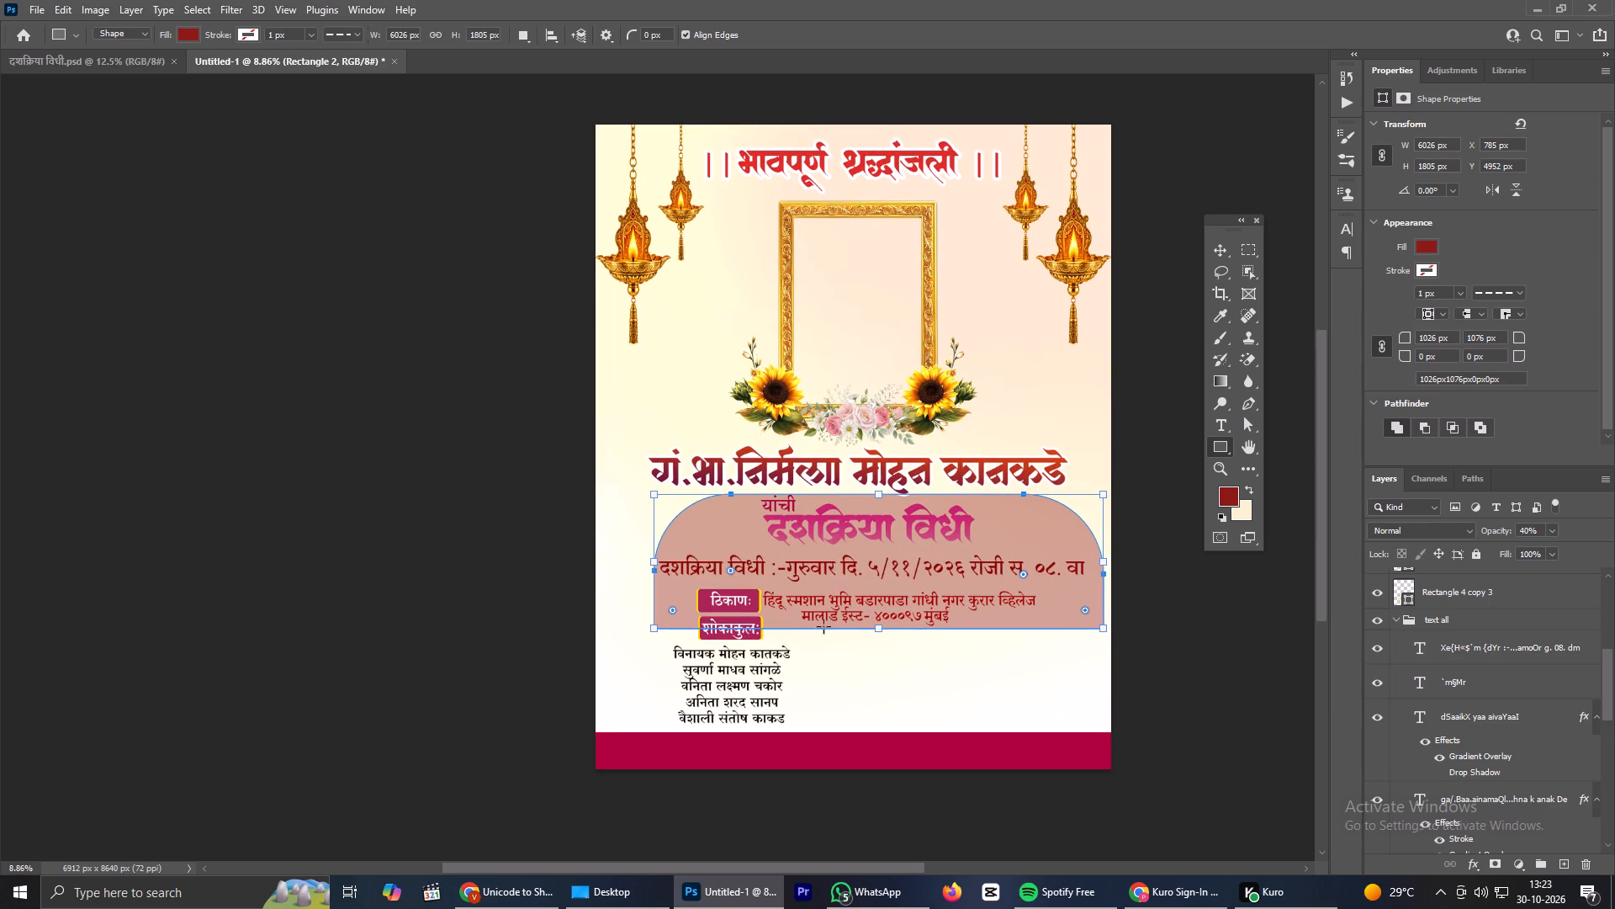
pyautogui.moveTo(676, 612); pyautogui.dragTo(679, 613)
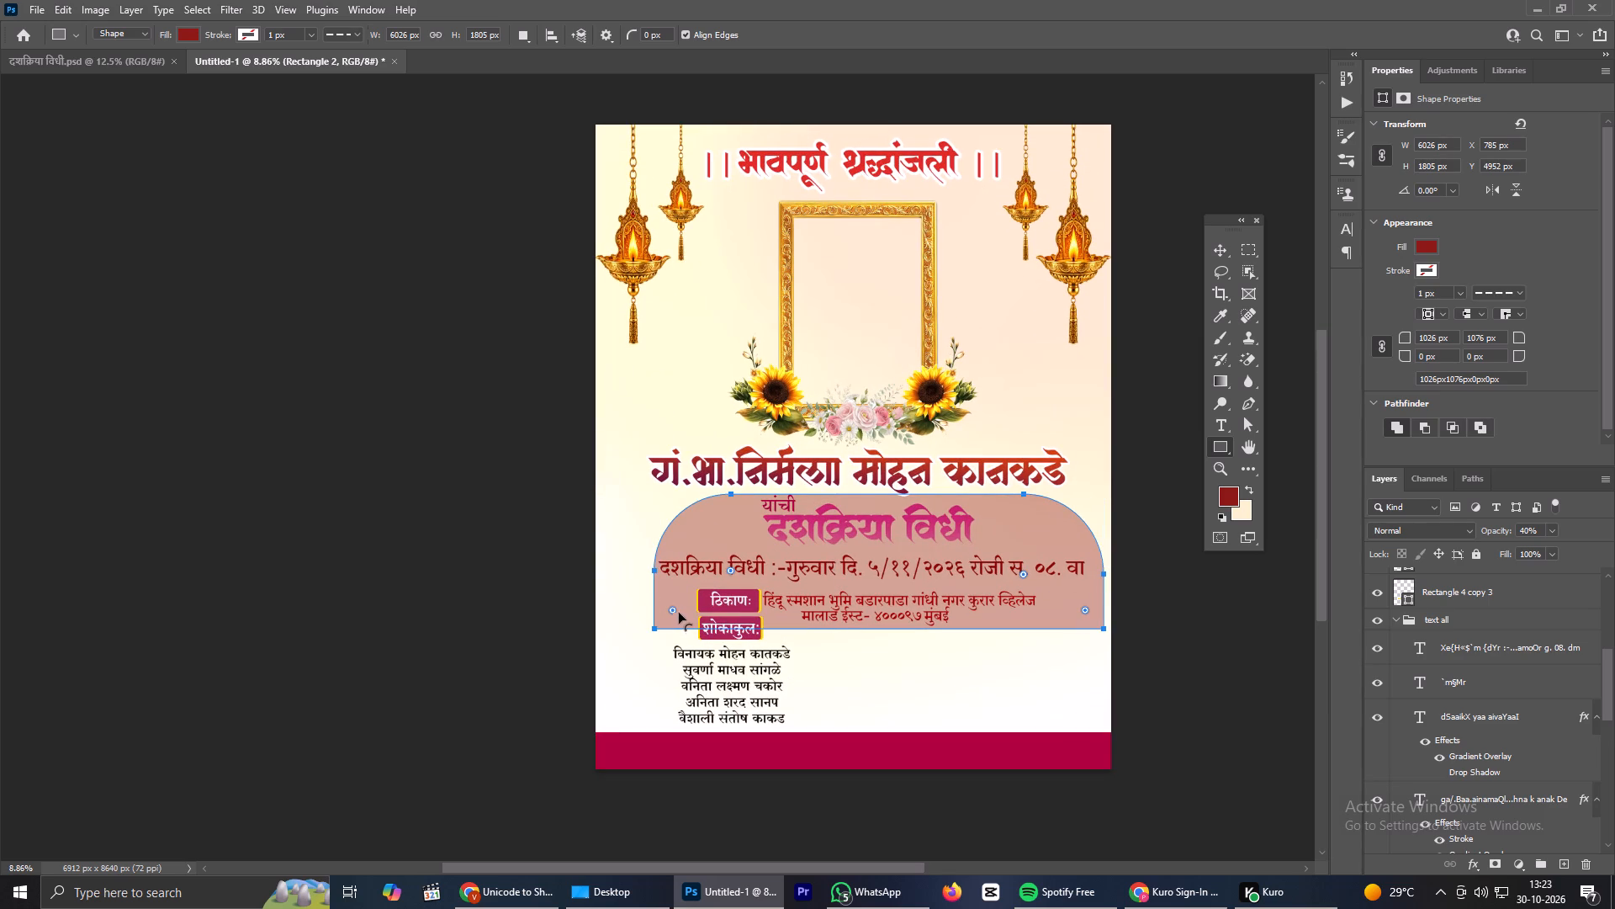
pyautogui.moveTo(679, 613); pyautogui.dragTo(686, 563)
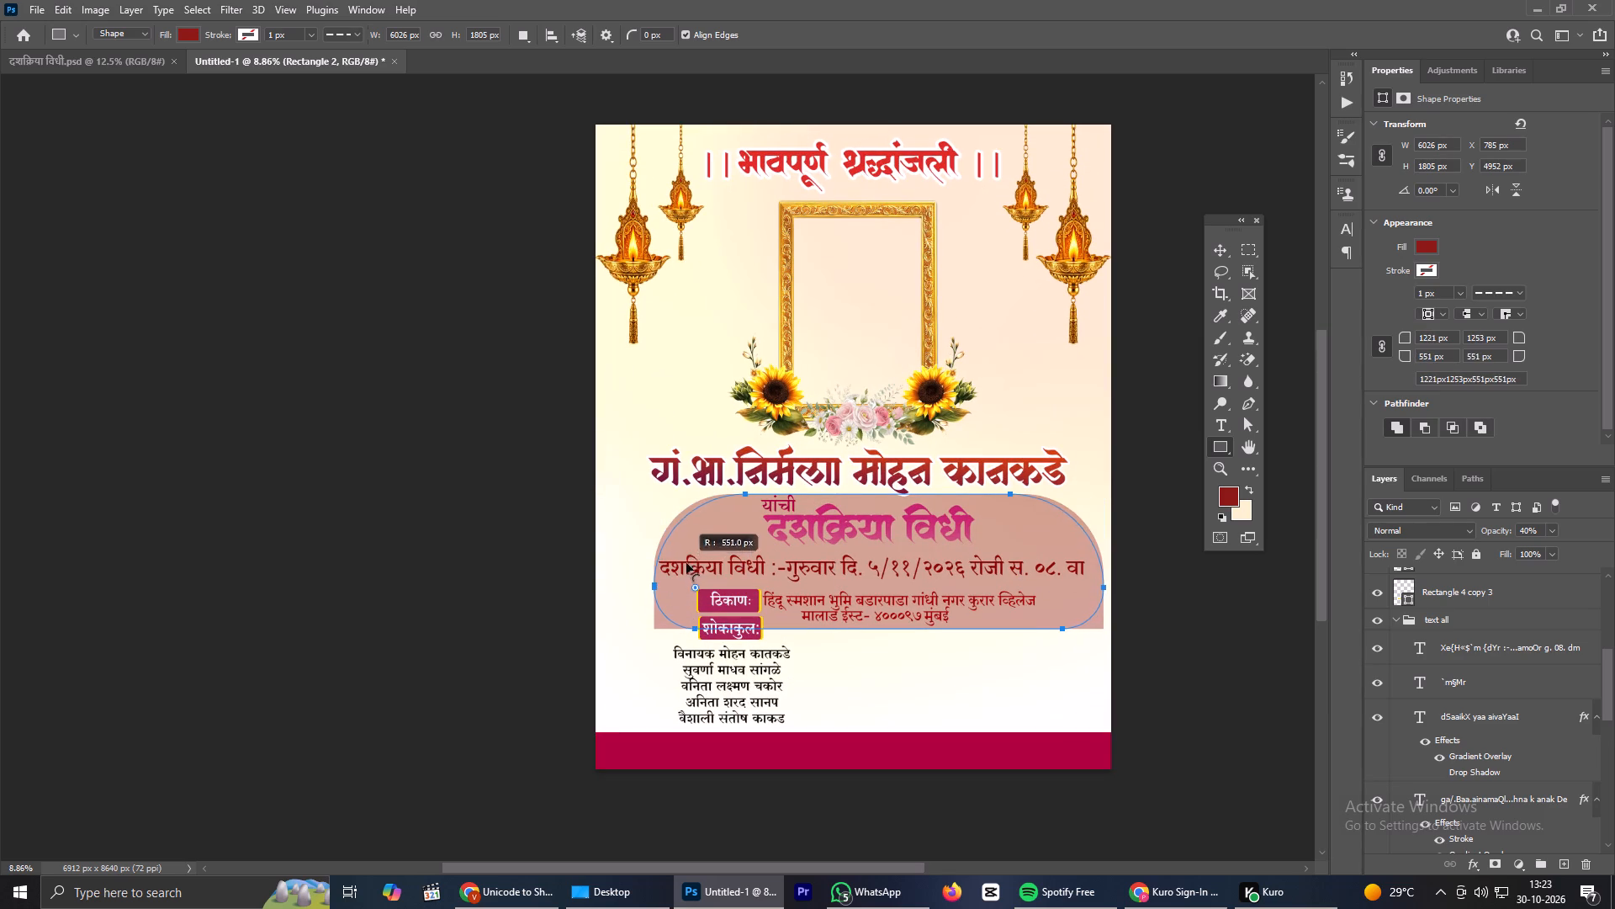
pyautogui.moveTo(686, 563); pyautogui.dragTo(1304, 429)
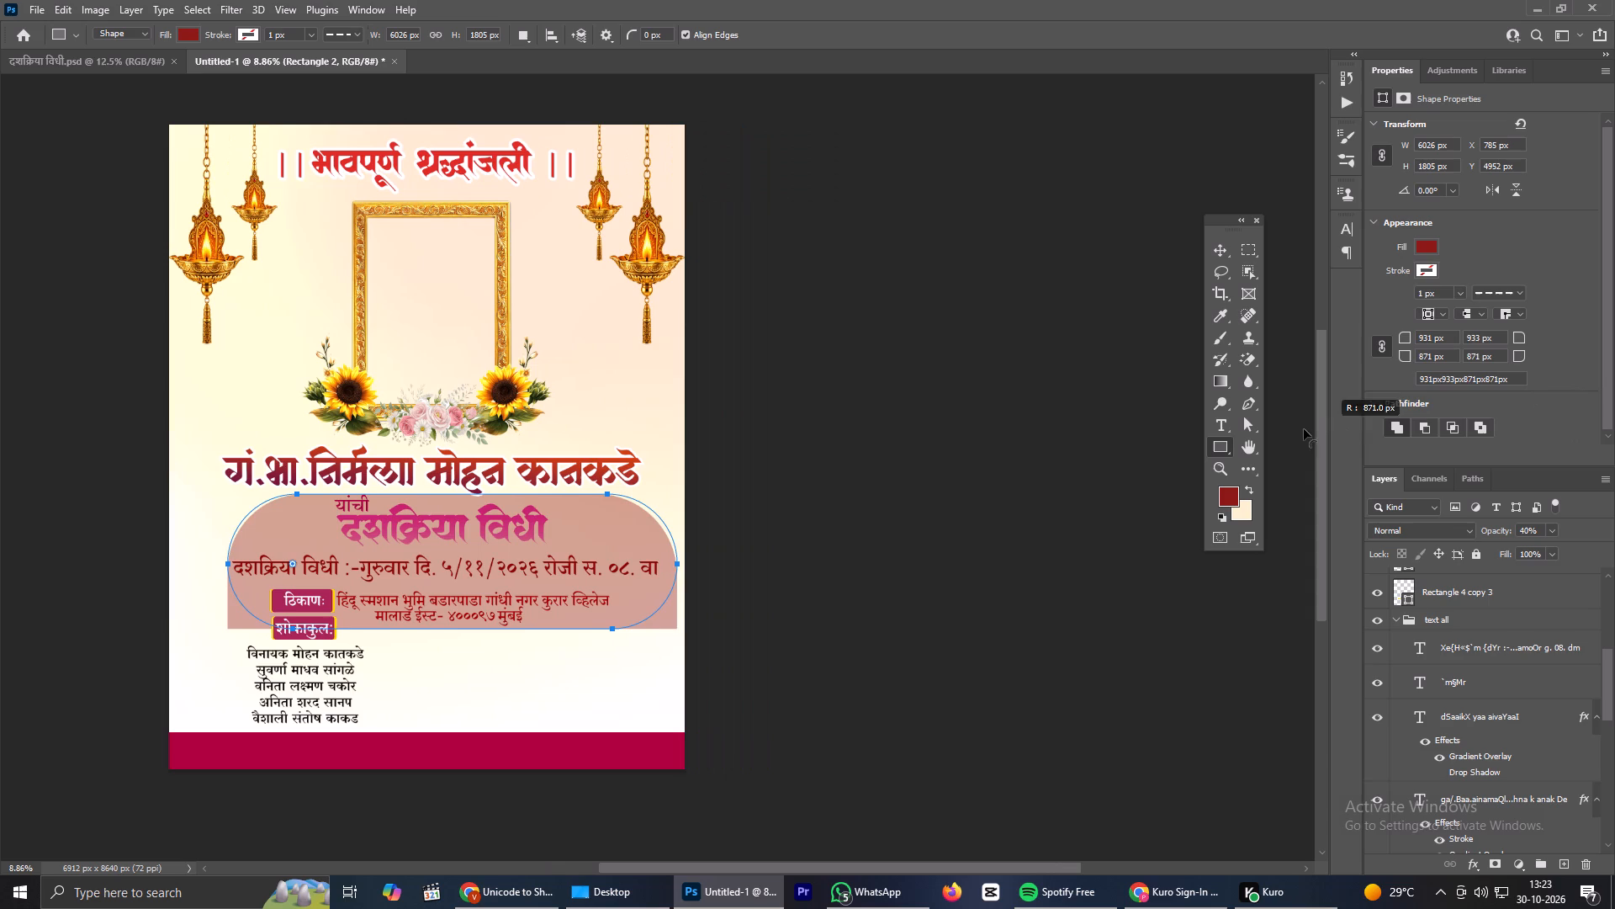
pyautogui.moveTo(1304, 429); pyautogui.dragTo(1116, 427)
# Shift the rounded panel horizontally to the left behind the ceremony text, to X about 706 px.
pyautogui.scroll(-5, 899, 410)
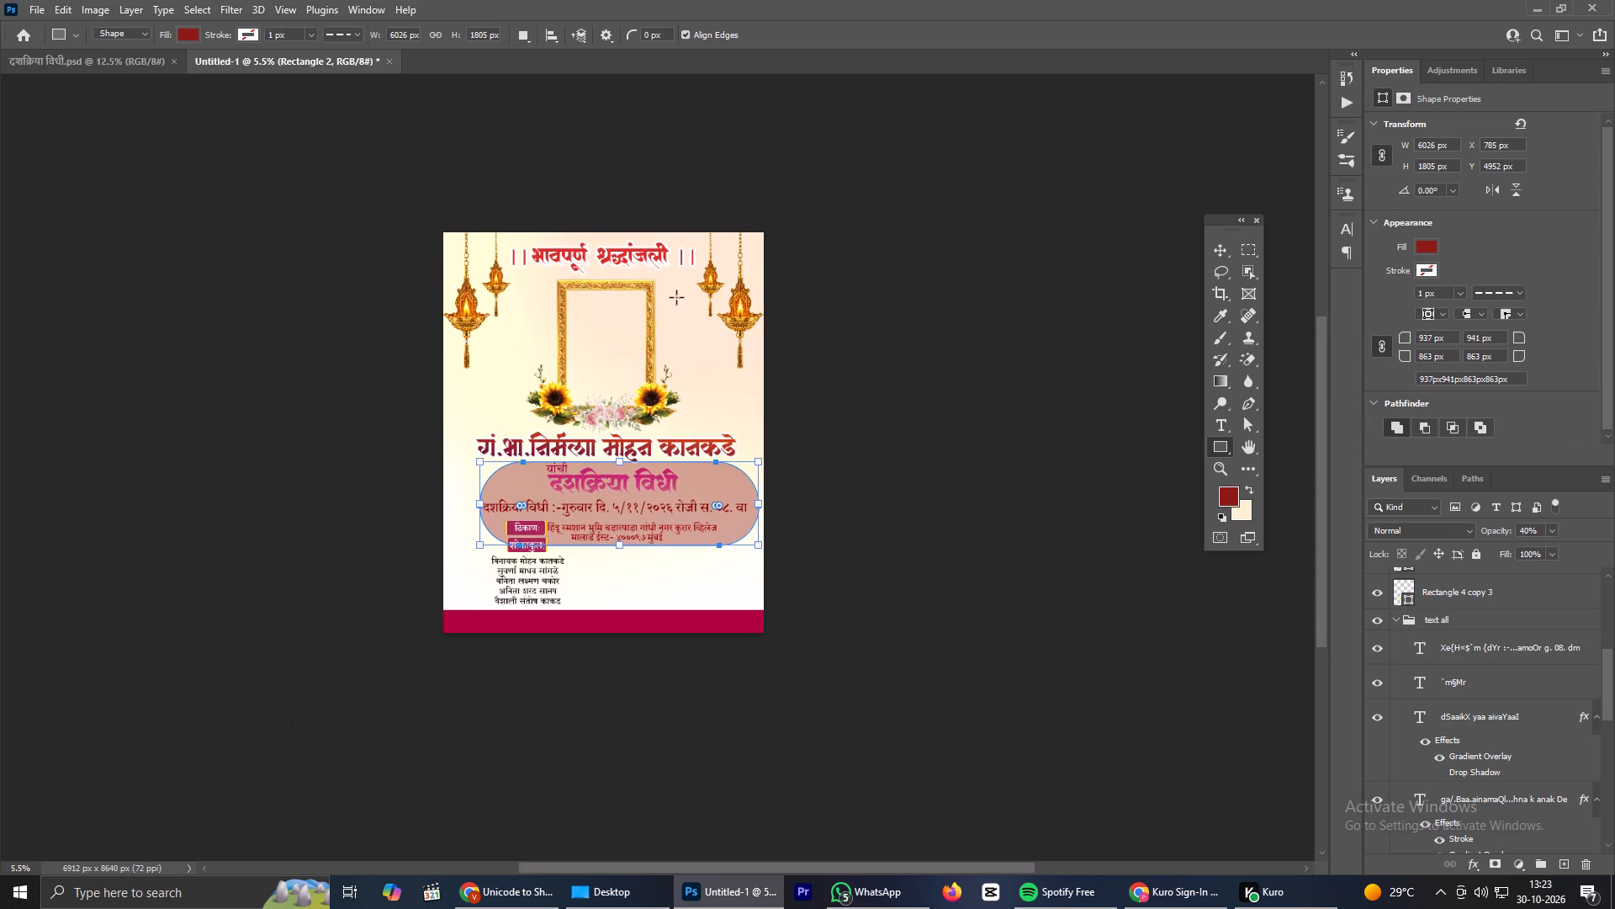
pyautogui.scroll(3, 606, 109)
pyautogui.press('space')
pyautogui.press('space')
pyautogui.press('space')
pyautogui.press('space')
pyautogui.press('space')
pyautogui.press('space')
pyautogui.press('space')
pyautogui.press('space')
pyautogui.press('space')
pyautogui.press('space')
pyautogui.moveTo(926, 545); pyautogui.dragTo(1093, 501)
pyautogui.scroll(2, 860, 555)
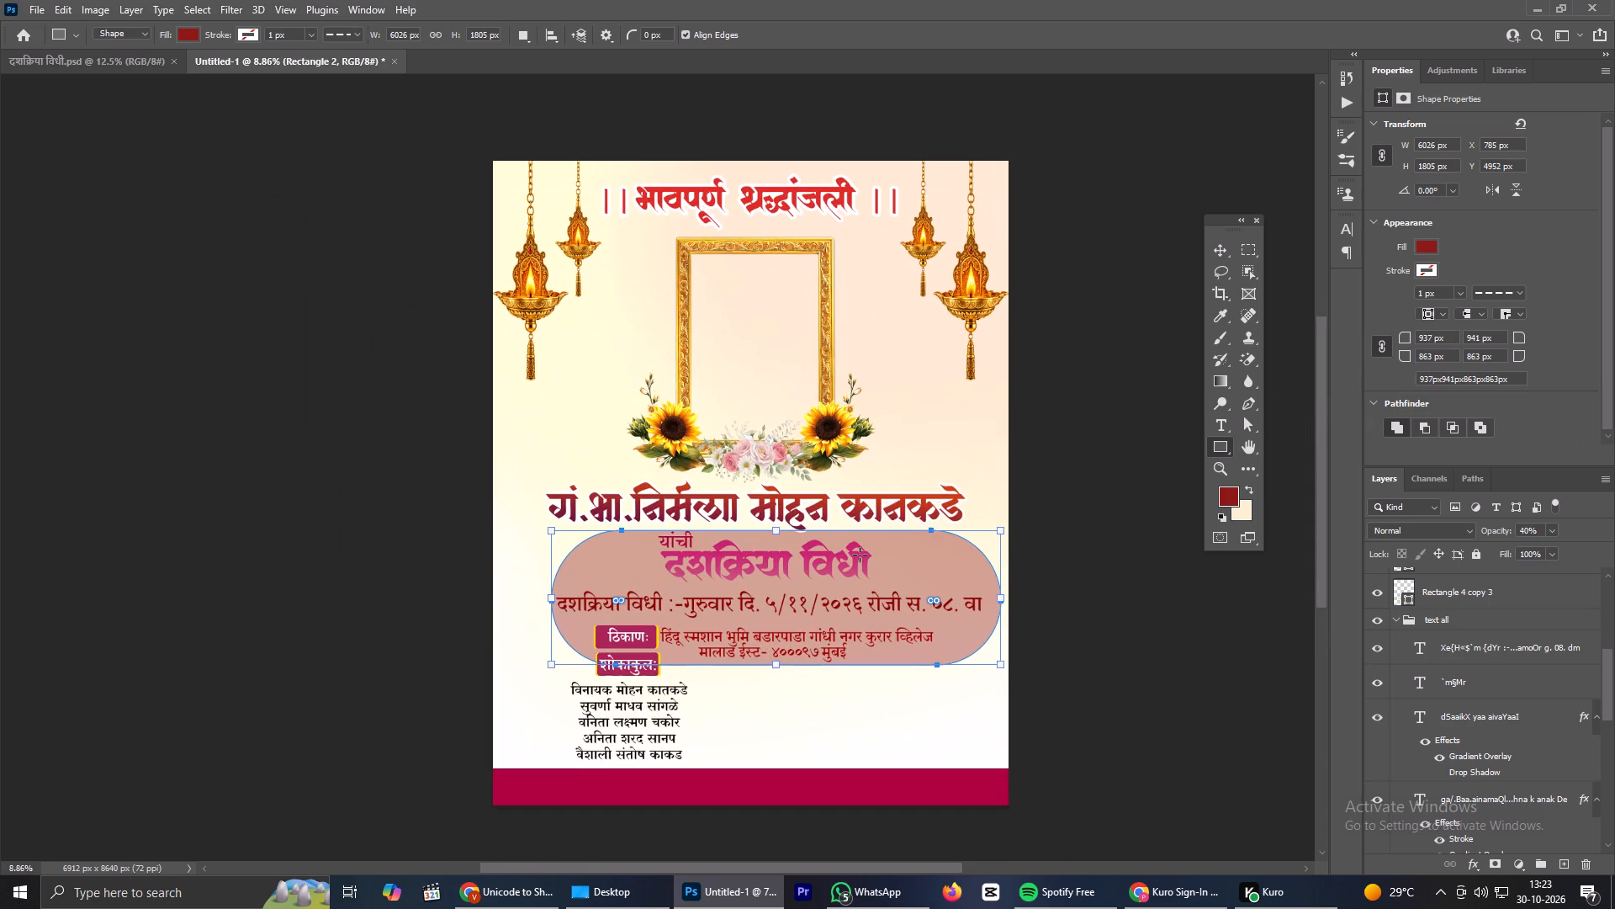
pyautogui.click(1223, 246)
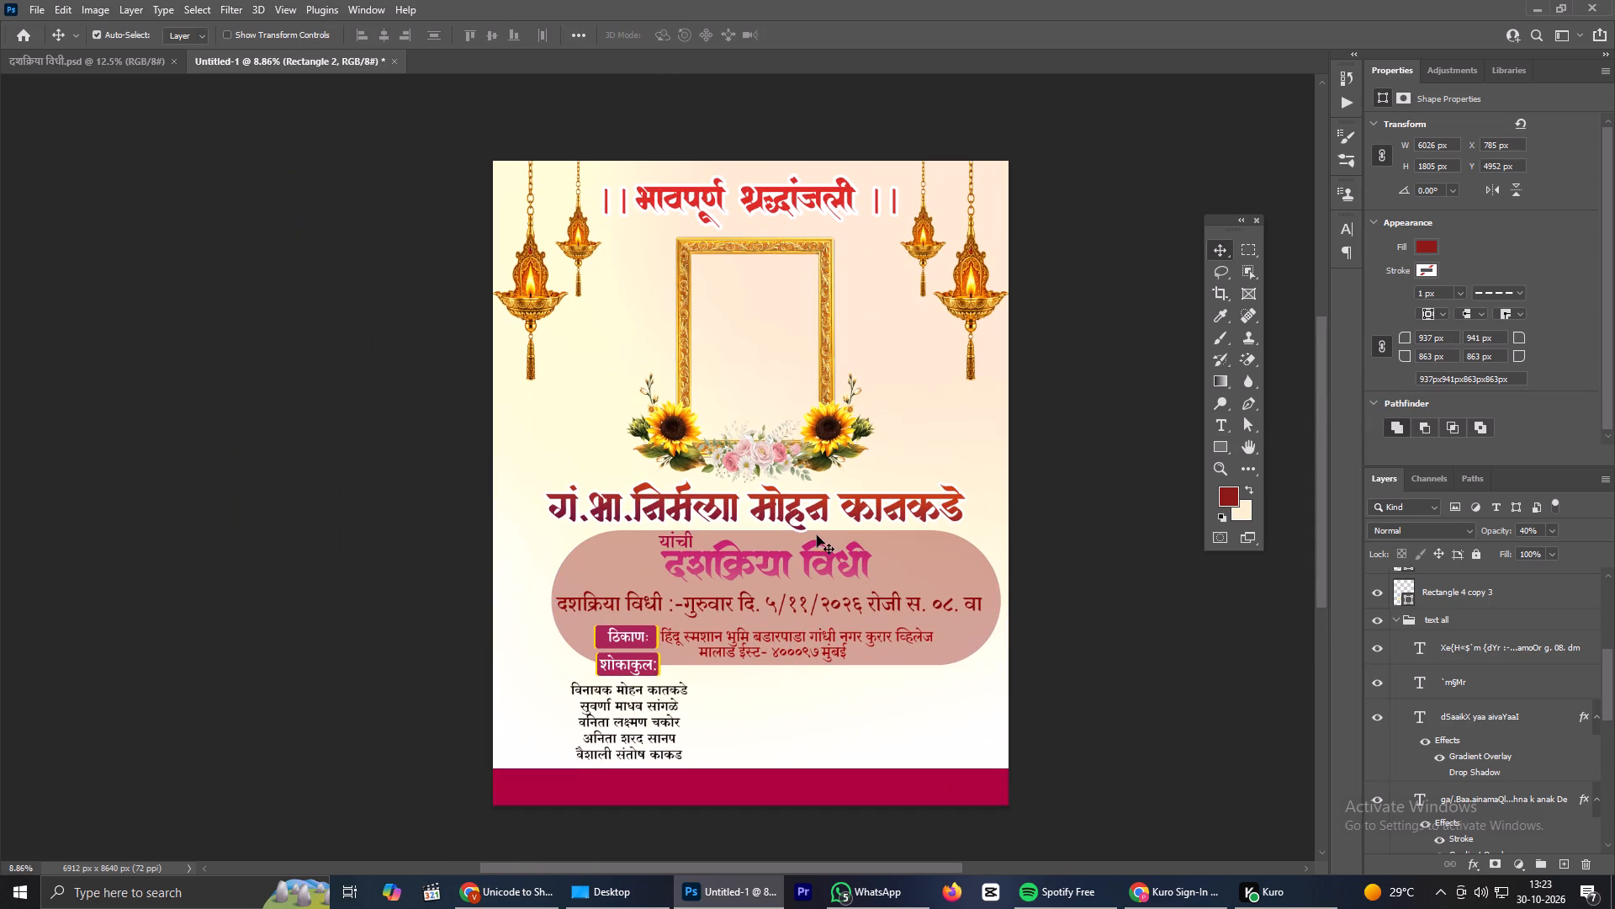
pyautogui.scroll(3, 817, 535)
pyautogui.moveTo(1009, 589); pyautogui.dragTo(1001, 589)
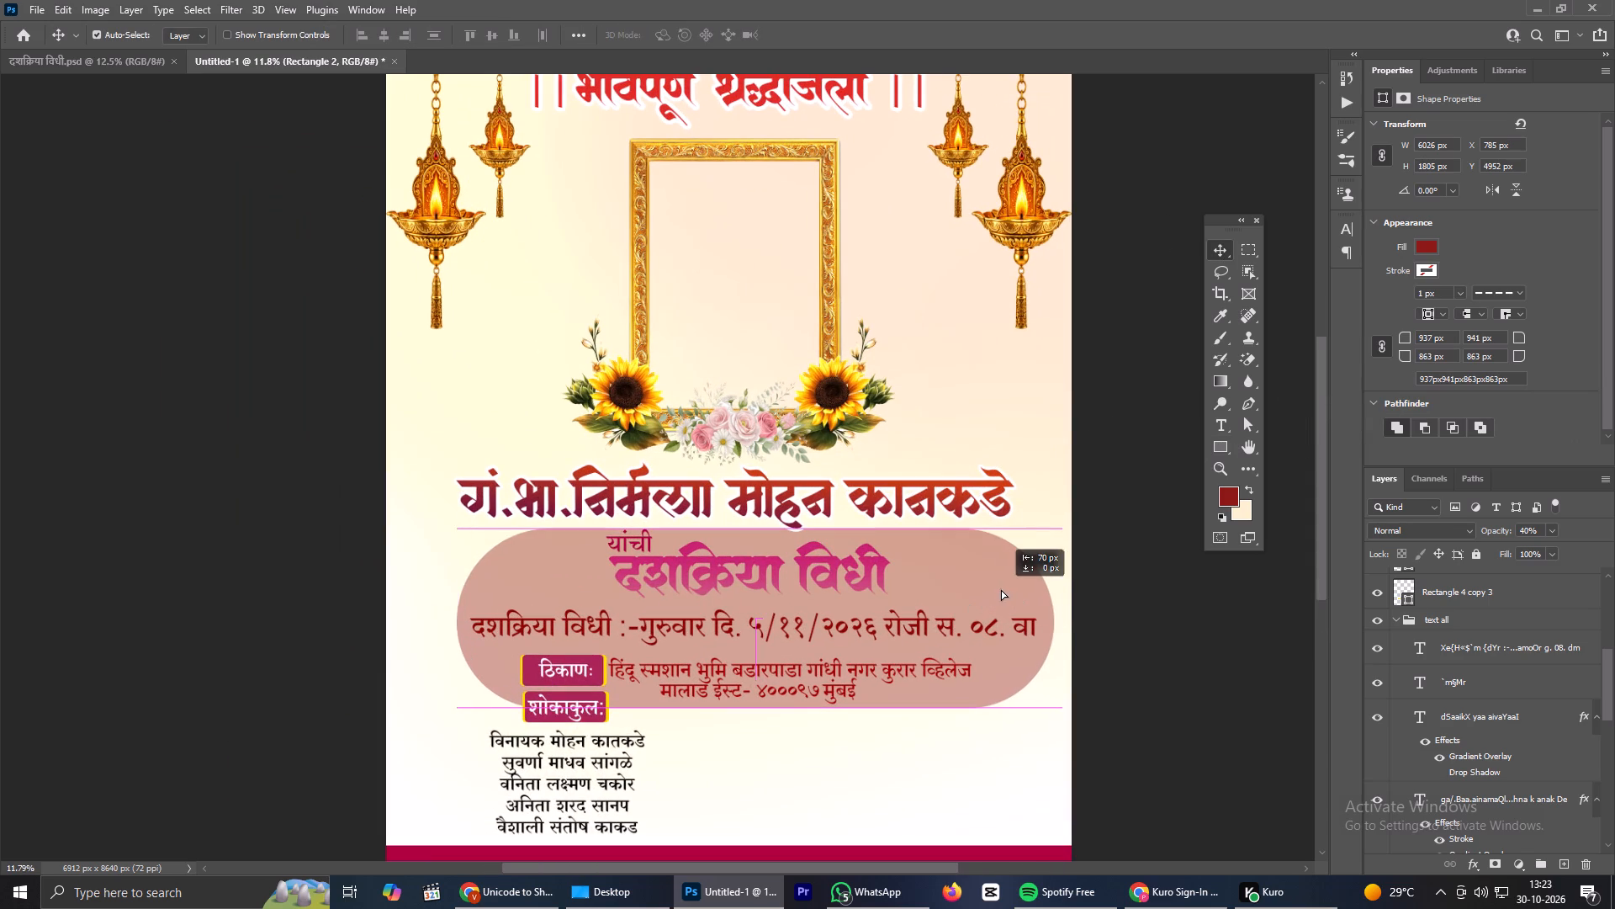
pyautogui.moveTo(1001, 589); pyautogui.dragTo(1000, 589)
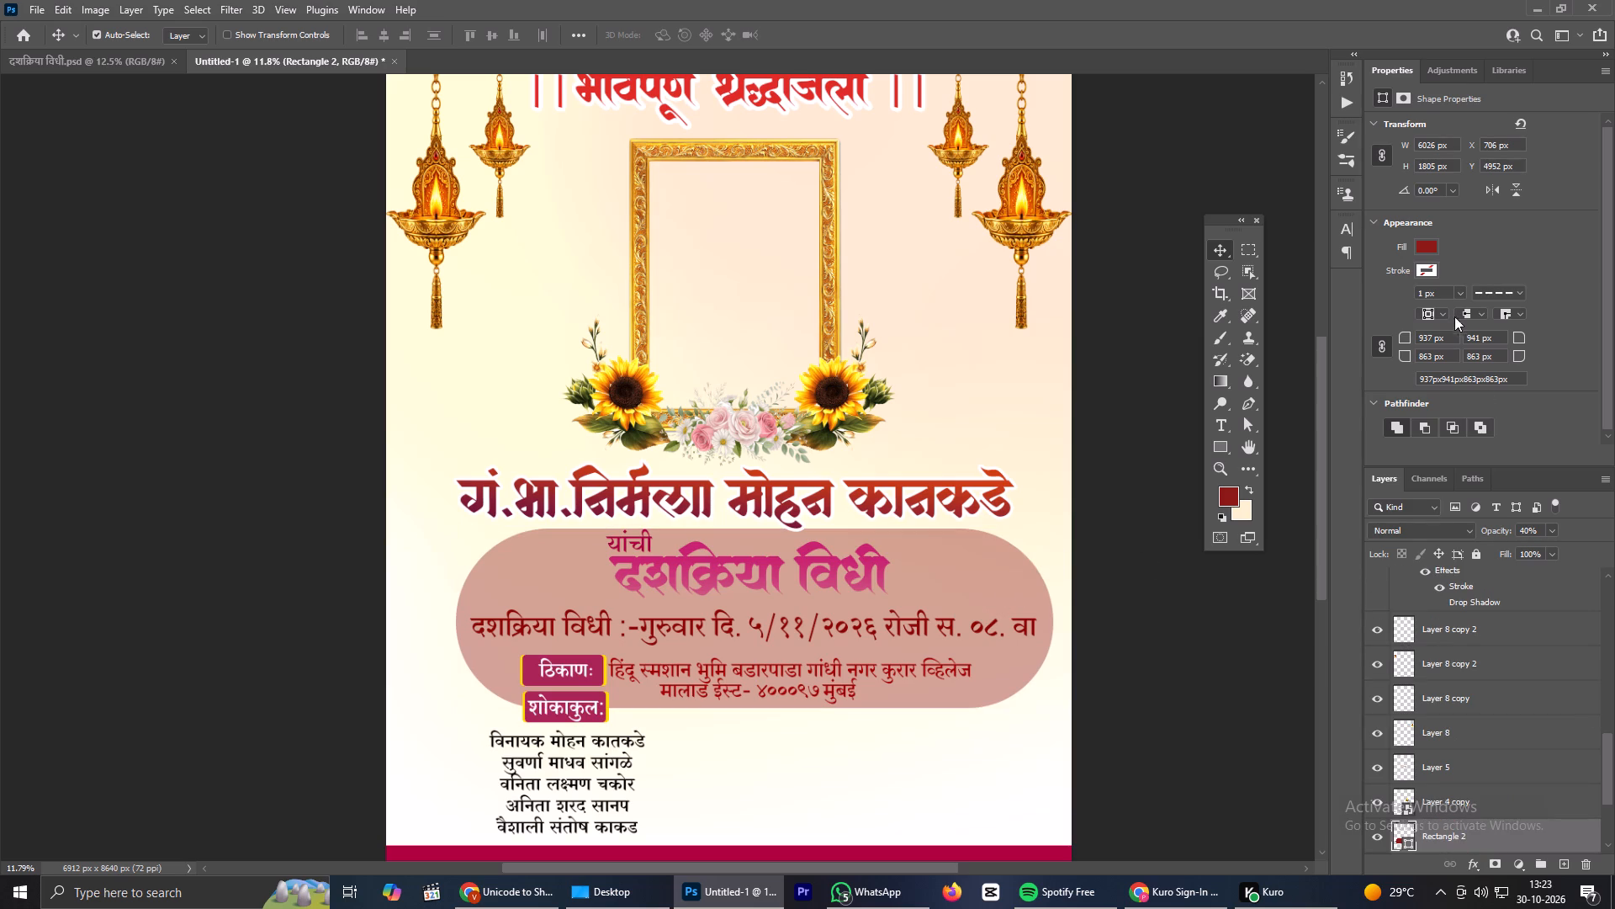
# Set the rounded panel layer's blend mode to Luminosity.
pyautogui.click(1396, 527)
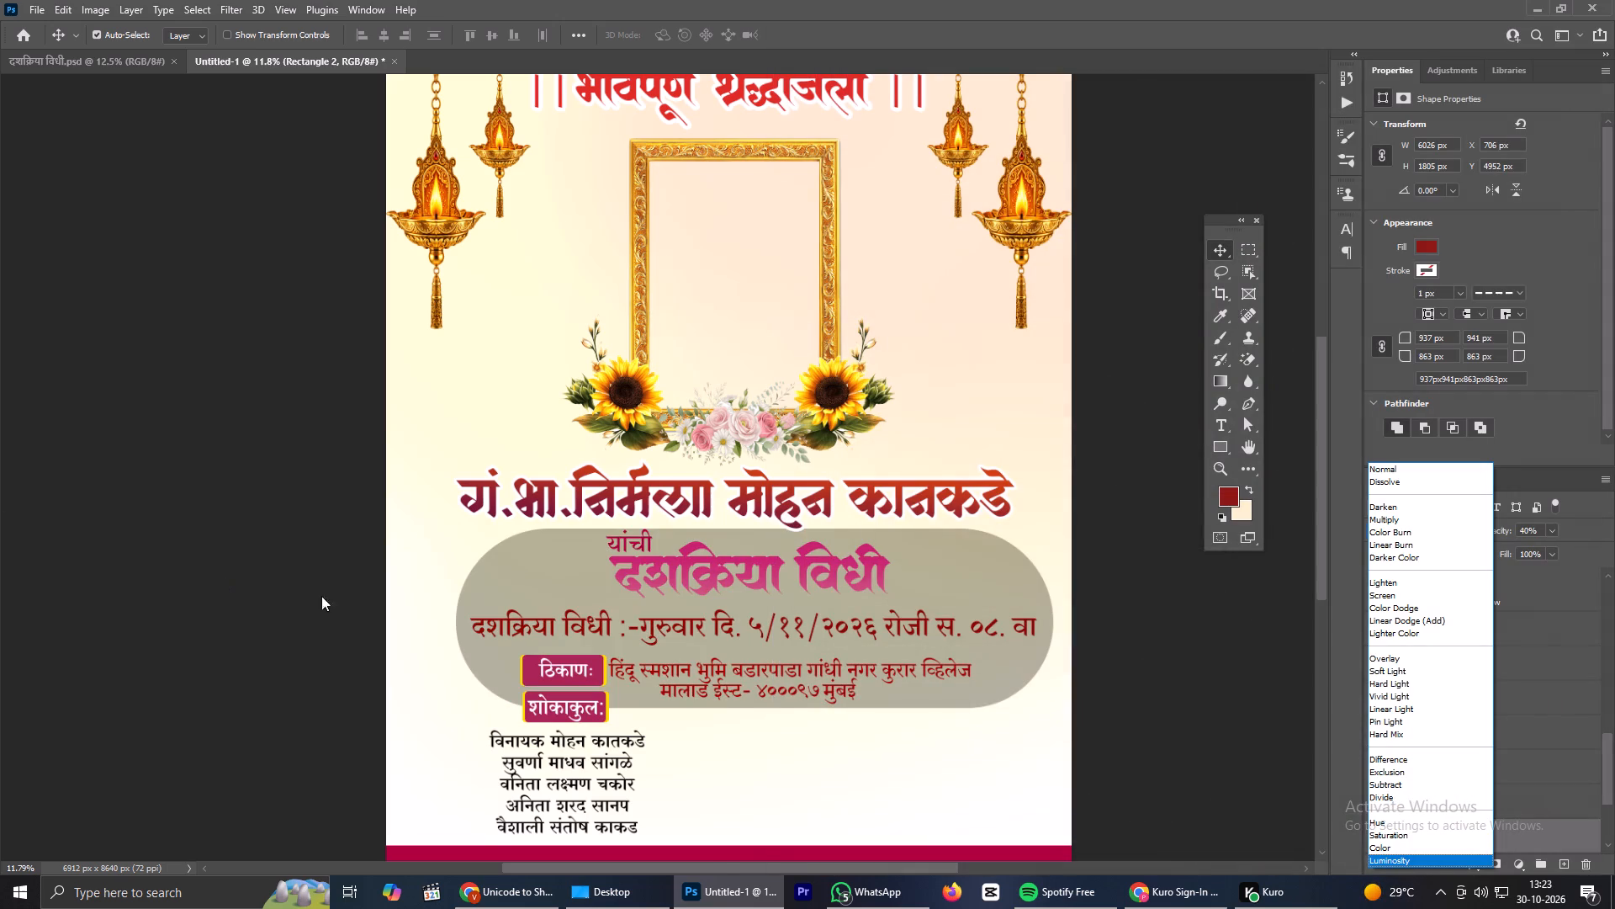
pyautogui.click(1413, 864)
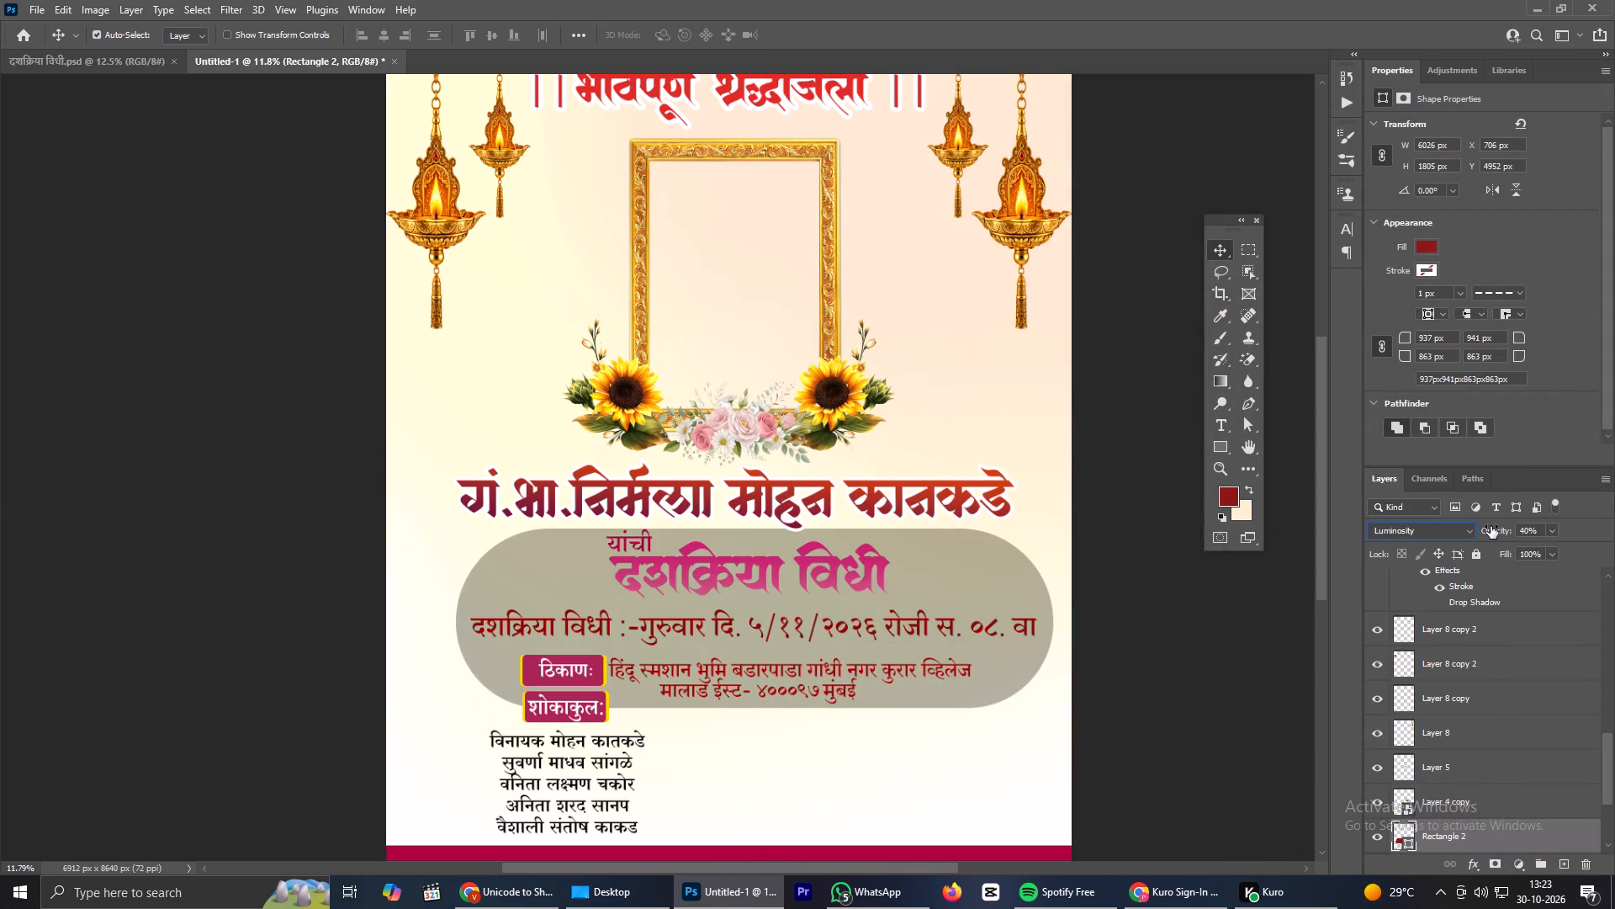
# Lower the rounded panel layer's opacity to 22% and deselect the layer.
pyautogui.moveTo(1491, 526); pyautogui.dragTo(1484, 526)
pyautogui.moveTo(1496, 529); pyautogui.dragTo(1489, 529)
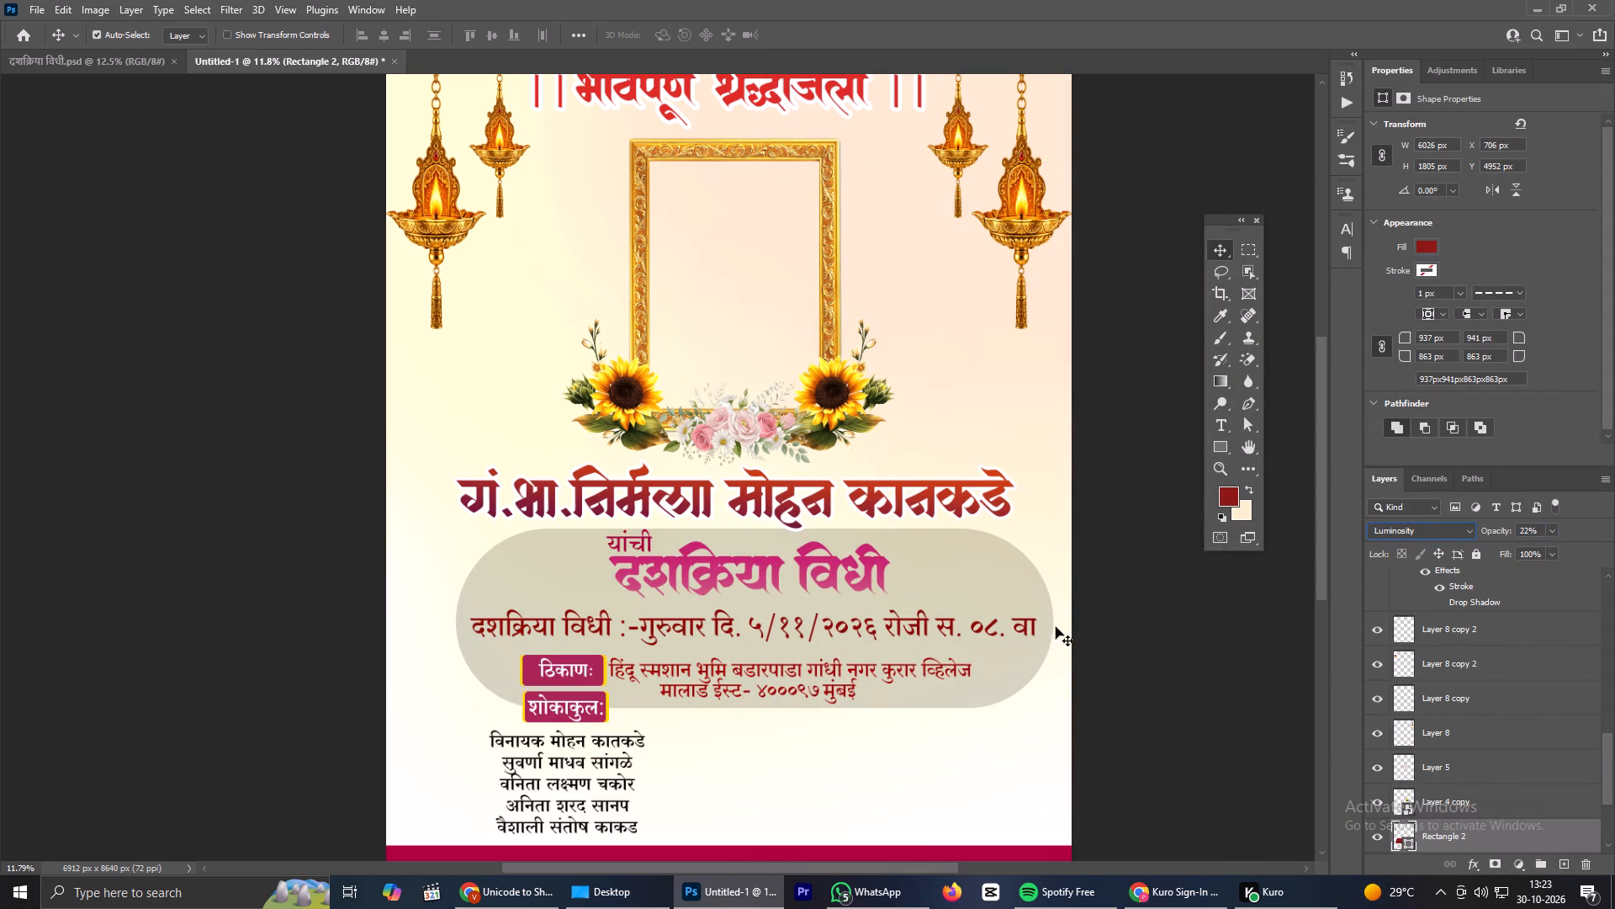
pyautogui.scroll(-3, 1063, 606)
pyautogui.click(1120, 720)
# Draw a dark red rectangle about 1876 × 1310 px over the list of names below the शोकाकुल: label.
pyautogui.scroll(7, 459, 733)
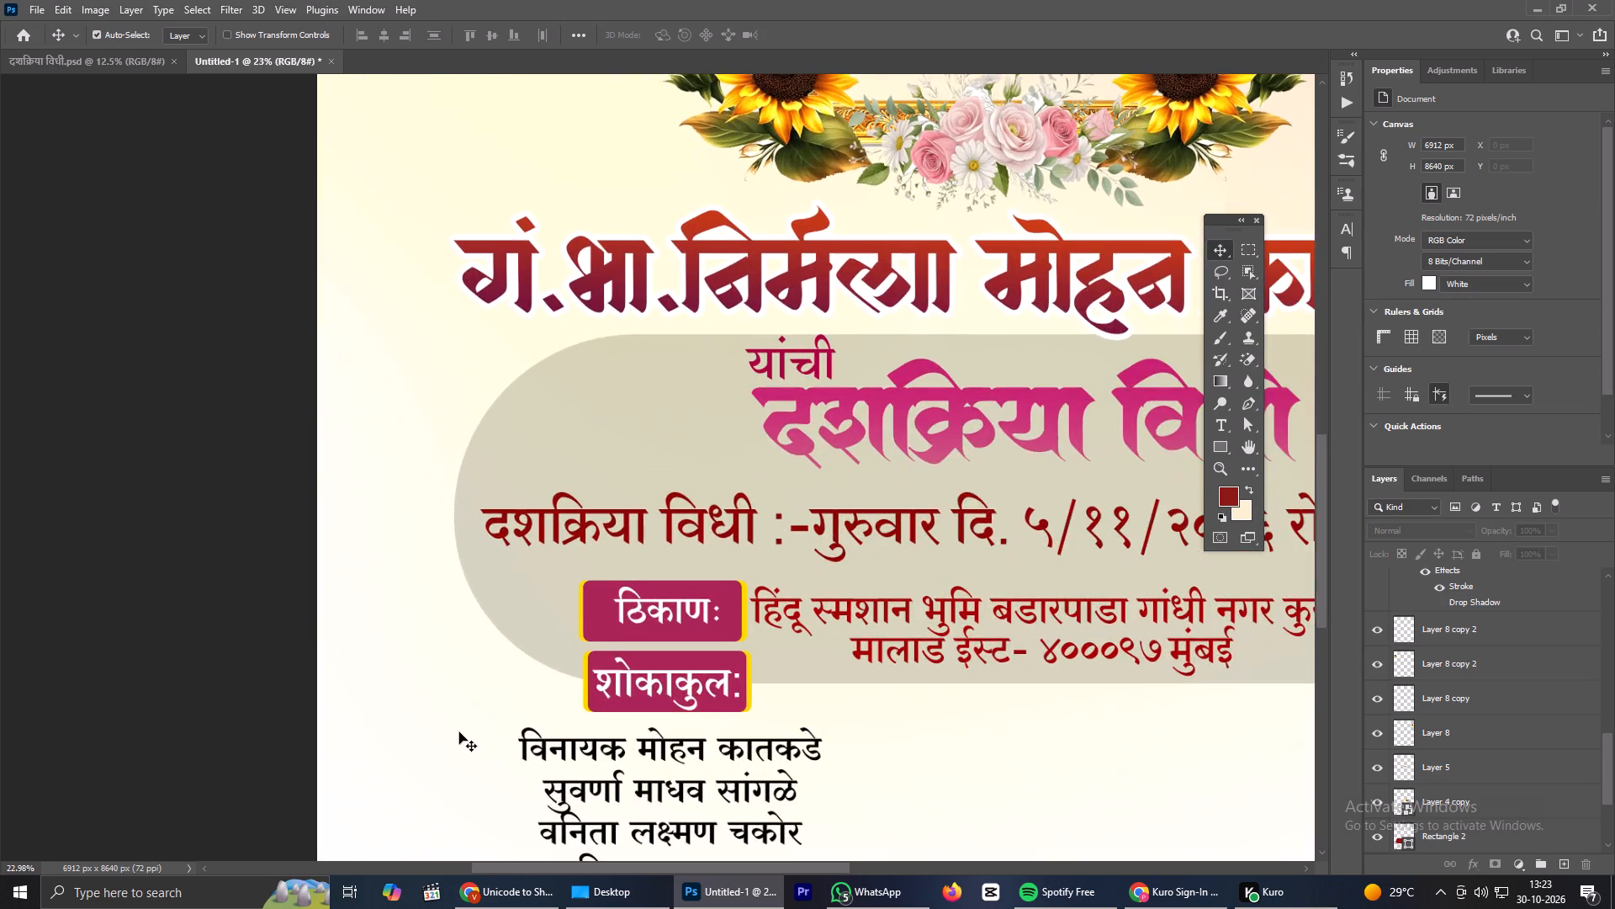
pyautogui.scroll(-3, 463, 732)
pyautogui.scroll(-4, 679, 722)
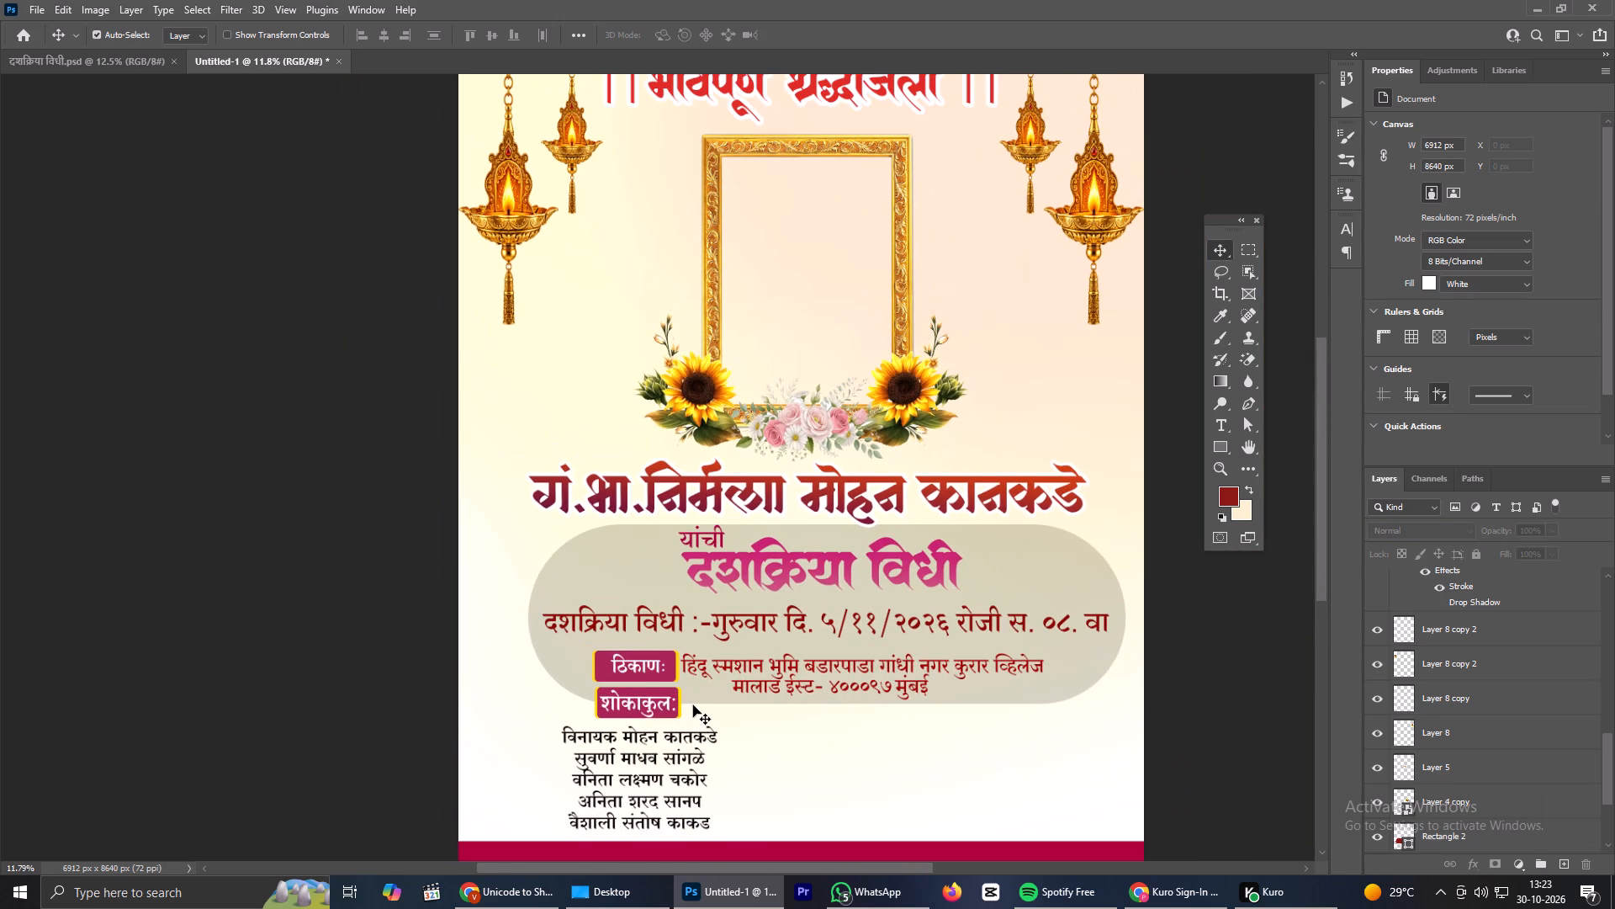
pyautogui.click(1214, 448)
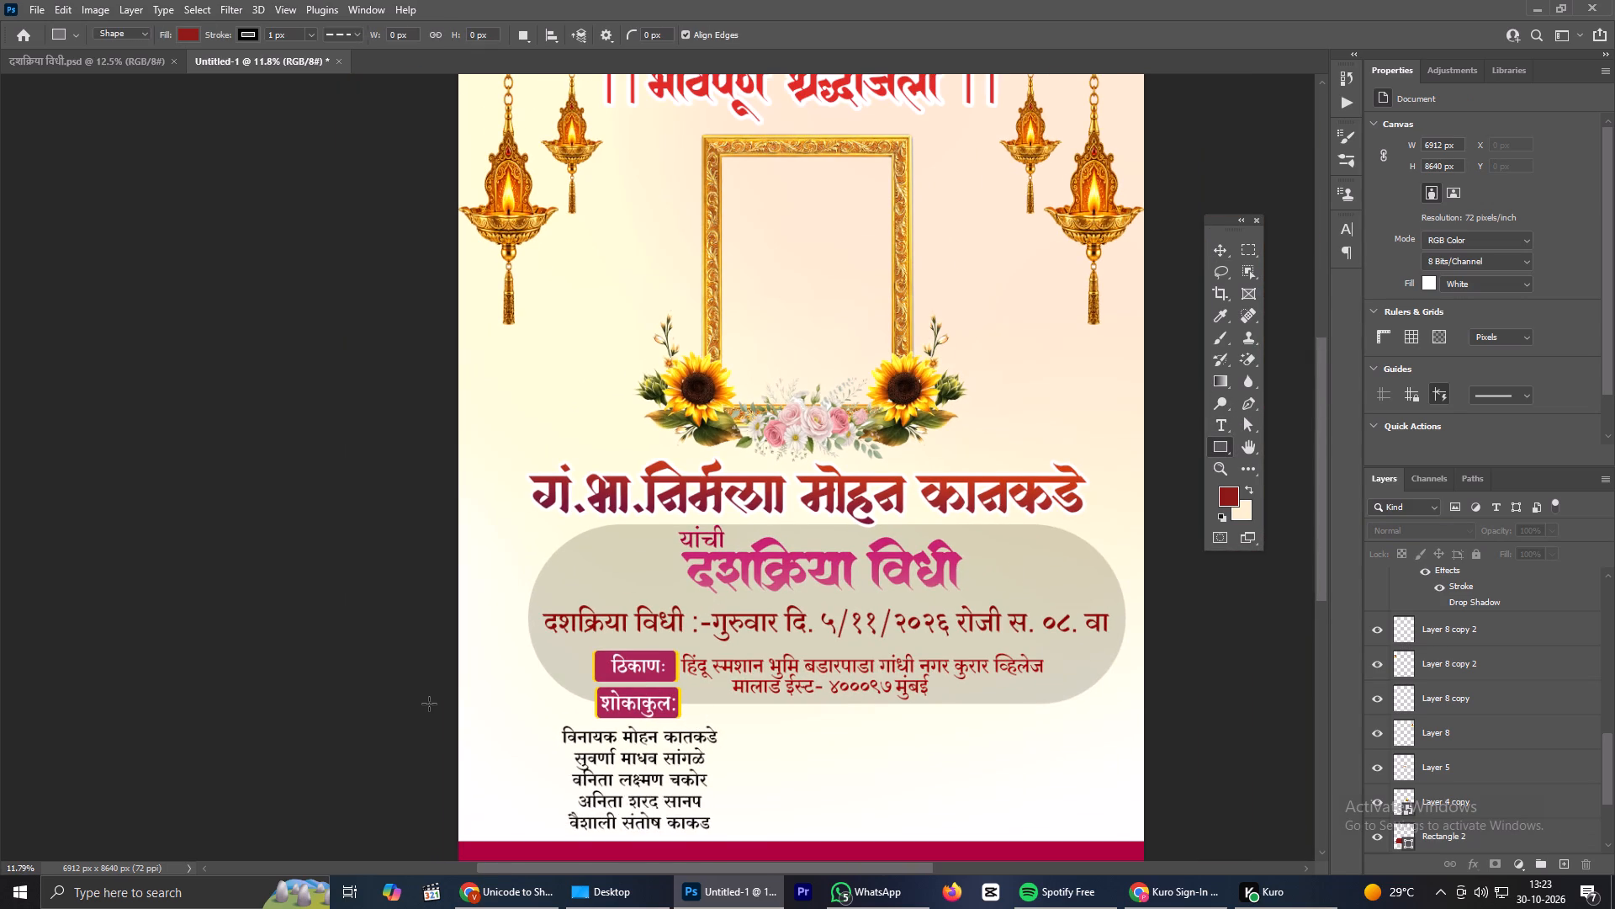
pyautogui.moveTo(526, 706); pyautogui.dragTo(736, 843)
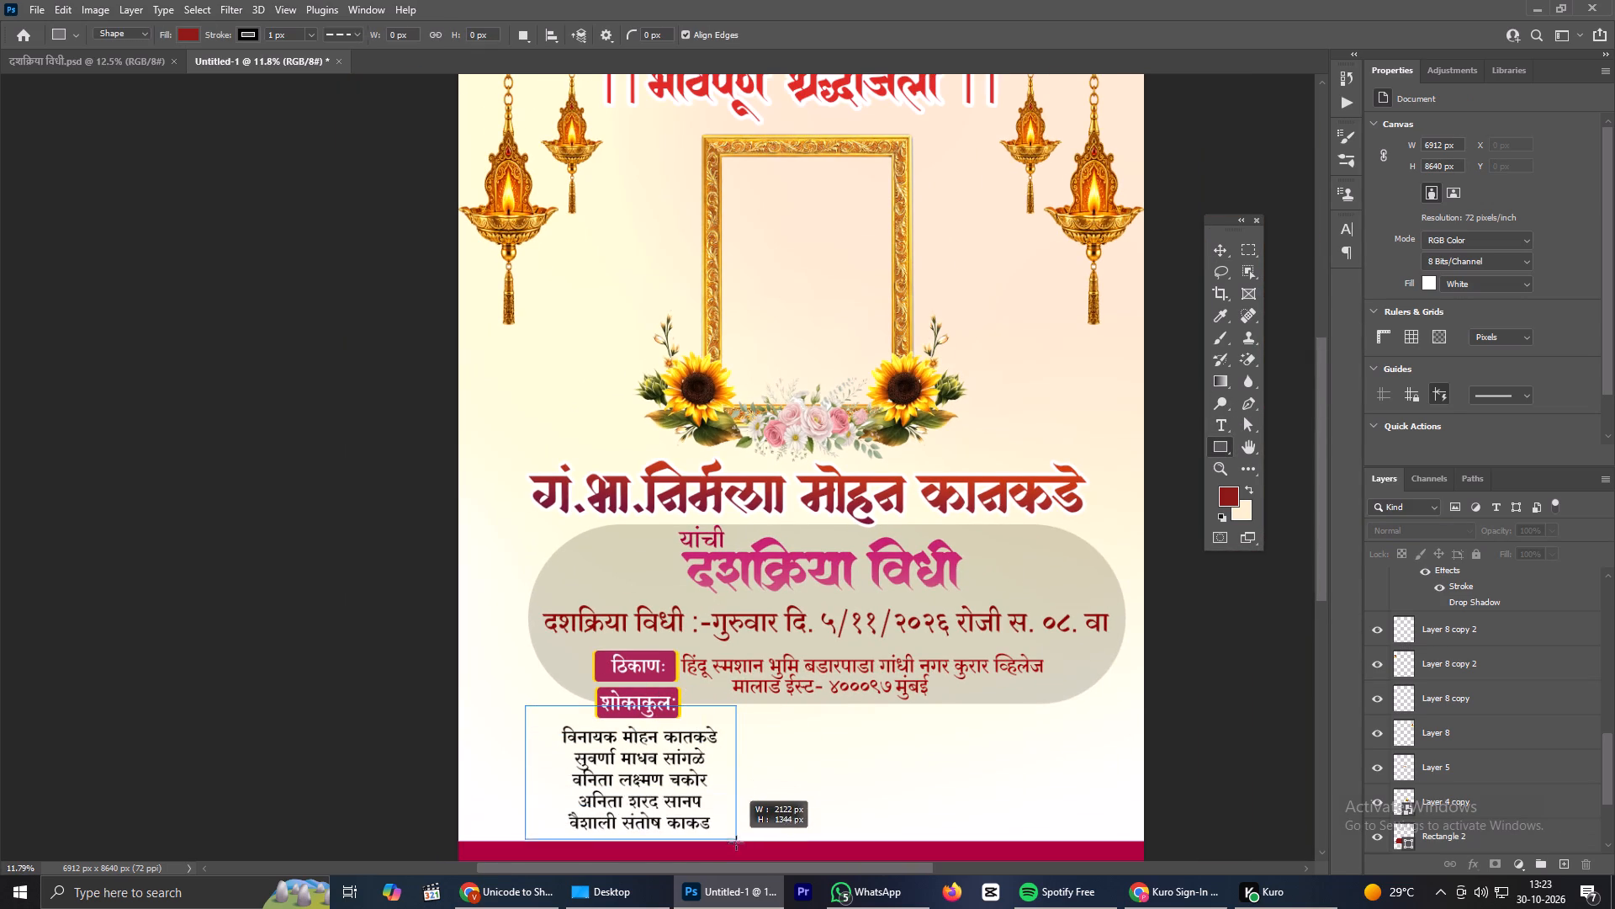
pyautogui.moveTo(736, 843); pyautogui.dragTo(726, 835)
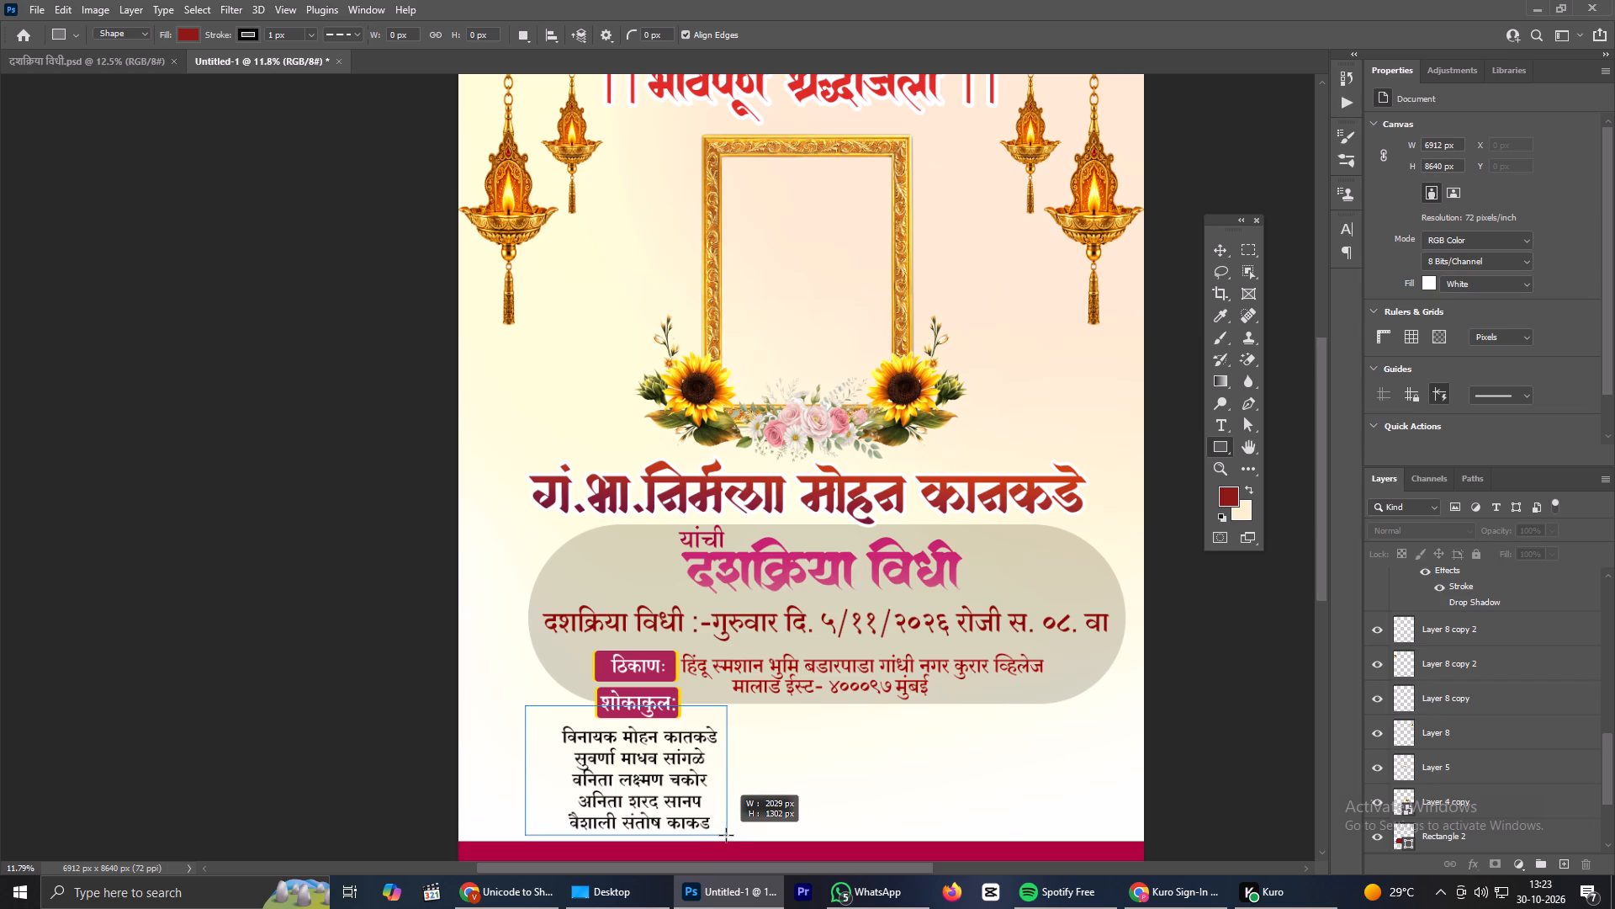
pyautogui.moveTo(726, 835); pyautogui.dragTo(712, 836)
# Nudge the new rectangle to the right to X about 804.5 px, over the list of names.
pyautogui.press('Right')
pyautogui.press('Right')
pyautogui.press('Right')
pyautogui.press('Right')
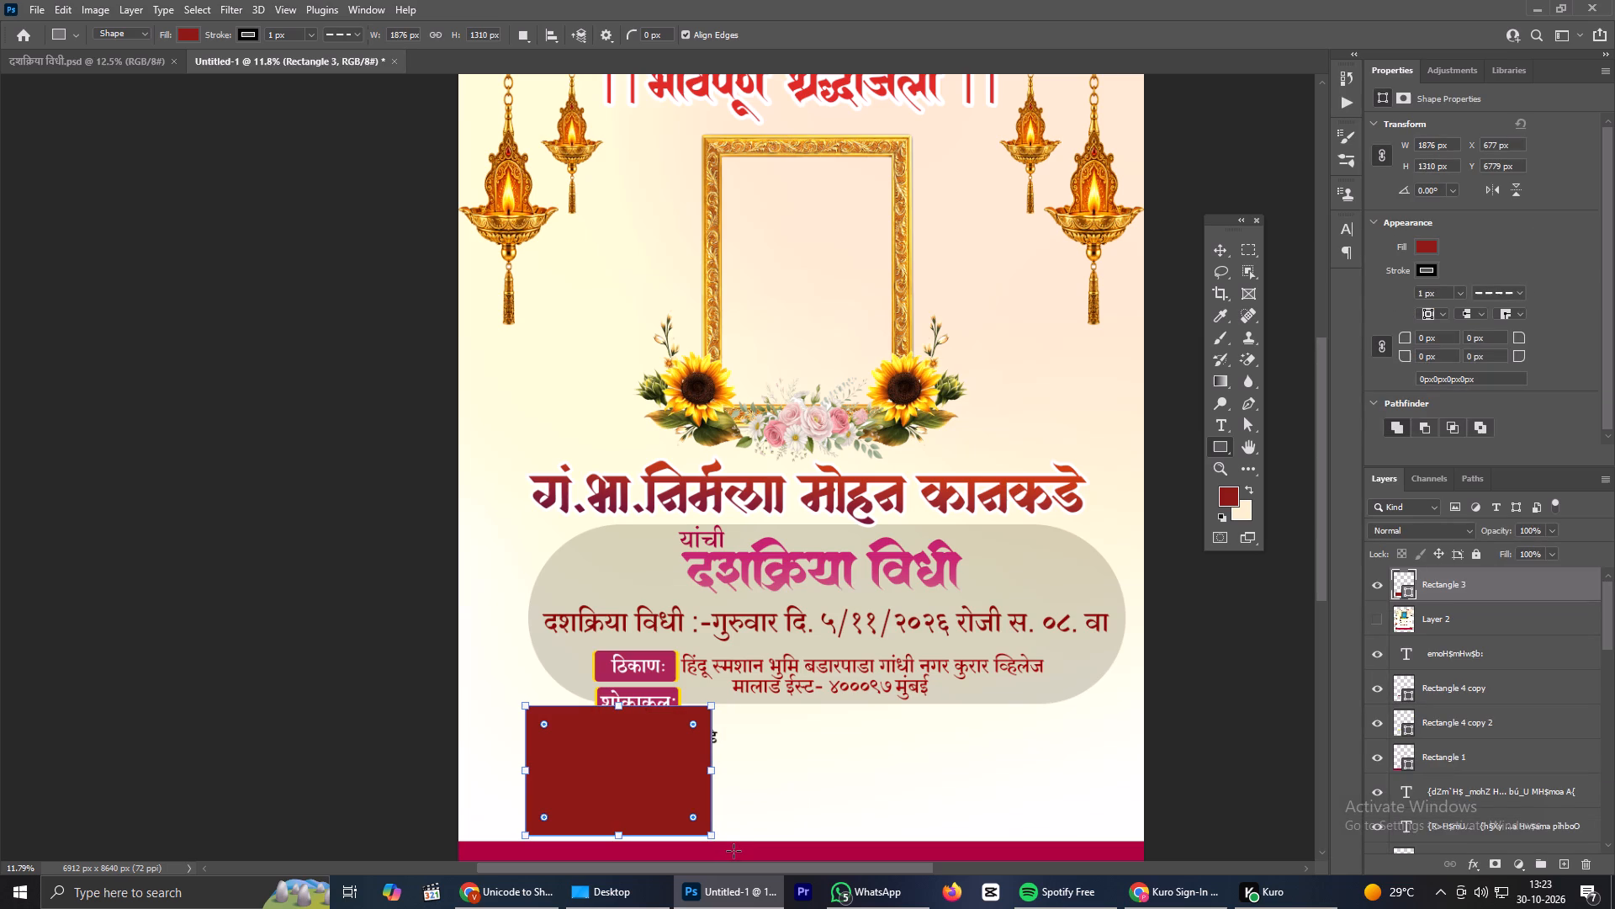
pyautogui.press('Right')
pyautogui.click(1226, 253)
pyautogui.press('Right')
pyautogui.press('Right')
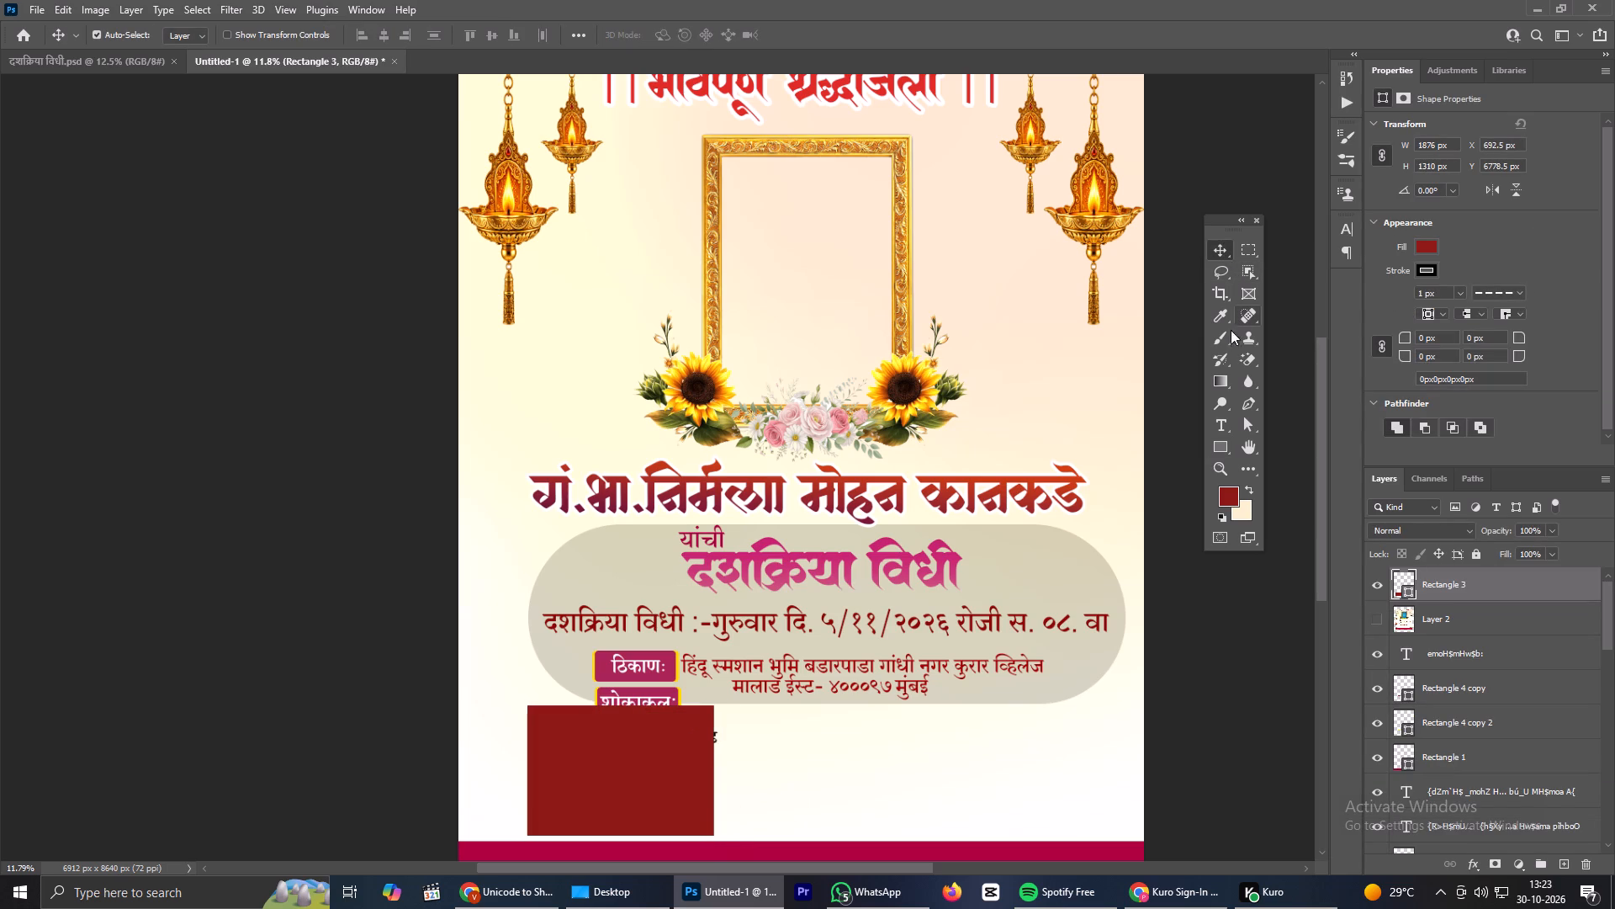
pyautogui.press('Right')
pyautogui.press('Right')
pyautogui.press('Right')
pyautogui.press('Right')
pyautogui.press('Right')
pyautogui.press('Right')
pyautogui.press('Right')
pyautogui.press('Right')
pyautogui.press('Right')
pyautogui.press('Right')
pyautogui.press('Right')
pyautogui.press('Right')
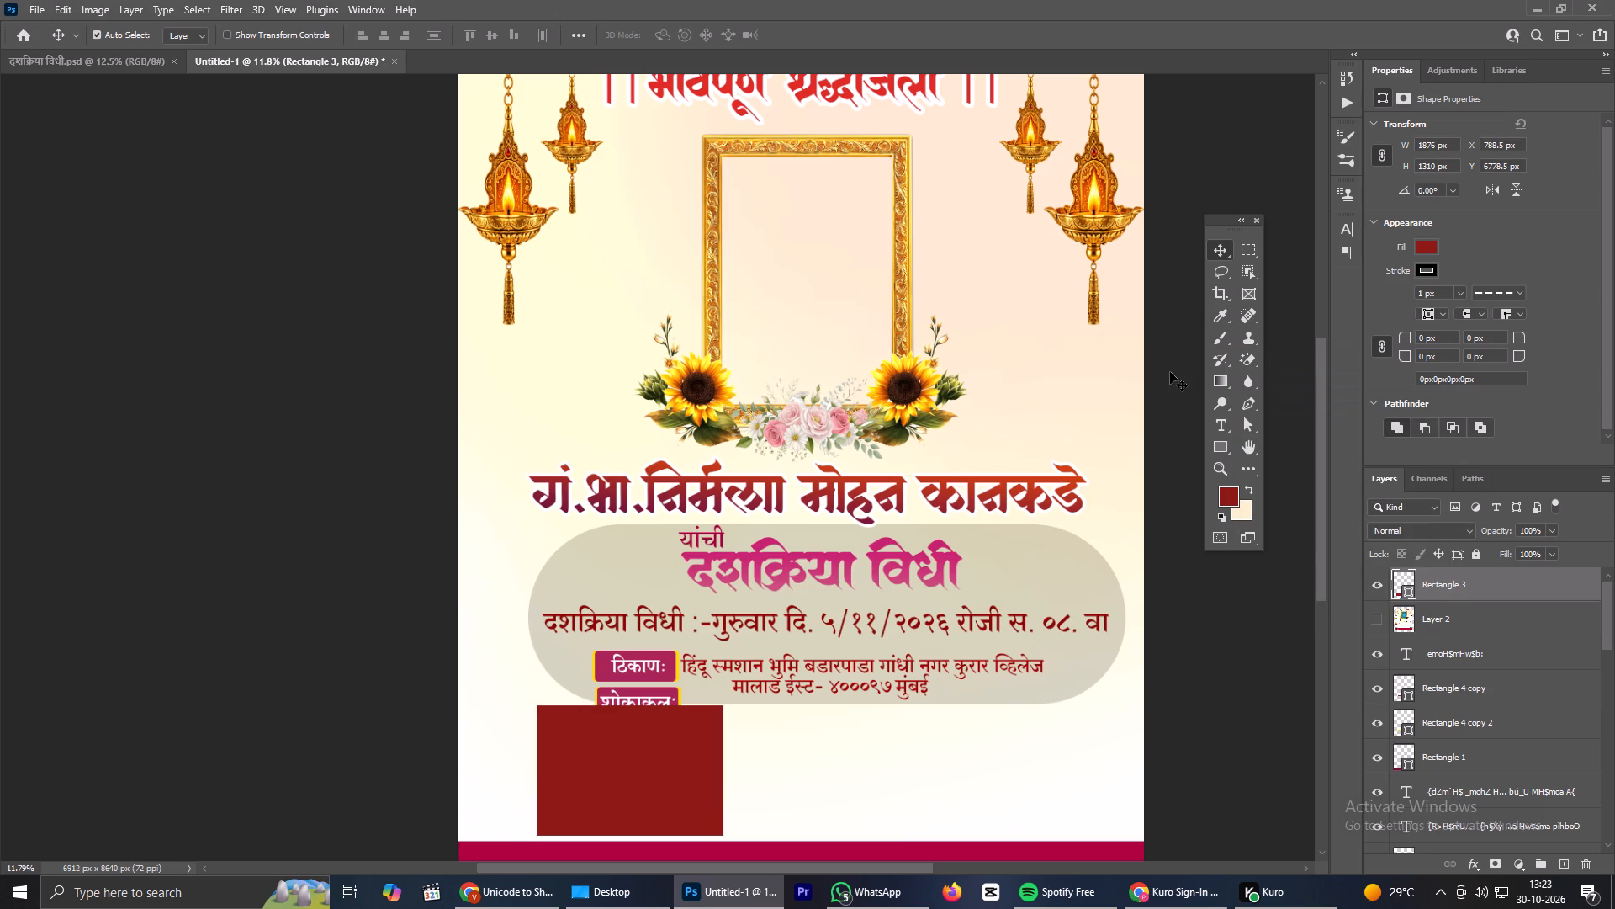
pyautogui.press('Right')
pyautogui.press('Right')
# Round all four corners of the names rectangle to 220 px.
pyautogui.moveTo(1406, 332); pyautogui.dragTo(1426, 334)
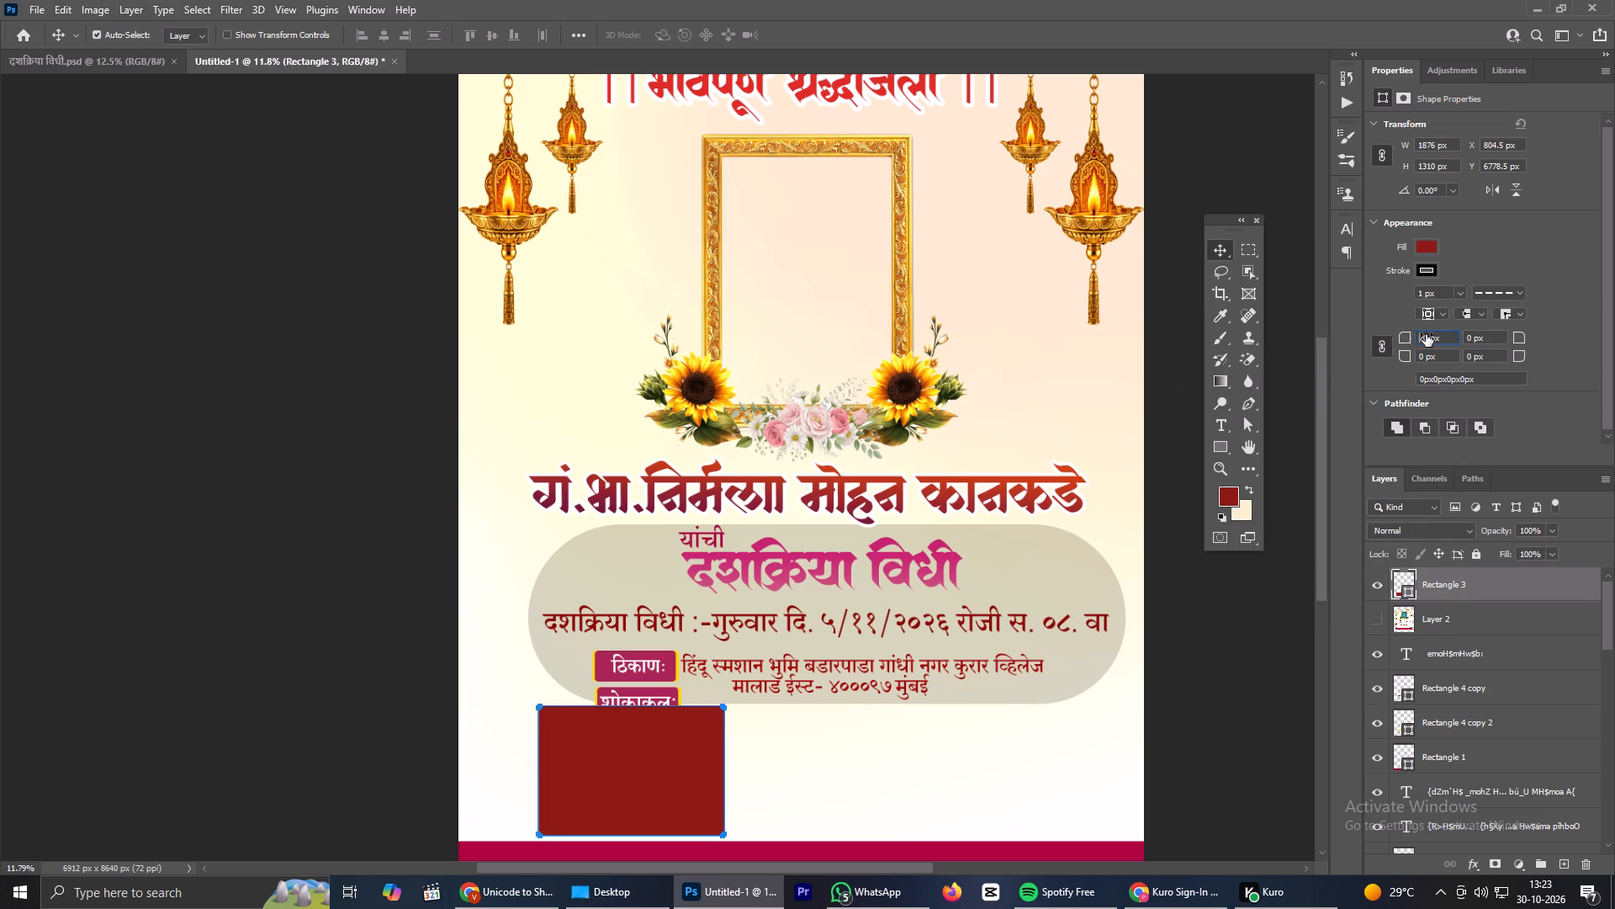
pyautogui.moveTo(1426, 334); pyautogui.dragTo(1591, 317)
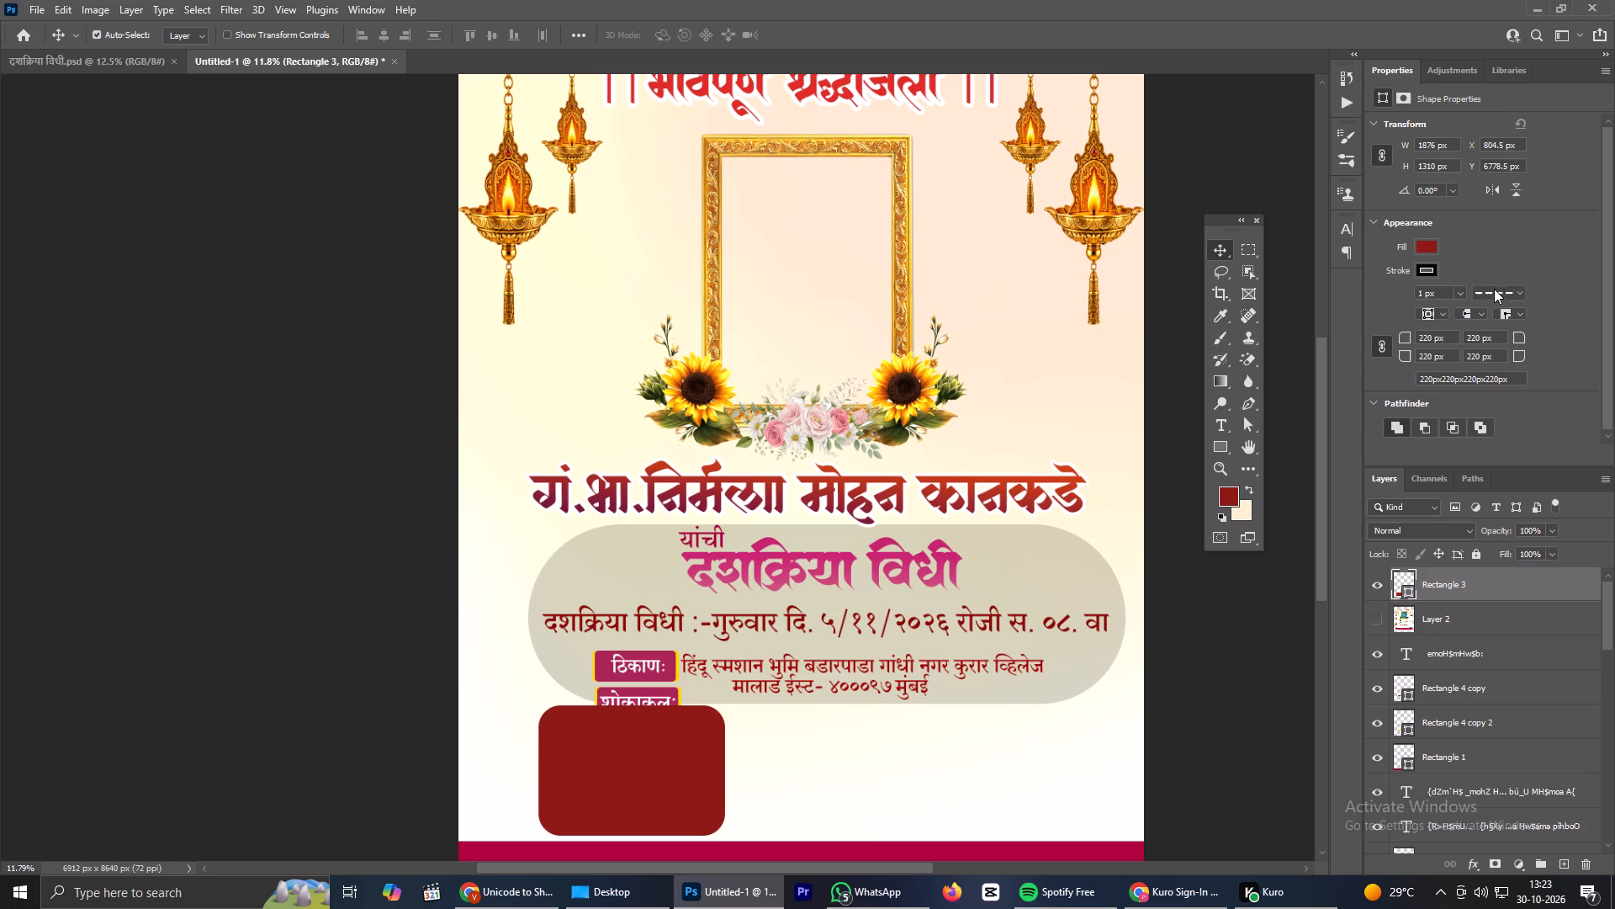
# Remove the fill from the names rectangle, leaving only its outline.
pyautogui.click(1424, 242)
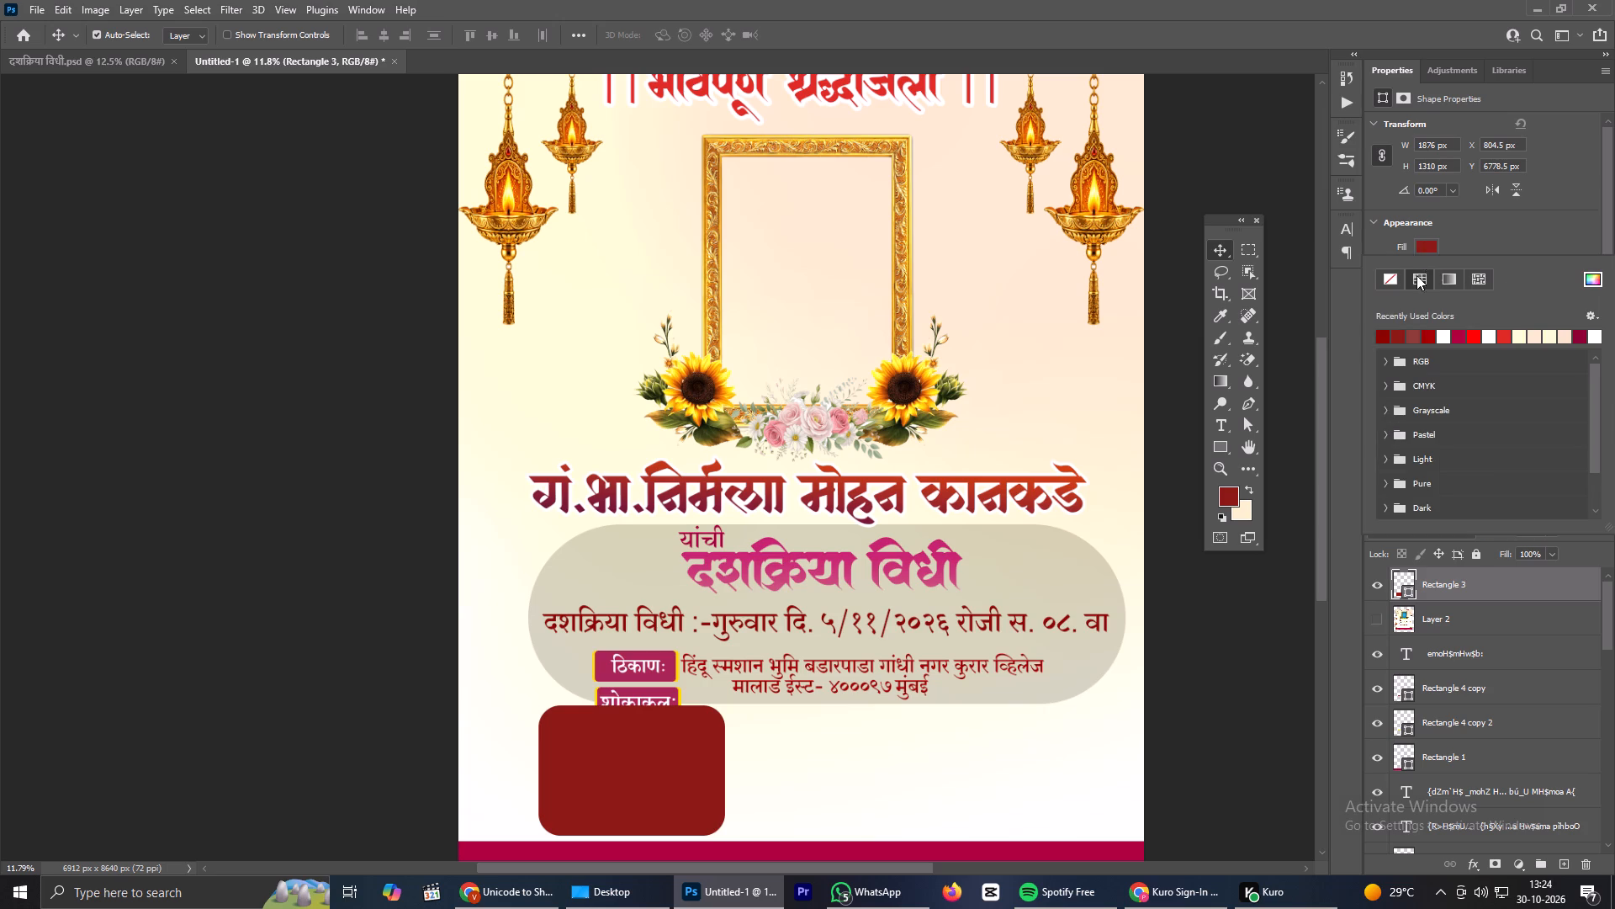
pyautogui.click(1397, 278)
pyautogui.click(1450, 242)
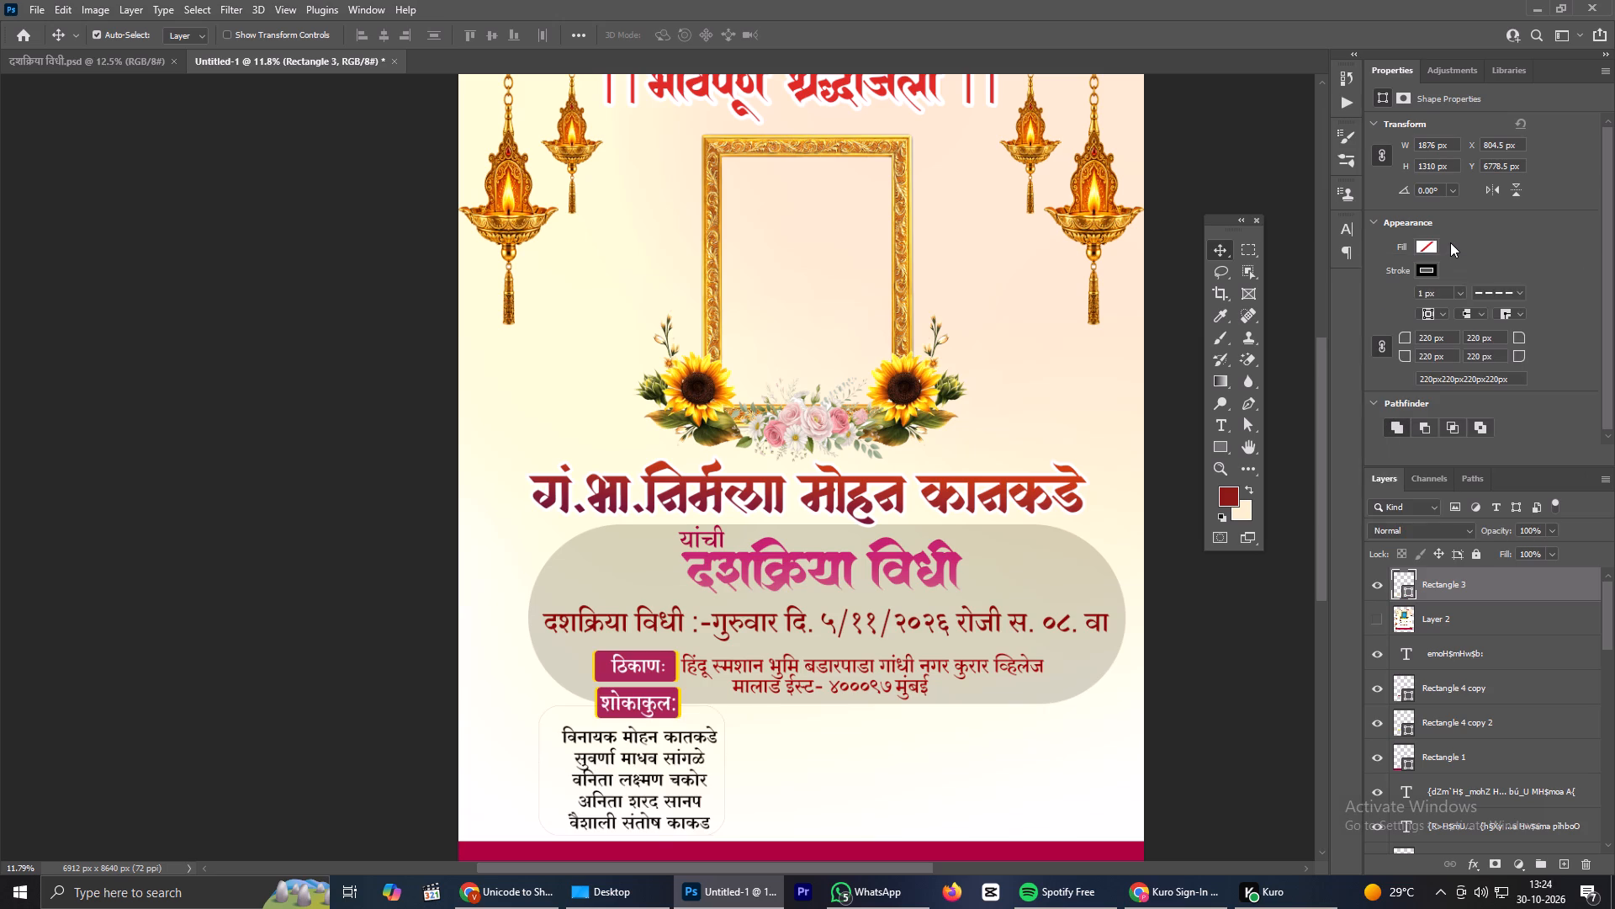
# Thicken the names rectangle's dashed black stroke to about 6.35 px.
pyautogui.click(1465, 295)
pyautogui.click(1464, 311)
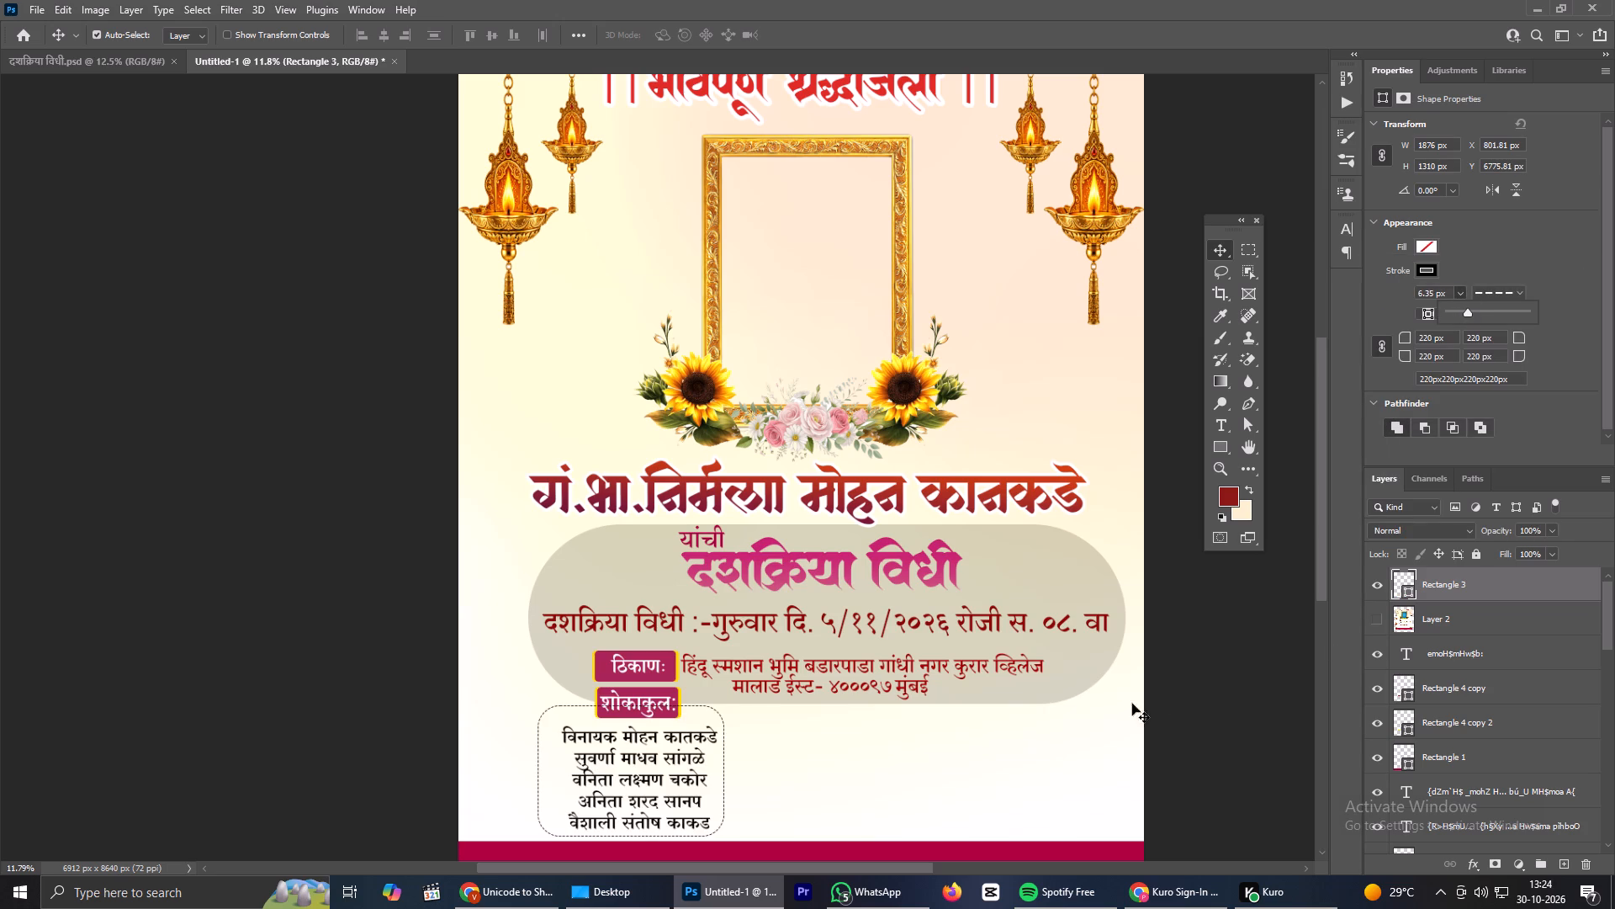
# Move the names rectangle's layer beneath the two Rectangle 4 copy 3 layers, directly above the text all group, and deselect it.
pyautogui.moveTo(1444, 582); pyautogui.dragTo(1441, 846)
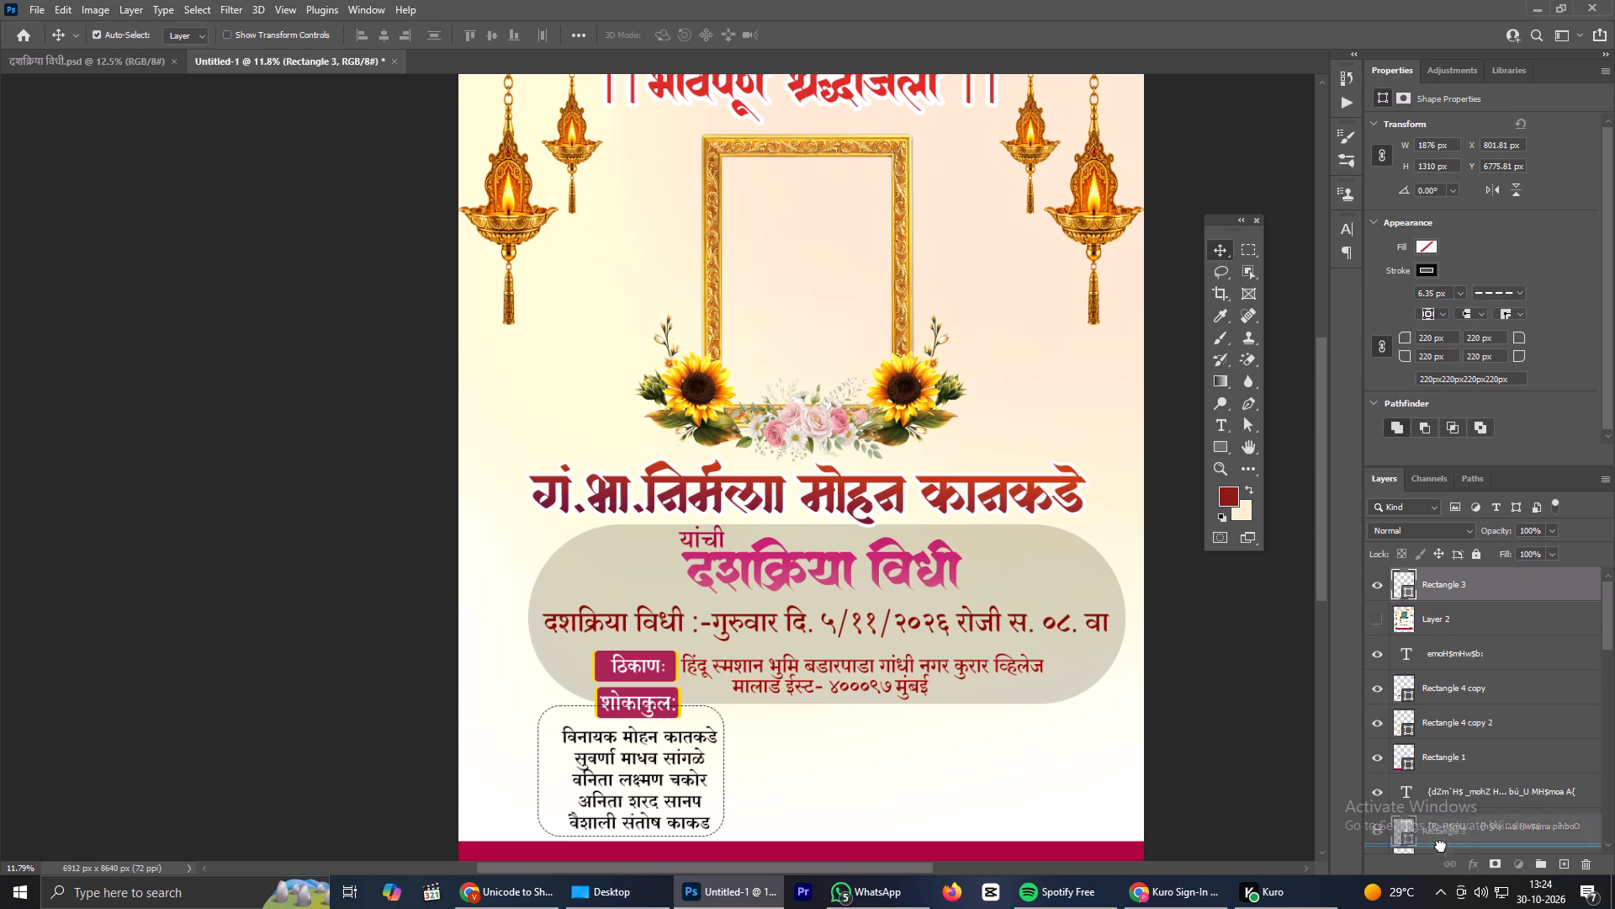
pyautogui.moveTo(1441, 846); pyautogui.dragTo(1476, 796)
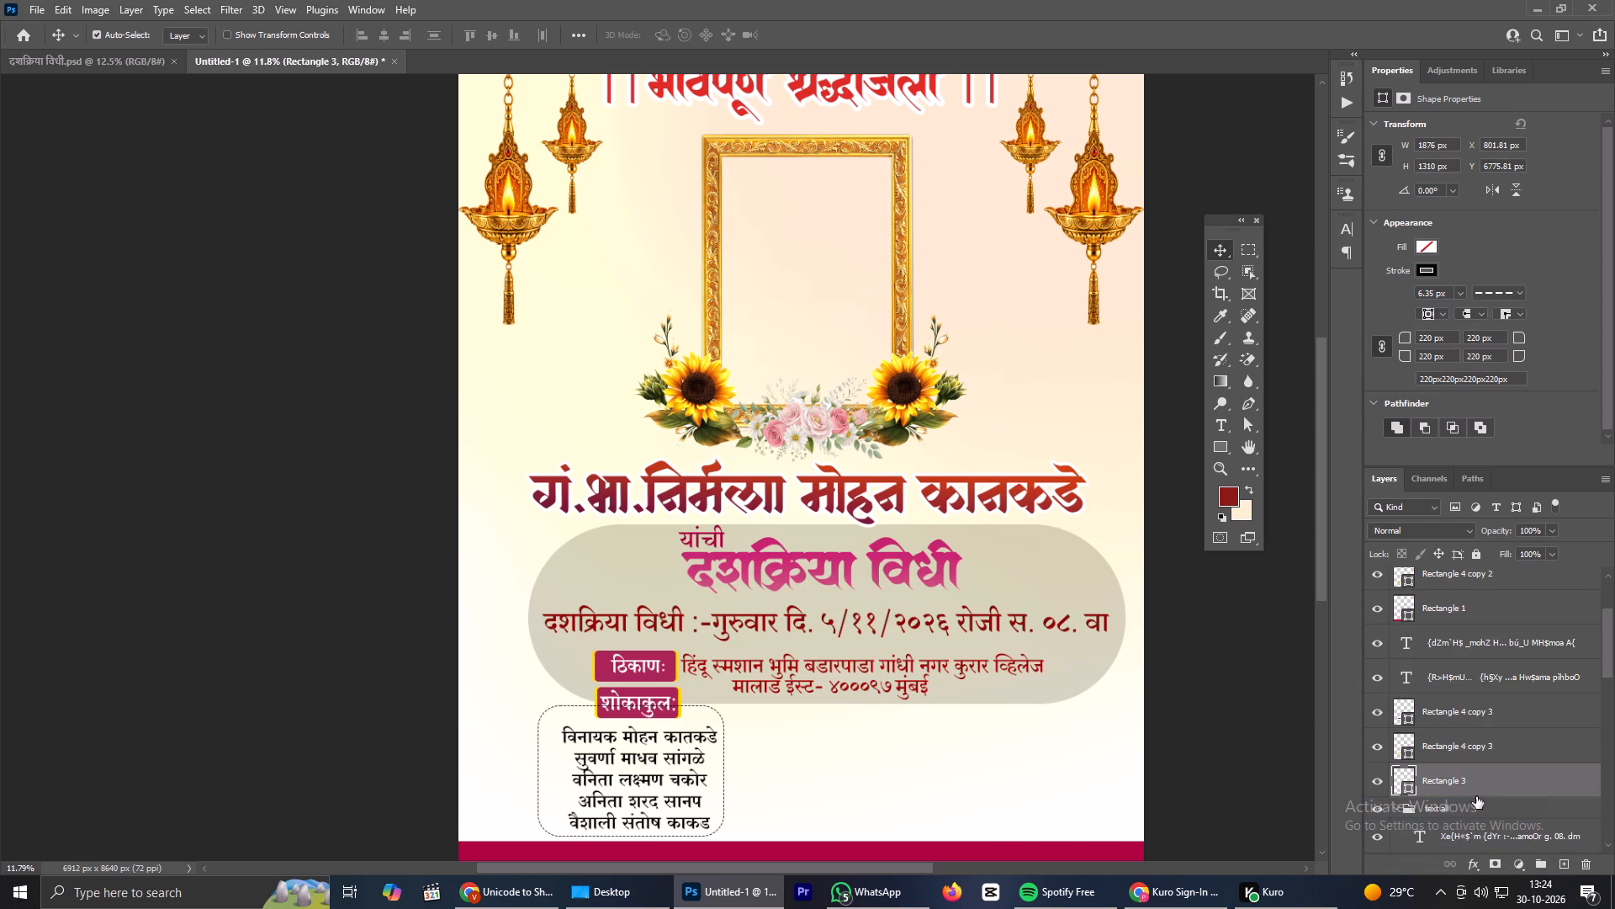
pyautogui.click(1277, 721)
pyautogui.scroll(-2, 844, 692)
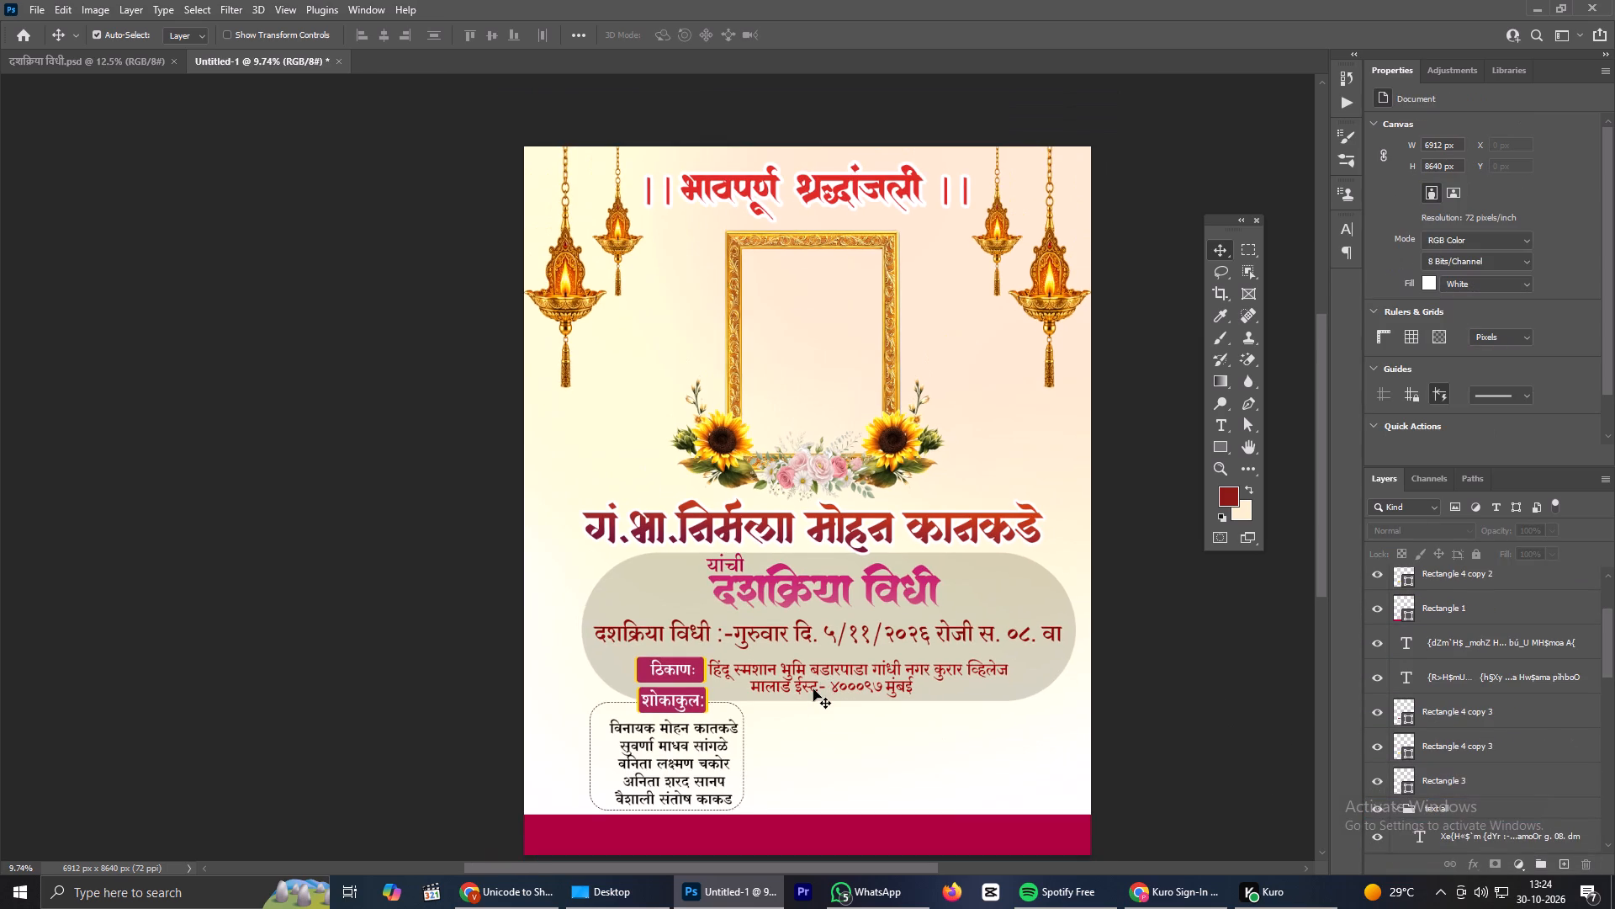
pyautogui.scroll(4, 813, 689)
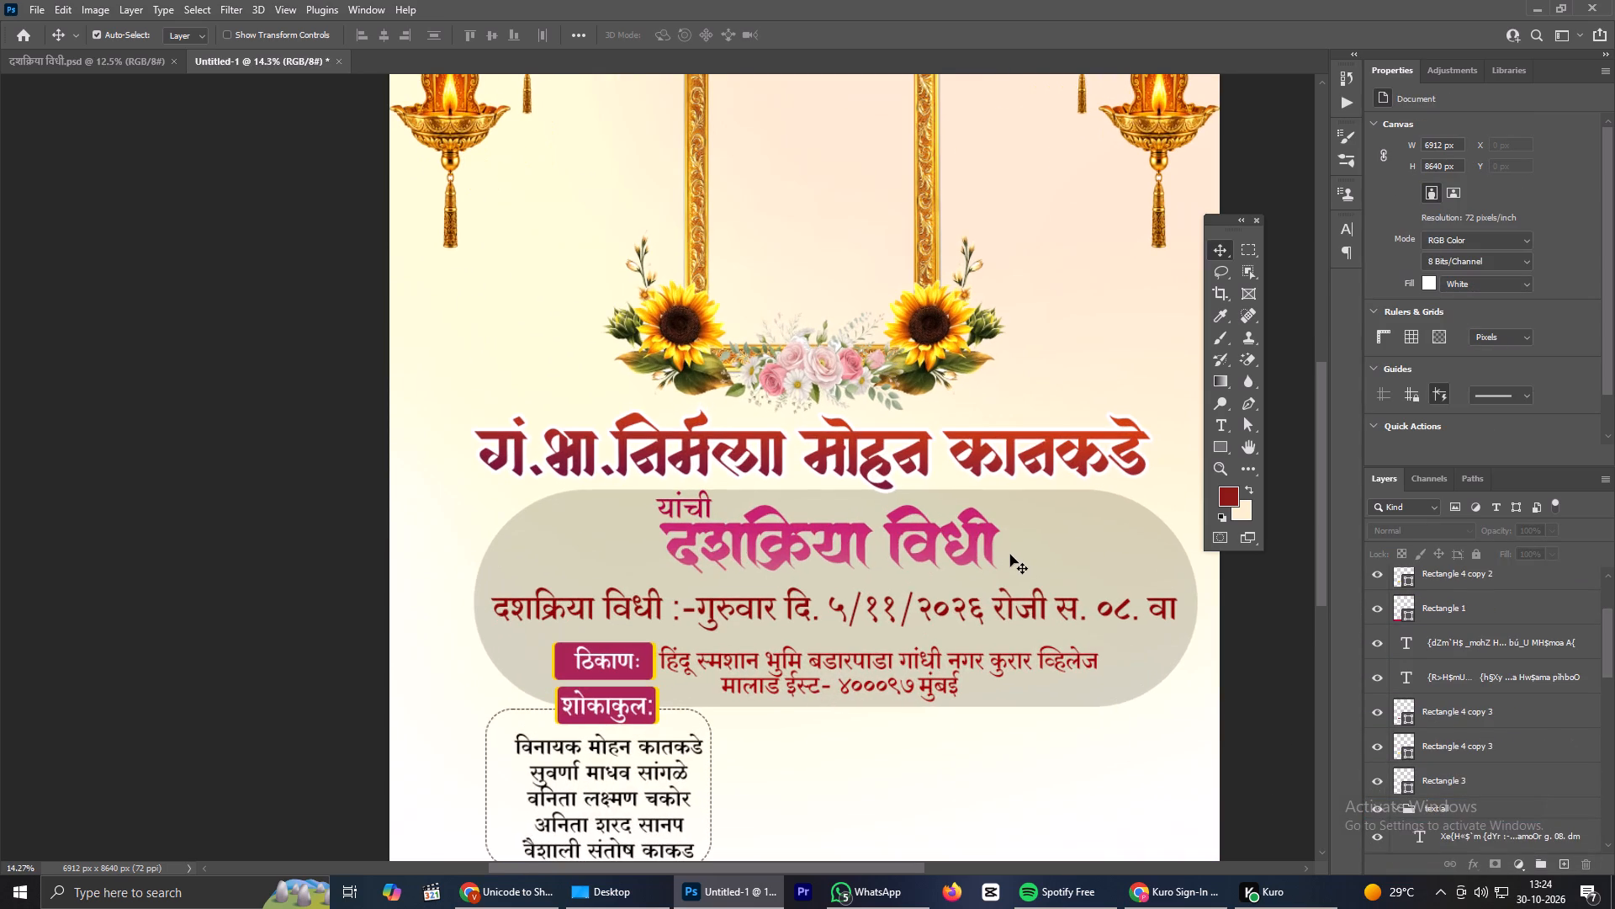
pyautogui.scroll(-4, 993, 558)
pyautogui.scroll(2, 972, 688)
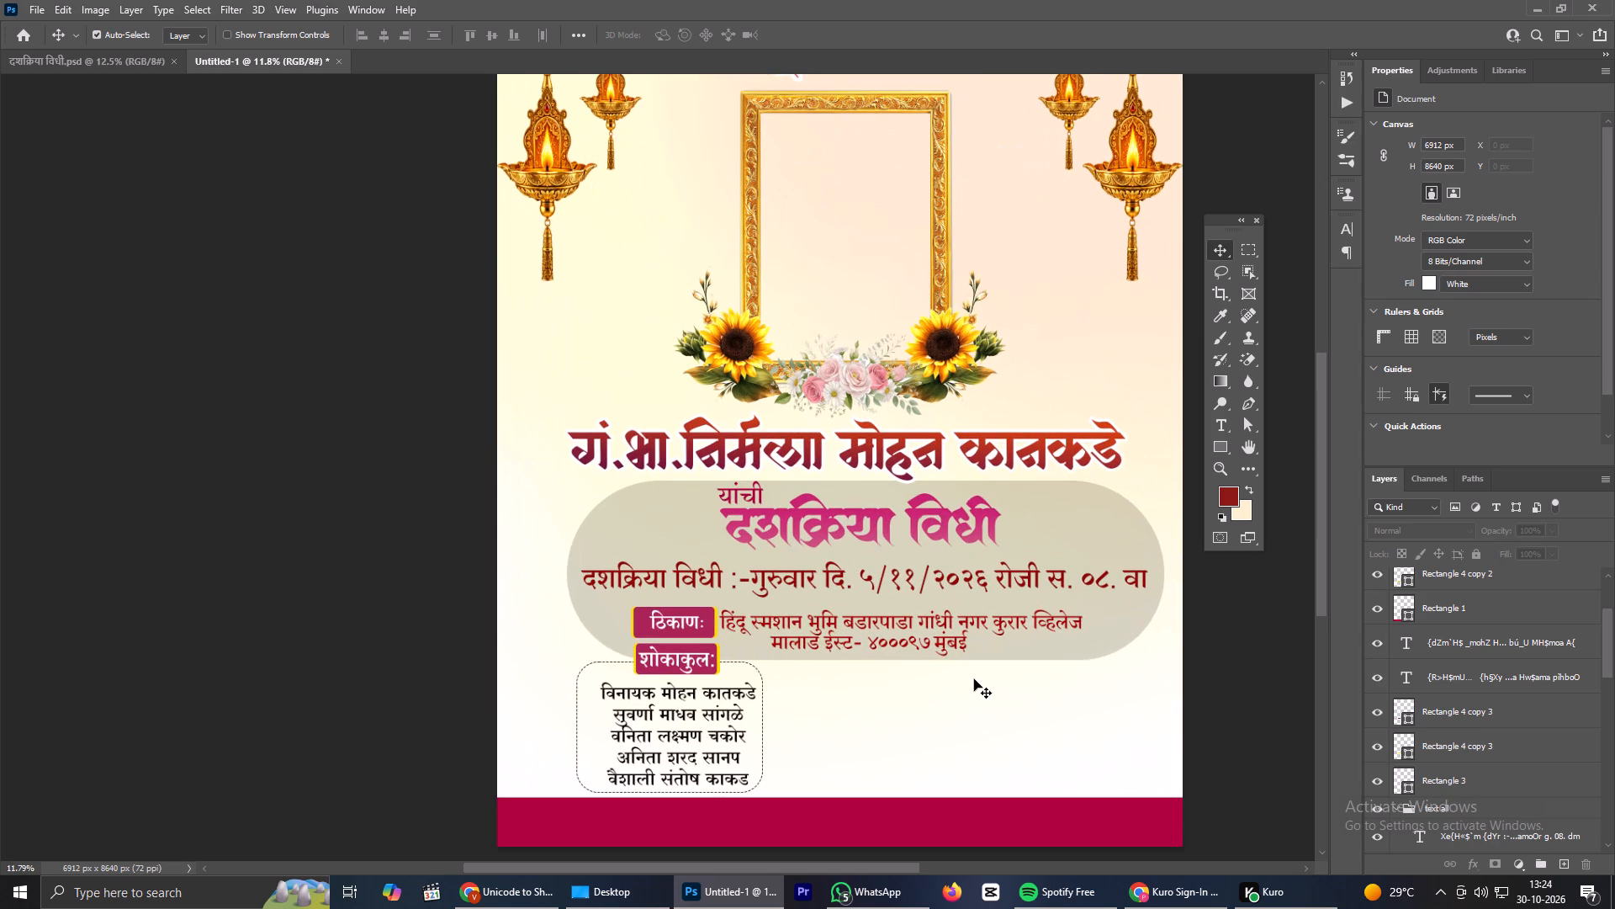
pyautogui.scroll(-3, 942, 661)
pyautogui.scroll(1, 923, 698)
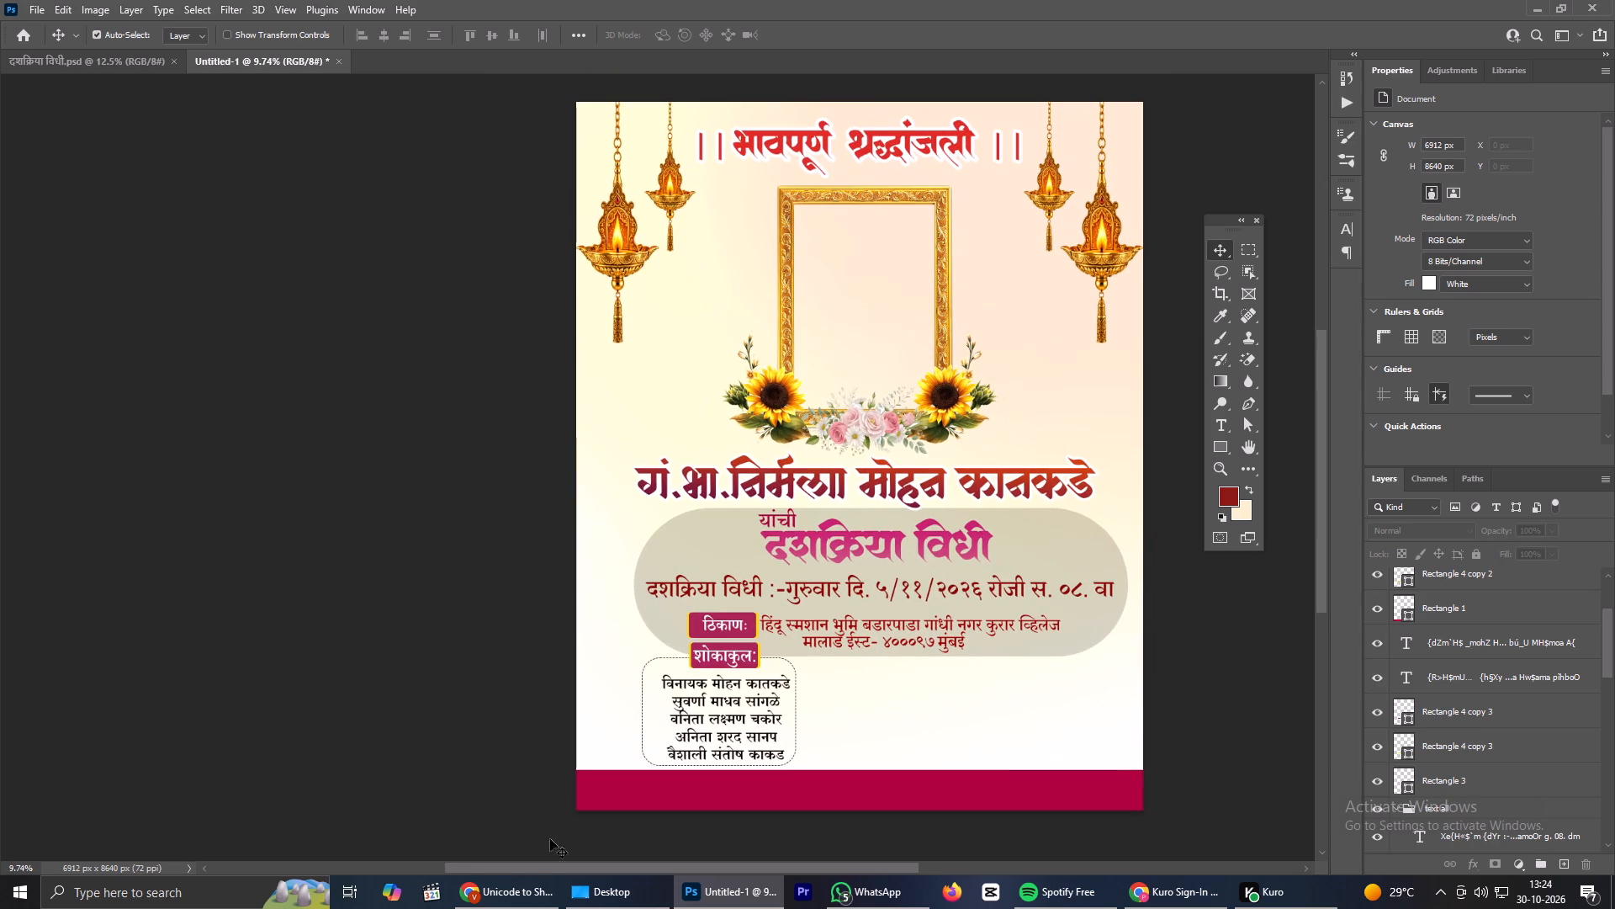
# Switch to Chrome and, from the Google Search tab, open a file upload for a new Google Lens image search.
pyautogui.click(479, 908)
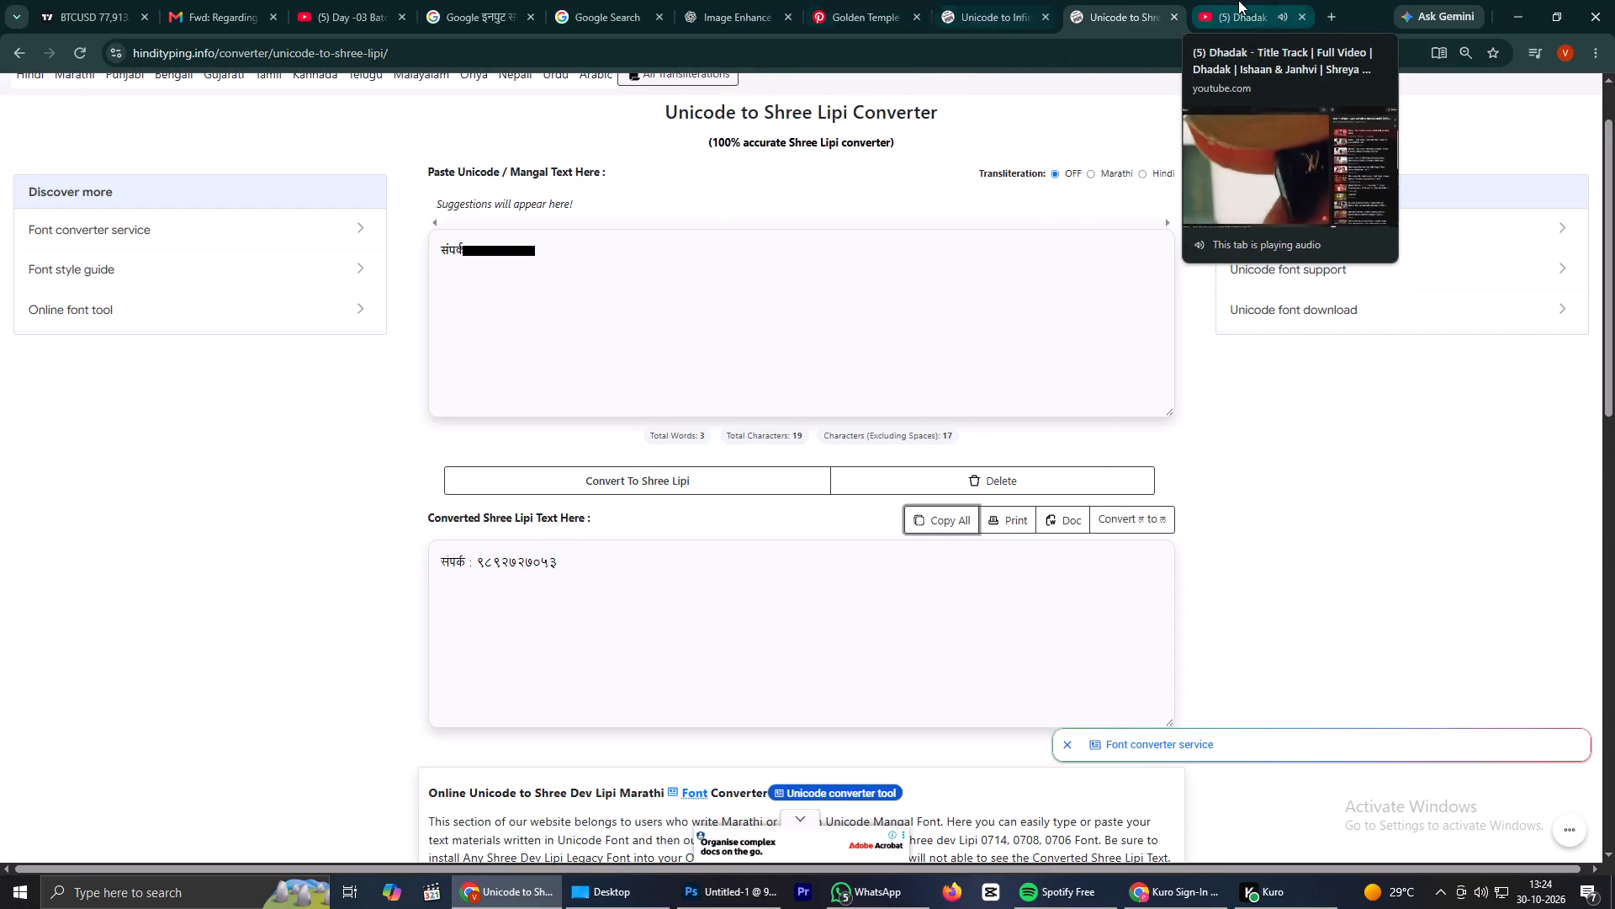
pyautogui.click(649, 0)
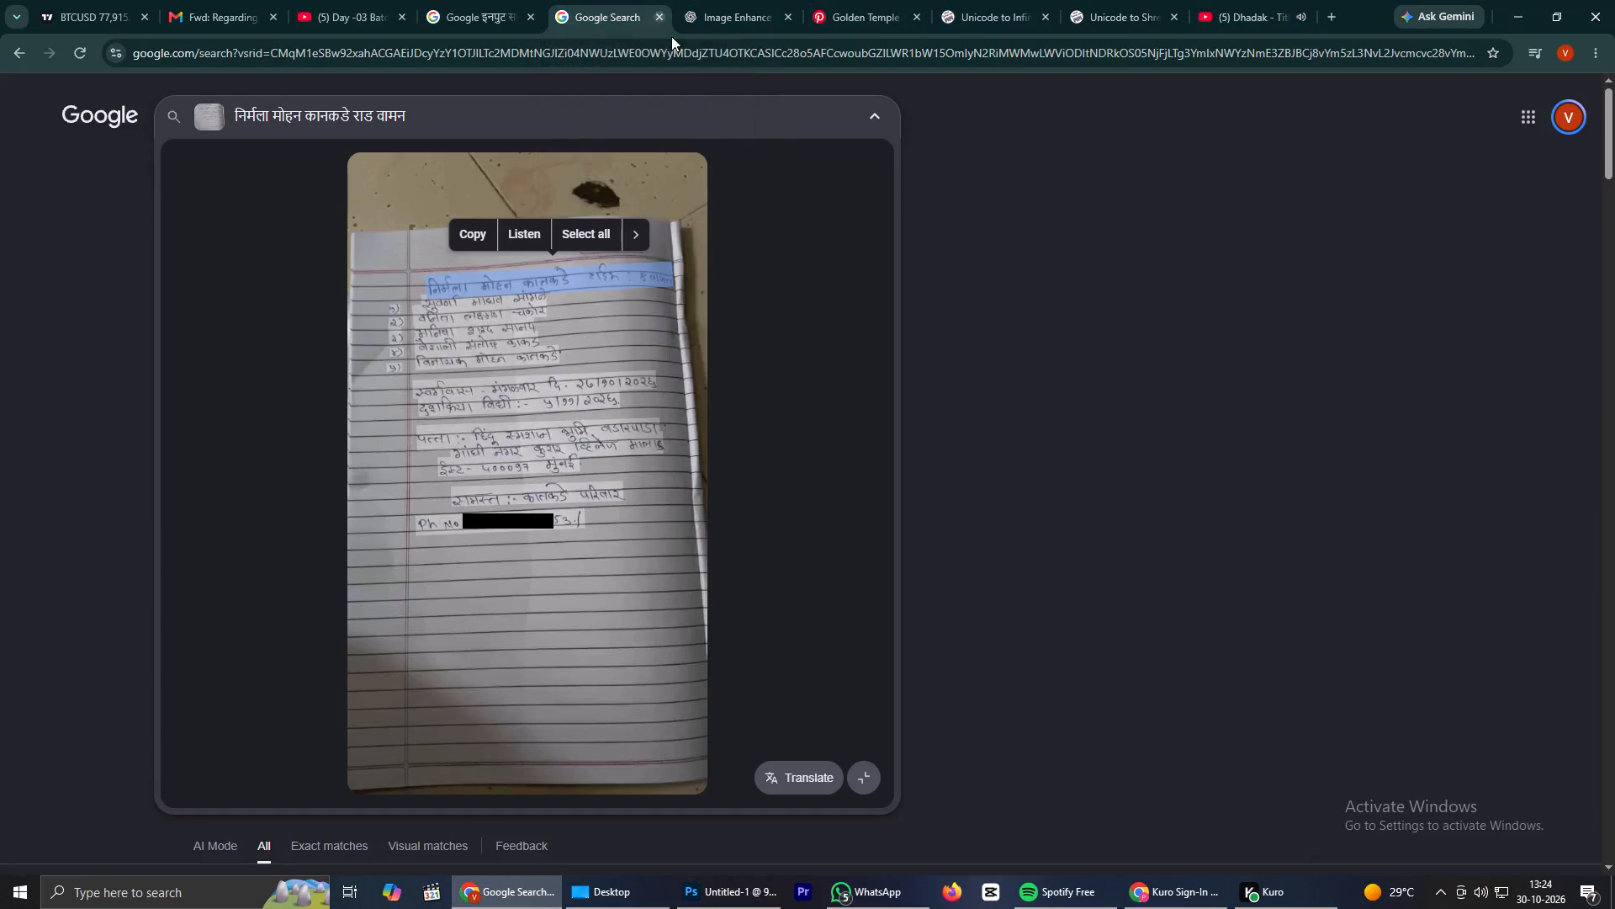
pyautogui.click(14, 47)
pyautogui.click(999, 355)
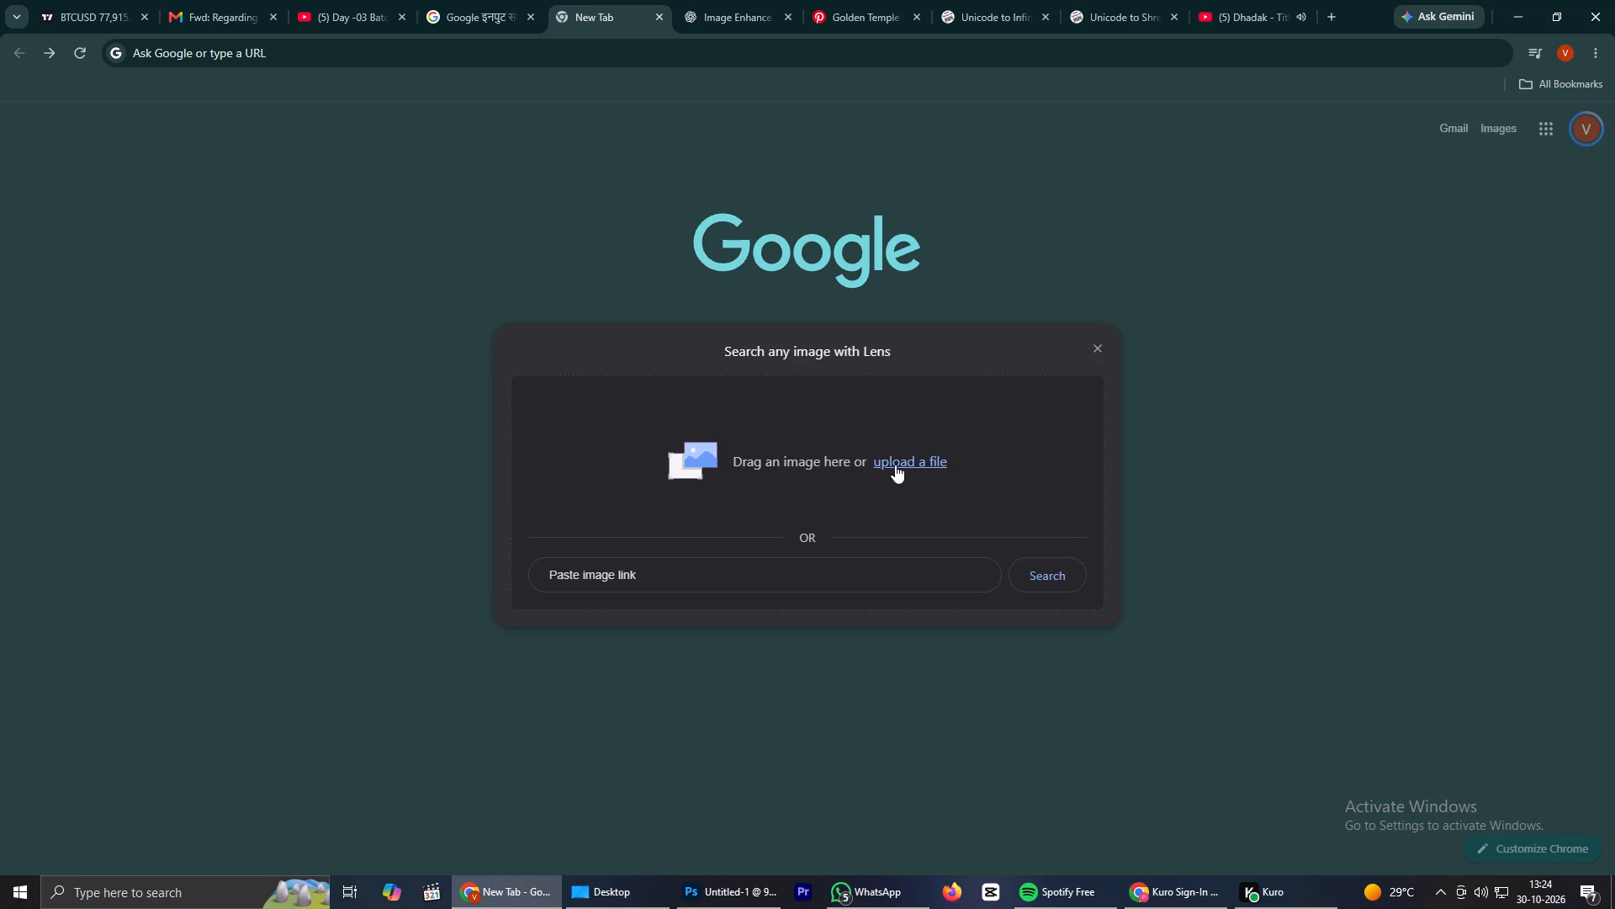
pyautogui.click(903, 464)
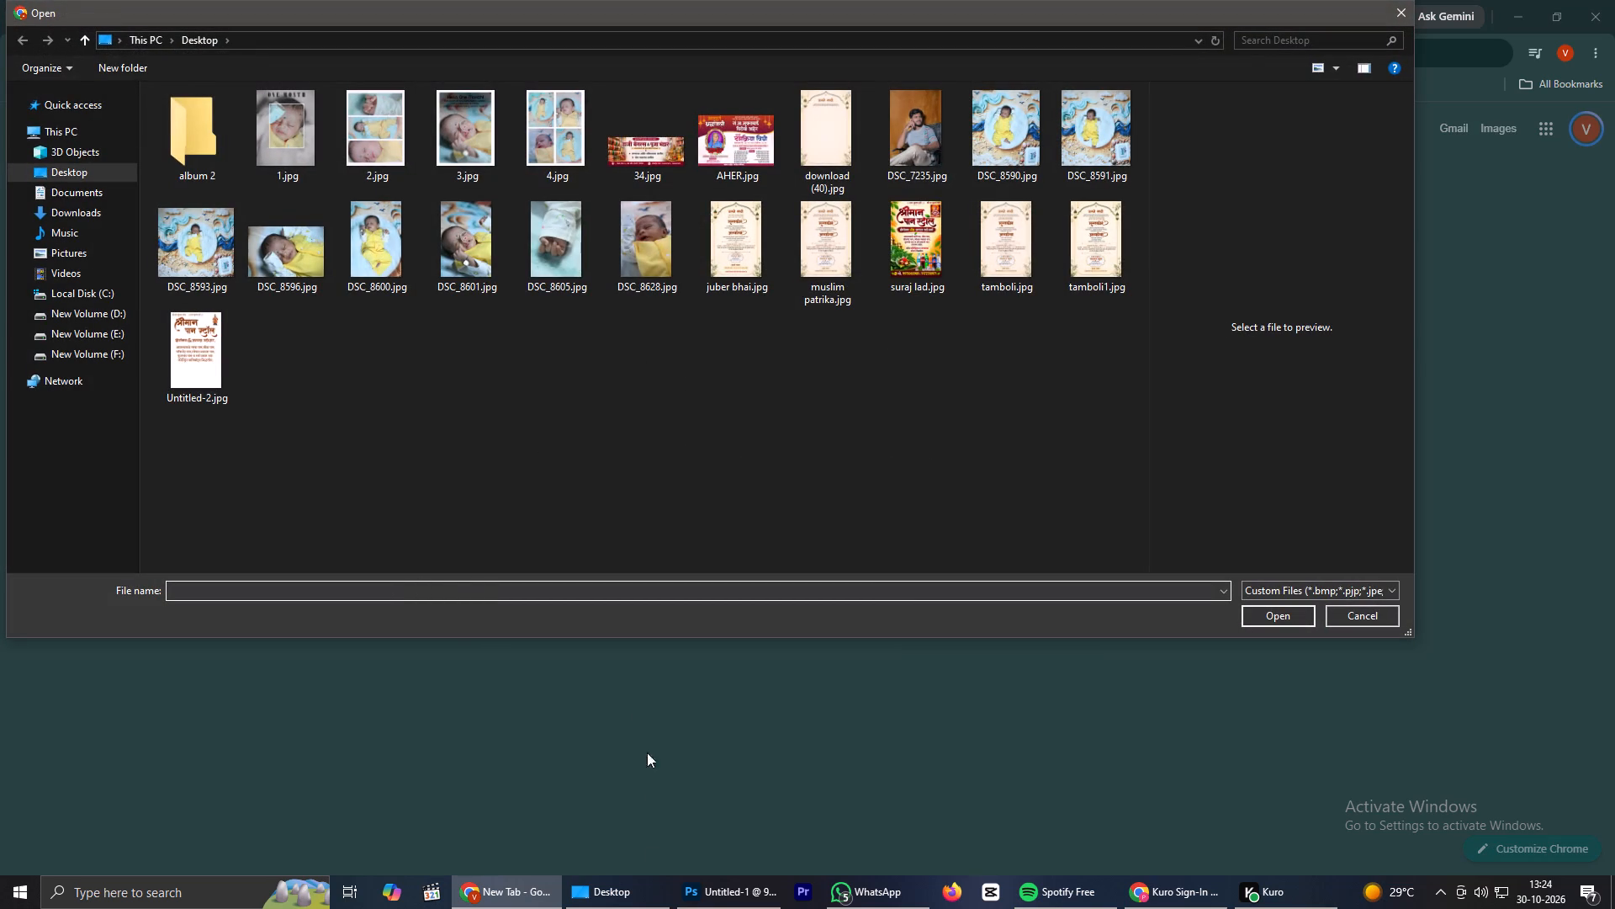
# Copy the hidden Layer 2 in Photoshop and try to paste it as the file name for Chrome's Lens upload.
pyautogui.click(776, 894)
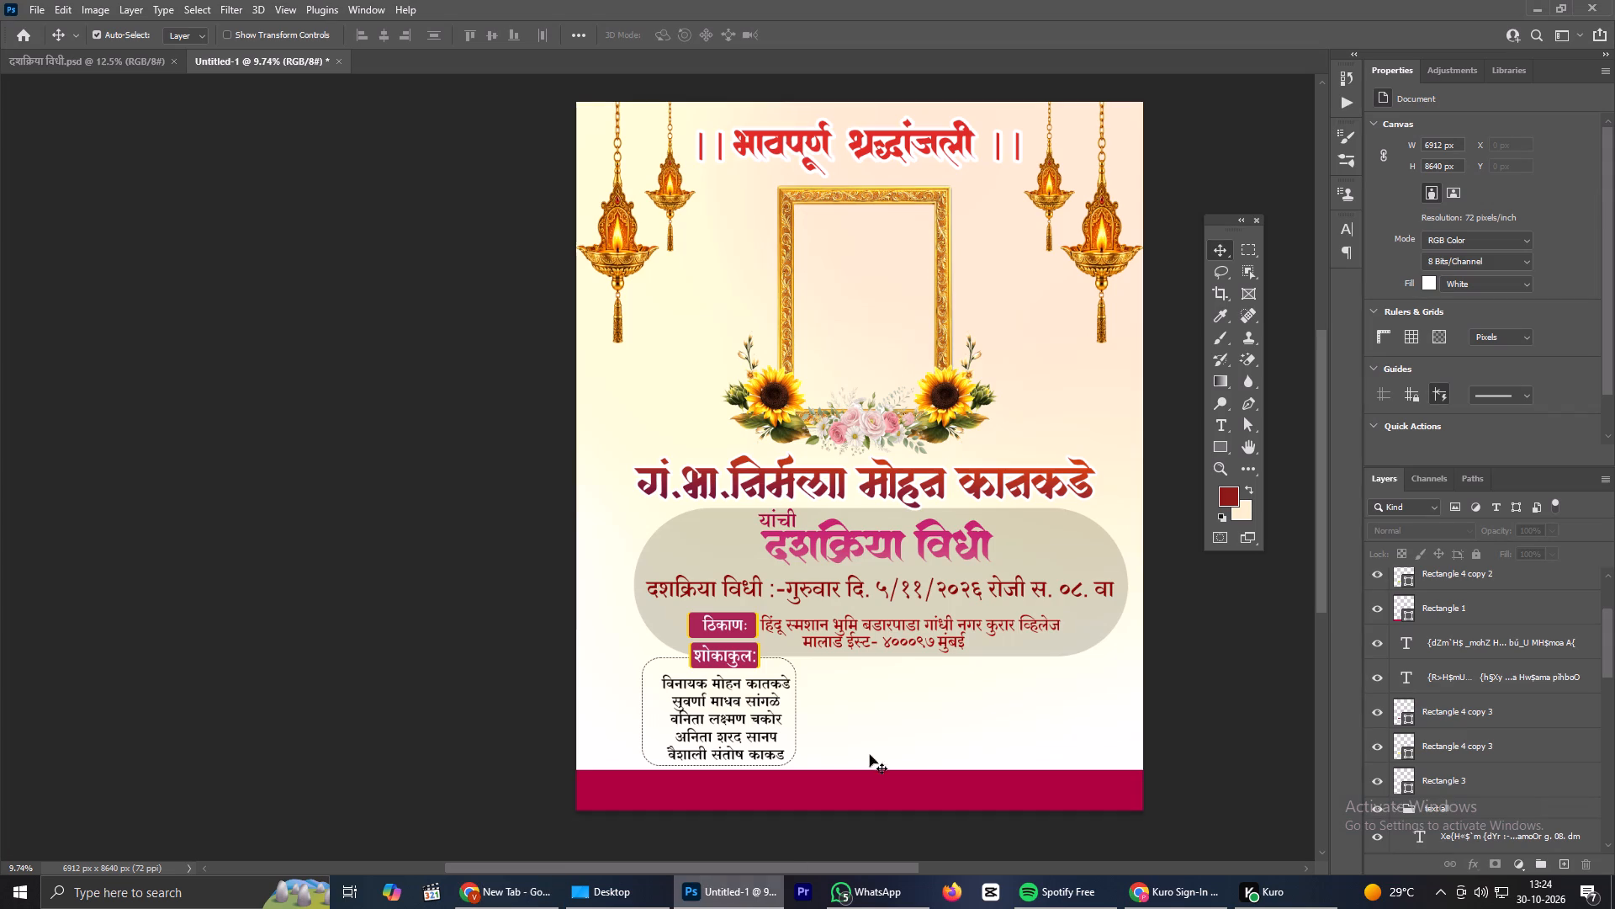
pyautogui.scroll(7, 1426, 649)
pyautogui.click(1438, 585)
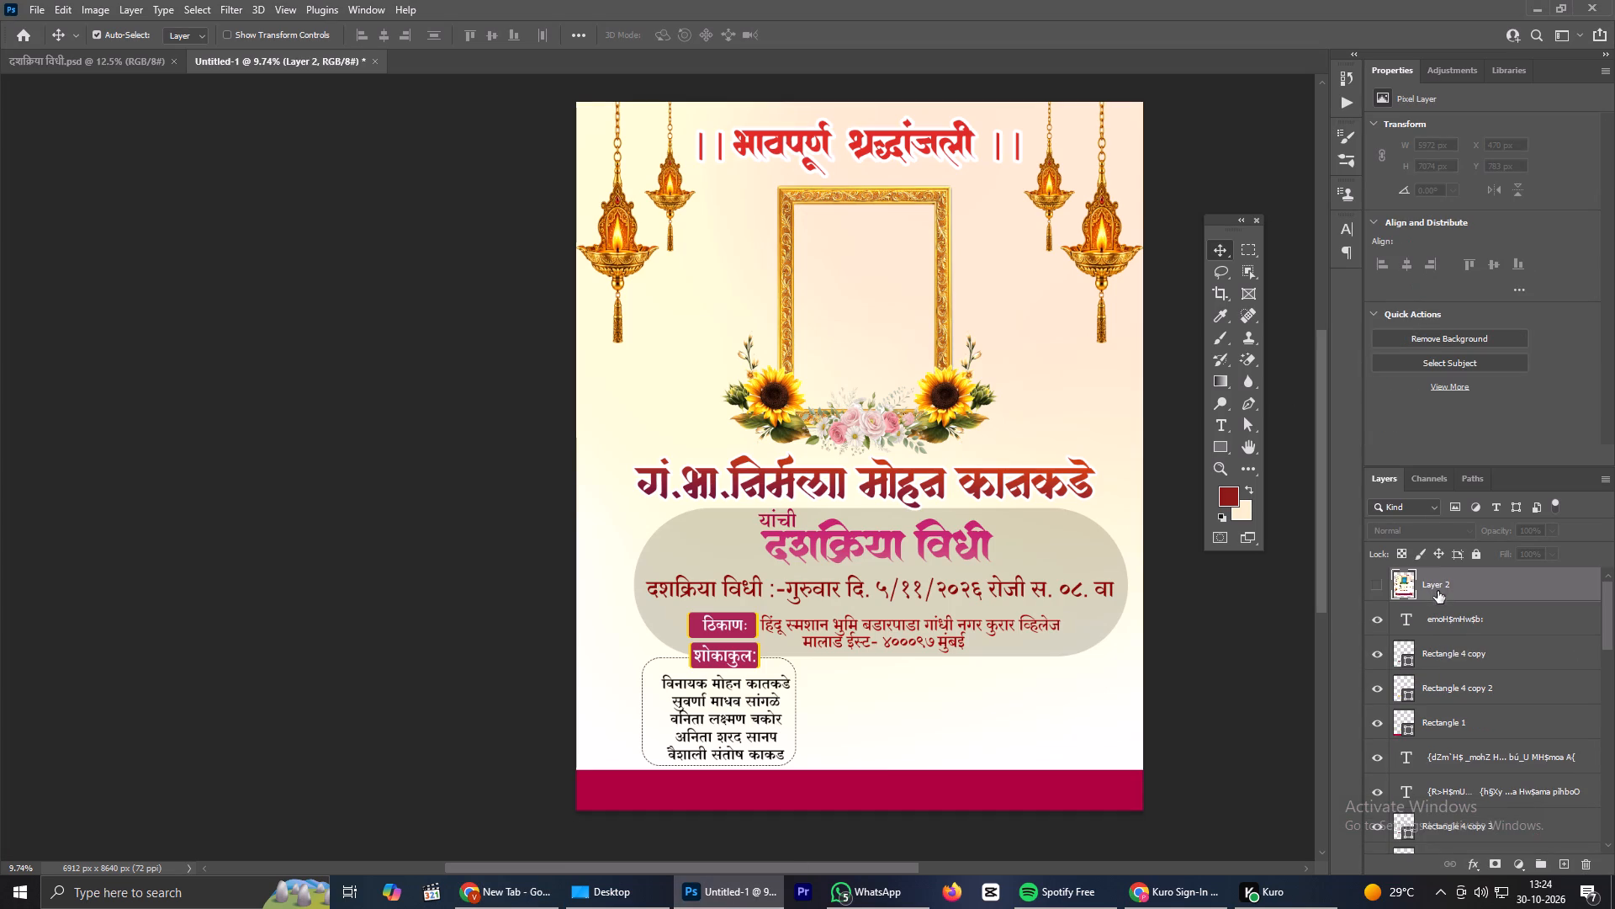
pyautogui.hotkey('ctrl', 'c')
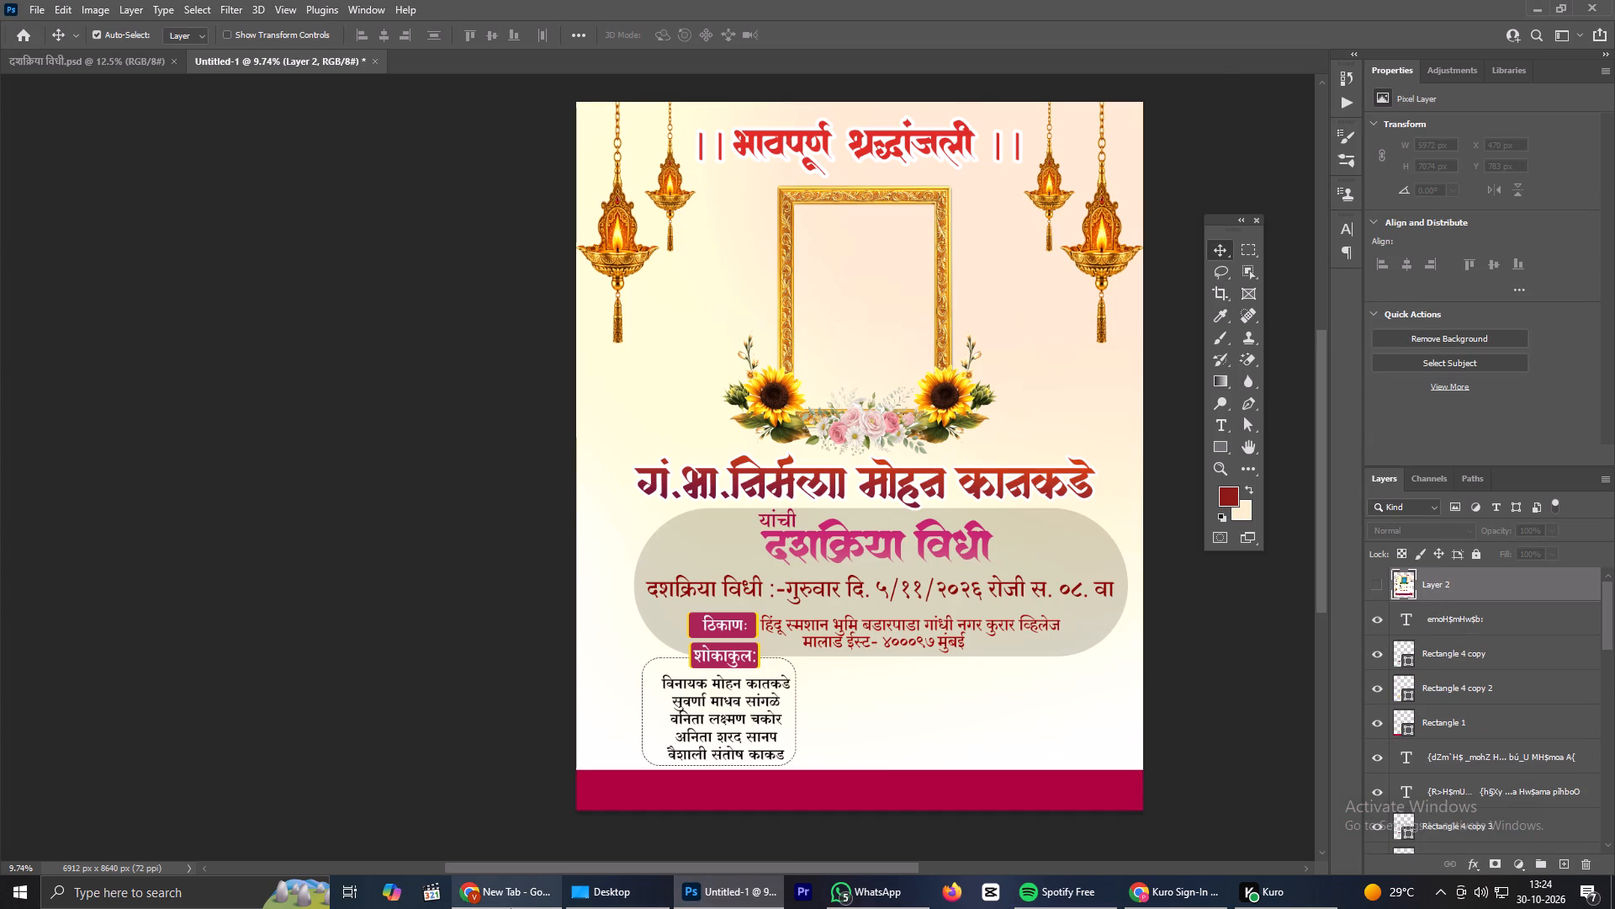
pyautogui.click(500, 907)
pyautogui.hotkey('ctrl', 'c')
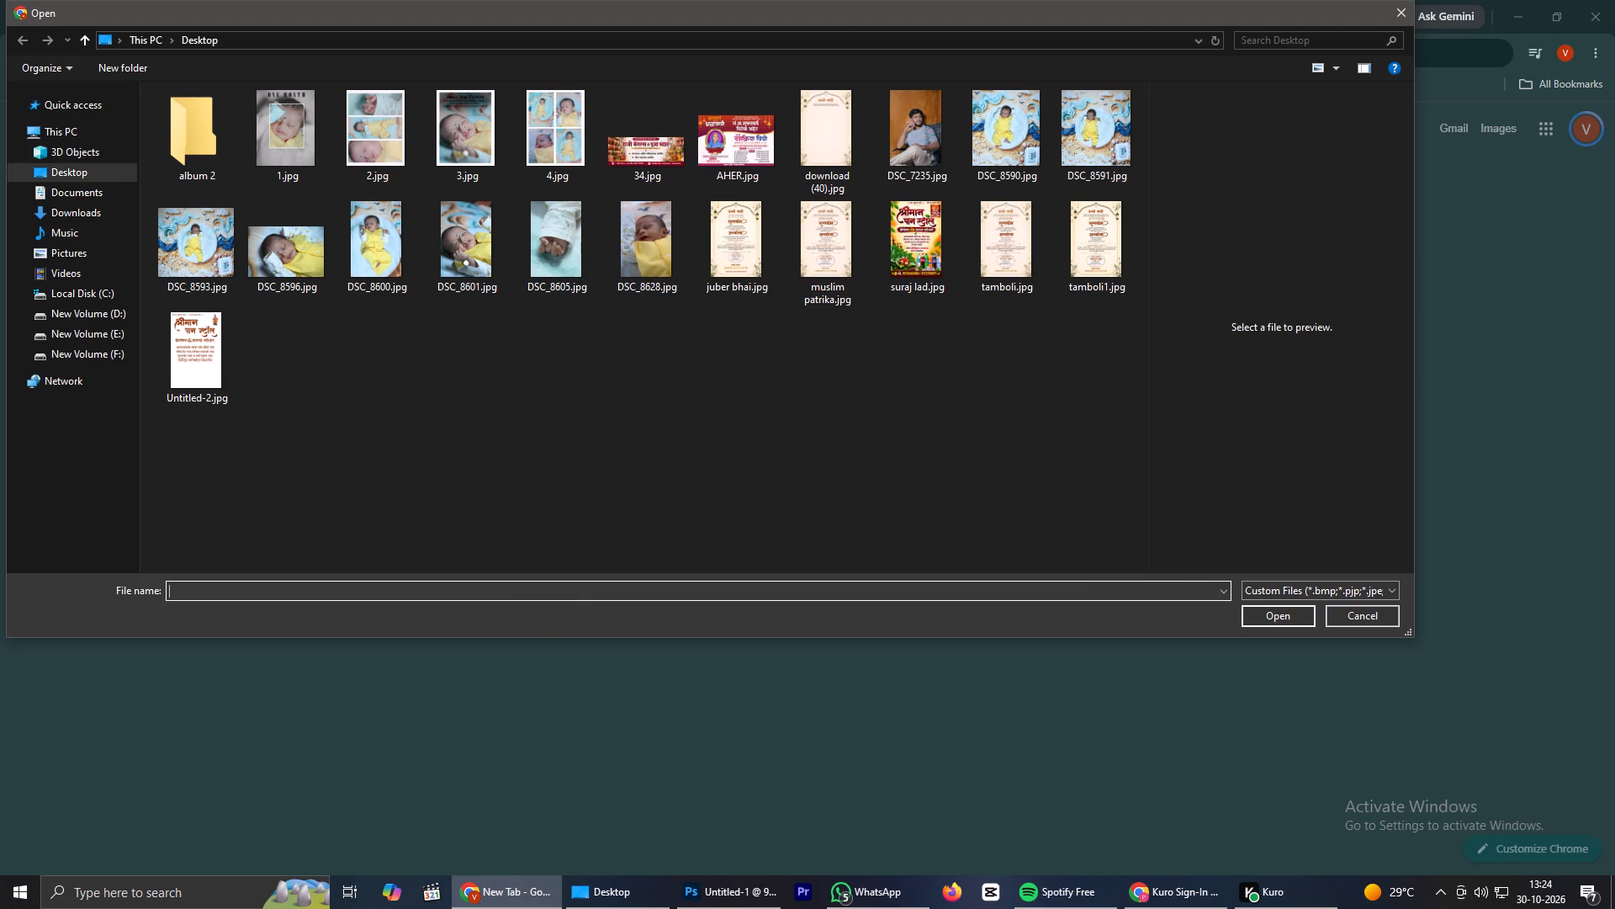
pyautogui.click(546, 596)
pyautogui.hotkey('ctrl', 'v')
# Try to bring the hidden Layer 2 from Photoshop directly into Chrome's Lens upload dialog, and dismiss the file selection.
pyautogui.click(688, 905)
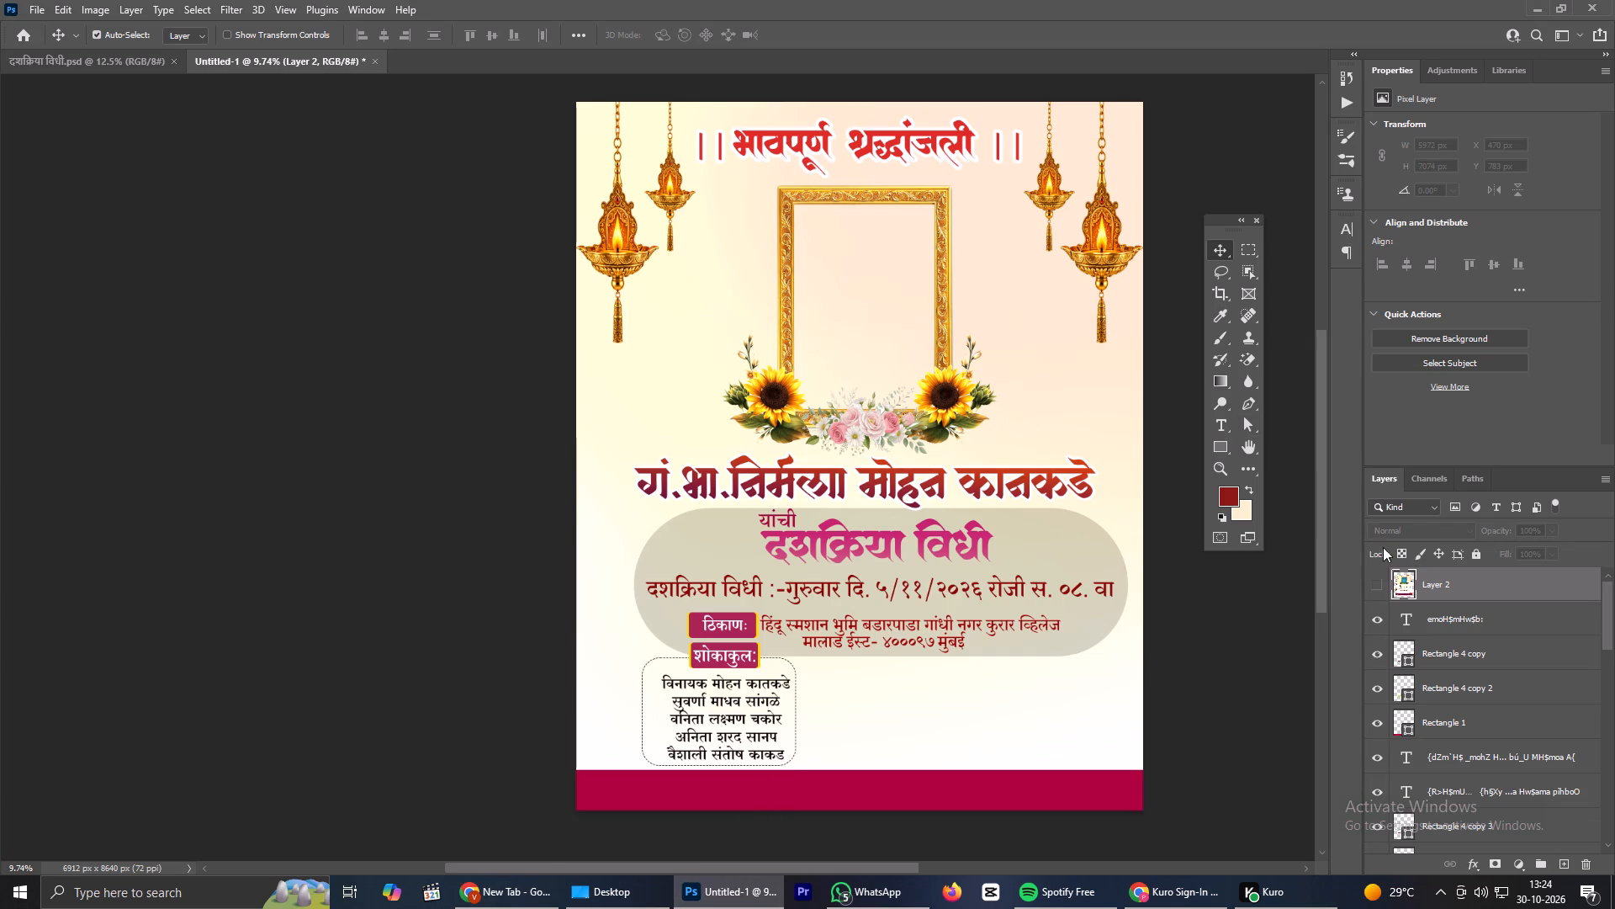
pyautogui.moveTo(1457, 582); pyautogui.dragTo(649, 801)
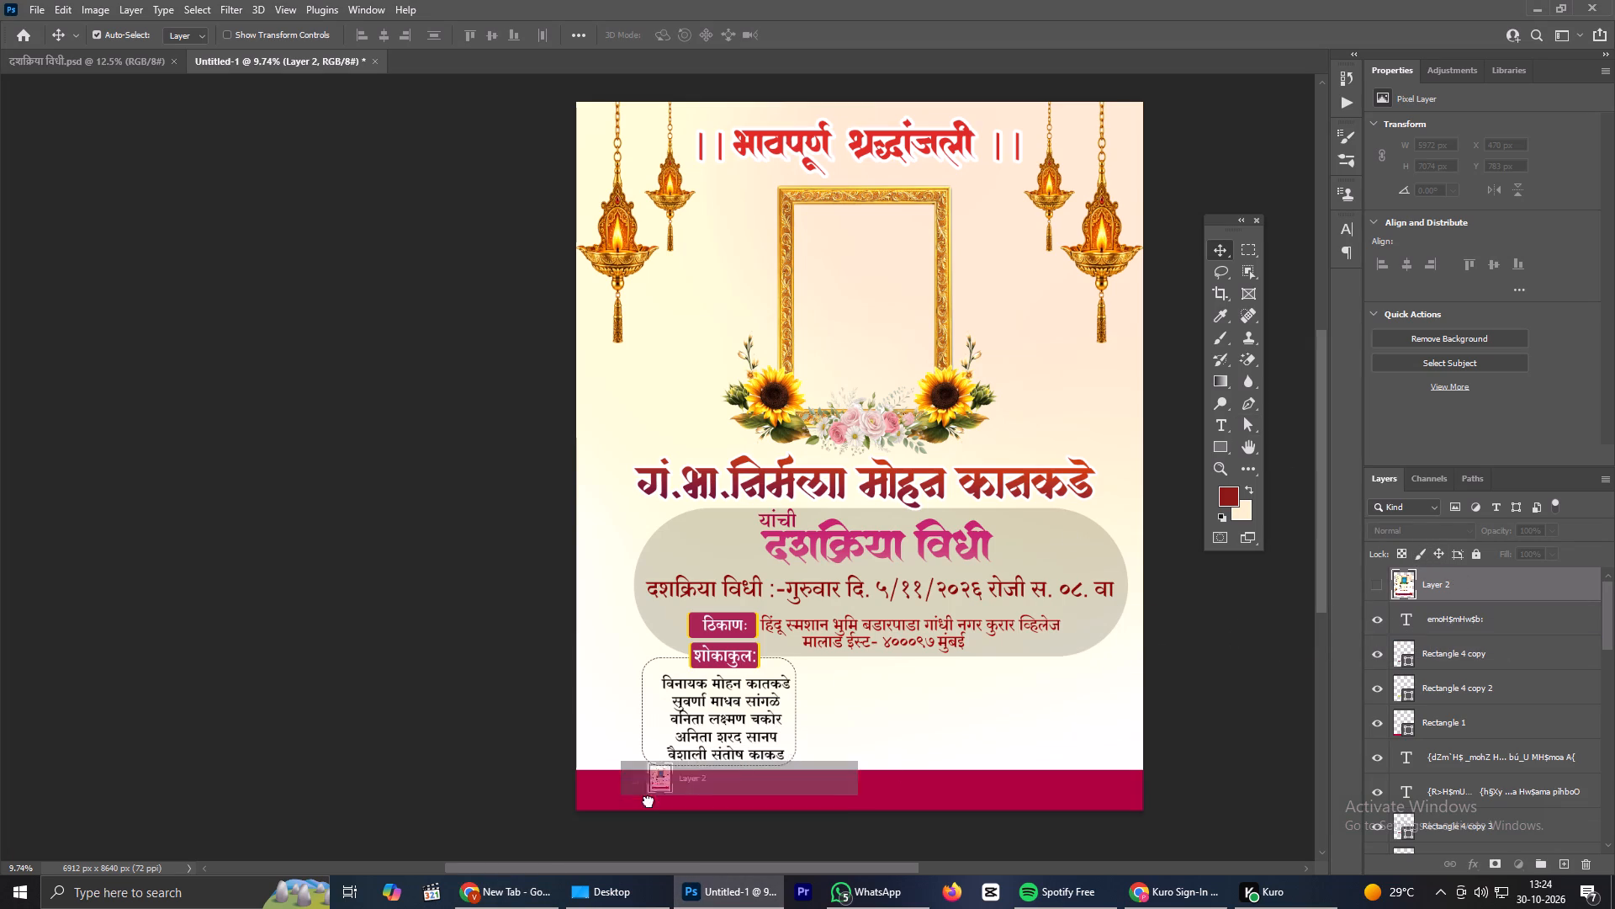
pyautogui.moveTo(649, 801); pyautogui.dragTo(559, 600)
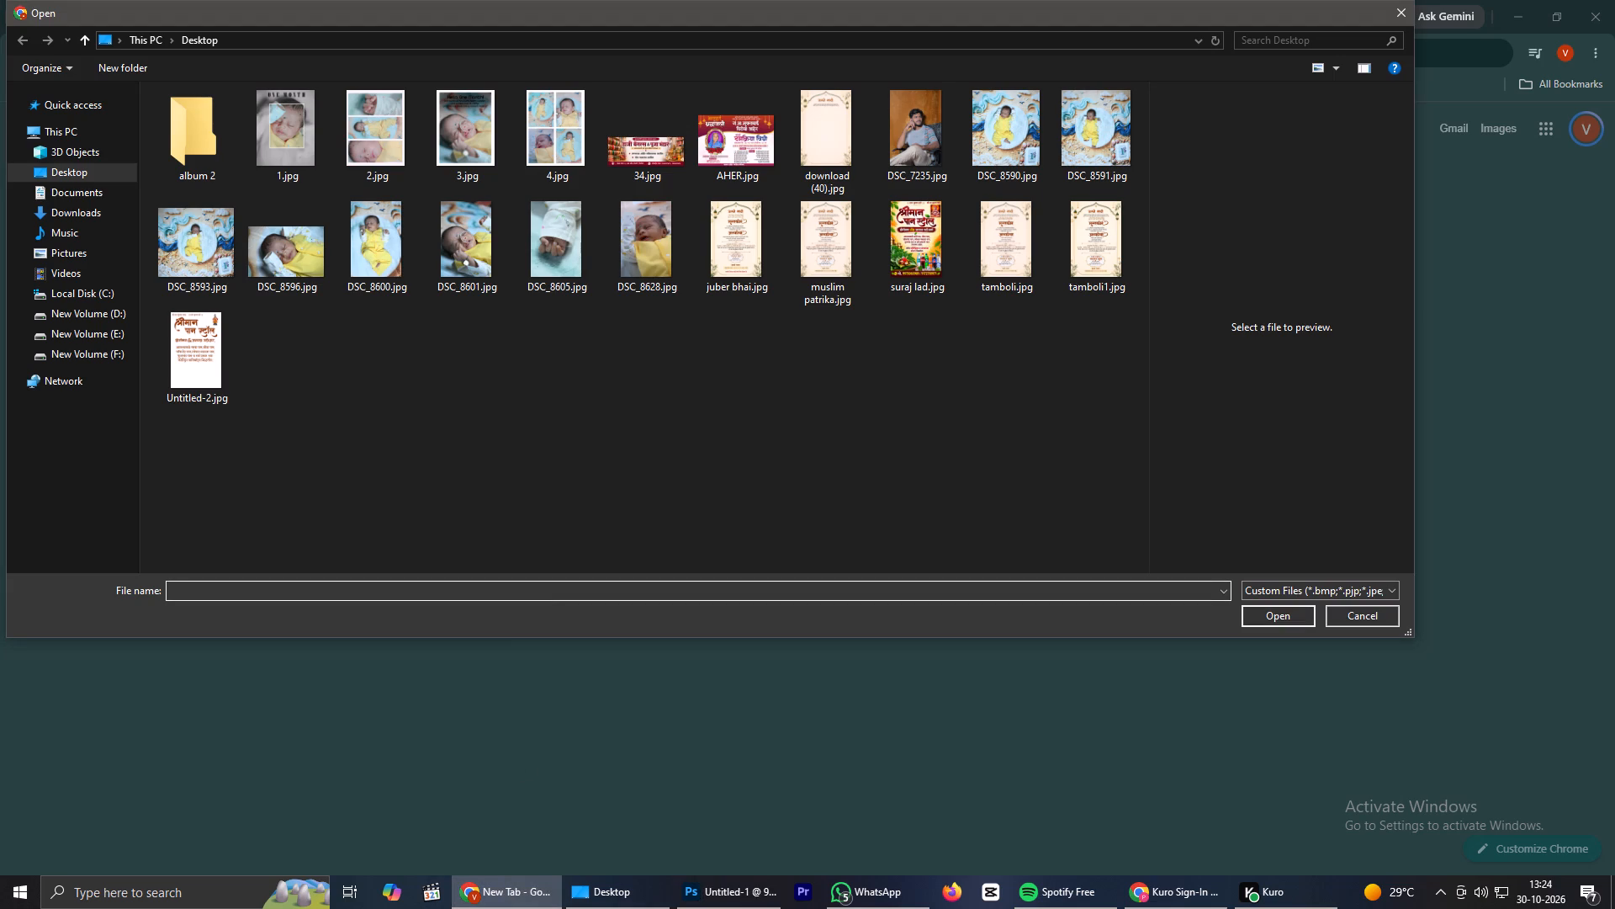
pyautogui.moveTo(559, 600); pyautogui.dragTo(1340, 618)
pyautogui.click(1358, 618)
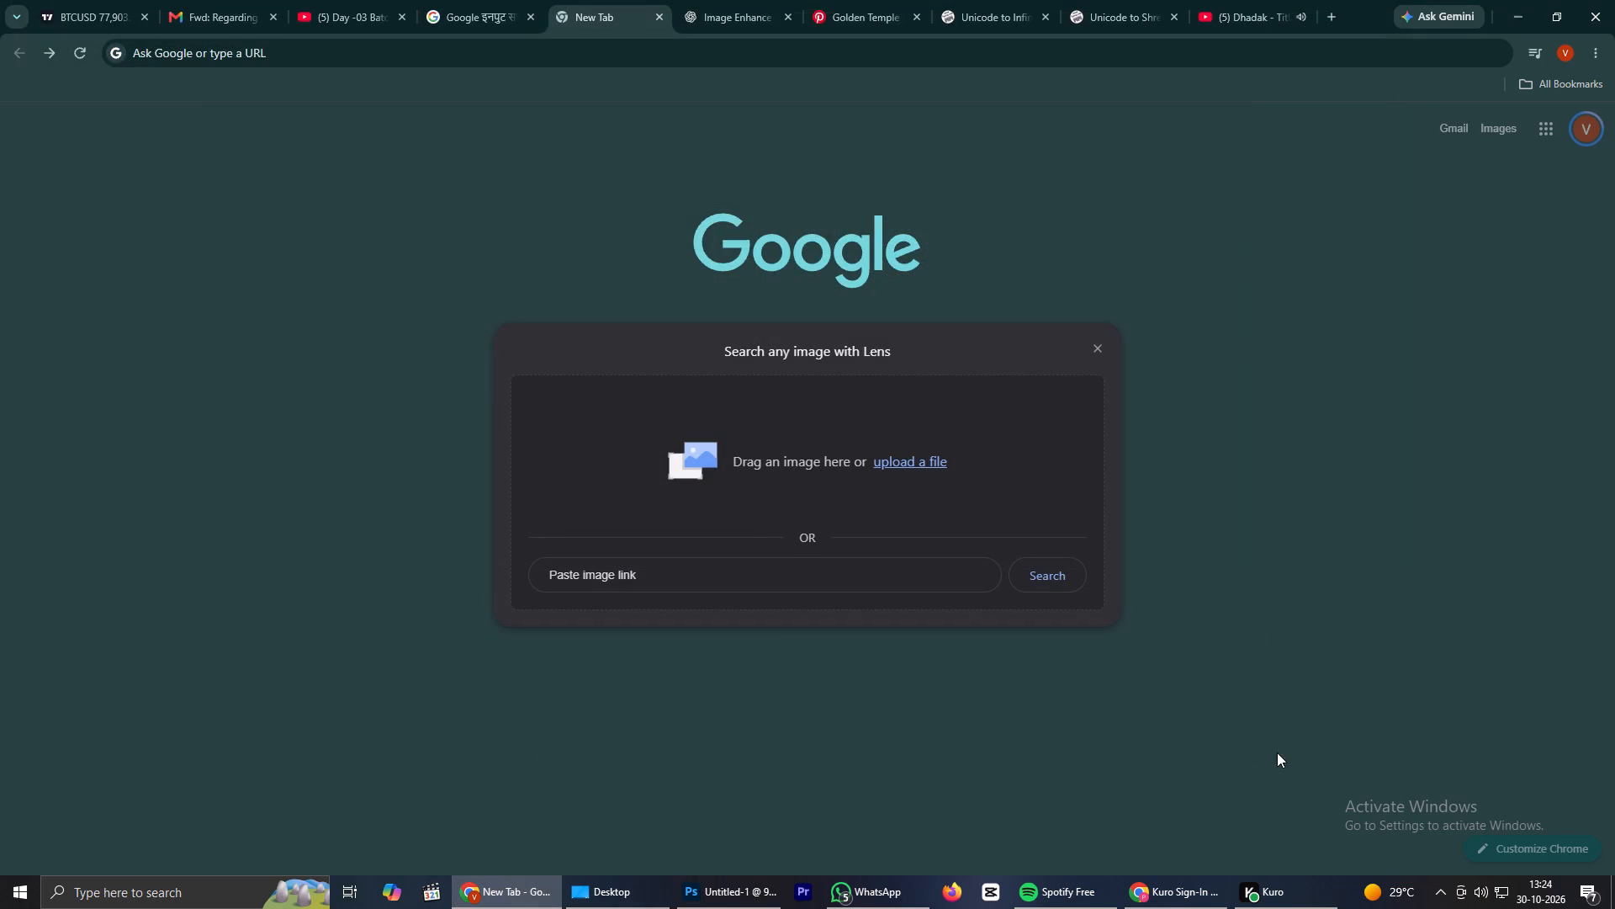
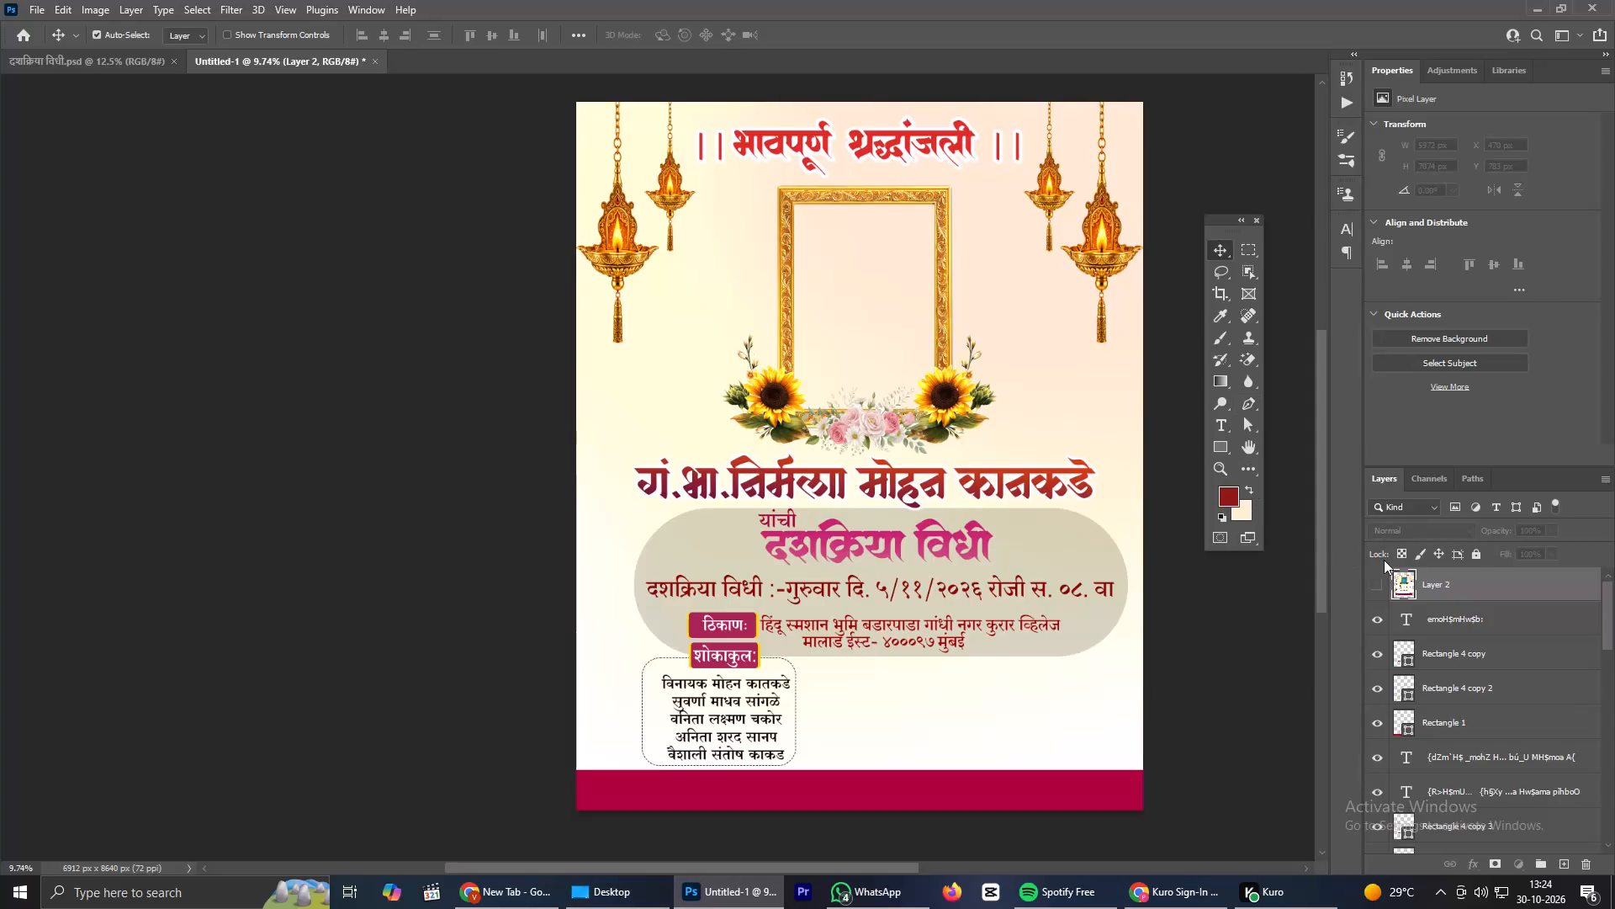
# Try to drop the hidden Layer 2 straight from Photoshop's layer stack onto the Google Lens image search in Chrome.
pyautogui.moveTo(1439, 593); pyautogui.dragTo(742, 517)
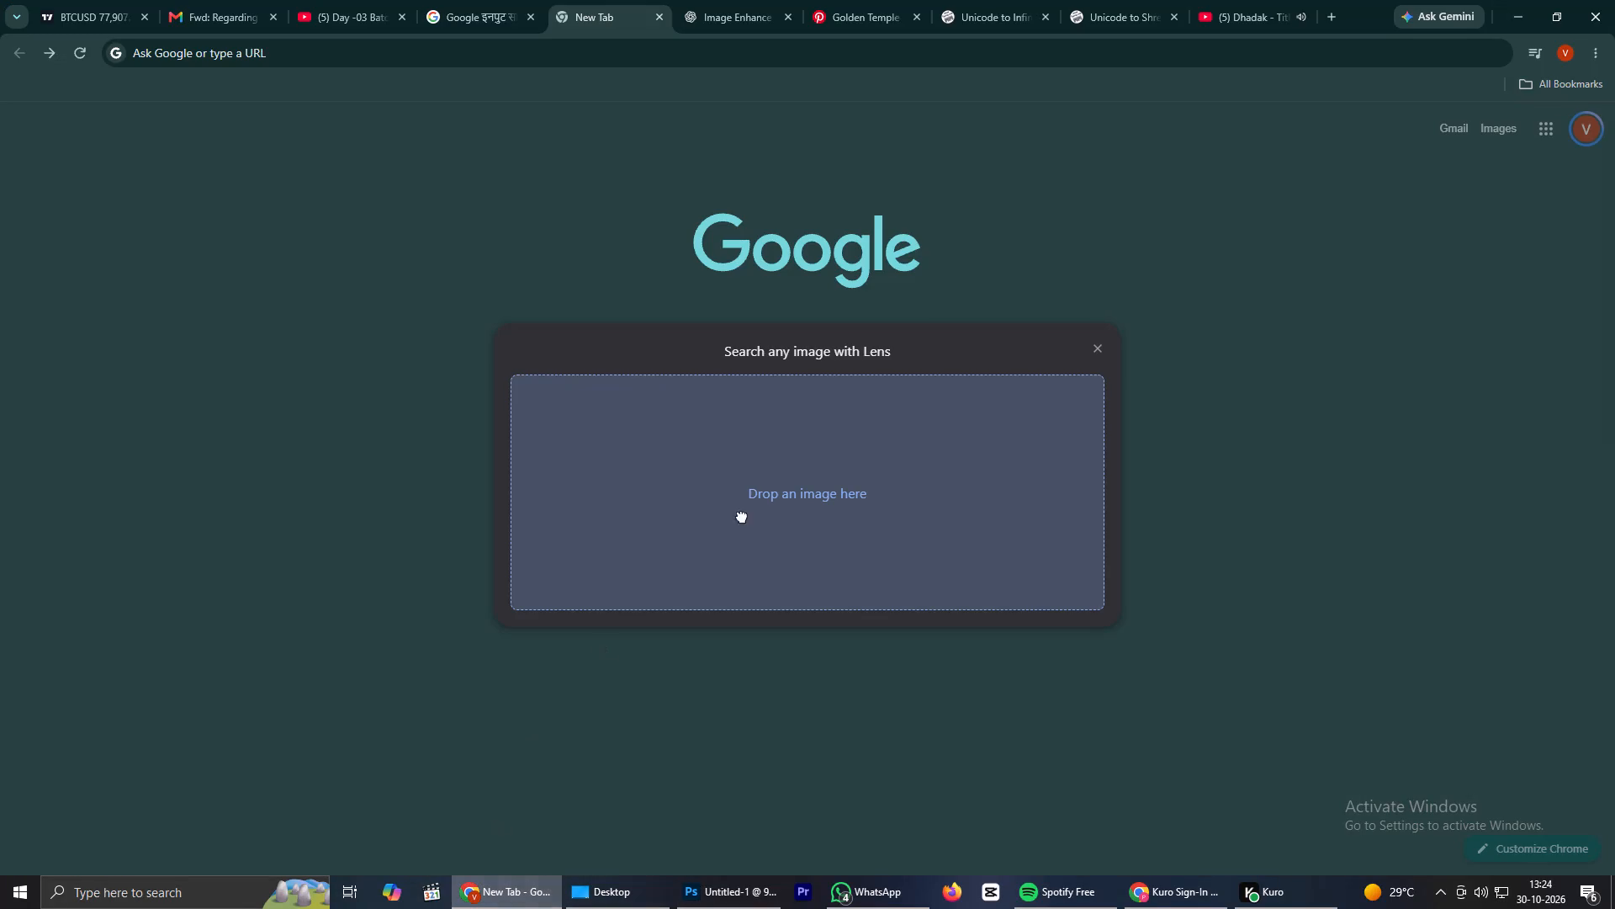
pyautogui.moveTo(742, 517); pyautogui.dragTo(864, 449)
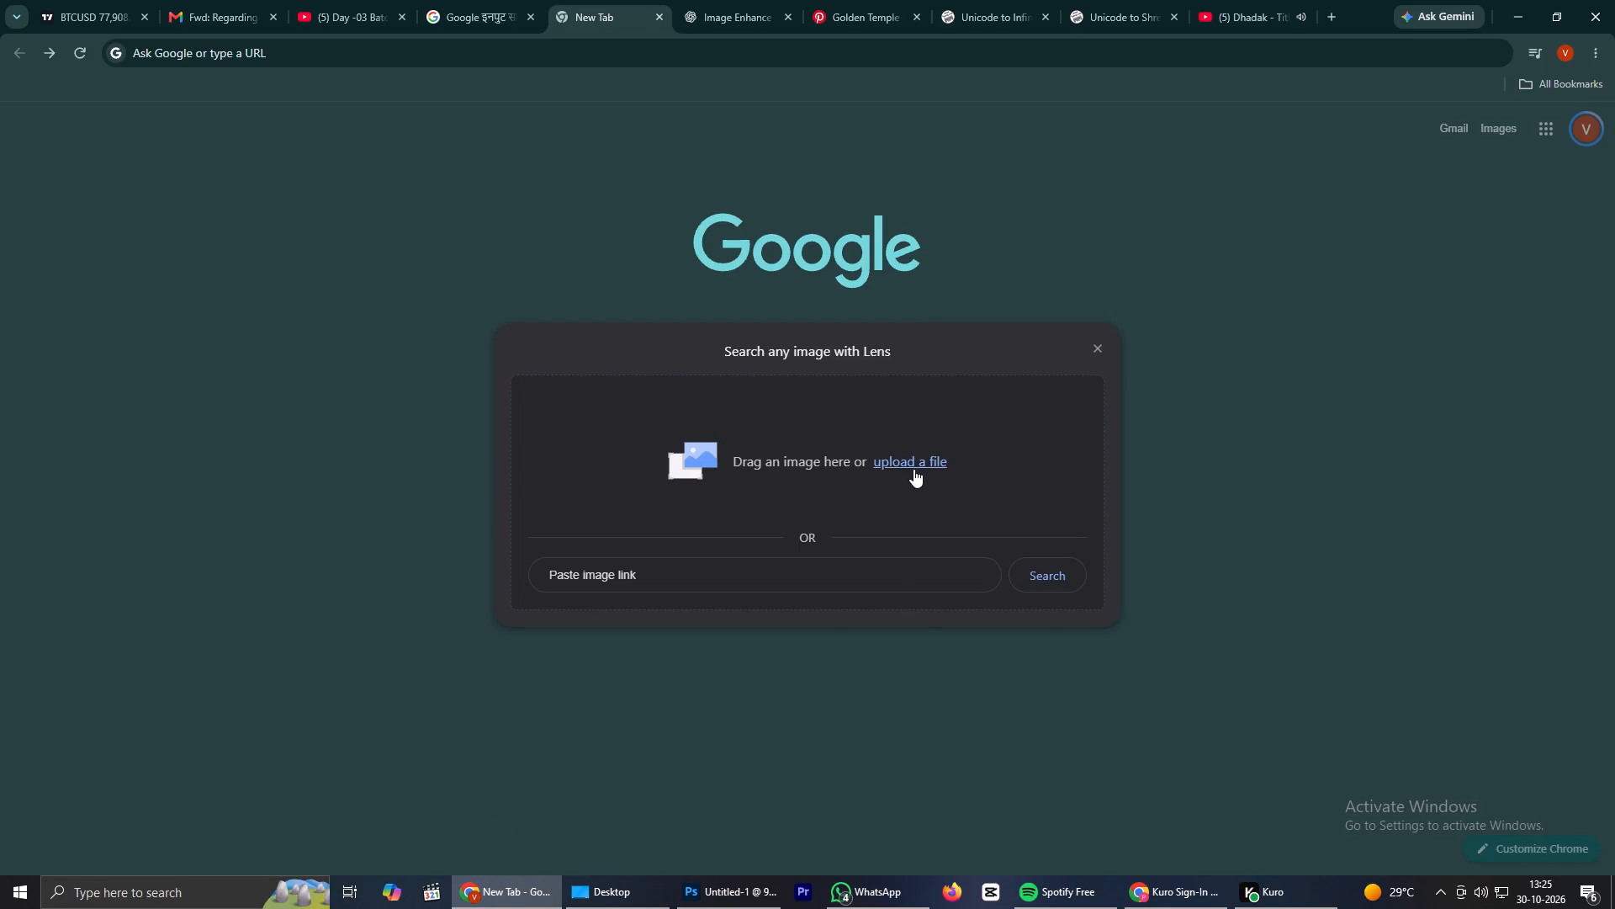
pyautogui.click(727, 890)
pyautogui.moveTo(1433, 576); pyautogui.dragTo(510, 908)
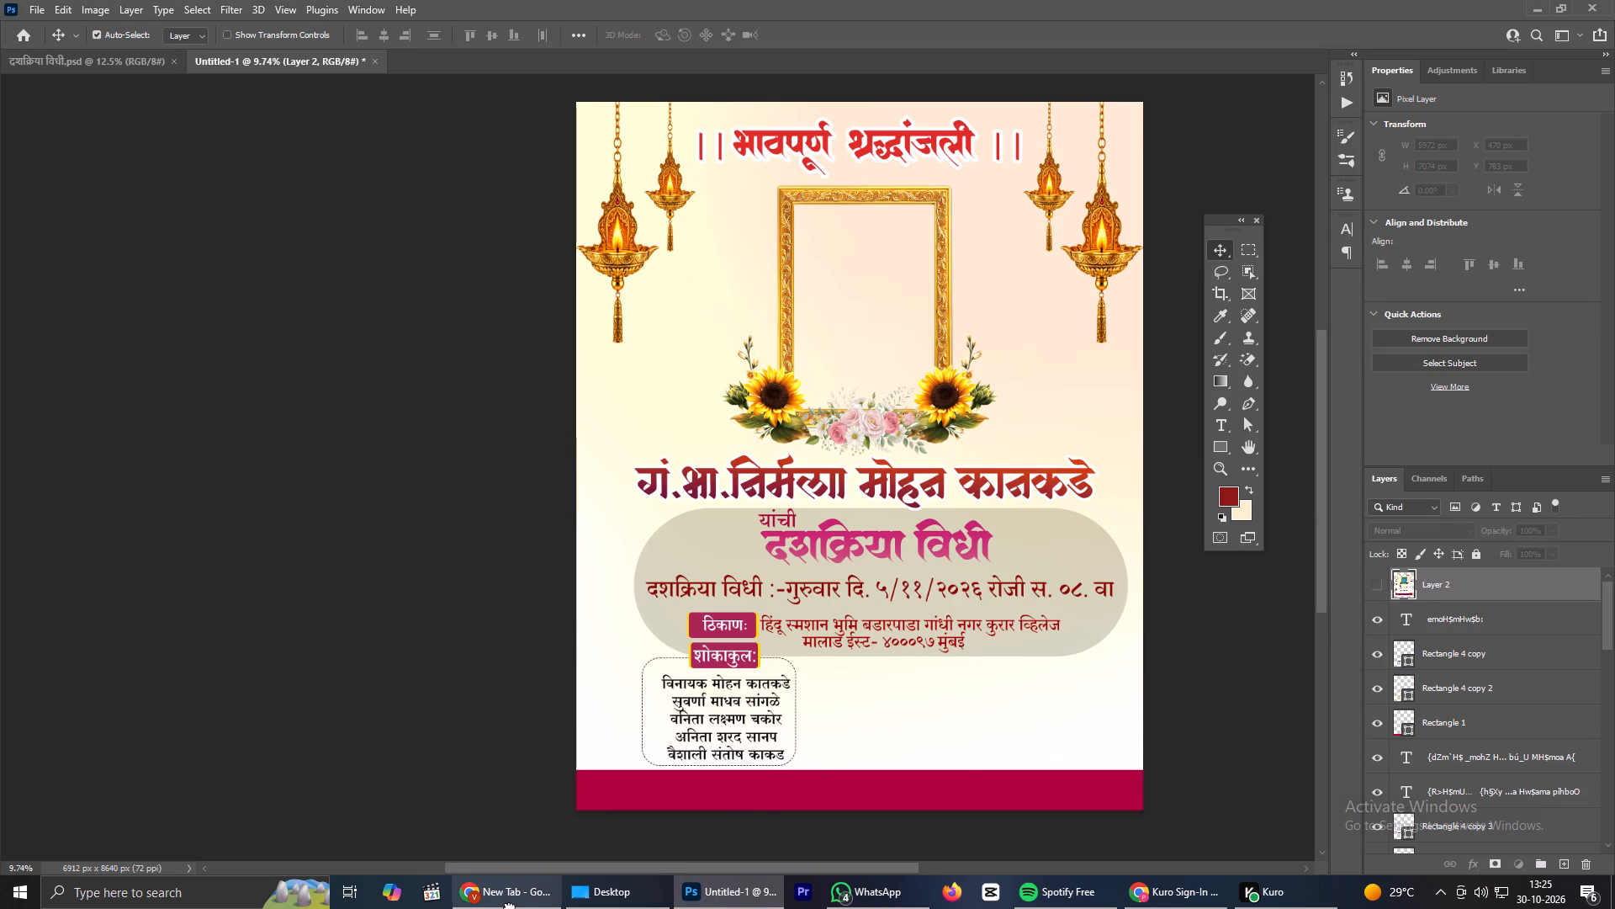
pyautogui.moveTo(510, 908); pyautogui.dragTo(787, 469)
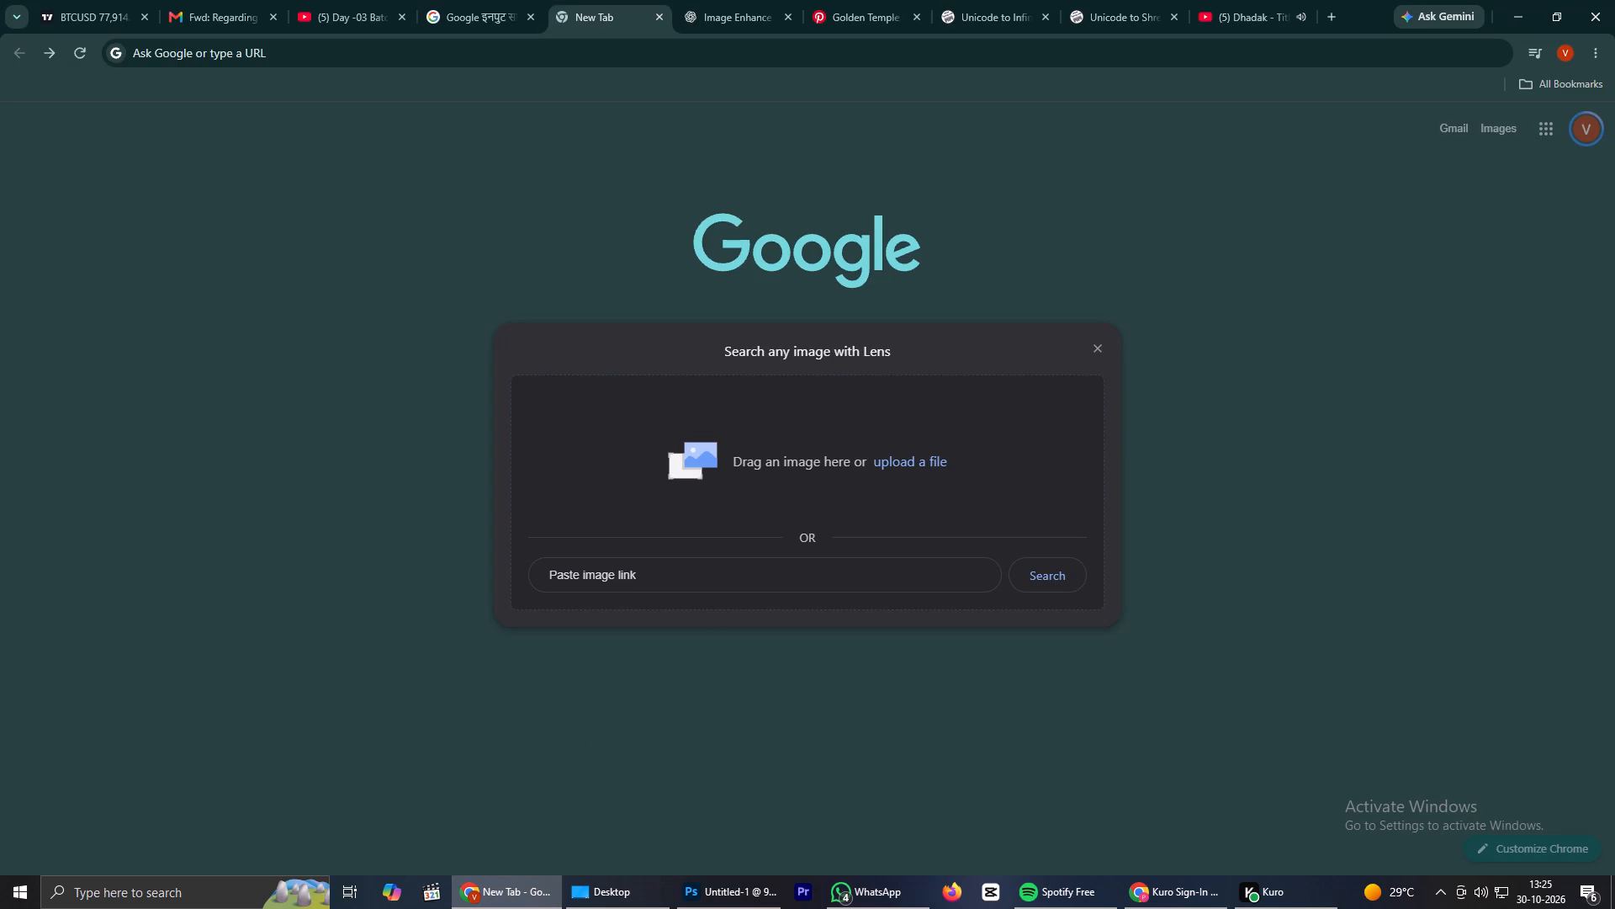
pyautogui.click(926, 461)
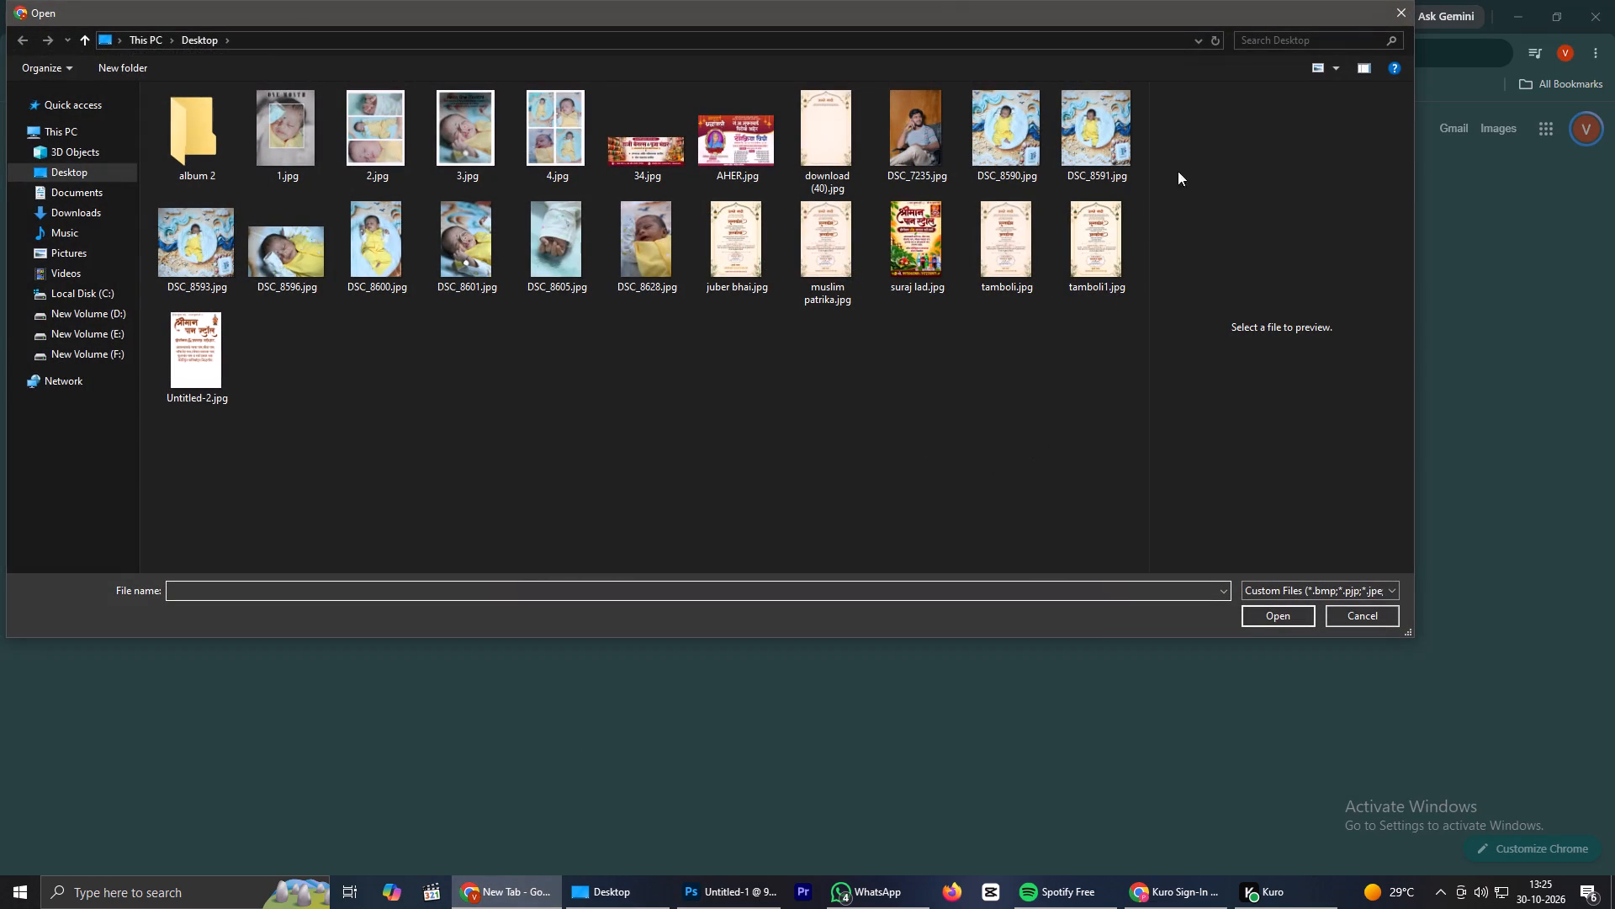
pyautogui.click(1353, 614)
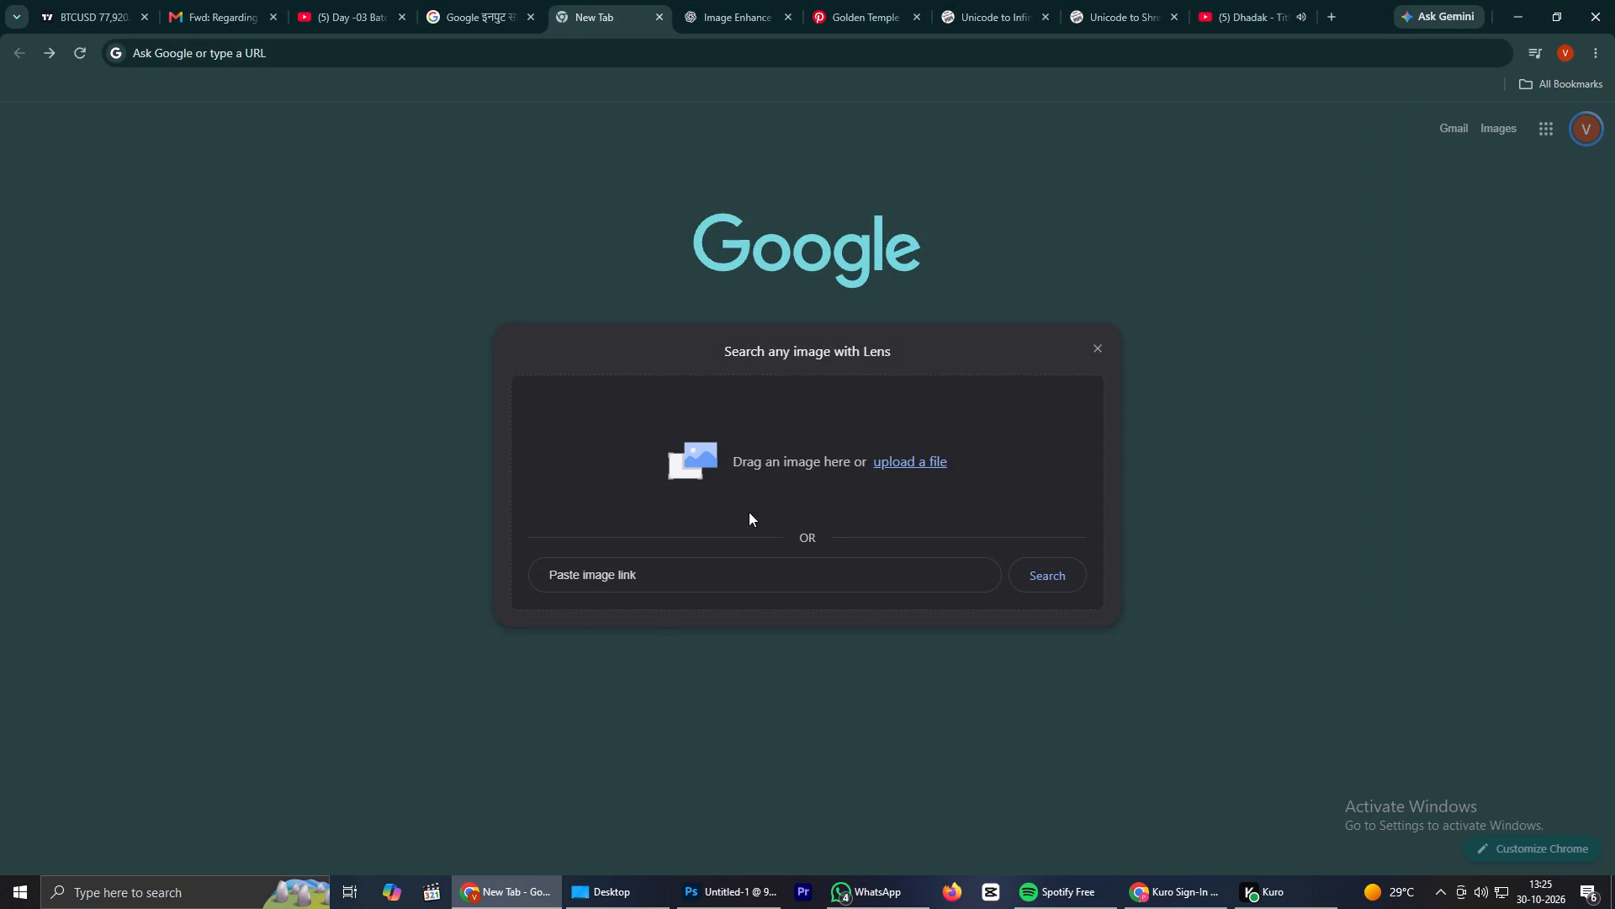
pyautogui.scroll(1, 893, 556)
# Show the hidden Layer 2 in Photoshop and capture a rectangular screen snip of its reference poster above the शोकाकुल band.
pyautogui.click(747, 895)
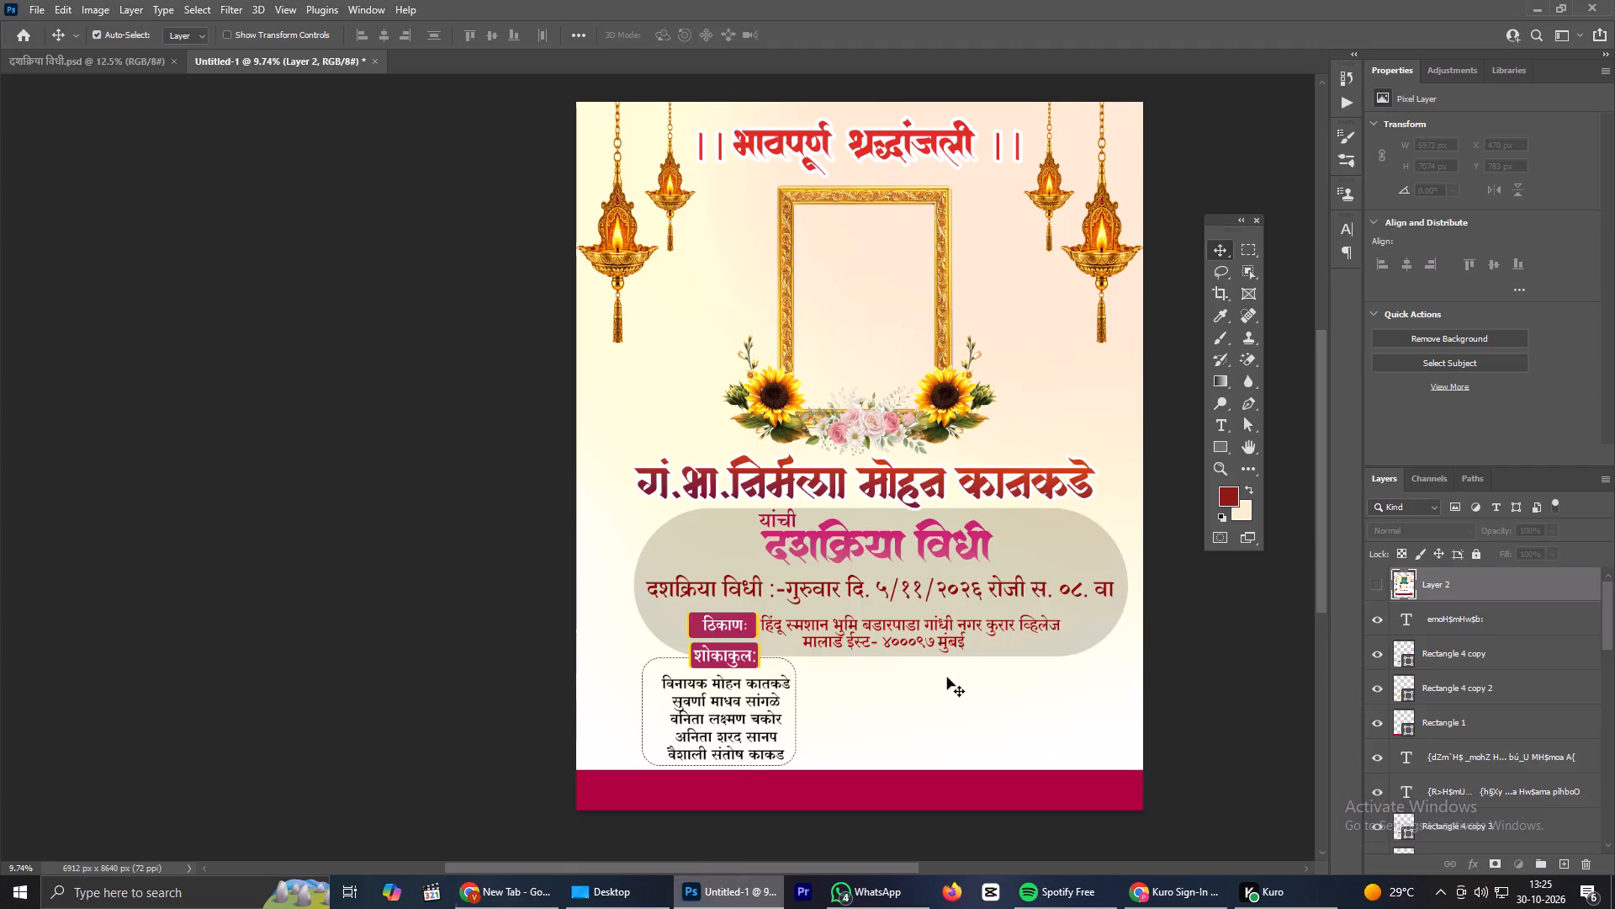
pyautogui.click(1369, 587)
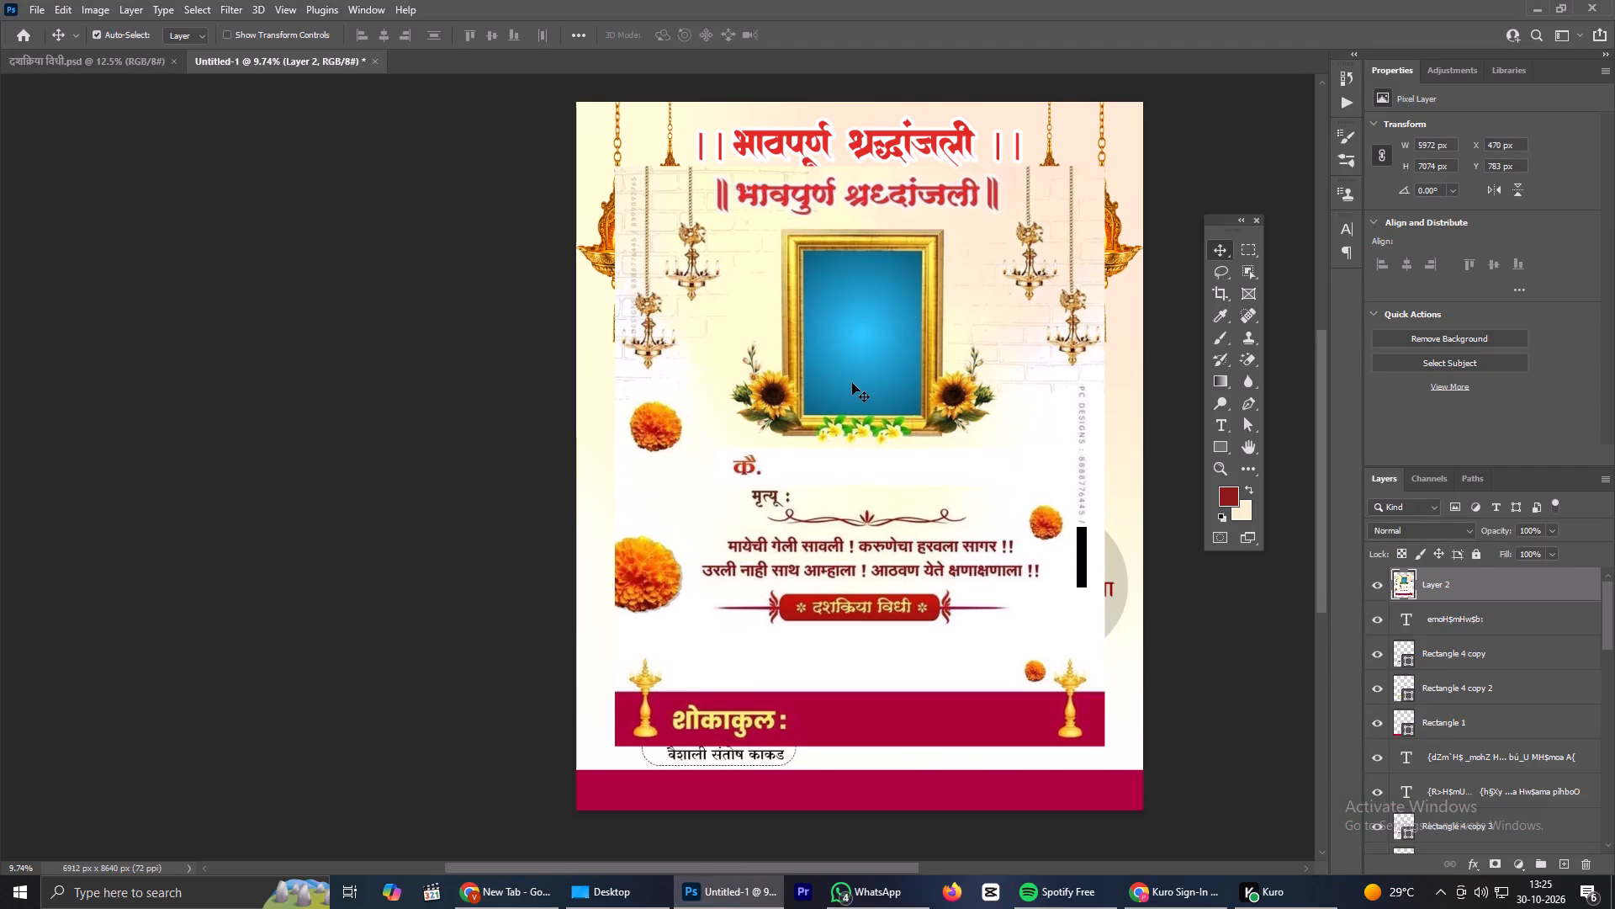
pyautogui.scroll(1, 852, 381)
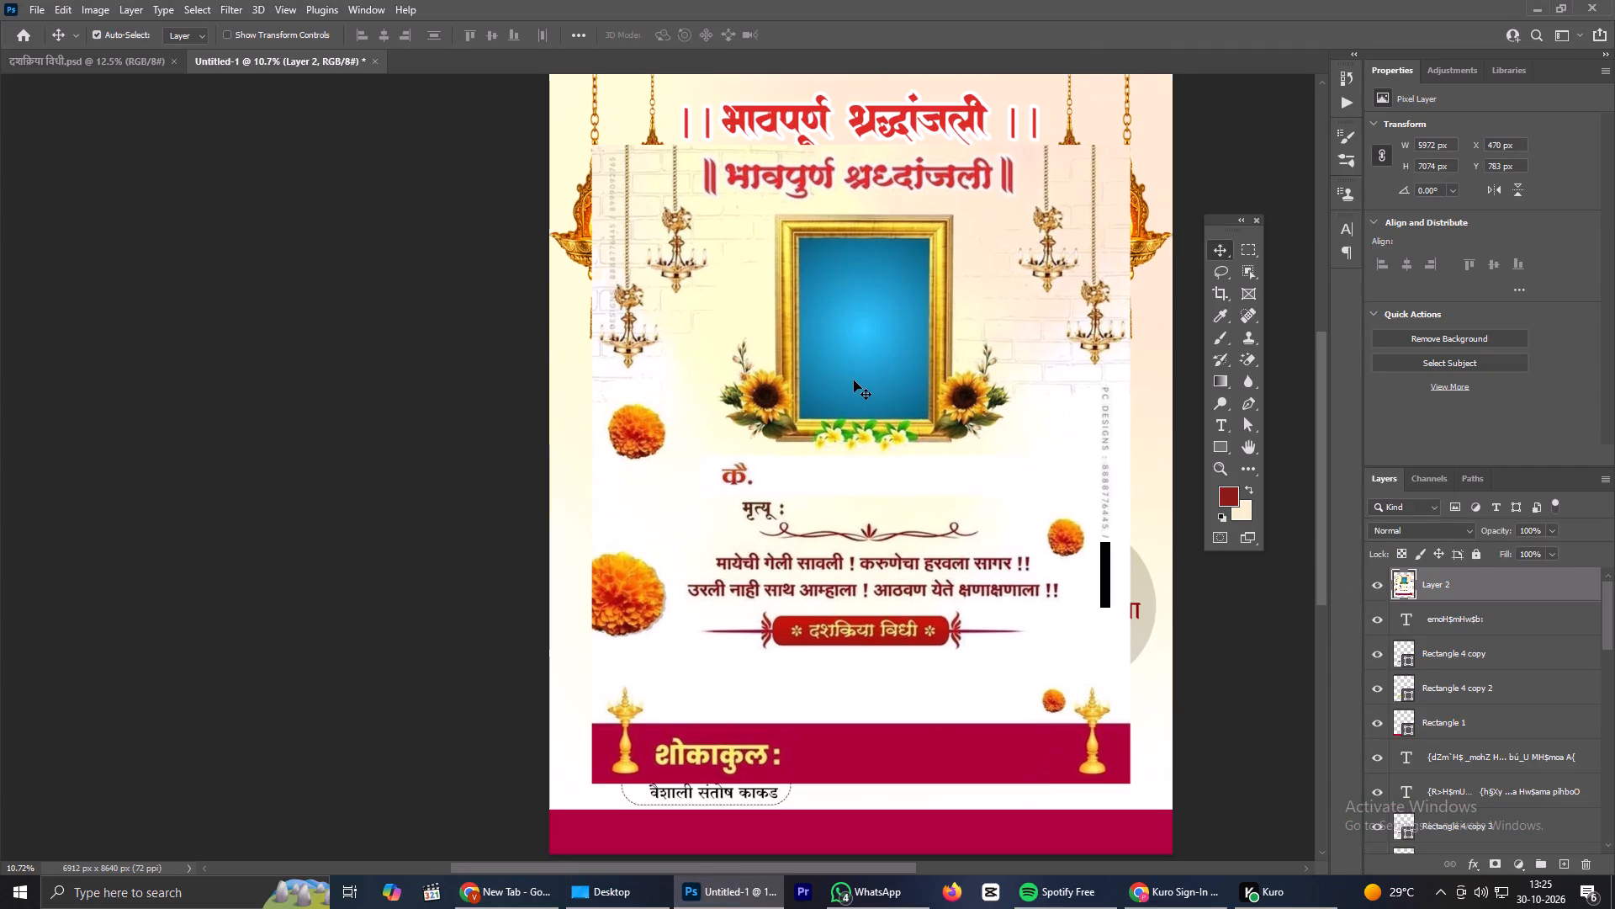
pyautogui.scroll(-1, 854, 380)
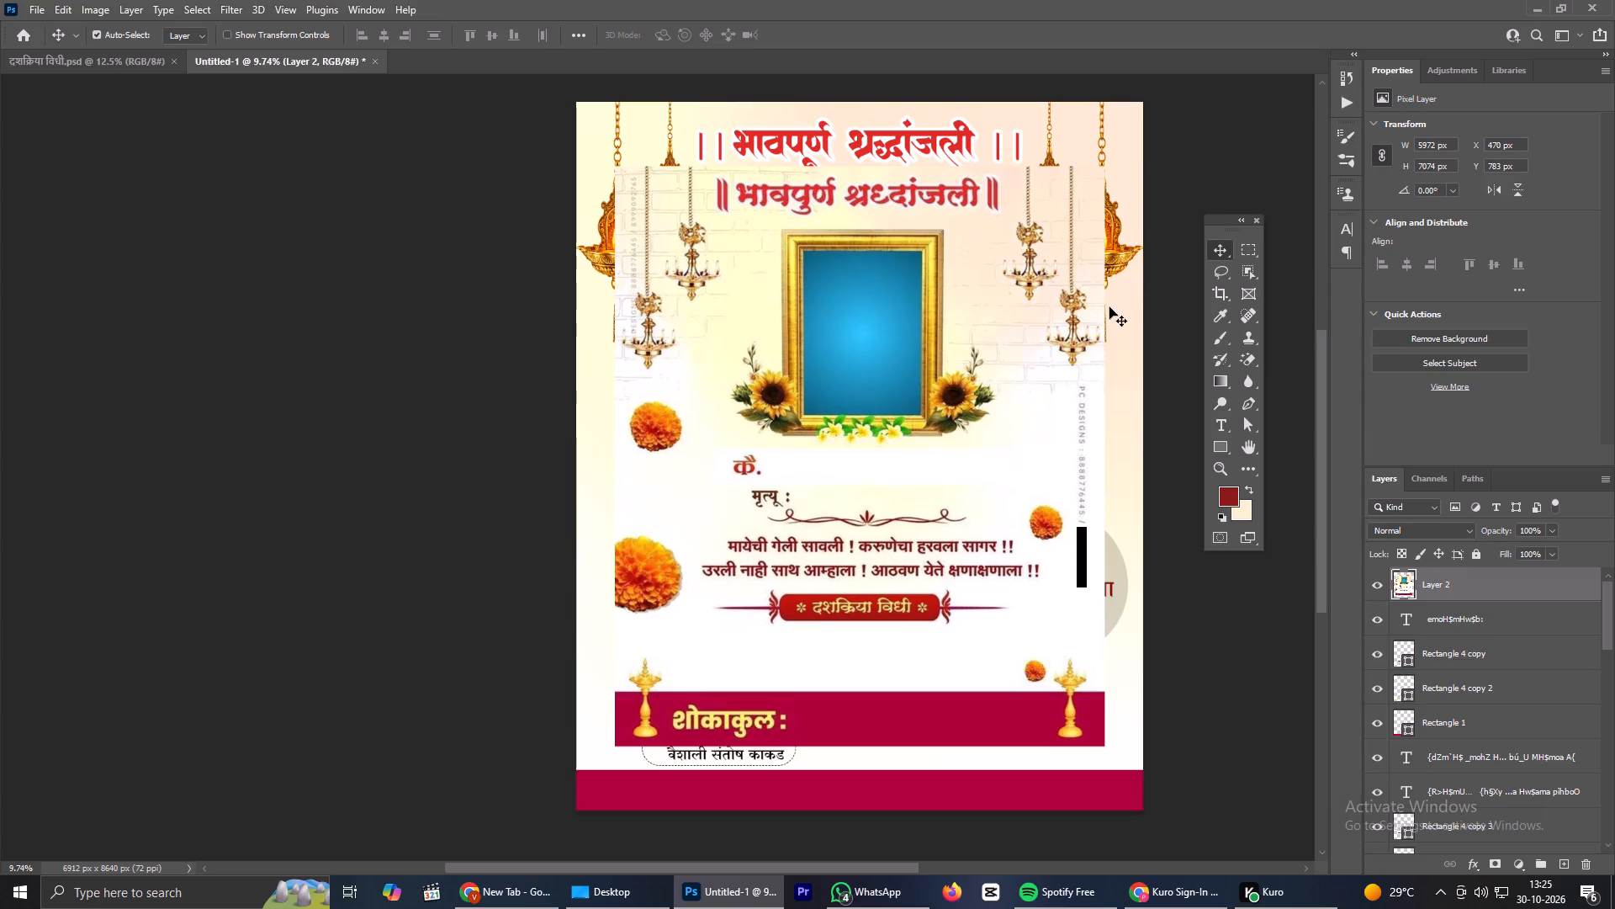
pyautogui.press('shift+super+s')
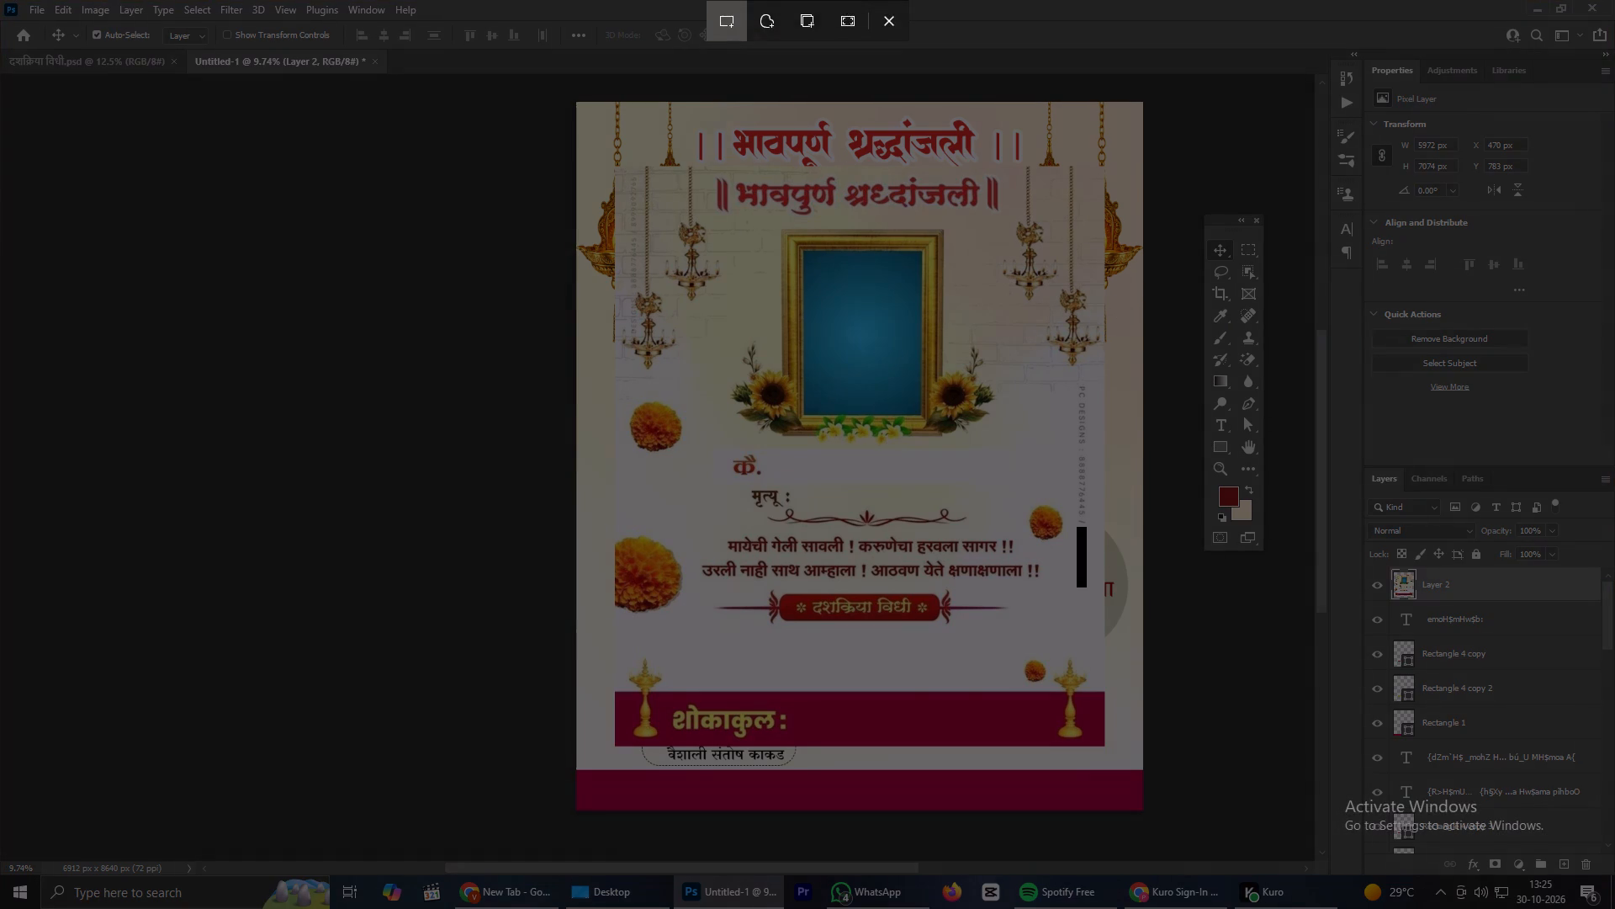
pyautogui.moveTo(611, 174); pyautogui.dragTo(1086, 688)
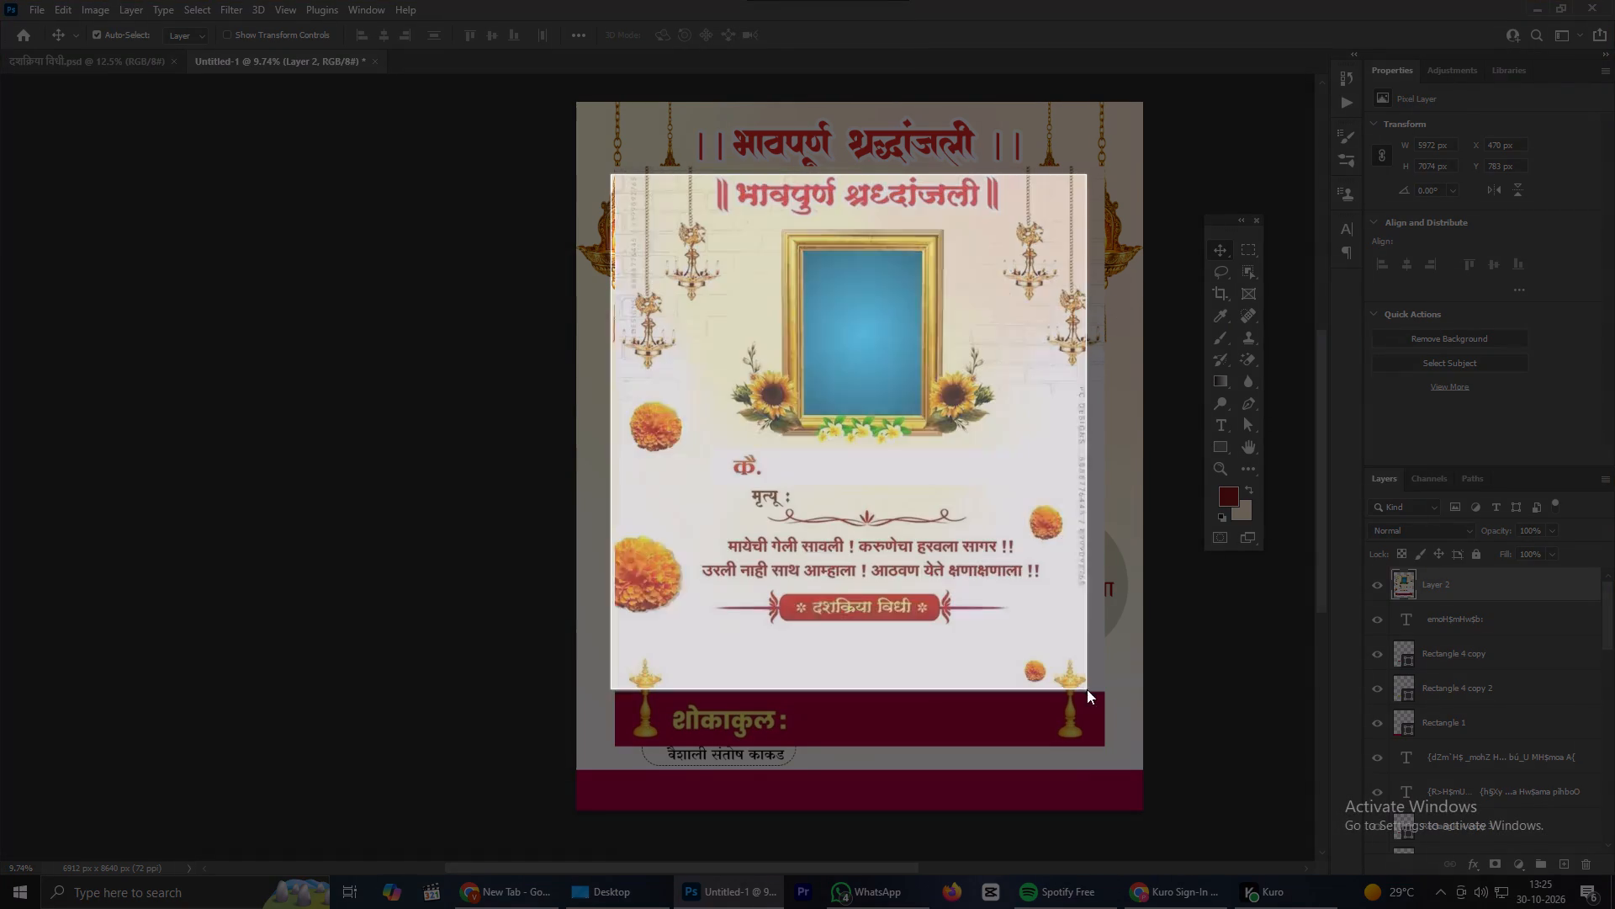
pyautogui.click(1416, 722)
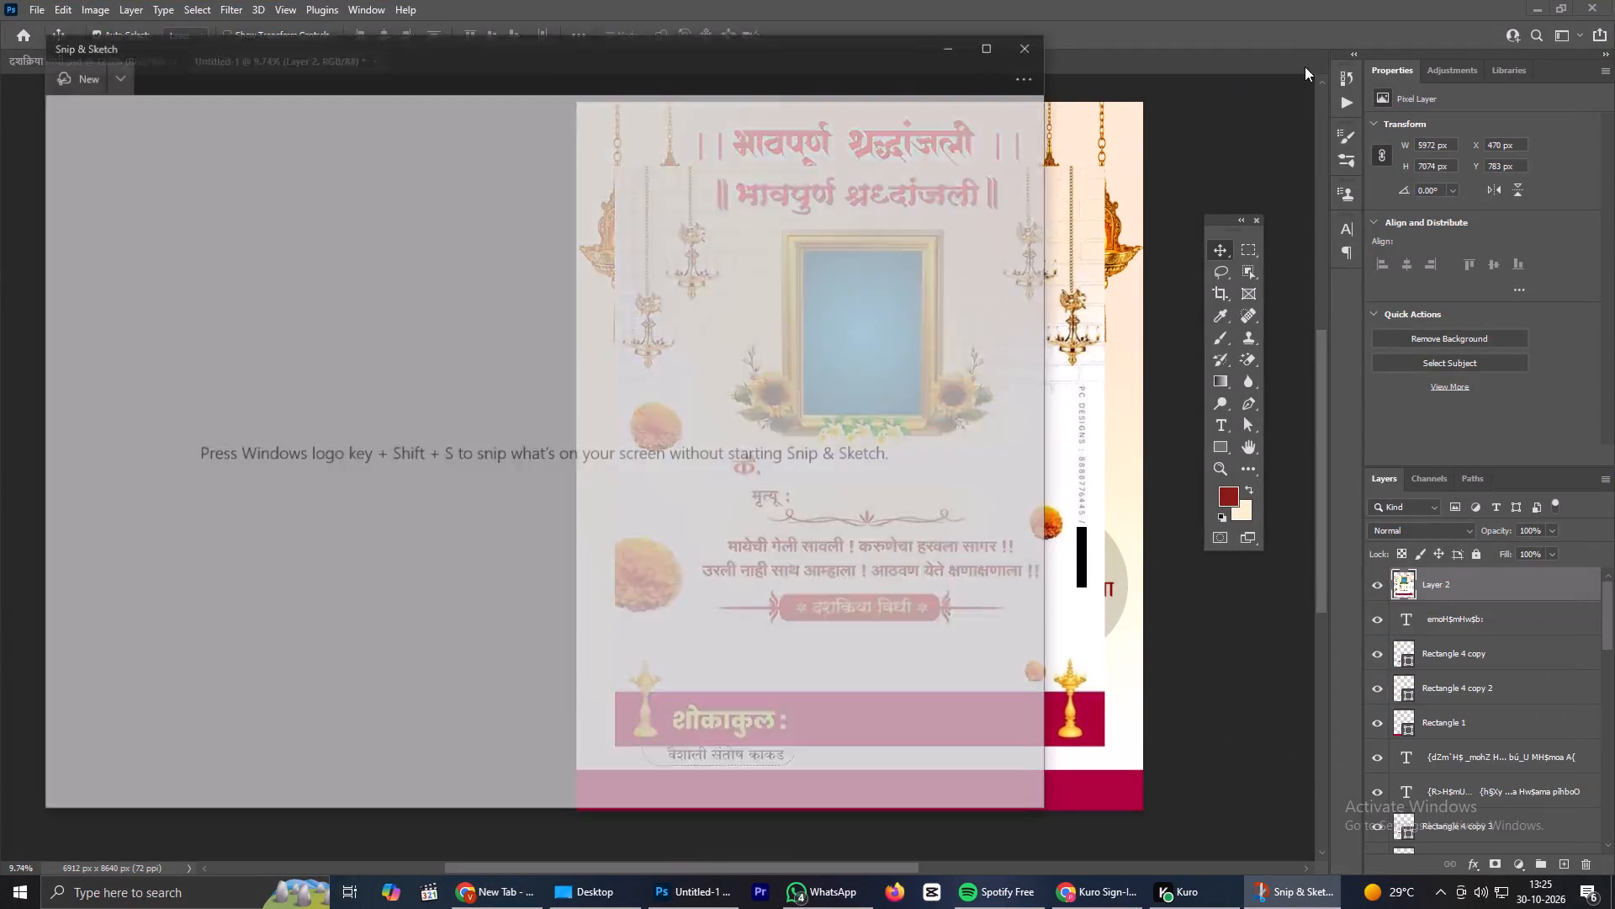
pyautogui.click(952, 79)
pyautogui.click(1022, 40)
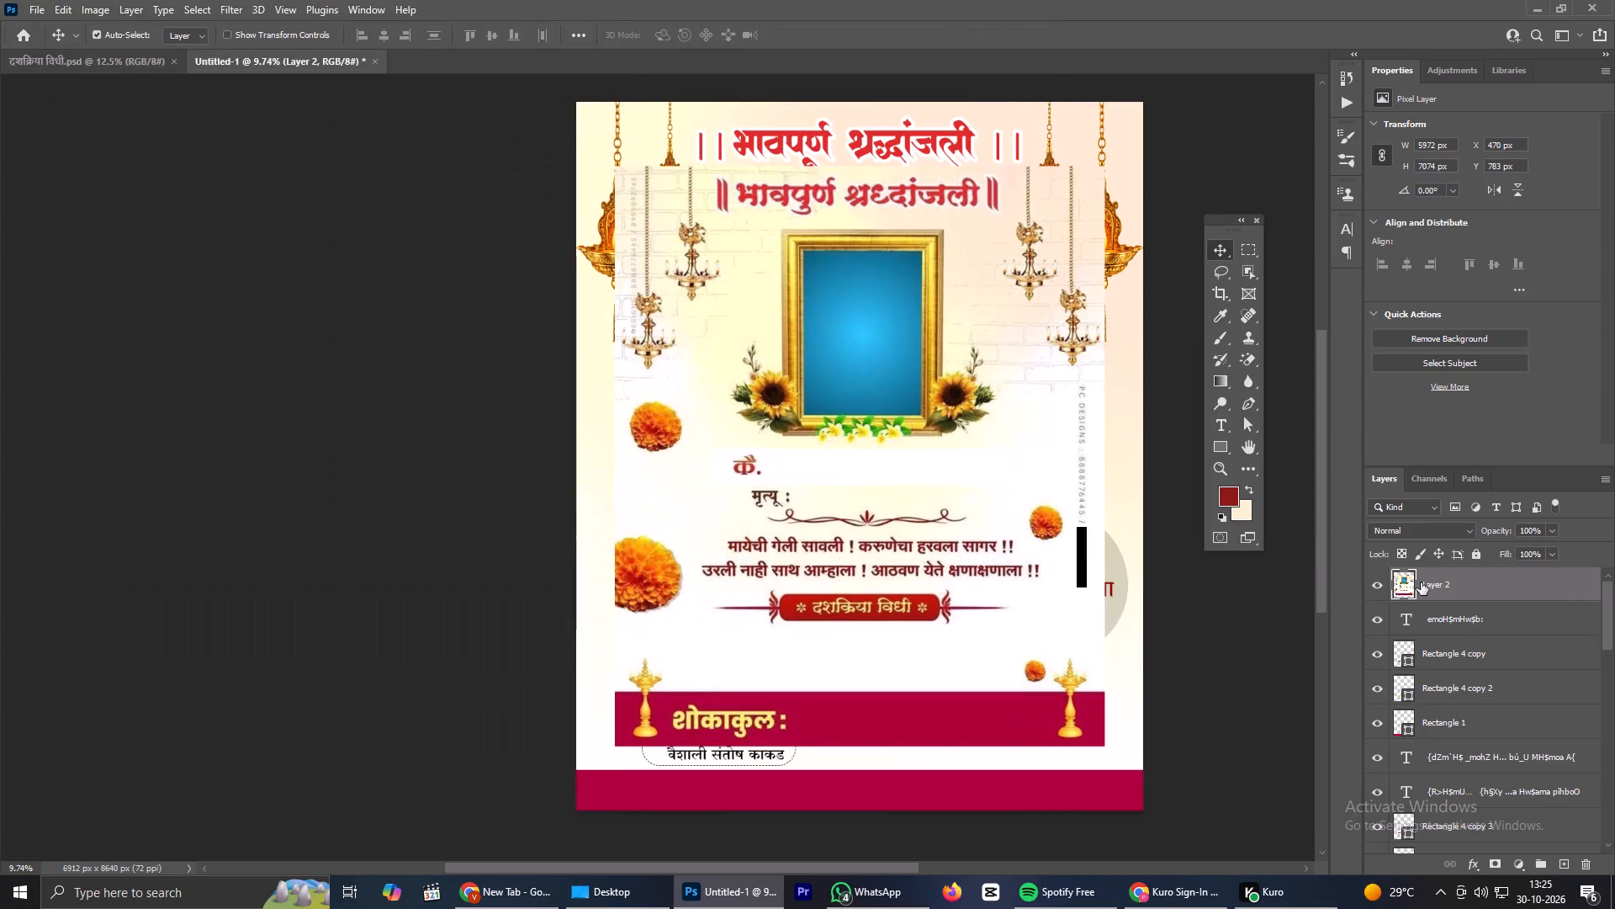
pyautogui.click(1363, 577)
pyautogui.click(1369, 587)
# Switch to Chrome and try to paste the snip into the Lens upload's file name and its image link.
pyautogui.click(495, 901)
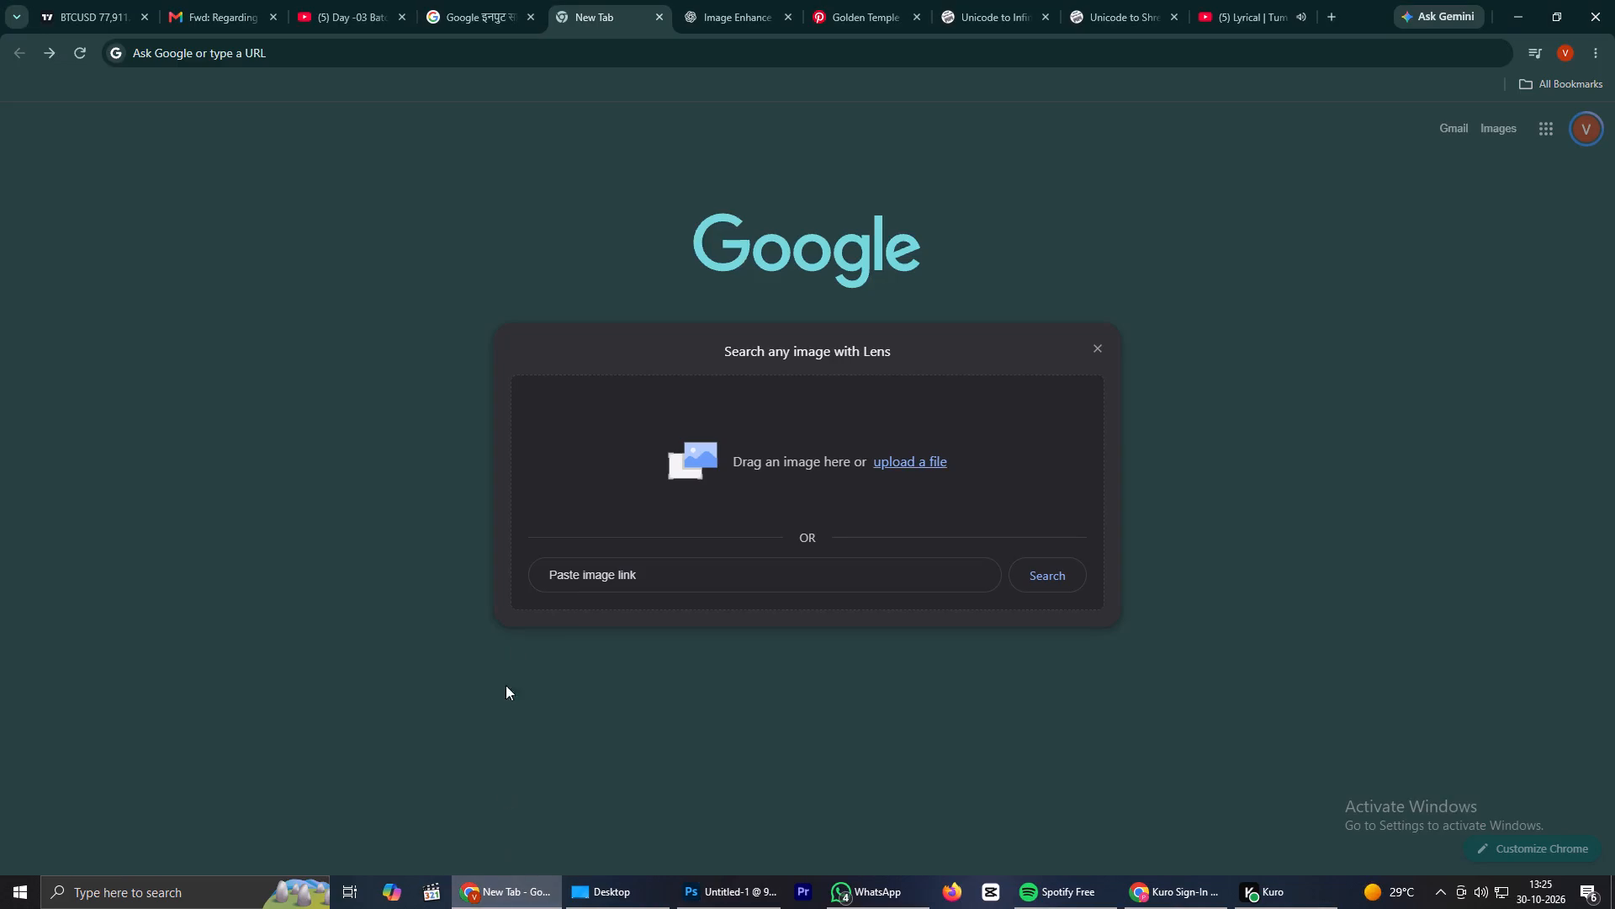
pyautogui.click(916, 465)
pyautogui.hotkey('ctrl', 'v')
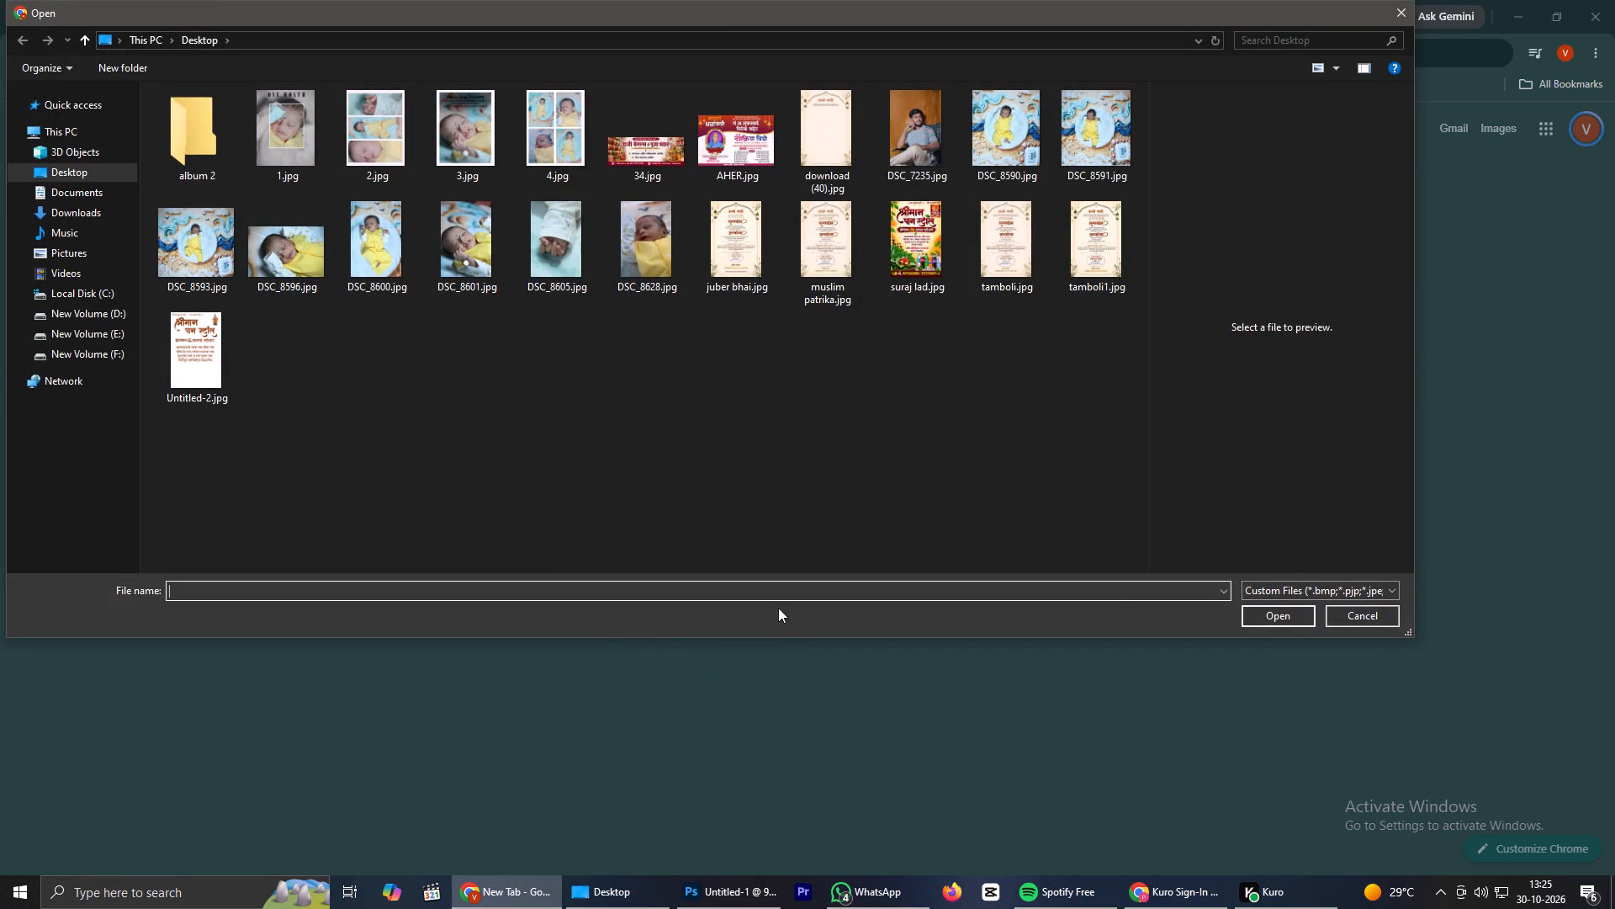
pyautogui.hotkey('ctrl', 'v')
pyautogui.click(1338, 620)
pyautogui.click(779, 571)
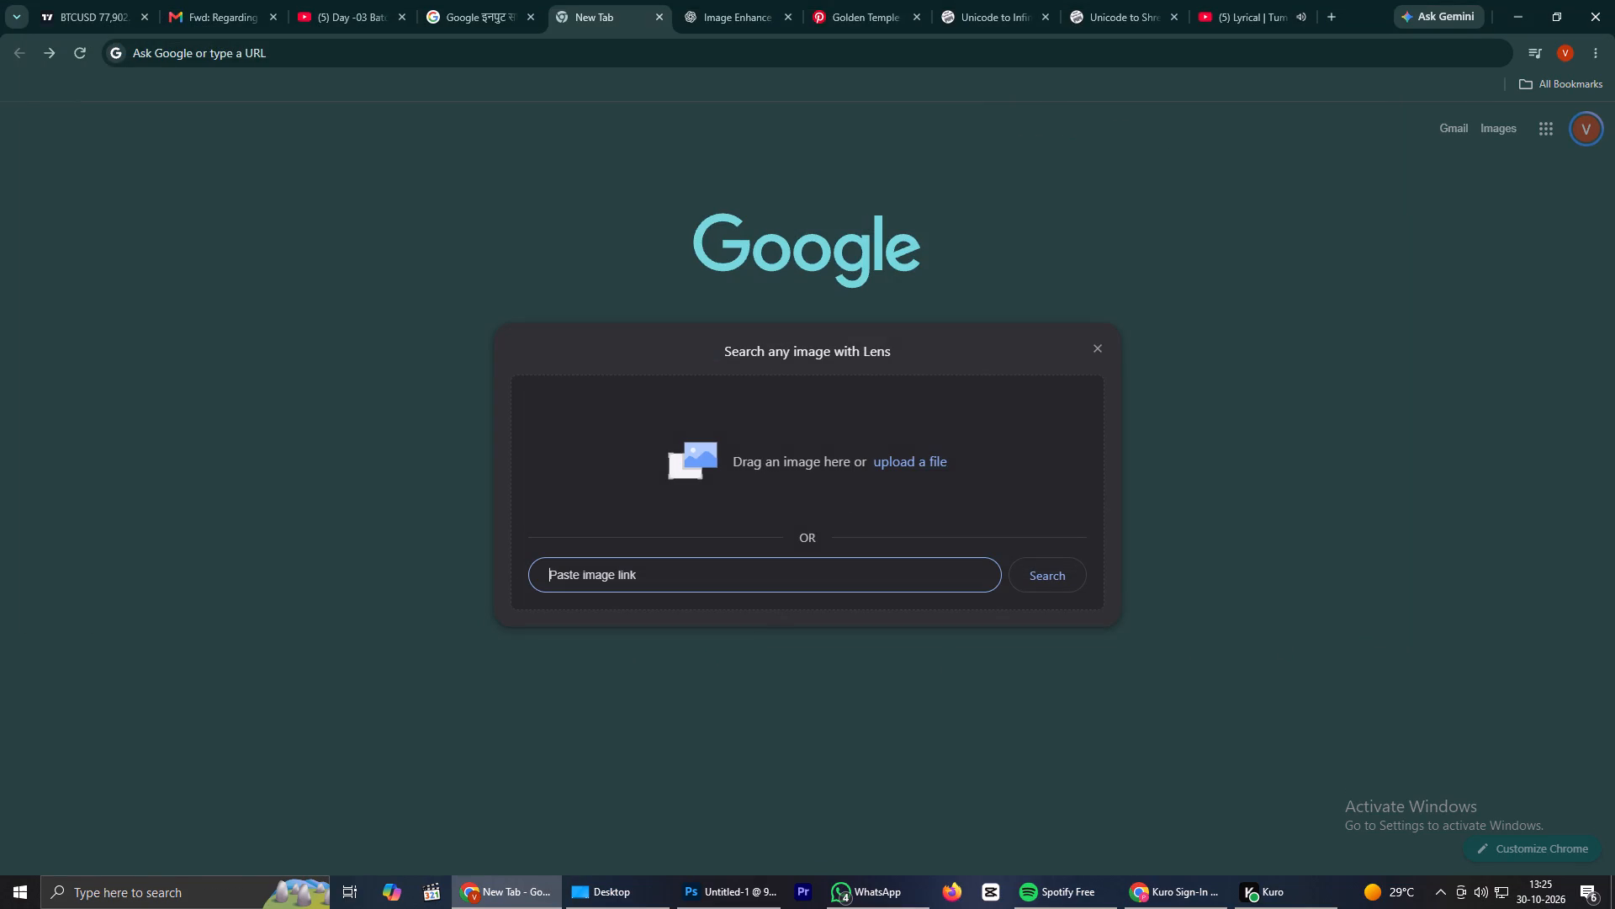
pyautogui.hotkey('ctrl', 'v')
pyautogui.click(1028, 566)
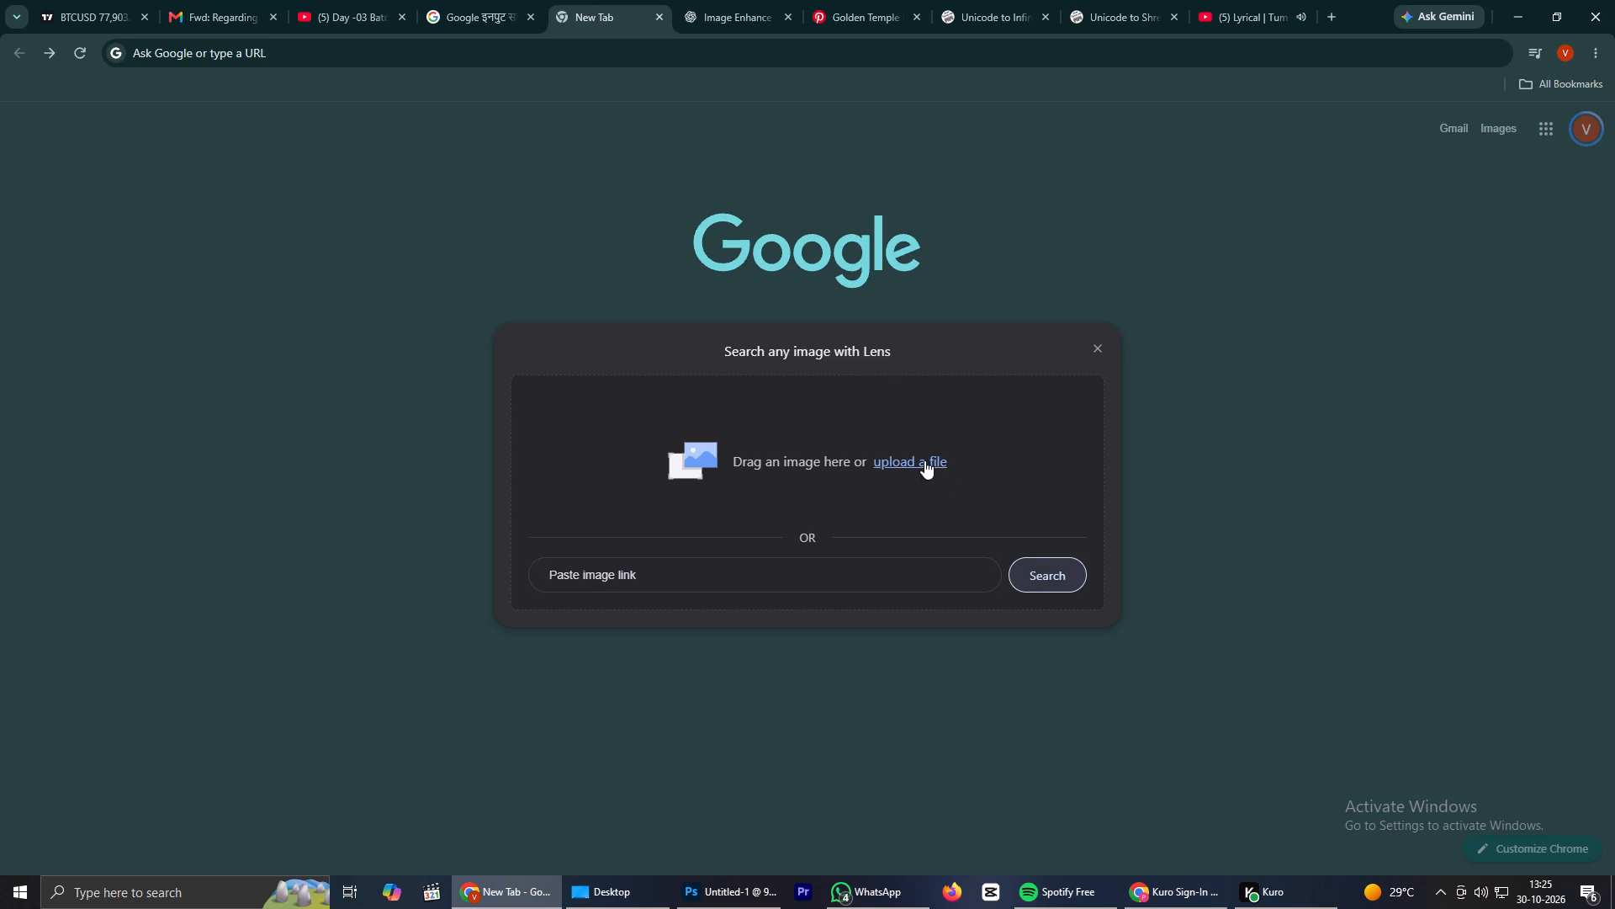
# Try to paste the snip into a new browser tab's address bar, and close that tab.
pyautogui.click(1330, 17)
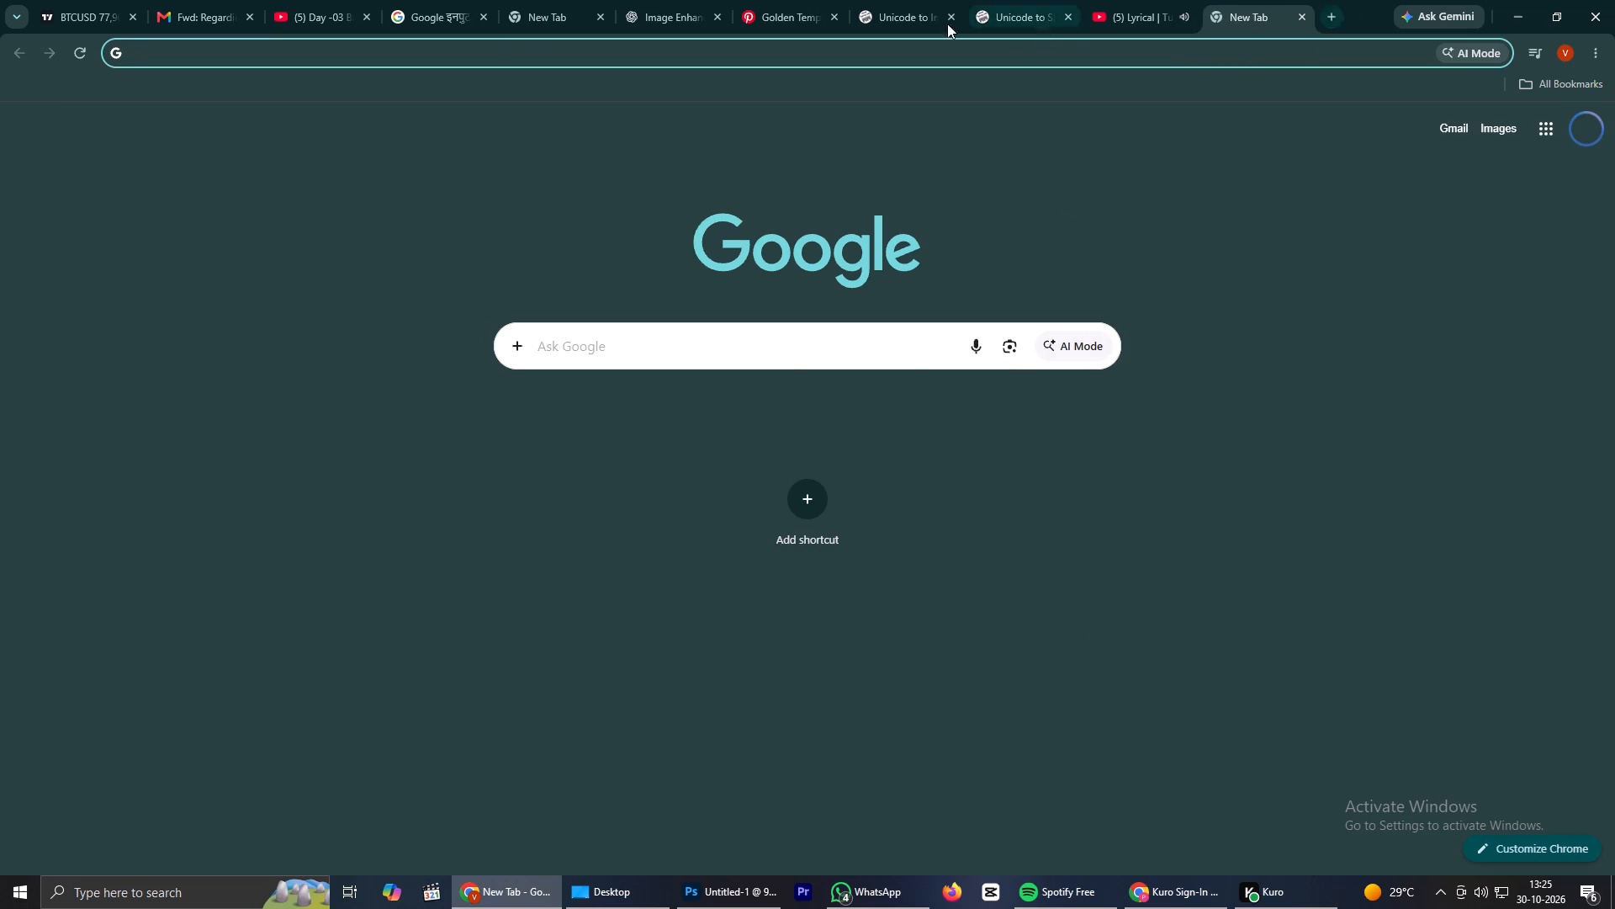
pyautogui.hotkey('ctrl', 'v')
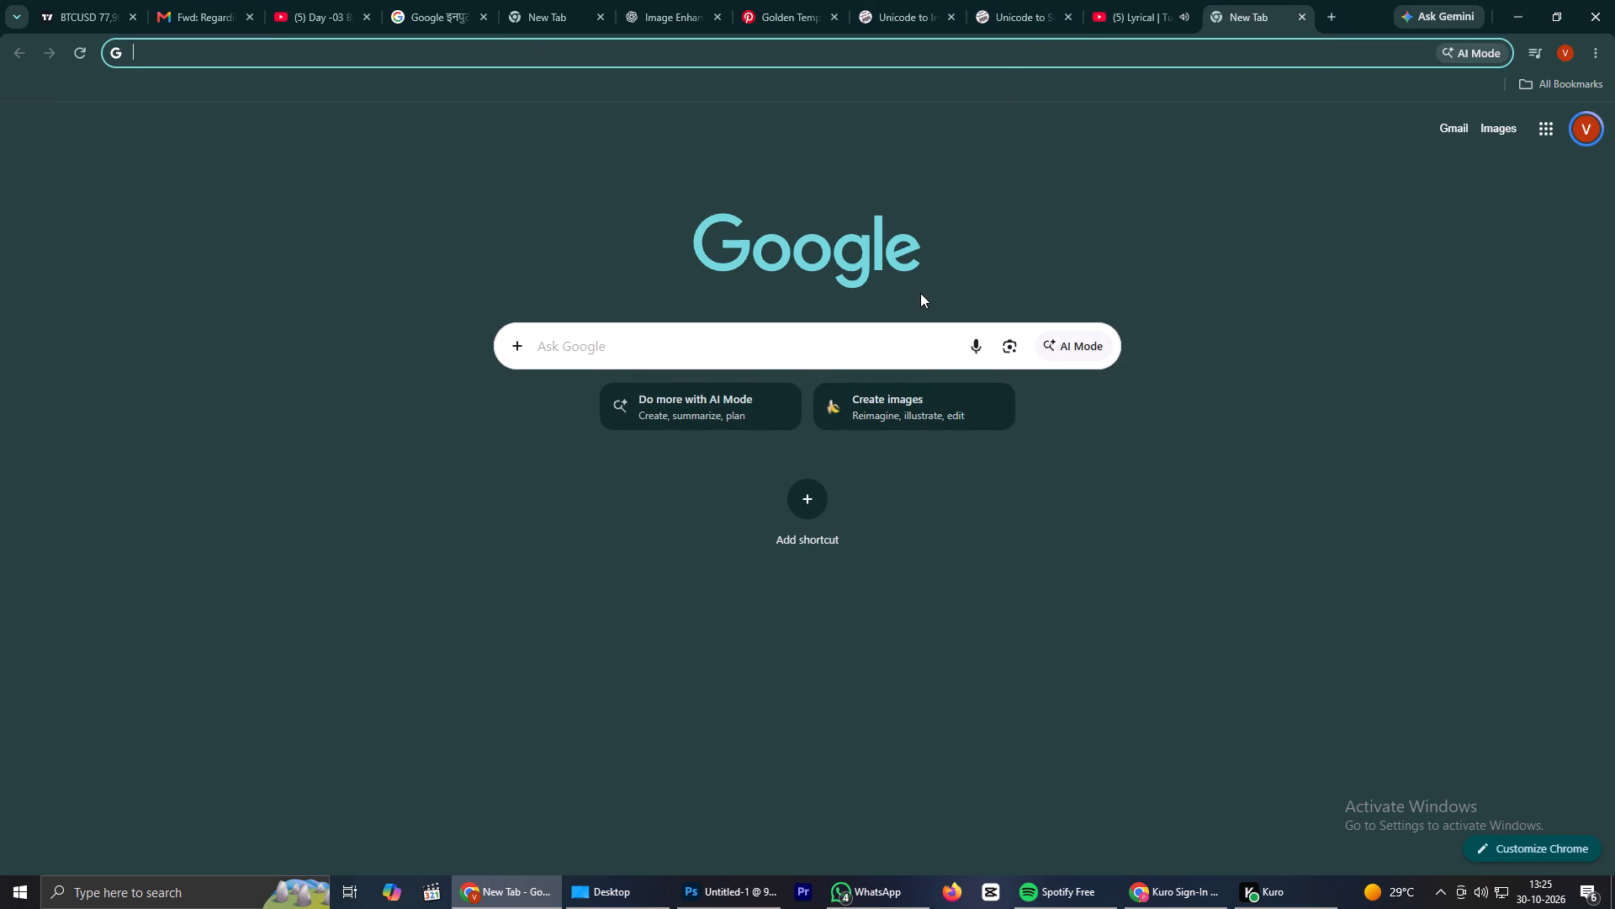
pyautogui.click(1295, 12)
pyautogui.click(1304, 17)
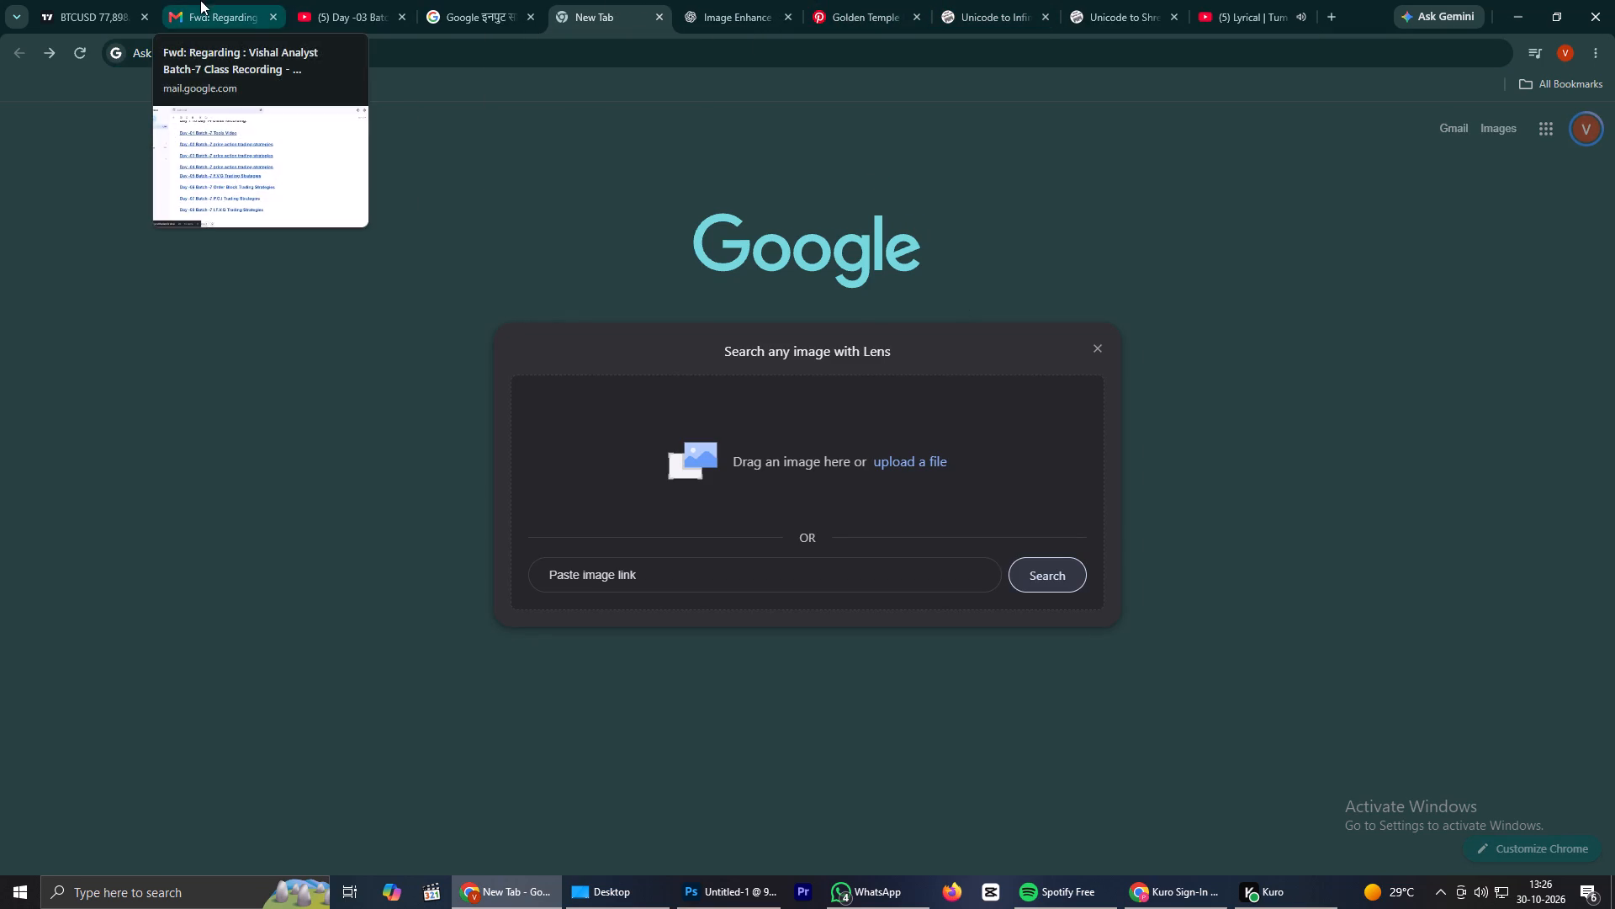
# In a new tab, search Google for "दशक्रिया विधी ledij sad line", copying the Marathi phrase from the Google Input Tools text.
pyautogui.click(1339, 12)
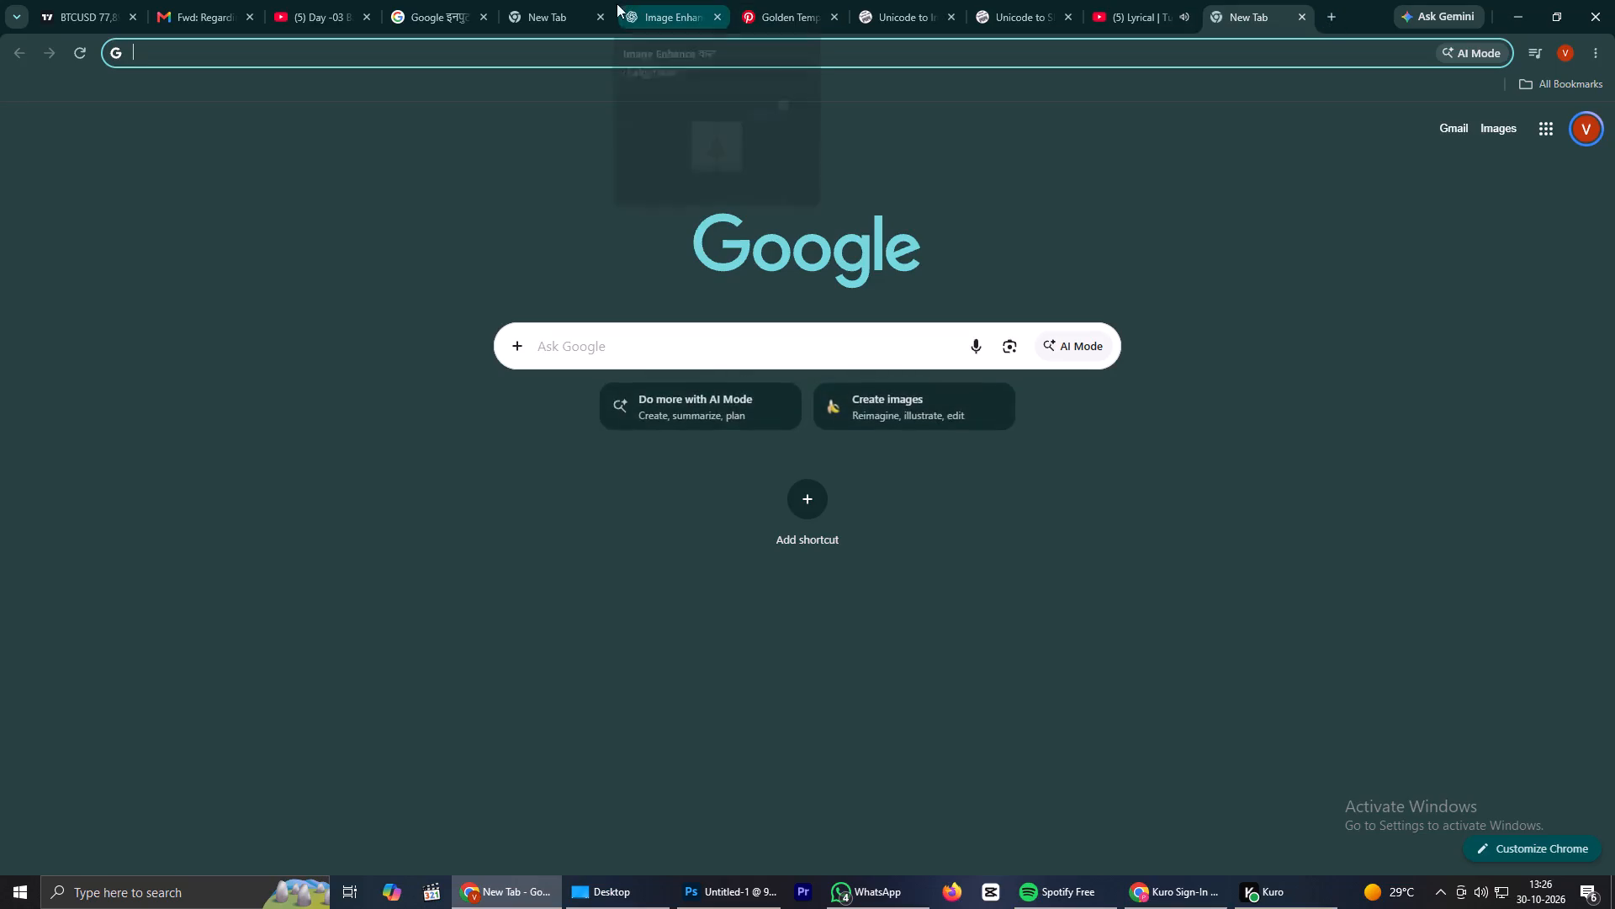
pyautogui.click(569, 0)
pyautogui.click(447, 0)
pyautogui.scroll(1, 405, 240)
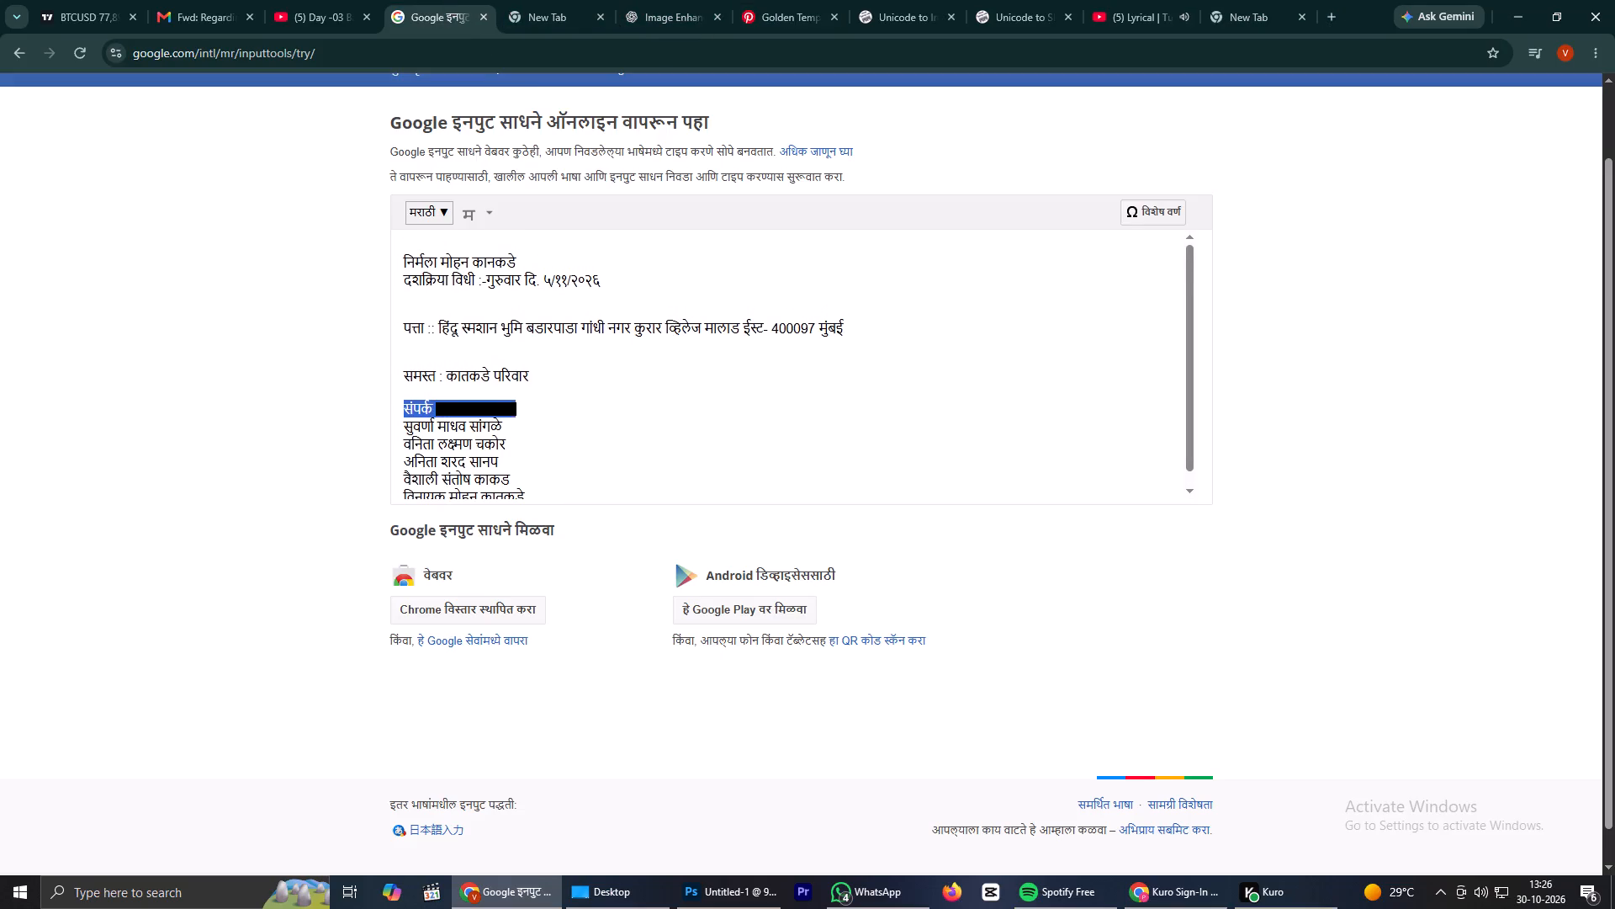
pyautogui.moveTo(400, 281); pyautogui.dragTo(474, 285)
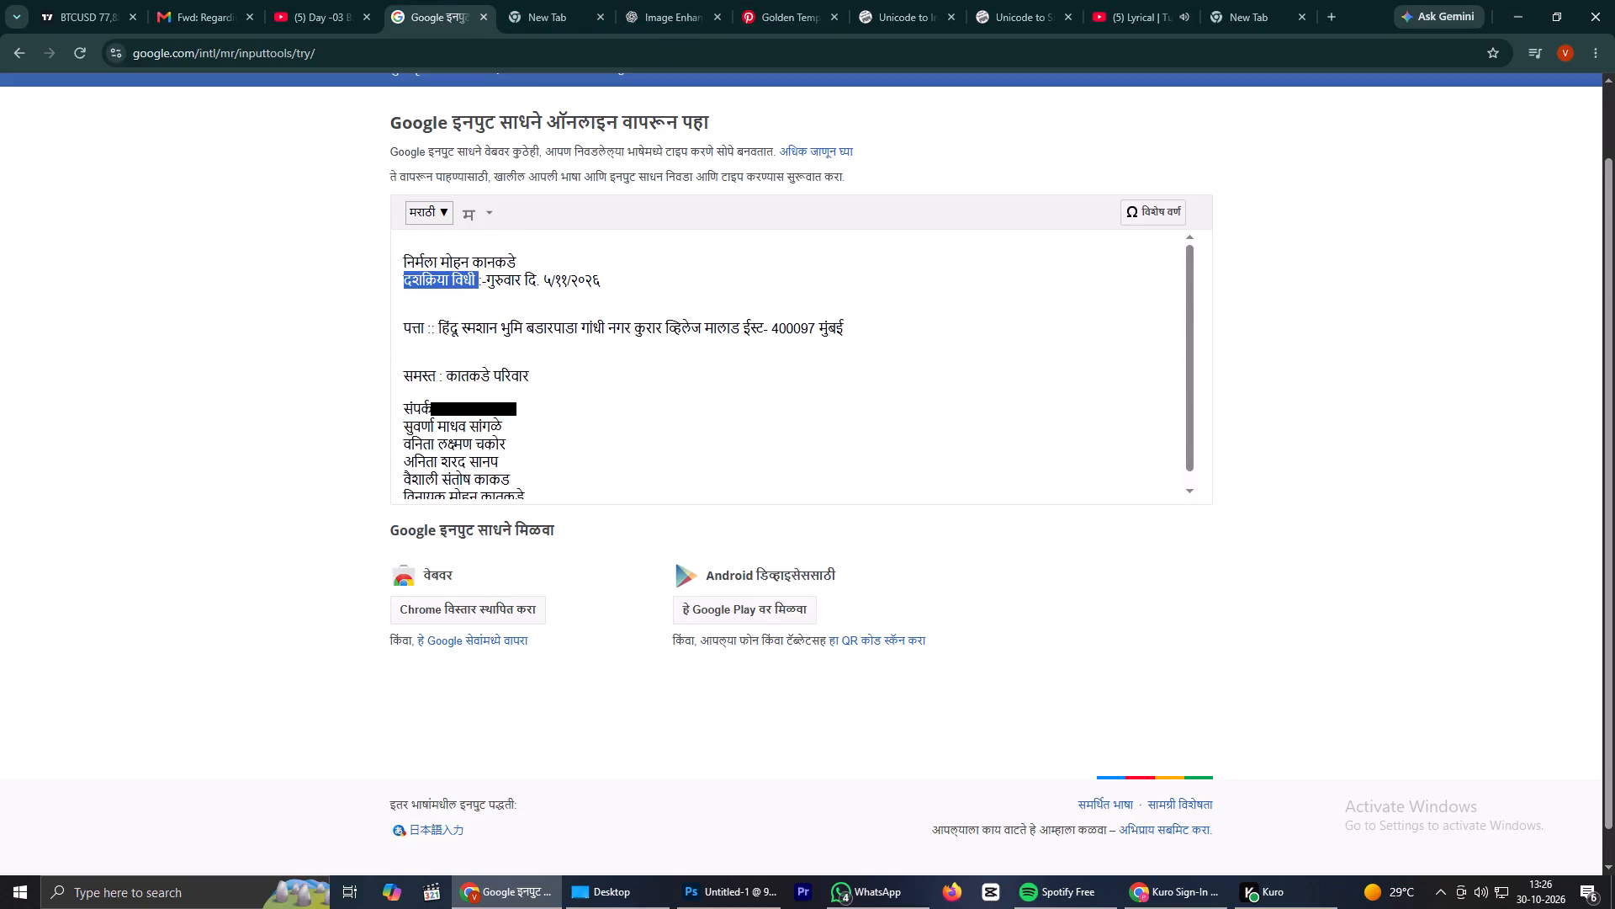
pyautogui.hotkey('ctrl', 'c')
pyautogui.click(1237, 0)
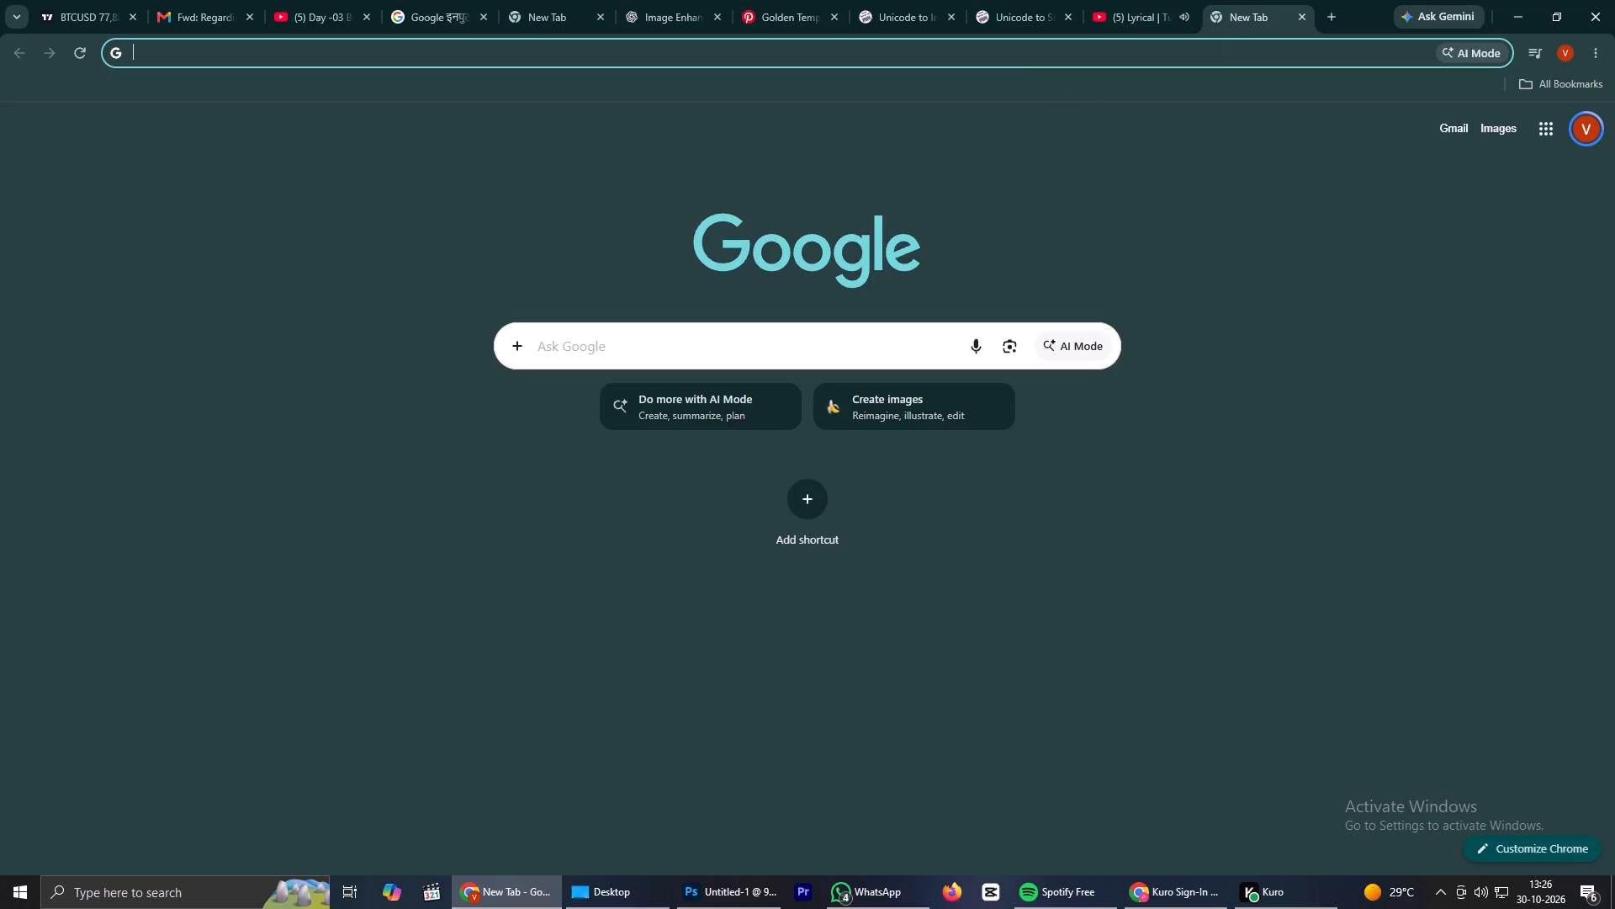
pyautogui.click(826, 47)
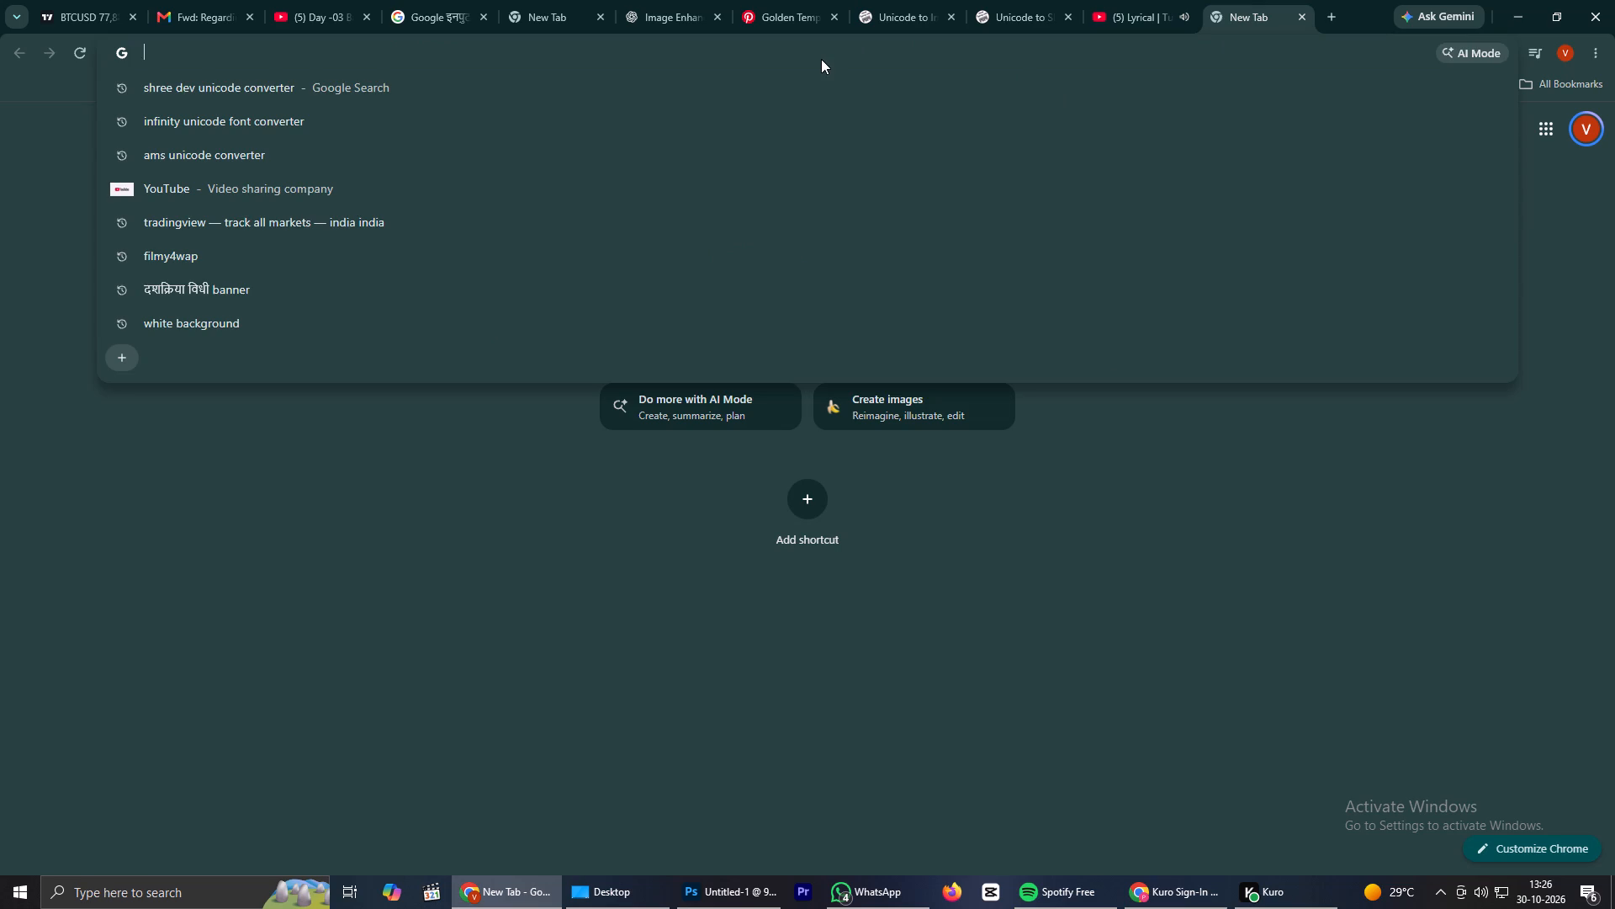
pyautogui.hotkey('ctrl', 'v')
pyautogui.press('space')
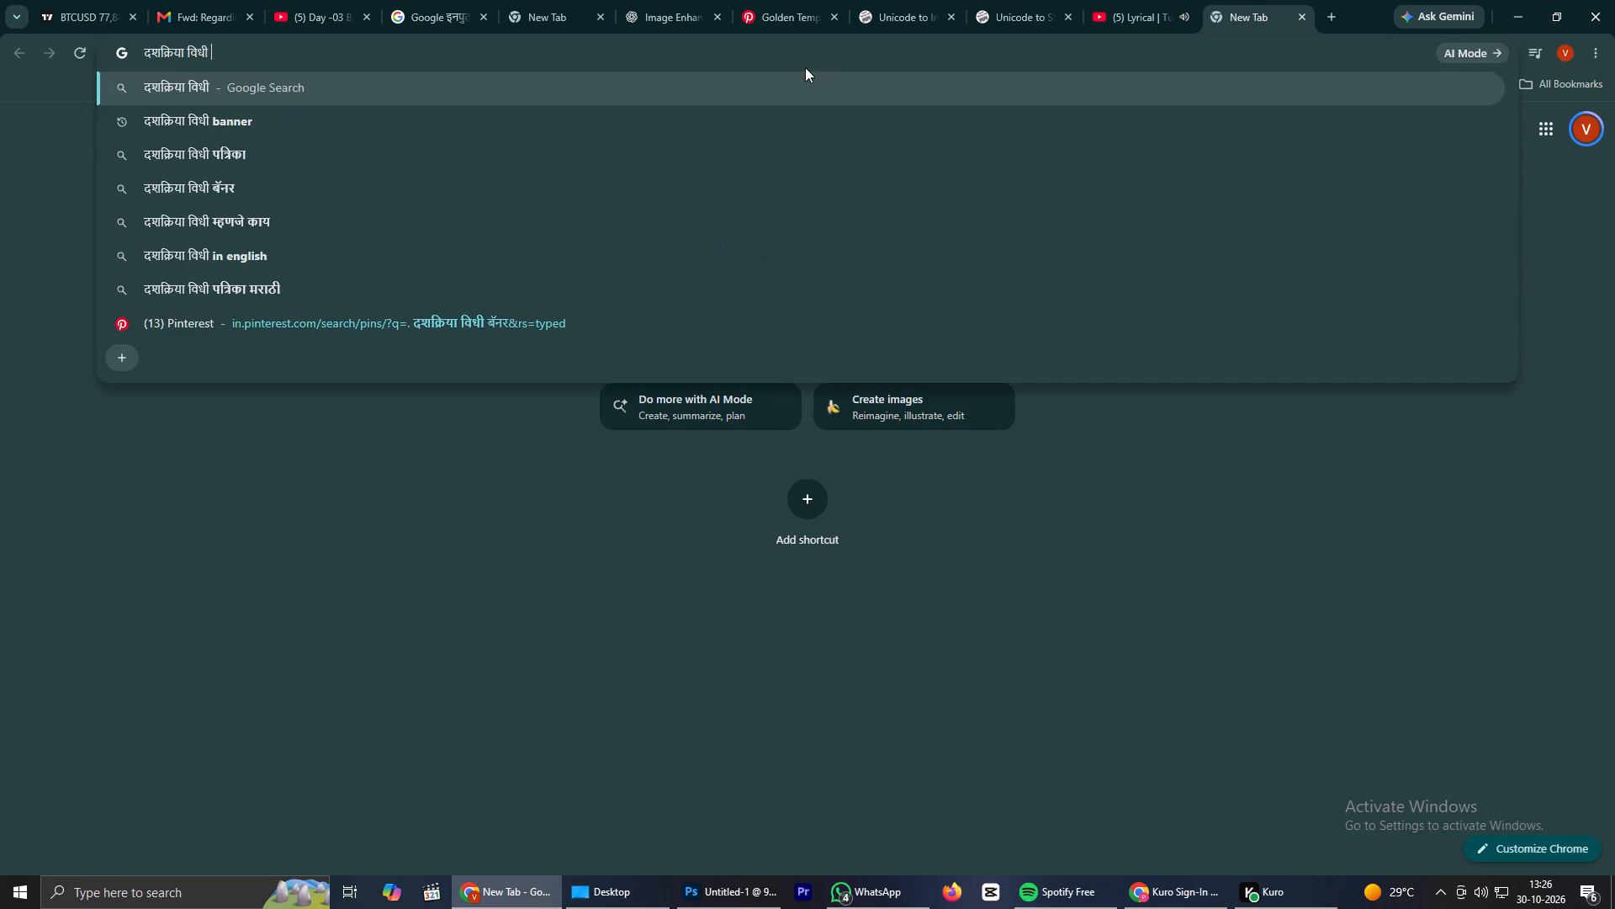
pyautogui.write('ledij')
pyautogui.press('space')
pyautogui.write('sad line')
pyautogui.press('space')
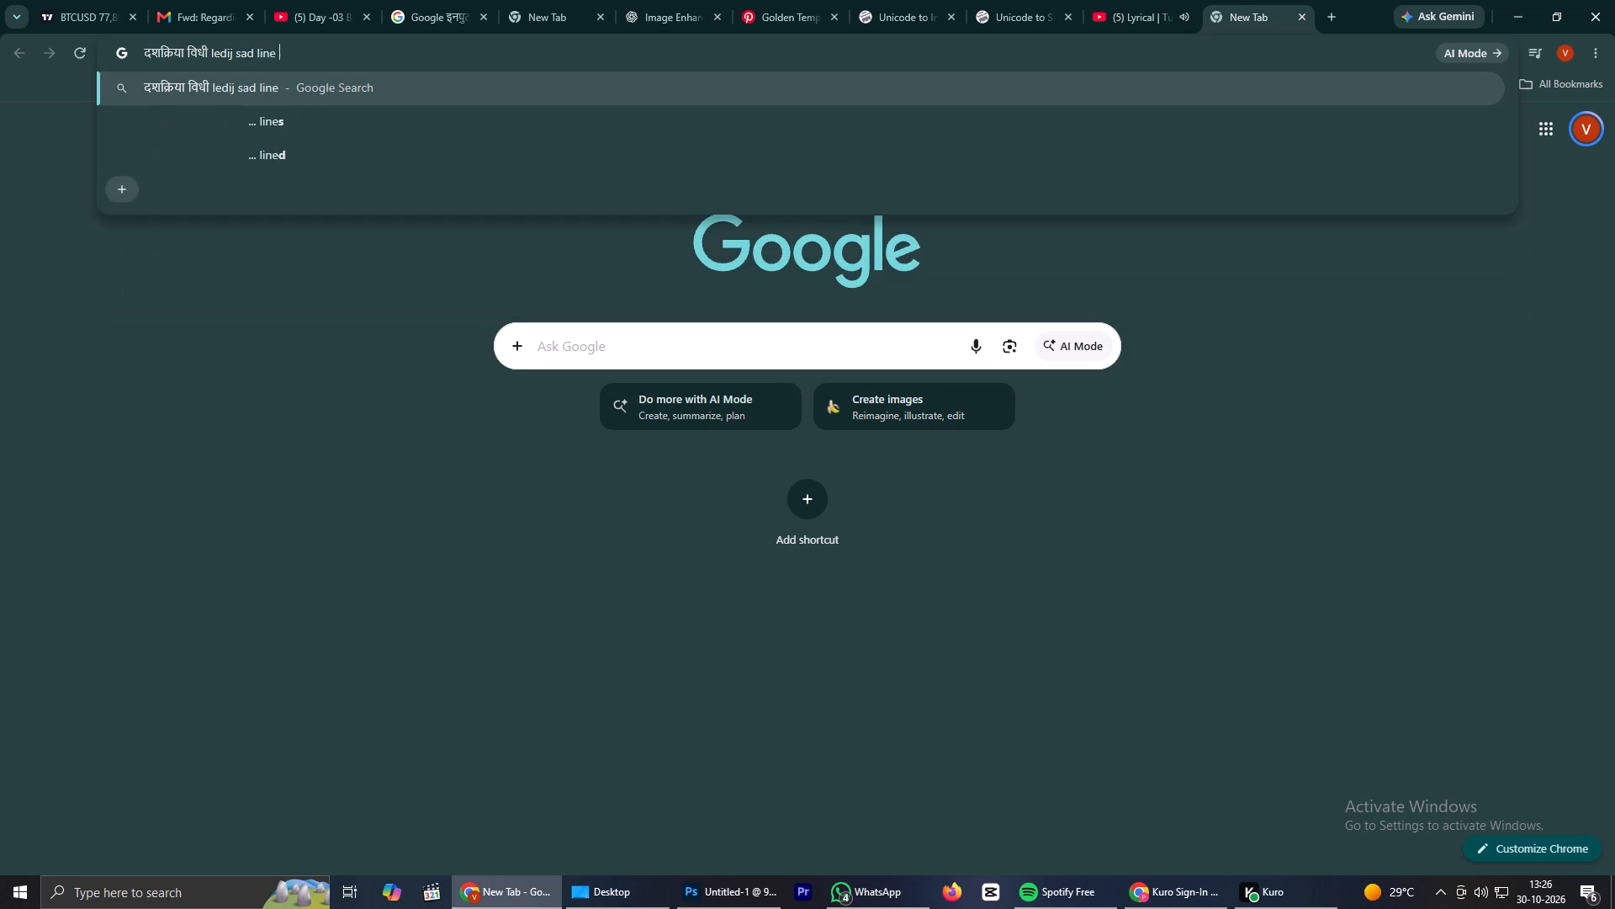
pyautogui.press('Return')
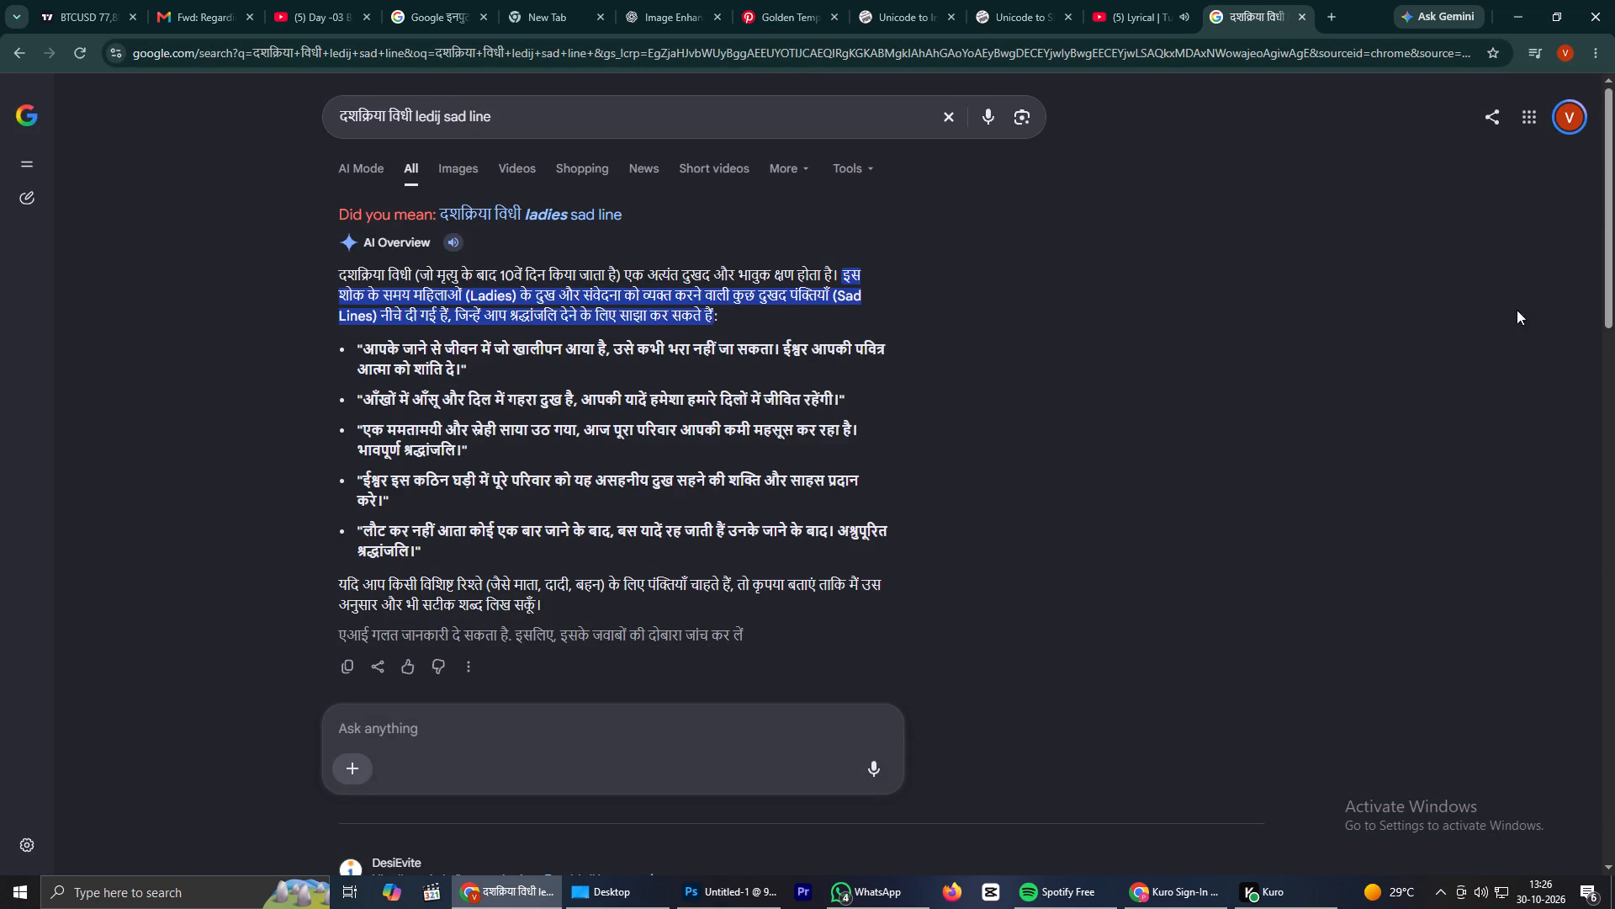
# Refine the Google search to "दशक्रिया विधी ledij sad line marthi".
pyautogui.click(495, 119)
pyautogui.press('space')
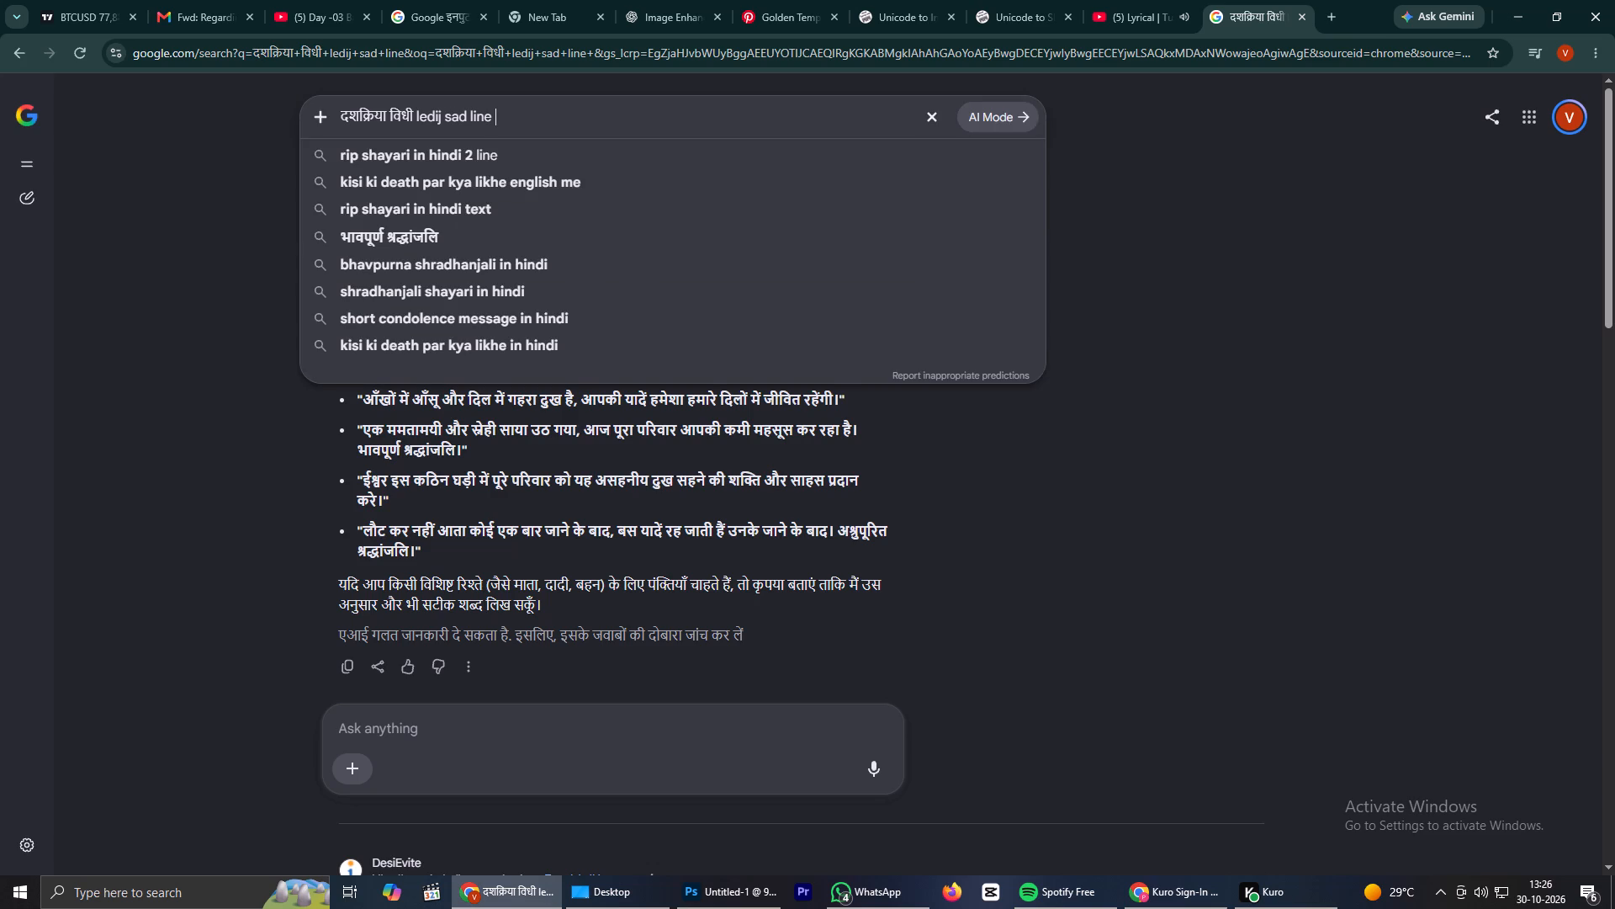
pyautogui.write('mart')
pyautogui.press('h')
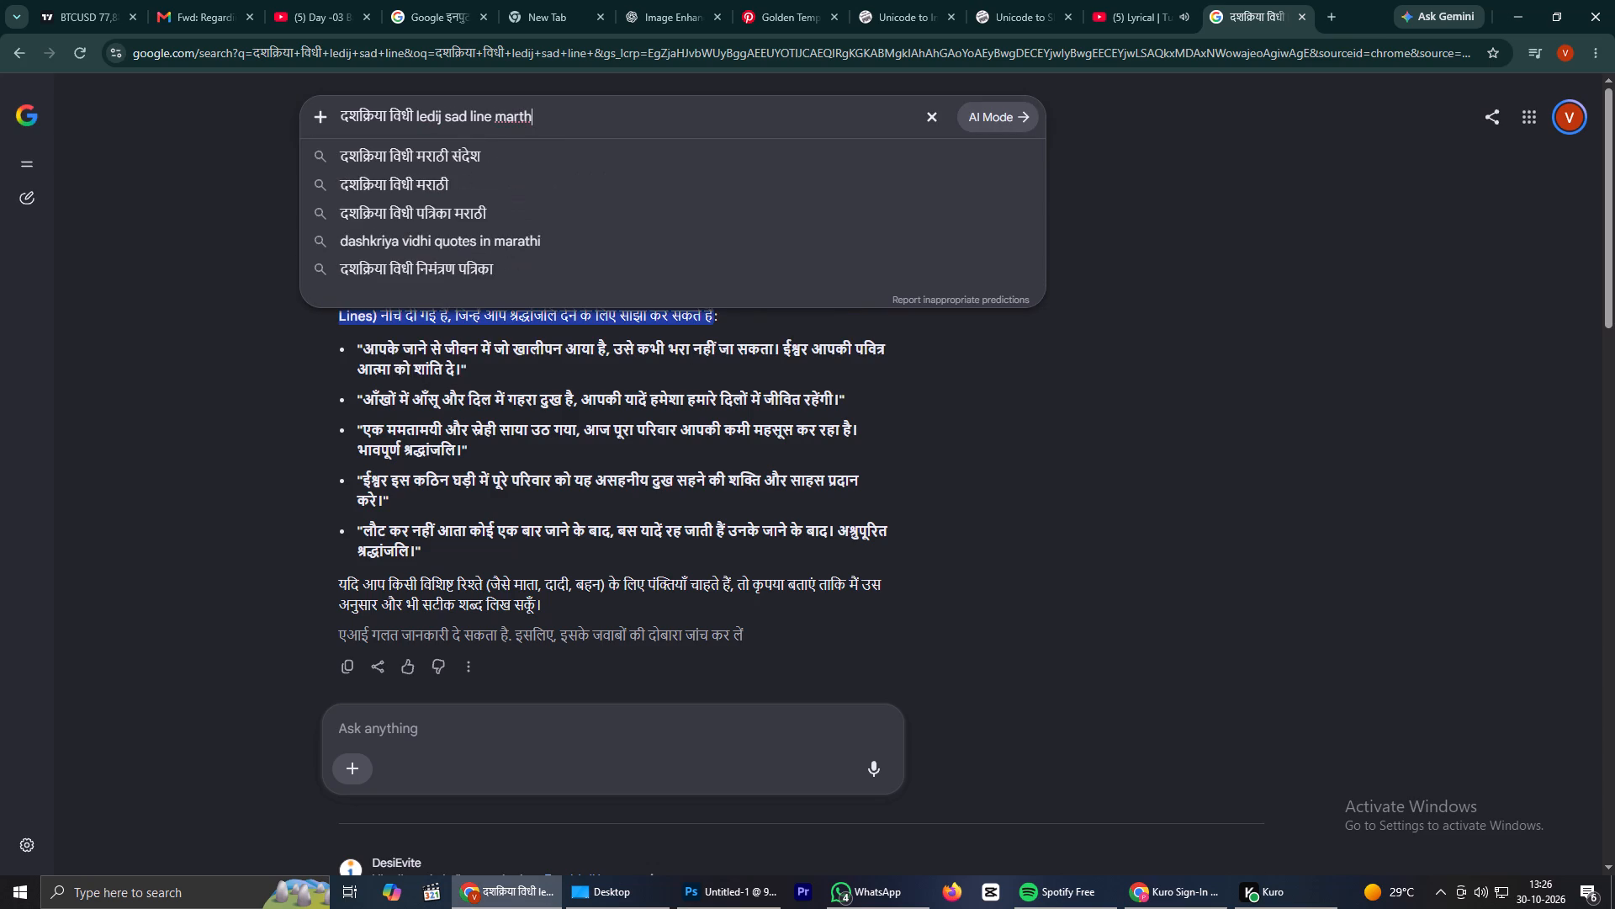
pyautogui.write('i')
pyautogui.press('space')
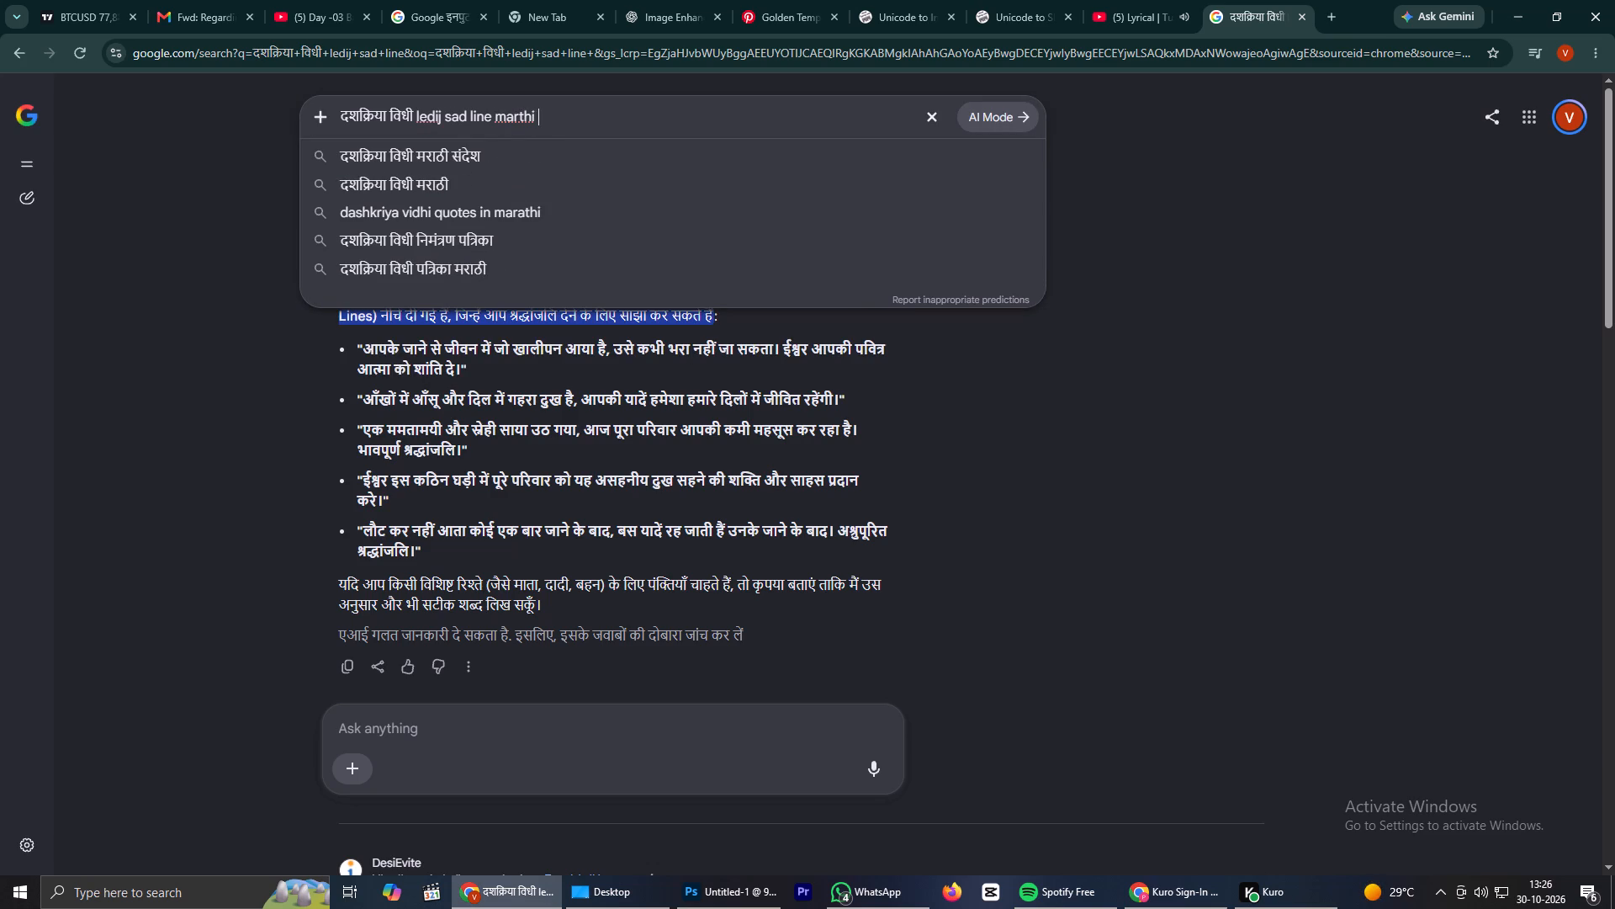
pyautogui.press('Return')
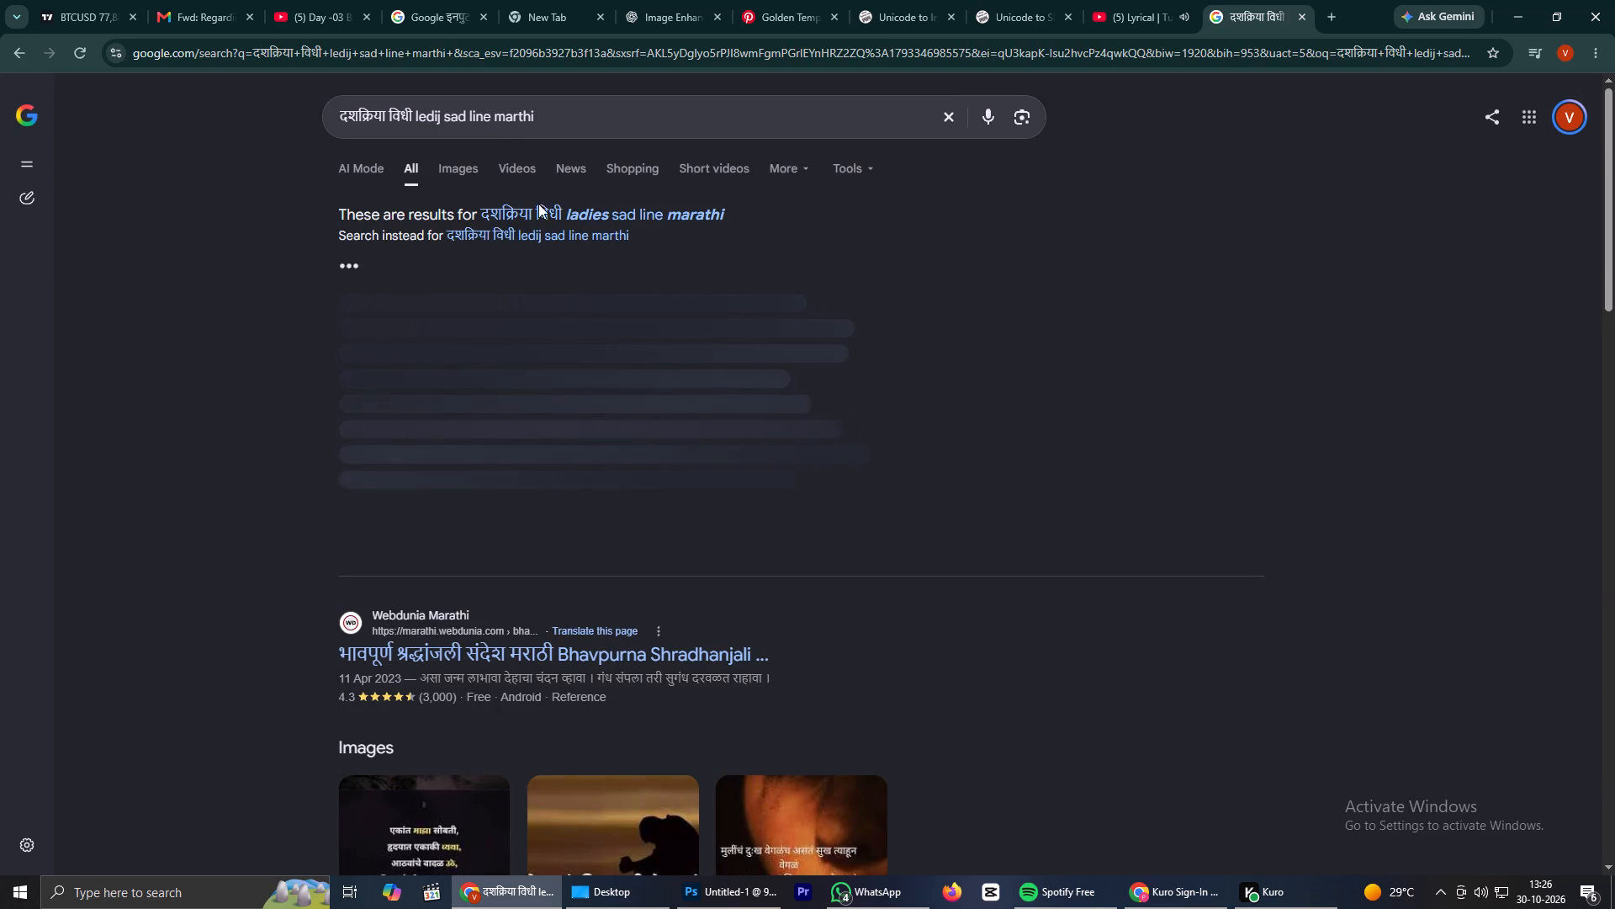
# Copy the AI Overview verse starting "घर सांभाळणारी सावली" and replace the contact text in the Unicode to Shree Lipi converter's input with it.
pyautogui.scroll(-1, 546, 401)
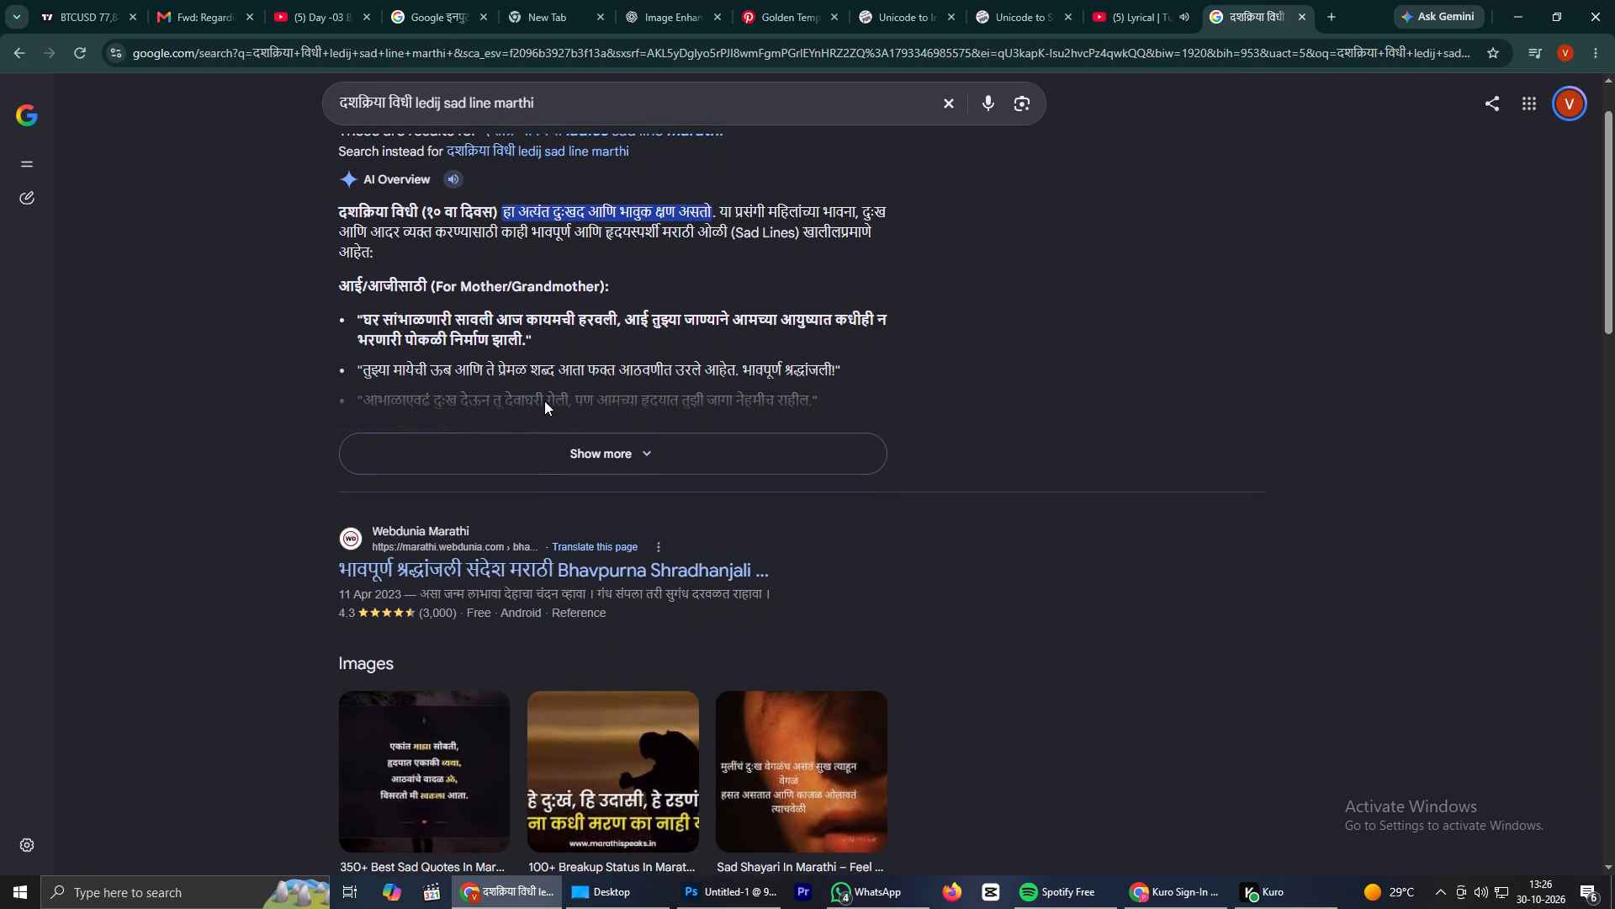
pyautogui.scroll(1, 543, 401)
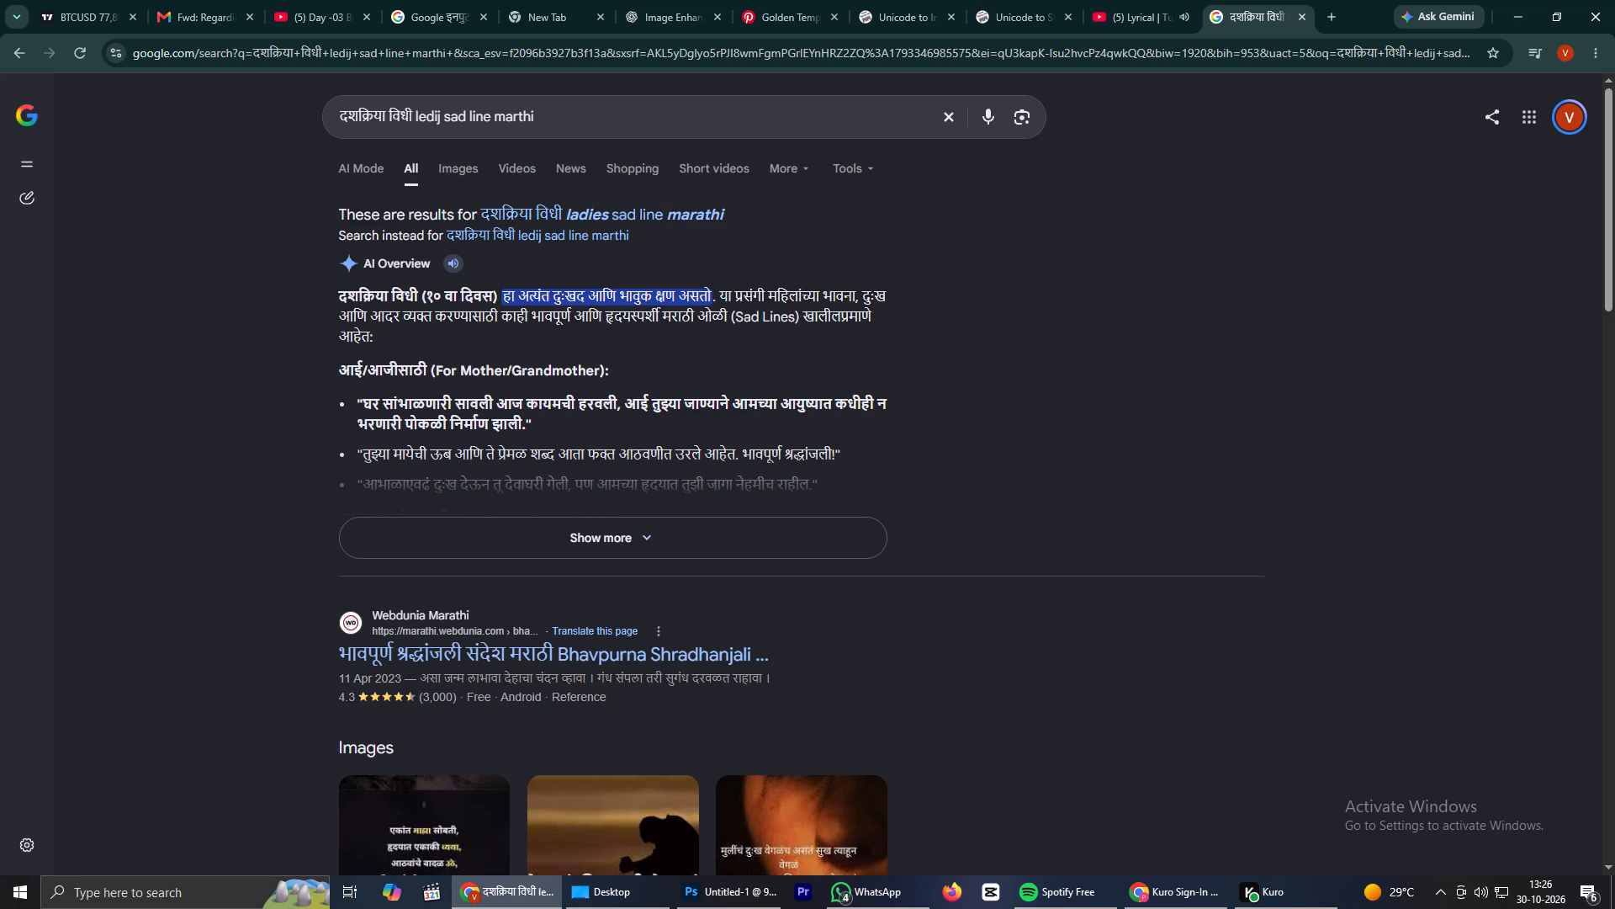
pyautogui.moveTo(352, 401); pyautogui.dragTo(635, 408)
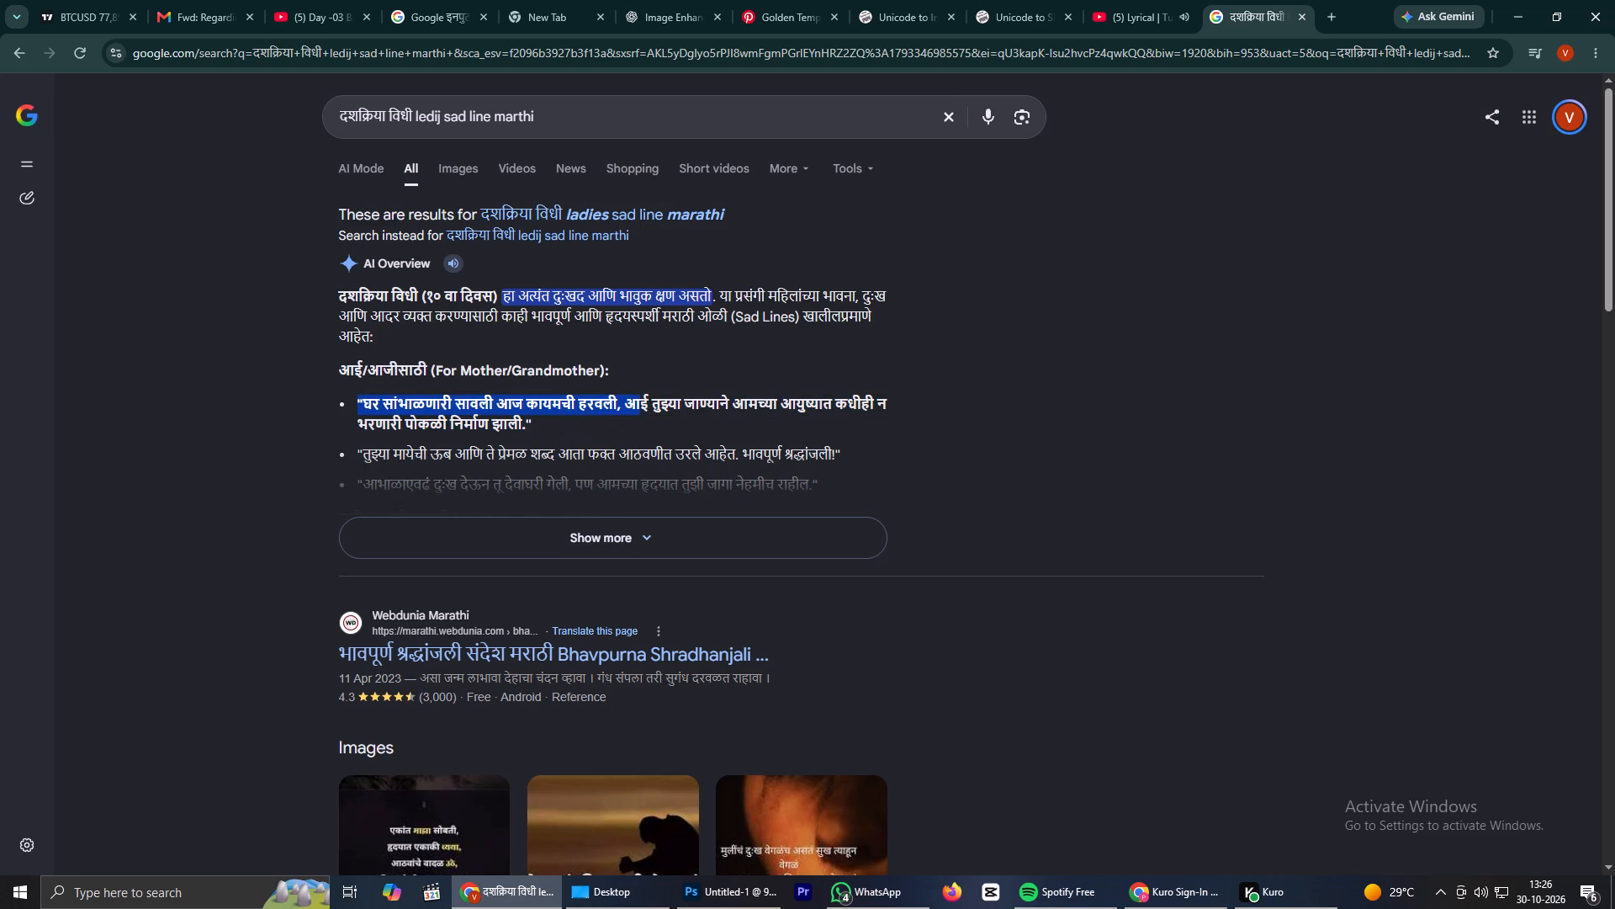
pyautogui.moveTo(635, 408); pyautogui.dragTo(803, 420)
pyautogui.hotkey('ctrl', 'c')
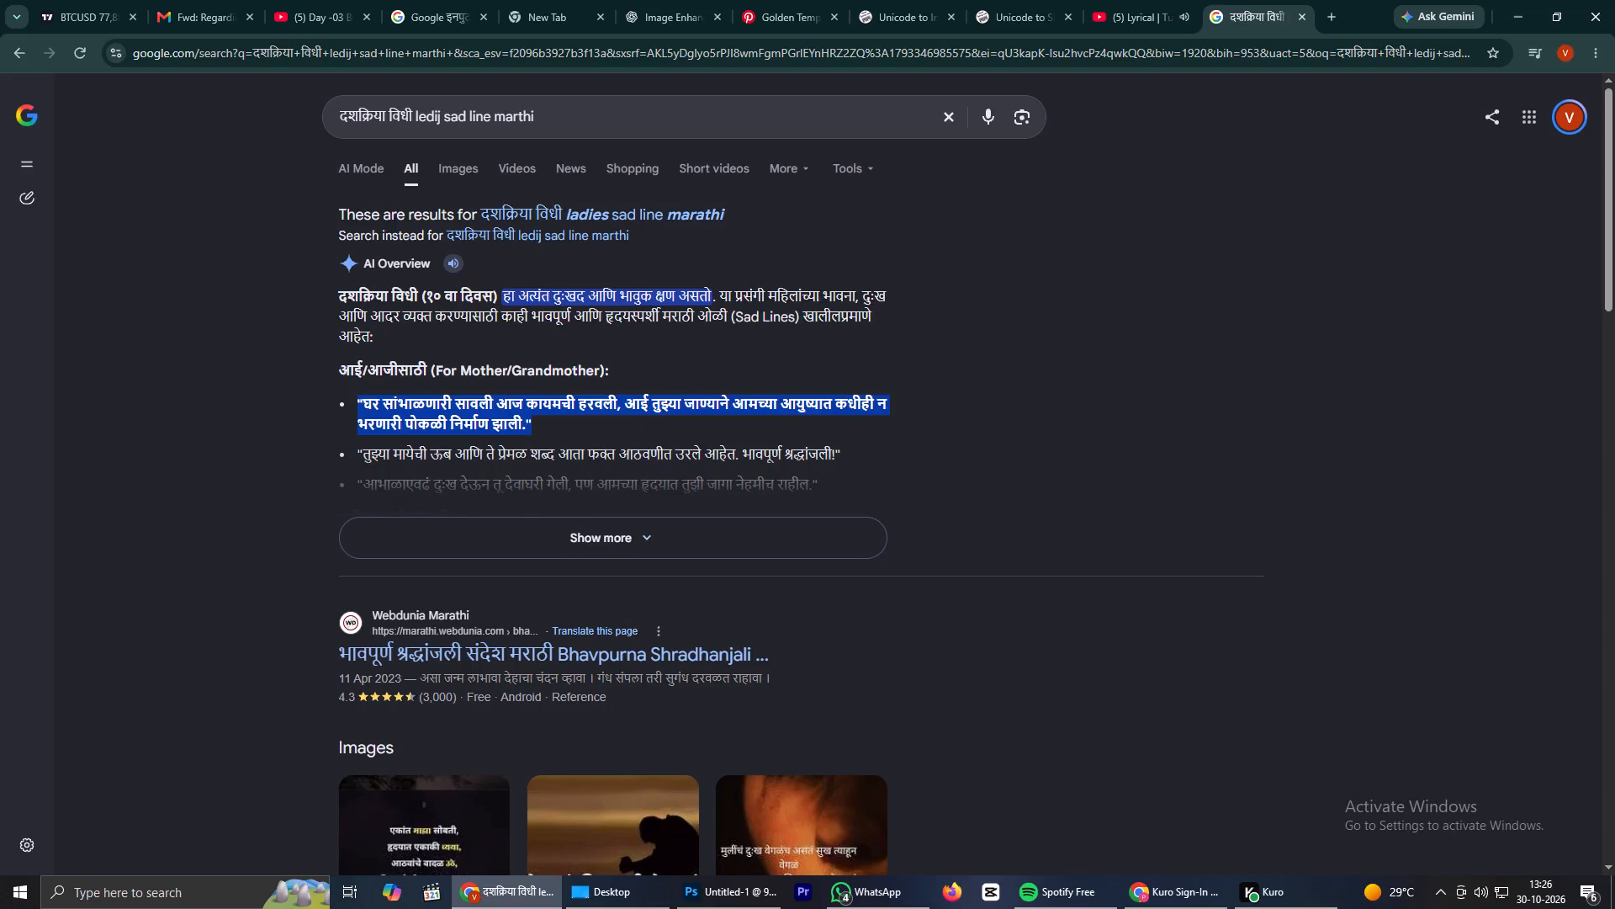
pyautogui.click(1010, 0)
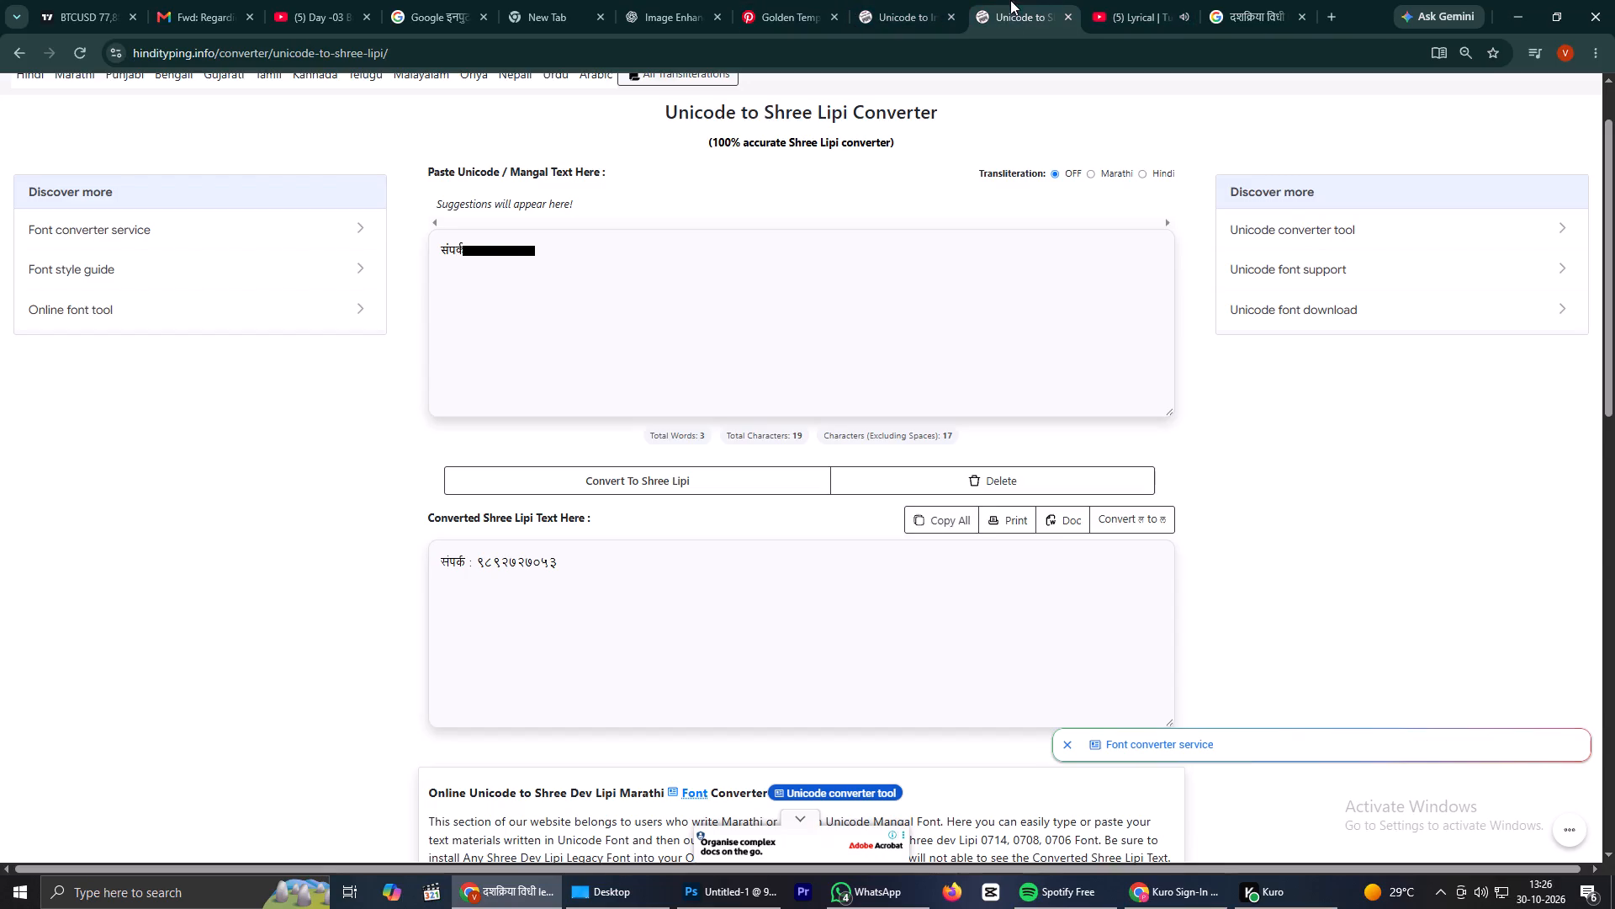
pyautogui.moveTo(601, 254); pyautogui.dragTo(384, 274)
pyautogui.hotkey('ctrl', 'v')
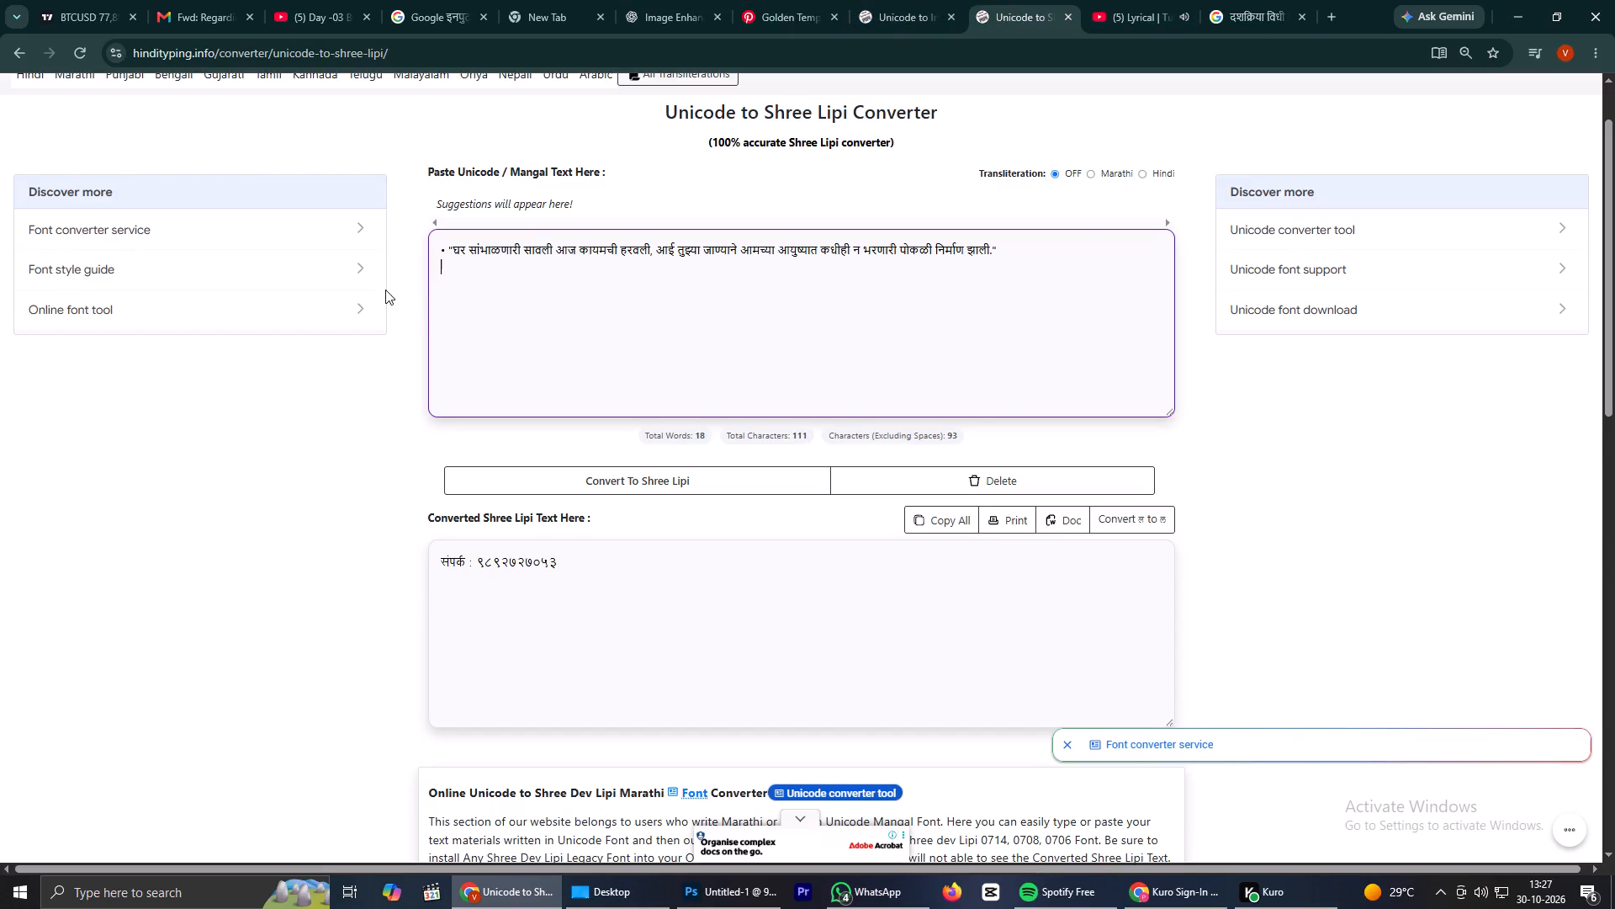
# Break the pasted verse into five lines after "सावली", "हरवली,", "आमच्या" and "भरणारी".
pyautogui.click(554, 253)
pyautogui.press('Return')
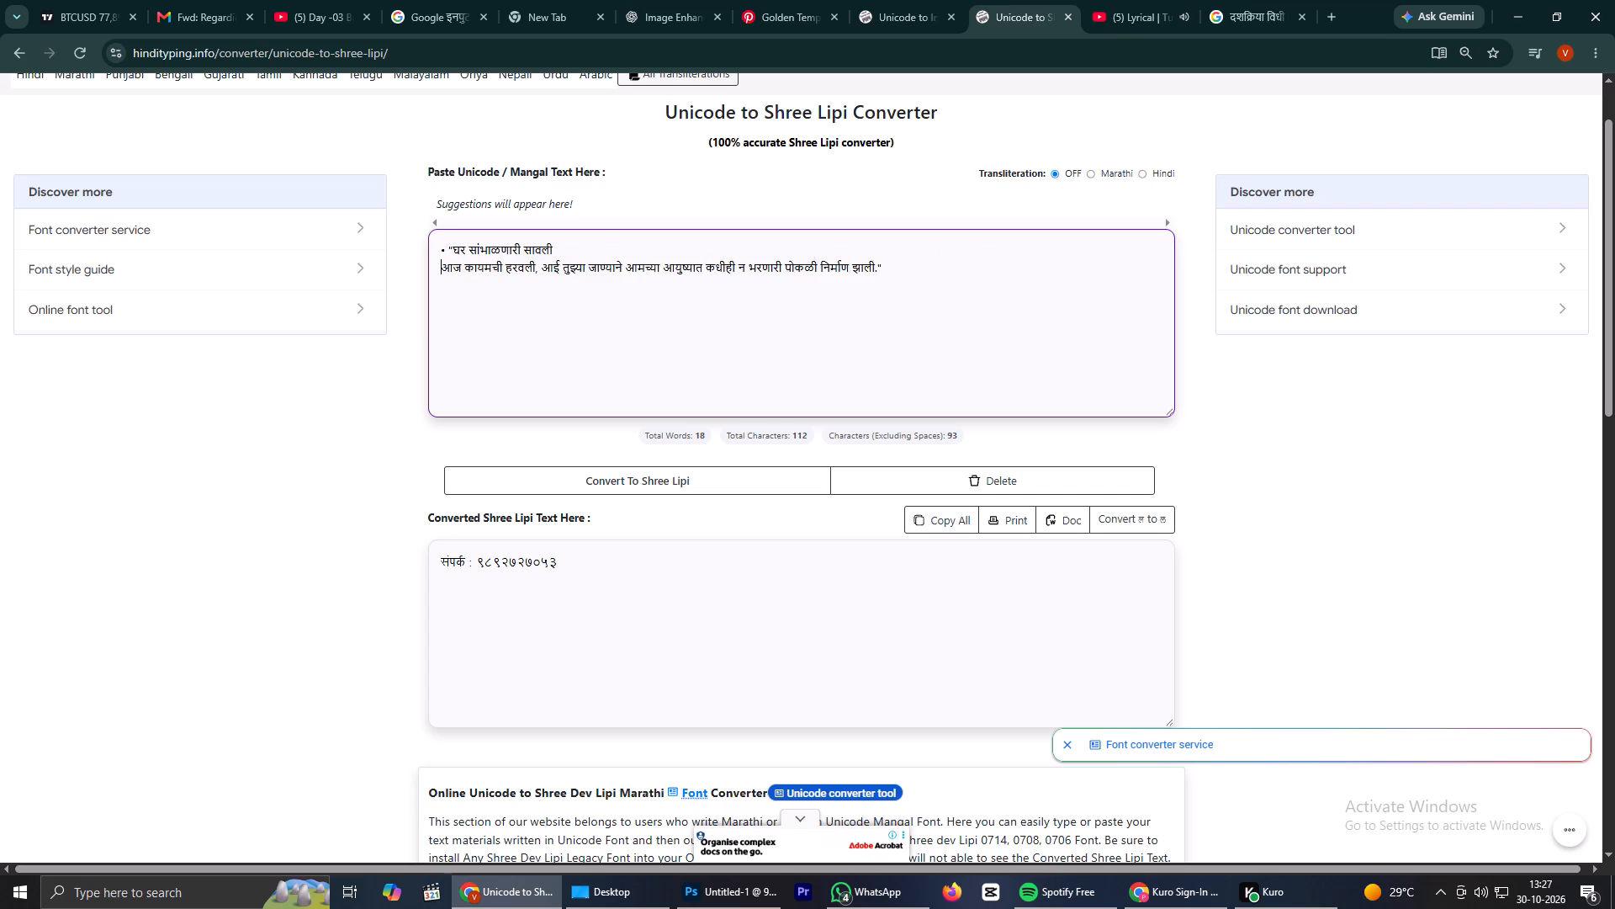
pyautogui.click(542, 274)
pyautogui.press('Return')
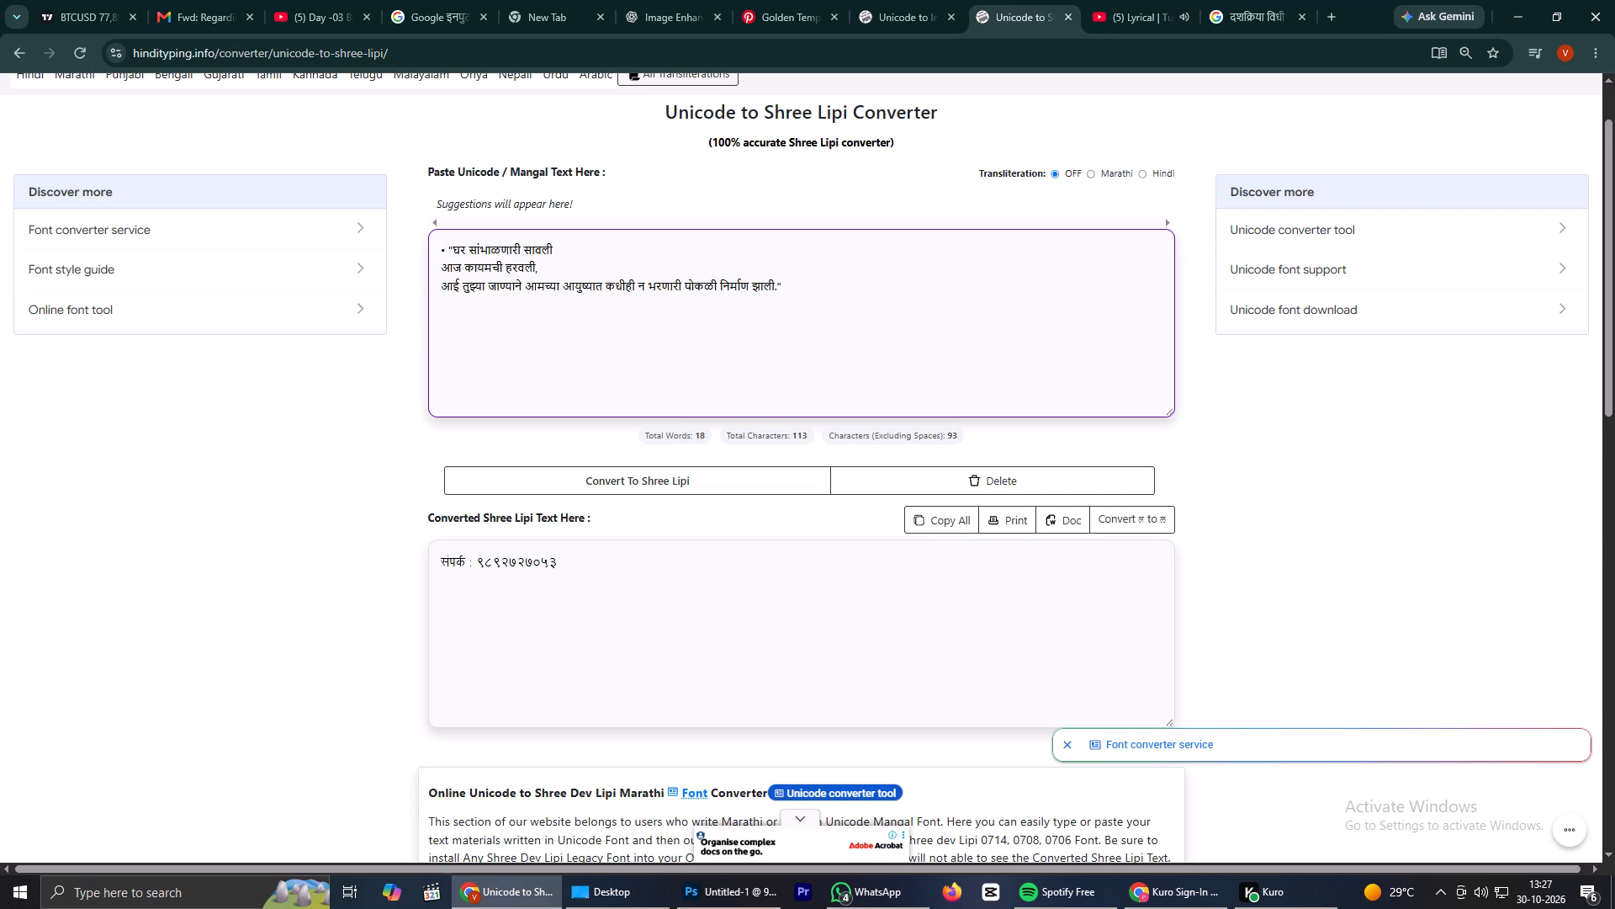
pyautogui.click(562, 290)
pyautogui.press('Return')
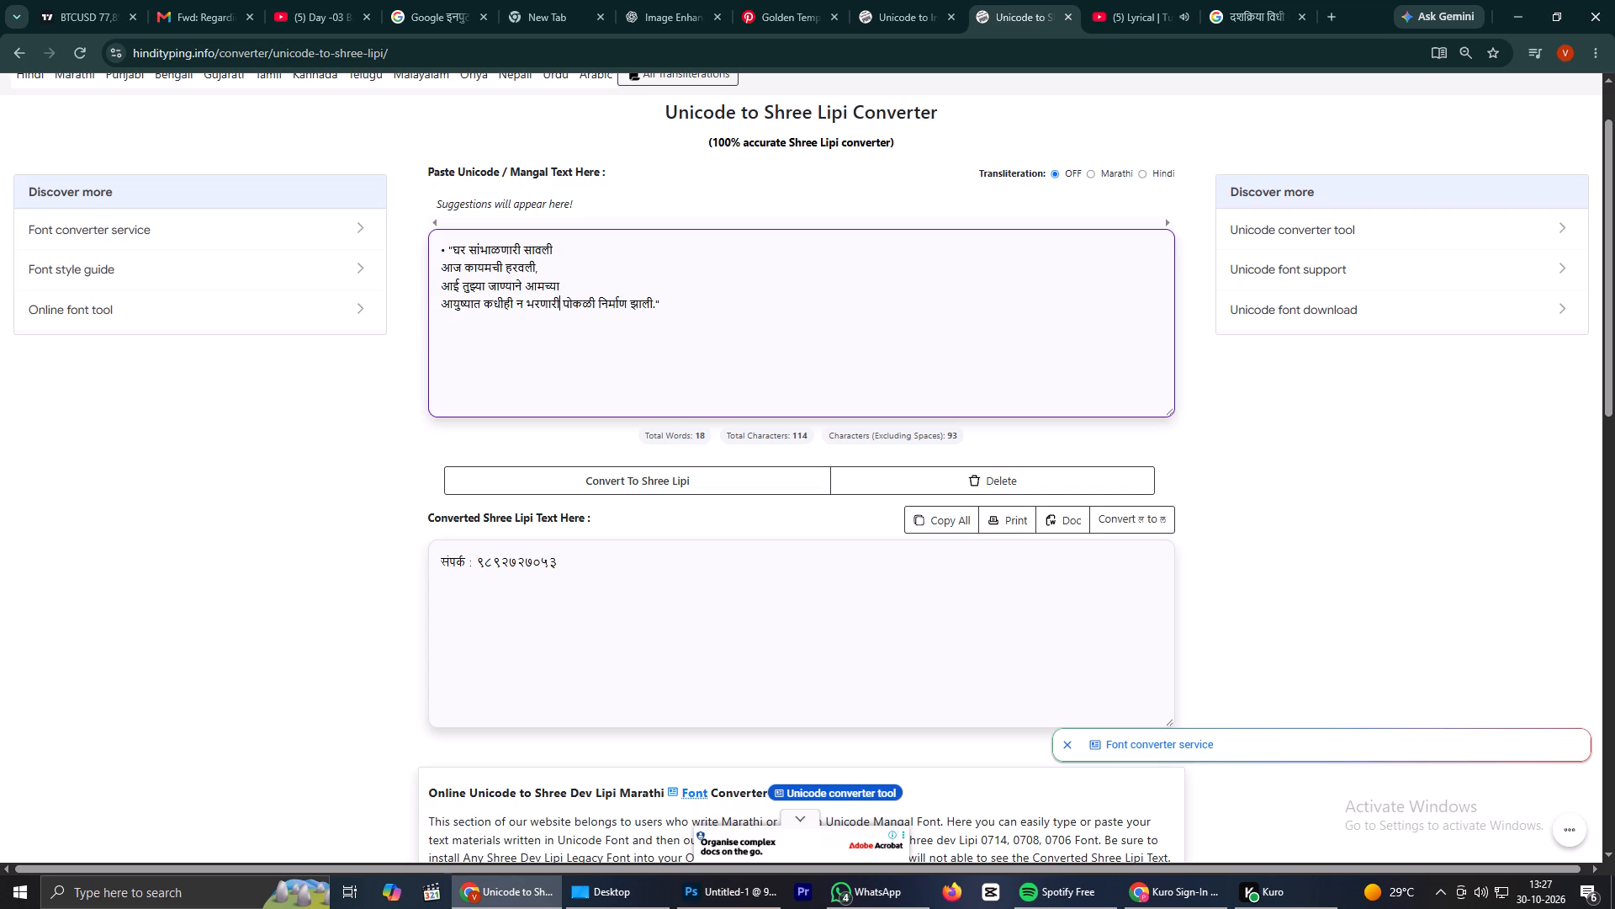
pyautogui.click(560, 310)
pyautogui.press('Return')
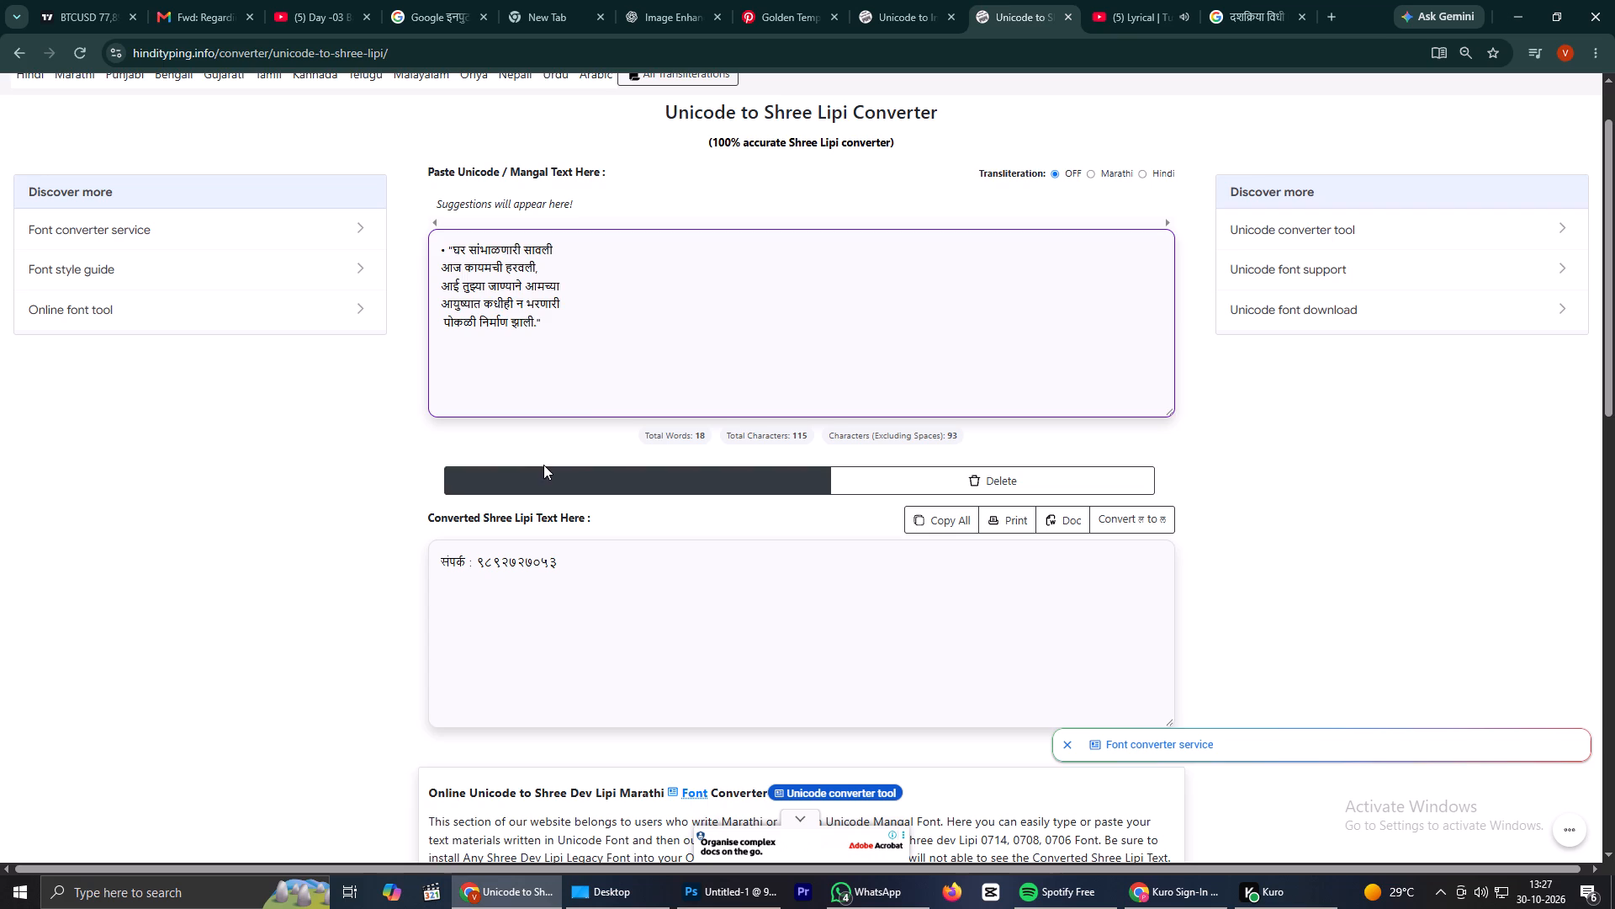
# Convert the five-line verse to Shree Lipi and copy all the converted text.
pyautogui.click(541, 465)
pyautogui.click(566, 478)
pyautogui.click(934, 530)
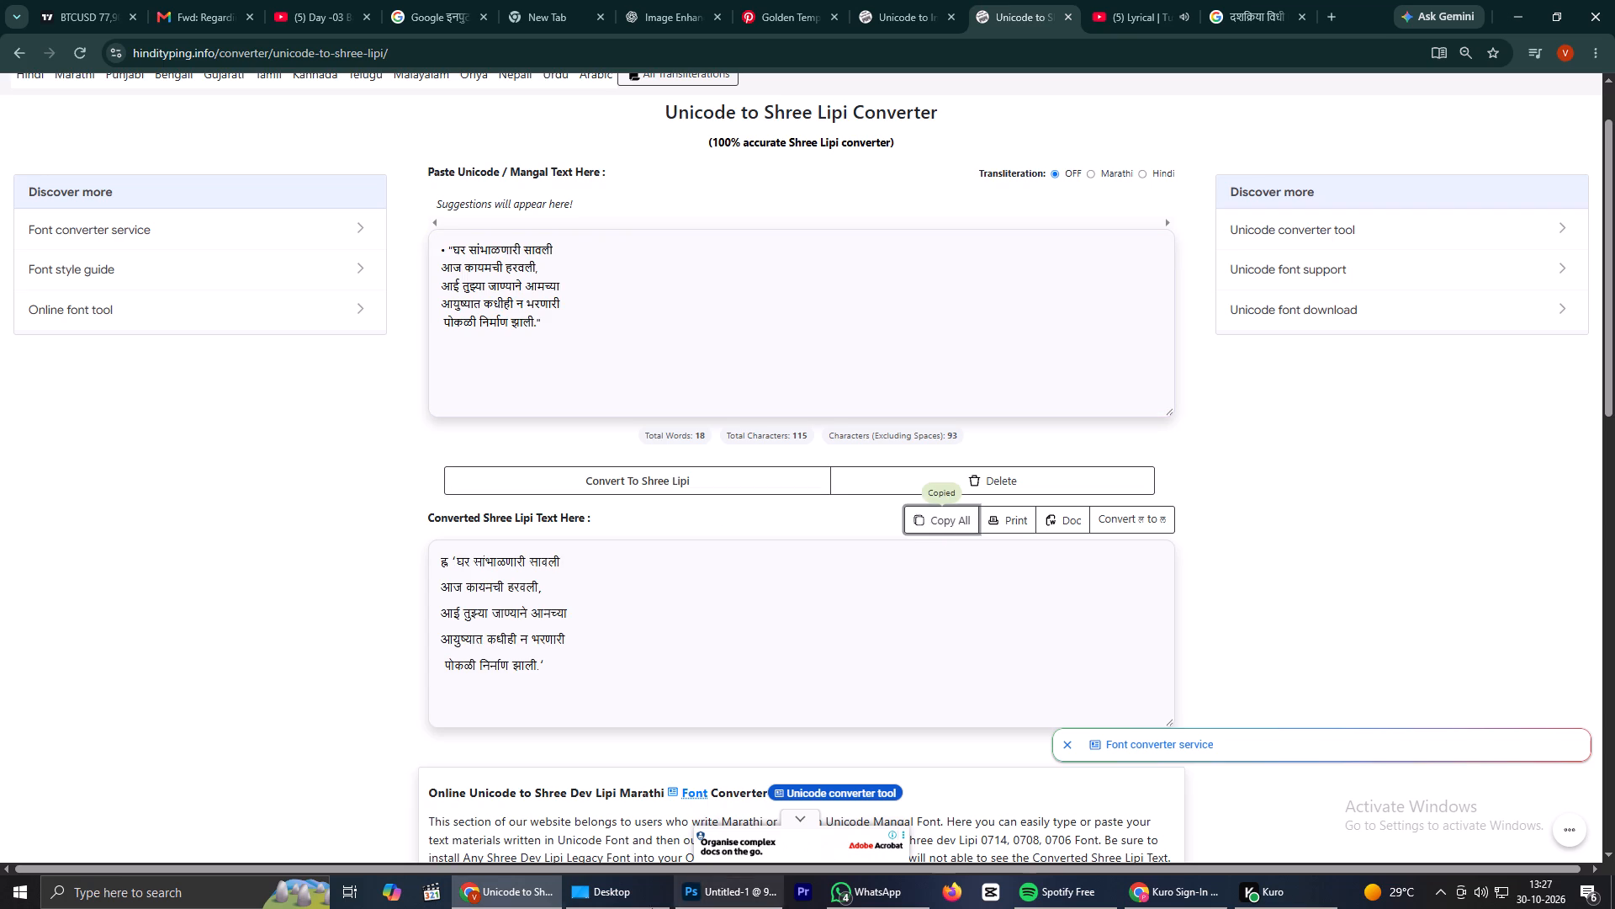
# In Photoshop, duplicate the mourners' names text to the left of the golden photo frame and replace the copy's contents with the converted verse.
pyautogui.click(682, 908)
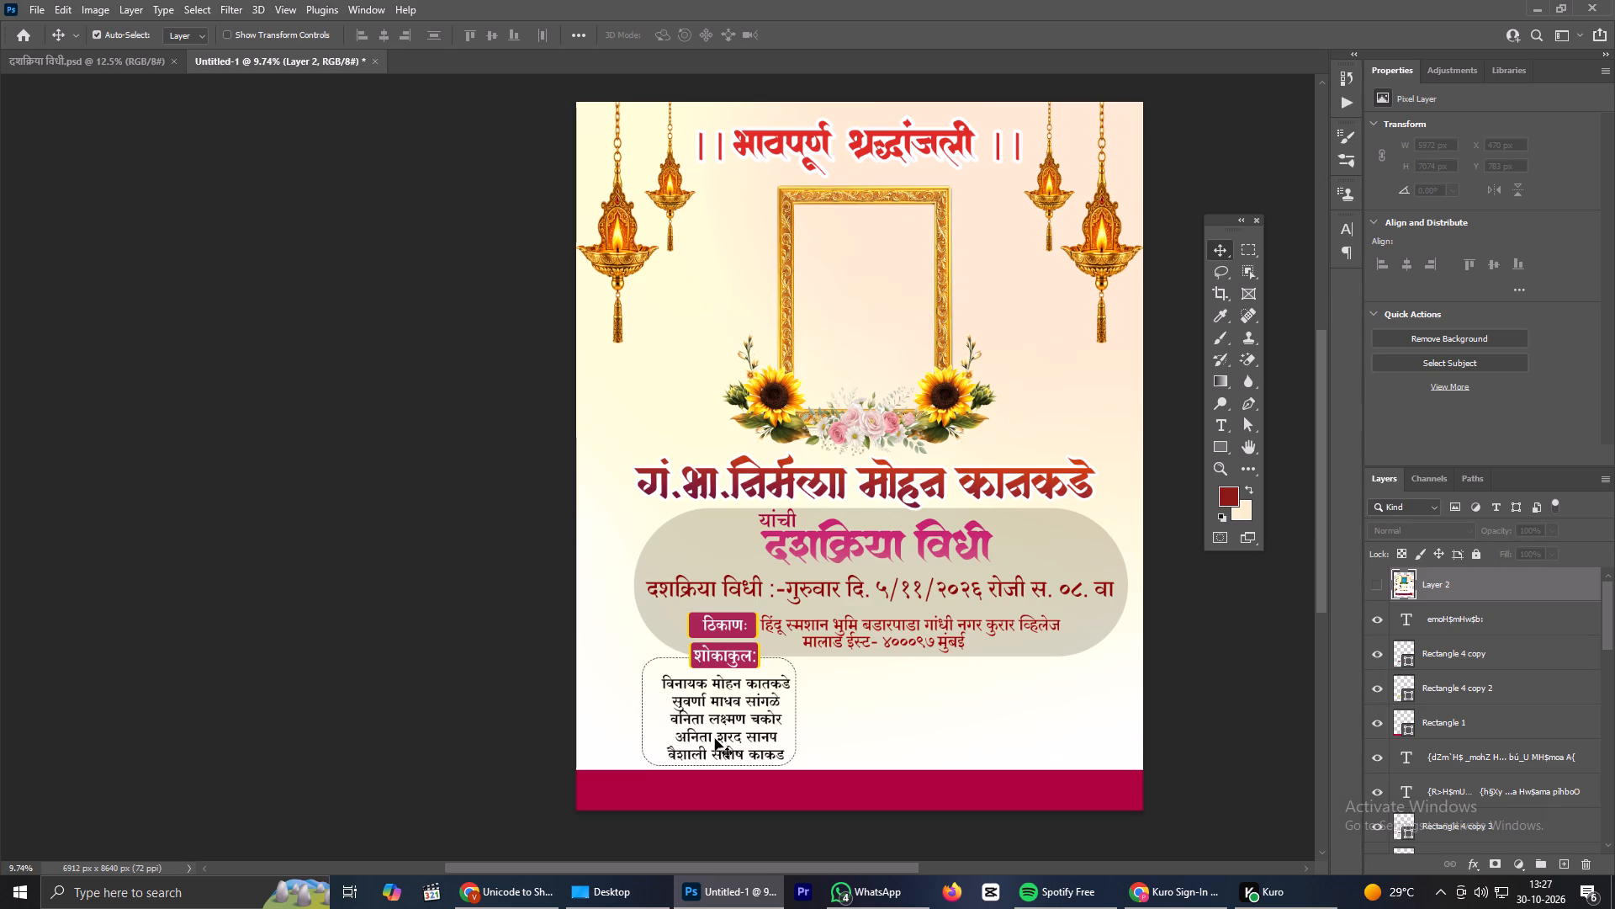
pyautogui.keyDown('alt'); pyautogui.moveTo(715, 739); pyautogui.dragTo(686, 352); pyautogui.keyUp('alt')
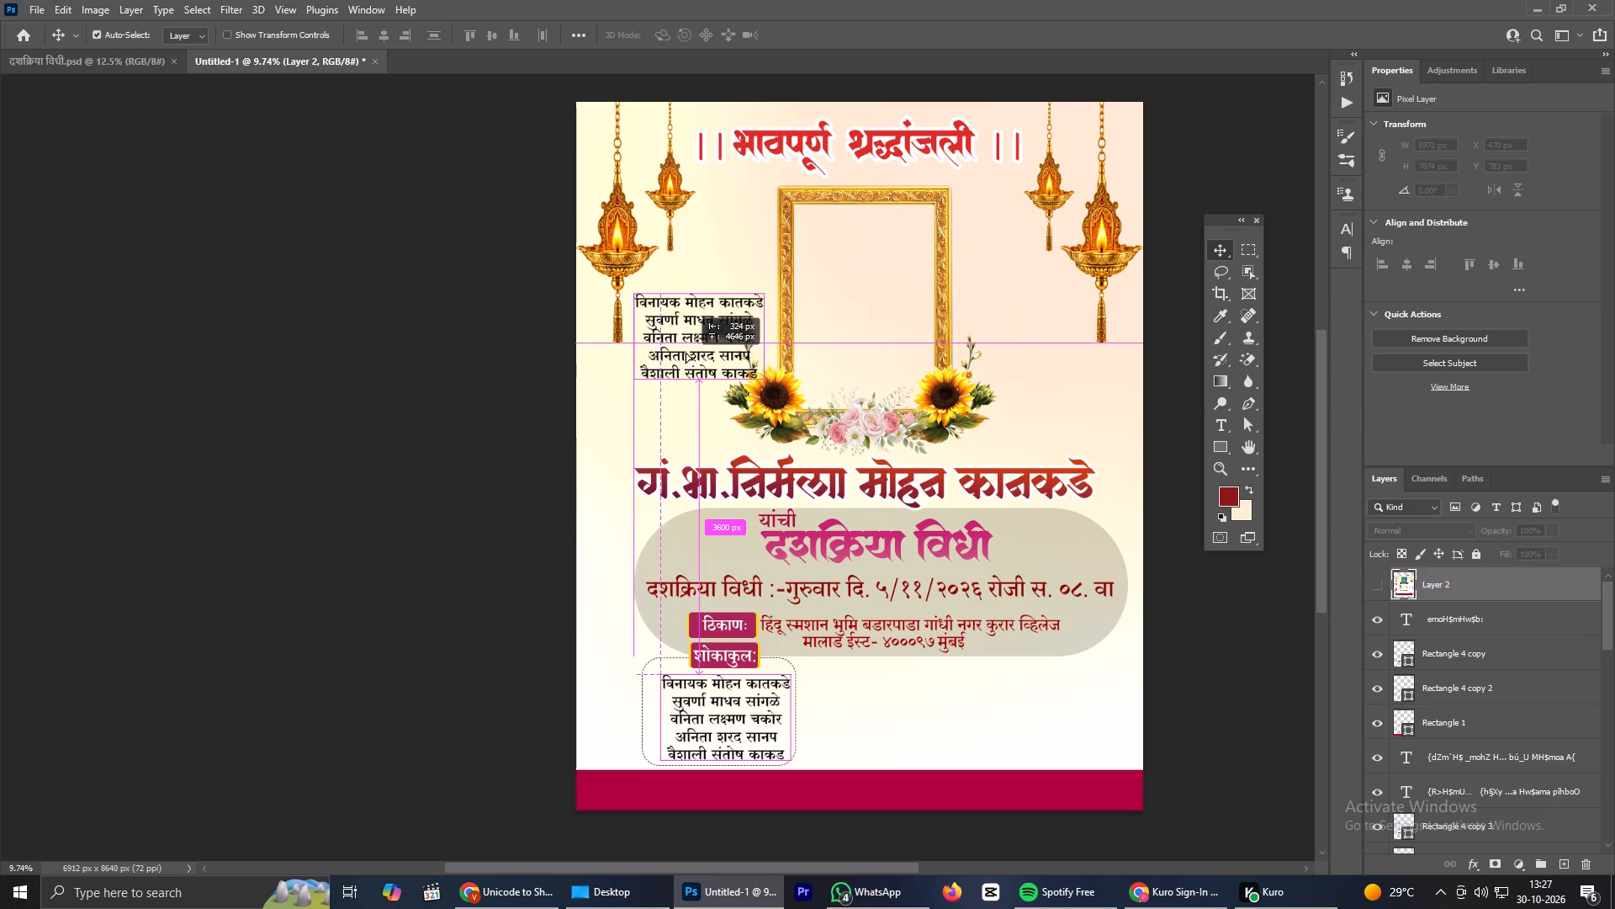
pyautogui.keyDown('alt'); pyautogui.moveTo(686, 352); pyautogui.dragTo(686, 347); pyautogui.keyUp('alt')
pyautogui.doubleClick(686, 347)
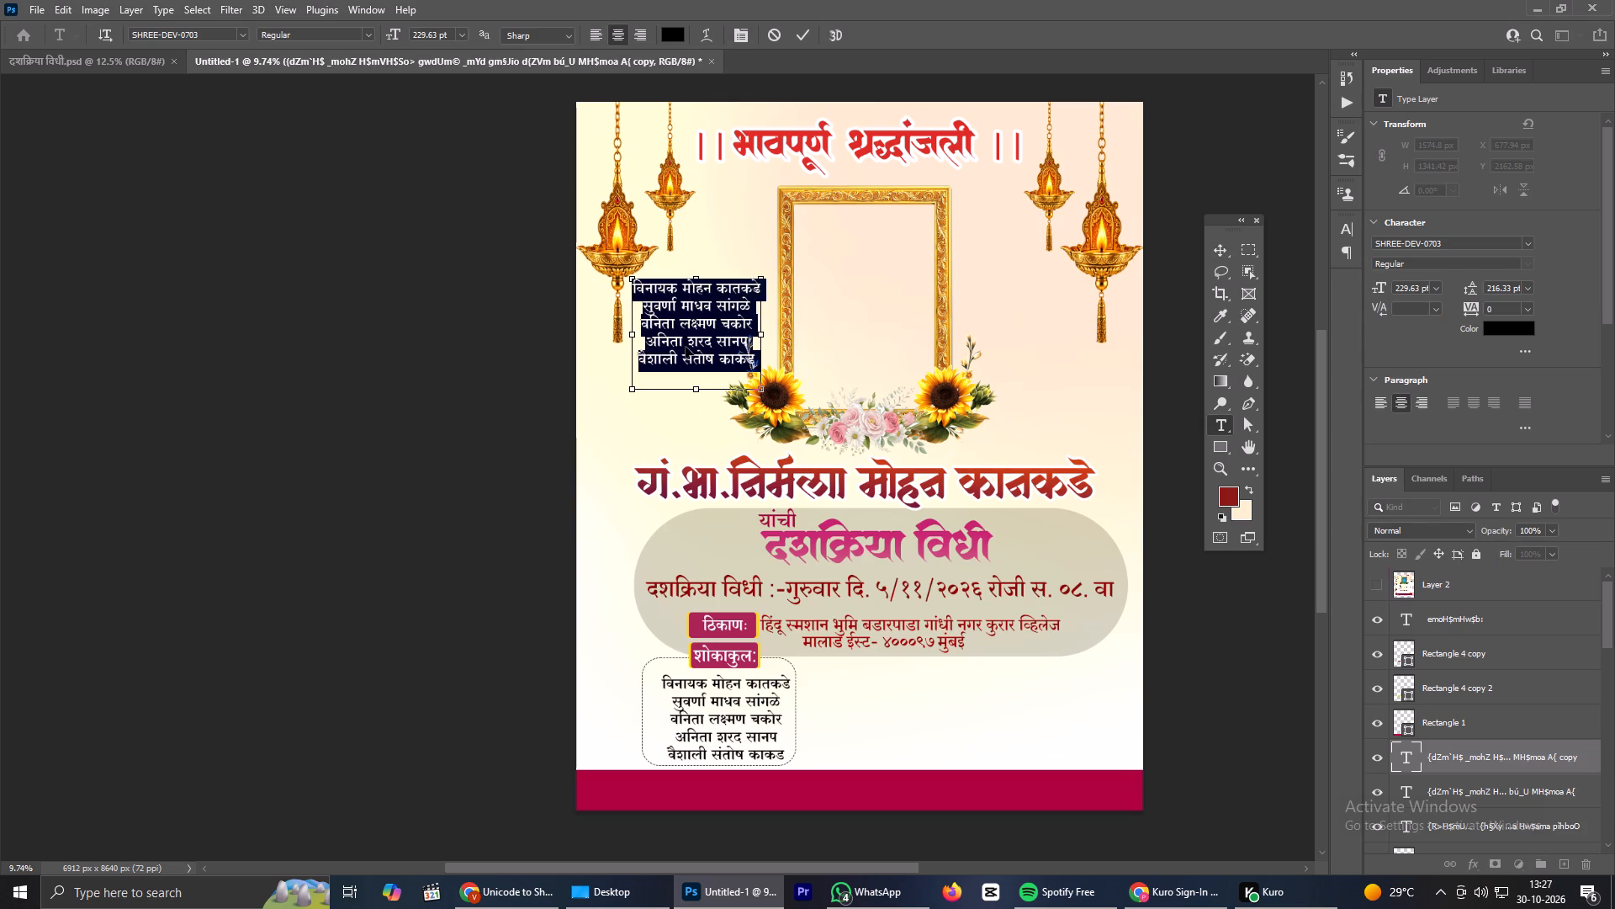
pyautogui.hotkey('ctrl', 'v')
pyautogui.click(805, 29)
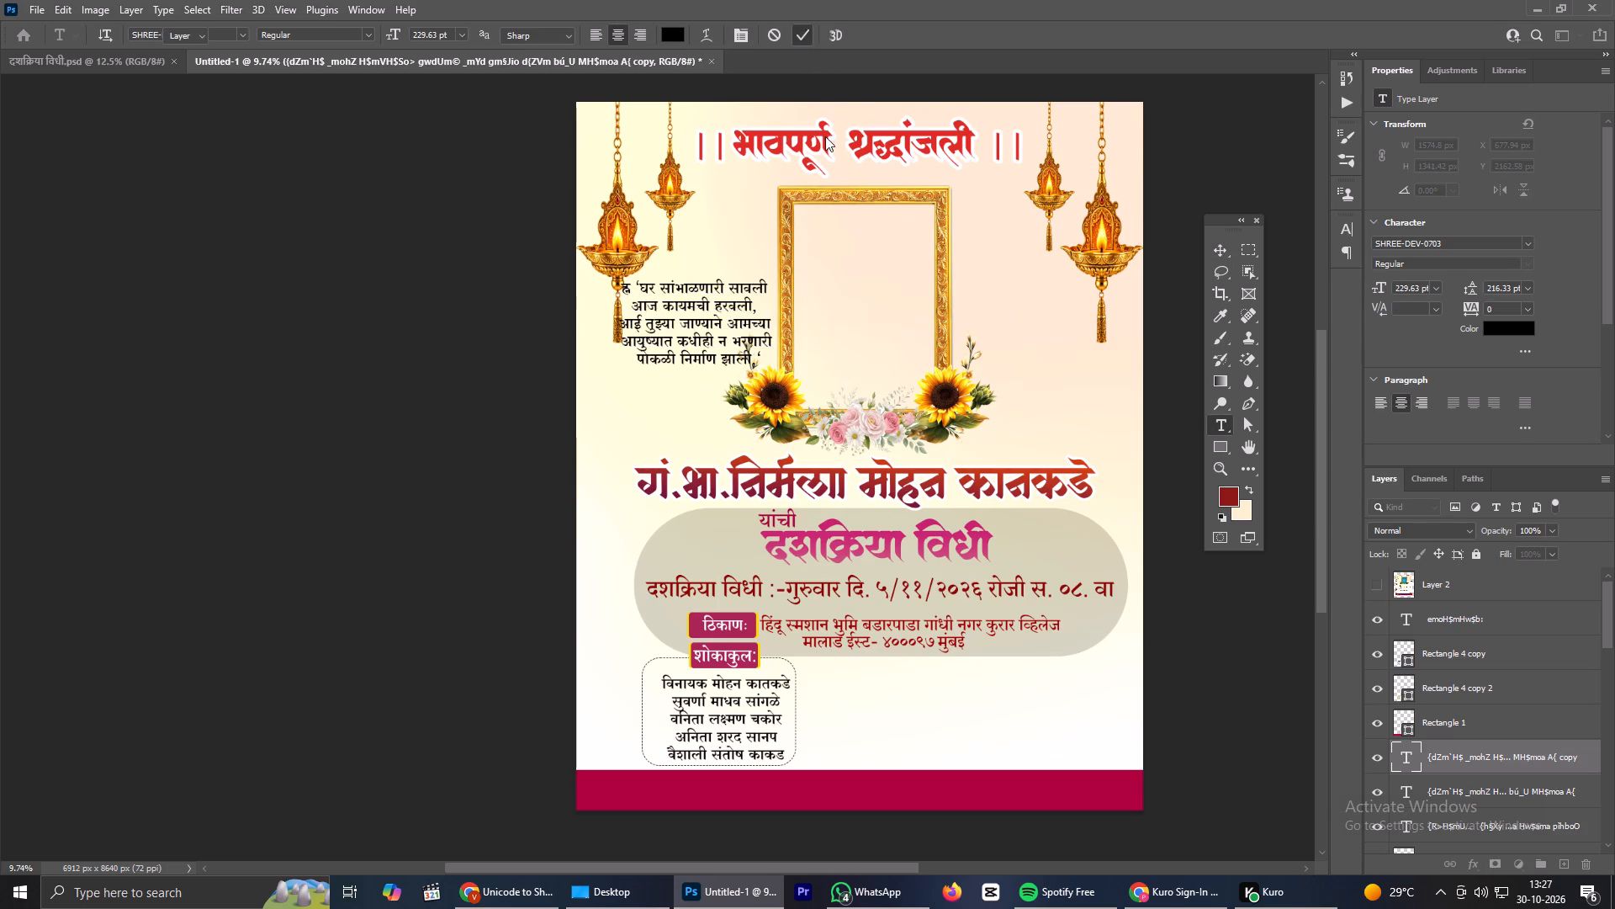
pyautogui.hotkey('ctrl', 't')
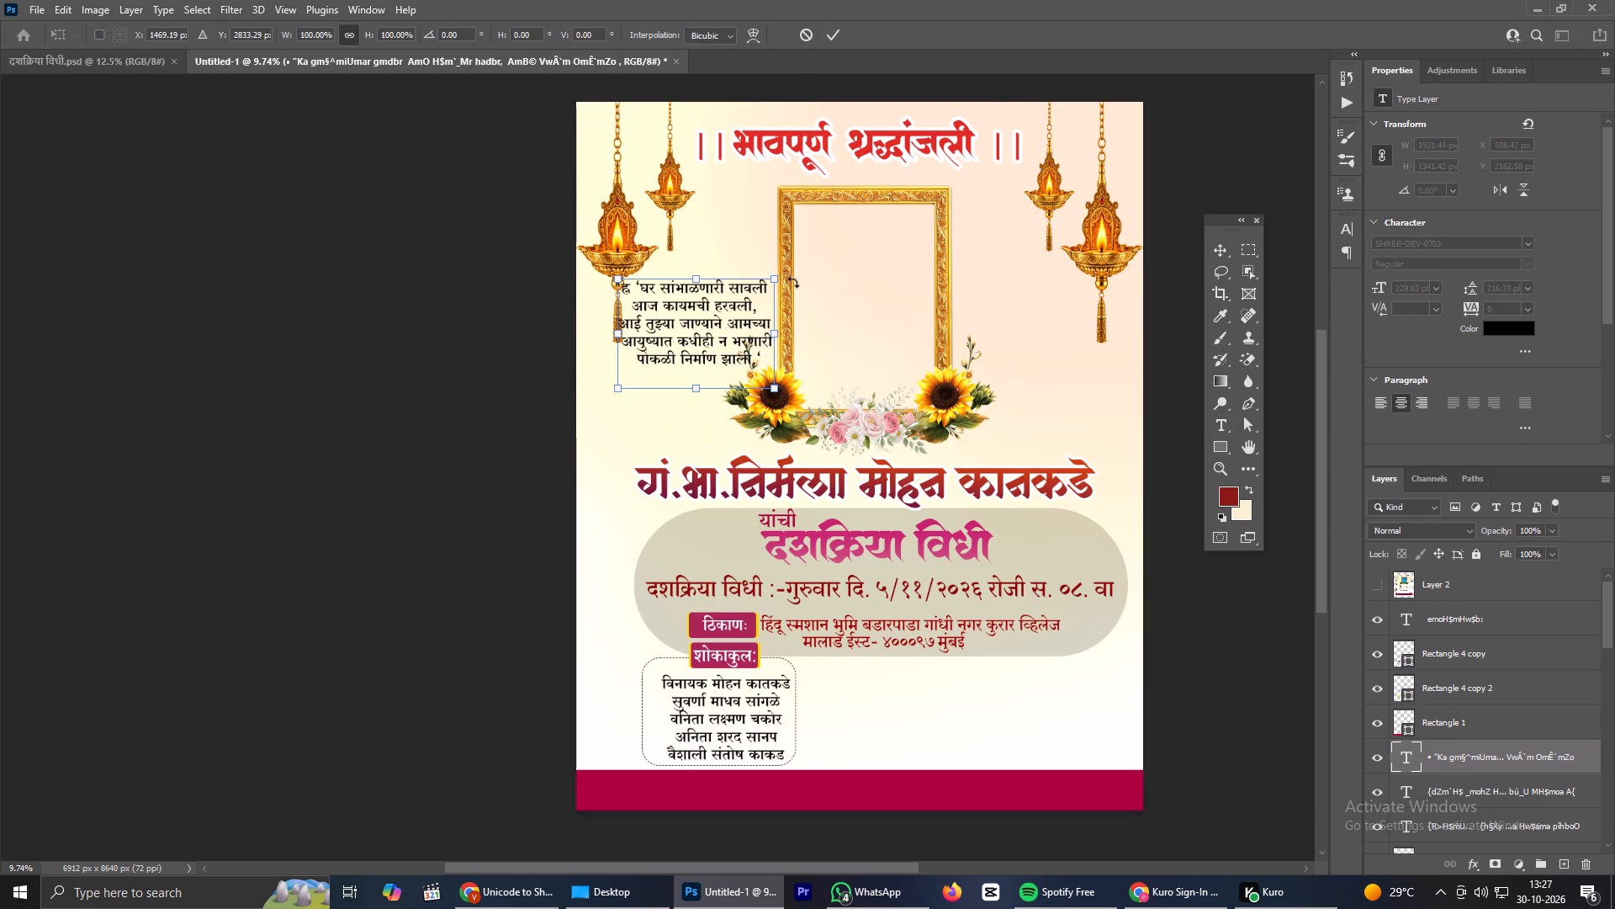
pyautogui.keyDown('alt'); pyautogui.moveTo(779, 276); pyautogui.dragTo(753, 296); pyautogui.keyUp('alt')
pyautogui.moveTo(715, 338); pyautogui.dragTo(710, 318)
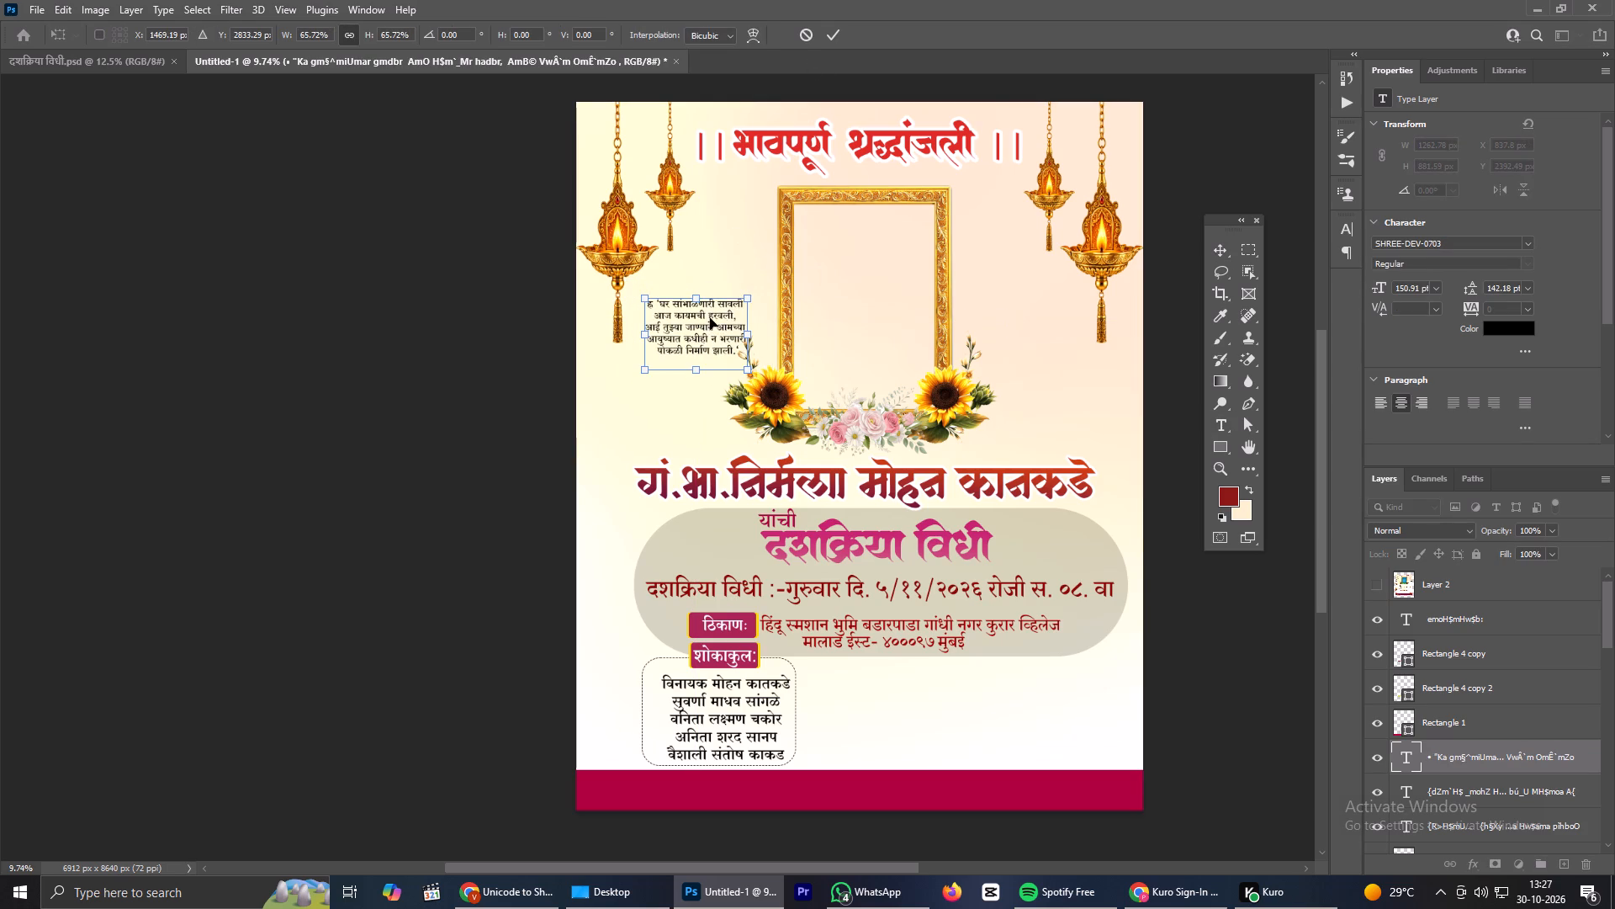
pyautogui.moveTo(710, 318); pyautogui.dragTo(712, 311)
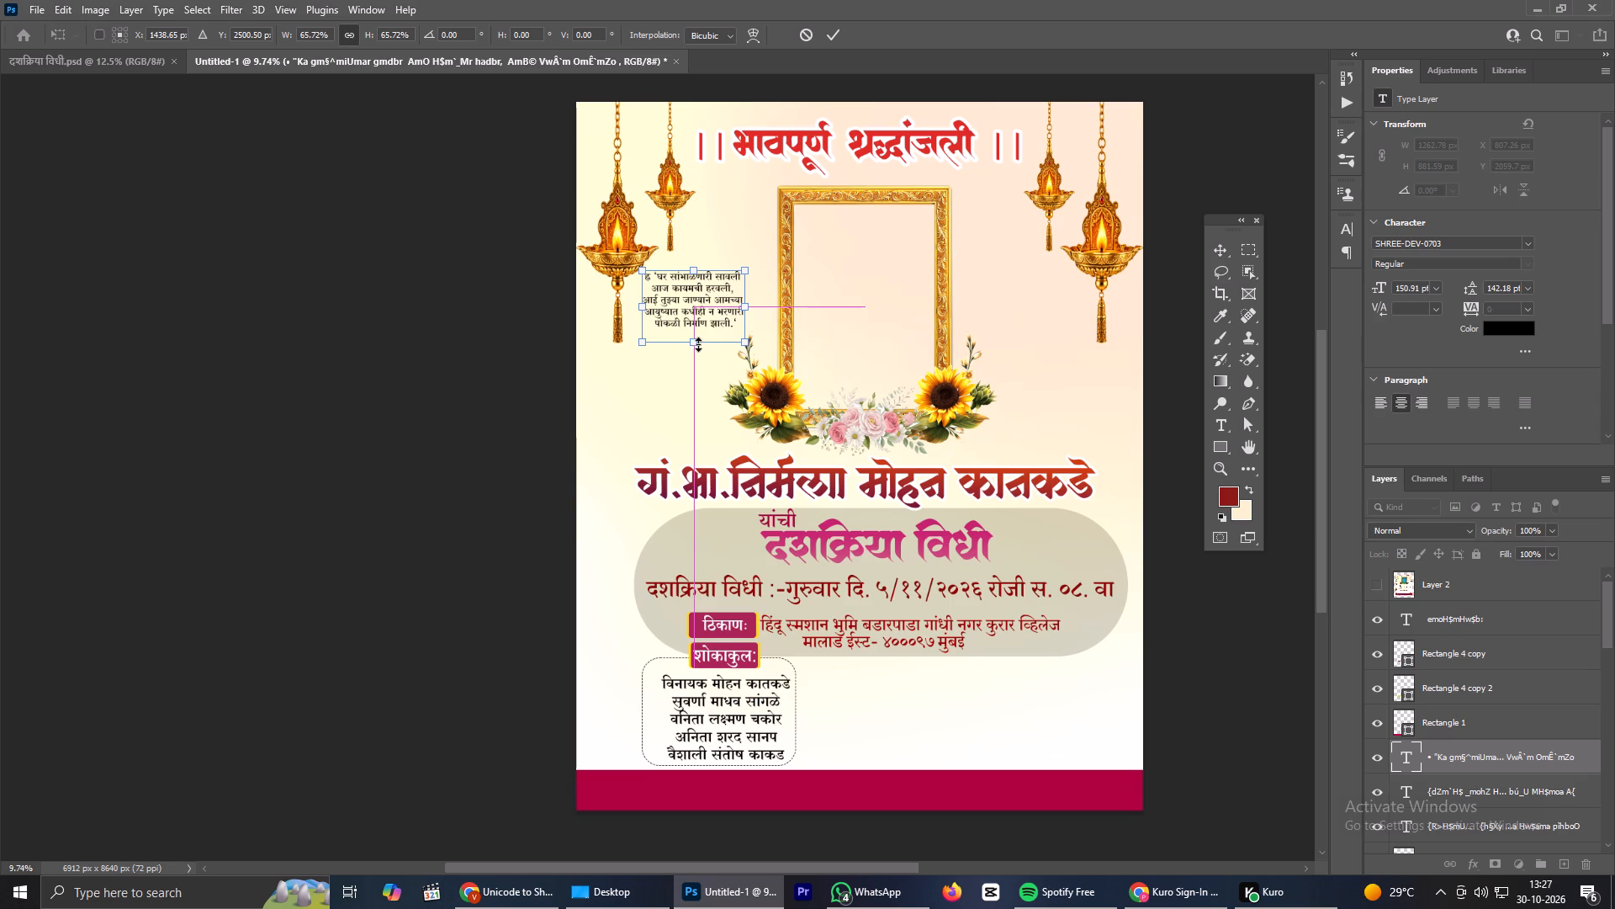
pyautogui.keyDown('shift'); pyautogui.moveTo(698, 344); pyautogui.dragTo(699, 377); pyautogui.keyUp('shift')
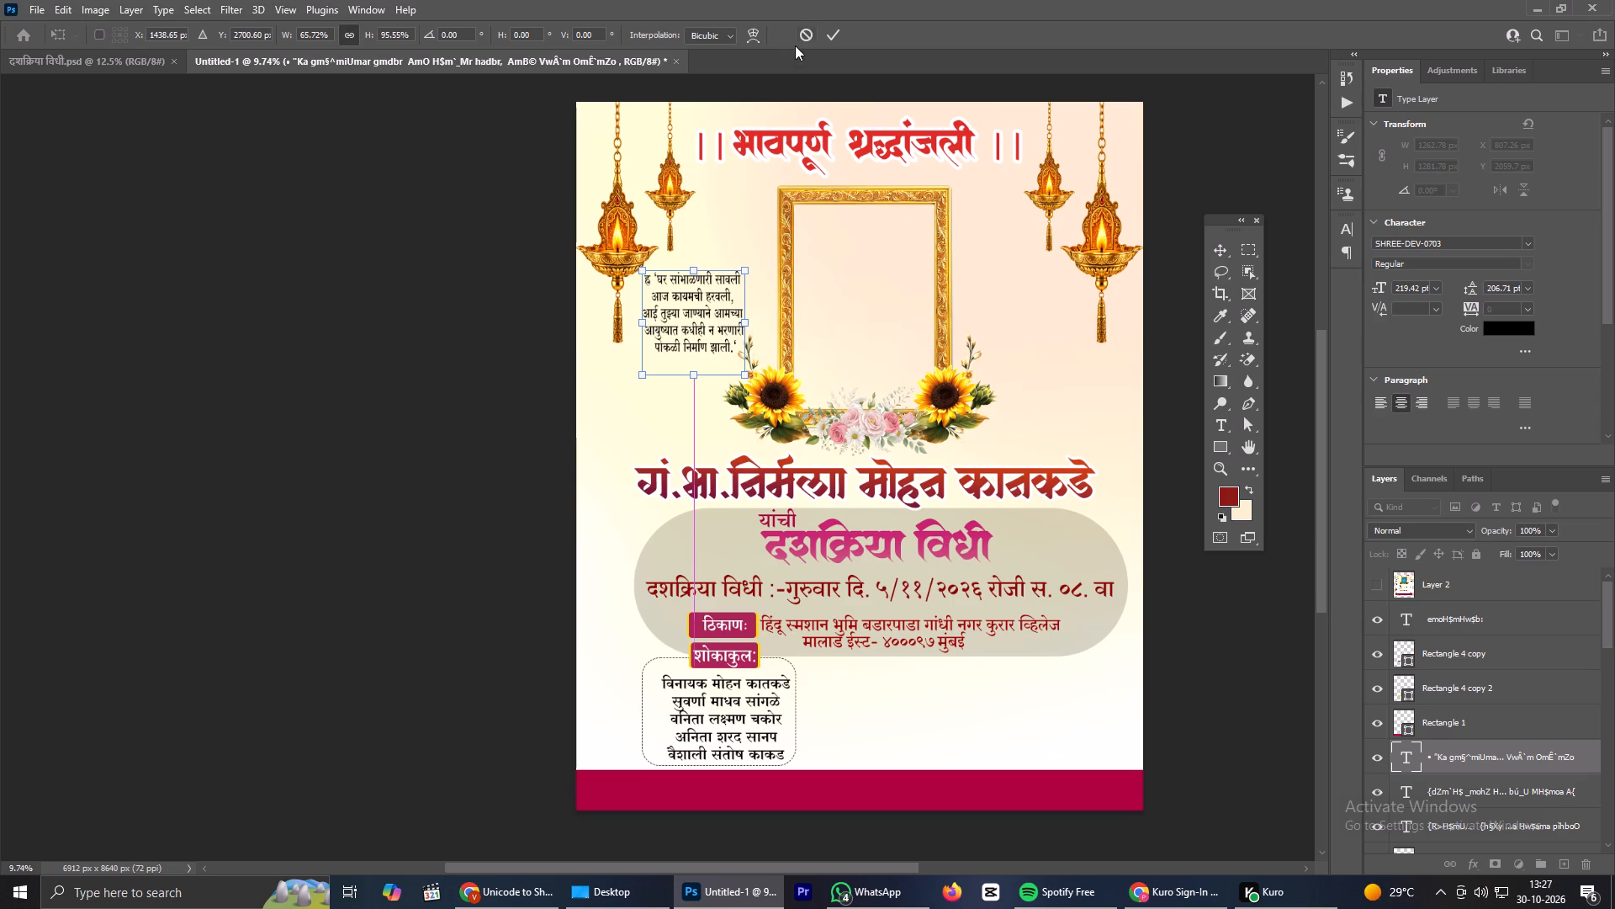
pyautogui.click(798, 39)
# Preview the SHREE-DEV fonts on the verse text and set its font to SHREE-DEV-1235.
pyautogui.doubleClick(1463, 243)
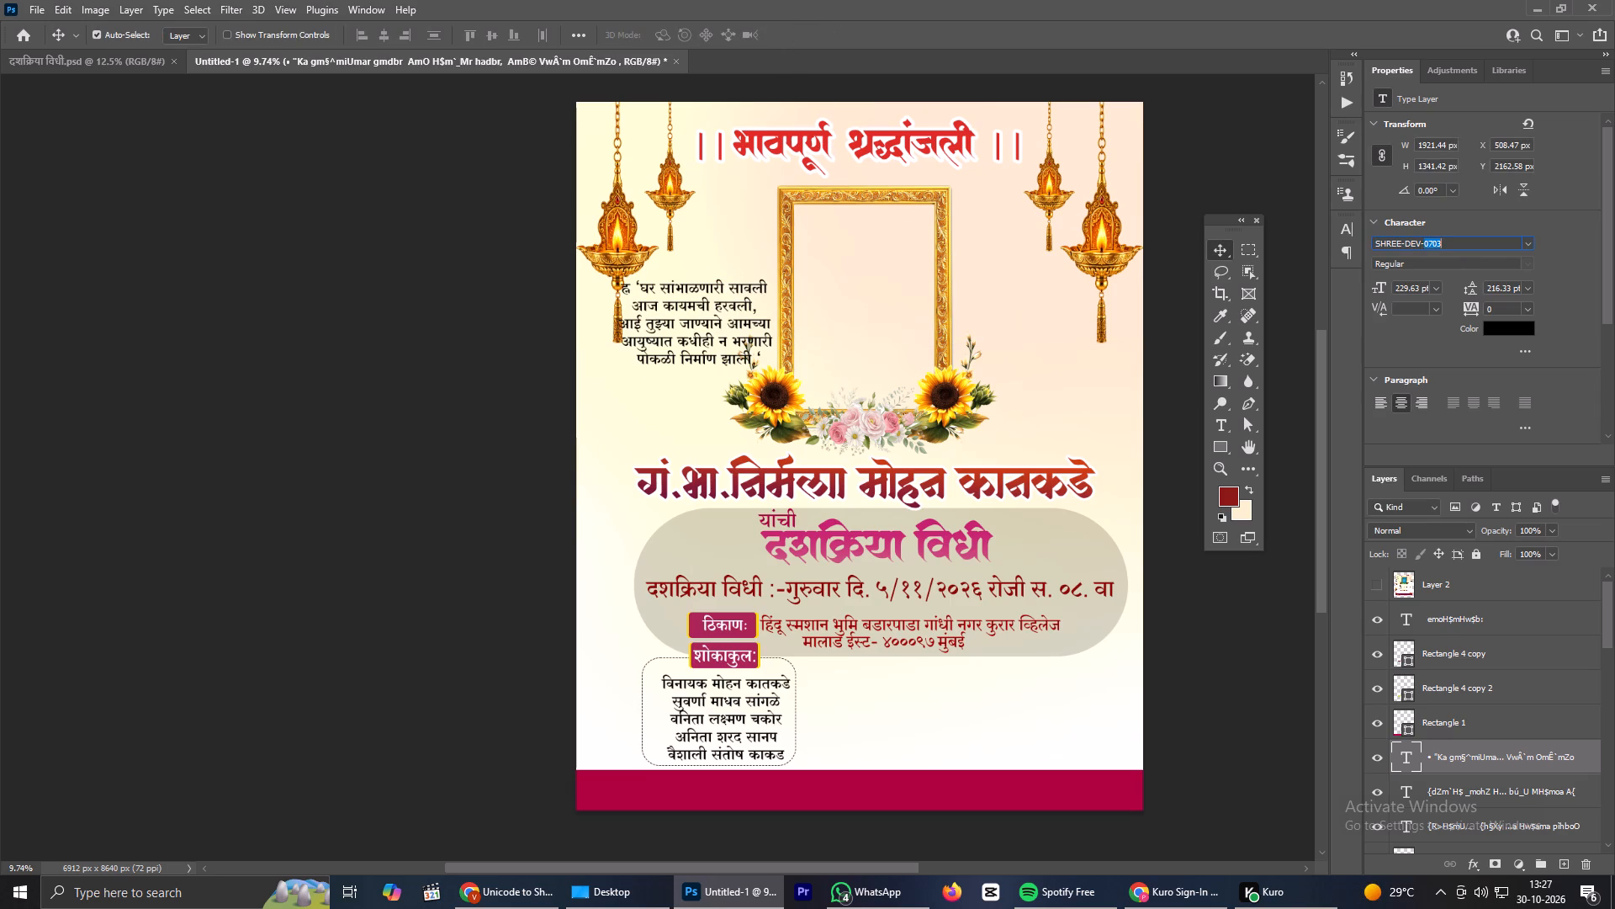
pyautogui.press('BackSpace')
pyautogui.press('BackSpace')
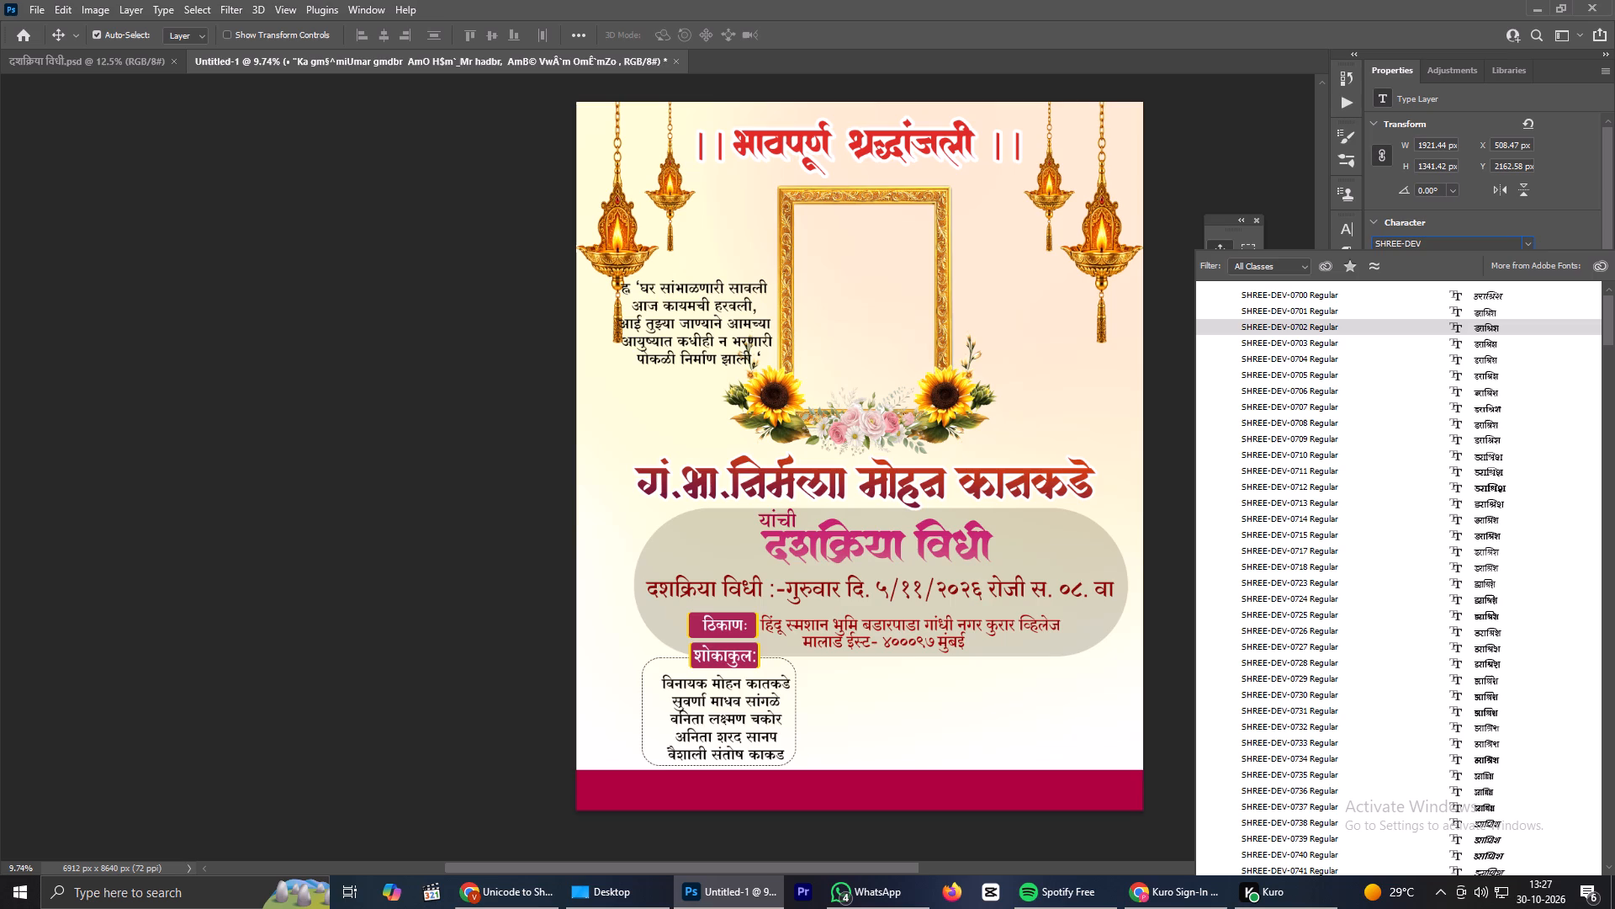
pyautogui.scroll(-7, 1469, 305)
pyautogui.scroll(-7, 1467, 422)
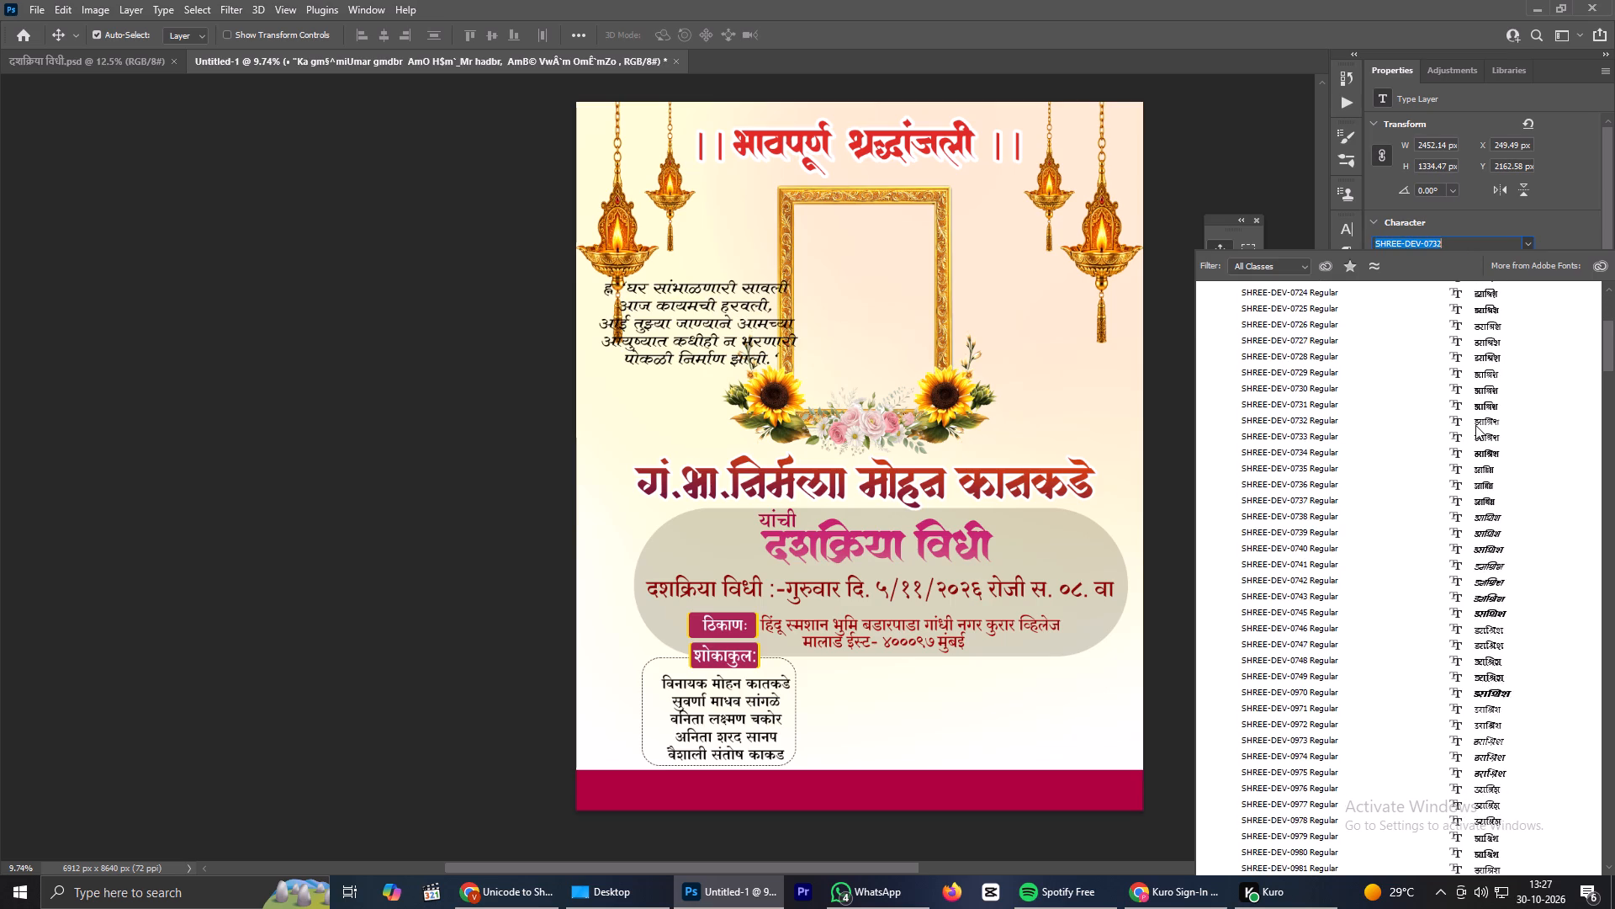
pyautogui.scroll(-16, 1475, 425)
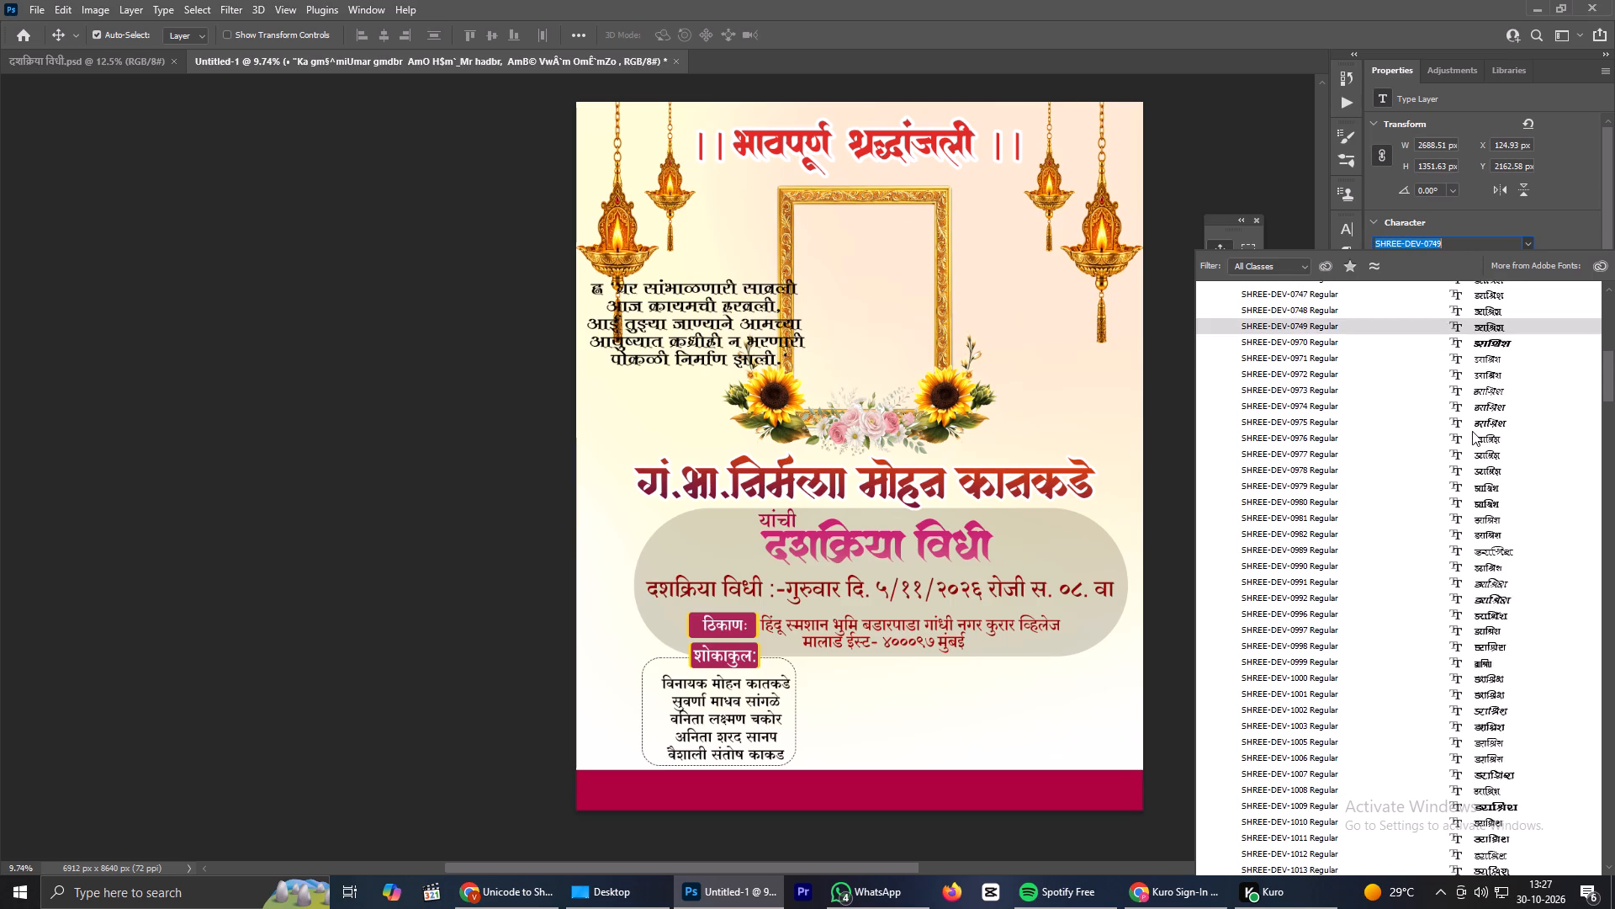
pyautogui.scroll(-13, 1472, 431)
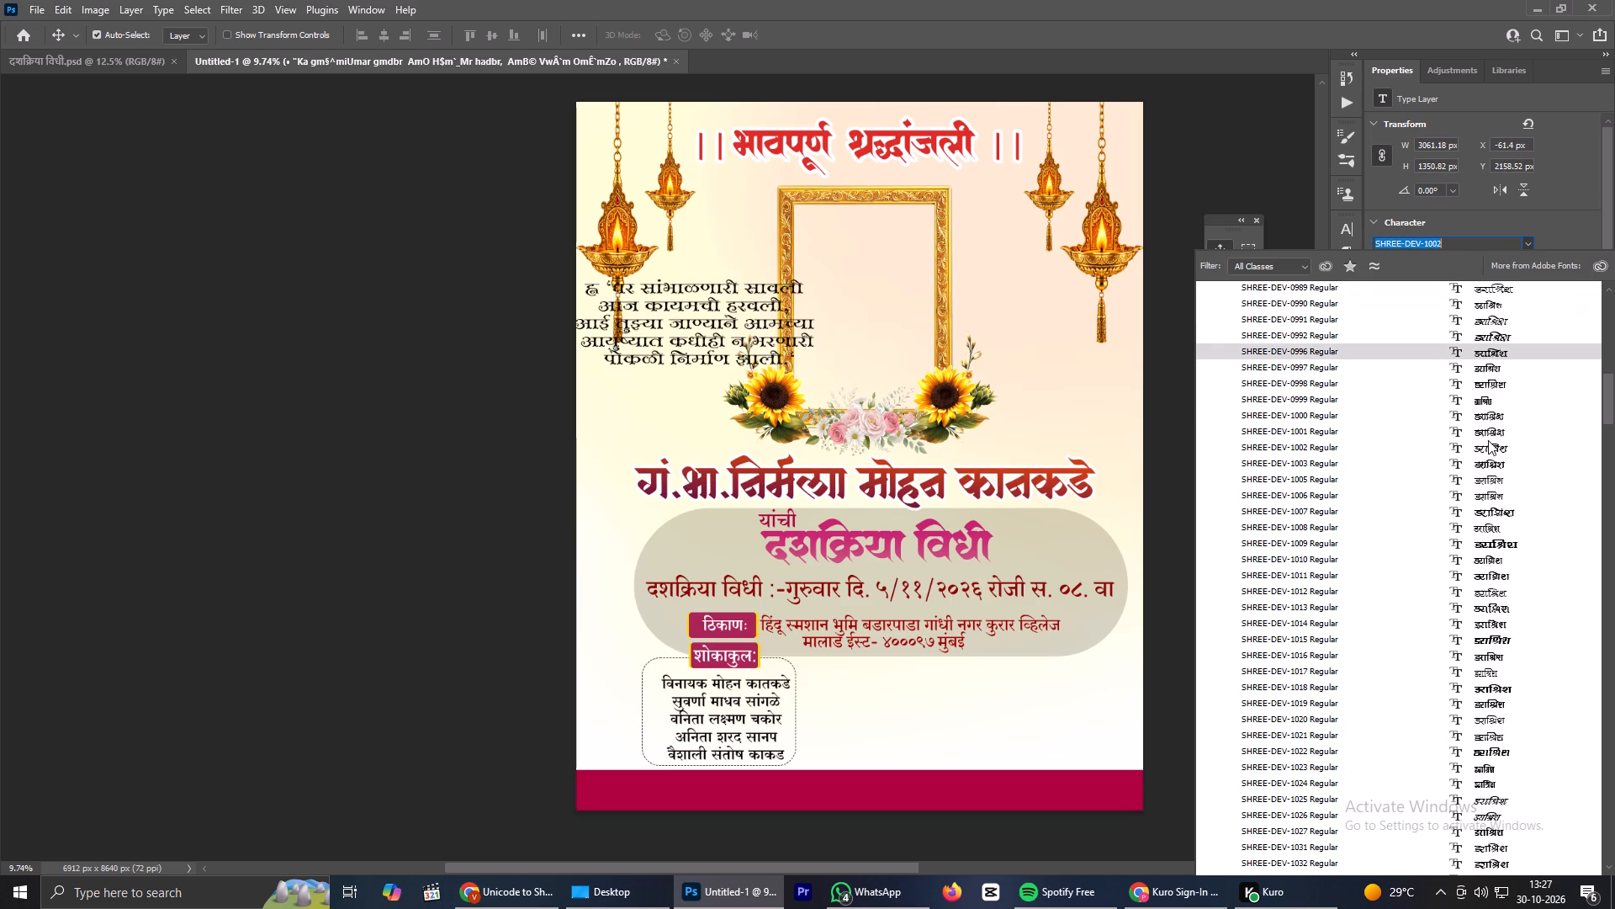
pyautogui.scroll(-18, 1488, 440)
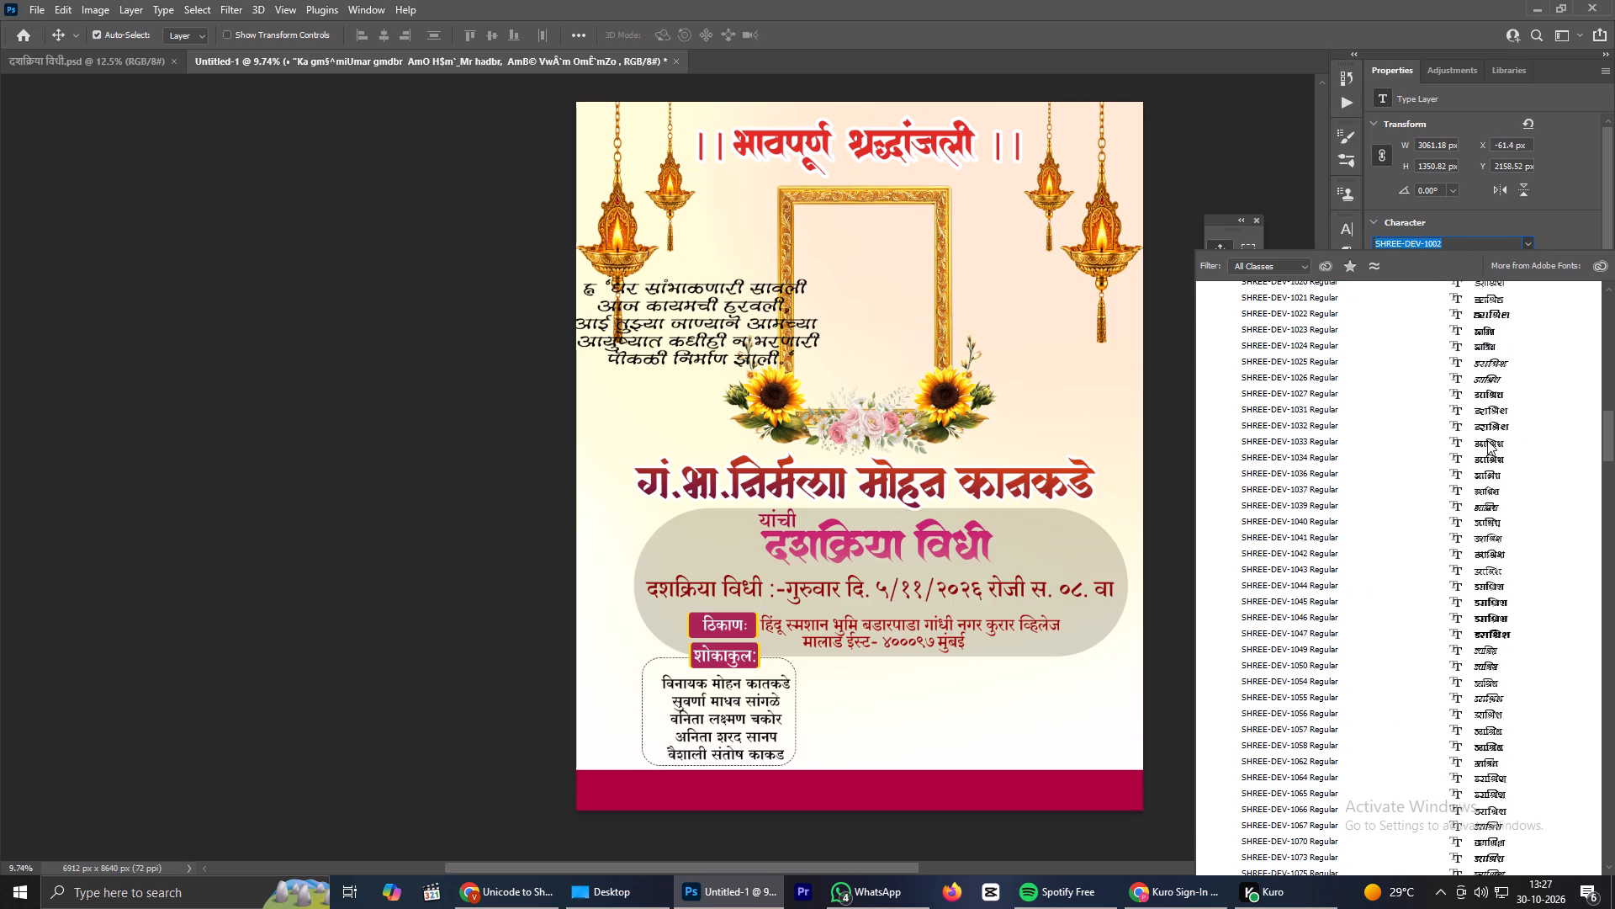
pyautogui.scroll(-20, 1487, 440)
pyautogui.scroll(-5, 1486, 439)
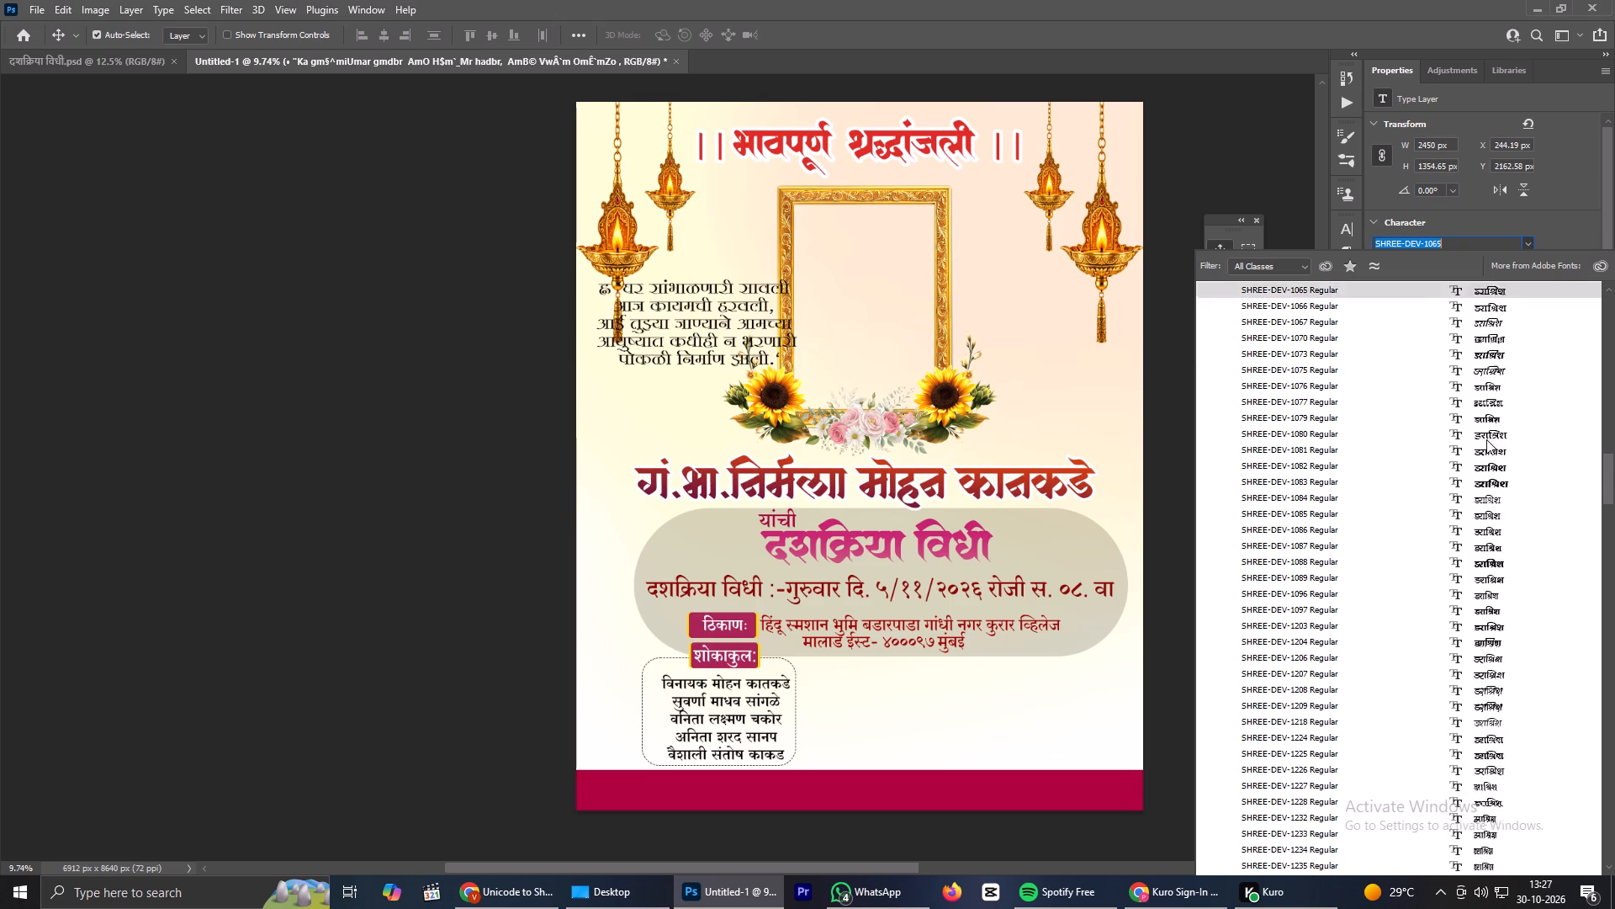
pyautogui.scroll(-14, 1486, 439)
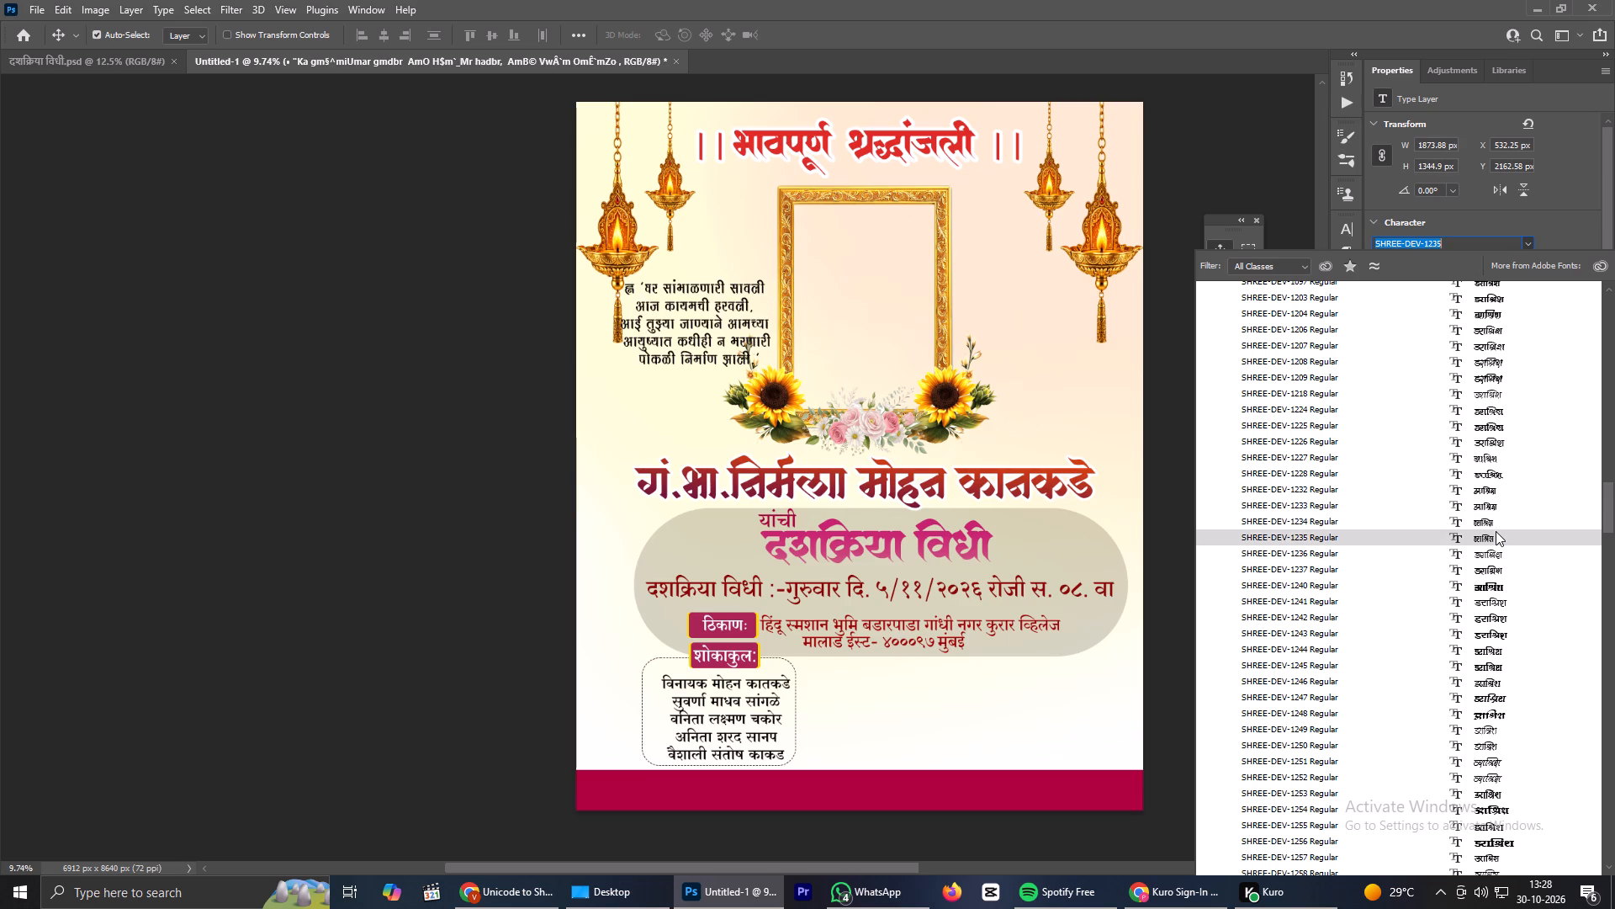
pyautogui.click(1496, 531)
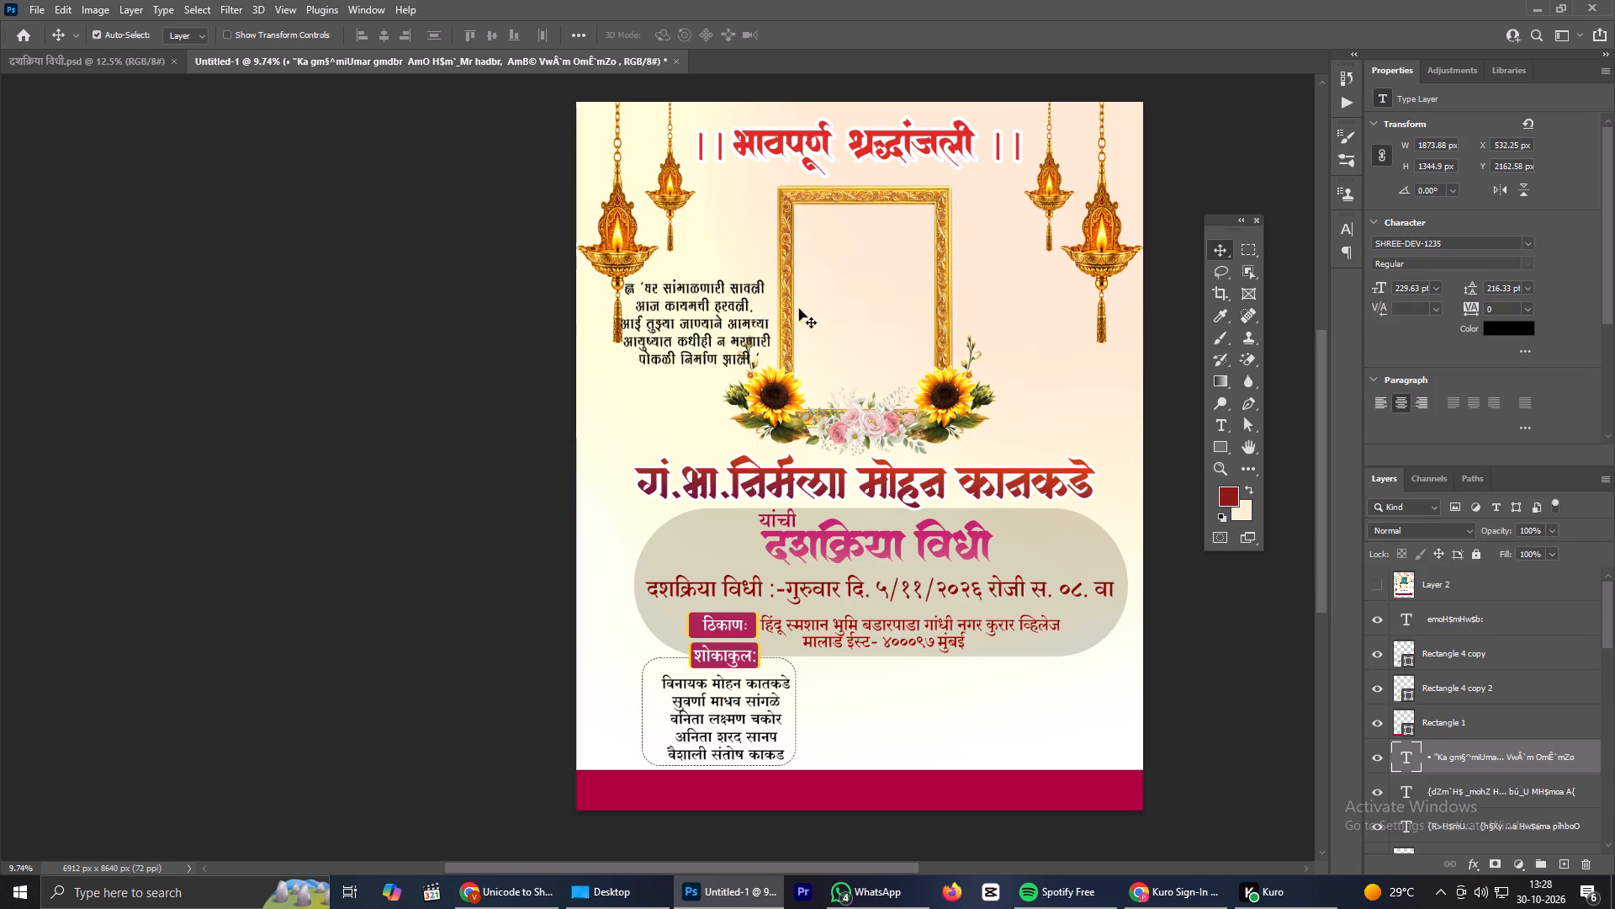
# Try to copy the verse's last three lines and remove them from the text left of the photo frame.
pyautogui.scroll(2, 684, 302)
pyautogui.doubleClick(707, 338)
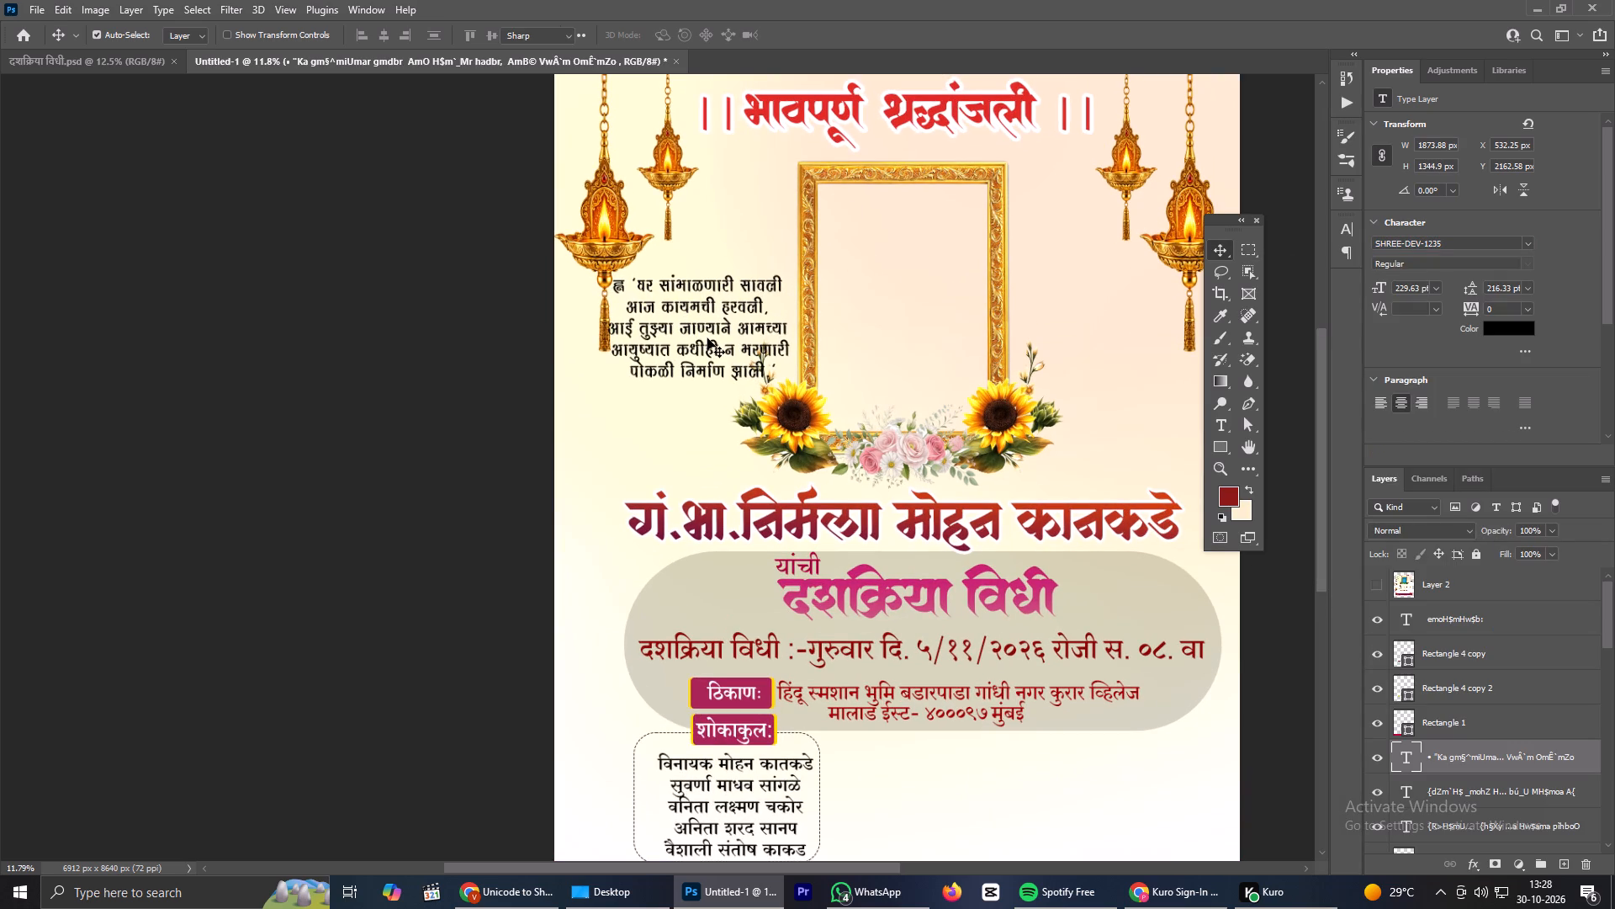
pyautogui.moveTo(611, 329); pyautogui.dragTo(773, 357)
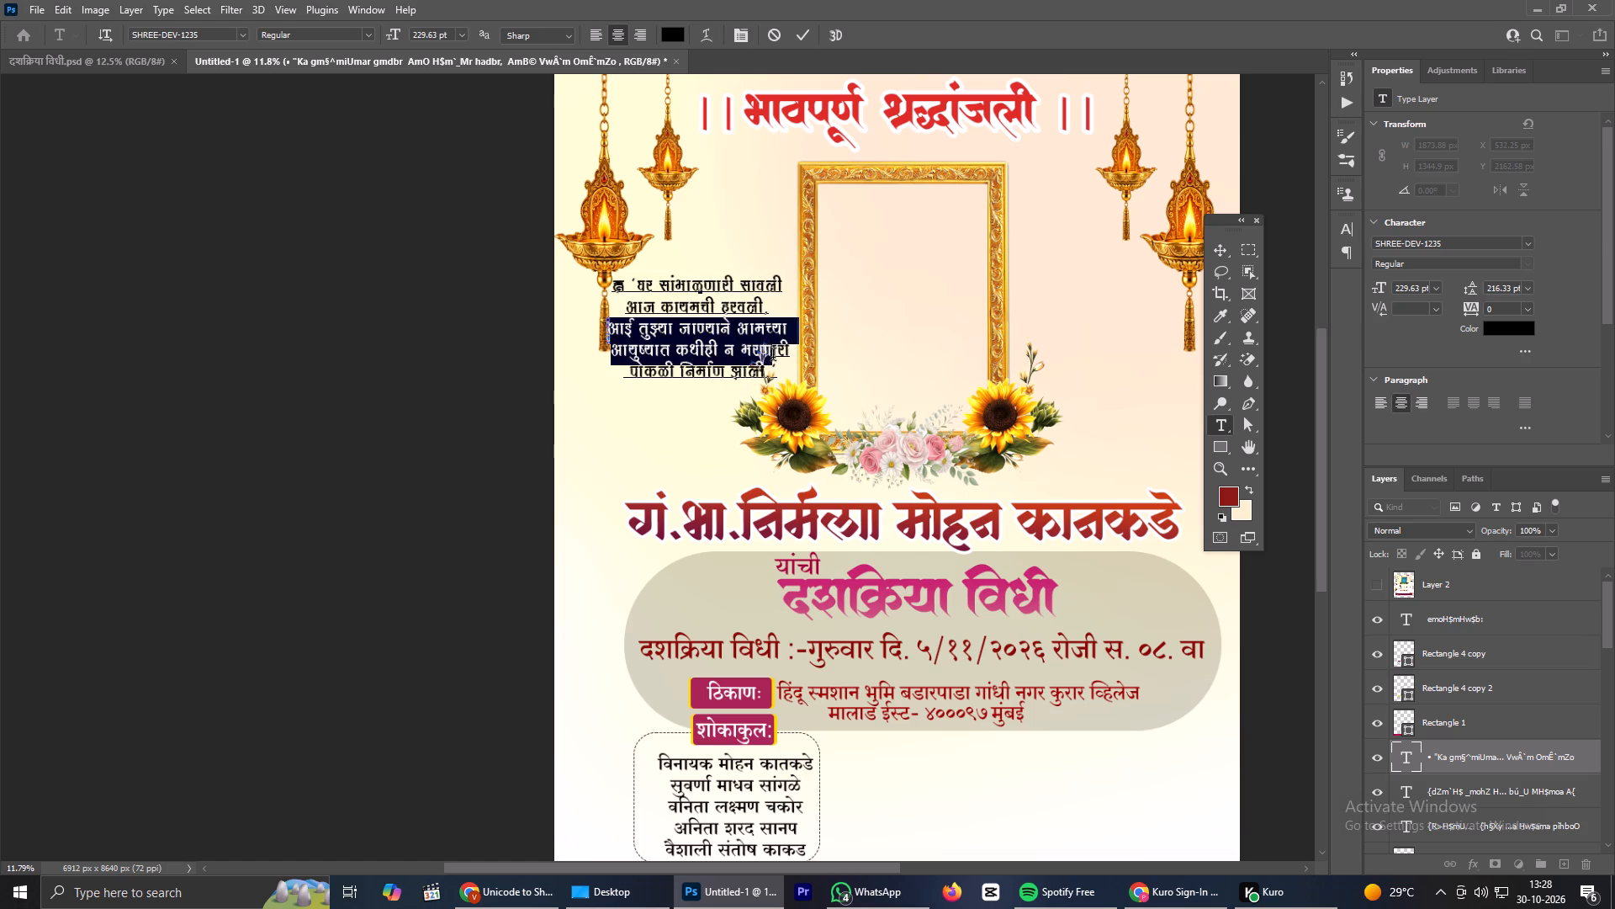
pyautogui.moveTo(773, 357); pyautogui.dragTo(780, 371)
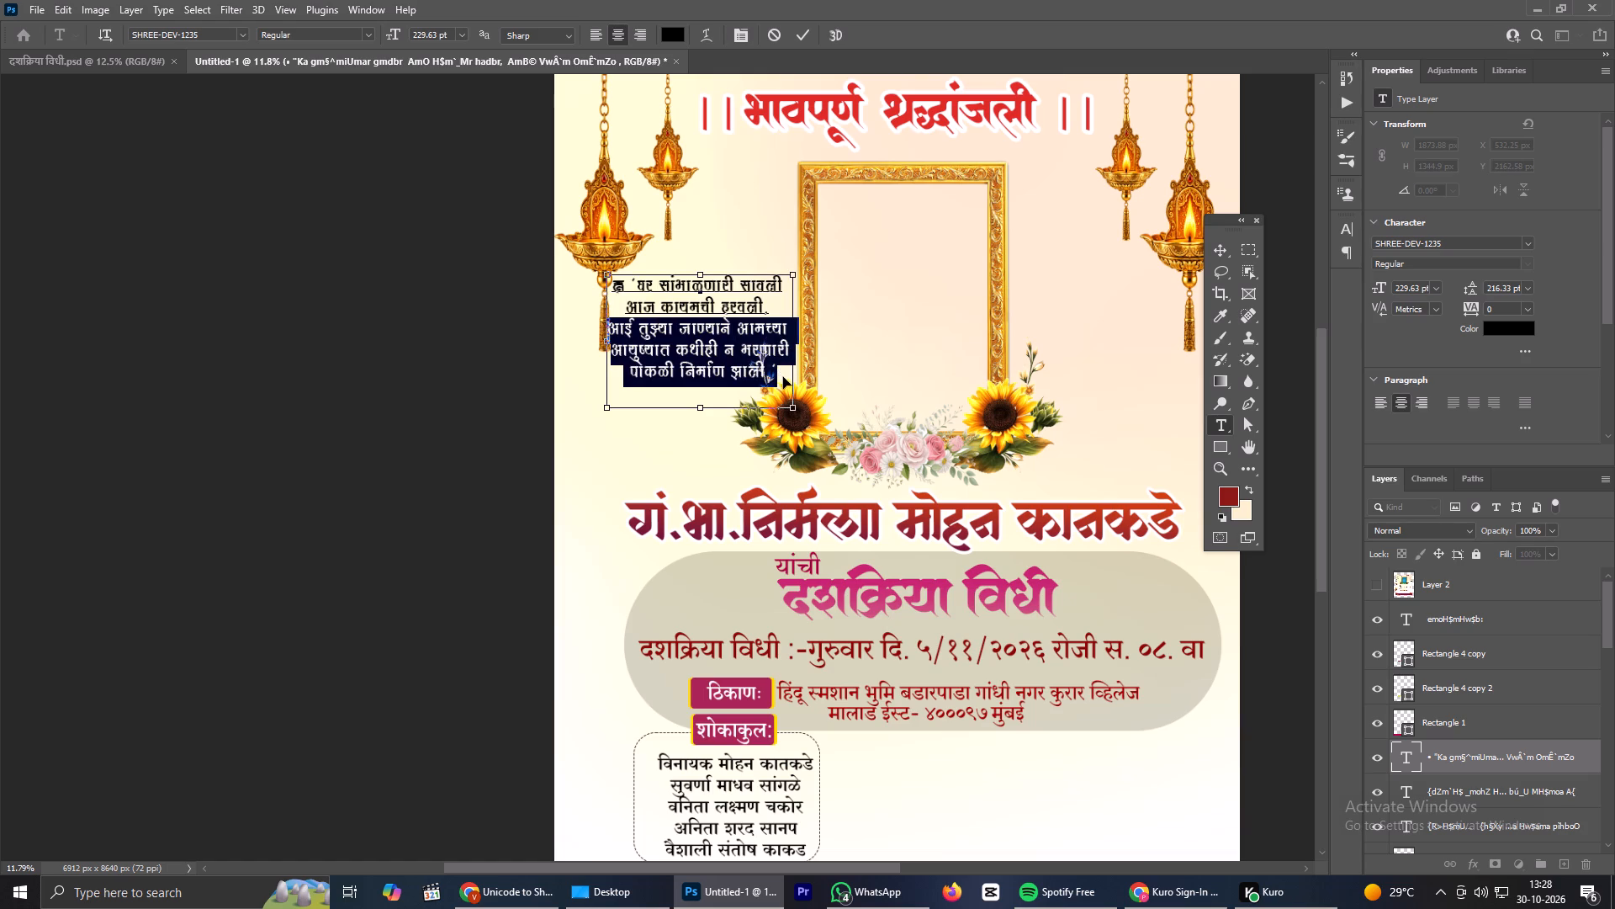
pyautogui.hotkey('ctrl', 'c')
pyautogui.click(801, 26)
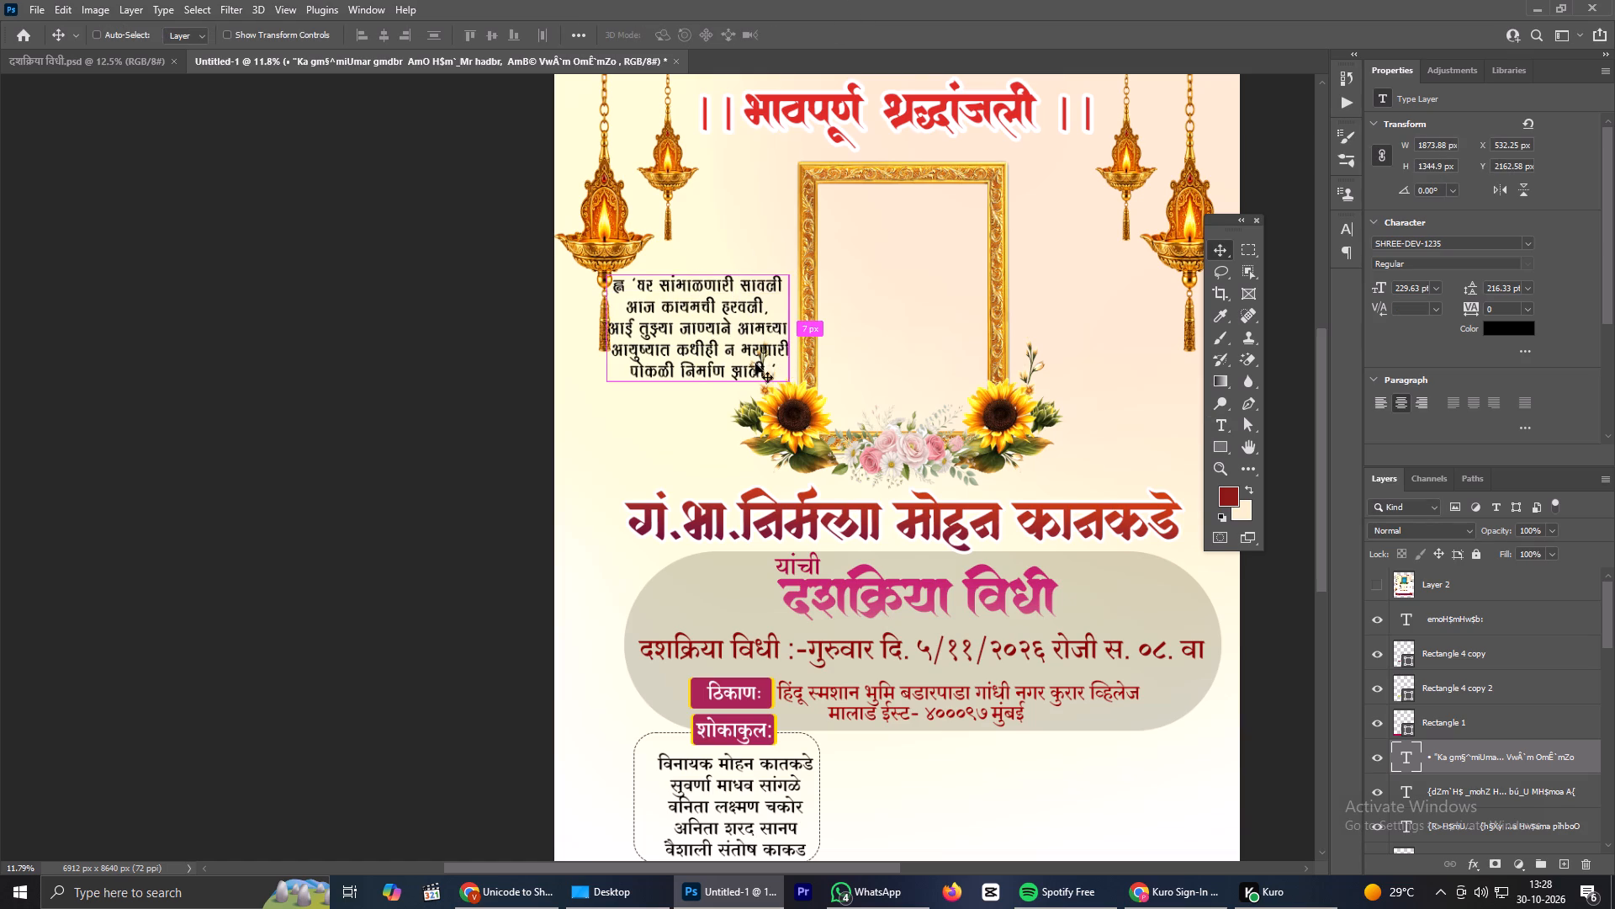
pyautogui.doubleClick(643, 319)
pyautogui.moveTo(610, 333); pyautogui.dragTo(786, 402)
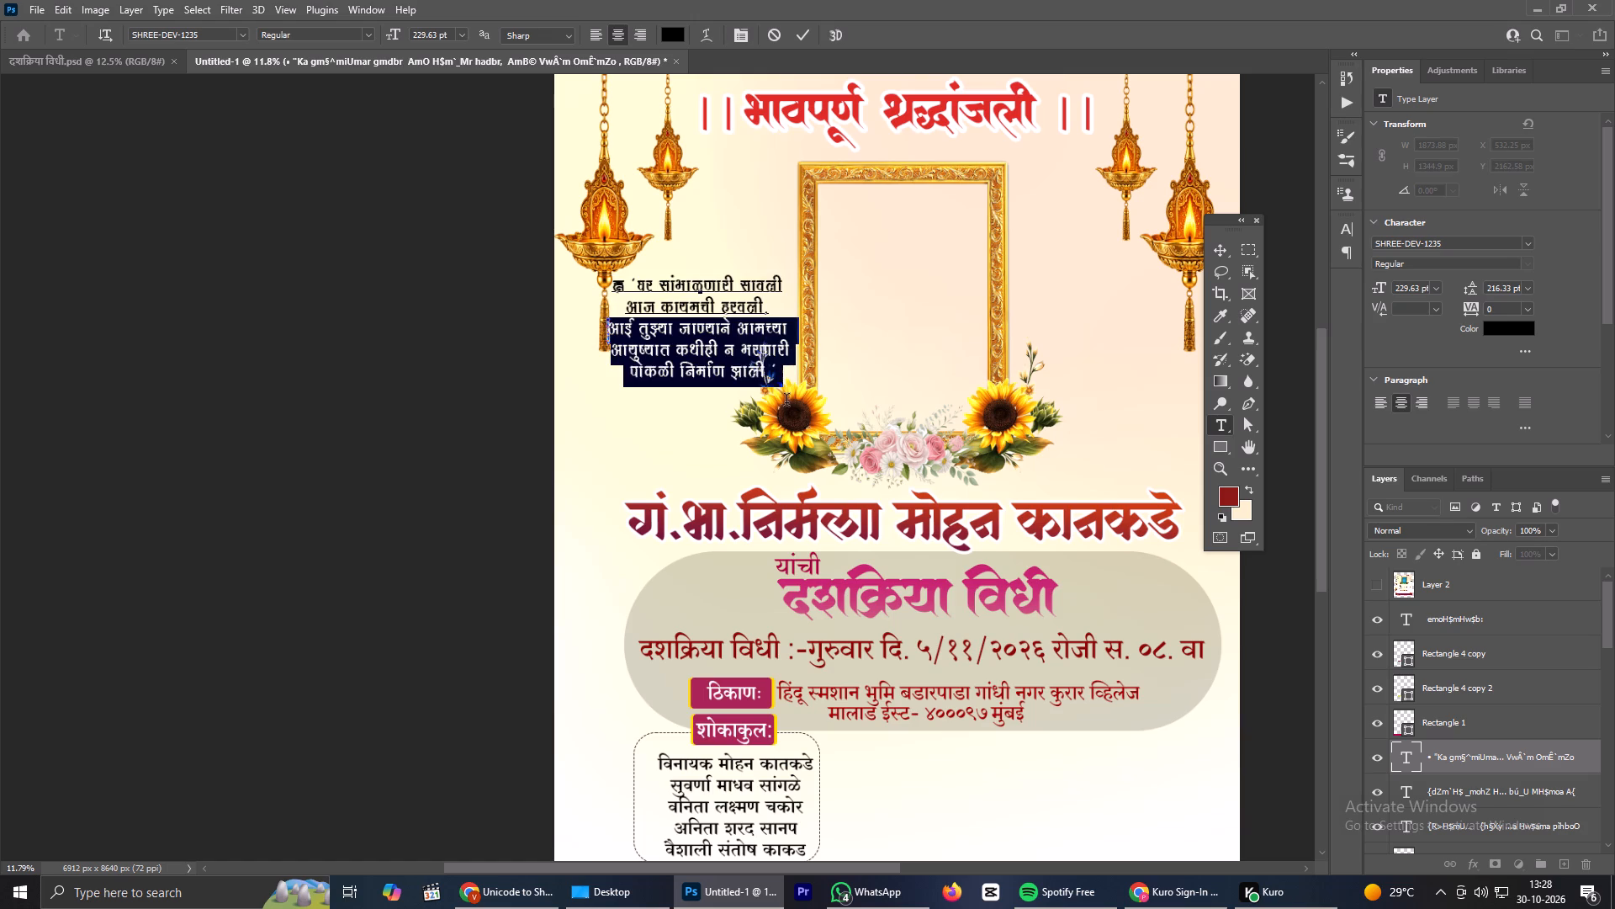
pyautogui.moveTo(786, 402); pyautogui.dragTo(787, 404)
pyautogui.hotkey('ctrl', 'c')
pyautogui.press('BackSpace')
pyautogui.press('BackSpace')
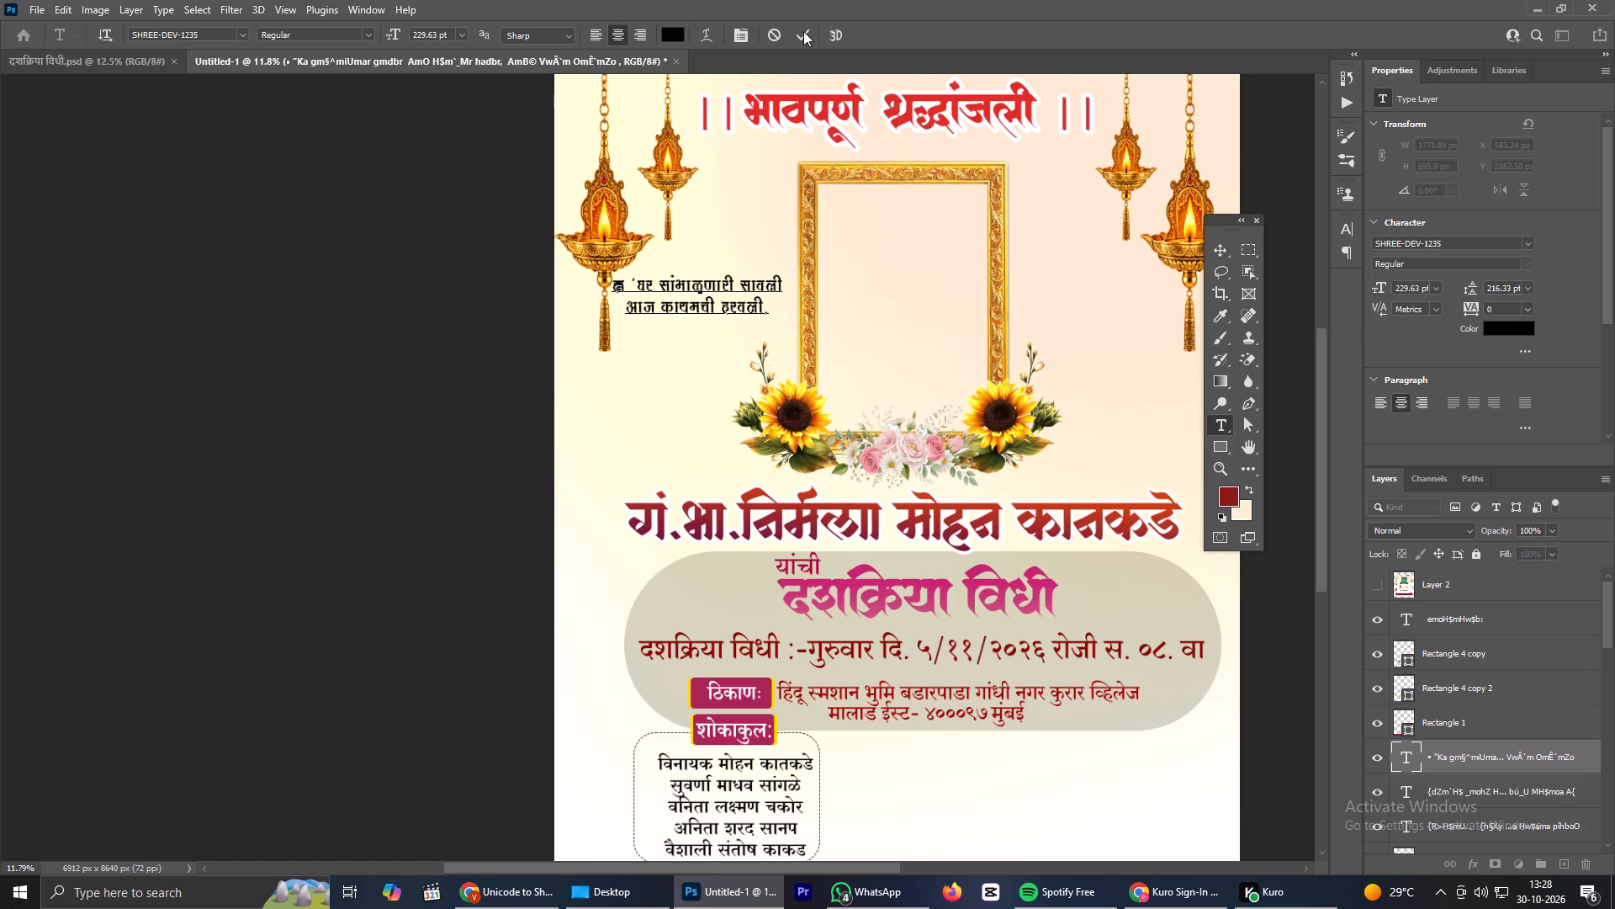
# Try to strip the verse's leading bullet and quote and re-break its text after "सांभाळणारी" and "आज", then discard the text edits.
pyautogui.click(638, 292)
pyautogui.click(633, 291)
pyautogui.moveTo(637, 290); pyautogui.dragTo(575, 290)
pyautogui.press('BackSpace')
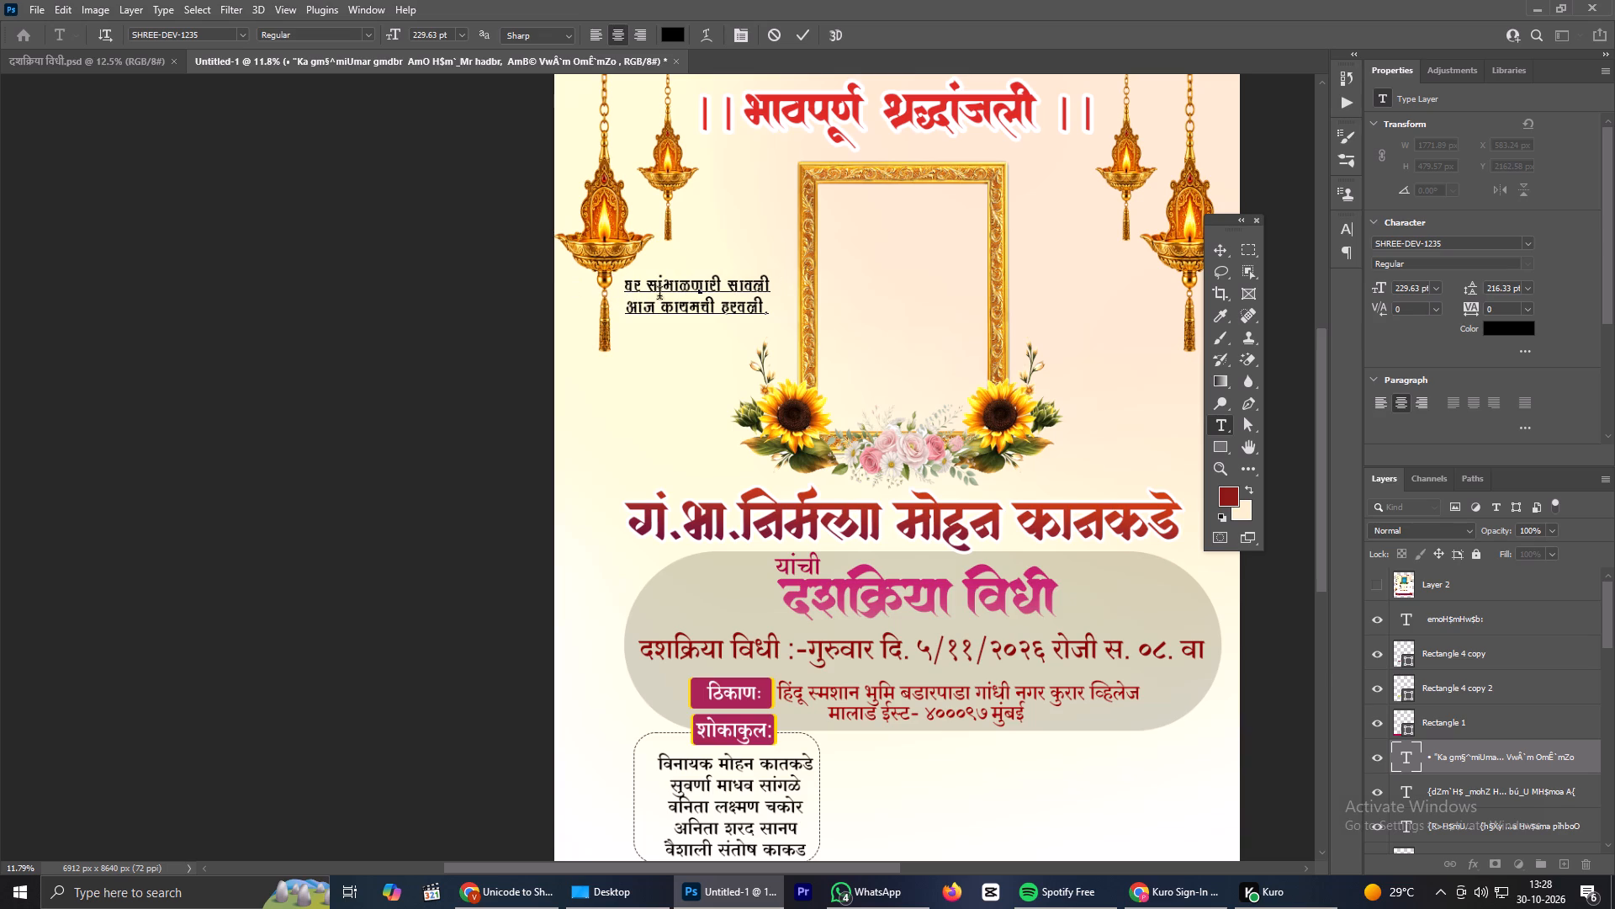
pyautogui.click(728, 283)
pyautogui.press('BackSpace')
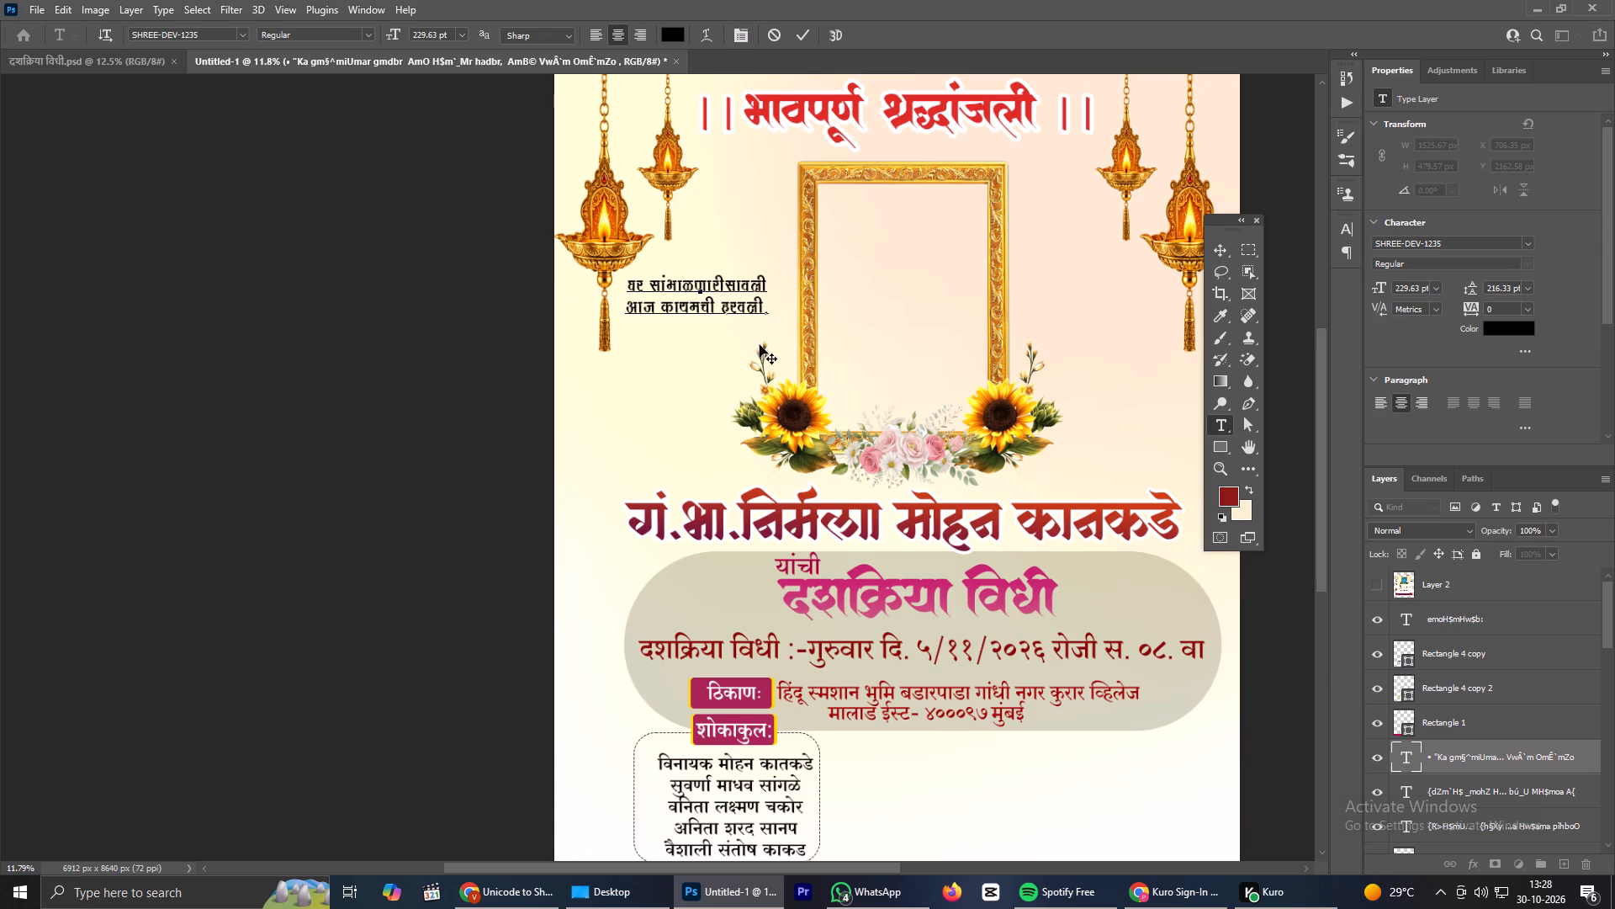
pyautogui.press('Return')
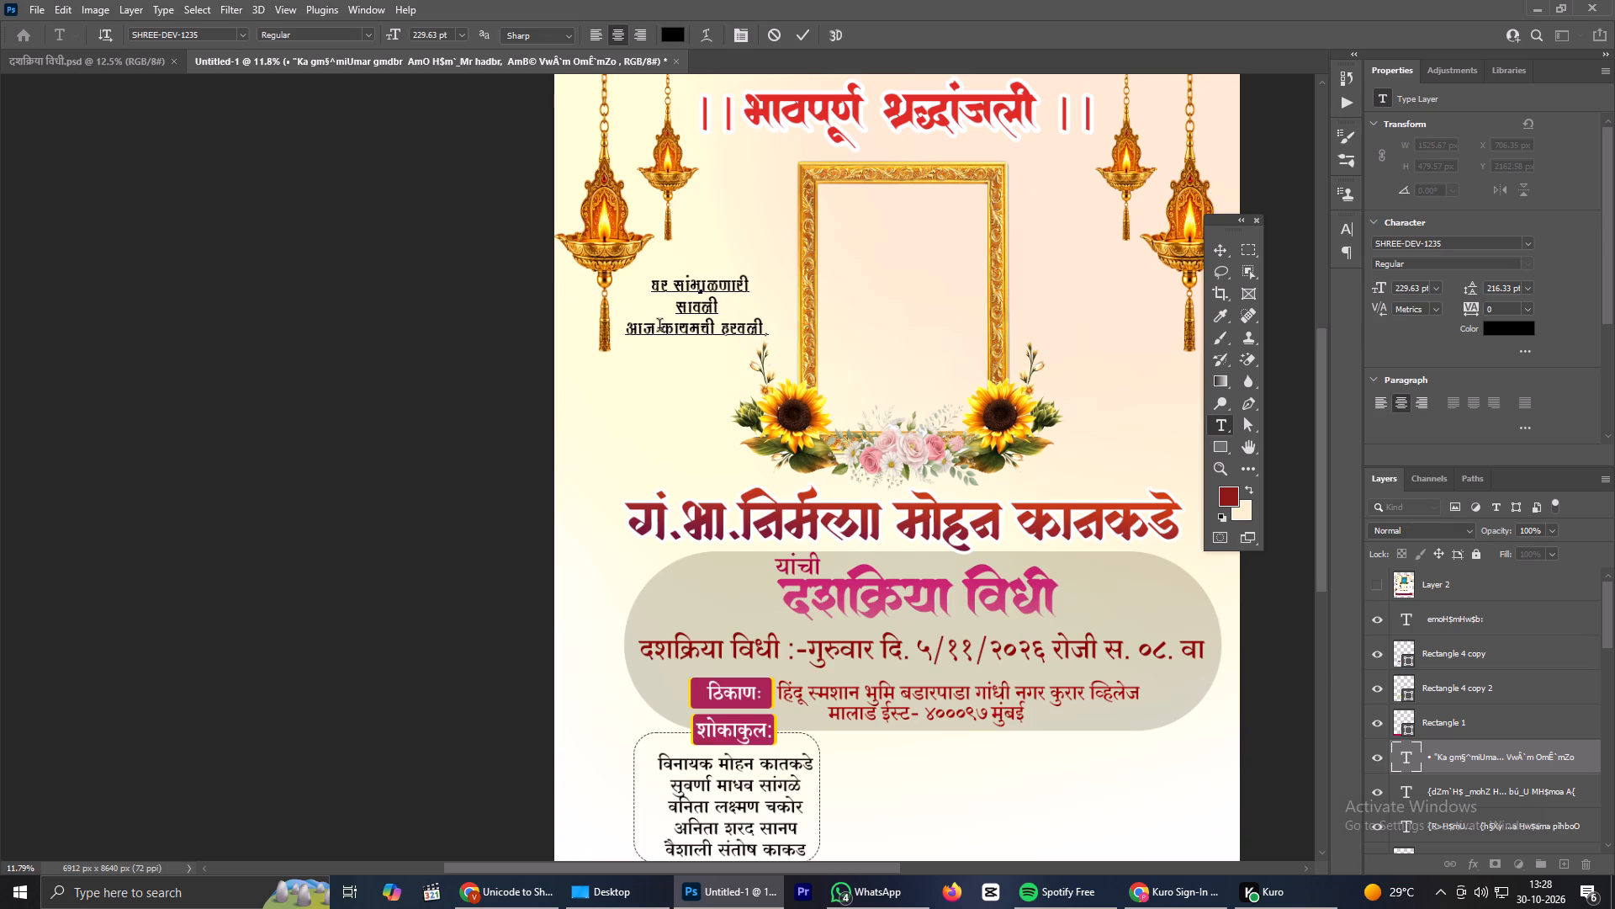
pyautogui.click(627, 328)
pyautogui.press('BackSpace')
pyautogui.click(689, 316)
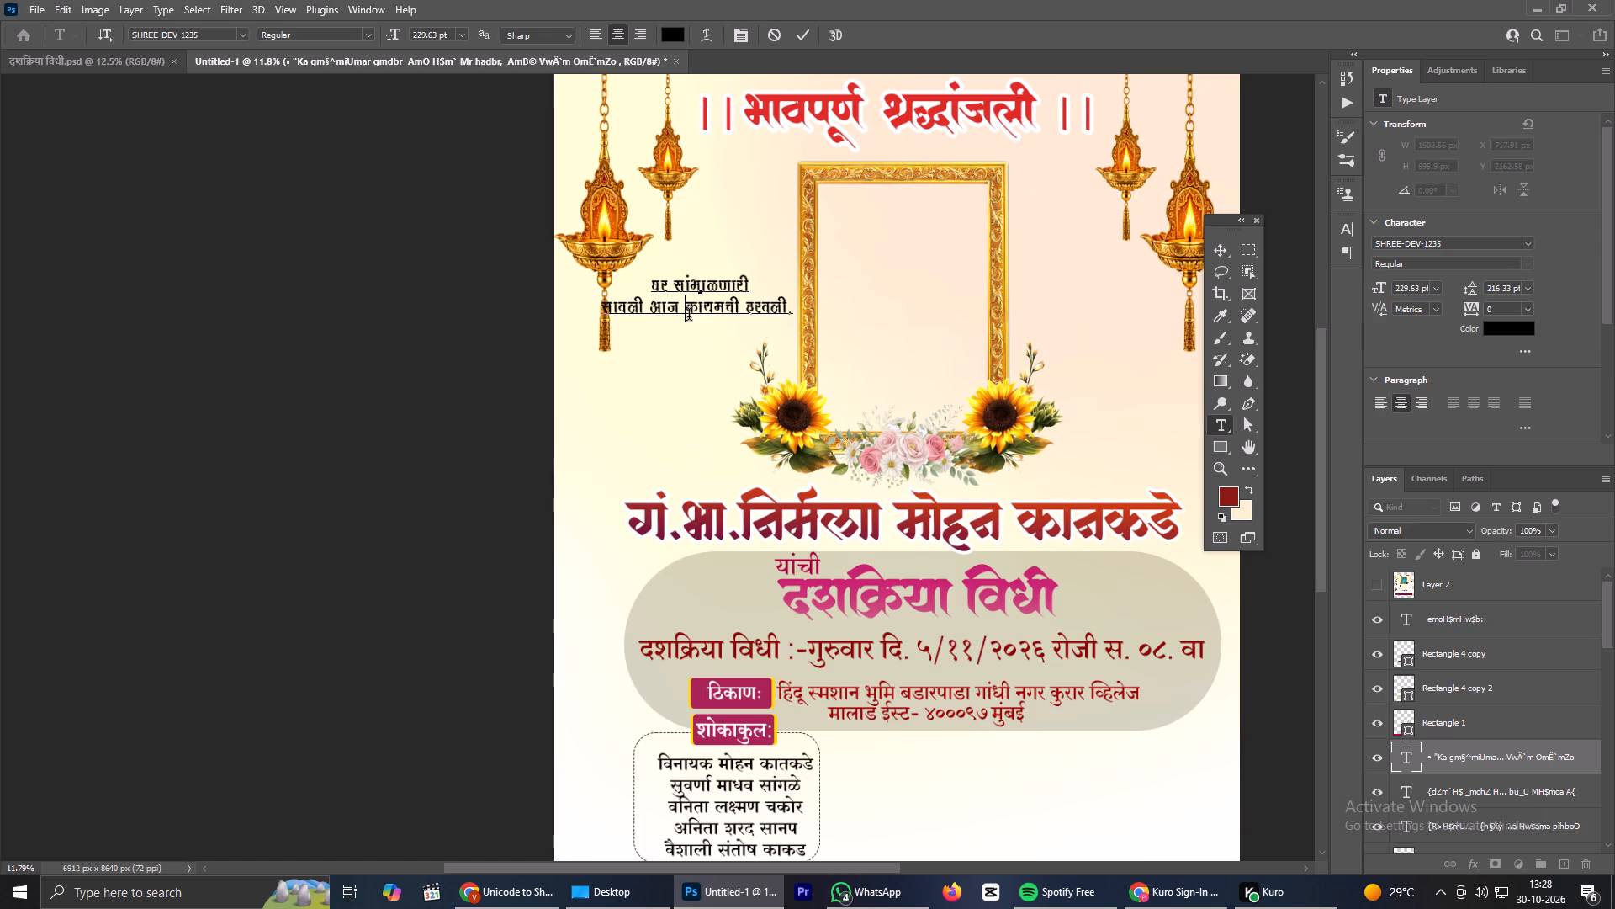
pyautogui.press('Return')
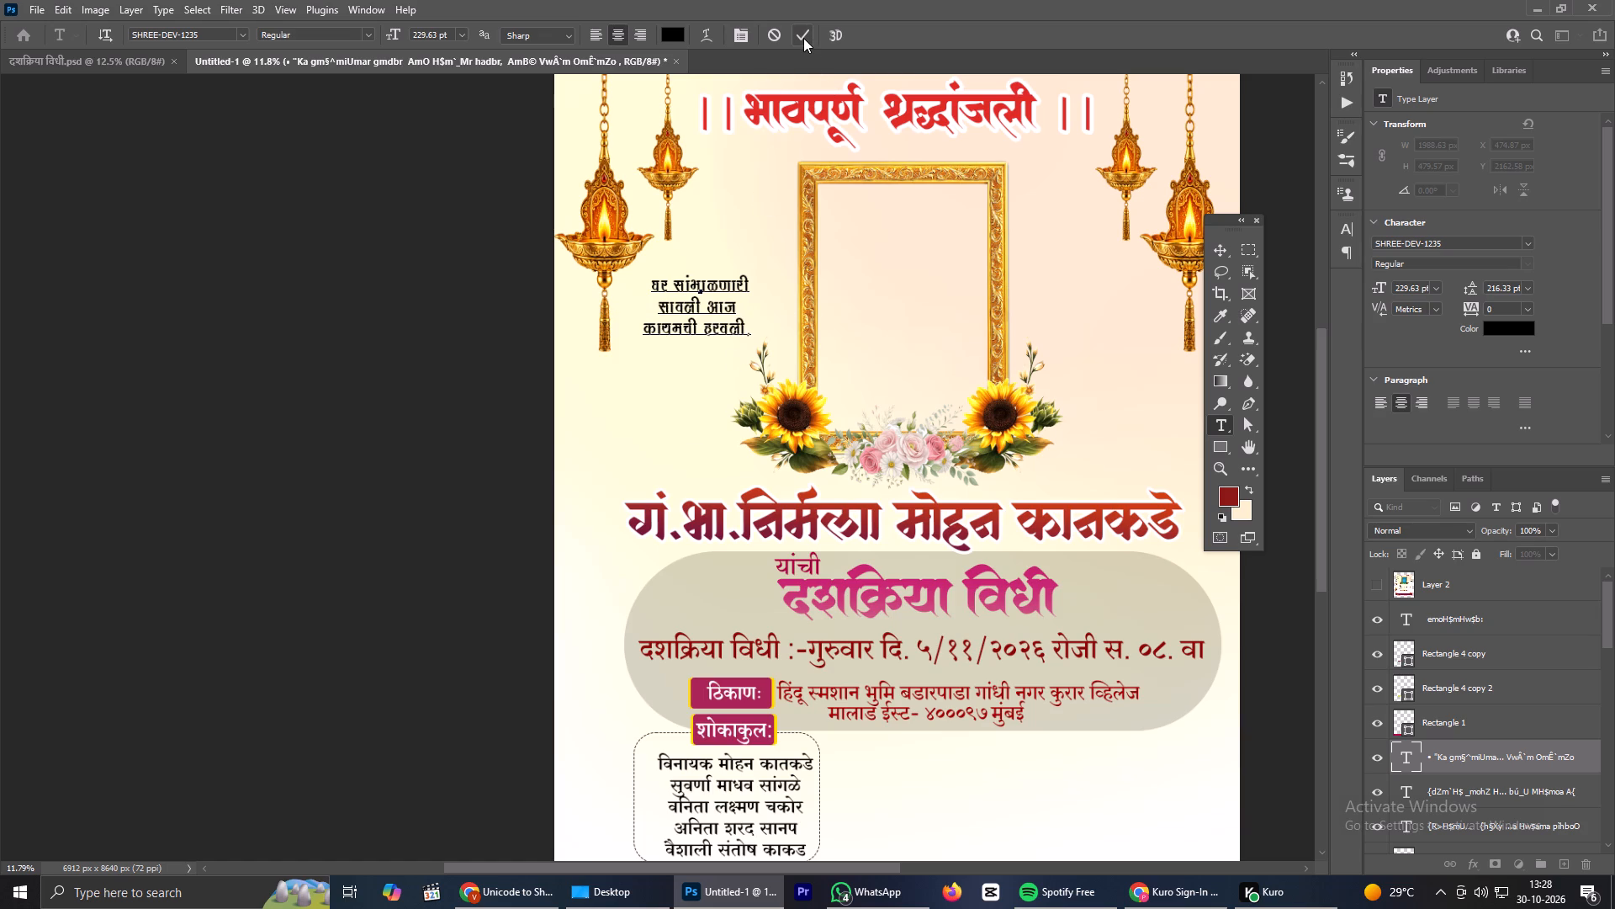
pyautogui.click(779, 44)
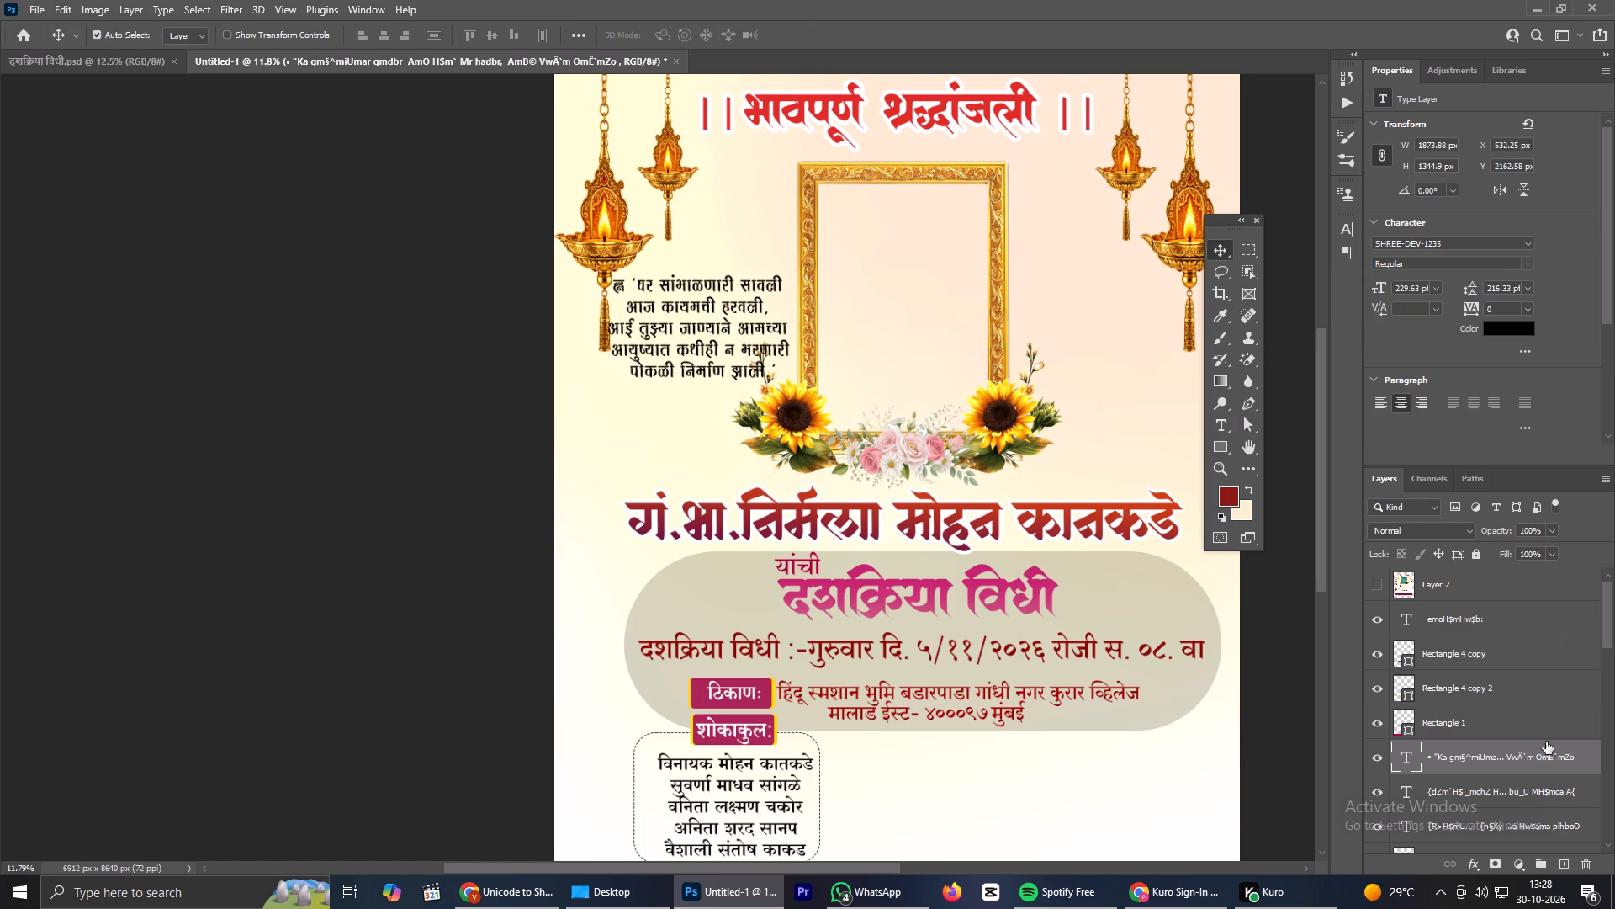
# Delete the Shree Lipi verse text layer left of the golden photo frame.
pyautogui.press('BackSpace')
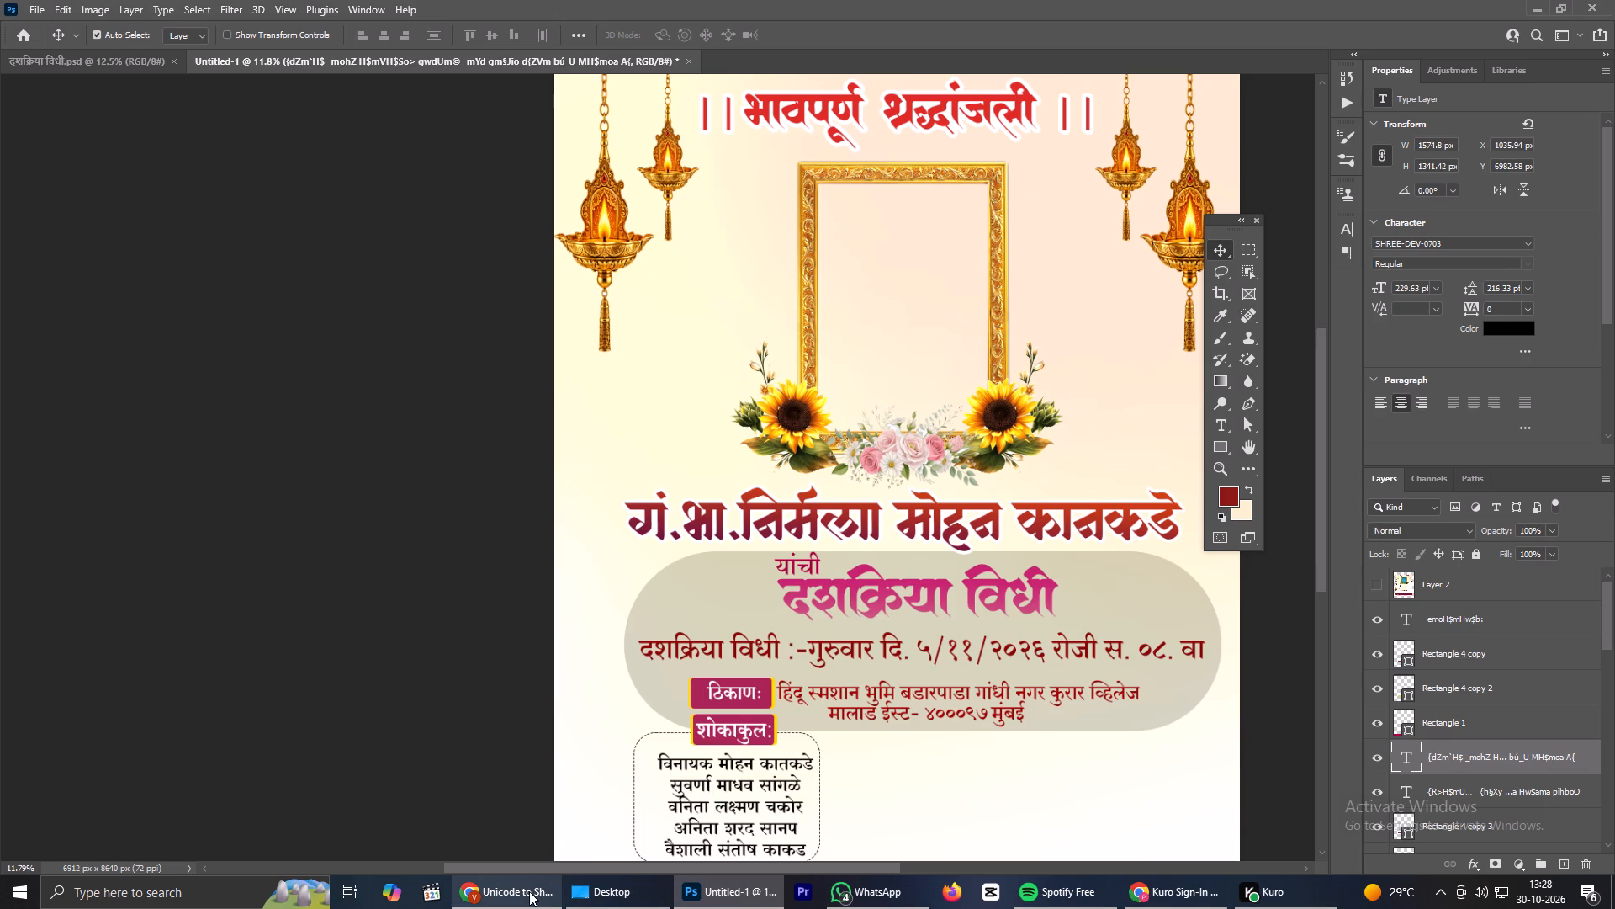
# In Chrome's Unicode to Shree Lipi page, remove the source verse's bullet and quotation marks, keep its final period, and copy the Unicode verse.
pyautogui.click(529, 891)
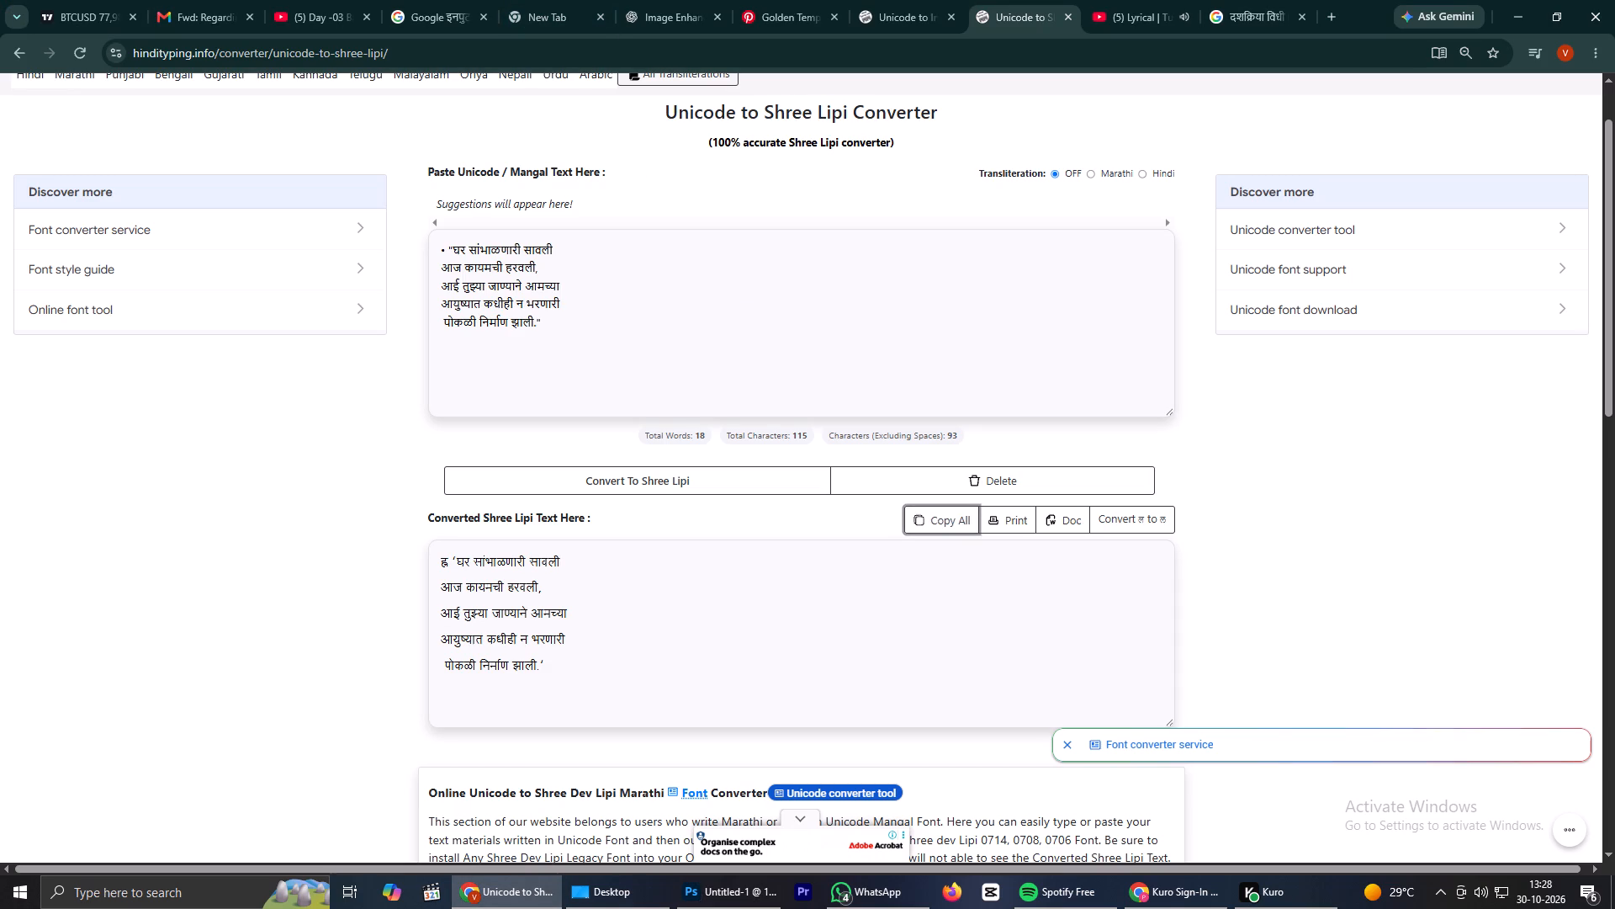
pyautogui.moveTo(589, 338); pyautogui.dragTo(405, 222)
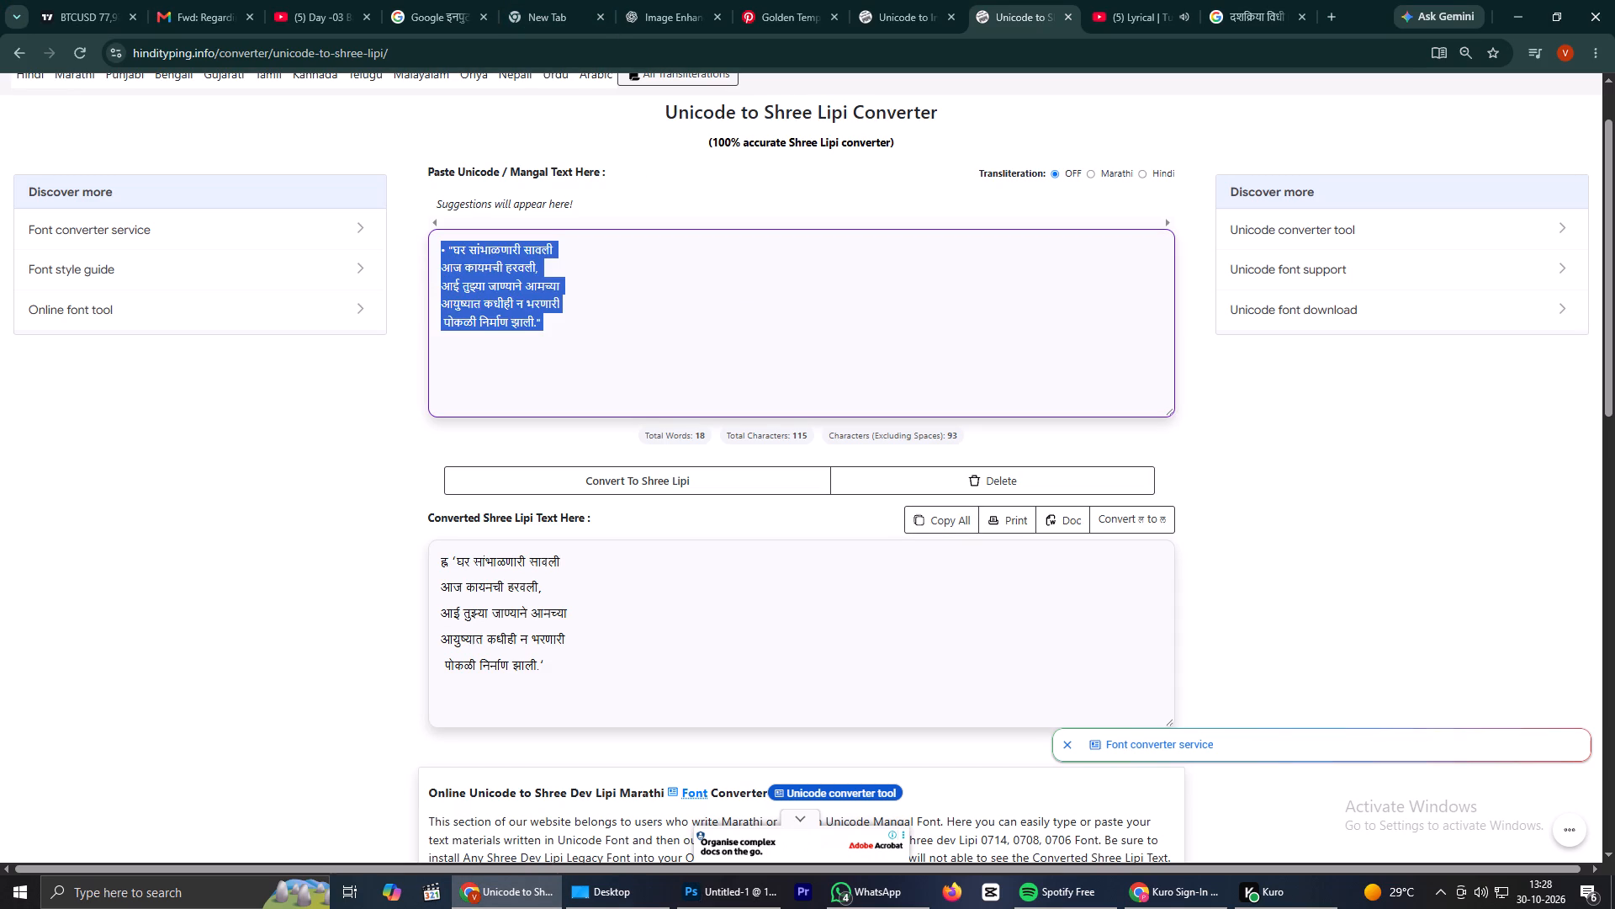
pyautogui.click(454, 249)
pyautogui.click(449, 249)
pyautogui.click(451, 250)
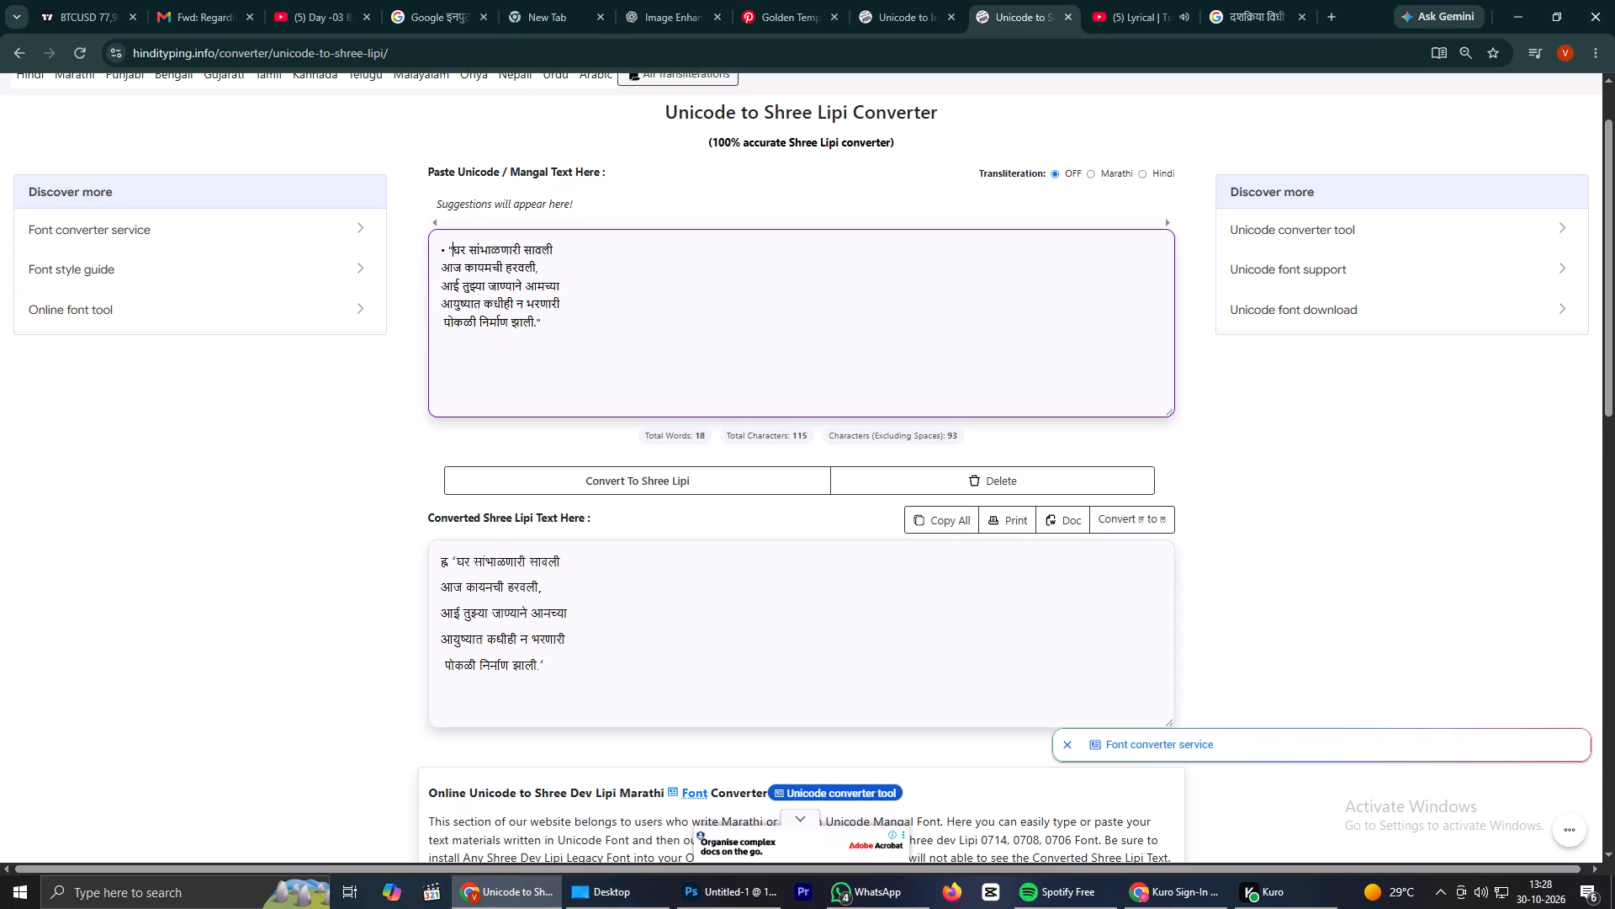
pyautogui.press('BackSpace')
pyautogui.press('BackSpace')
pyautogui.press('BackSpace')
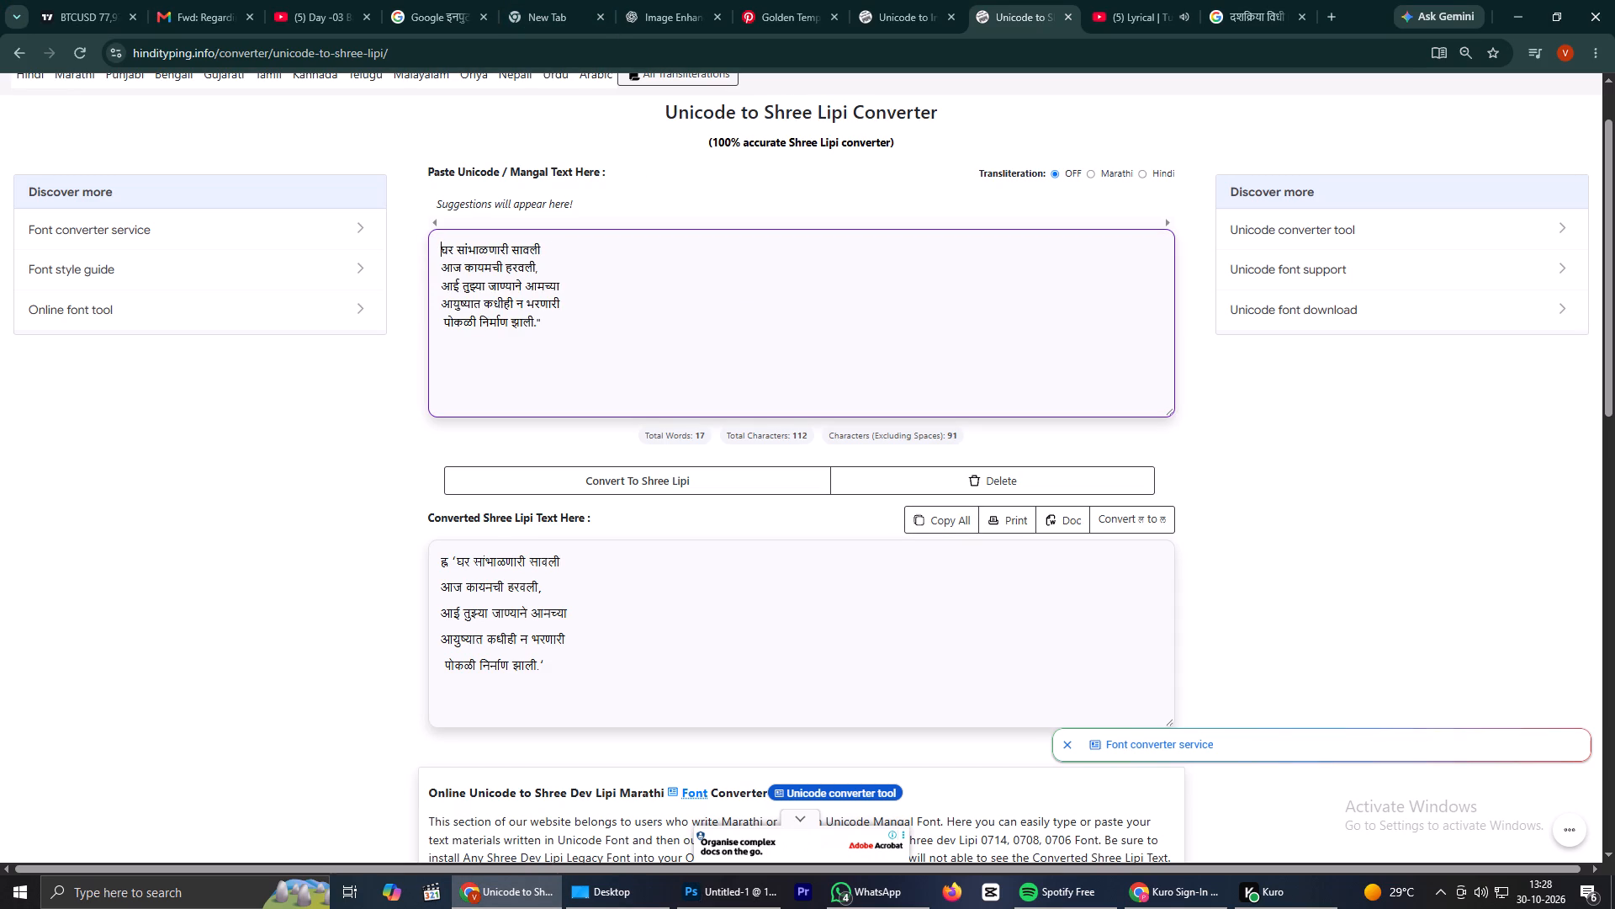
pyautogui.click(548, 327)
pyautogui.press('BackSpace')
pyautogui.press('BackSpace')
pyautogui.press('.')
pyautogui.moveTo(574, 349); pyautogui.dragTo(415, 217)
pyautogui.hotkey('ctrl', 'c')
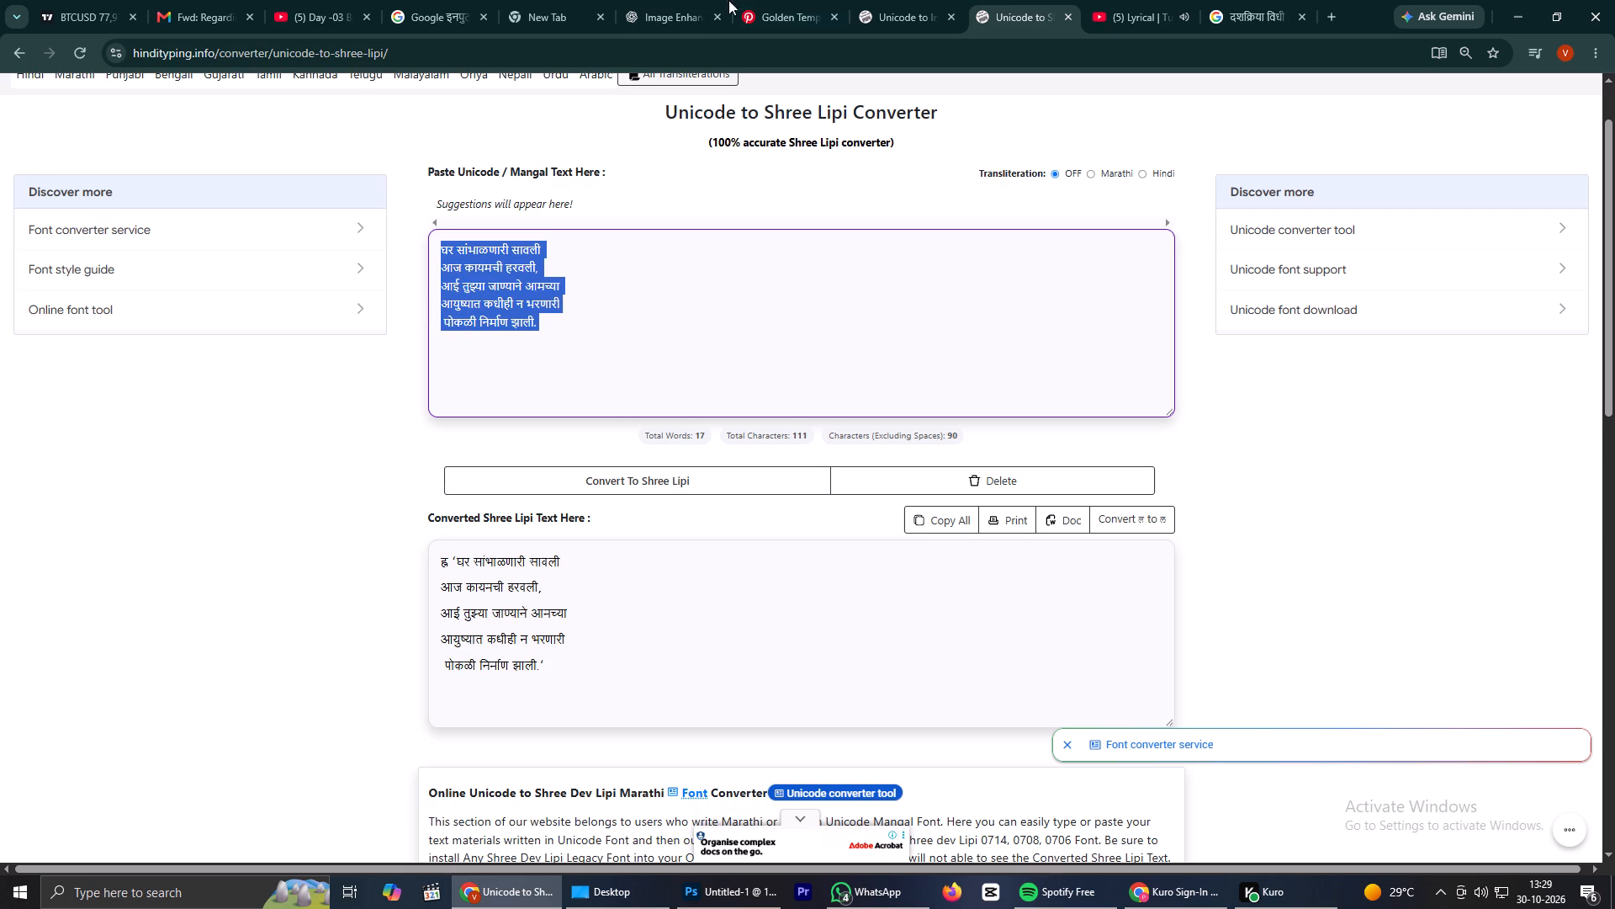
pyautogui.click(922, 0)
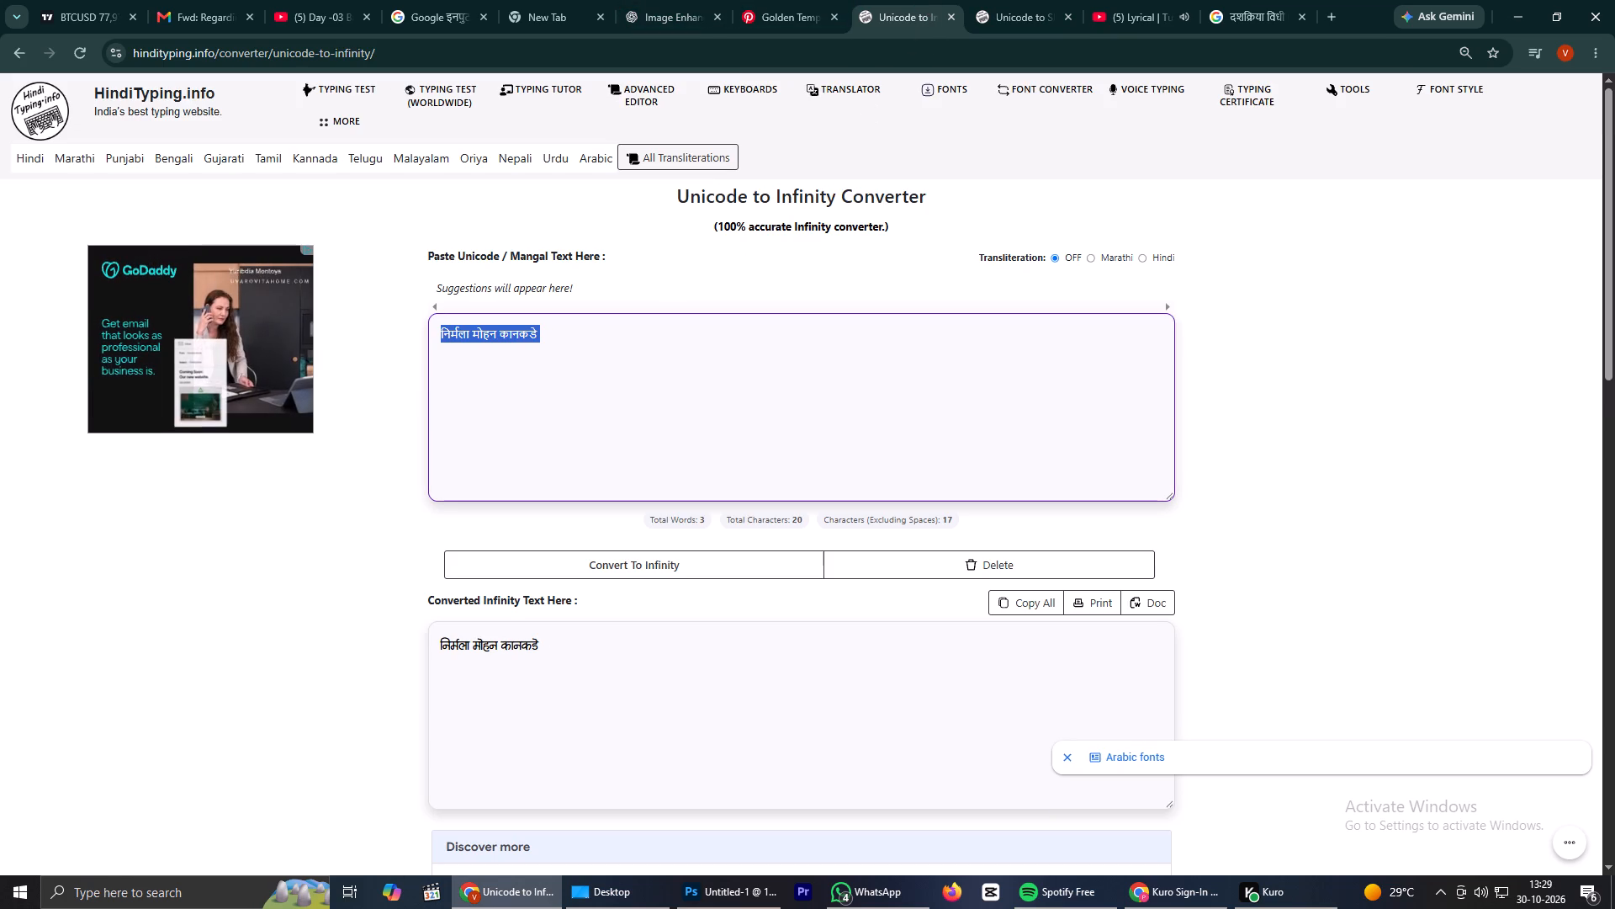
# In Photoshop, set the Type tool's font to PuLa100 with the mourners' names text layer selected.
pyautogui.click(709, 882)
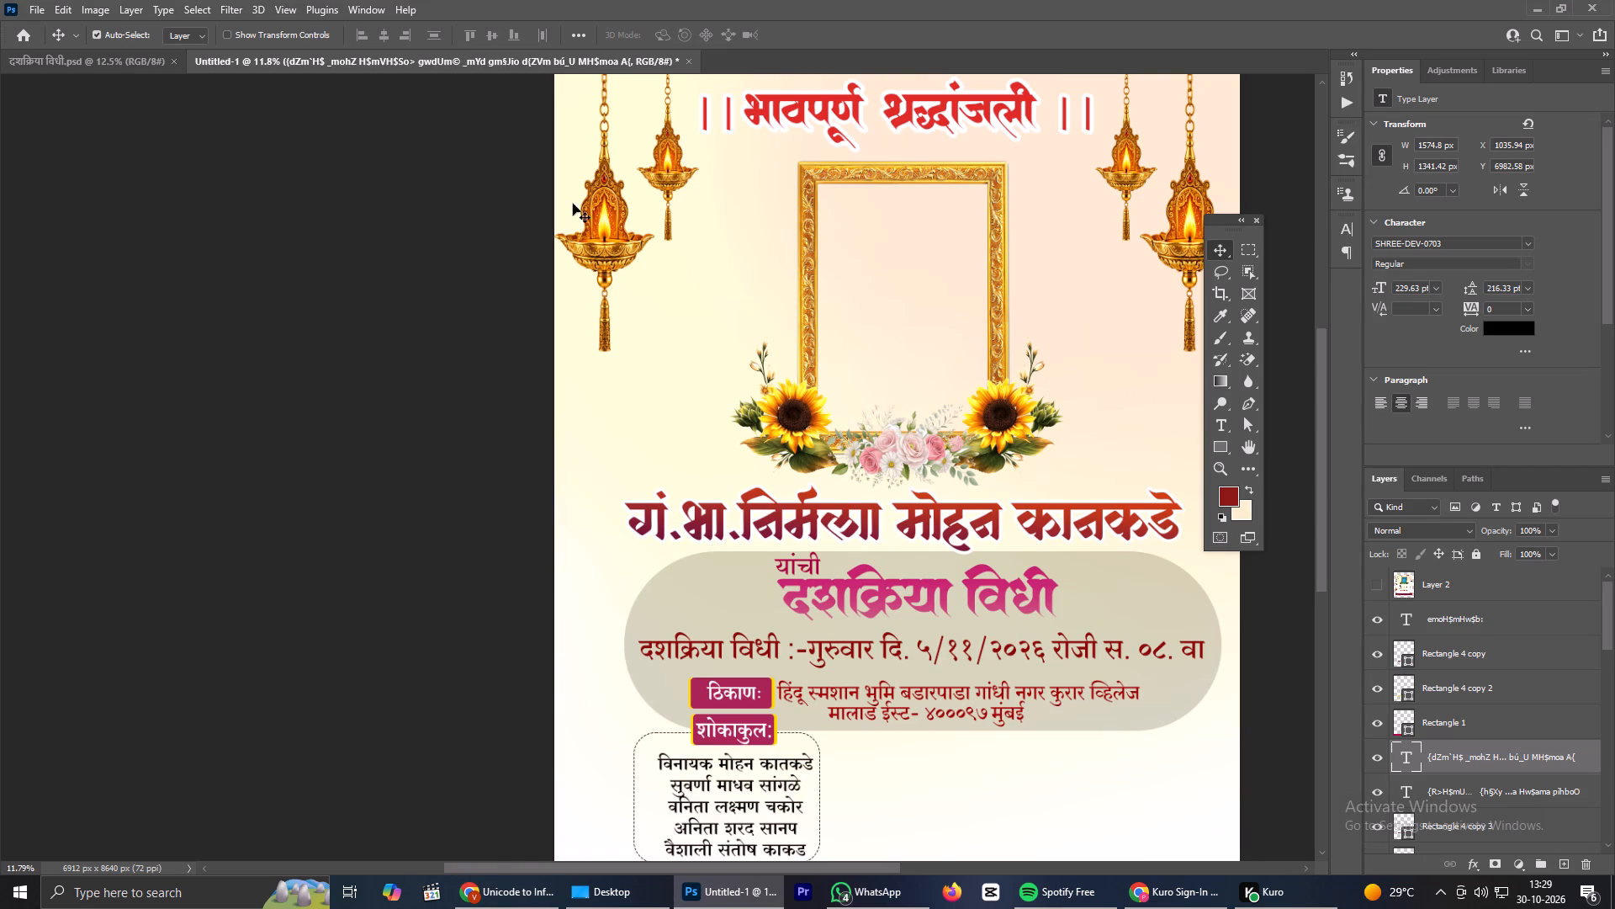
pyautogui.press('t')
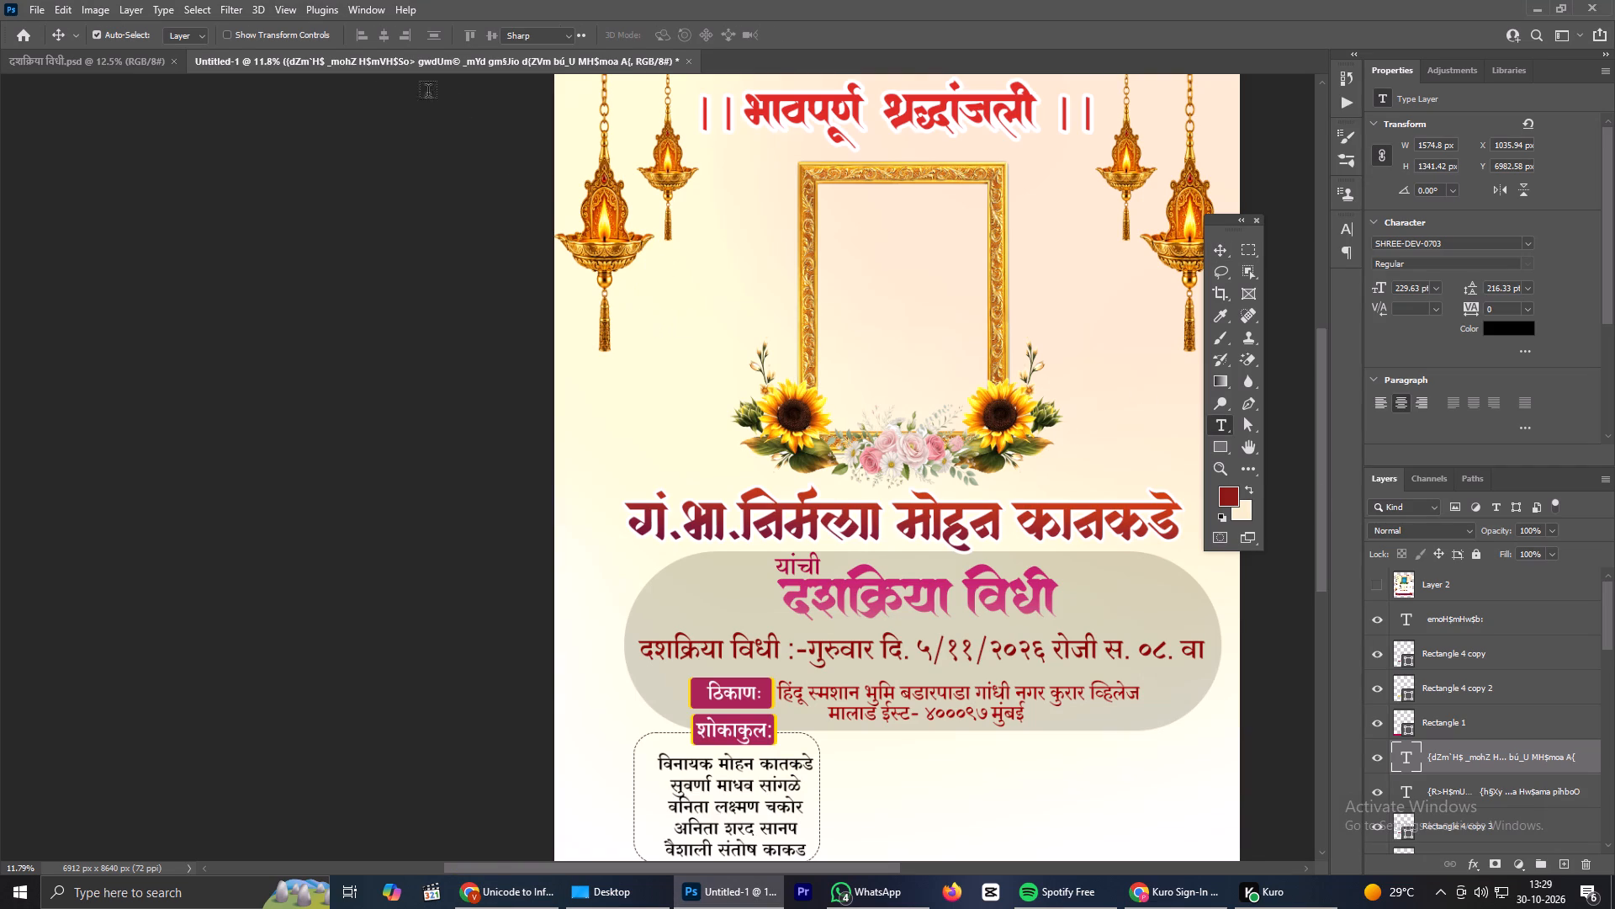
pyautogui.click(209, 37)
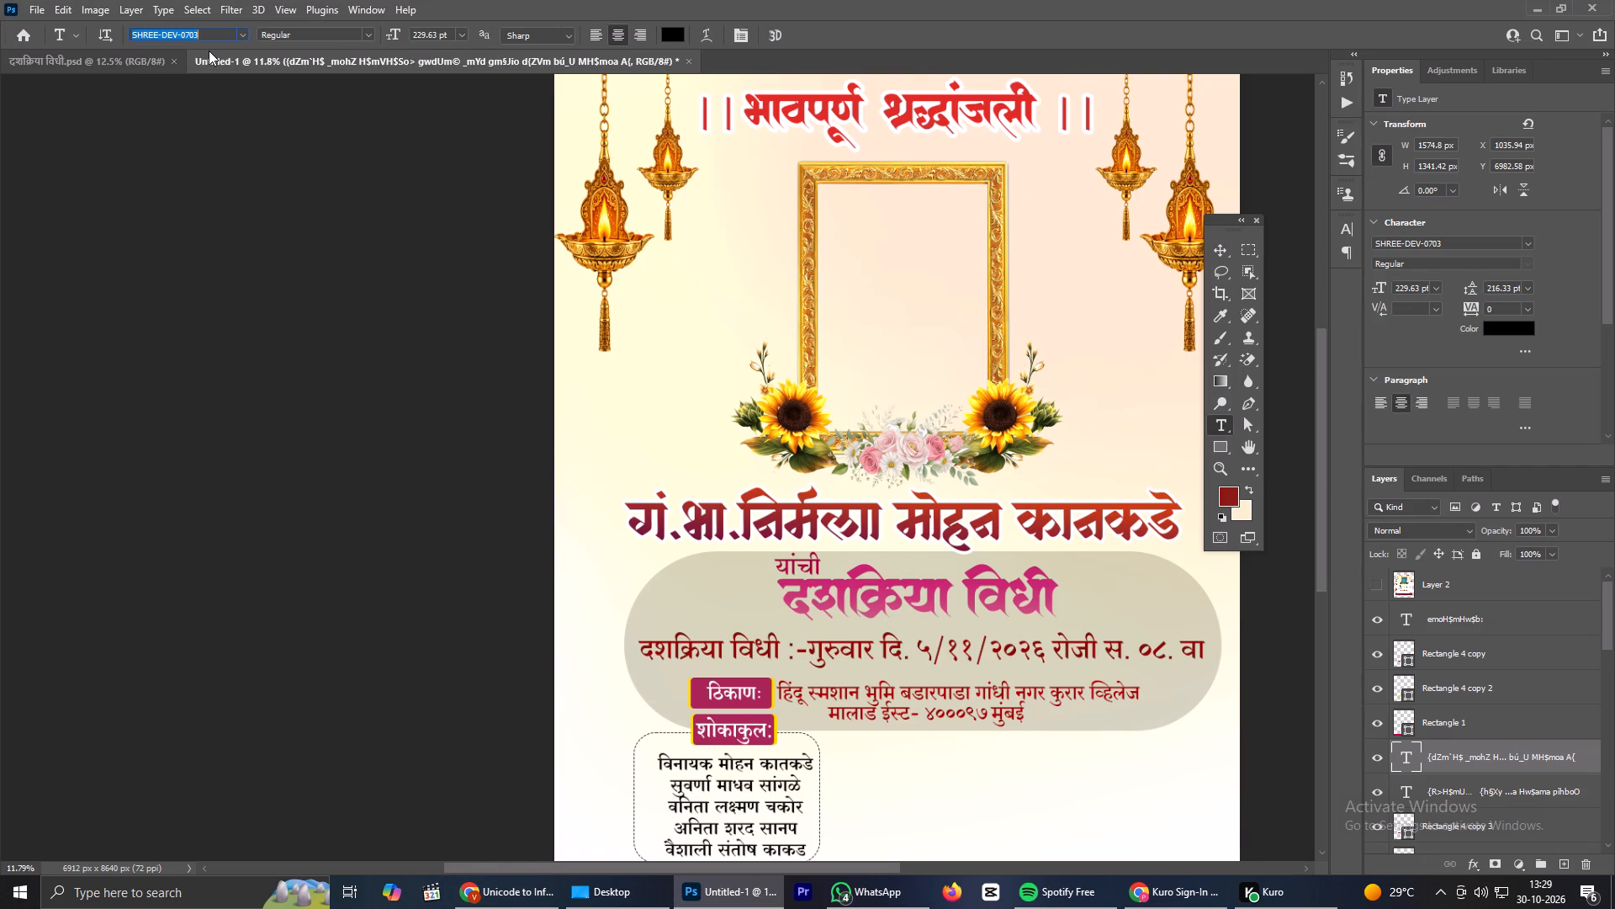
pyautogui.press('p')
pyautogui.press('u')
pyautogui.press('l')
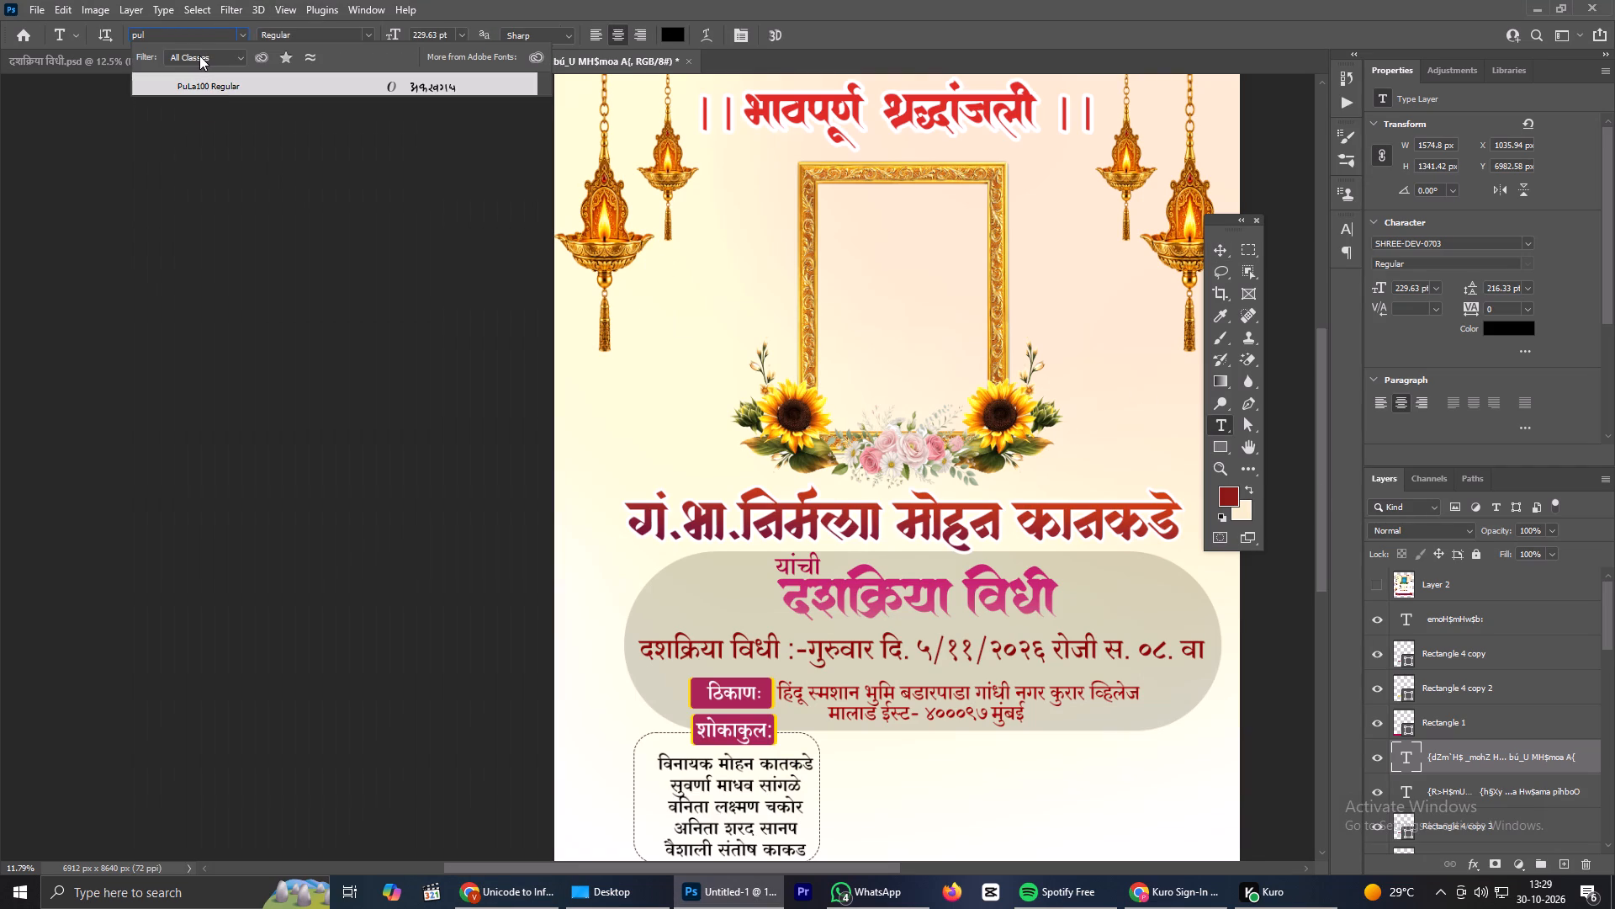
pyautogui.click(221, 88)
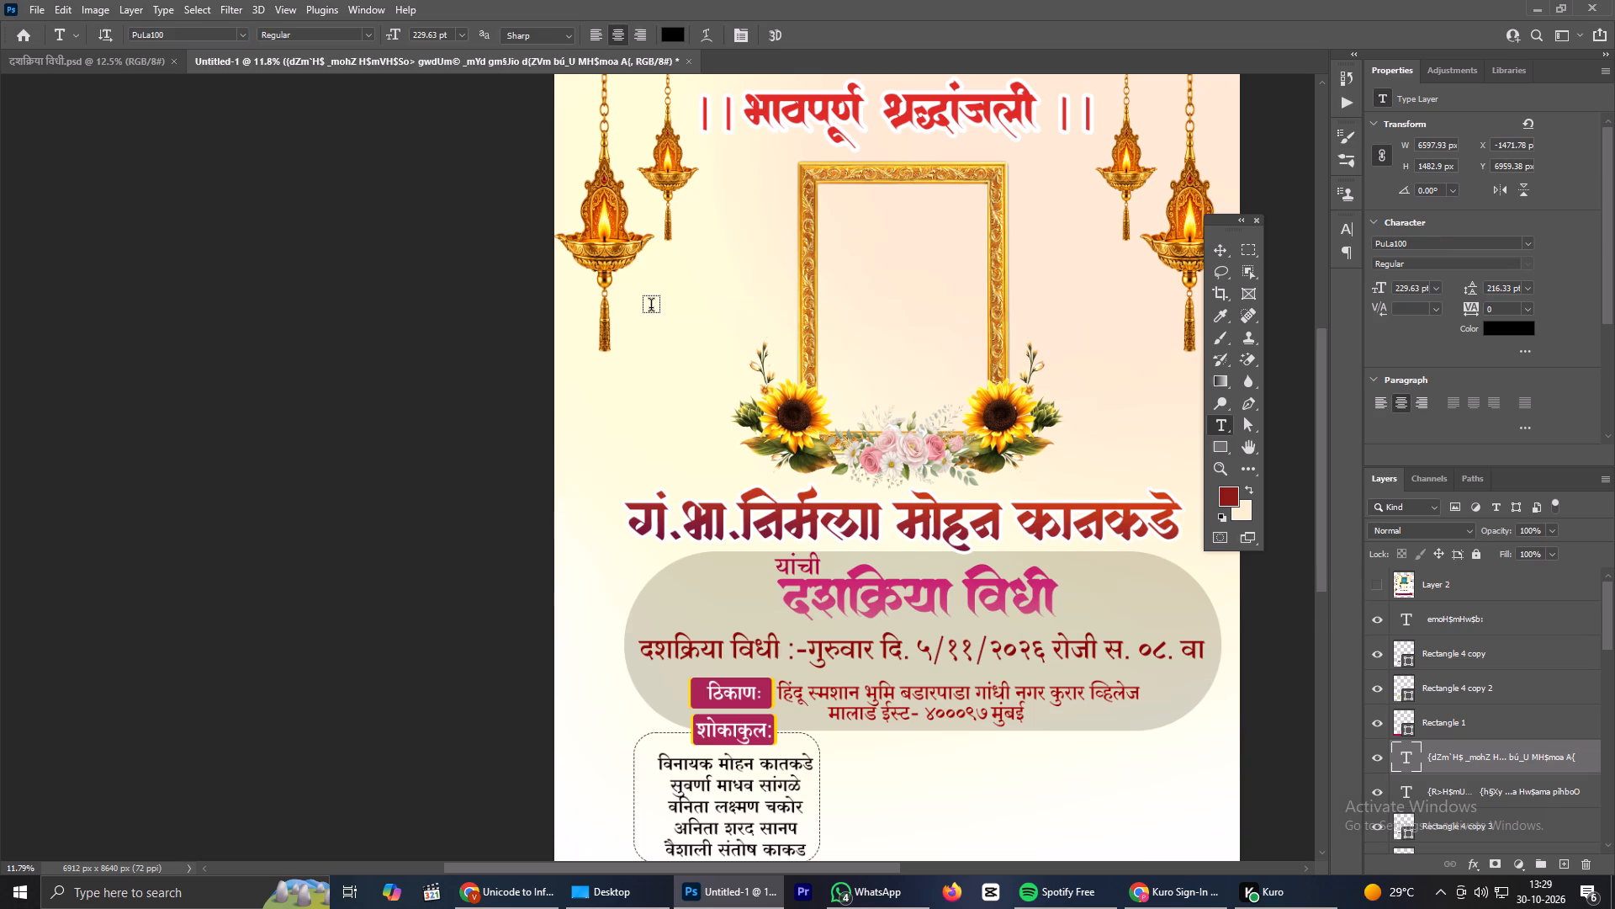
# Start a new text left of the golden photo frame and paste the Unicode verse into it.
pyautogui.click(665, 313)
pyautogui.hotkey('ctrl', 'v')
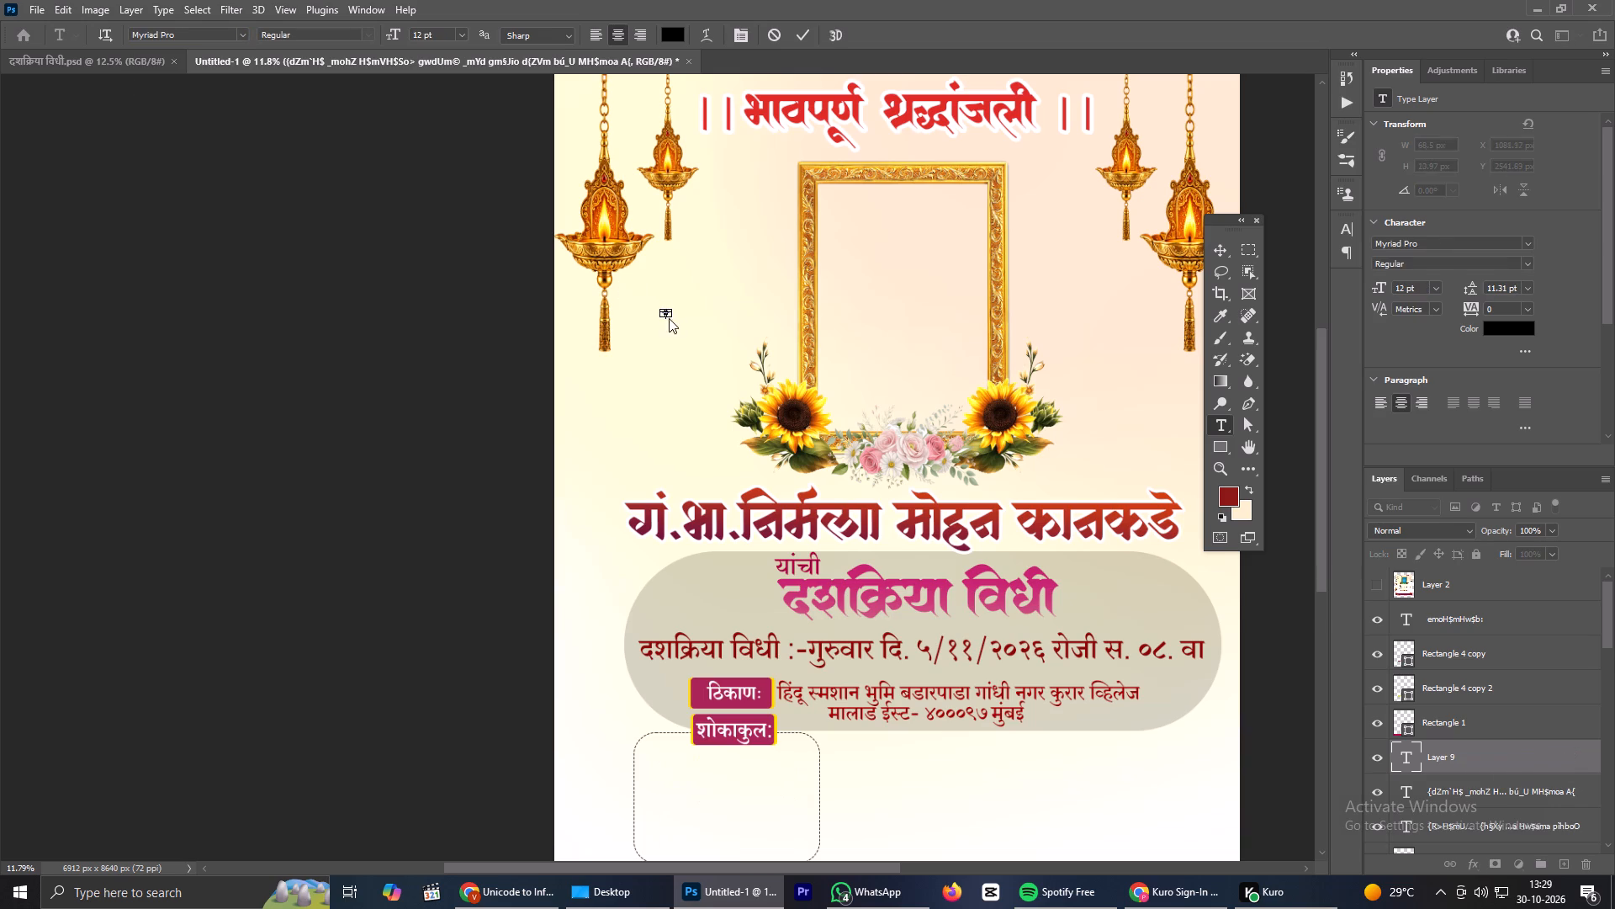
pyautogui.click(810, 40)
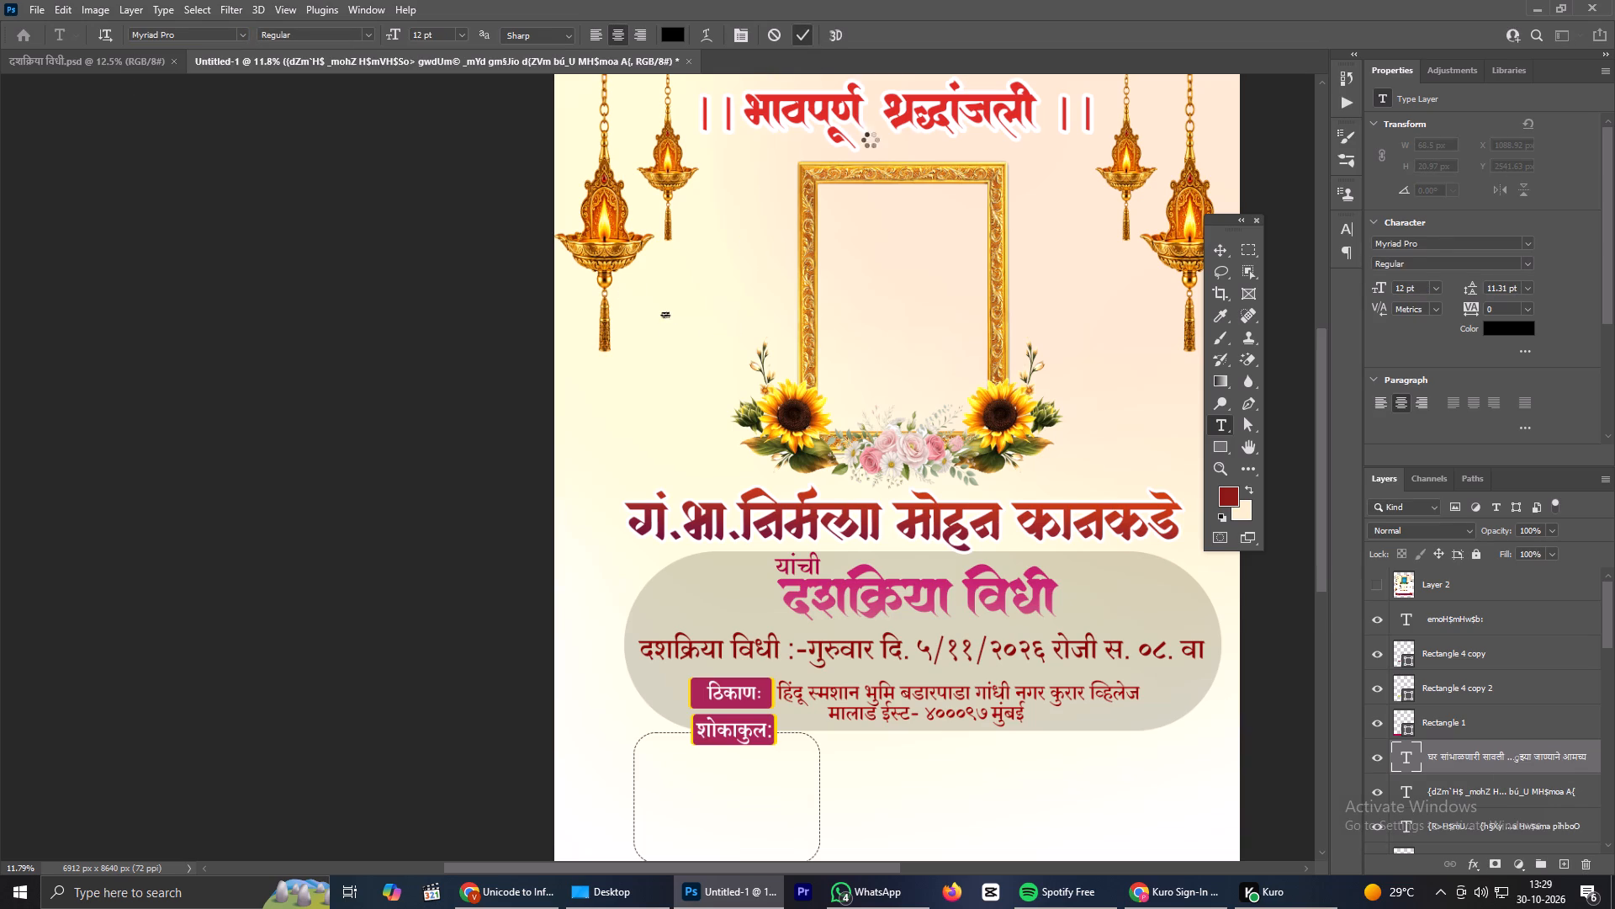
# Scale the pasted verse up to about 879%, roughly 908 by 613 px, in the space left of the photo frame.
pyautogui.hotkey('ctrl', 't')
pyautogui.keyDown('alt'); pyautogui.moveTo(676, 322); pyautogui.dragTo(727, 355); pyautogui.keyUp('alt')
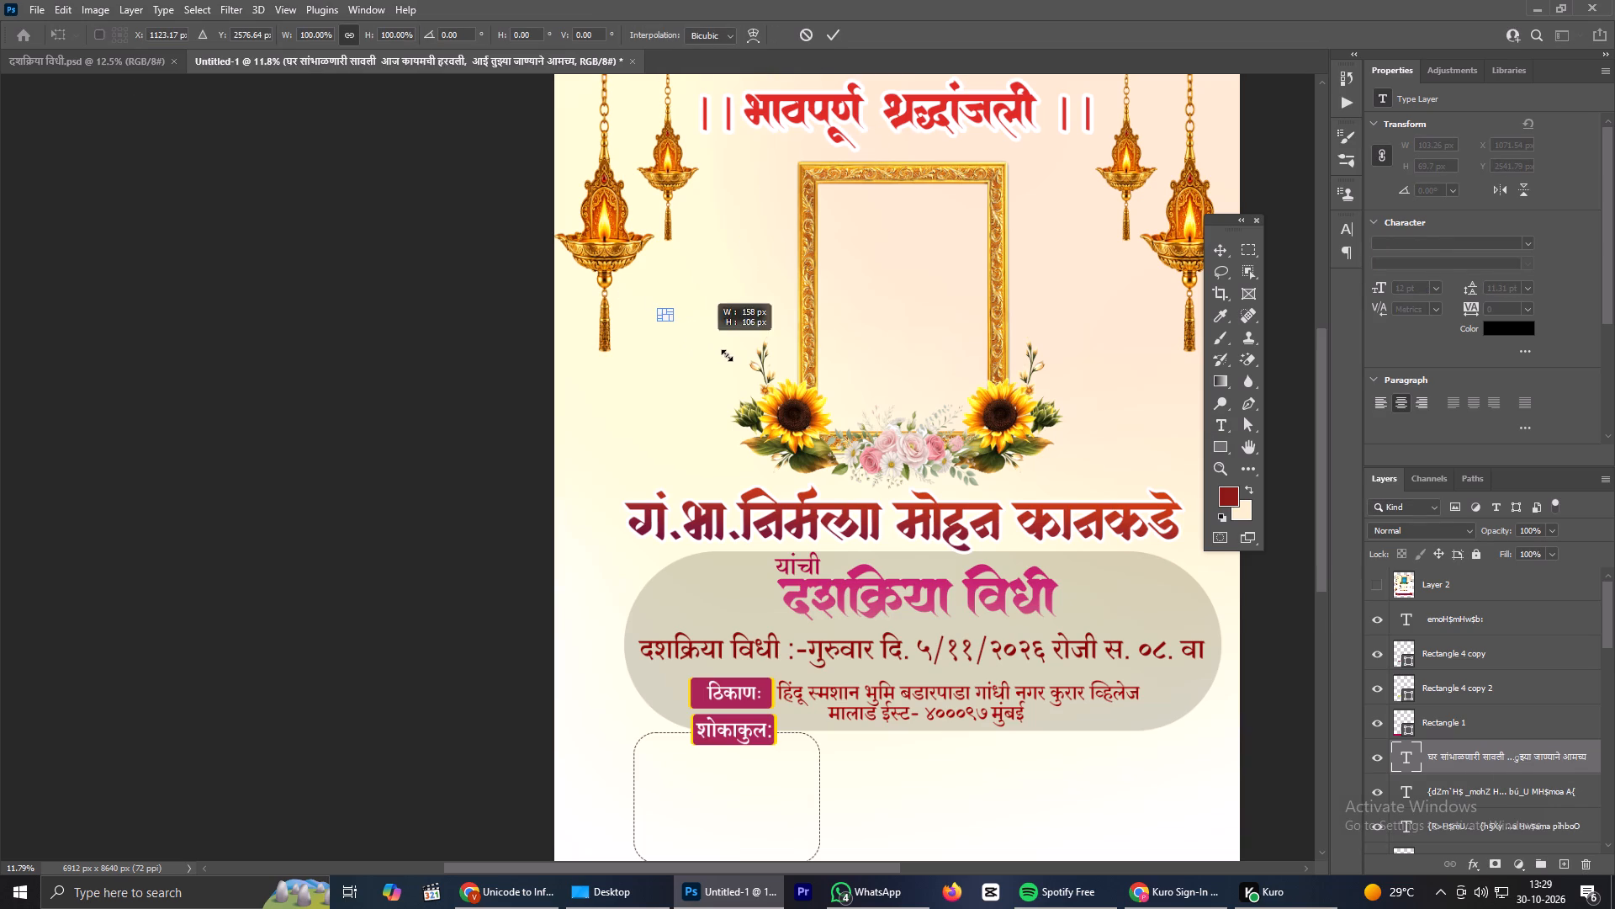
pyautogui.keyDown('alt'); pyautogui.moveTo(727, 355); pyautogui.dragTo(746, 360); pyautogui.keyUp('alt')
pyautogui.moveTo(660, 314); pyautogui.dragTo(696, 321)
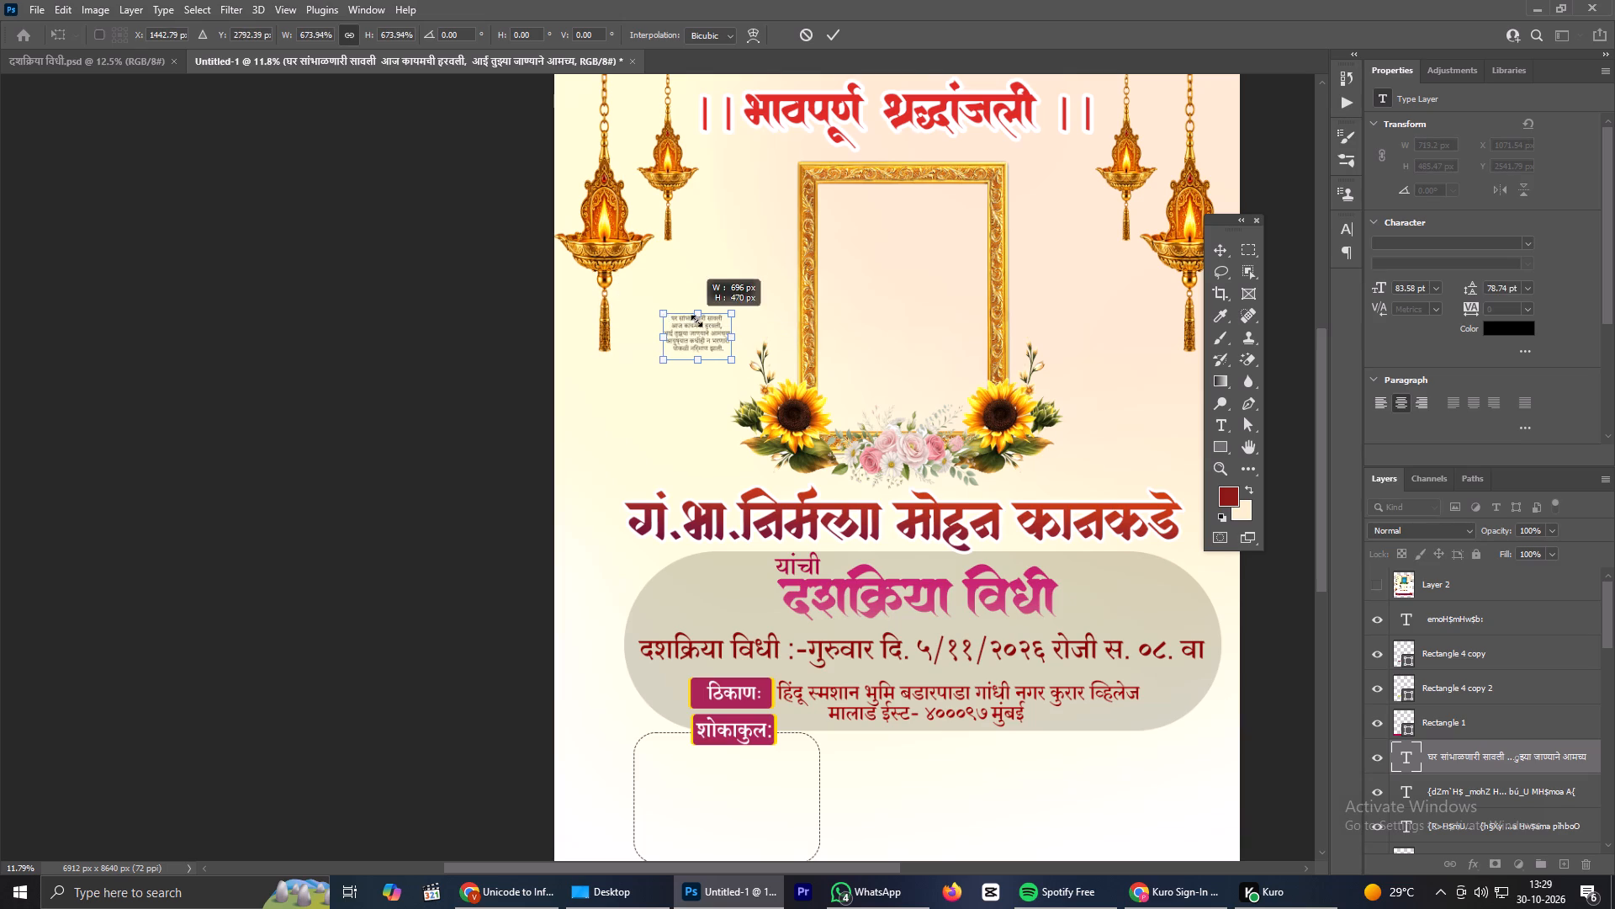
pyautogui.moveTo(696, 321); pyautogui.dragTo(700, 322)
pyautogui.moveTo(689, 332); pyautogui.dragTo(646, 289)
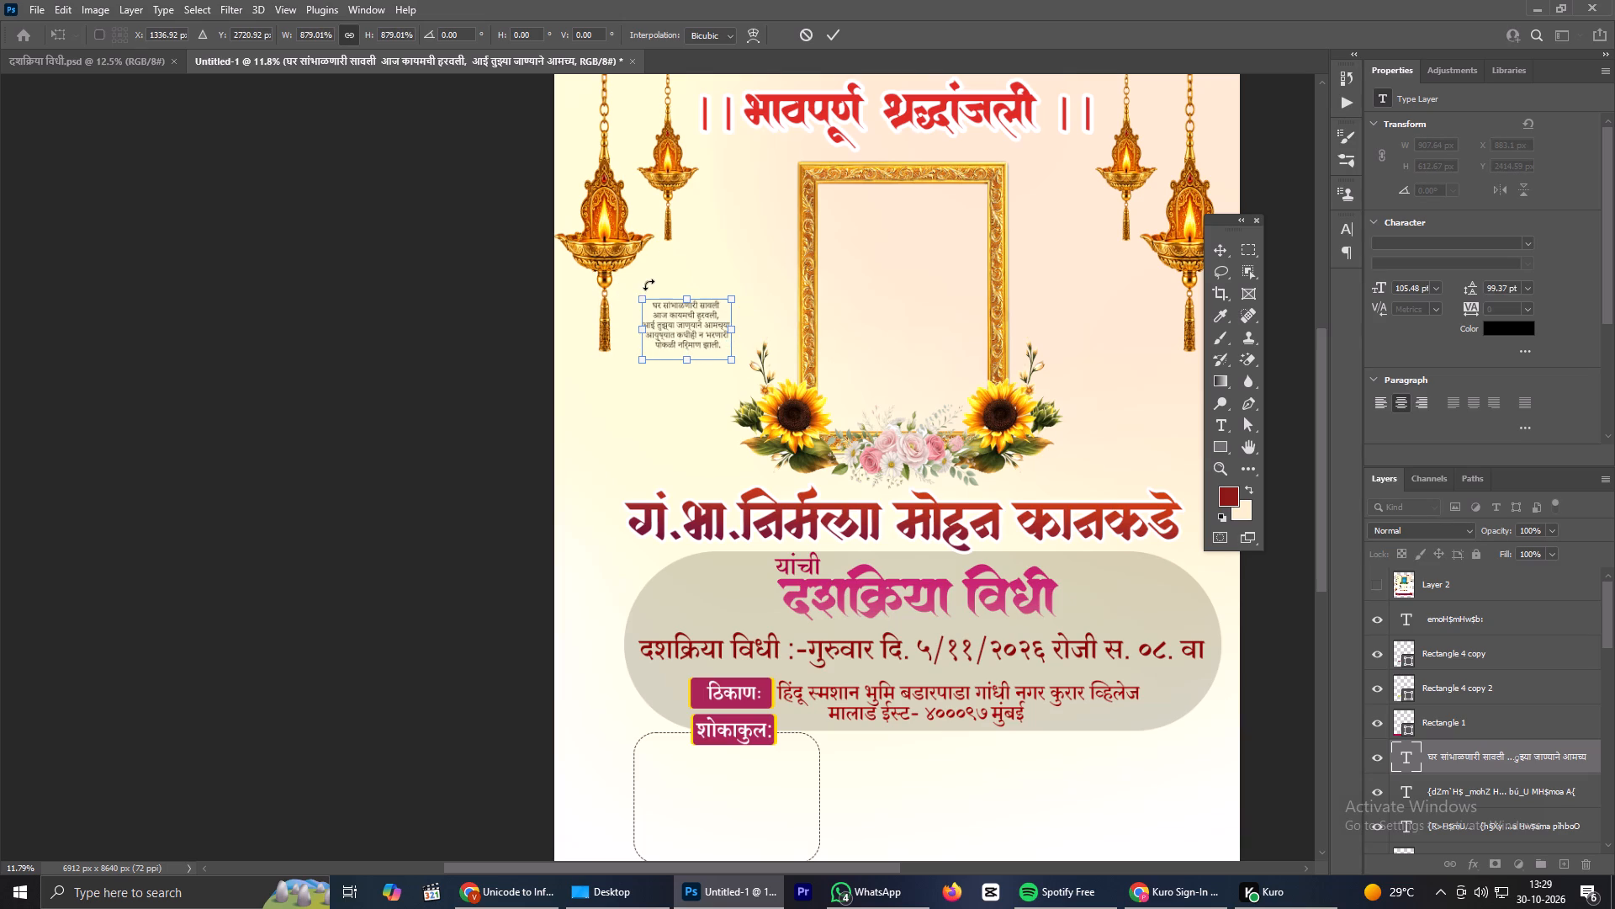
pyautogui.click(642, 276)
pyautogui.click(829, 35)
# Set the font of the pasted verse text layer to PuLa100.
pyautogui.click(1393, 245)
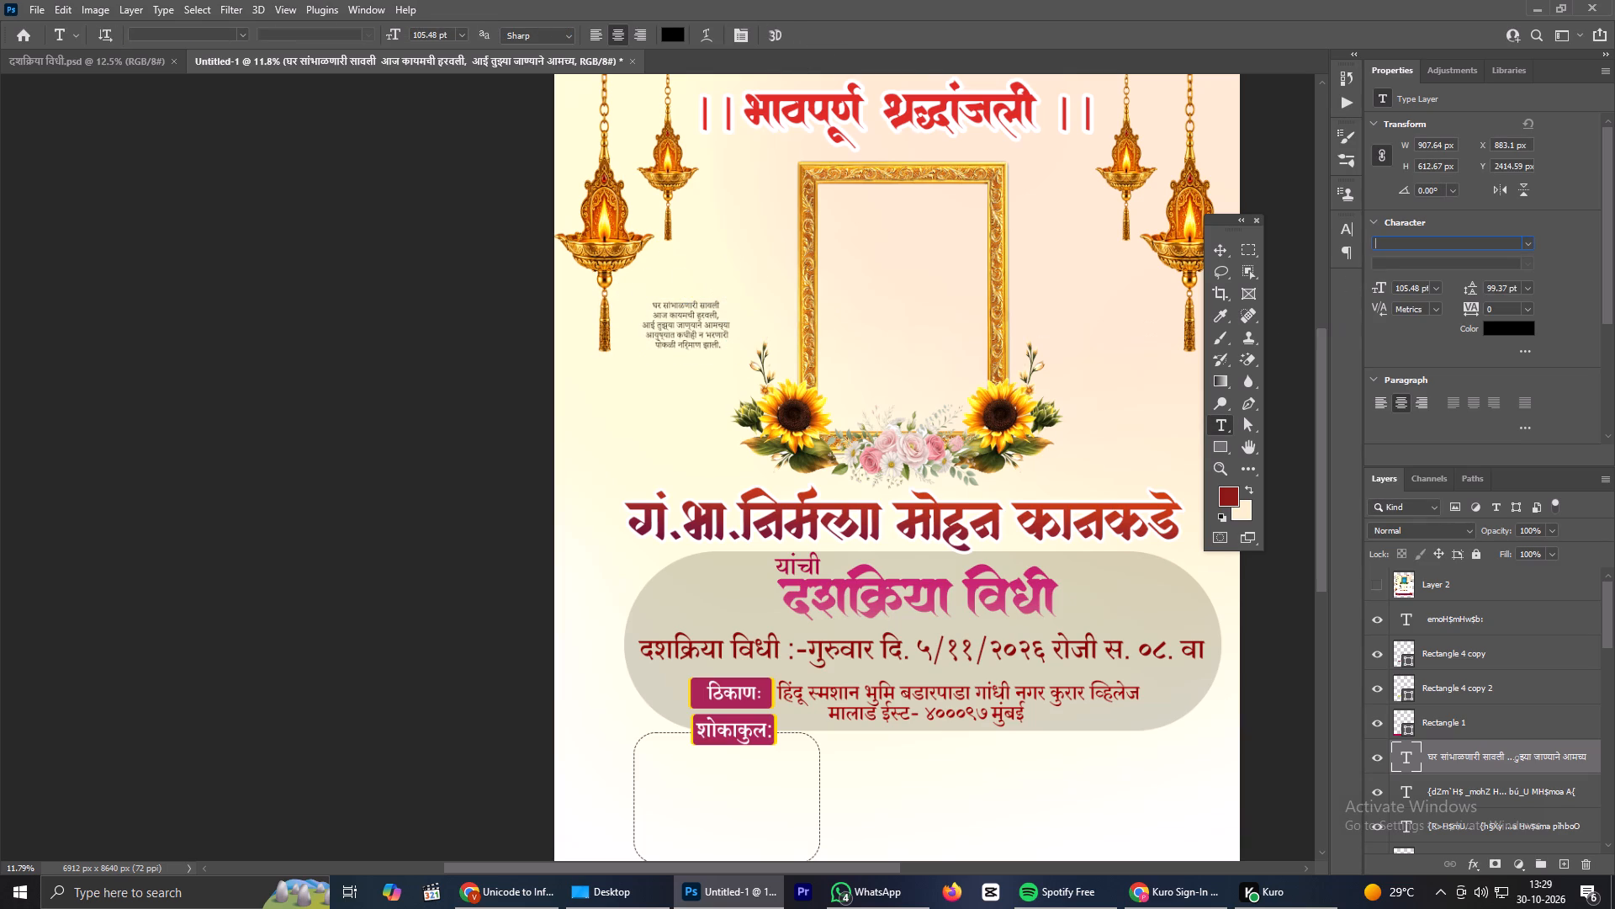
pyautogui.write('pul')
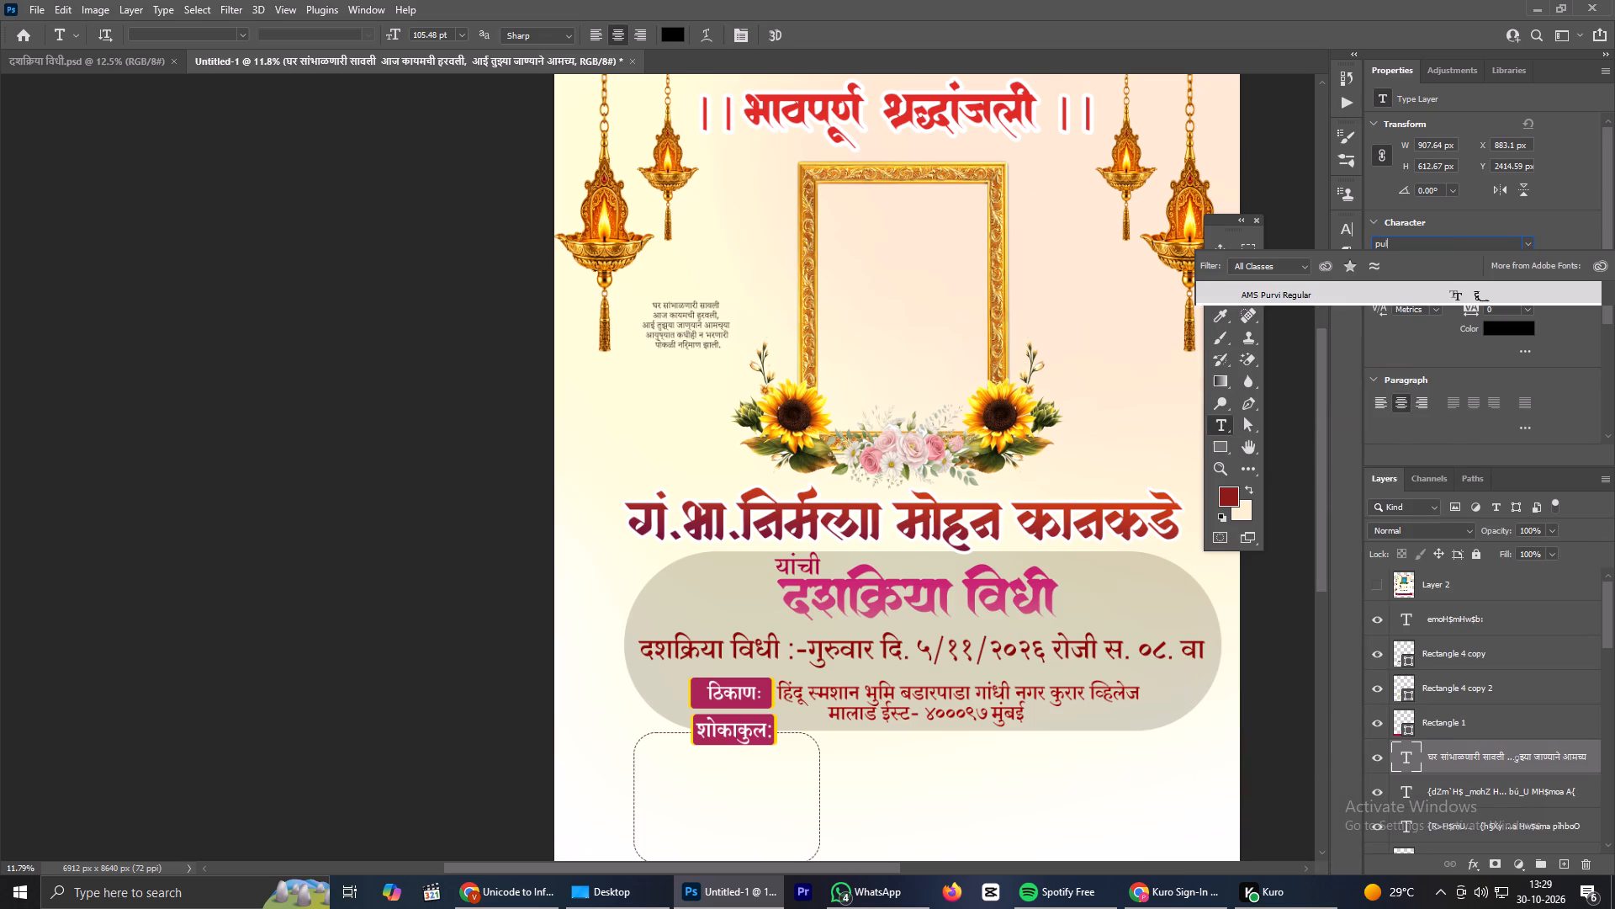
pyautogui.click(1326, 296)
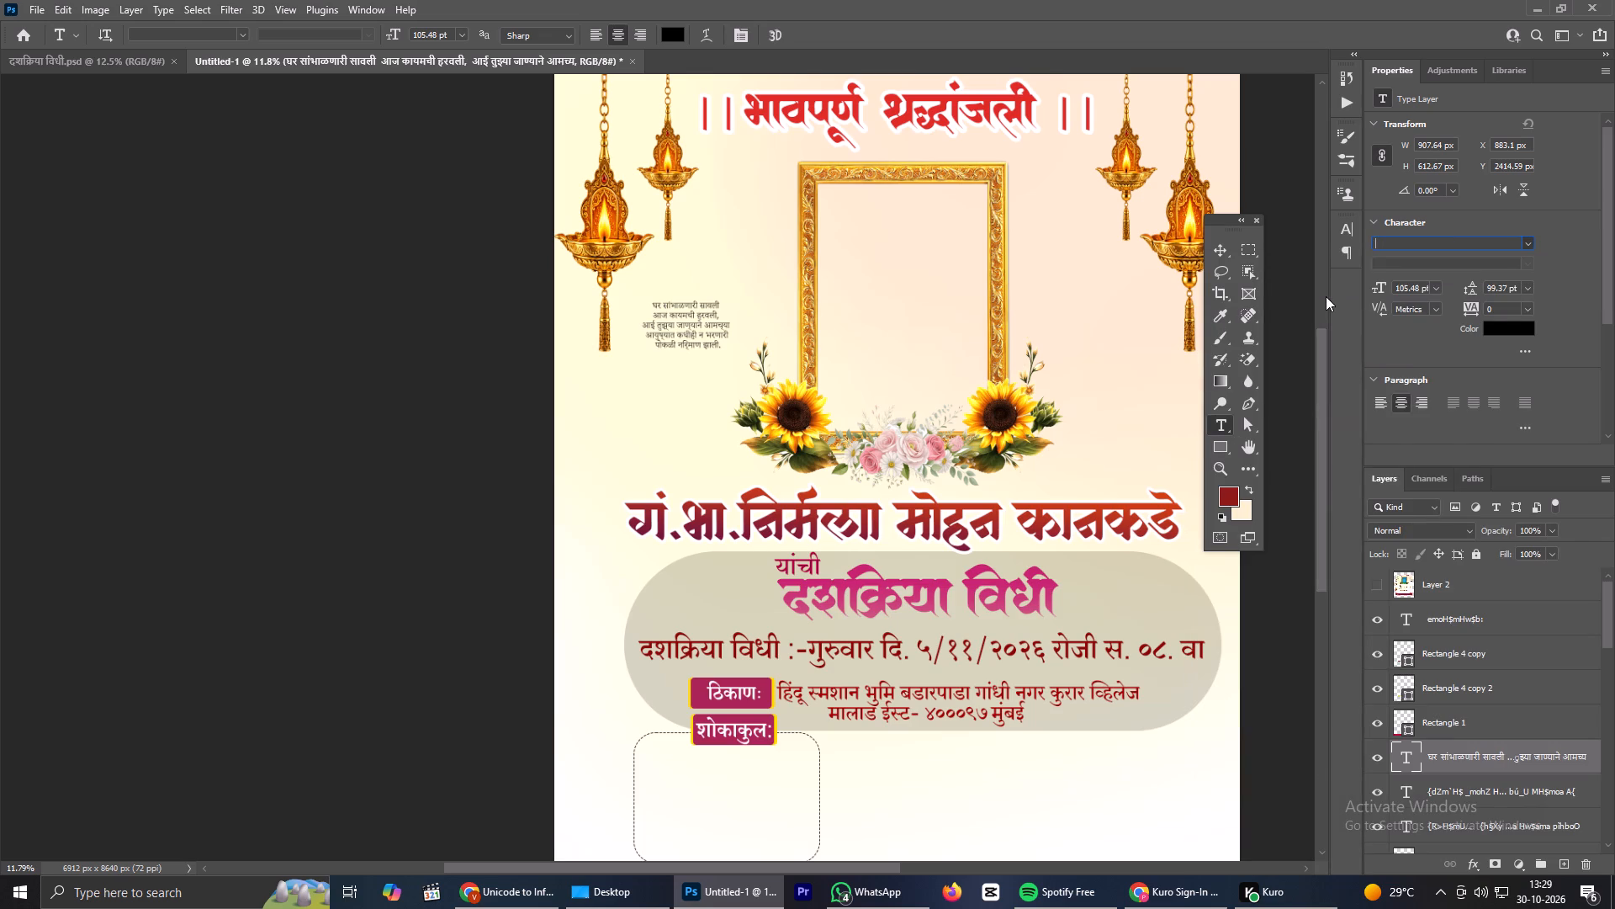
# Copy the last three lines of the verse and delete them, leaving only the two lines ending in हरवली.
pyautogui.scroll(5, 622, 348)
pyautogui.scroll(1, 696, 306)
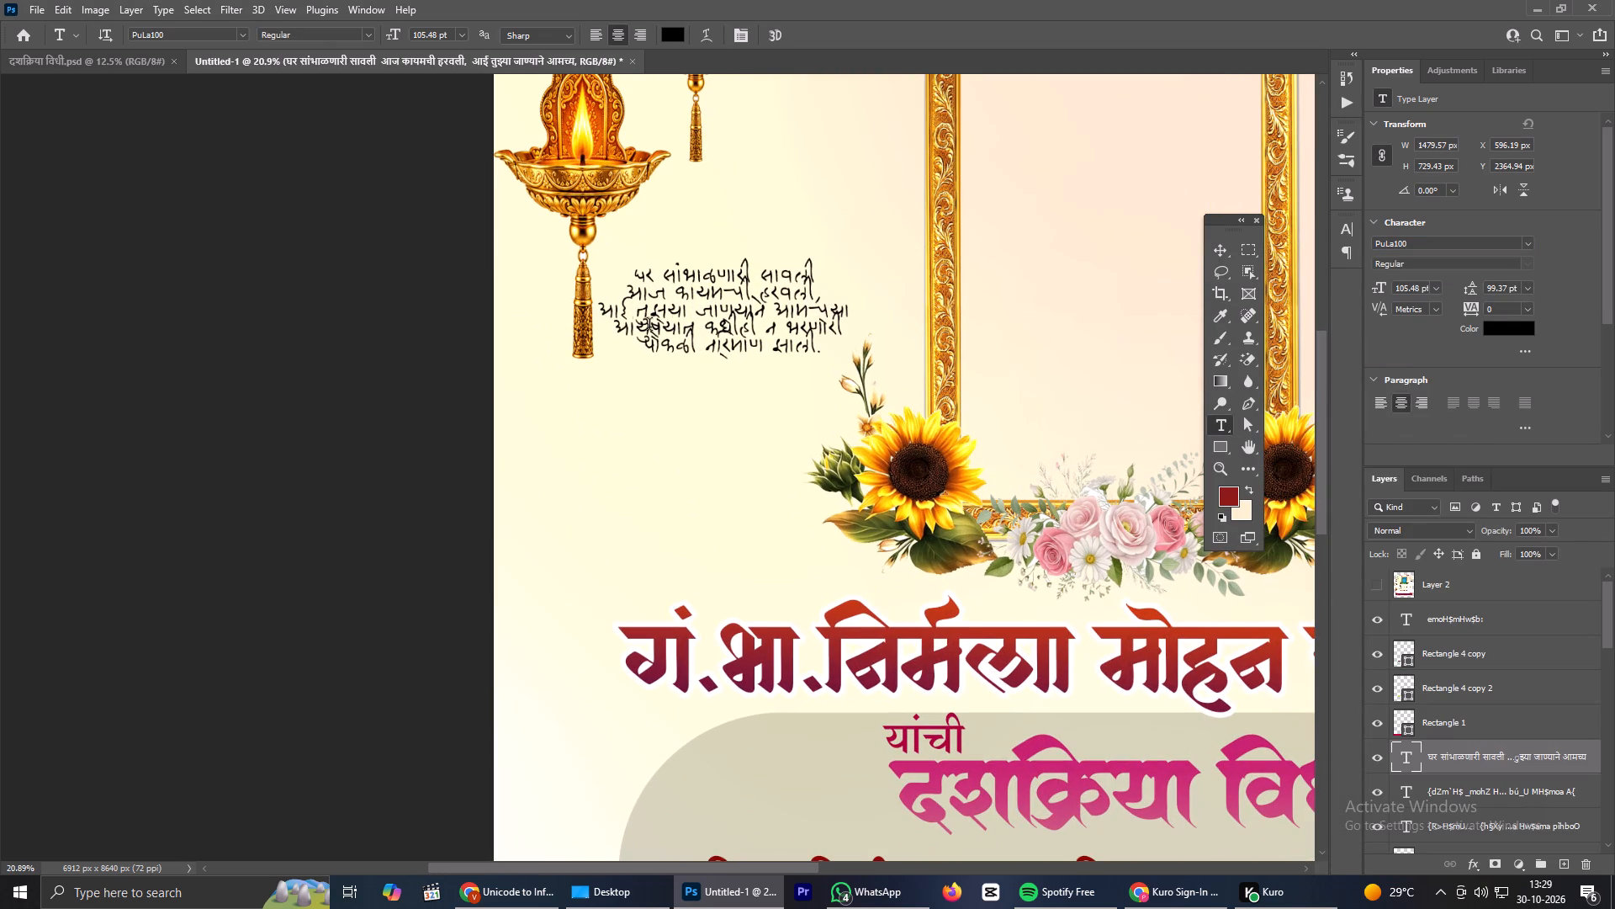
pyautogui.click(606, 312)
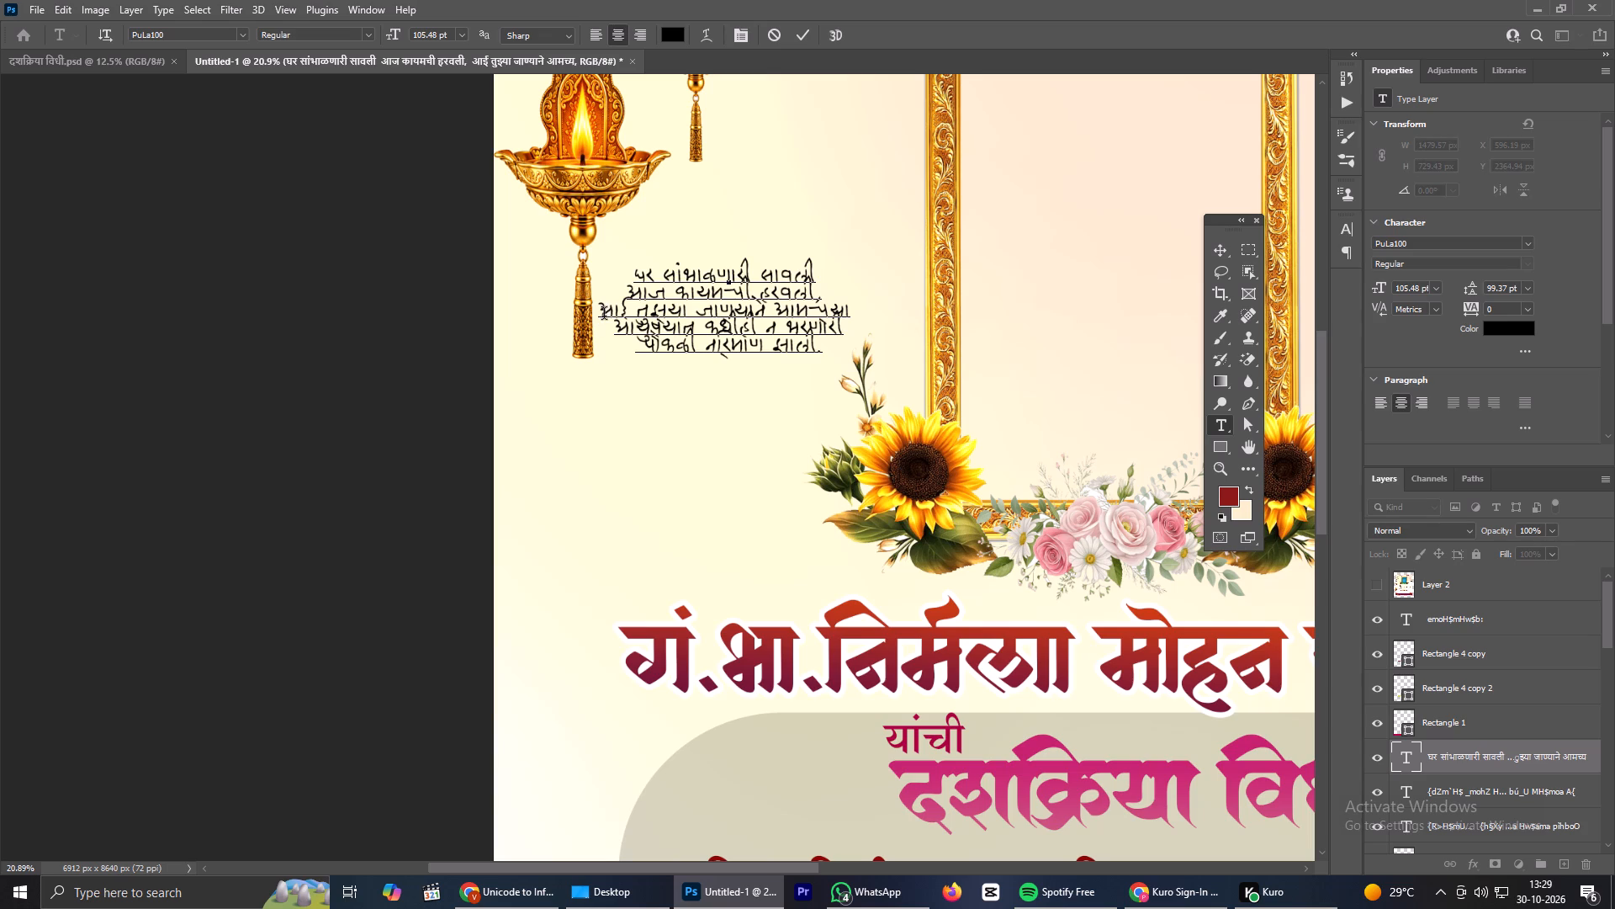
pyautogui.moveTo(604, 316); pyautogui.dragTo(823, 338)
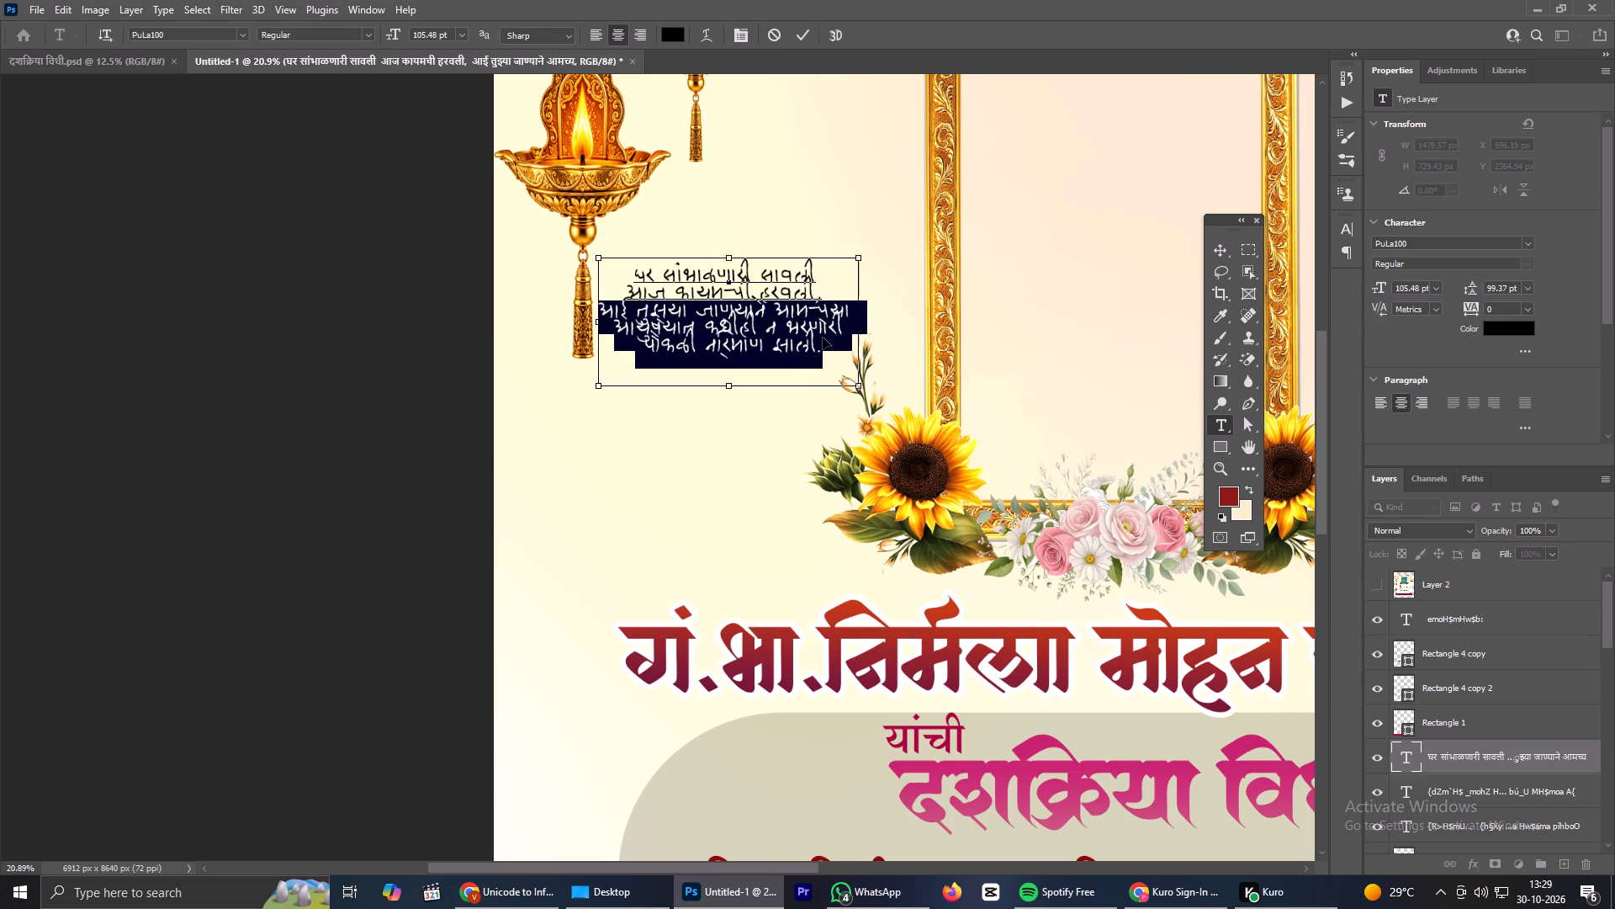
pyautogui.hotkey('ctrl', 'c')
pyautogui.press('BackSpace')
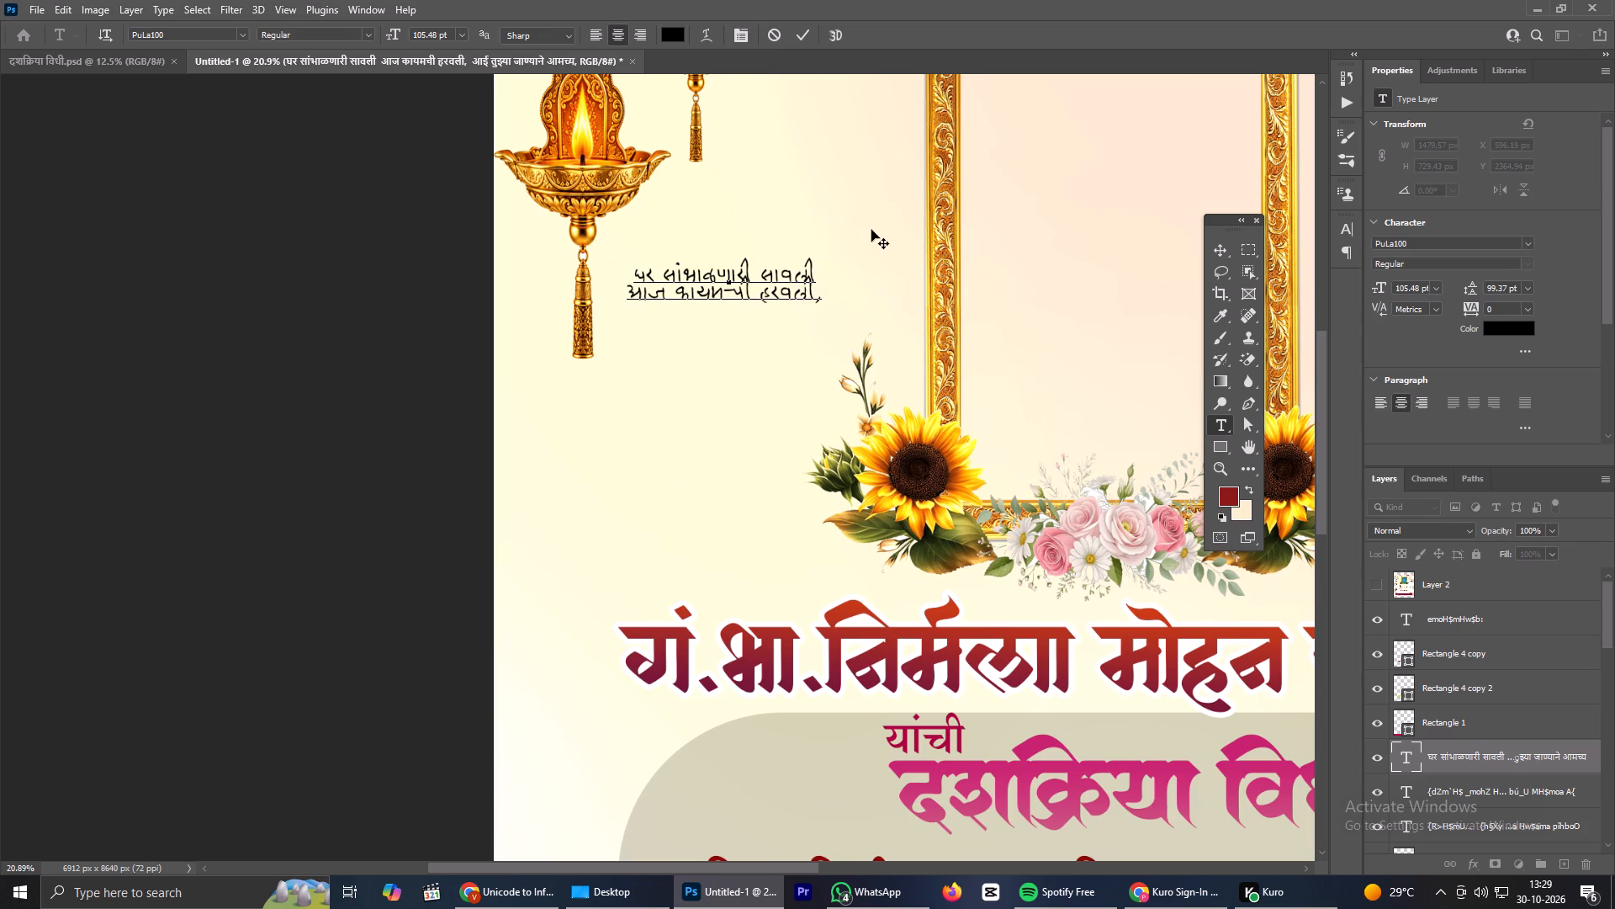
pyautogui.press('BackSpace')
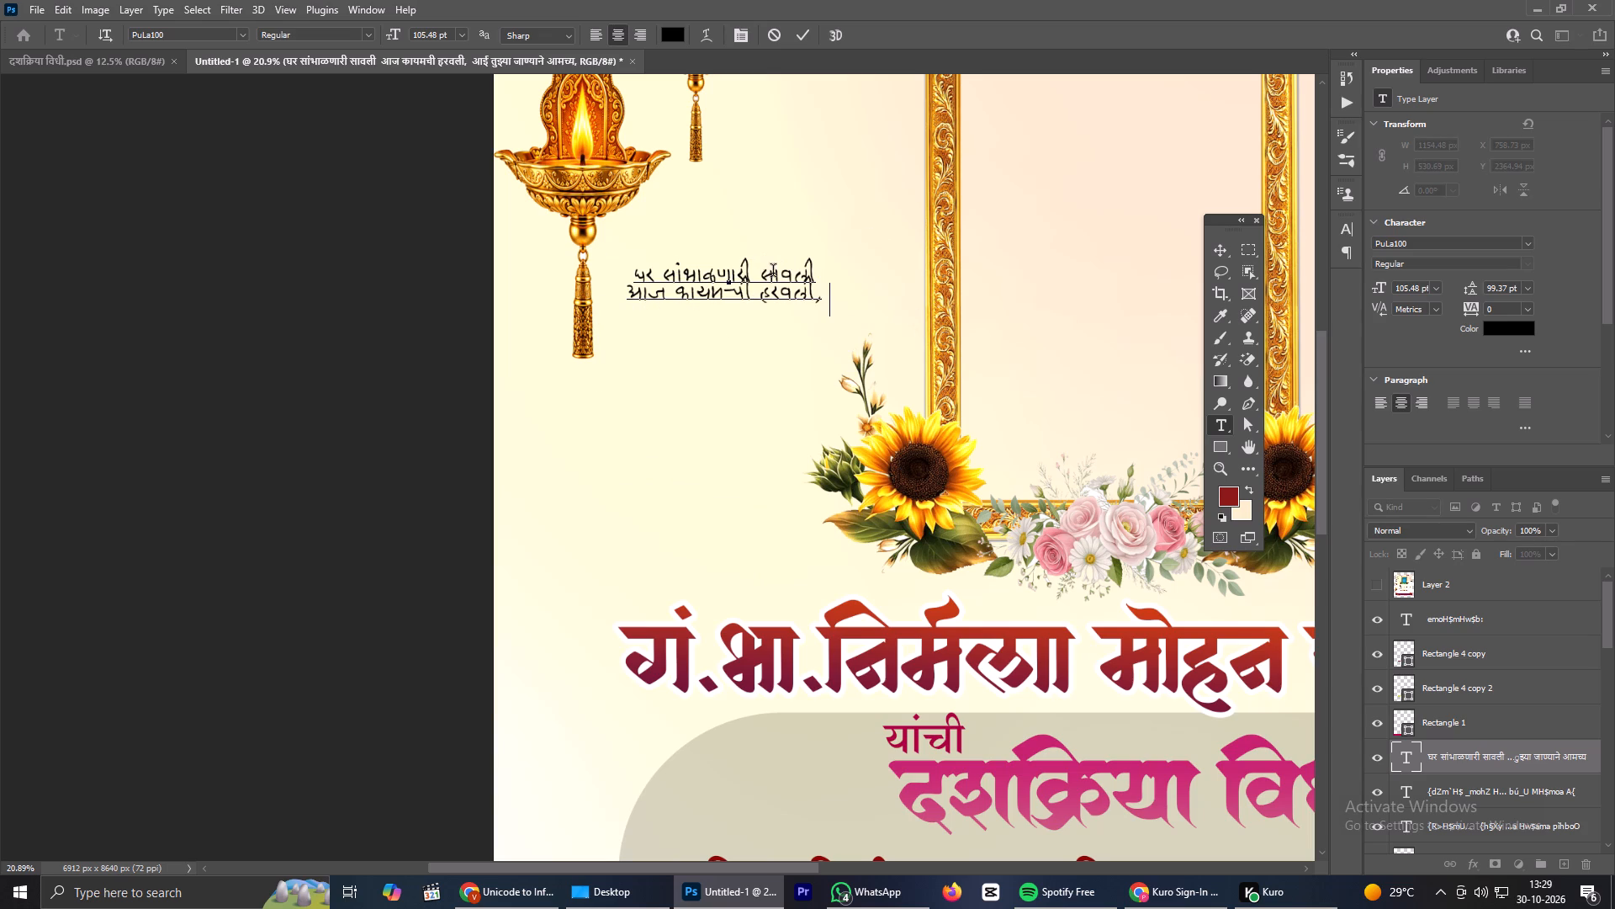
# Rebreak the remaining verse into three lines: घर सांभाळणारी / सावली आज / कायमची हरवली.
pyautogui.click(766, 275)
pyautogui.press('Return')
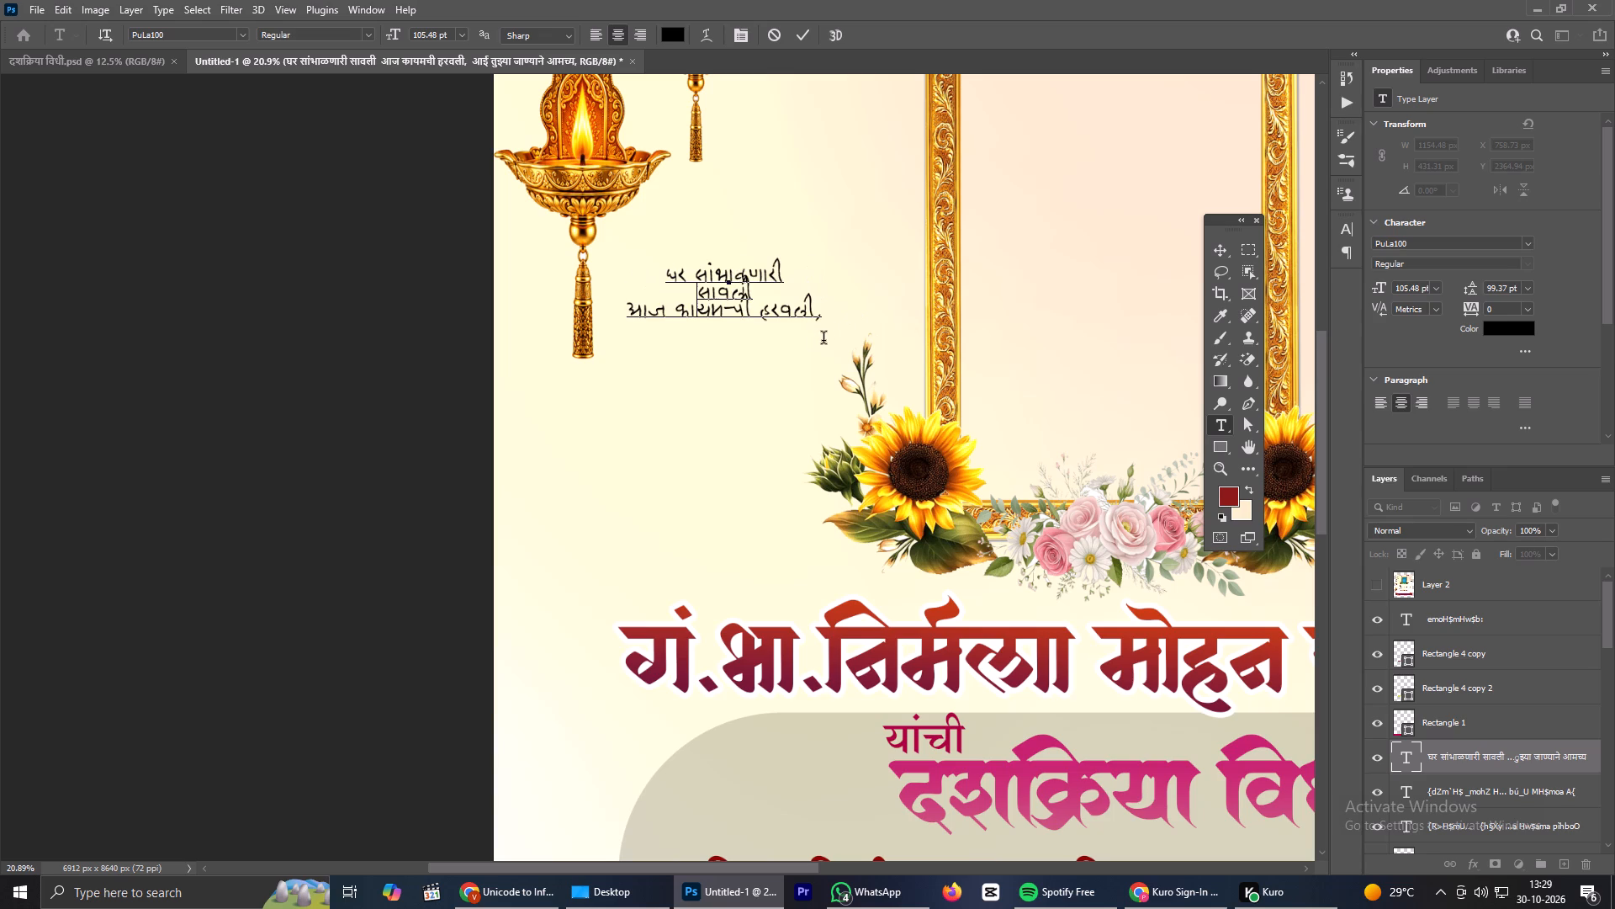
pyautogui.click(634, 318)
pyautogui.press('BackSpace')
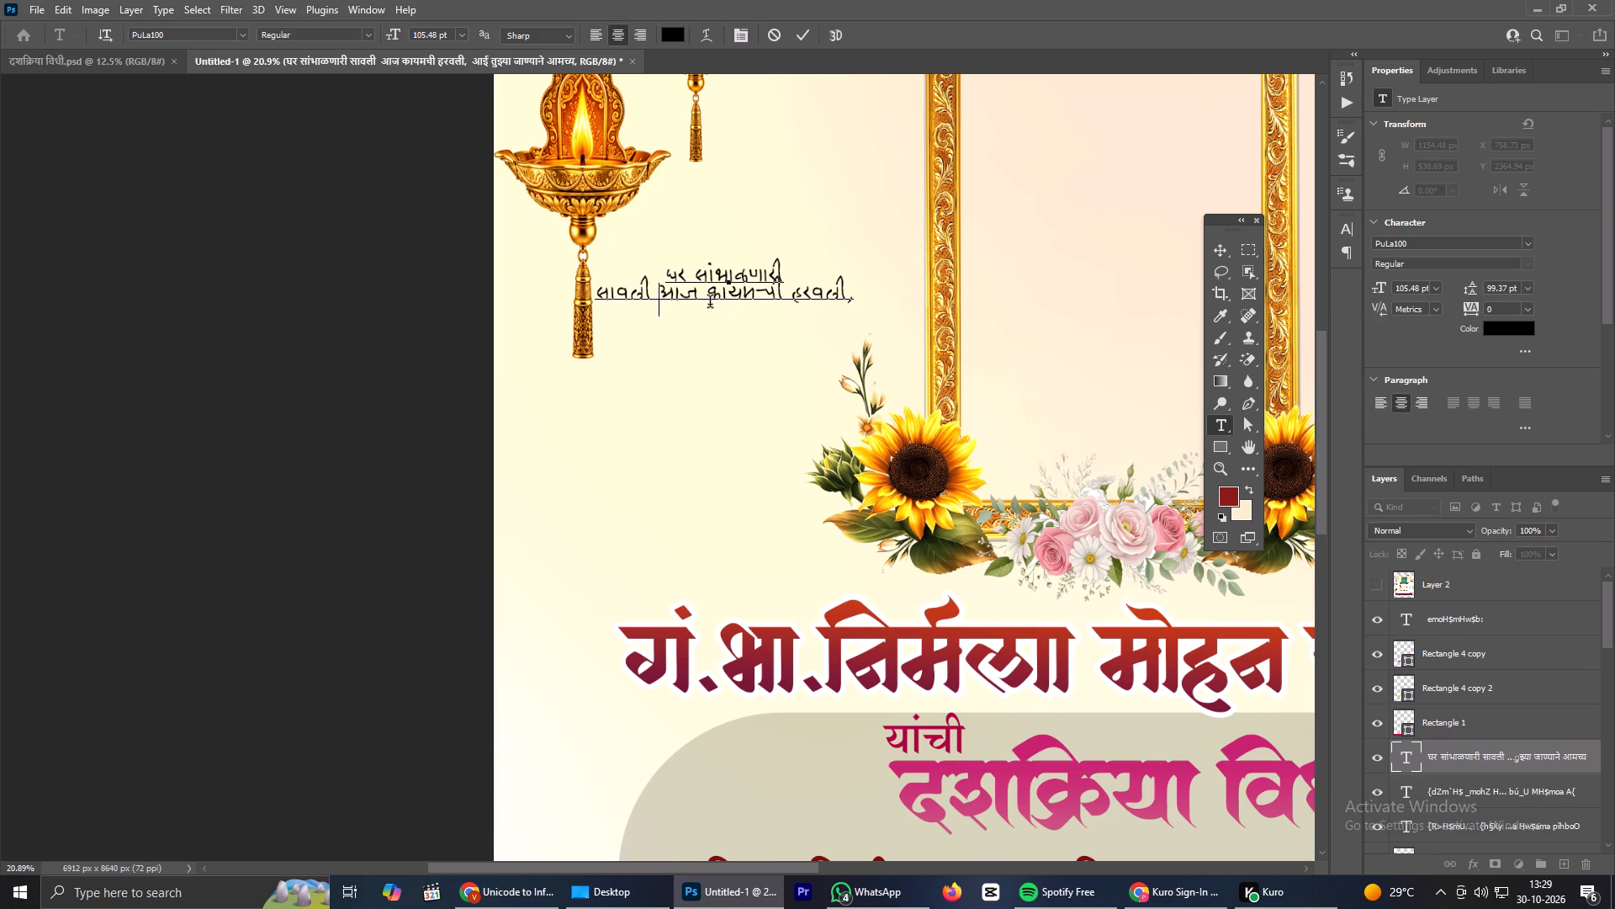
pyautogui.click(710, 304)
pyautogui.press('BackSpace')
pyautogui.click(712, 295)
pyautogui.press('Return')
pyautogui.click(805, 35)
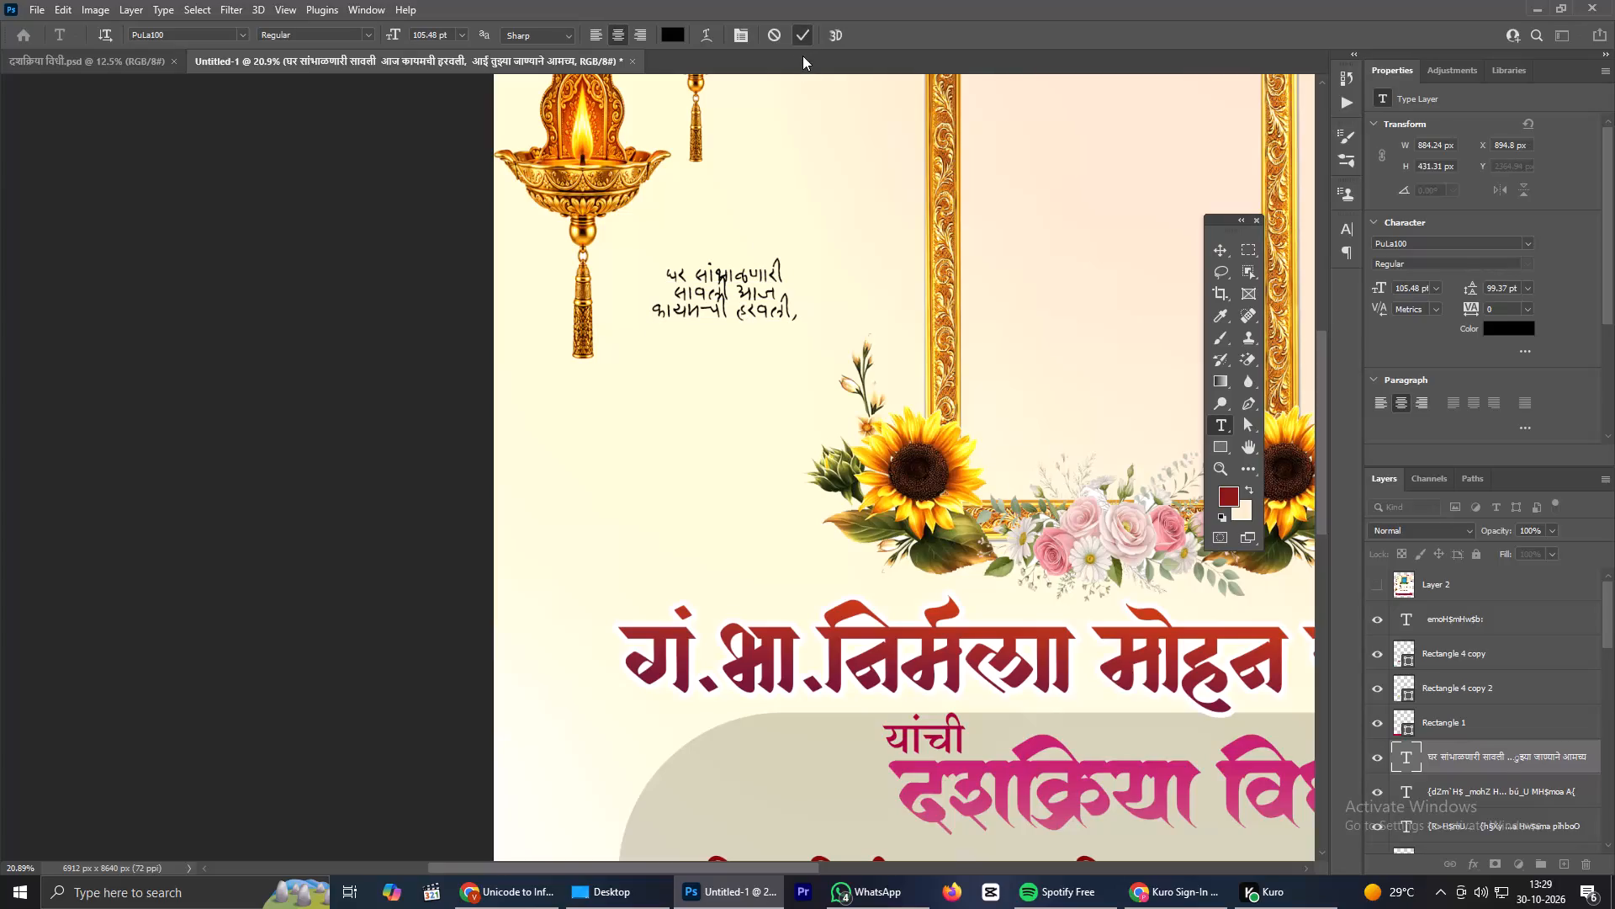
# Scale the three-line verse up to about 130%, giving a text size of about 137 pt.
pyautogui.hotkey('ctrl', 't')
pyautogui.keyDown('alt'); pyautogui.moveTo(808, 338); pyautogui.dragTo(812, 338); pyautogui.keyUp('alt')
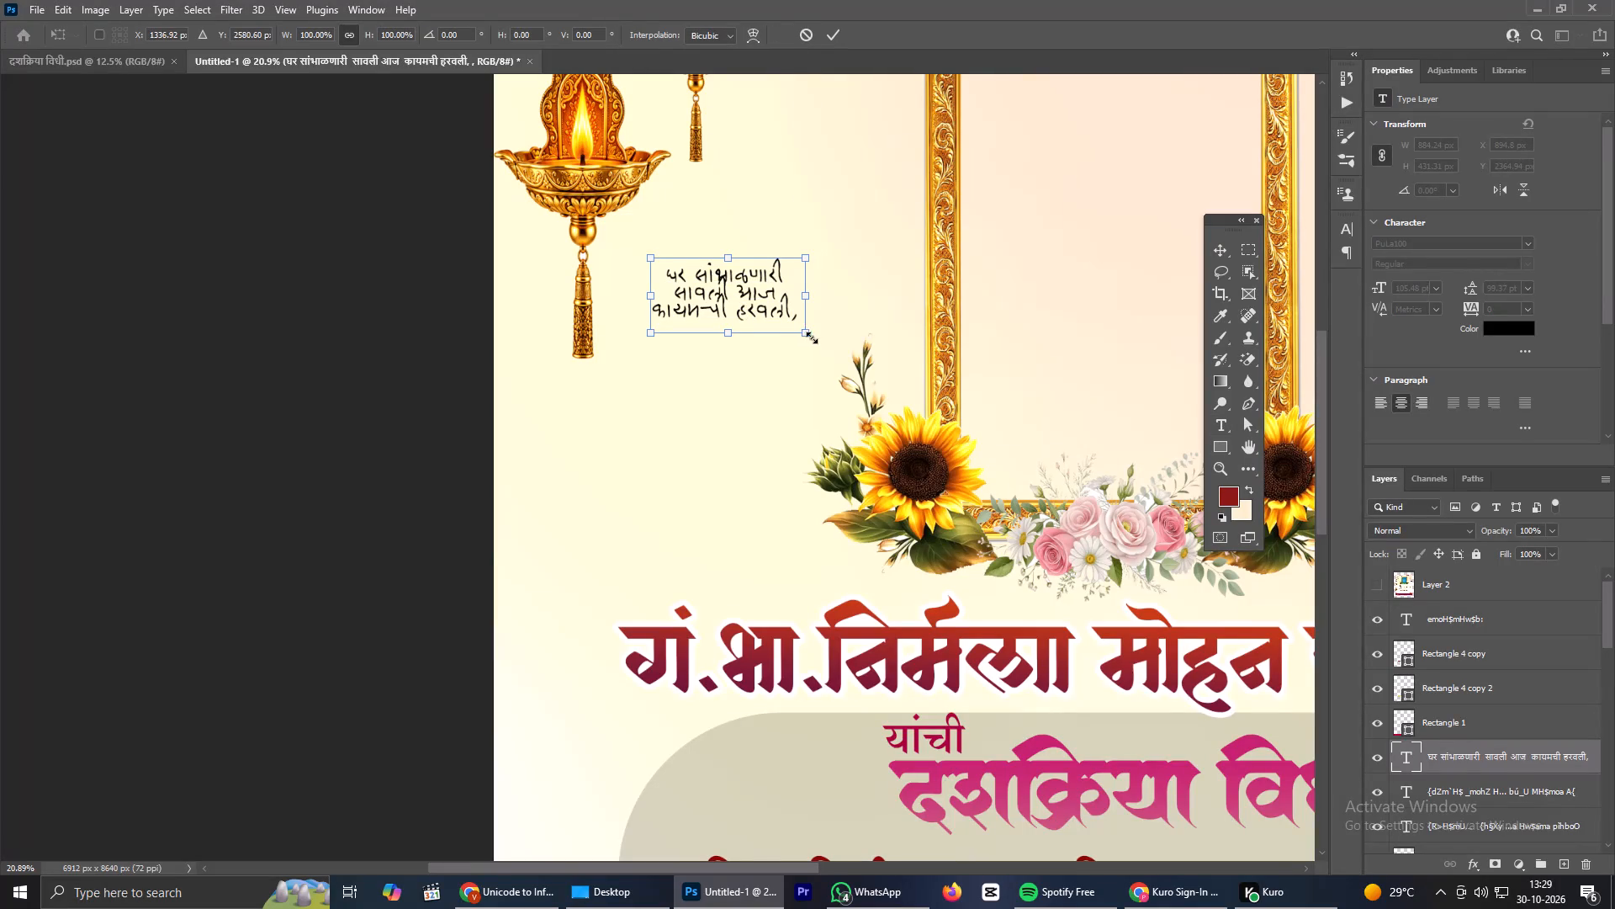
pyautogui.keyDown('alt'); pyautogui.moveTo(812, 338); pyautogui.dragTo(827, 359); pyautogui.keyUp('alt')
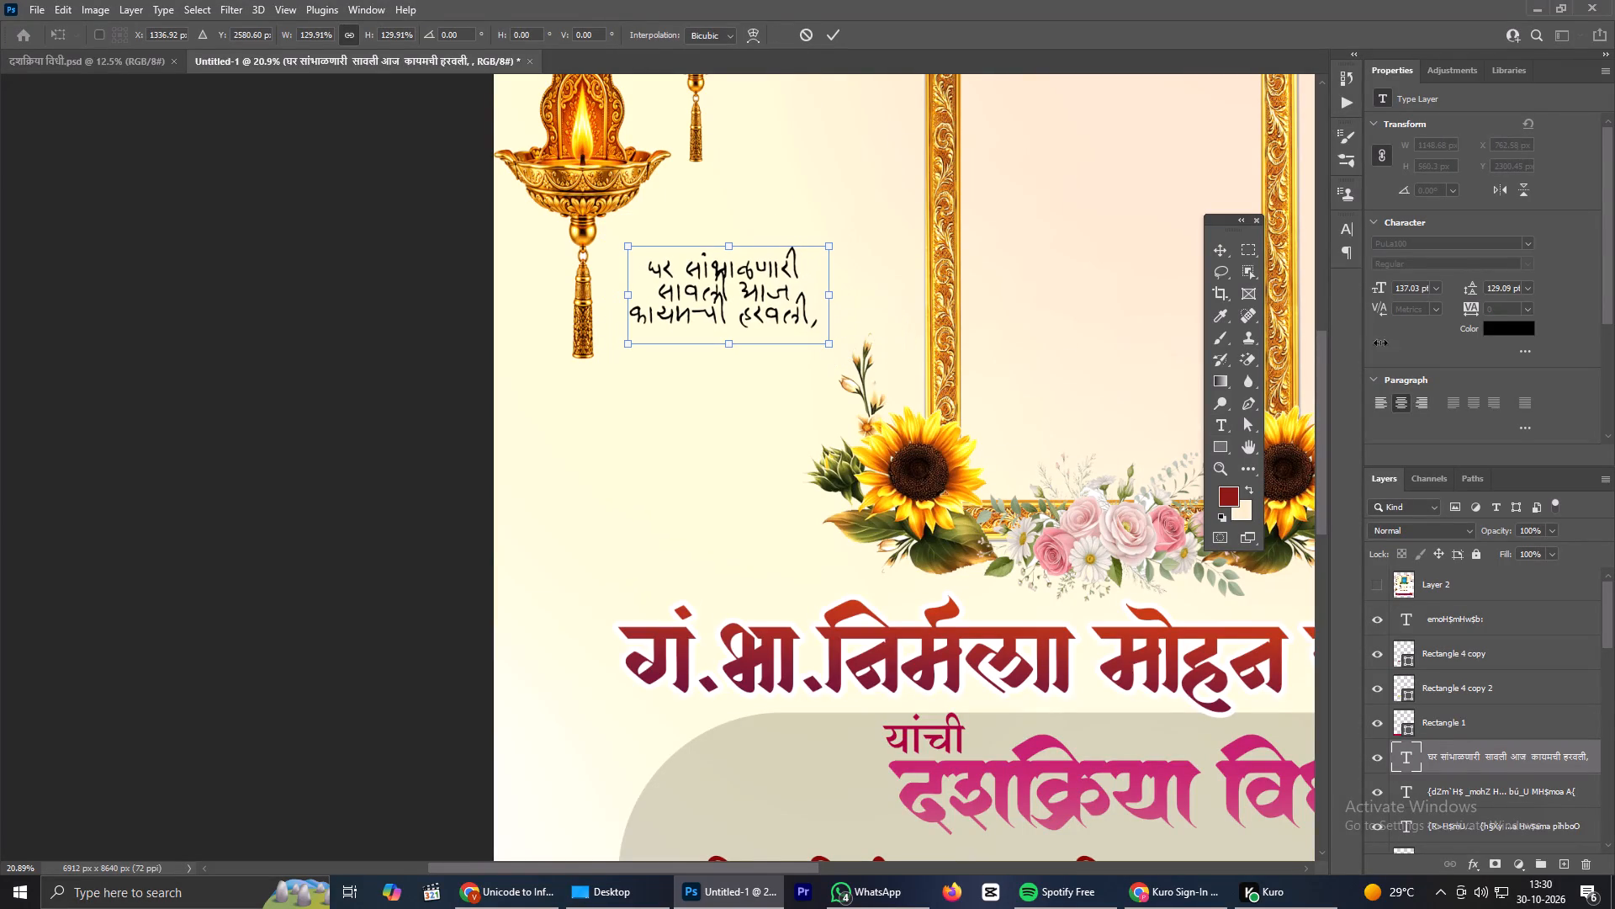
pyautogui.moveTo(1467, 291); pyautogui.dragTo(1514, 309)
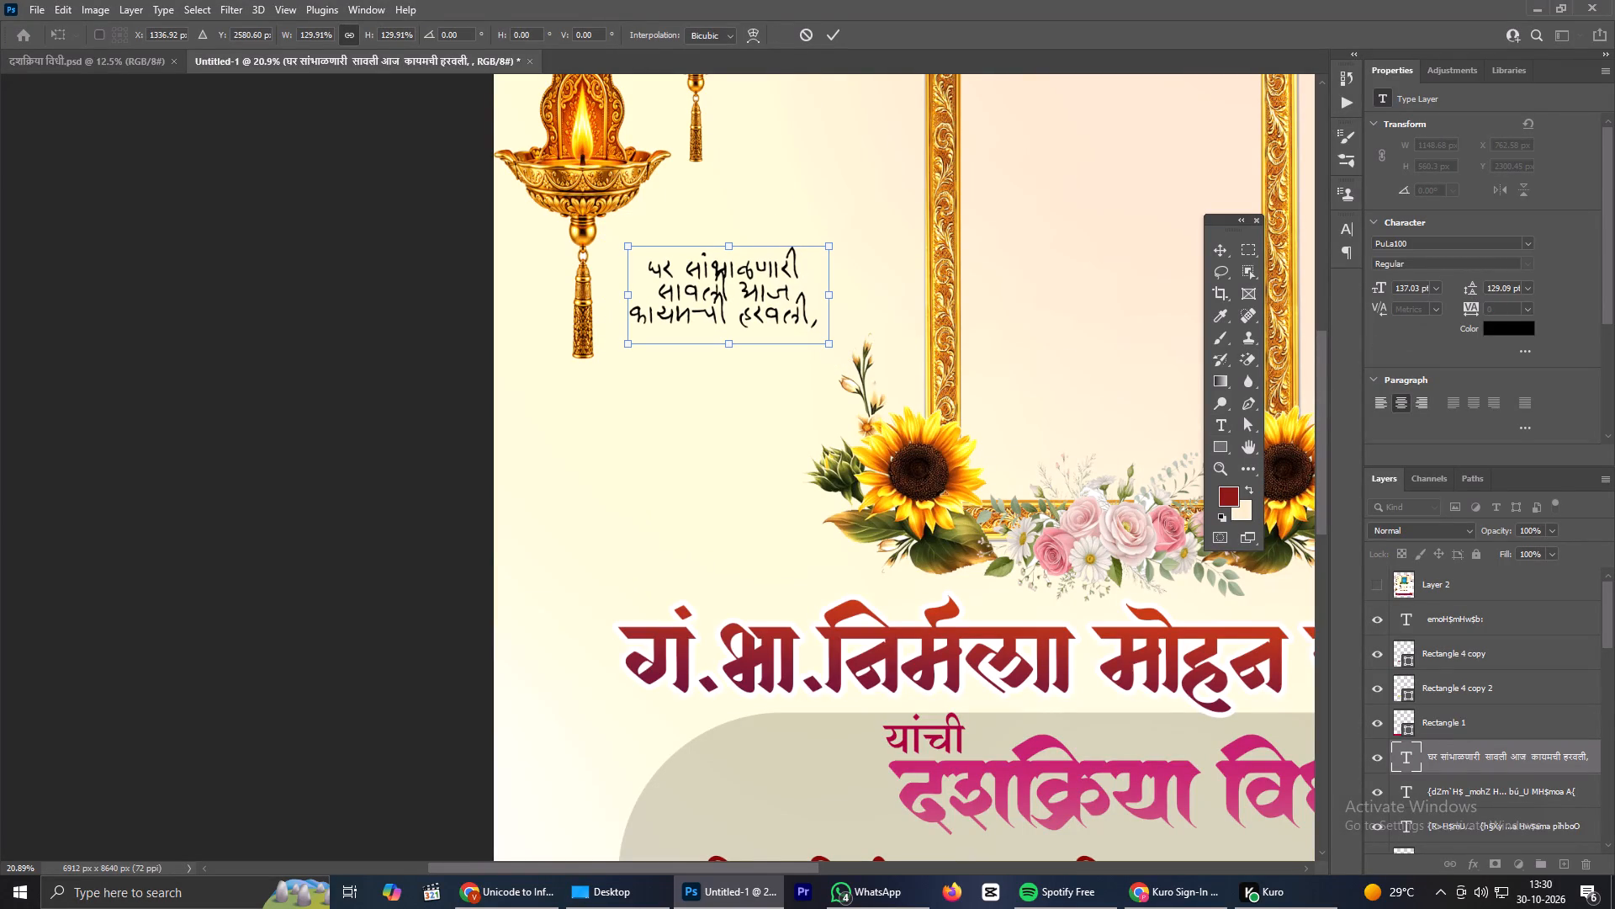
pyautogui.moveTo(1514, 309); pyautogui.dragTo(1514, 310)
pyautogui.click(835, 41)
# Increase the leading of the three-line verse to 230 pt.
pyautogui.moveTo(1465, 291); pyautogui.dragTo(1530, 311)
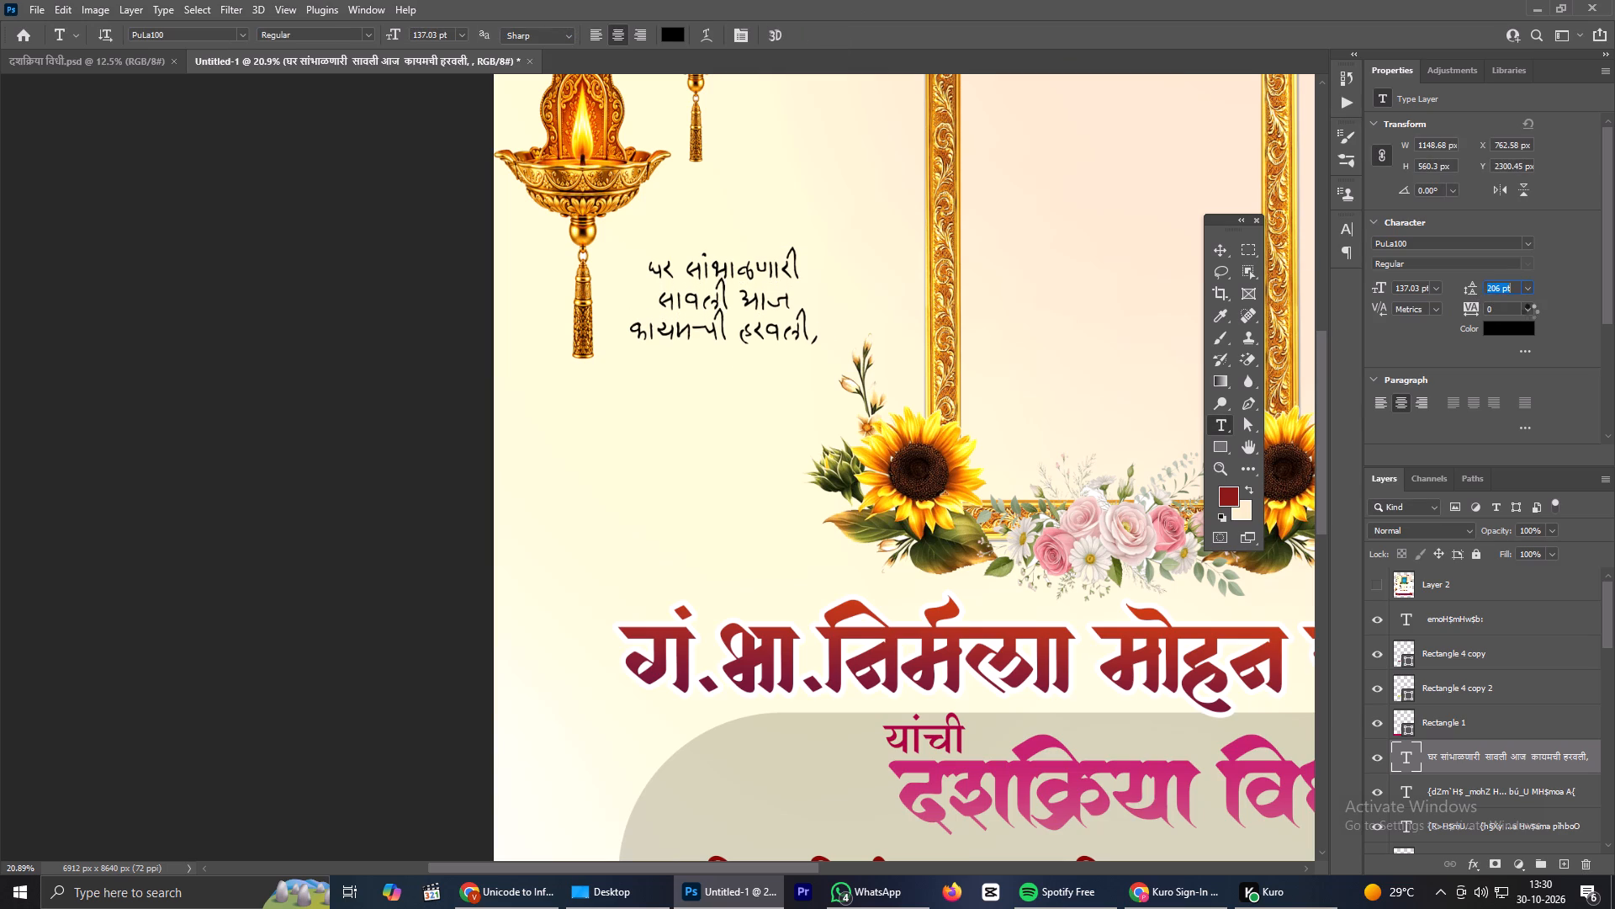
pyautogui.moveTo(1530, 311); pyautogui.dragTo(1544, 320)
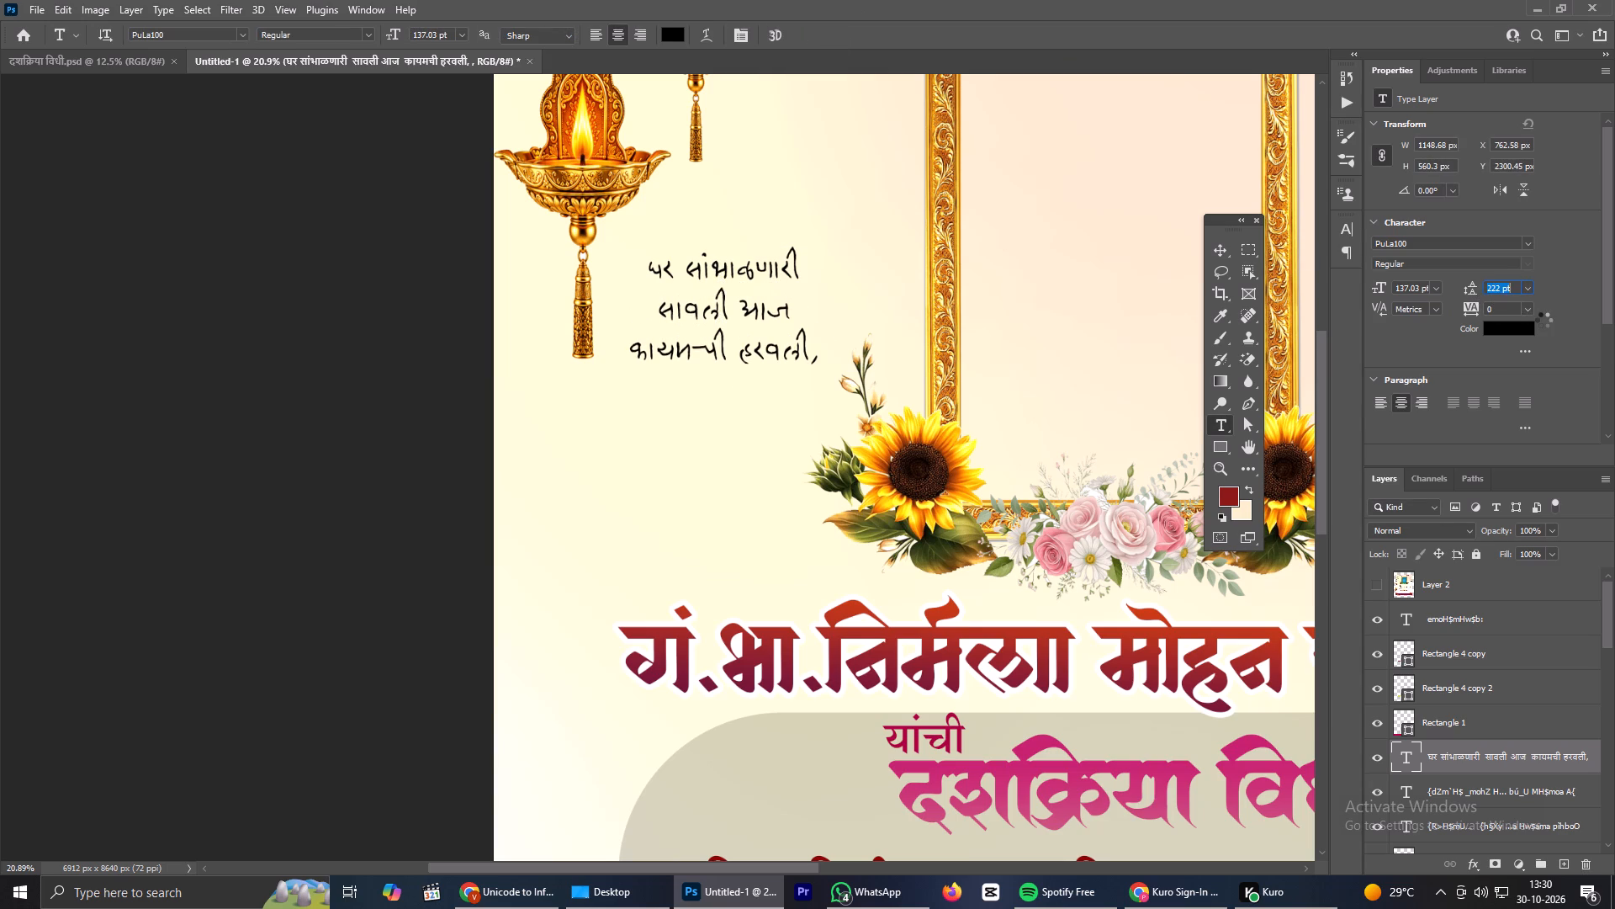
pyautogui.moveTo(1544, 320); pyautogui.dragTo(1550, 322)
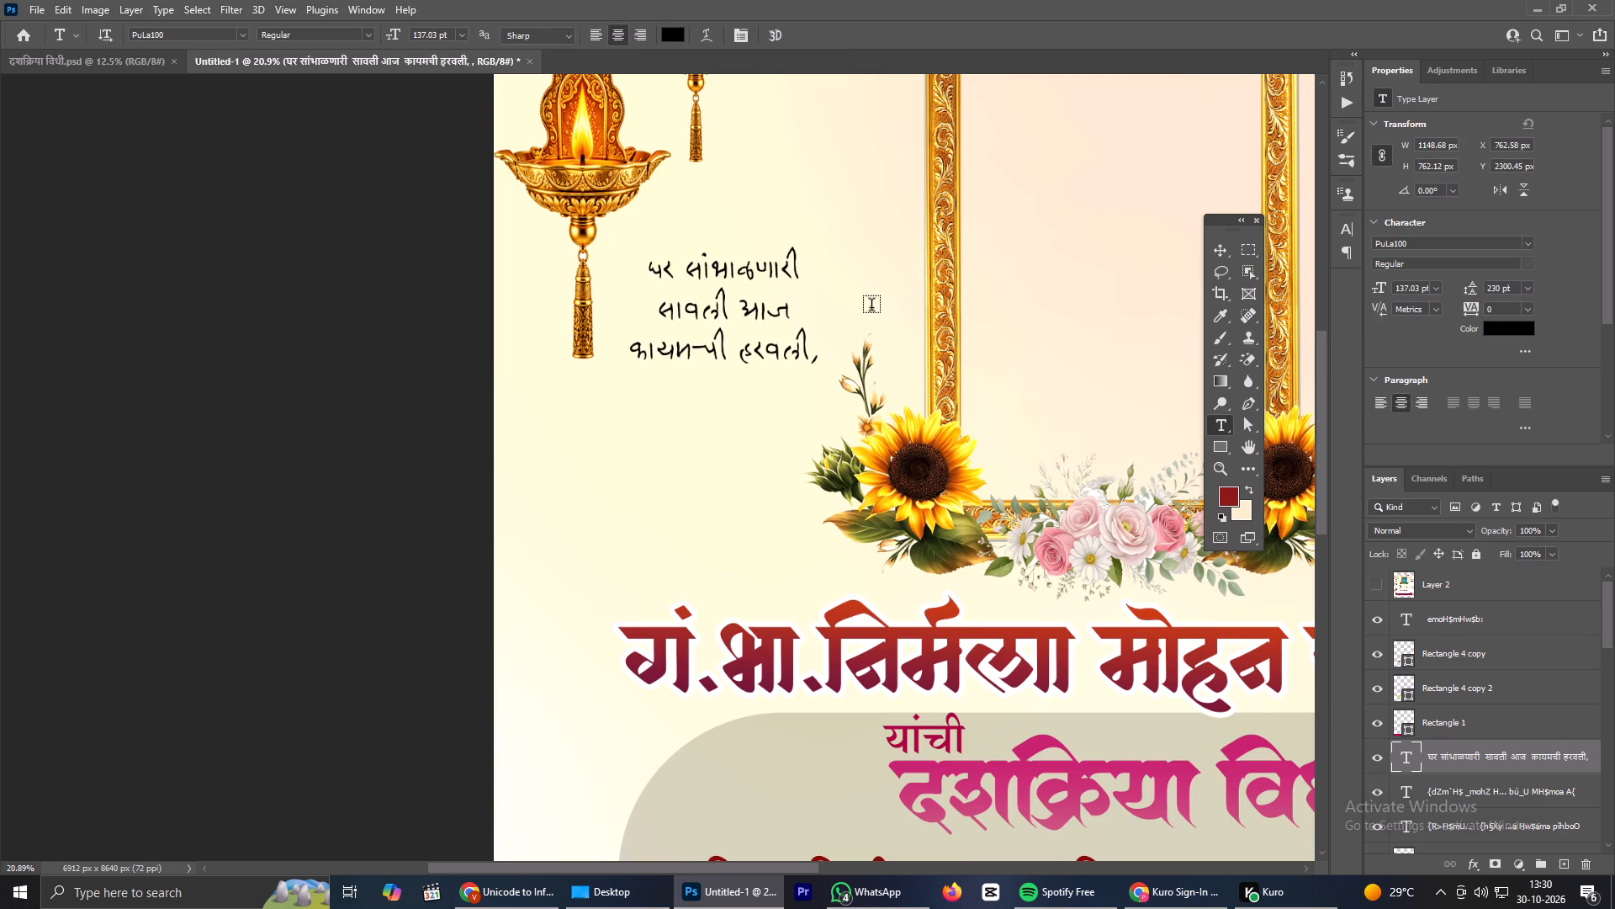
# Move the verse slightly up toward the photo frame and scale it to about 117%, bringing the text to 160.64 pt.
pyautogui.click(1220, 247)
pyautogui.scroll(-6, 956, 270)
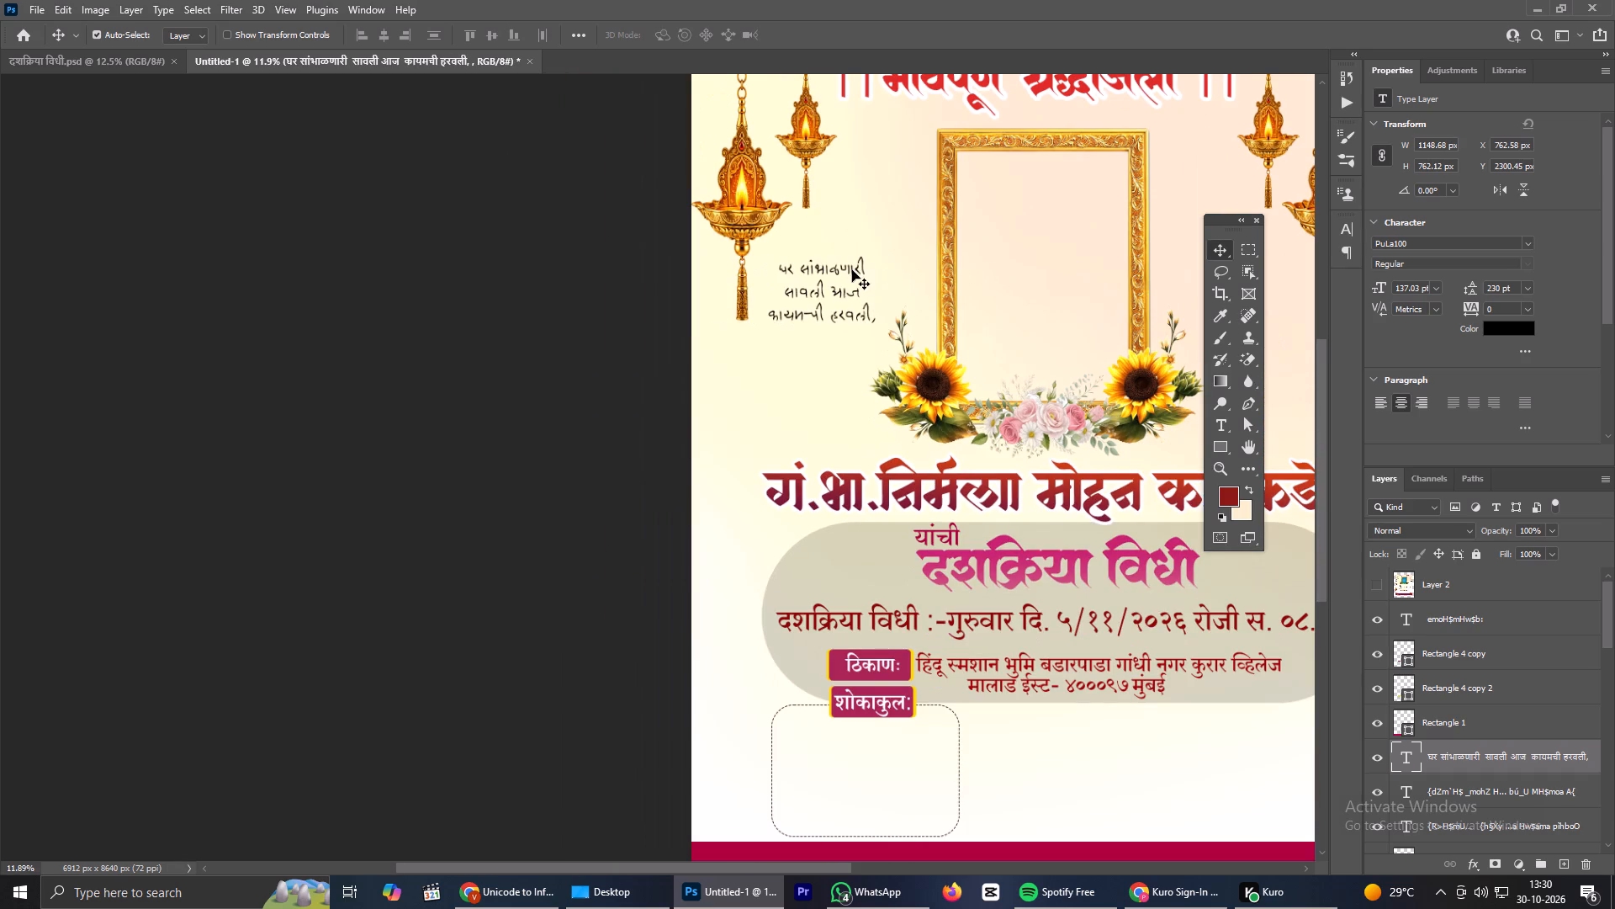
pyautogui.click(829, 283)
pyautogui.hotkey('ctrl', 't')
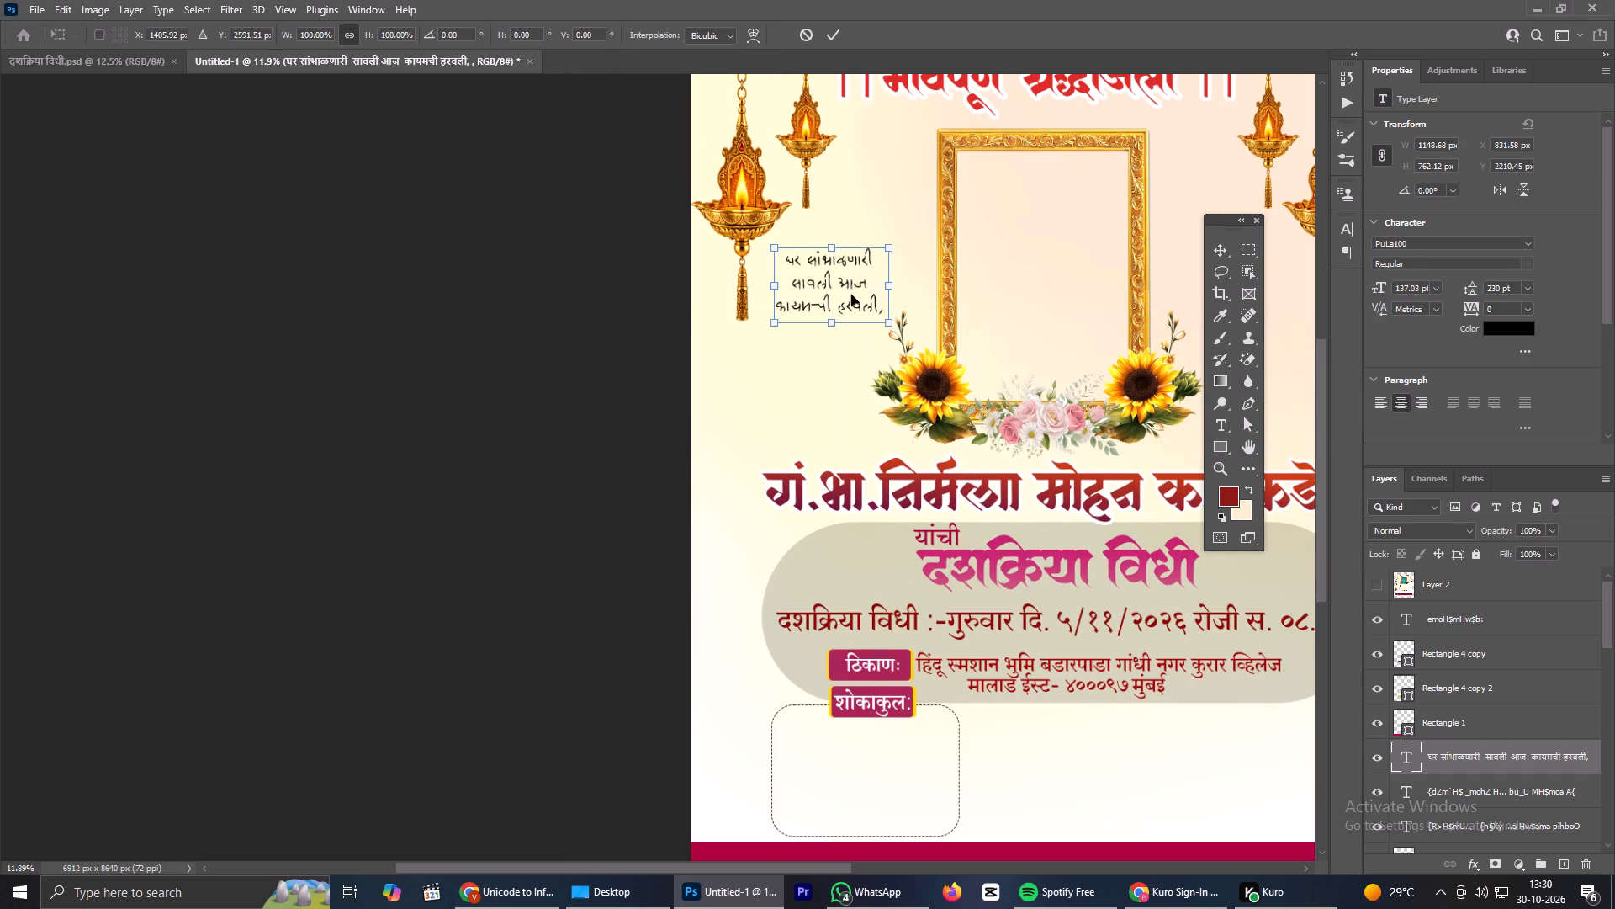
pyautogui.moveTo(885, 322); pyautogui.dragTo(900, 333)
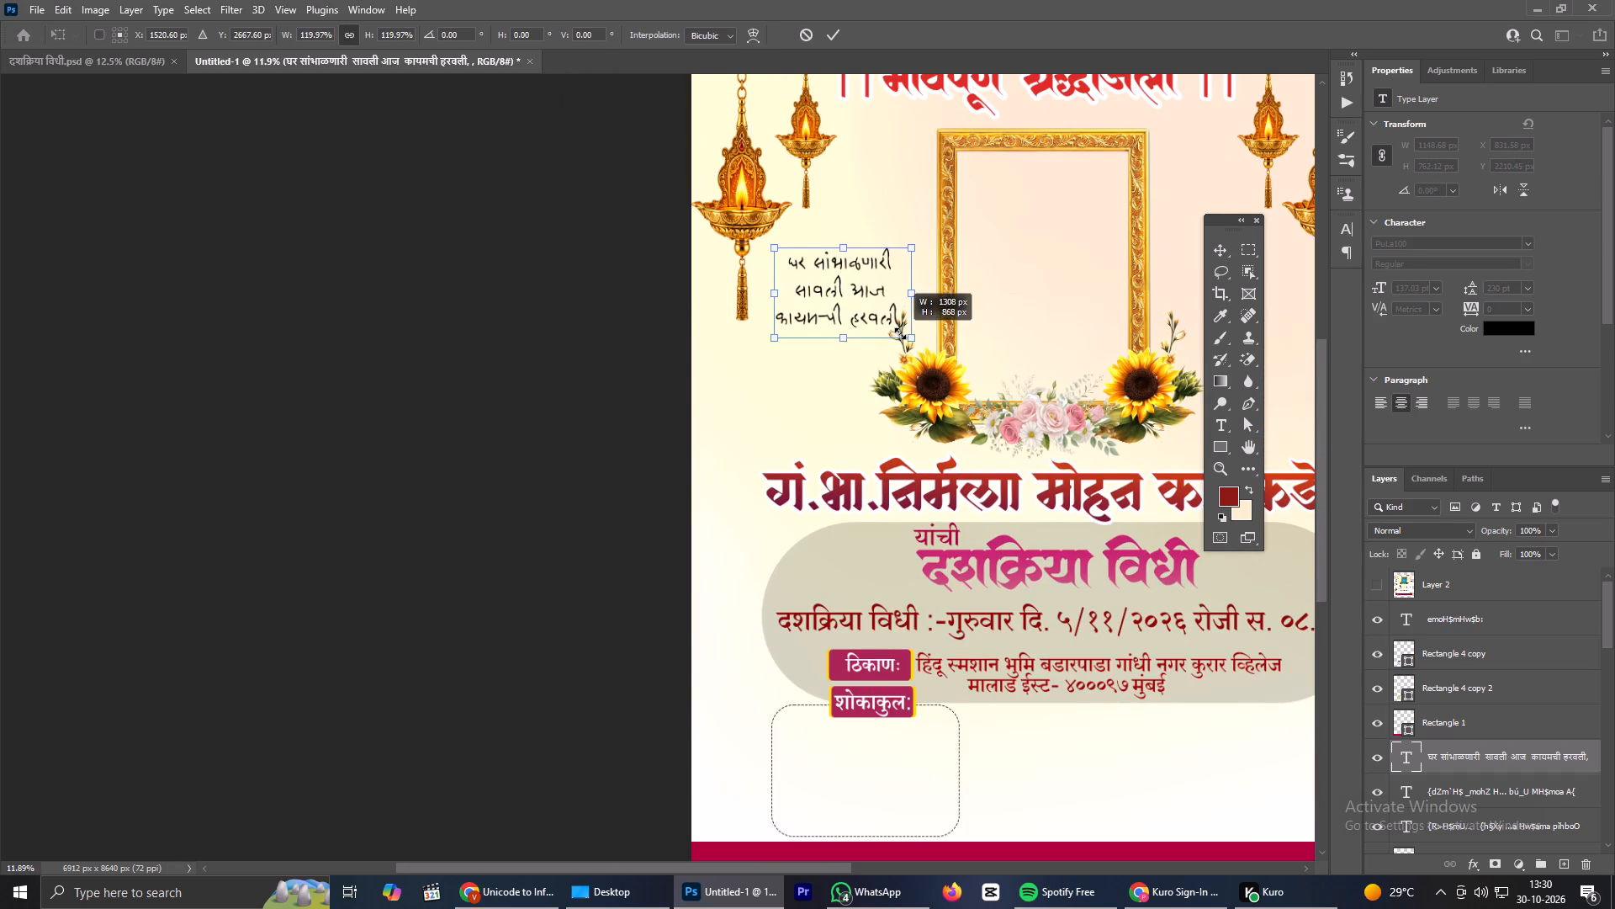
pyautogui.moveTo(900, 333); pyautogui.dragTo(898, 333)
pyautogui.moveTo(779, 332); pyautogui.dragTo(779, 343)
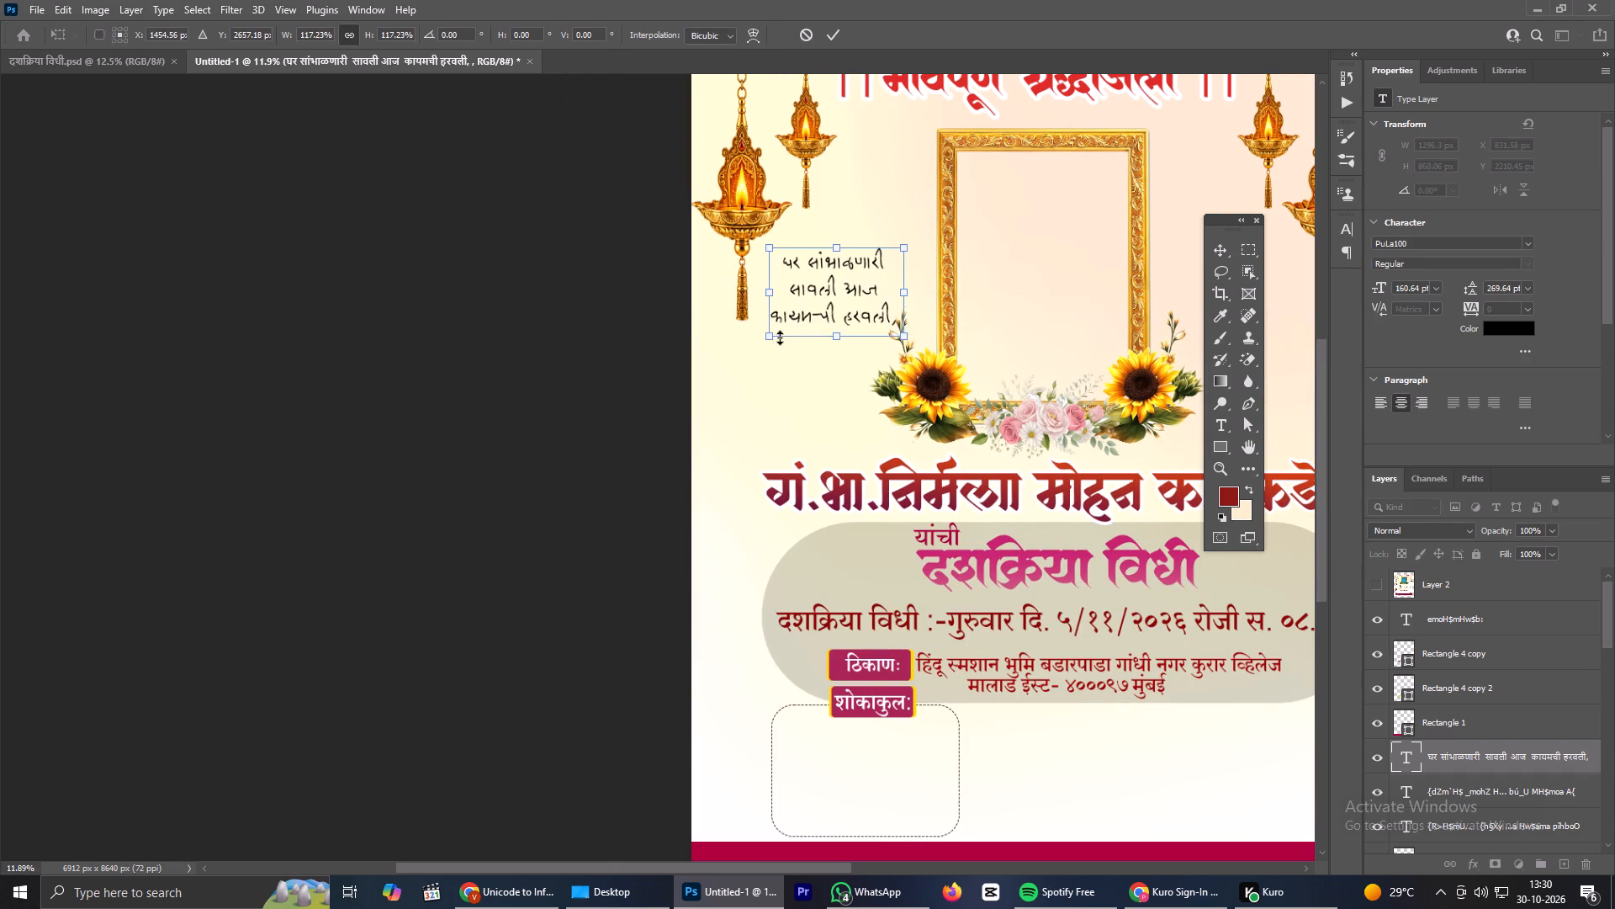
pyautogui.click(830, 35)
# Tighten the verse's letter tracking to -60.
pyautogui.click(1473, 305)
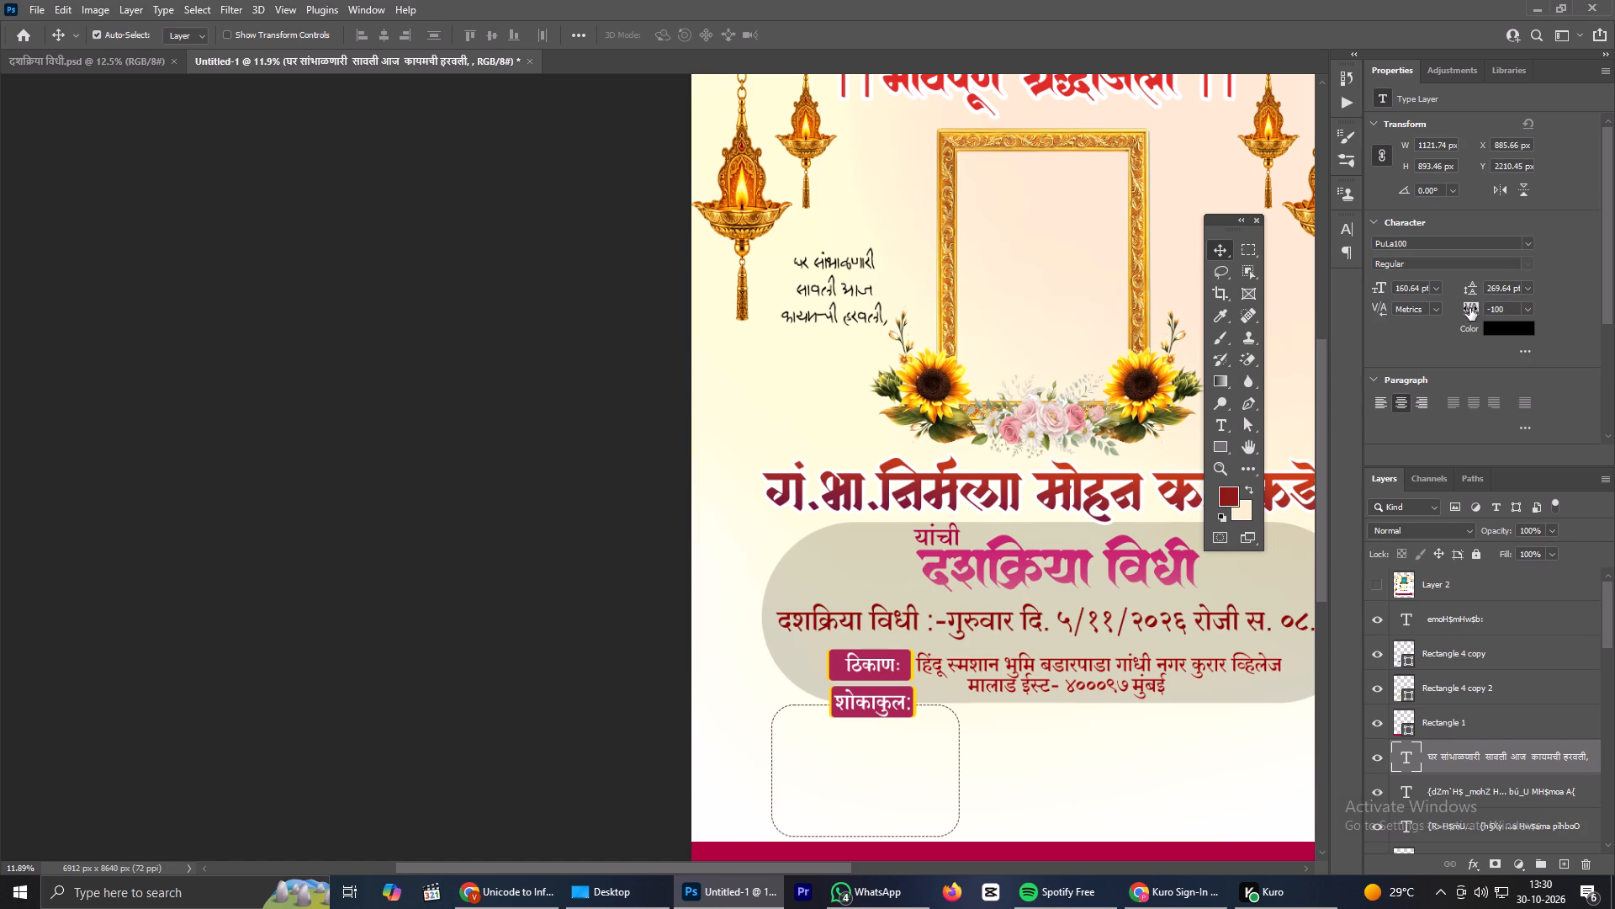
pyautogui.click(1471, 310)
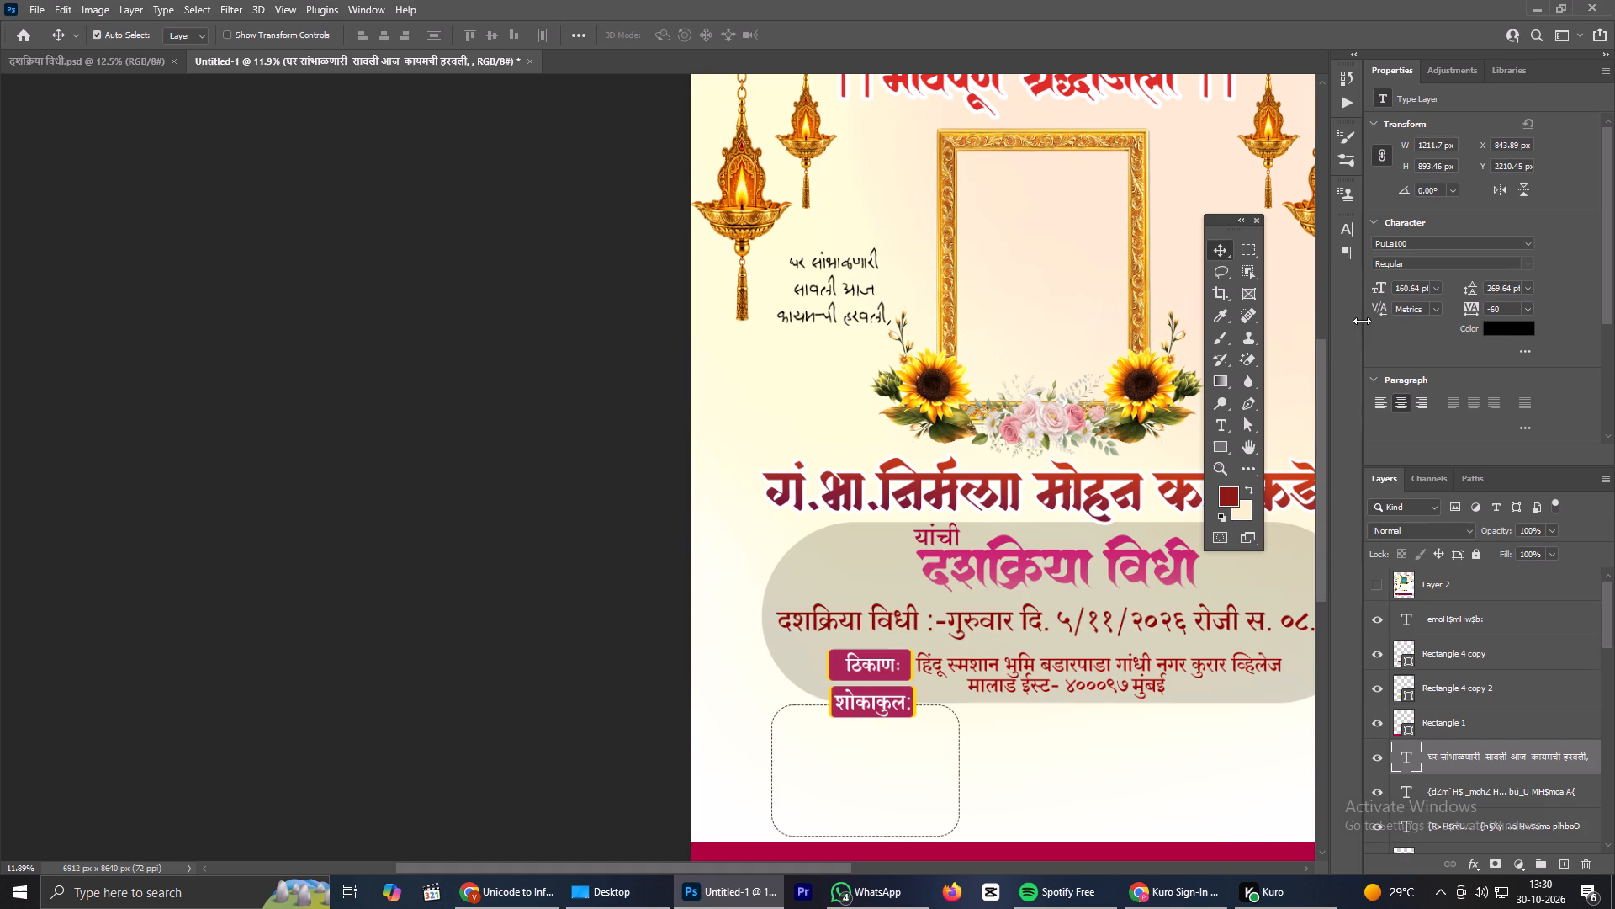
# Change the verse's text color to dark red #850000.
pyautogui.click(1513, 323)
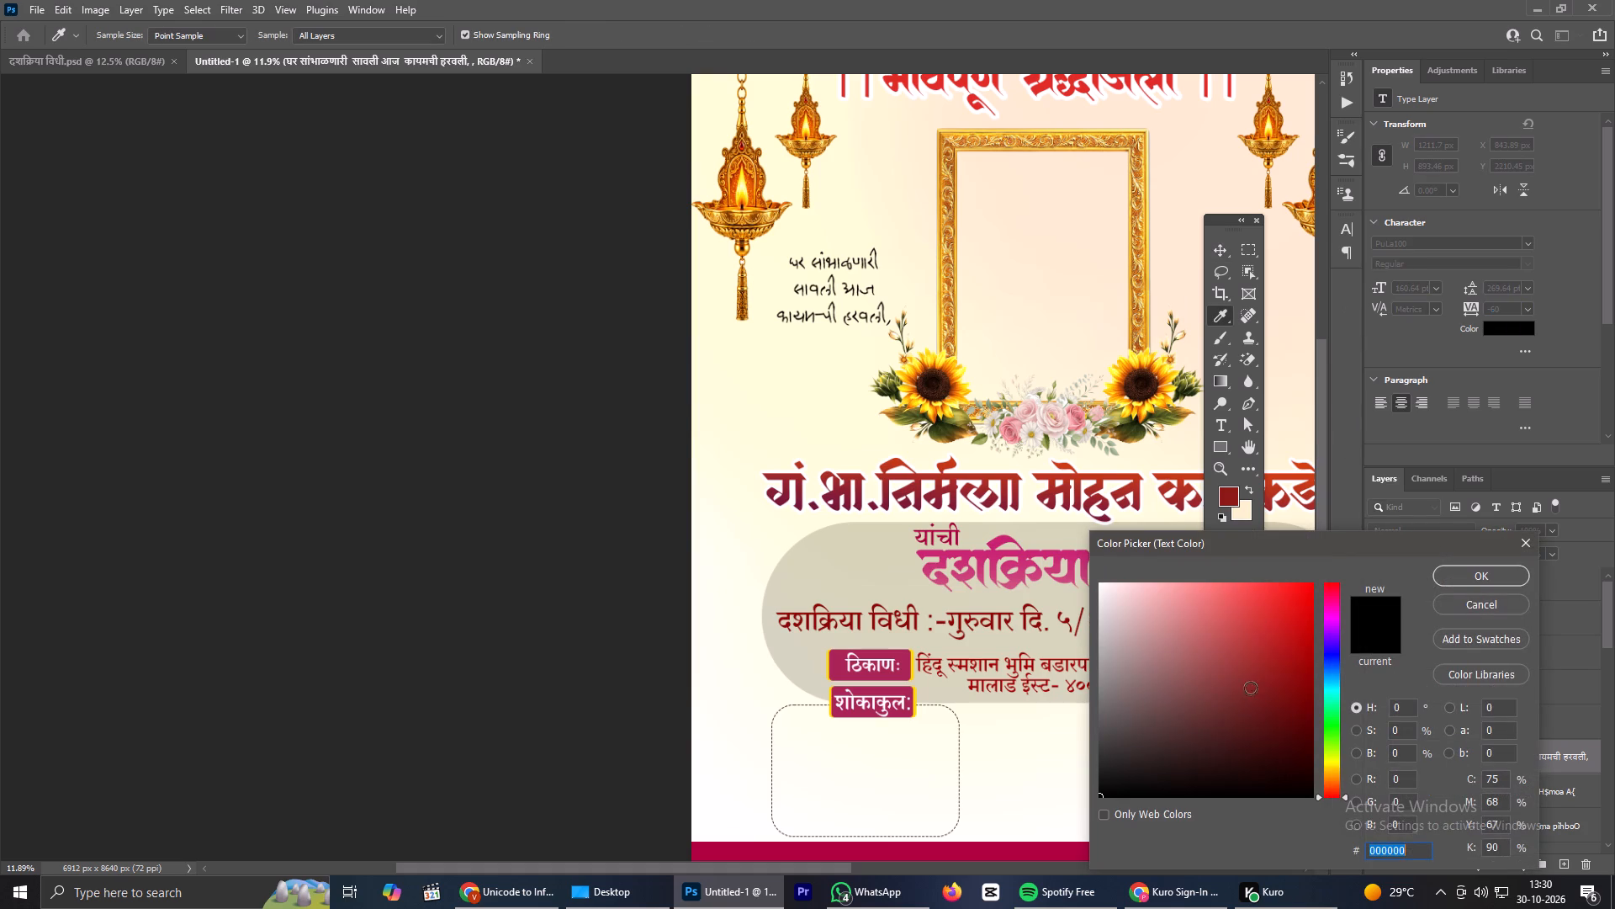
pyautogui.moveTo(1253, 679); pyautogui.dragTo(1330, 682)
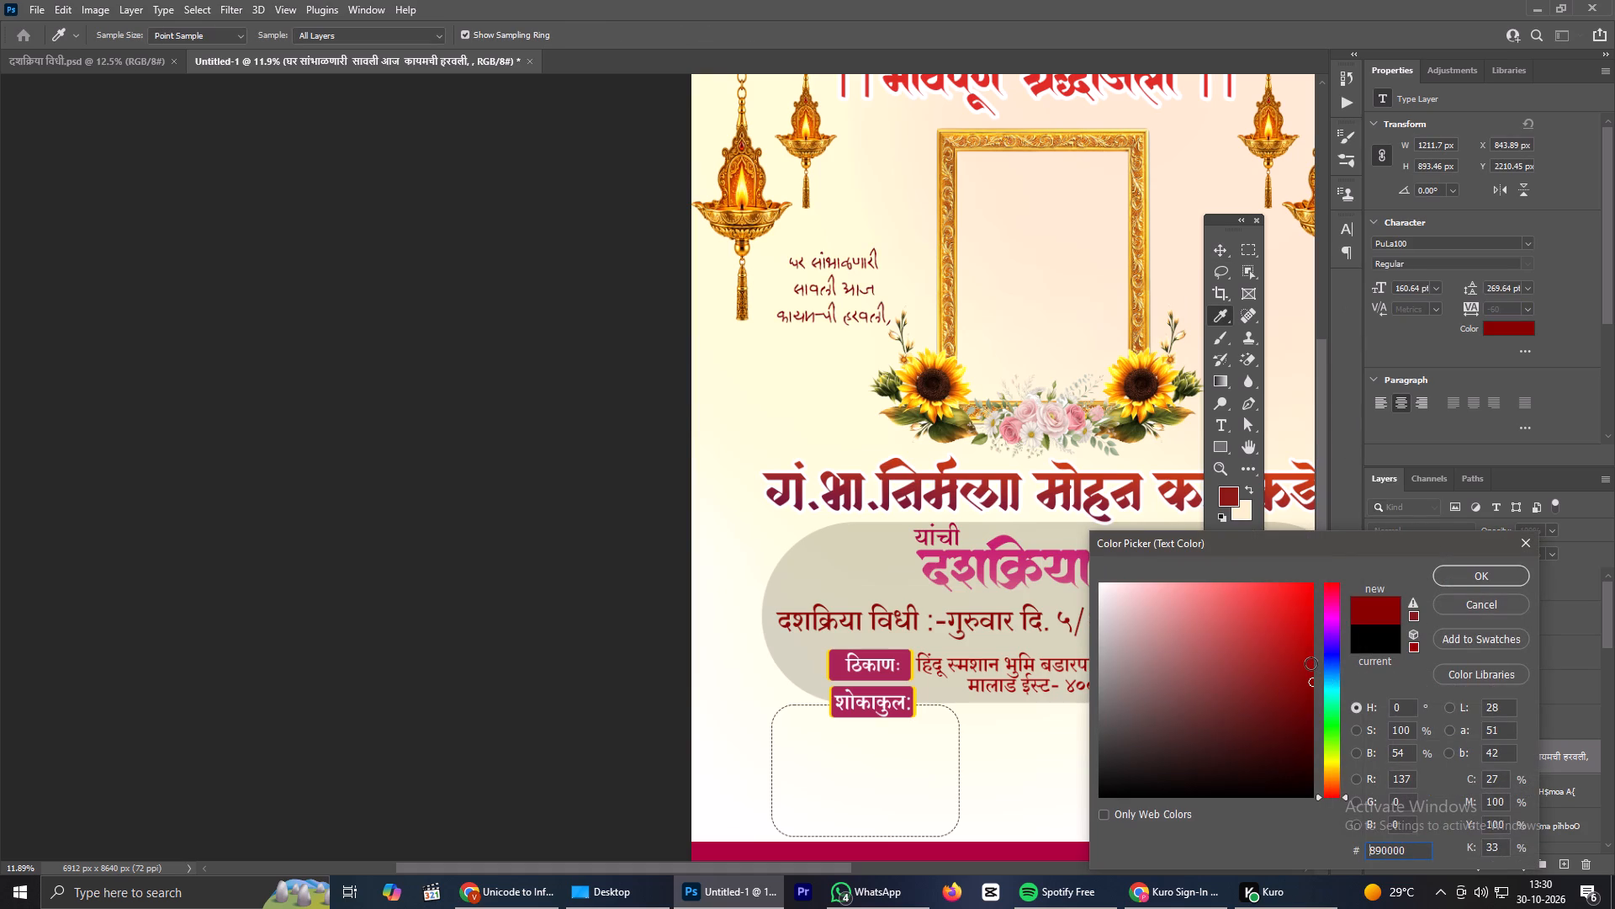
pyautogui.moveTo(1220, 635); pyautogui.dragTo(1002, 593)
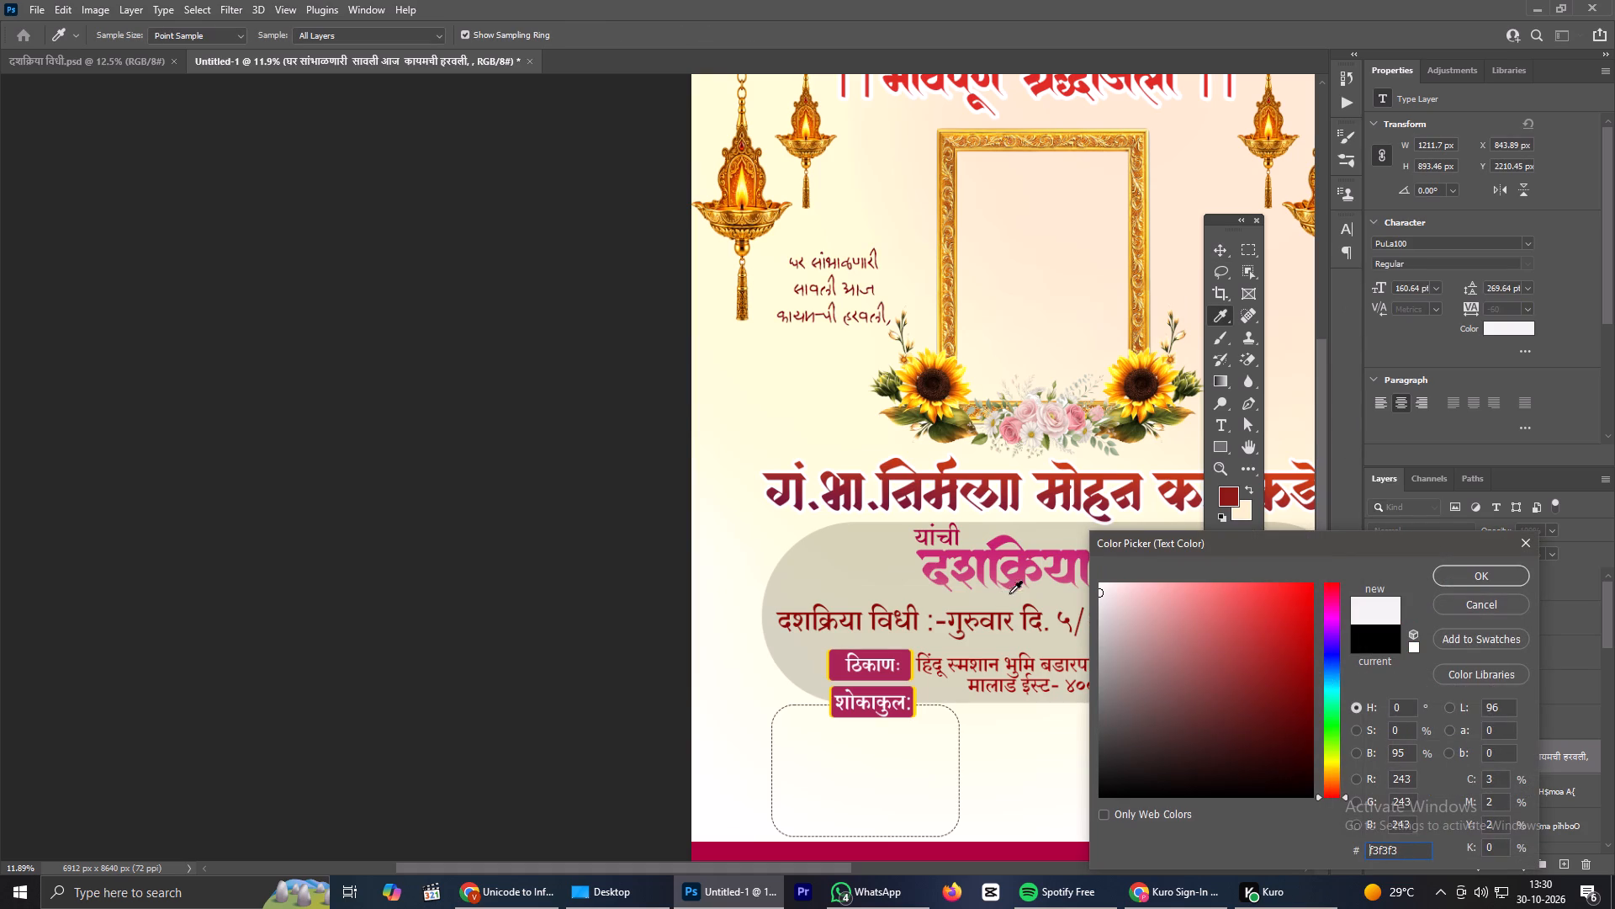
pyautogui.moveTo(1255, 676); pyautogui.dragTo(1324, 685)
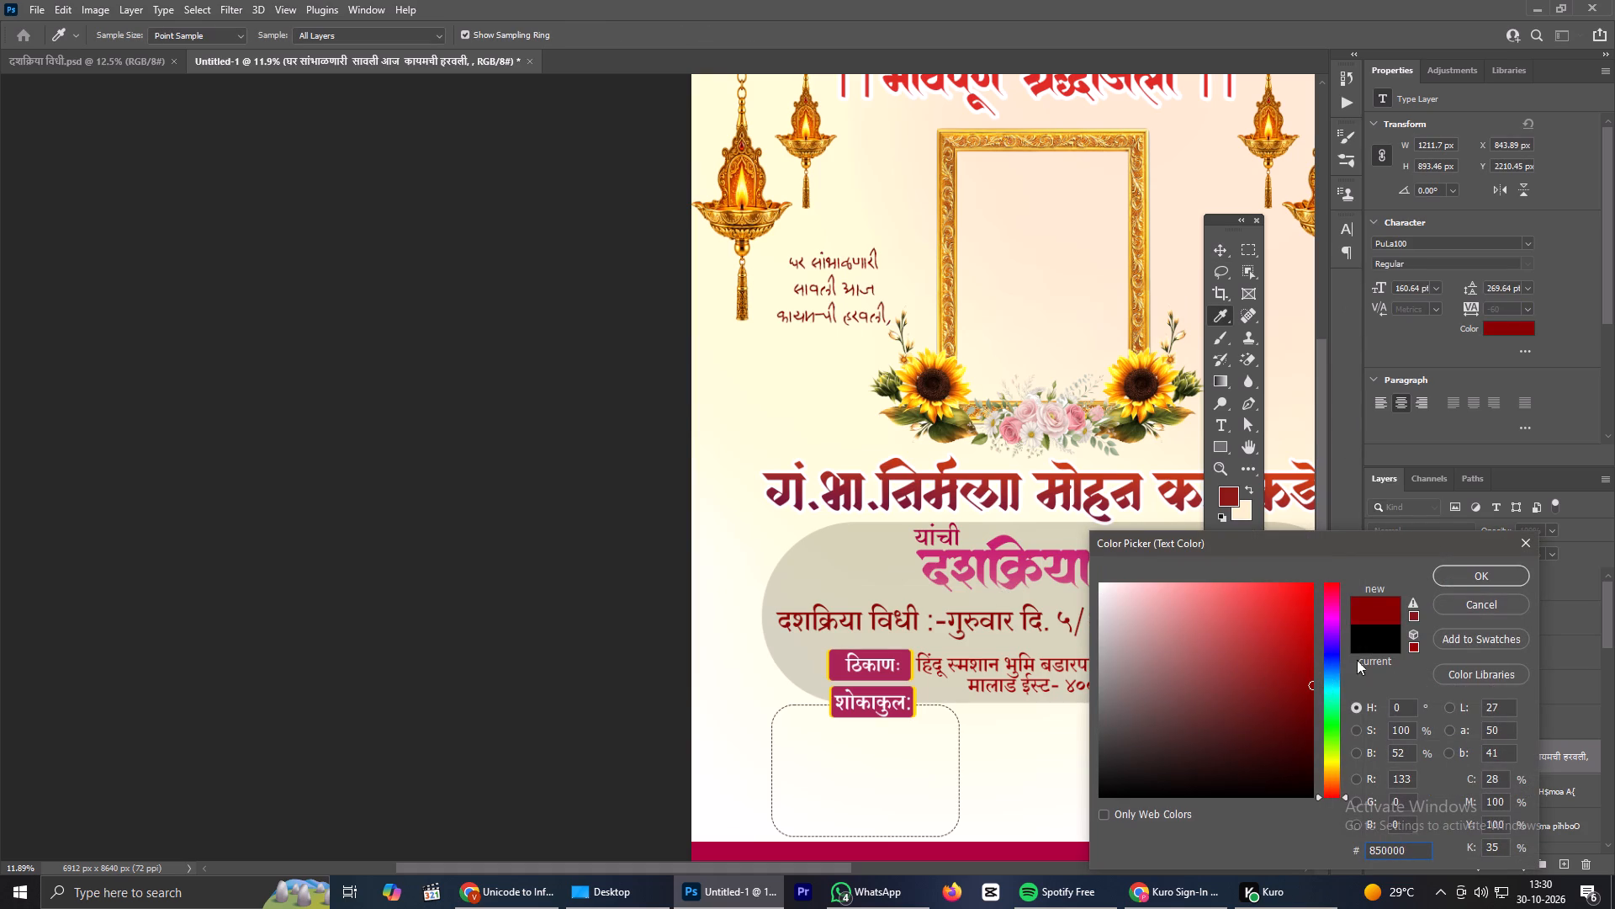
pyautogui.click(1475, 577)
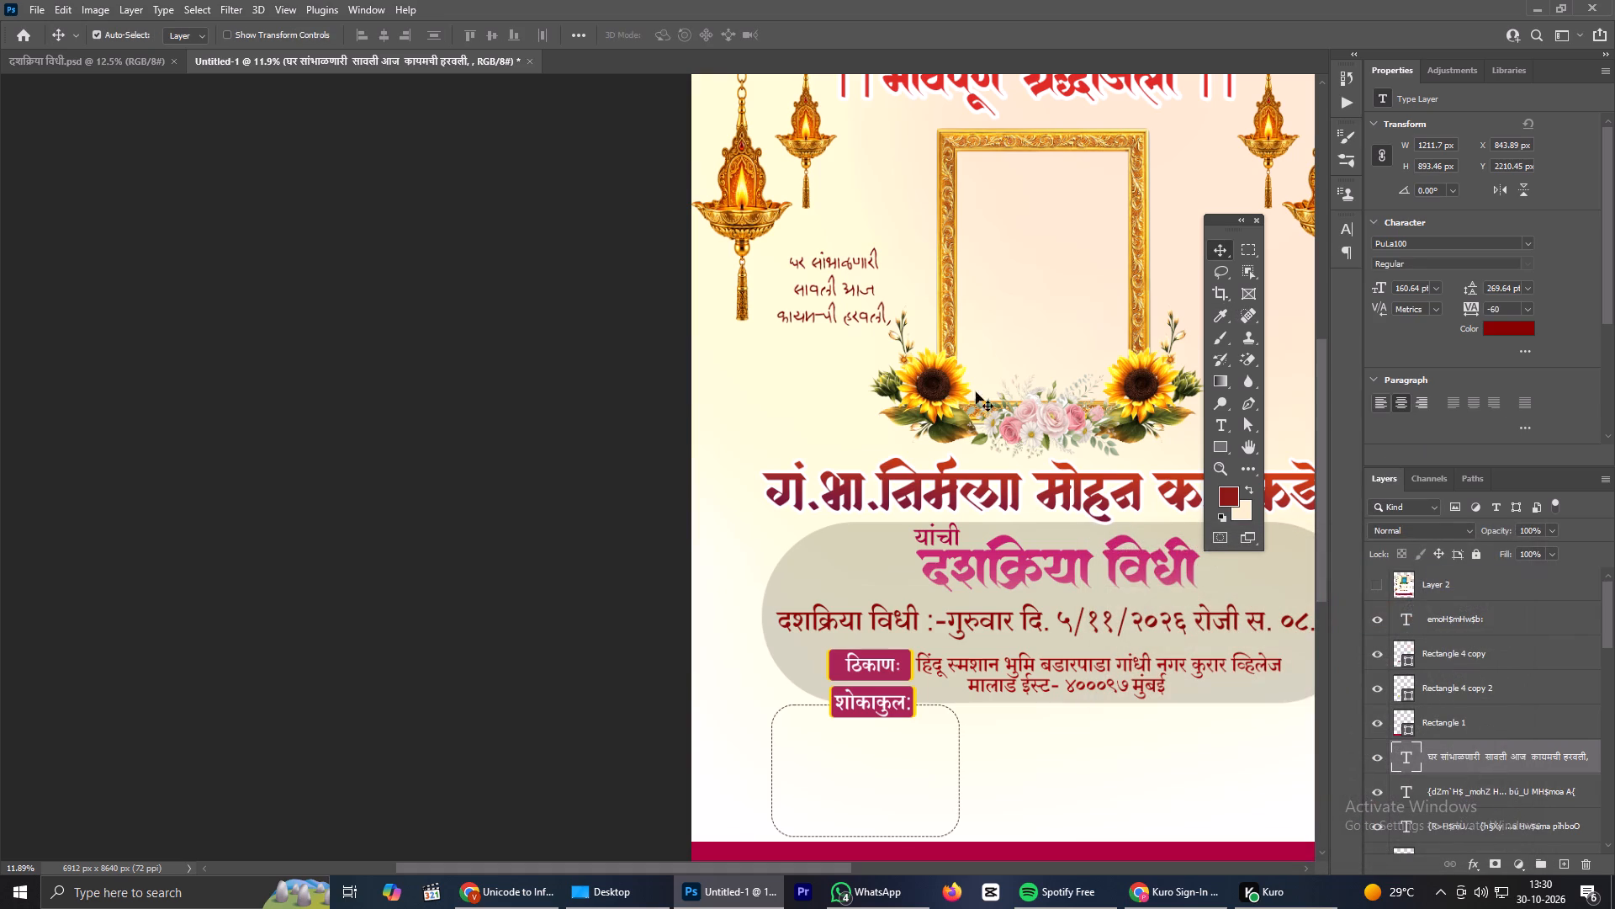
# Move the verse up between the hanging lamps and the photo frame, to about X 851 px, Y 1968 px.
pyautogui.scroll(-2, 876, 283)
pyautogui.press('space')
pyautogui.press('space')
pyautogui.press('space')
pyautogui.press('space')
pyautogui.press('space')
pyautogui.press('space')
pyautogui.press('space')
pyautogui.press('space')
pyautogui.press('space')
pyautogui.moveTo(1001, 353); pyautogui.dragTo(883, 359)
pyautogui.moveTo(736, 283); pyautogui.dragTo(741, 274)
pyautogui.moveTo(739, 280); pyautogui.dragTo(733, 268)
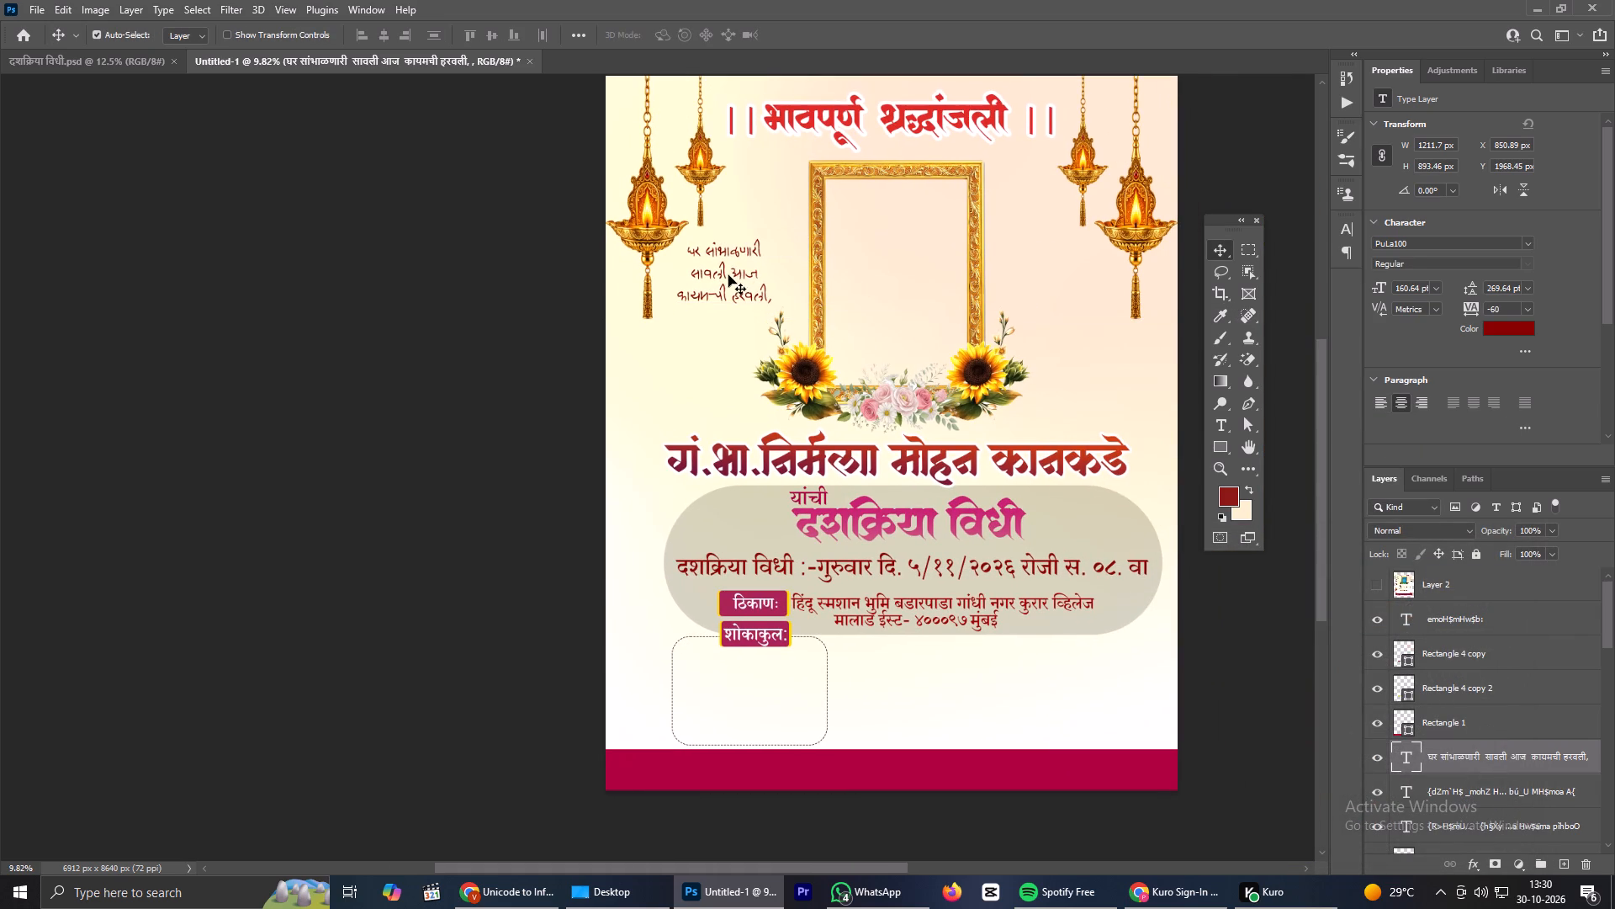
# Duplicate the verse to the right of the photo frame and replace the copy's text with the three copied verse lines.
pyautogui.keyDown('alt'); pyautogui.moveTo(726, 274); pyautogui.dragTo(1047, 266); pyautogui.keyUp('alt')
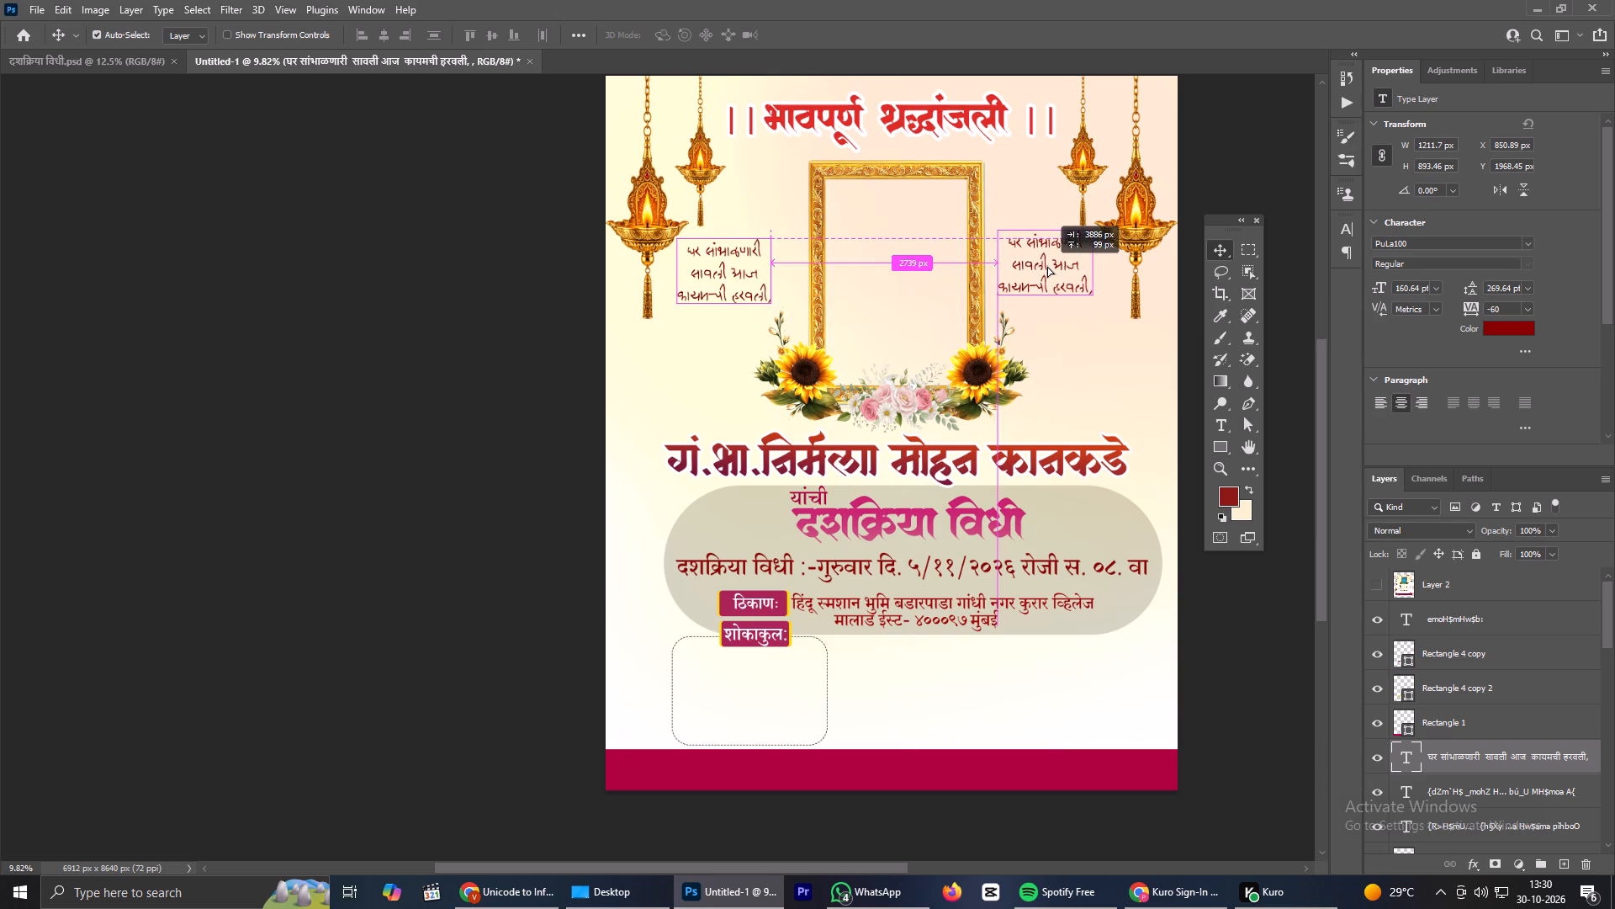
pyautogui.keyDown('alt'); pyautogui.moveTo(1047, 266); pyautogui.dragTo(1045, 272); pyautogui.keyUp('alt')
pyautogui.doubleClick(1045, 272)
pyautogui.hotkey('ctrl', 'v')
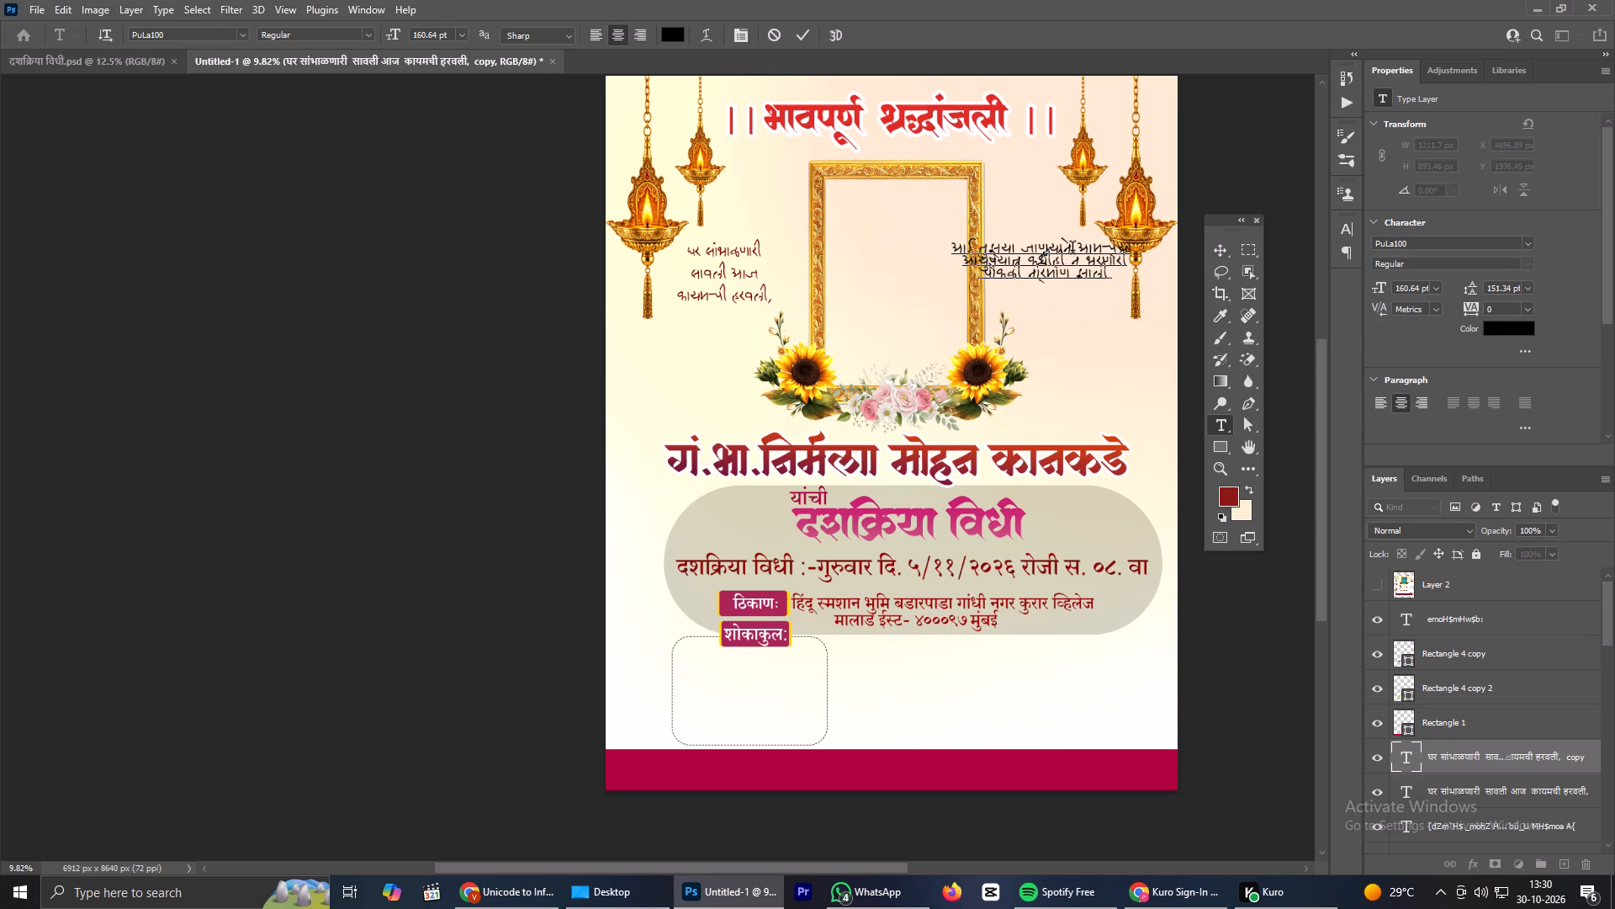
# Adjust the line breaks in the verse right of the photo frame so it reads as four shorter lines.
pyautogui.click(1080, 253)
pyautogui.press('Return')
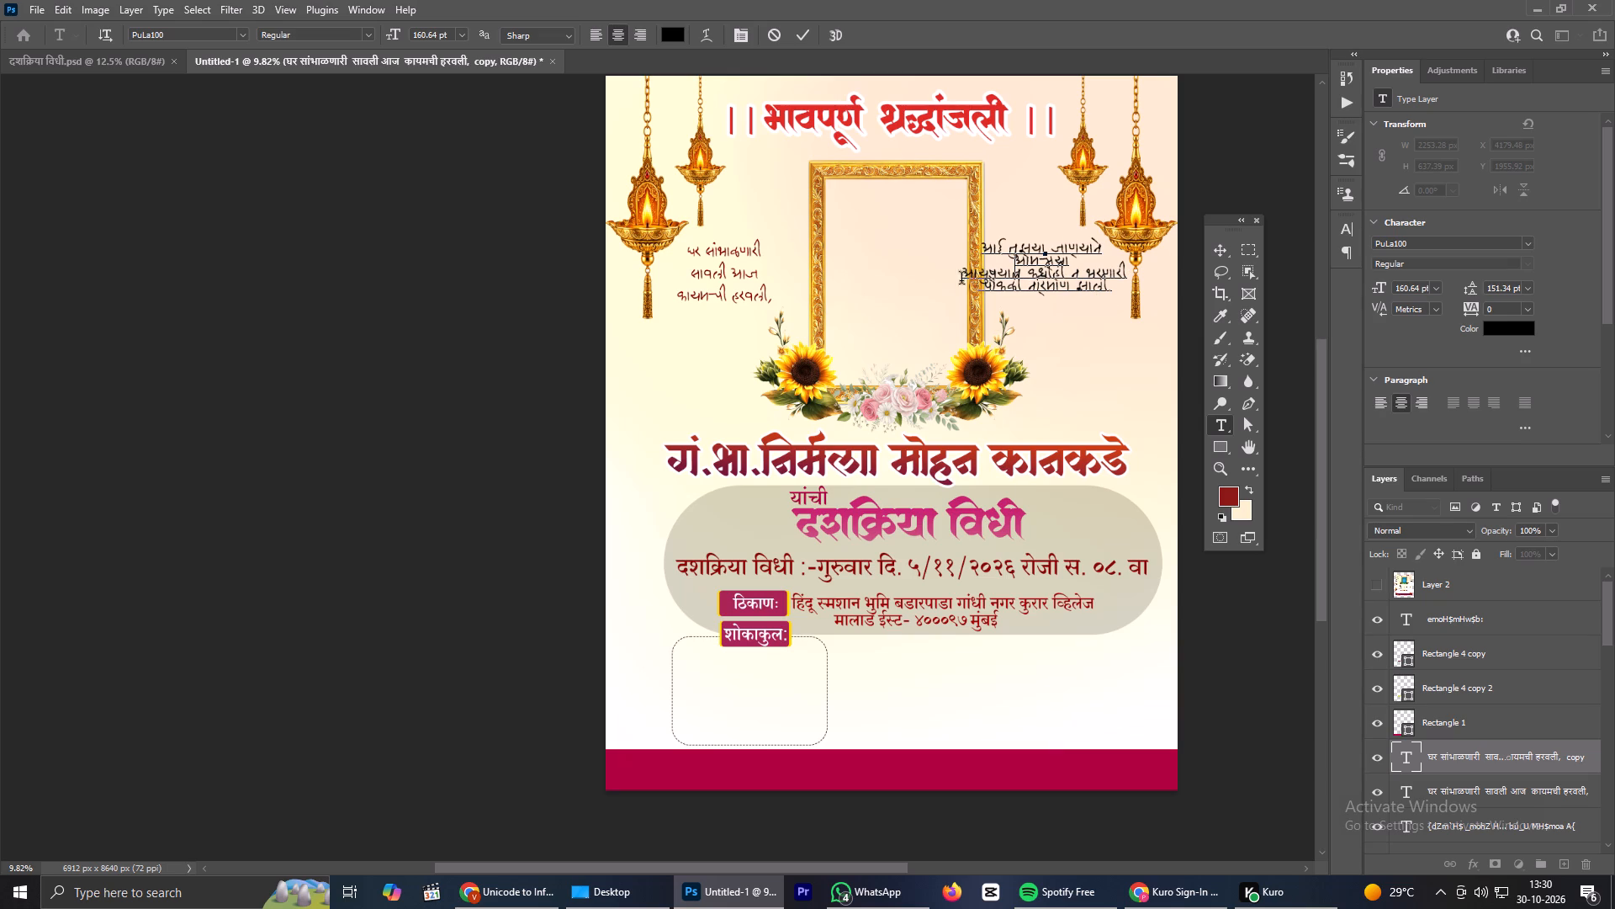
pyautogui.click(963, 277)
pyautogui.press('BackSpace')
pyautogui.click(1060, 265)
pyautogui.press('Return')
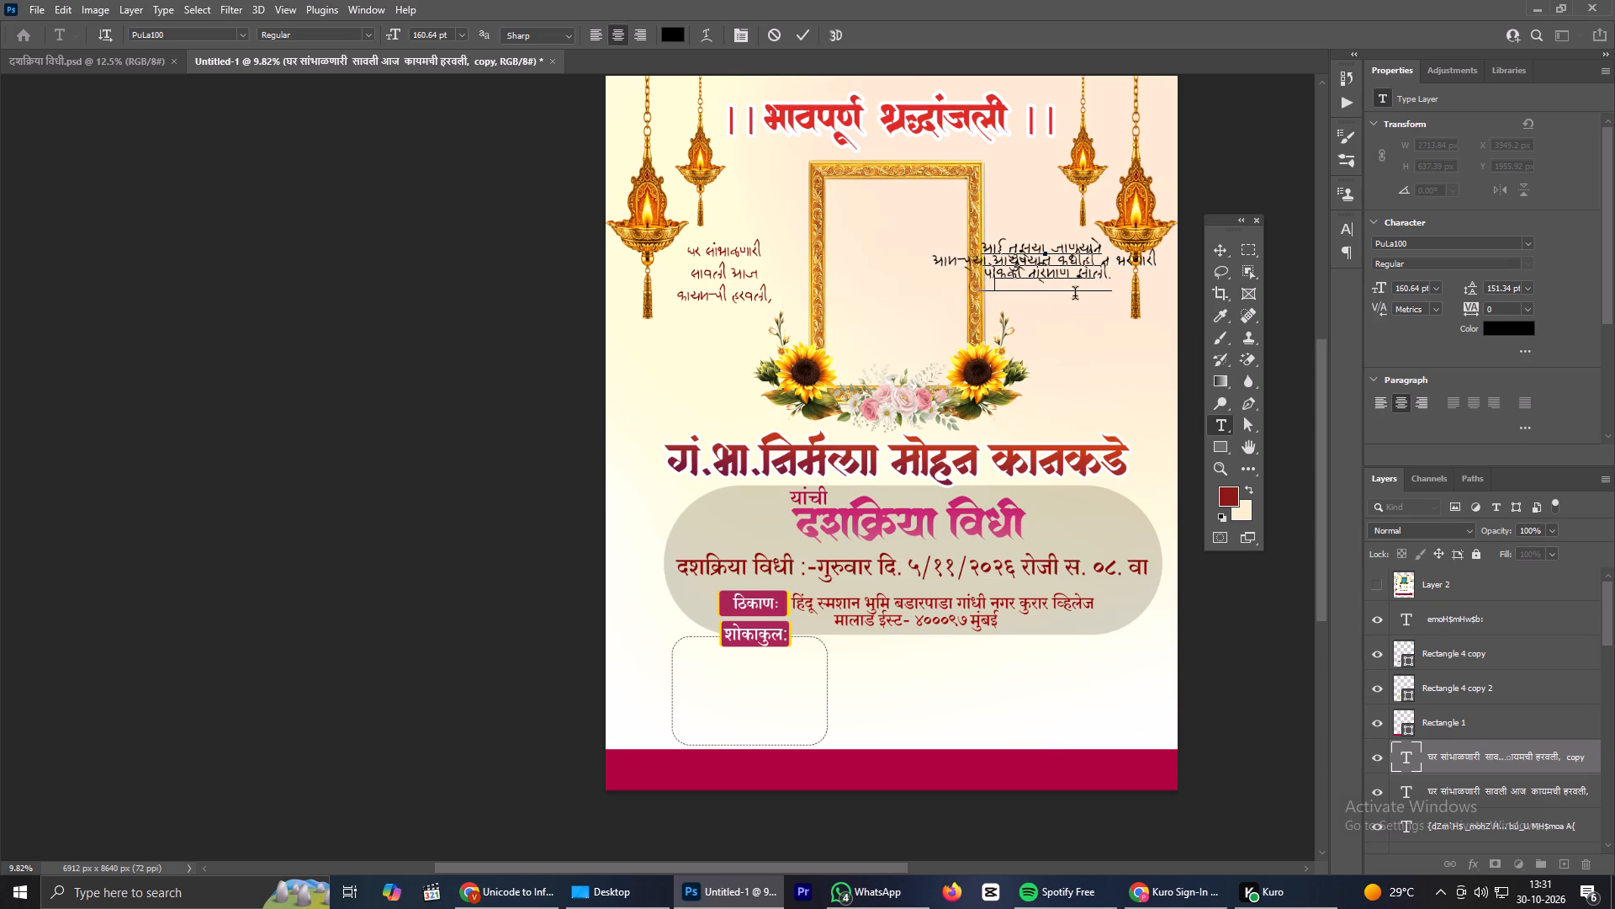
pyautogui.click(803, 31)
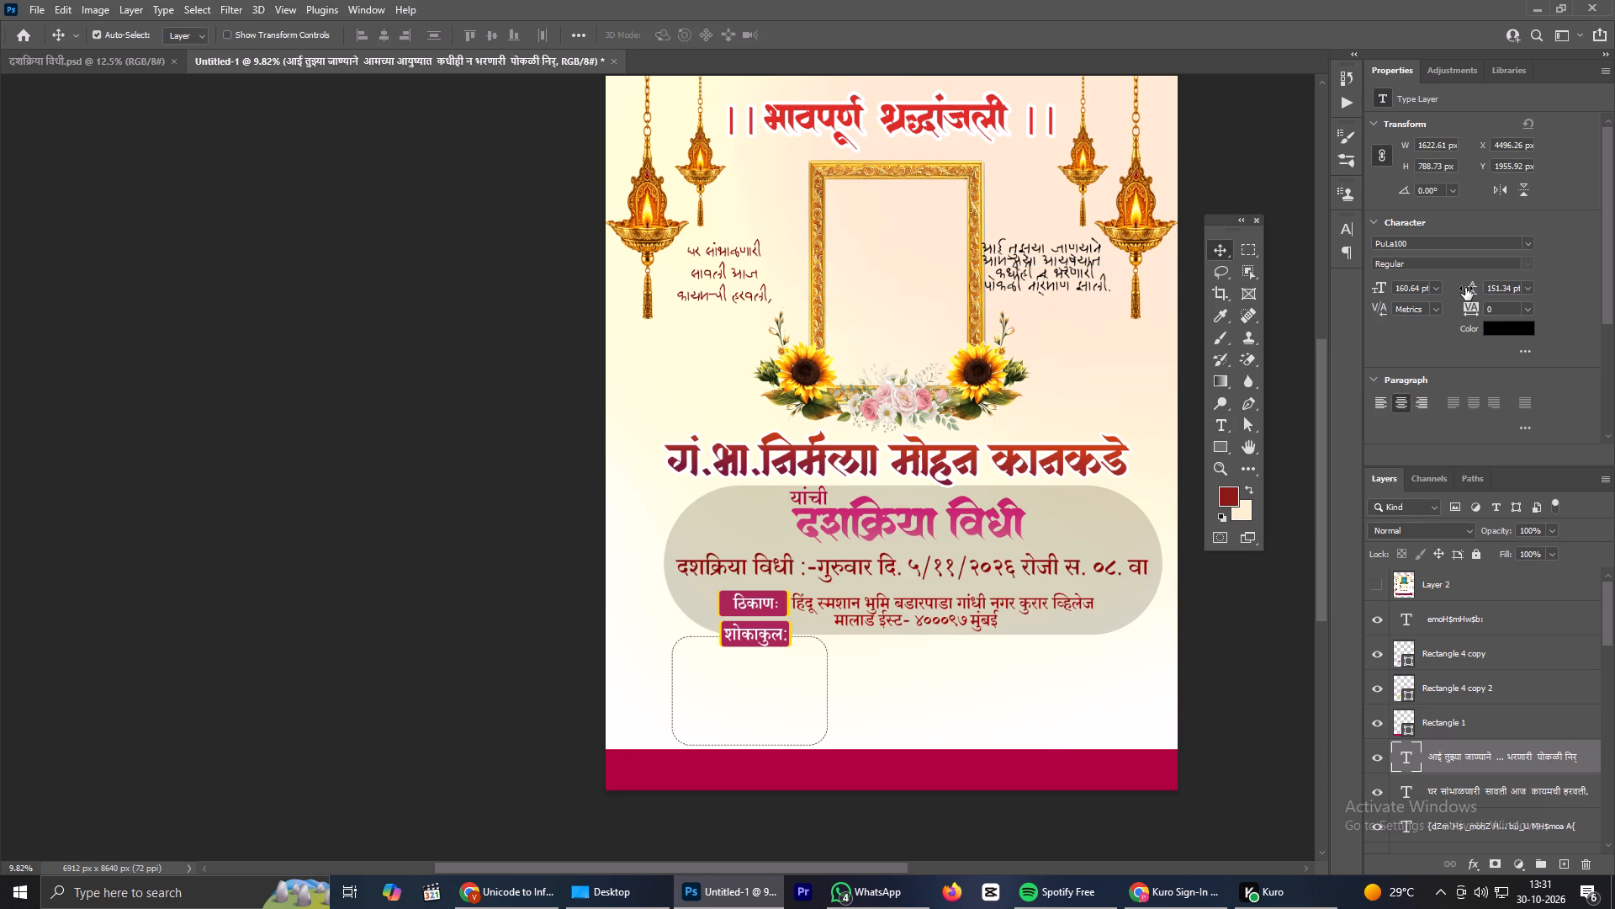
# Increase the right verse's line spacing to 238 pt.
pyautogui.moveTo(1465, 288); pyautogui.dragTo(1512, 294)
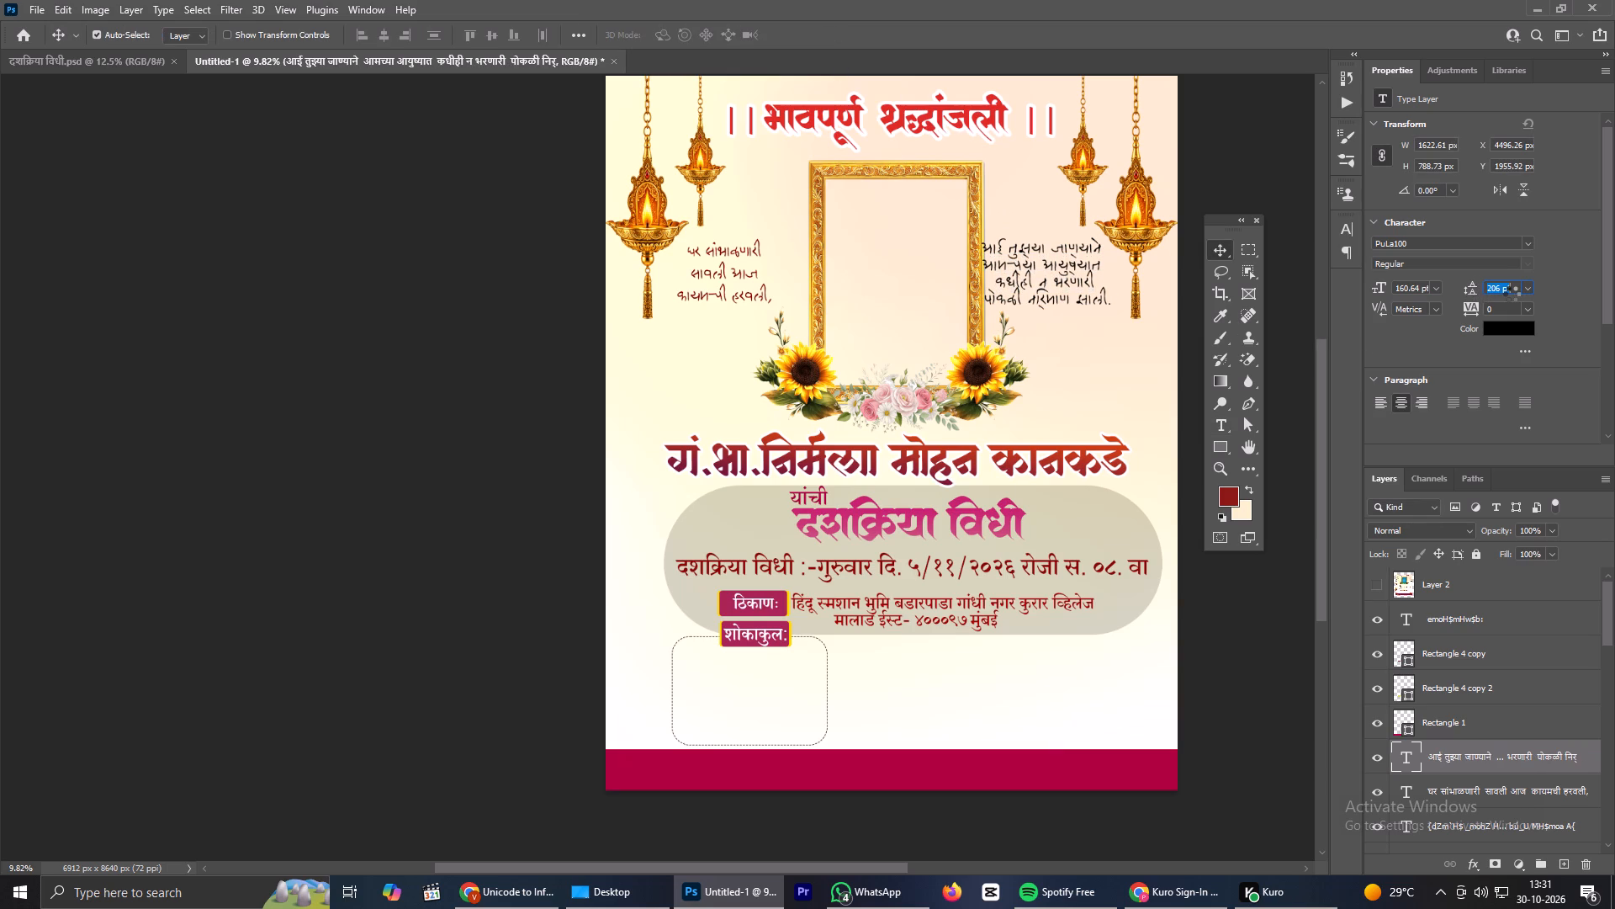
pyautogui.moveTo(1512, 294); pyautogui.dragTo(1538, 303)
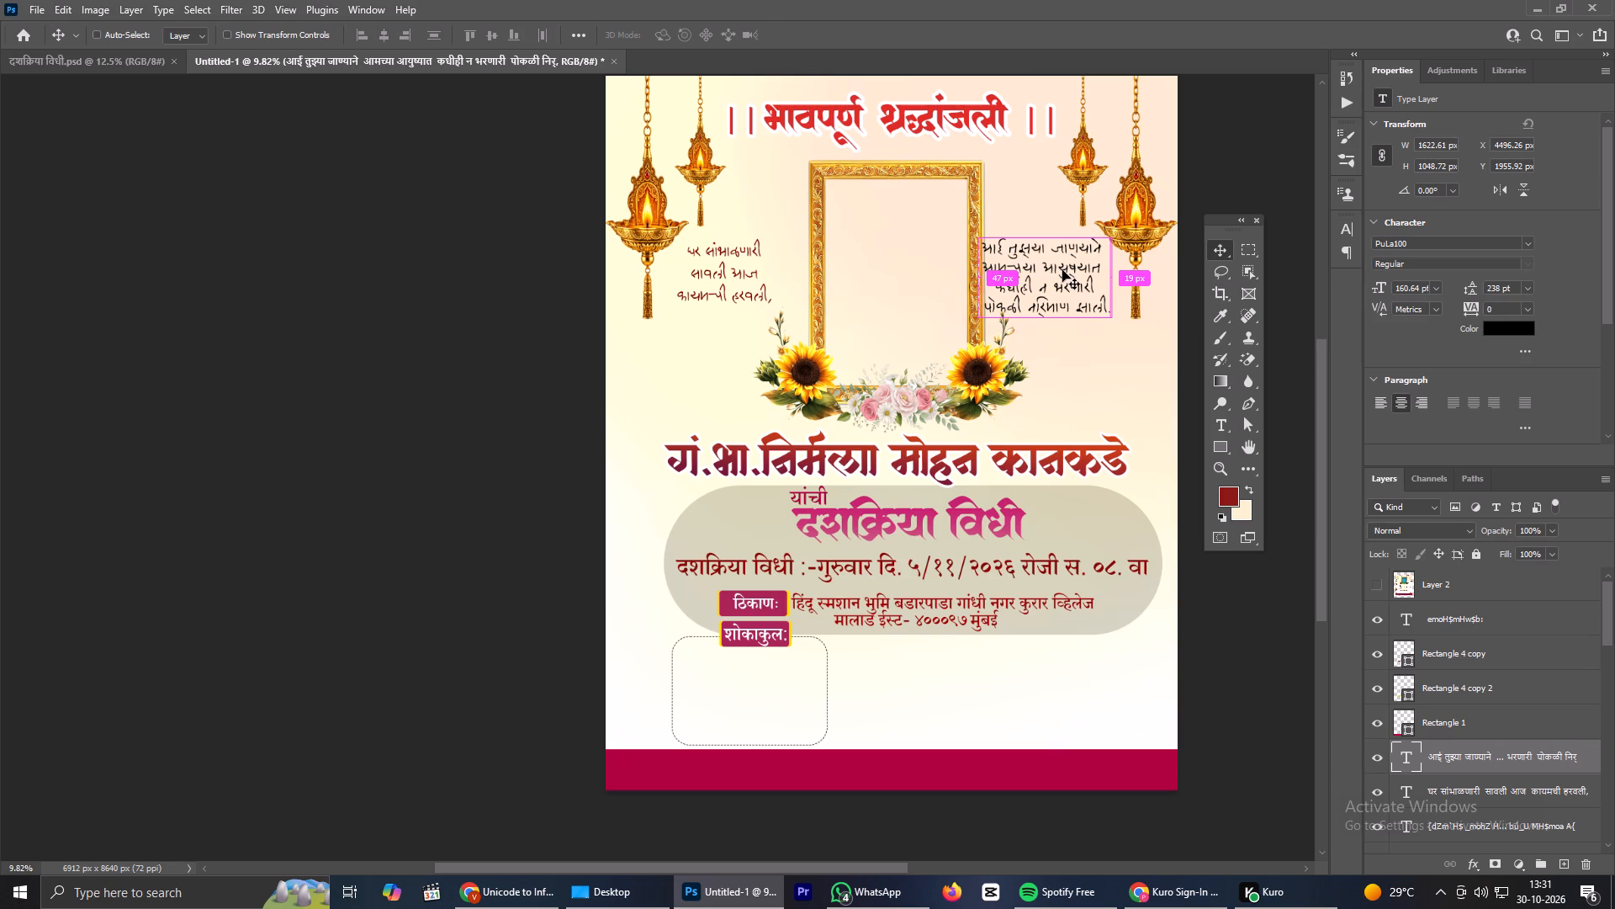
# Scale the right verse down proportionally to about 1509 × 975 px.
pyautogui.hotkey('ctrl', 't')
pyautogui.keyDown('alt'); pyautogui.click(1109, 326); pyautogui.keyUp('alt')
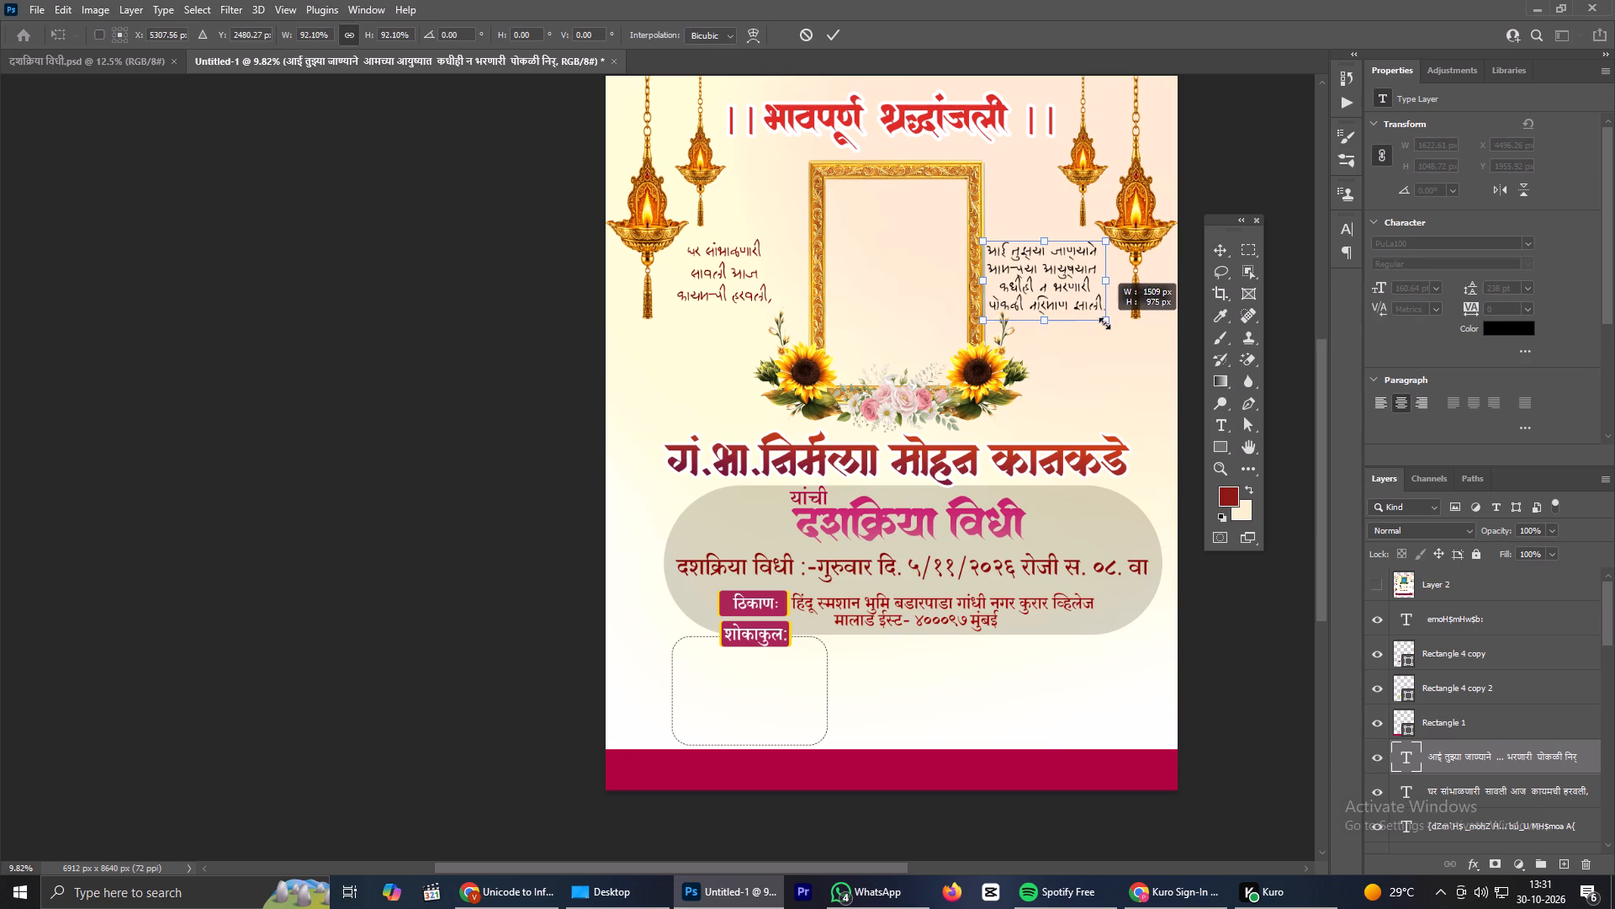
pyautogui.click(829, 29)
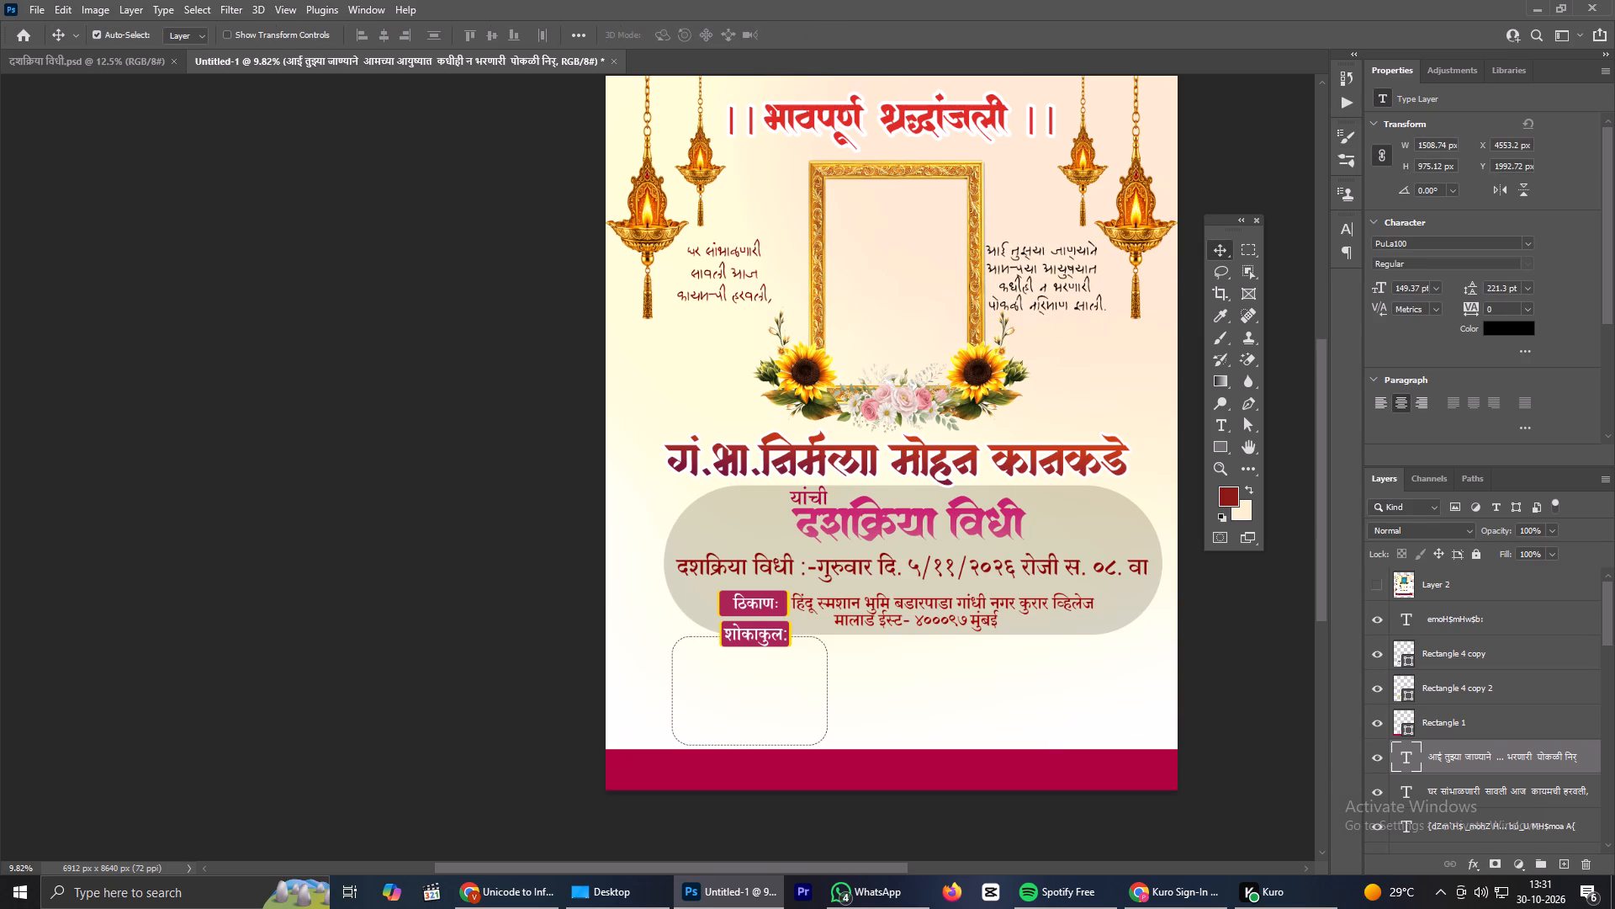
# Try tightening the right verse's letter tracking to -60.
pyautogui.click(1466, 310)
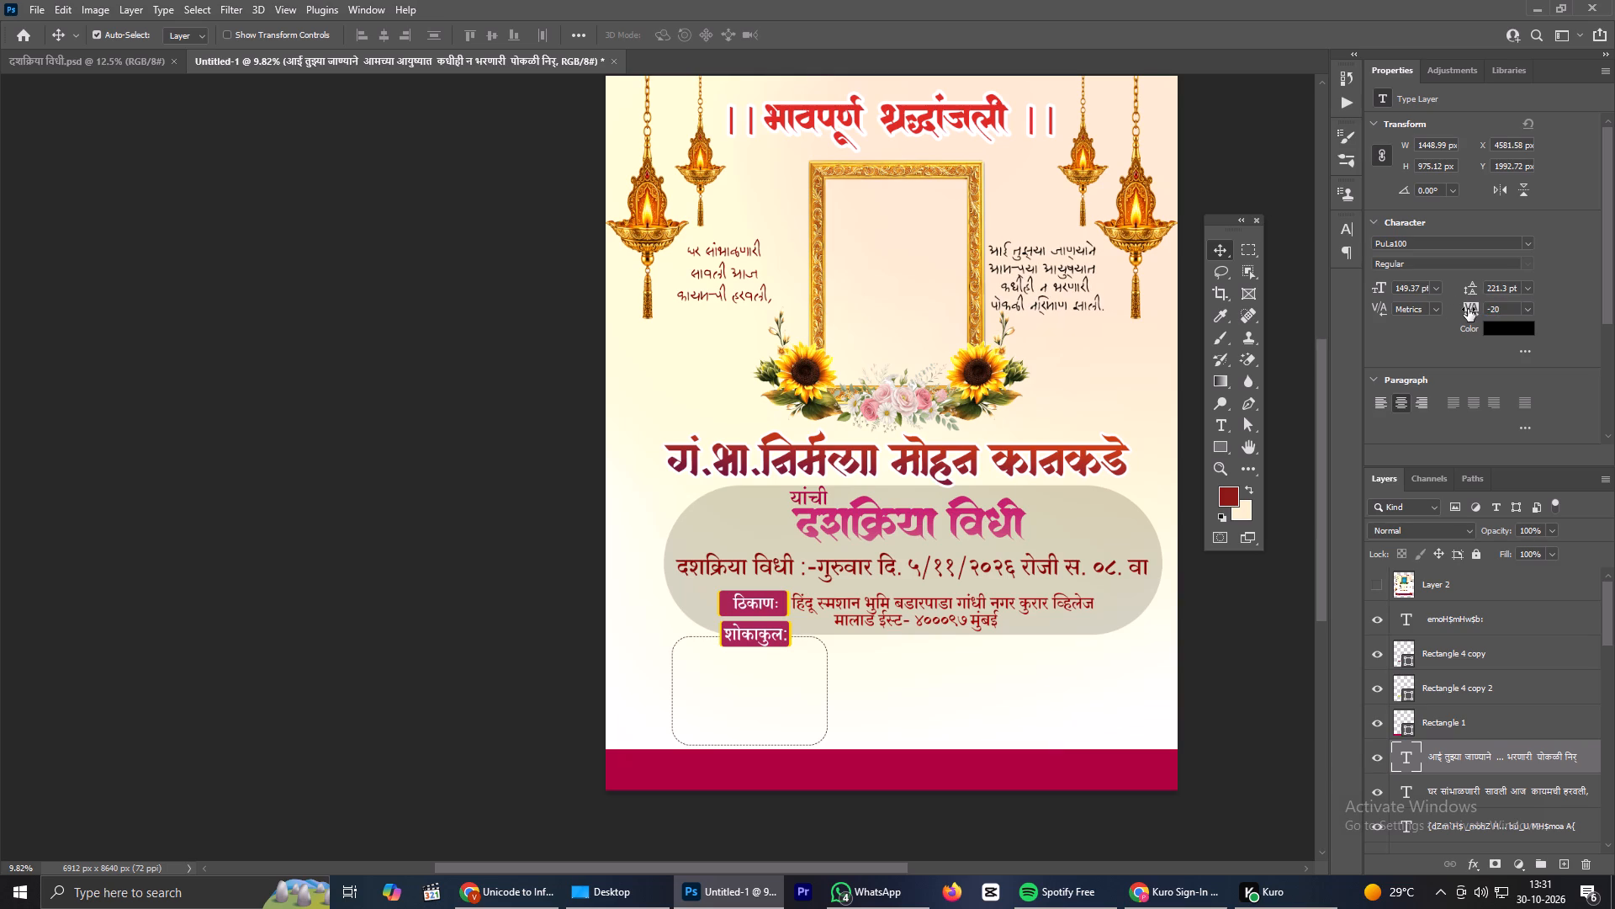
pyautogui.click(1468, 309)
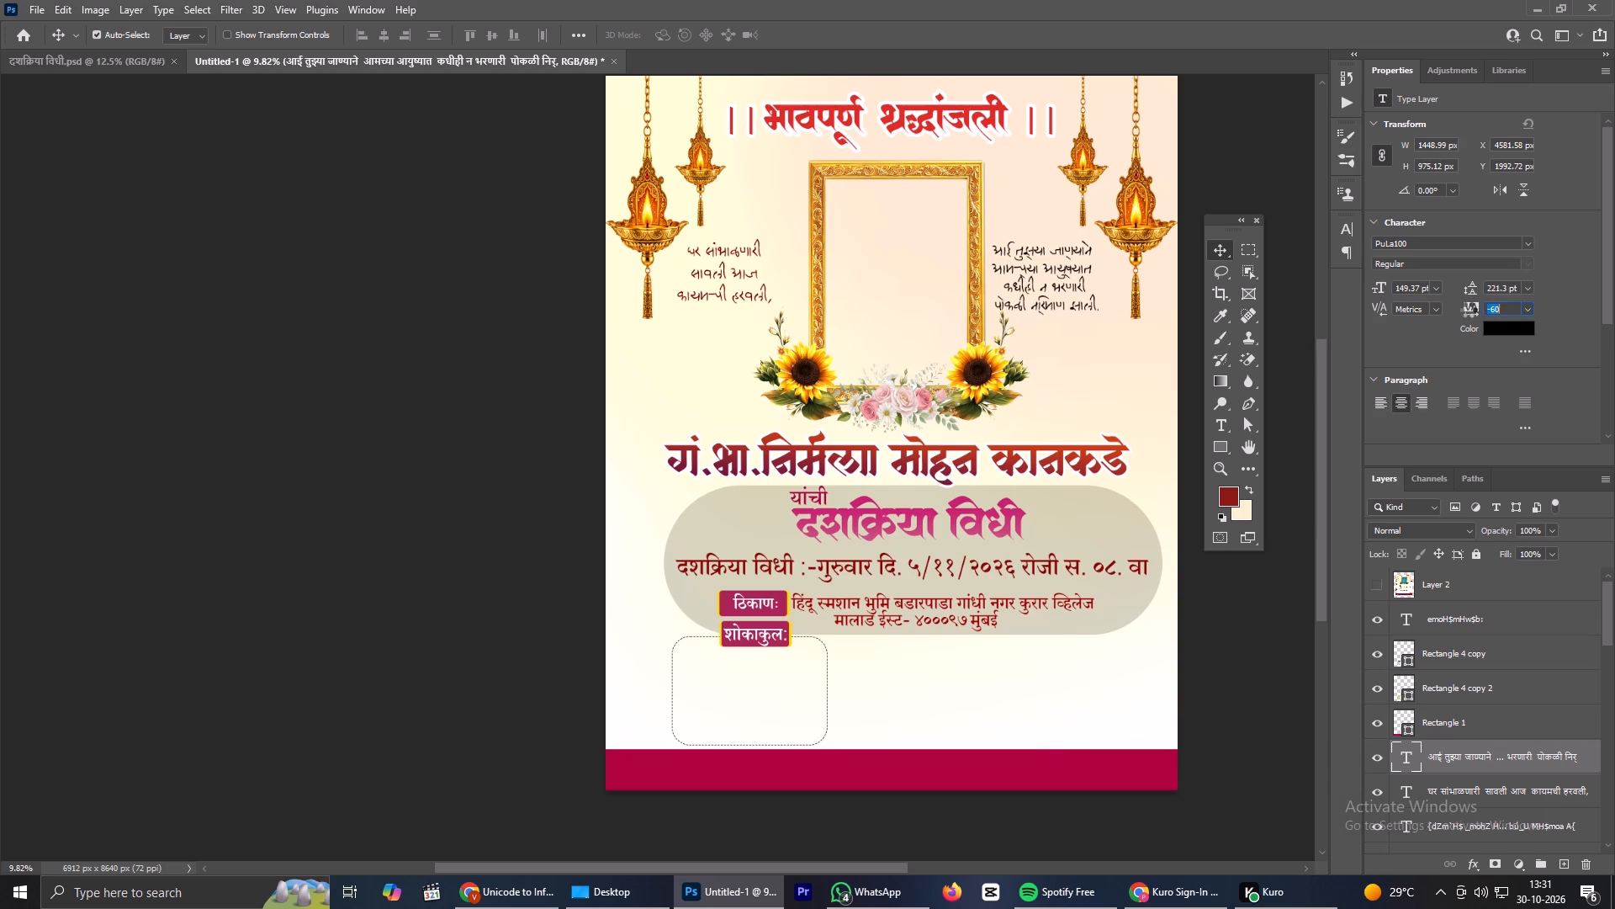
# Center the right verse between the photo frame and the hanging lamp, at about X 4641 px, Y 1927 px.
pyautogui.moveTo(1056, 273); pyautogui.dragTo(1062, 273)
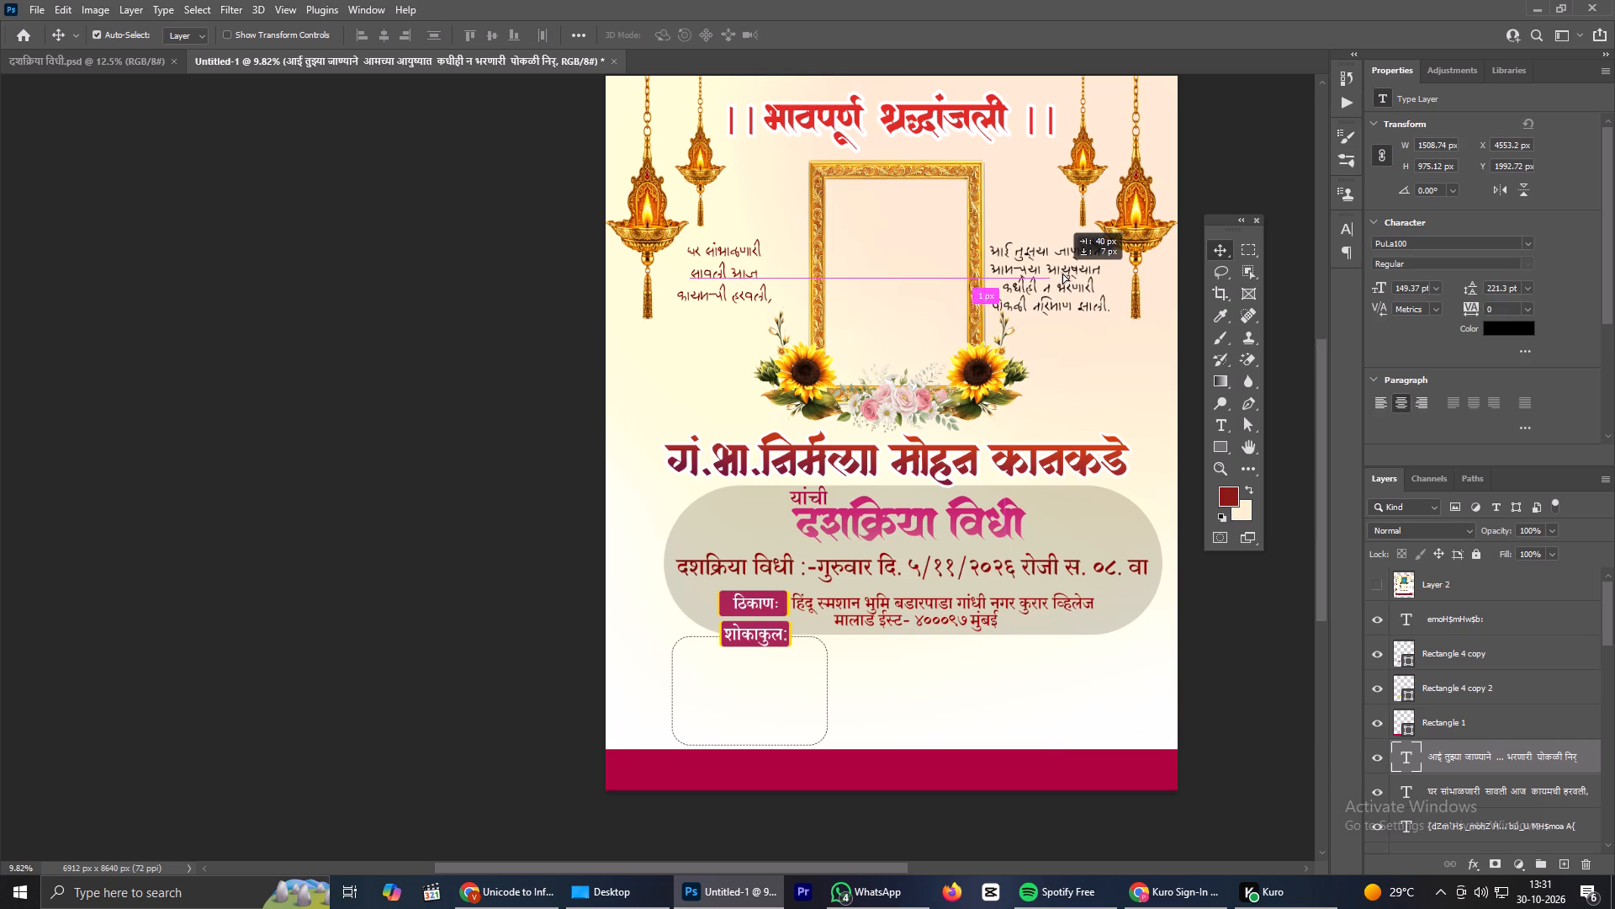
pyautogui.moveTo(1062, 273); pyautogui.dragTo(1064, 267)
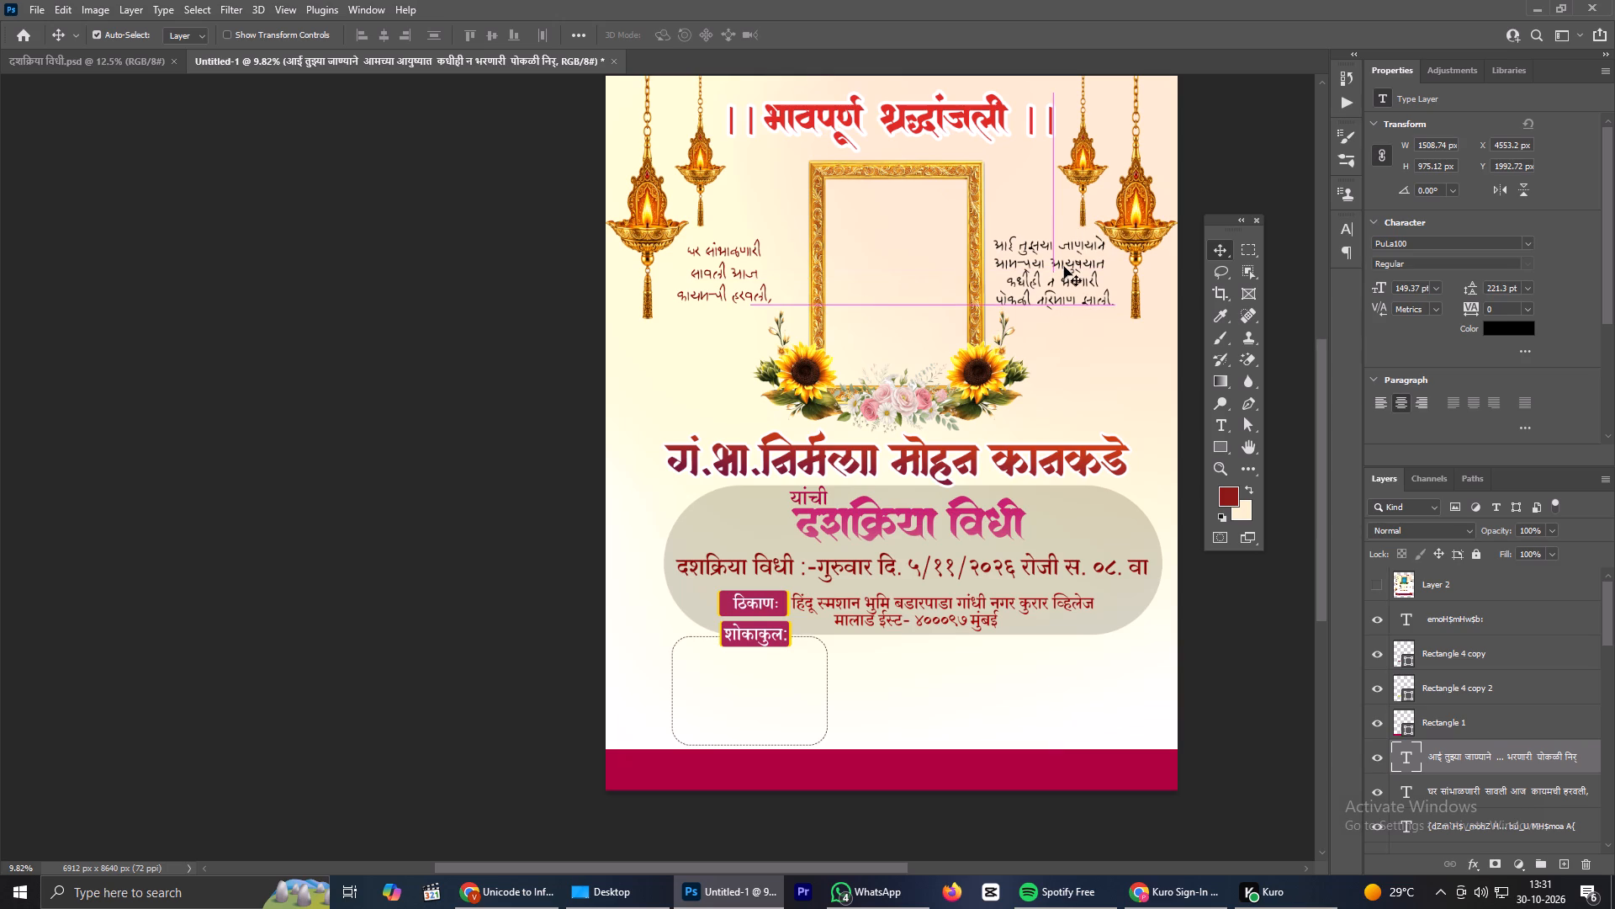
# Change the right verse's text color to dark red, about #800404.
pyautogui.click(1500, 325)
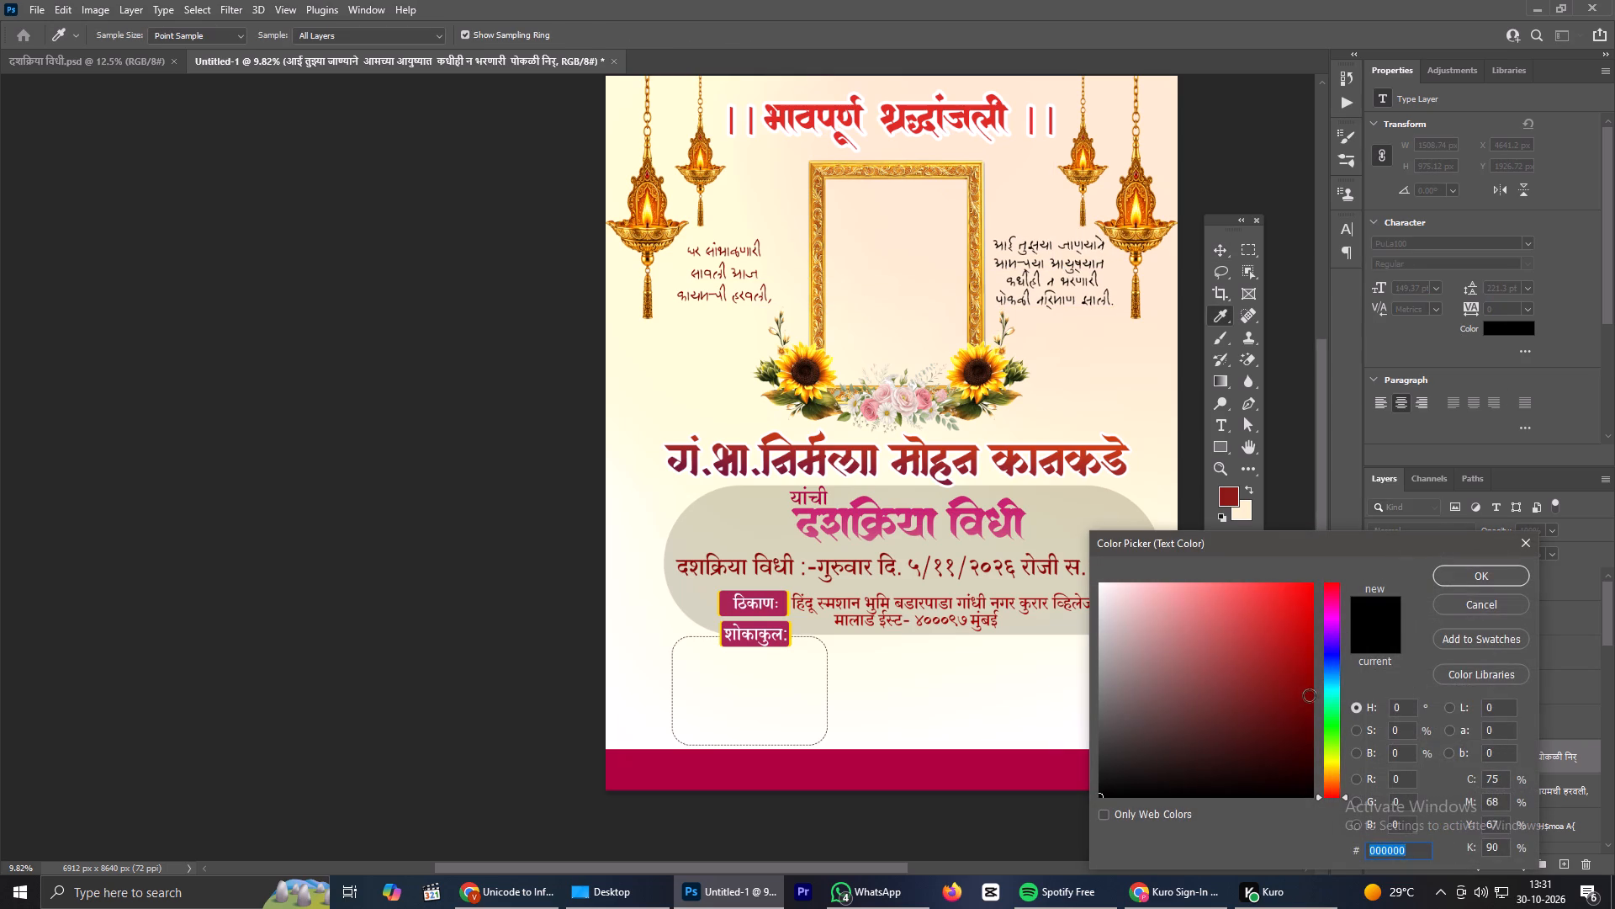
pyautogui.moveTo(1304, 697); pyautogui.dragTo(1325, 670)
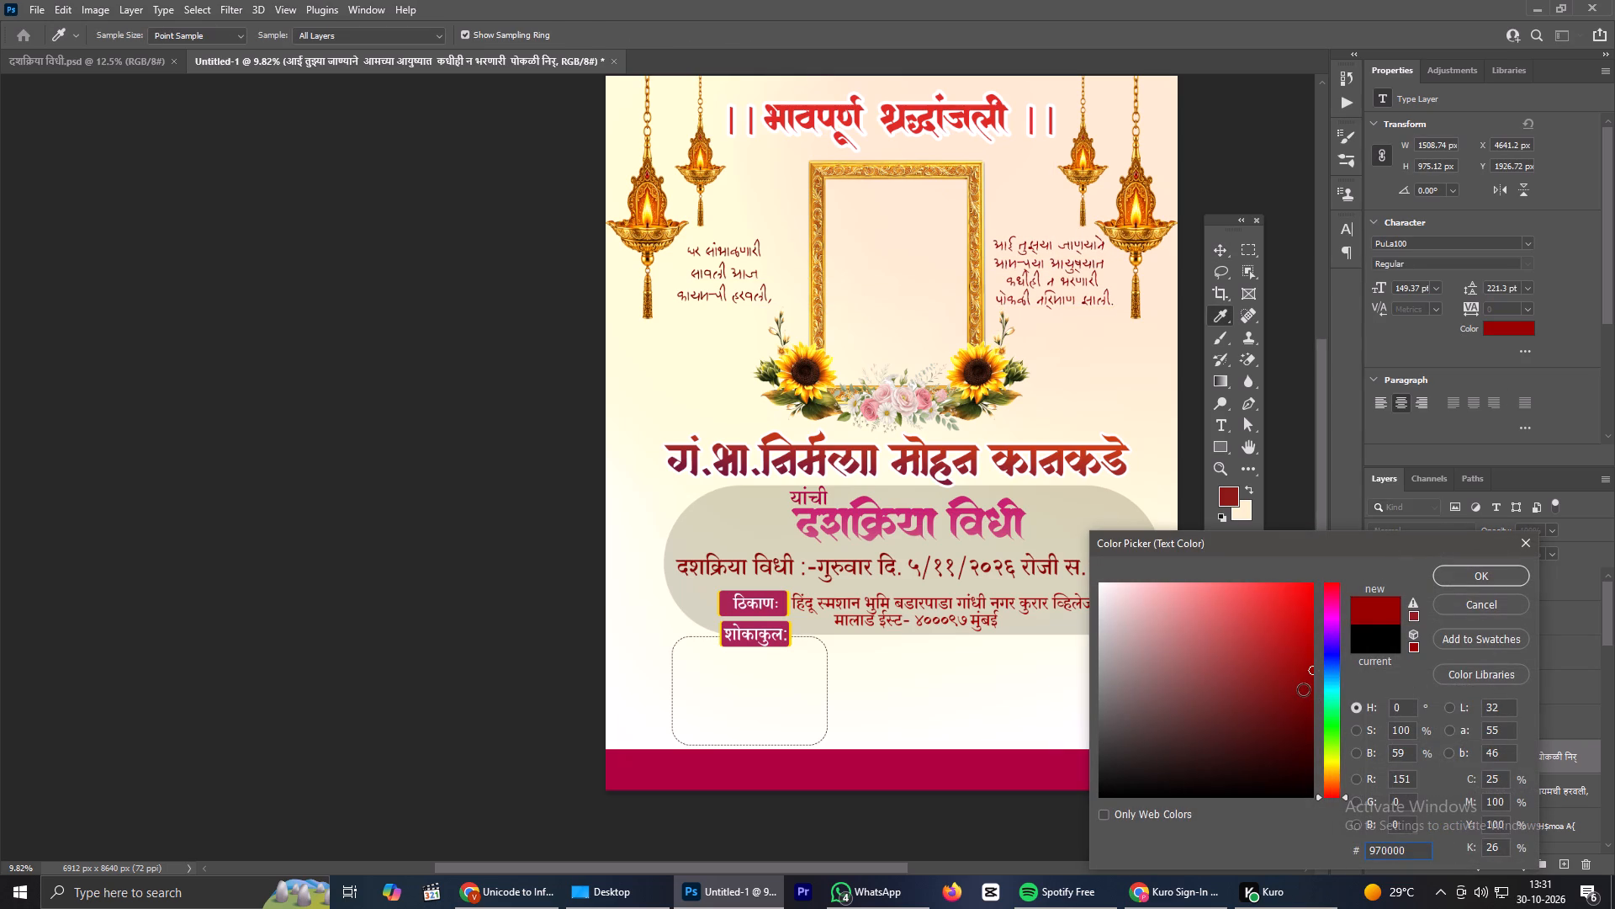
pyautogui.click(1303, 689)
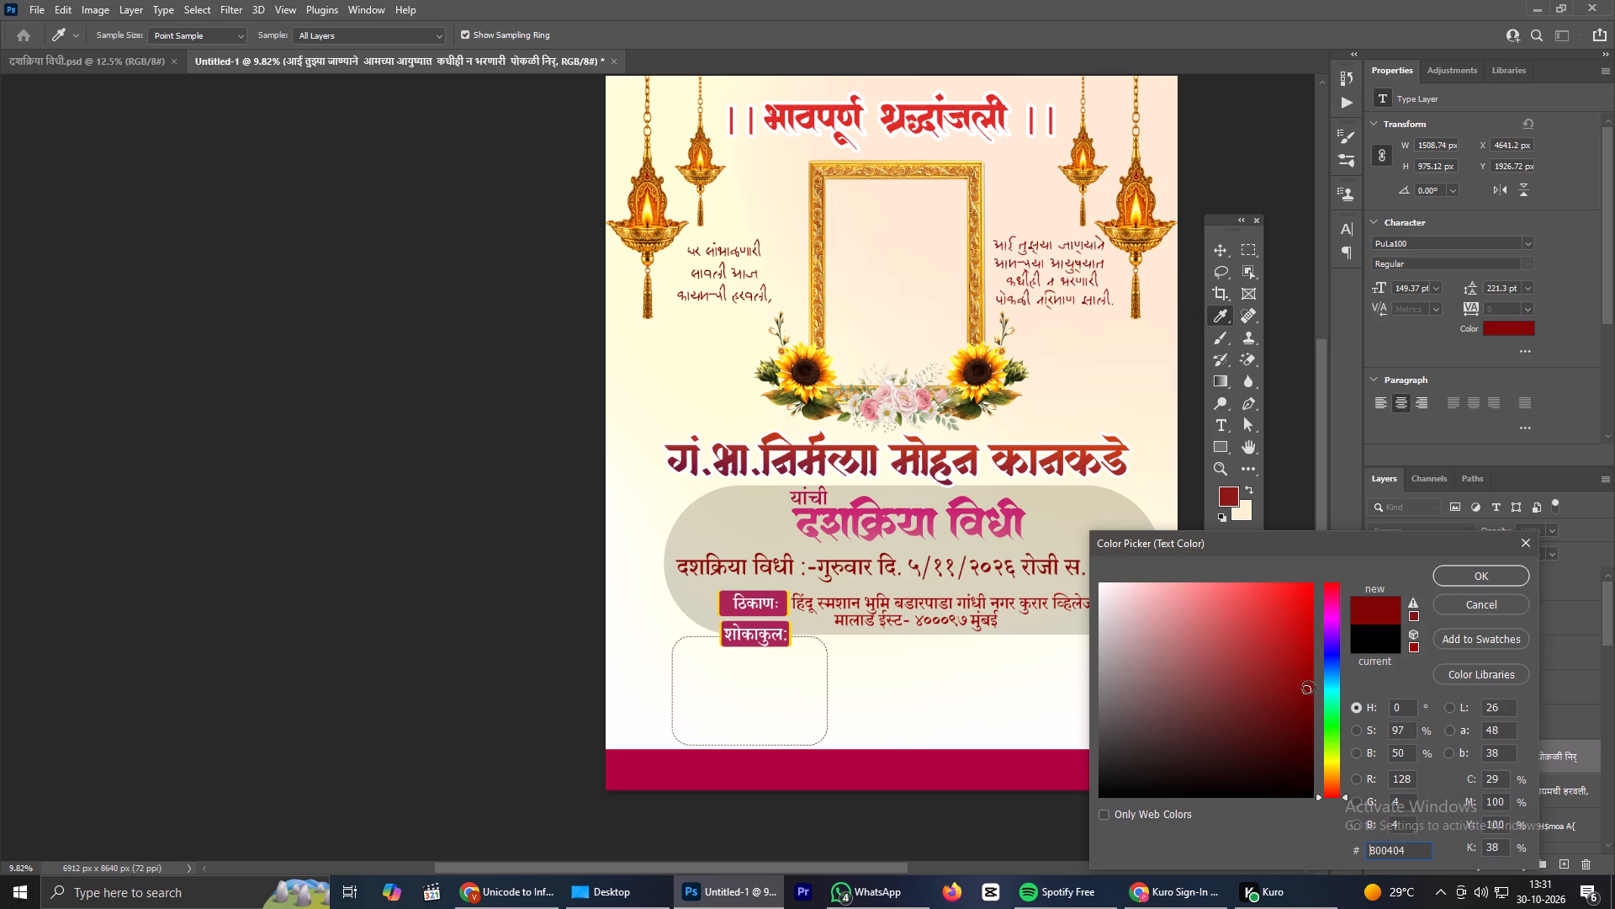
pyautogui.click(1467, 568)
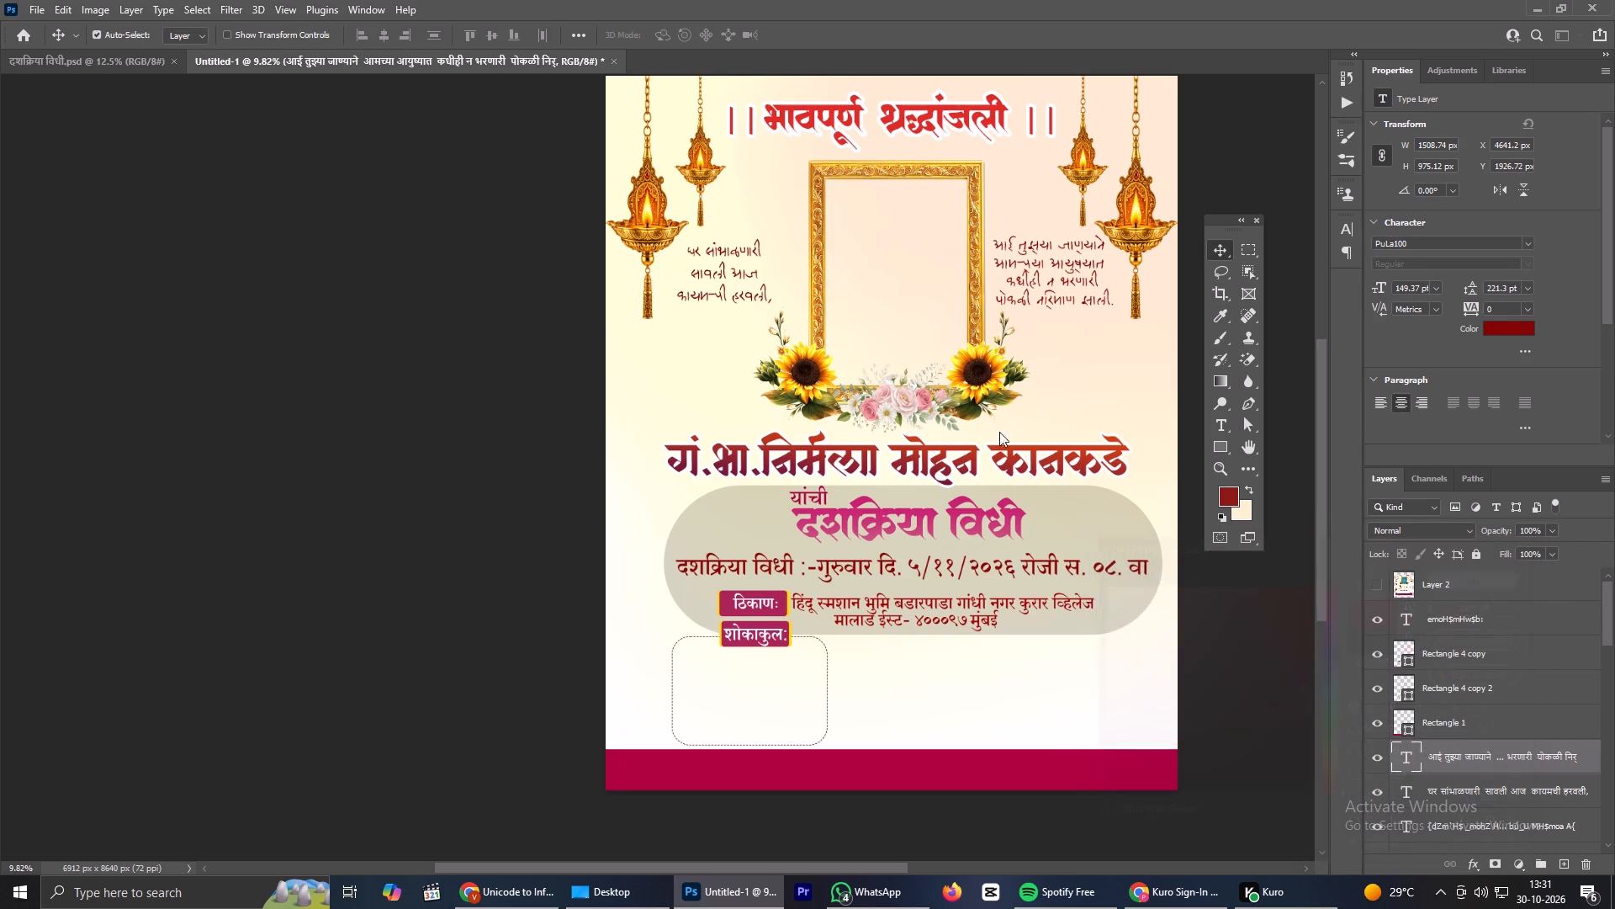
# Move the right verse down slightly to about Y 1969 px, level with the left verse.
pyautogui.scroll(2, 943, 280)
pyautogui.click(1094, 279)
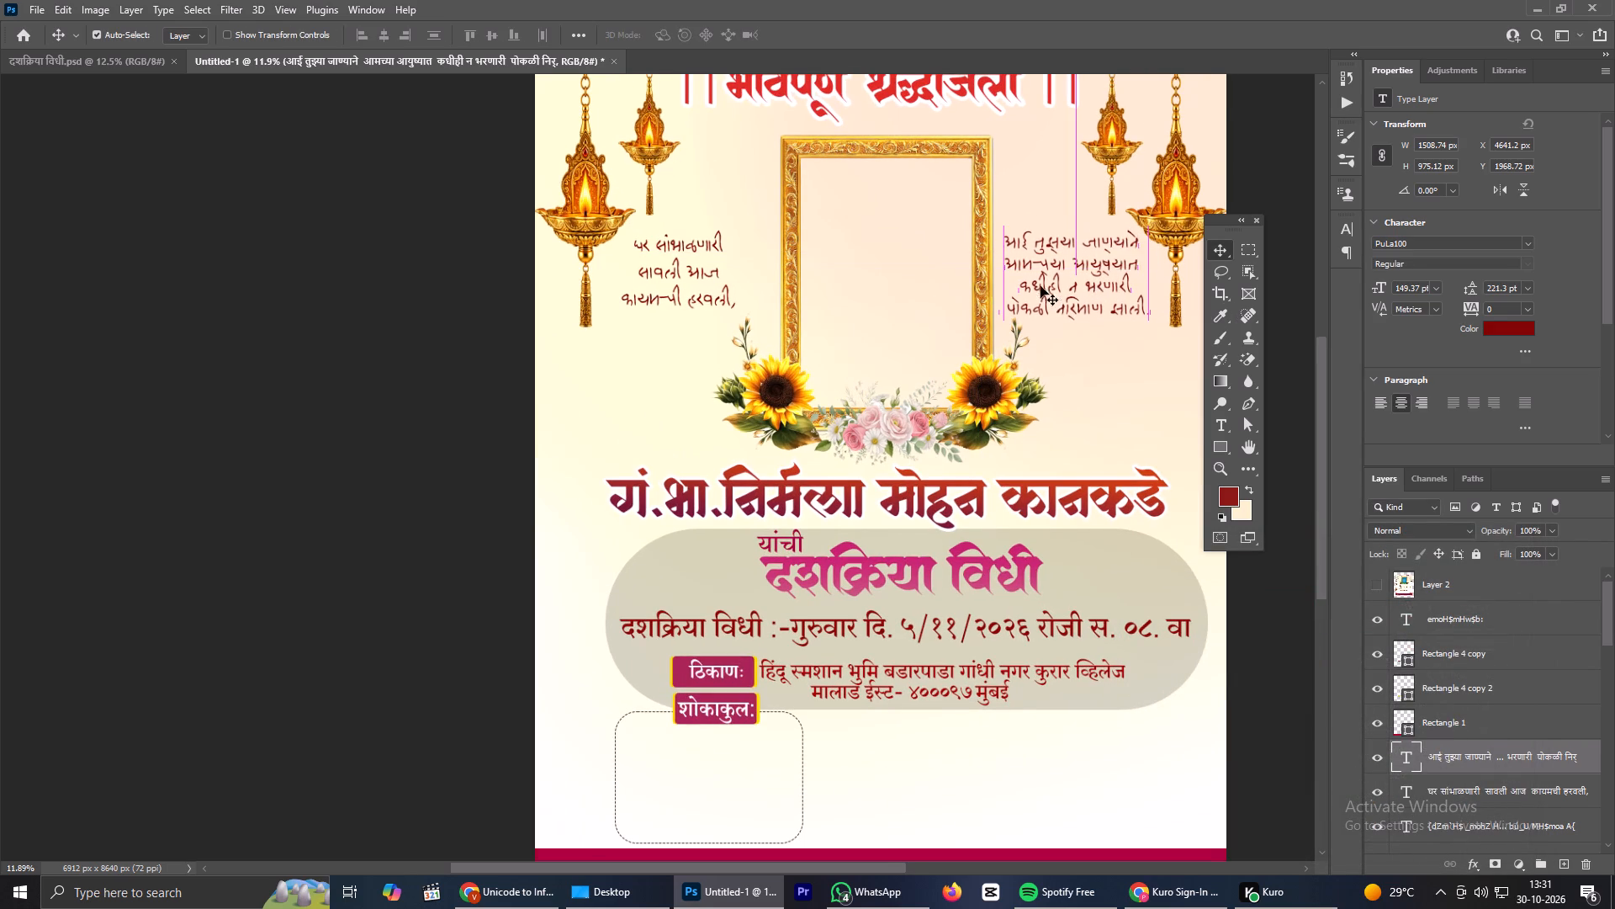
# Review the whole poster layout and look through its layer stack, including the area around the dashed box below शोकाकुल:.
pyautogui.scroll(-4, 1040, 286)
pyautogui.scroll(2, 977, 306)
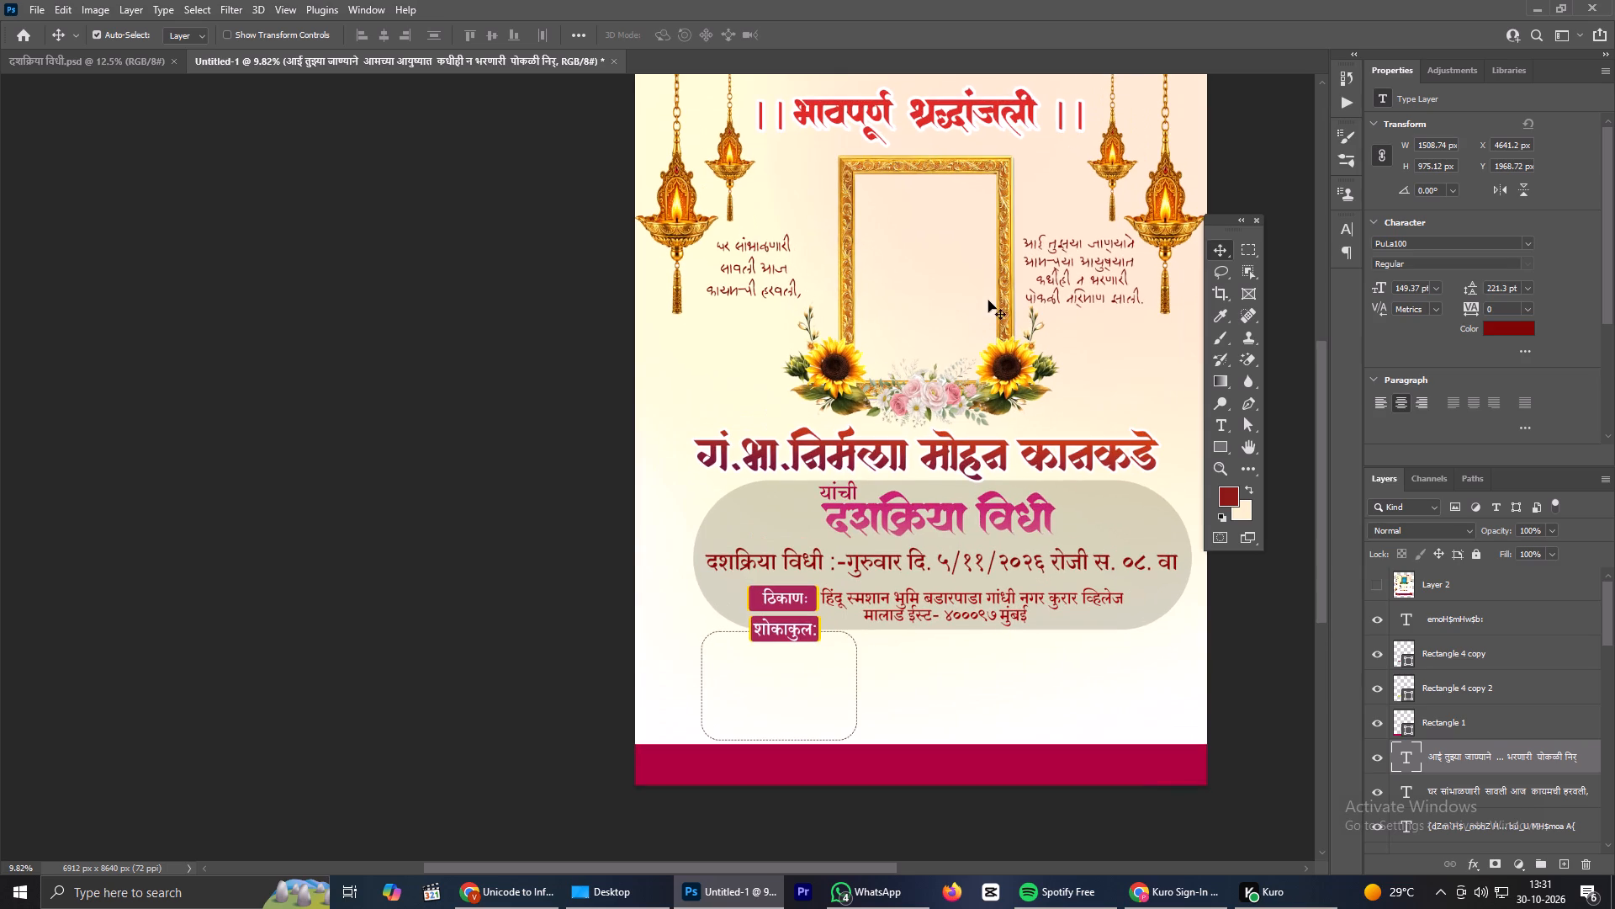
pyautogui.scroll(-4, 1052, 244)
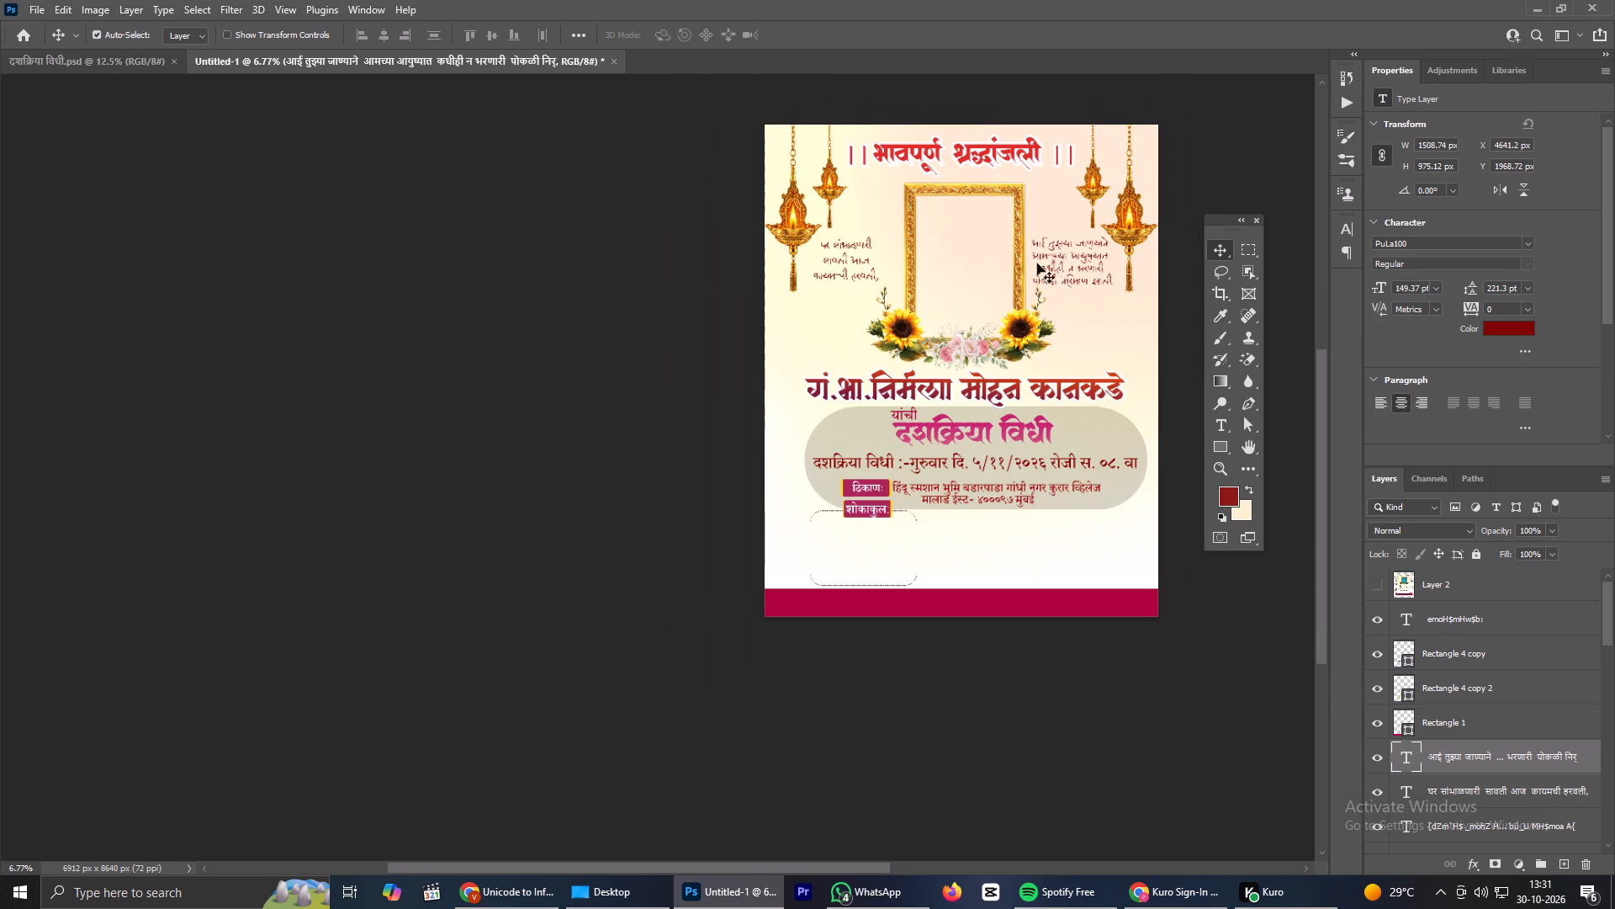
pyautogui.scroll(6, 1090, 238)
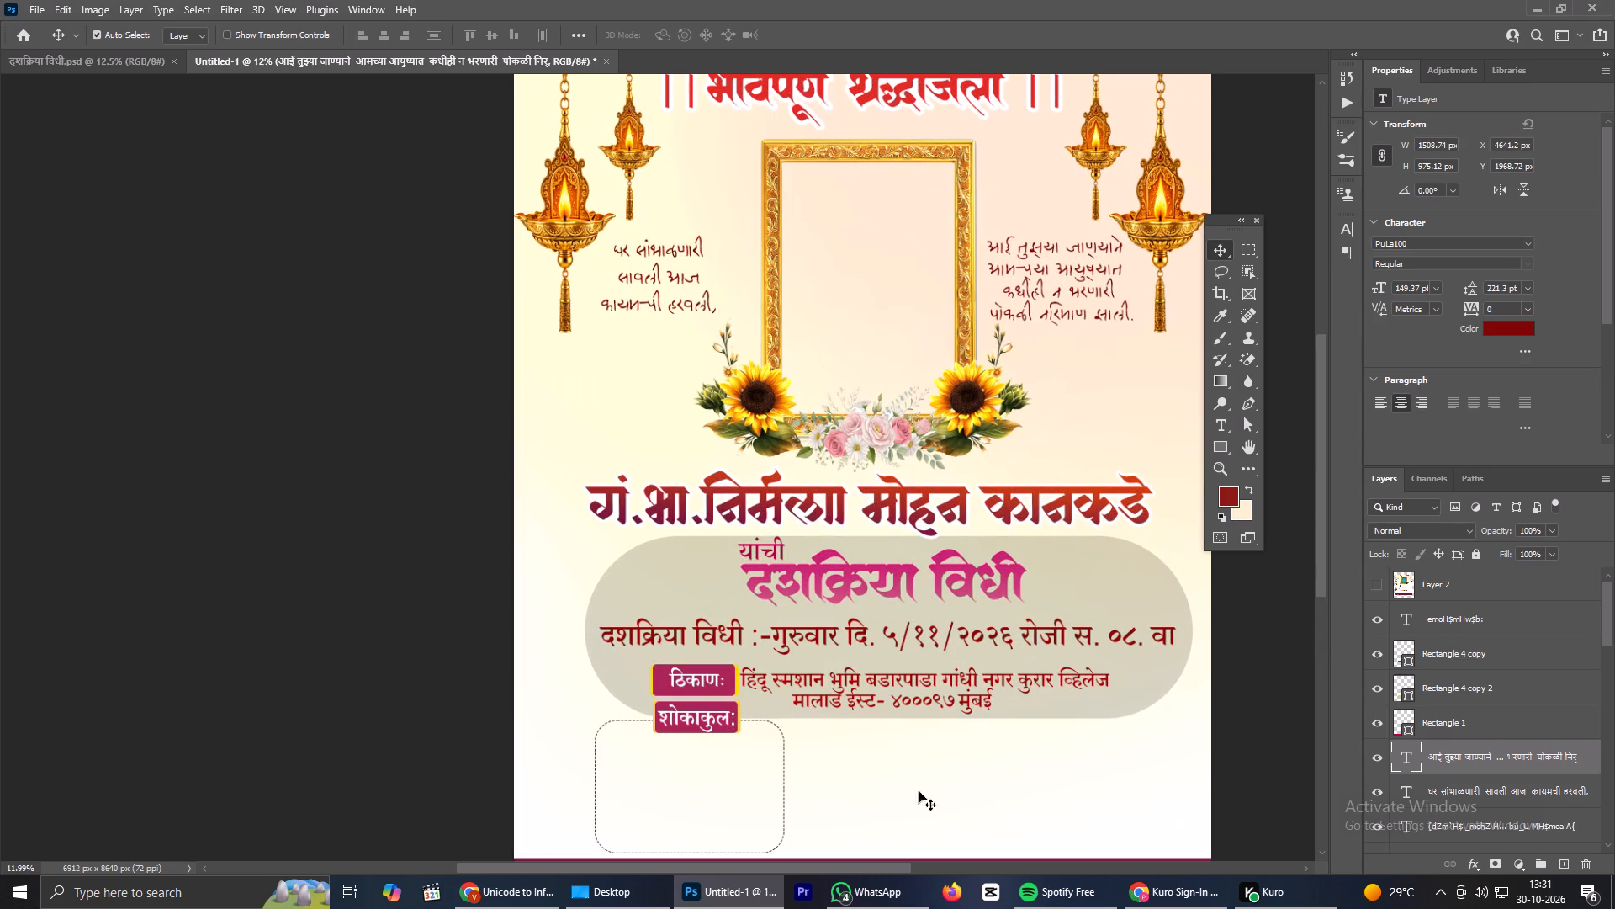
pyautogui.click(670, 781)
pyautogui.click(670, 781)
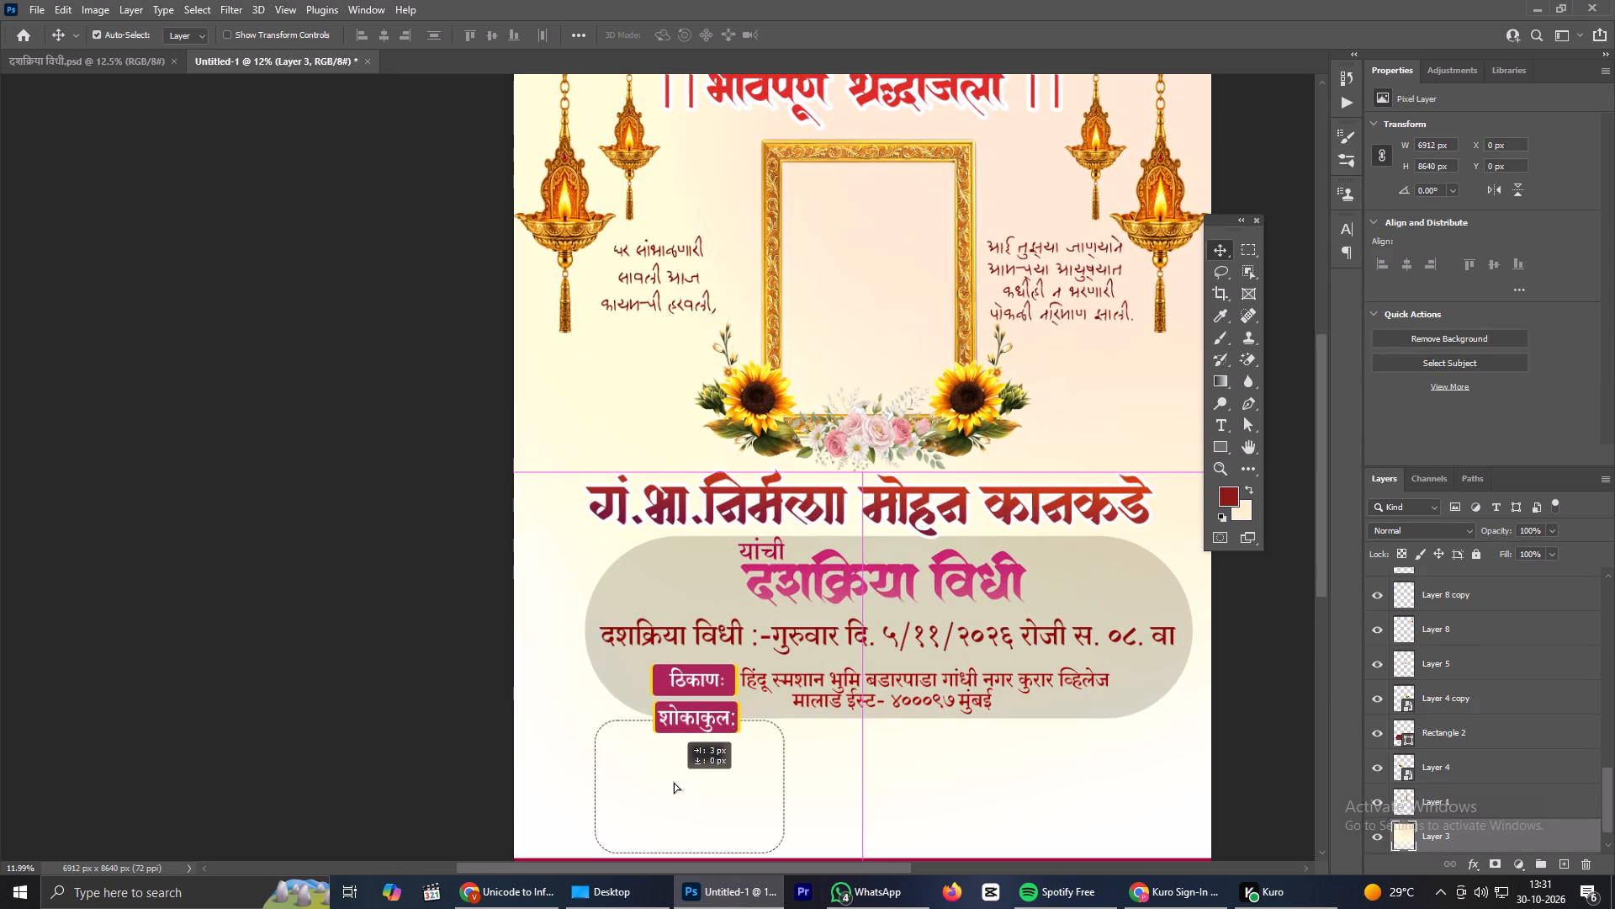
pyautogui.scroll(-3, 686, 786)
pyautogui.press('space')
pyautogui.press('space')
pyautogui.press('space')
pyautogui.press('space')
pyautogui.press('space')
pyautogui.press('space')
pyautogui.press('space')
pyautogui.press('space')
pyautogui.press('space')
pyautogui.press('space')
pyautogui.moveTo(855, 799); pyautogui.dragTo(872, 722)
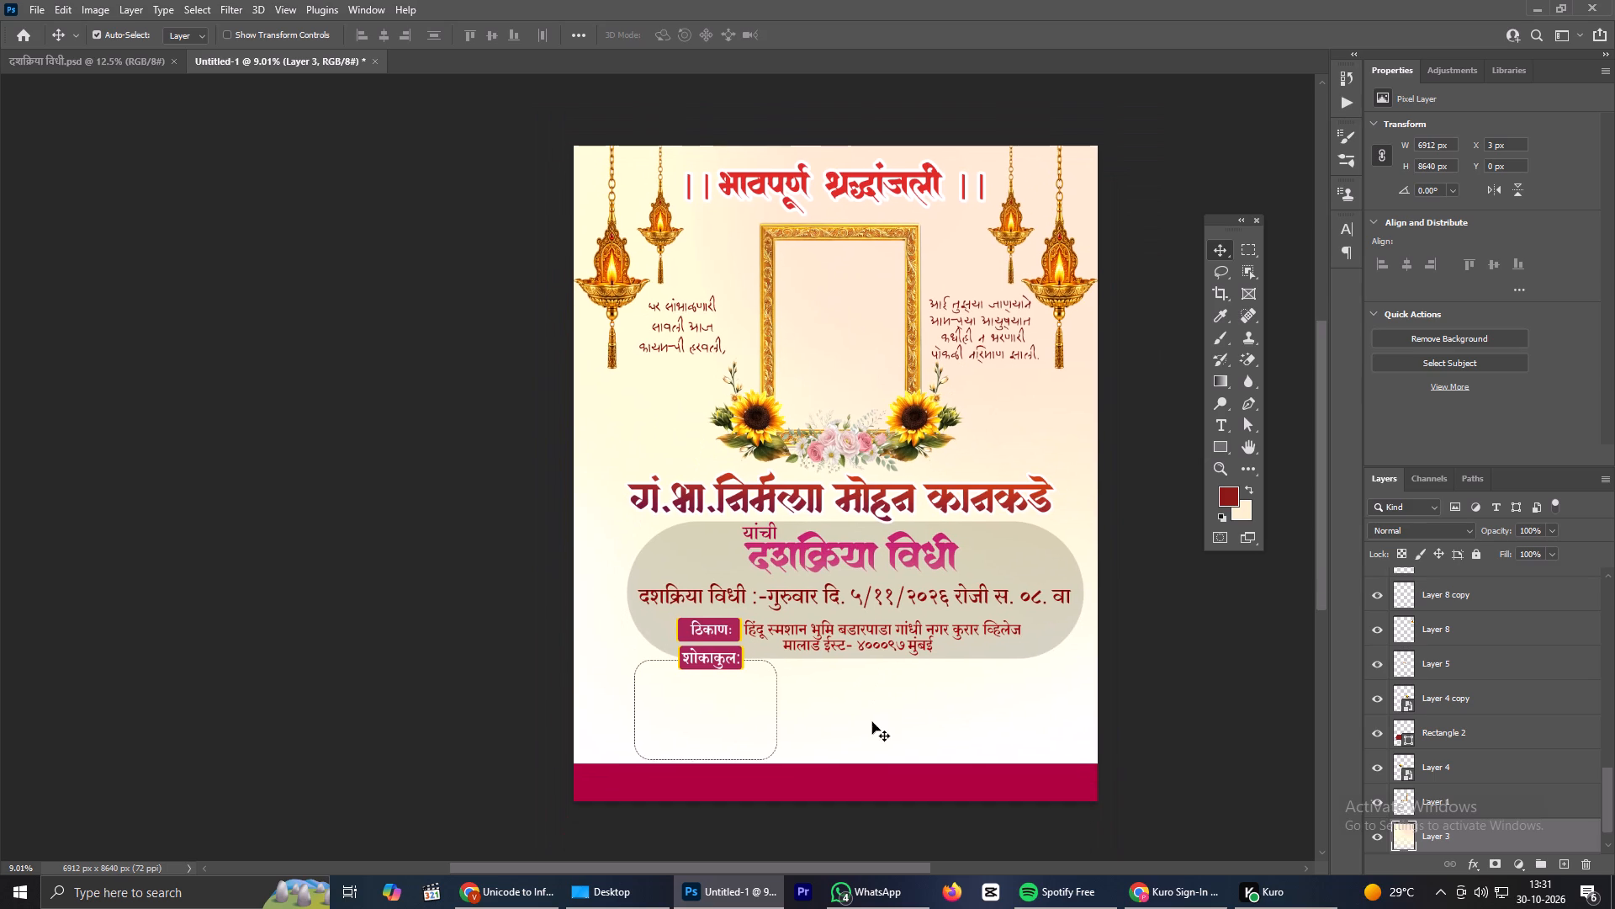
pyautogui.scroll(-5, 1474, 665)
pyautogui.scroll(5, 1474, 667)
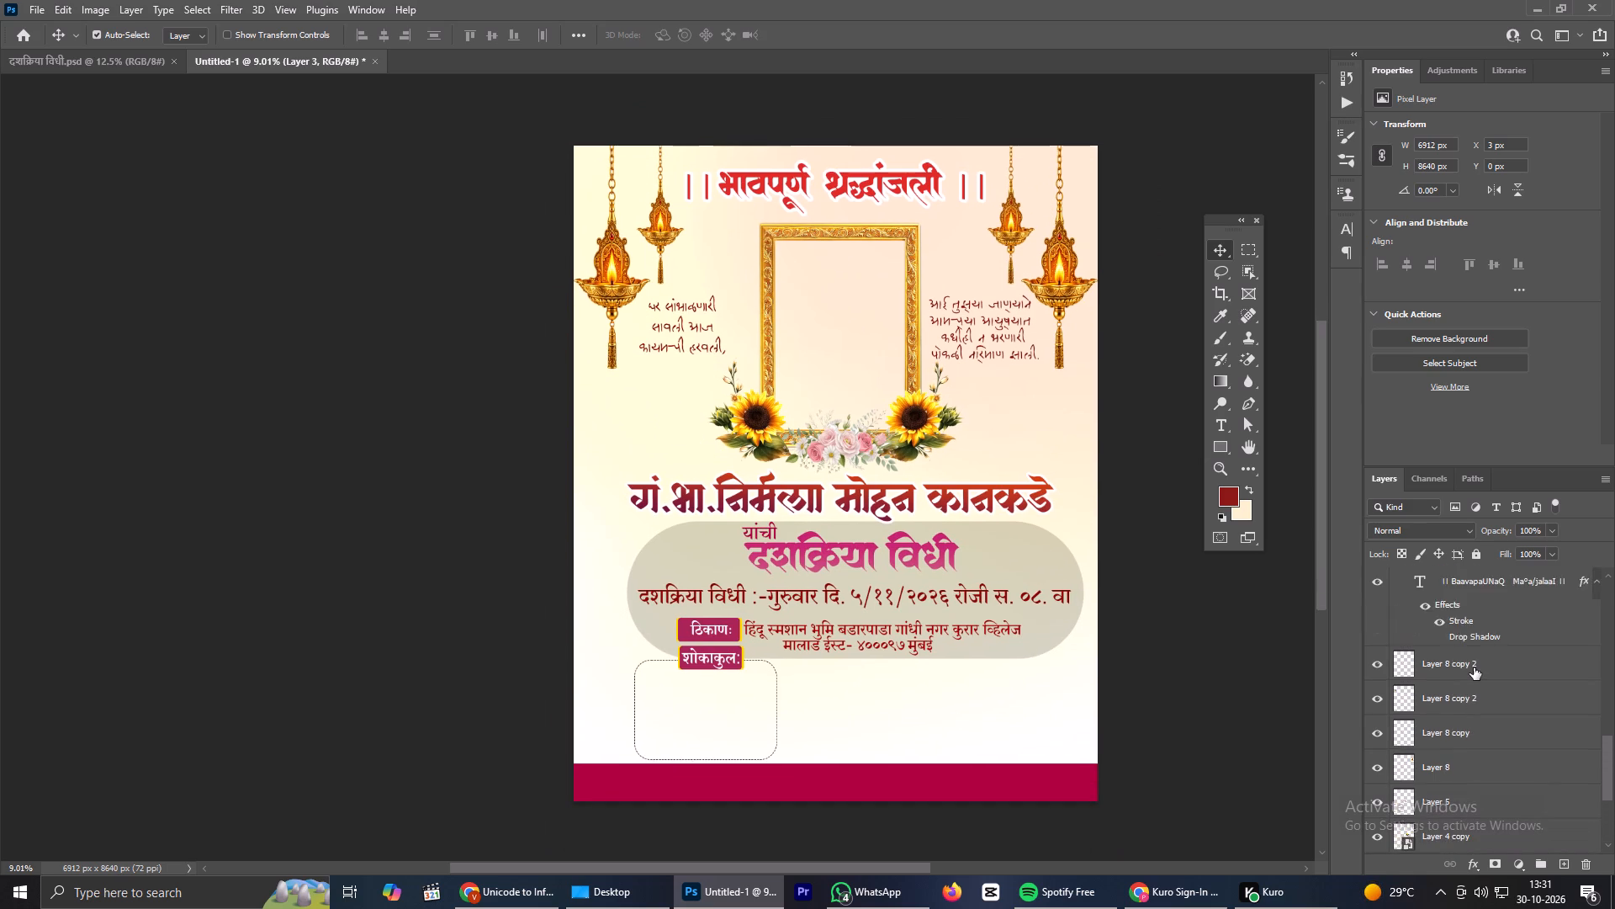
pyautogui.scroll(20, 1474, 667)
pyautogui.scroll(2, 1504, 665)
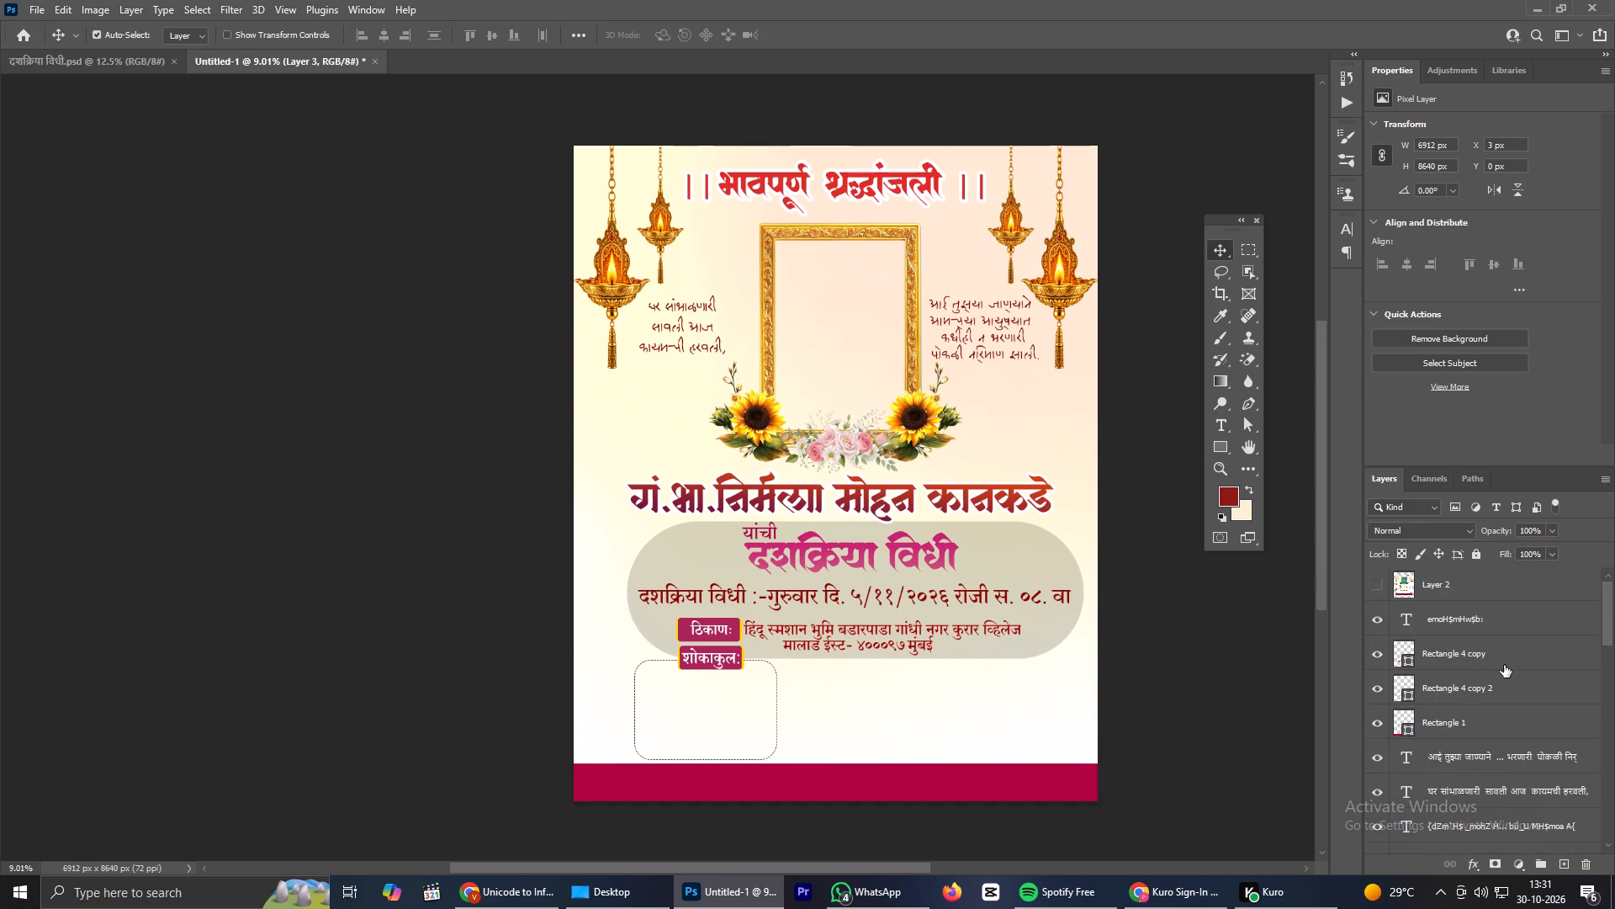
pyautogui.scroll(-16, 1504, 665)
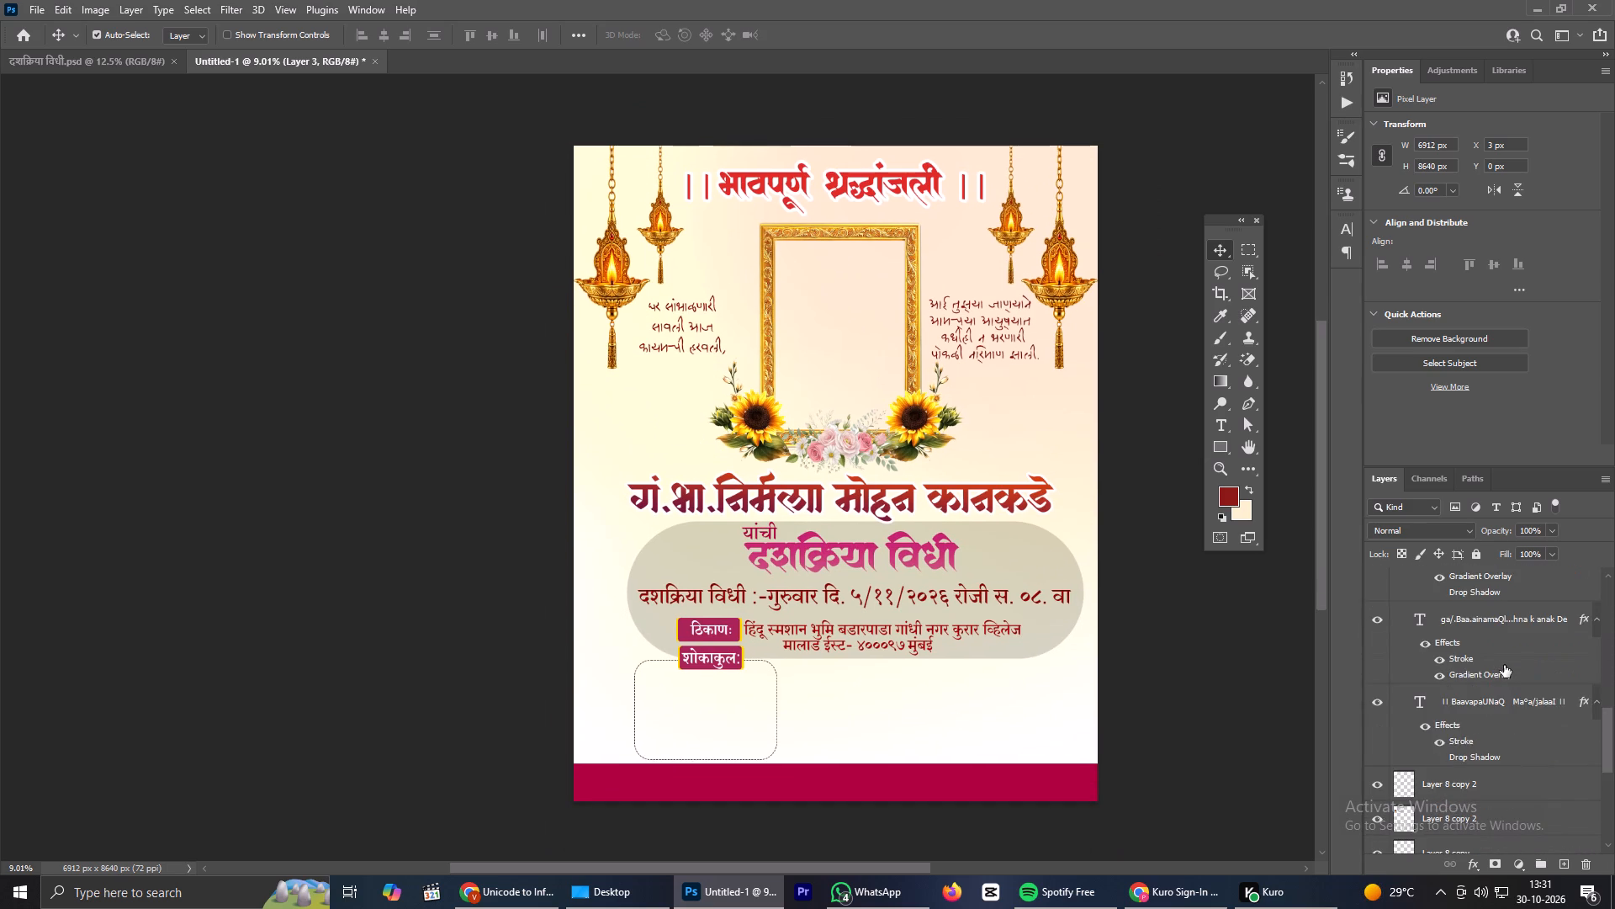
pyautogui.scroll(16, 1504, 665)
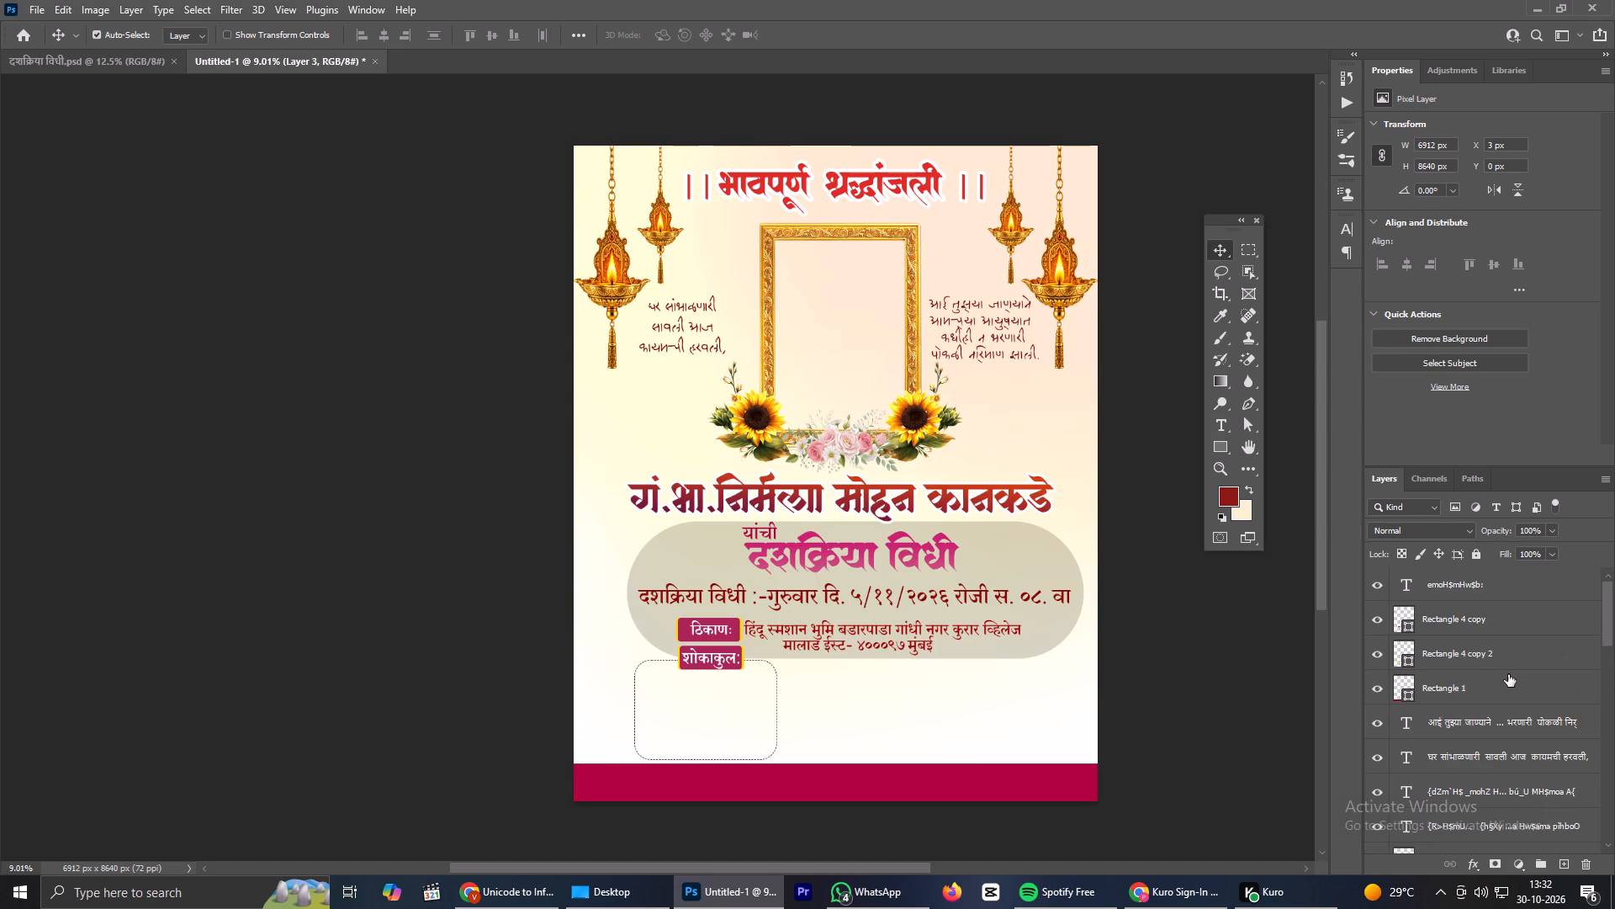
pyautogui.scroll(8, 1508, 674)
pyautogui.scroll(-2, 737, 241)
pyautogui.scroll(2, 738, 244)
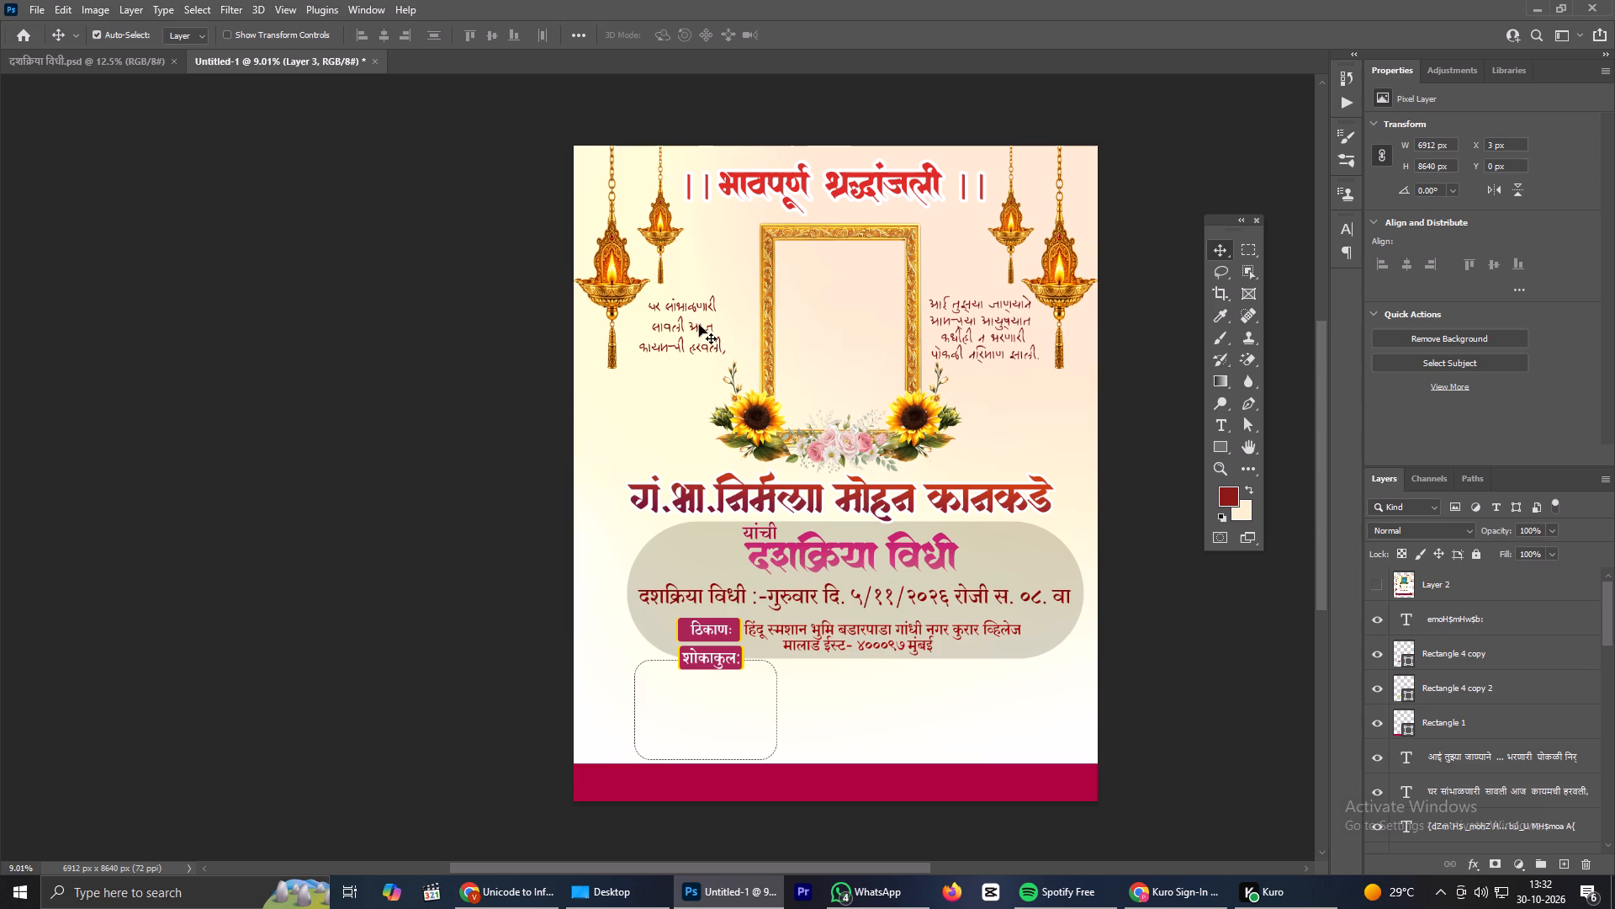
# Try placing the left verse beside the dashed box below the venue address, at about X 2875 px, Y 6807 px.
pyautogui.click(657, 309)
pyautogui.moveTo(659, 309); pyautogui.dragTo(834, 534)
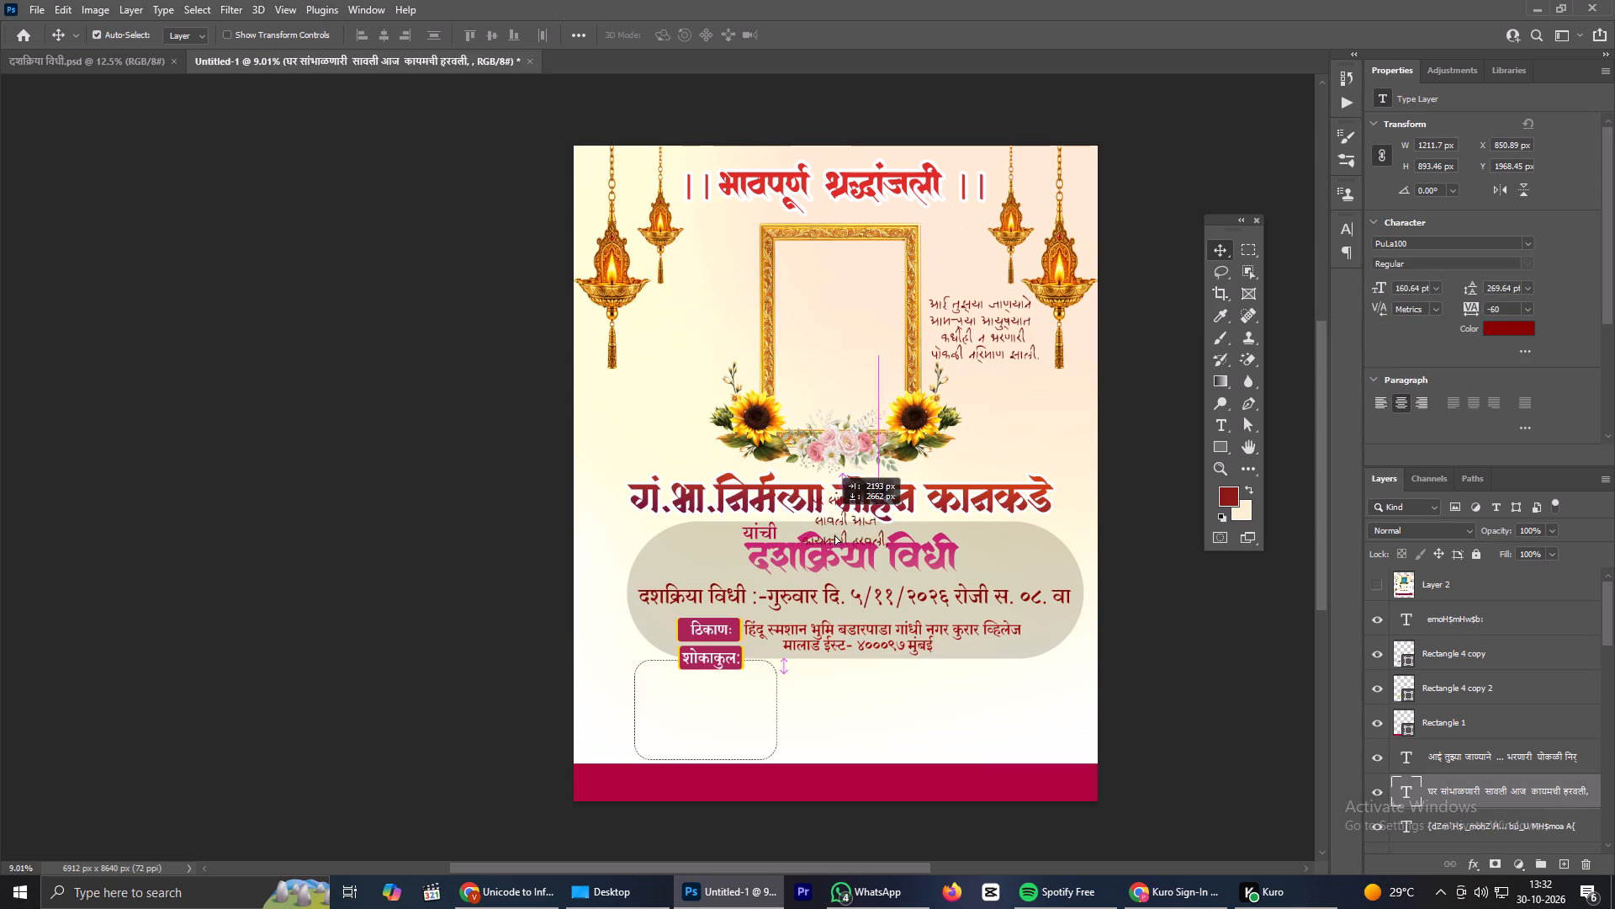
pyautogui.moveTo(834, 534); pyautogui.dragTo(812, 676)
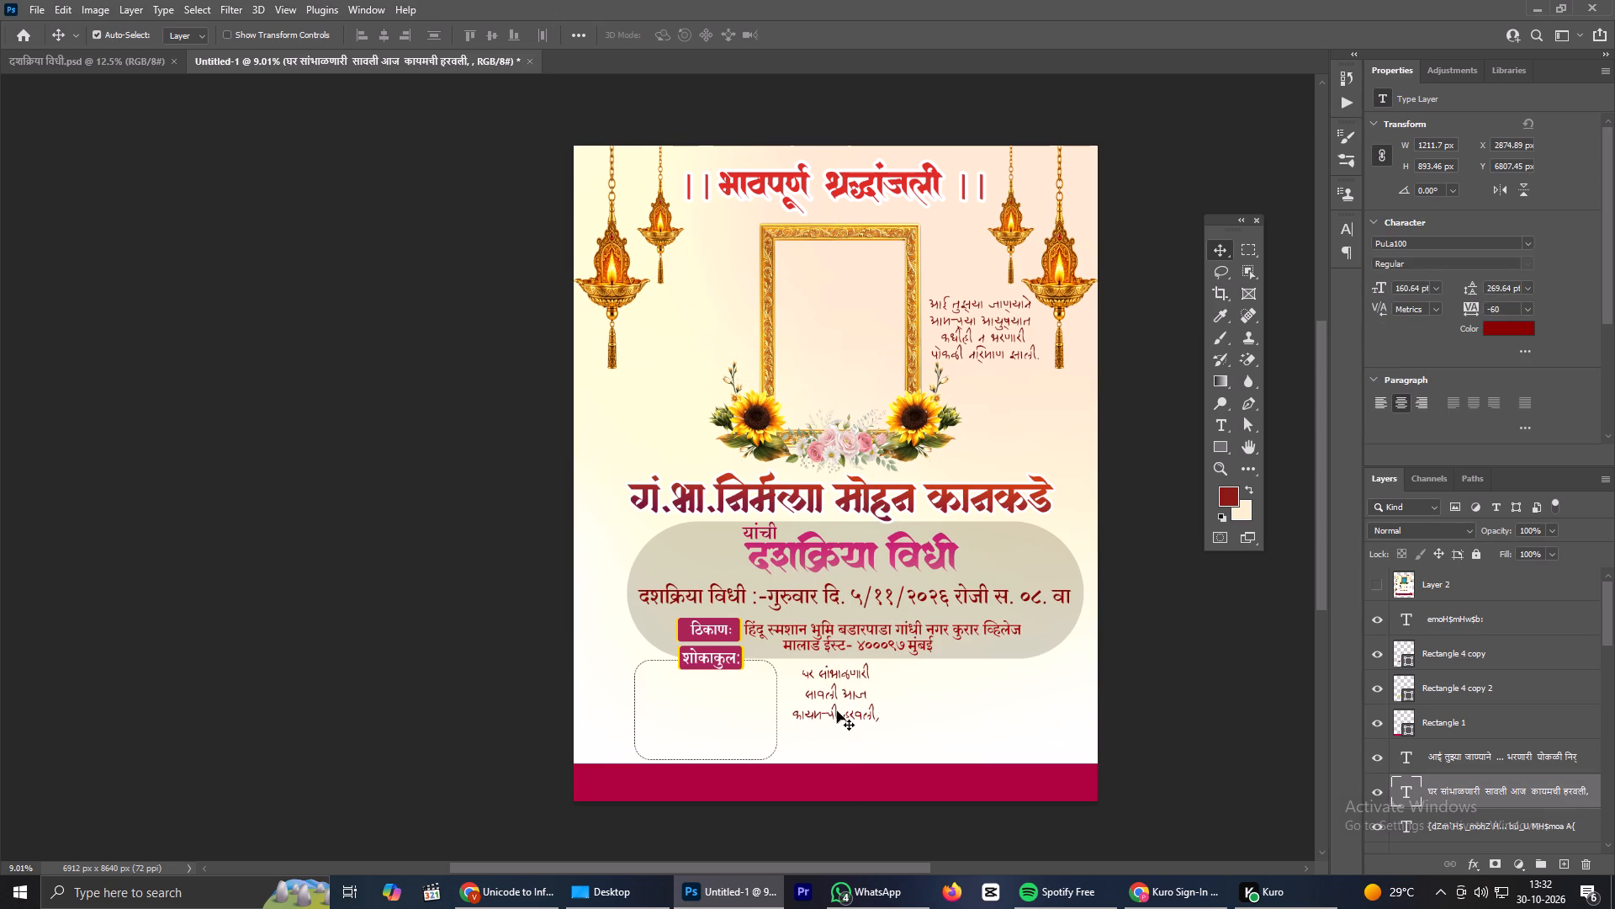
# Place the left verse between the left lamps and the photo frame, at about X 1055 px, Y 1948 px.
pyautogui.moveTo(842, 710); pyautogui.dragTo(696, 338)
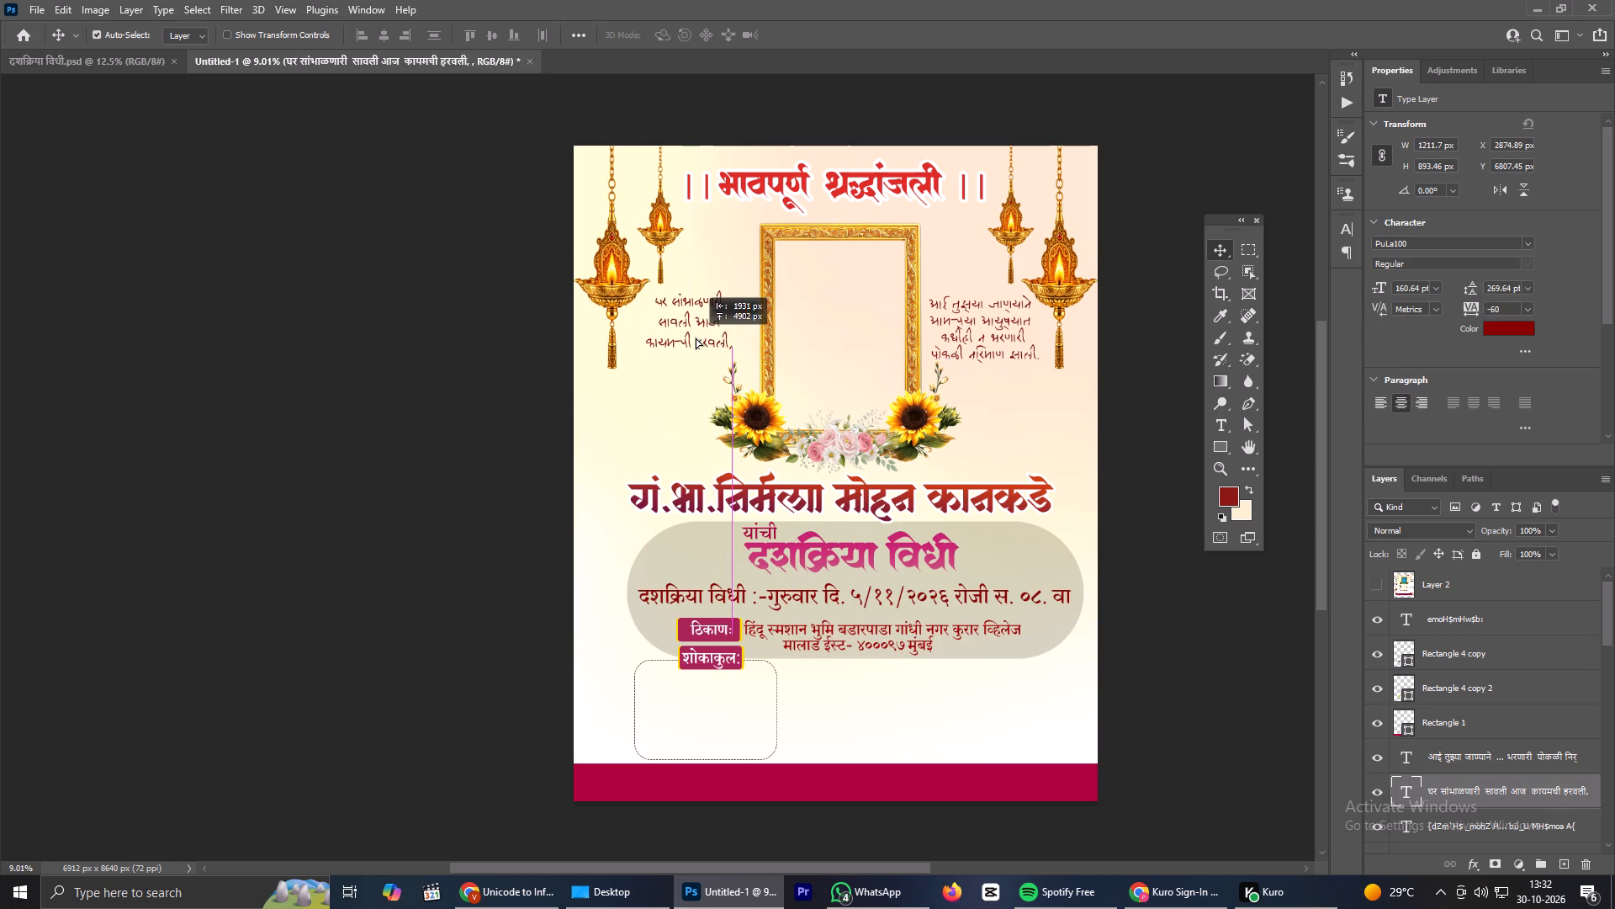
pyautogui.moveTo(696, 338); pyautogui.dragTo(704, 341)
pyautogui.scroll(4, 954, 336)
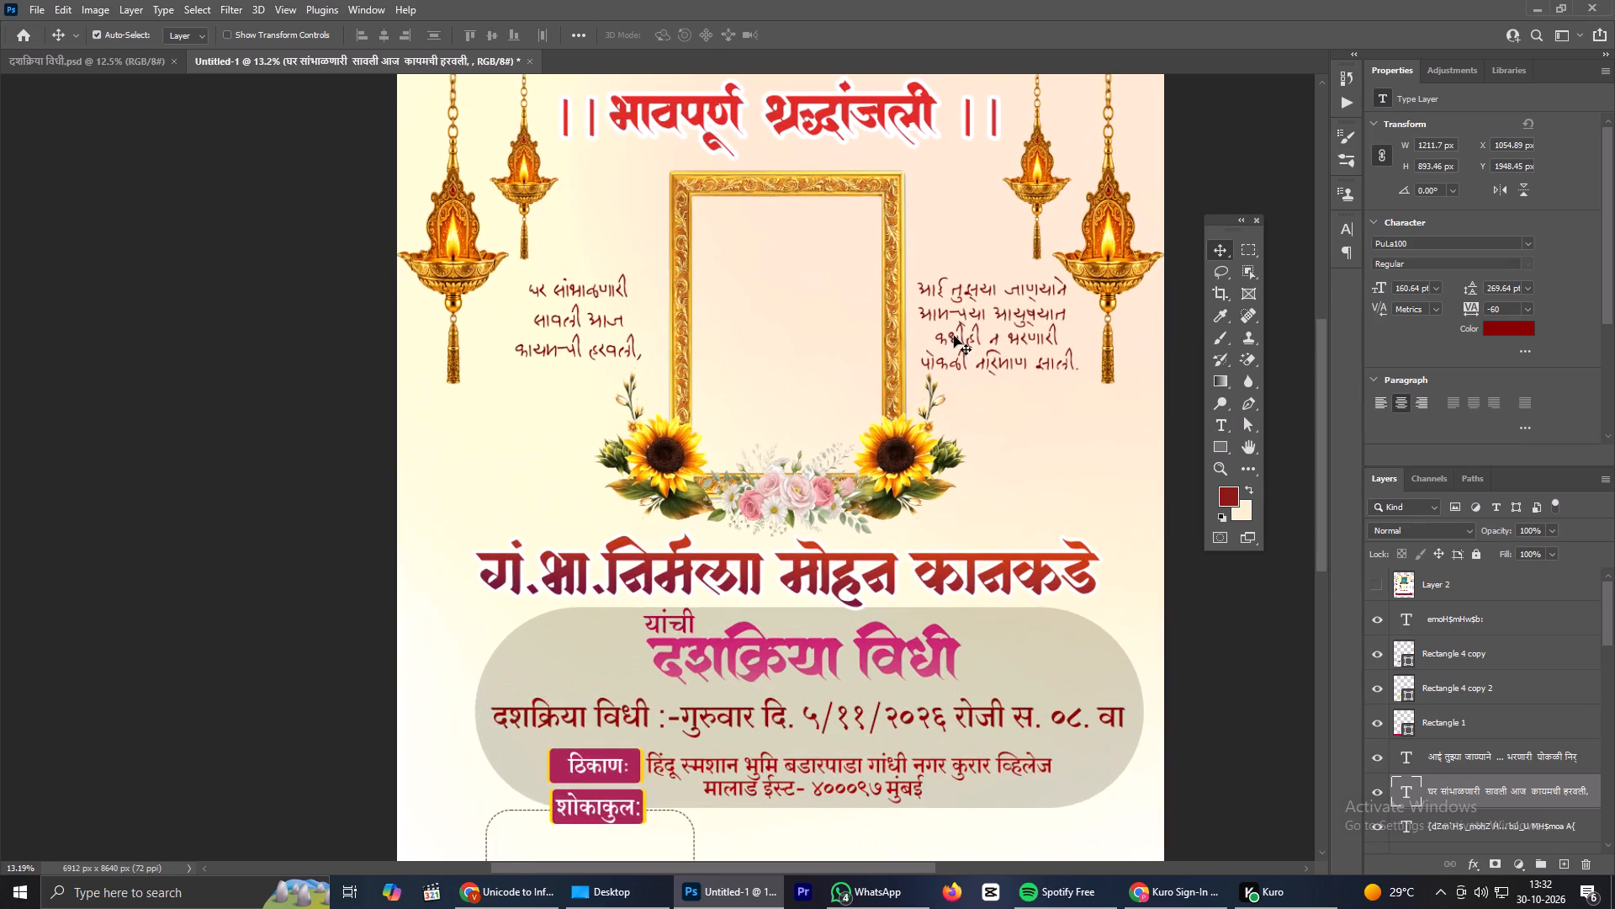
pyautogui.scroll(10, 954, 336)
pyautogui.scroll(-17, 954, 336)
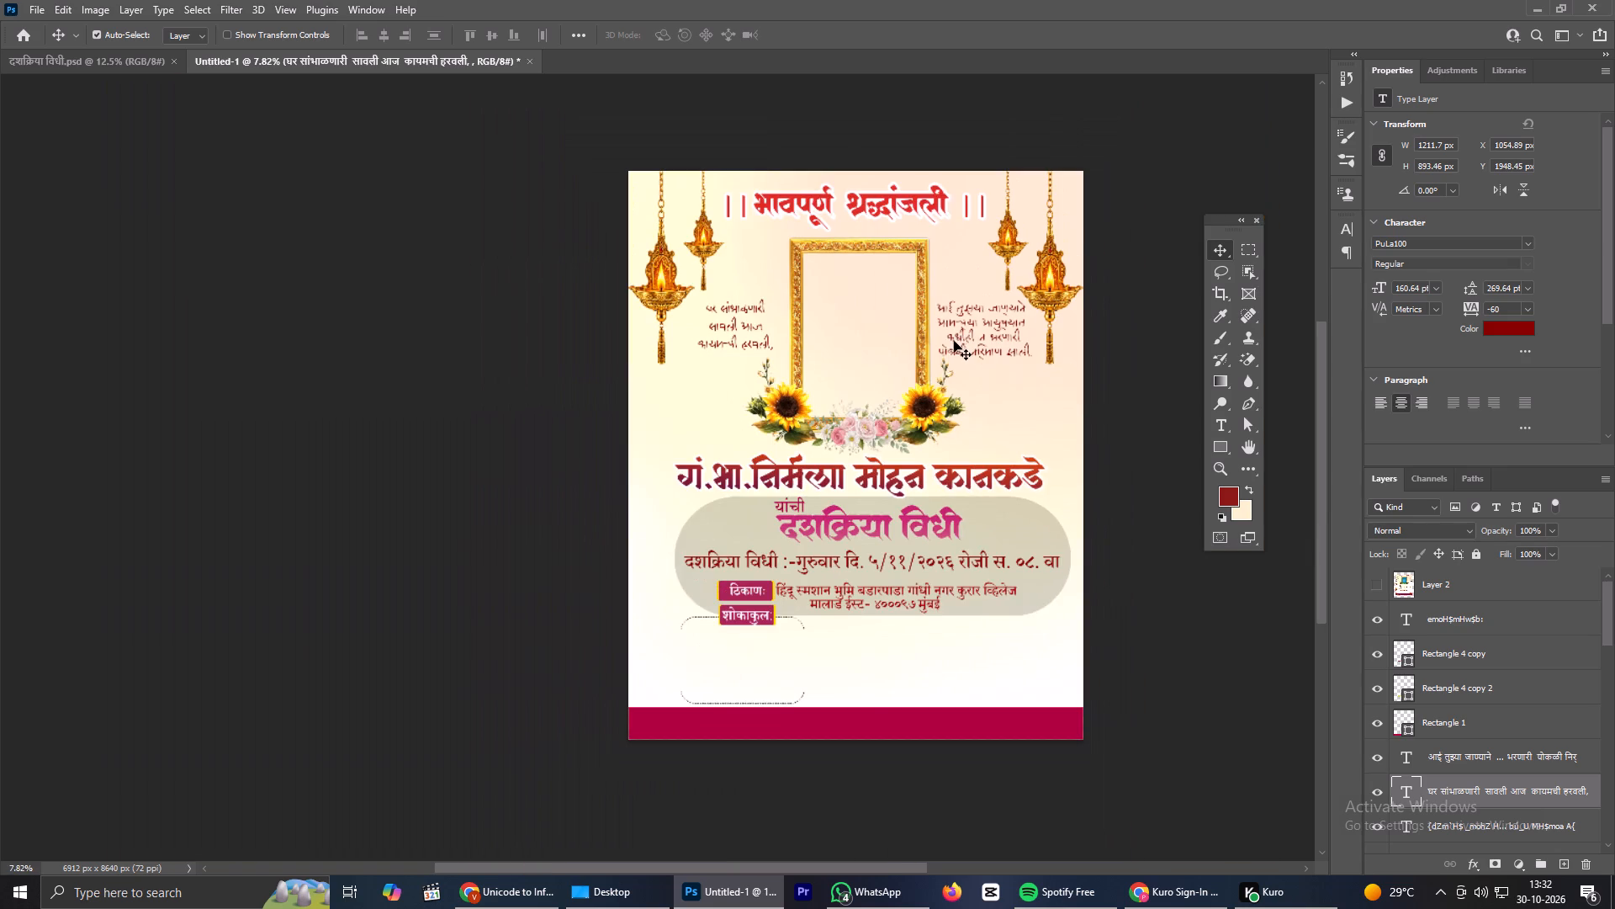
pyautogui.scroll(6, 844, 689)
# Copy the five family names from the Google Input Tools page into the Unicode to Shree Lipi converter, replacing the verse.
pyautogui.click(496, 892)
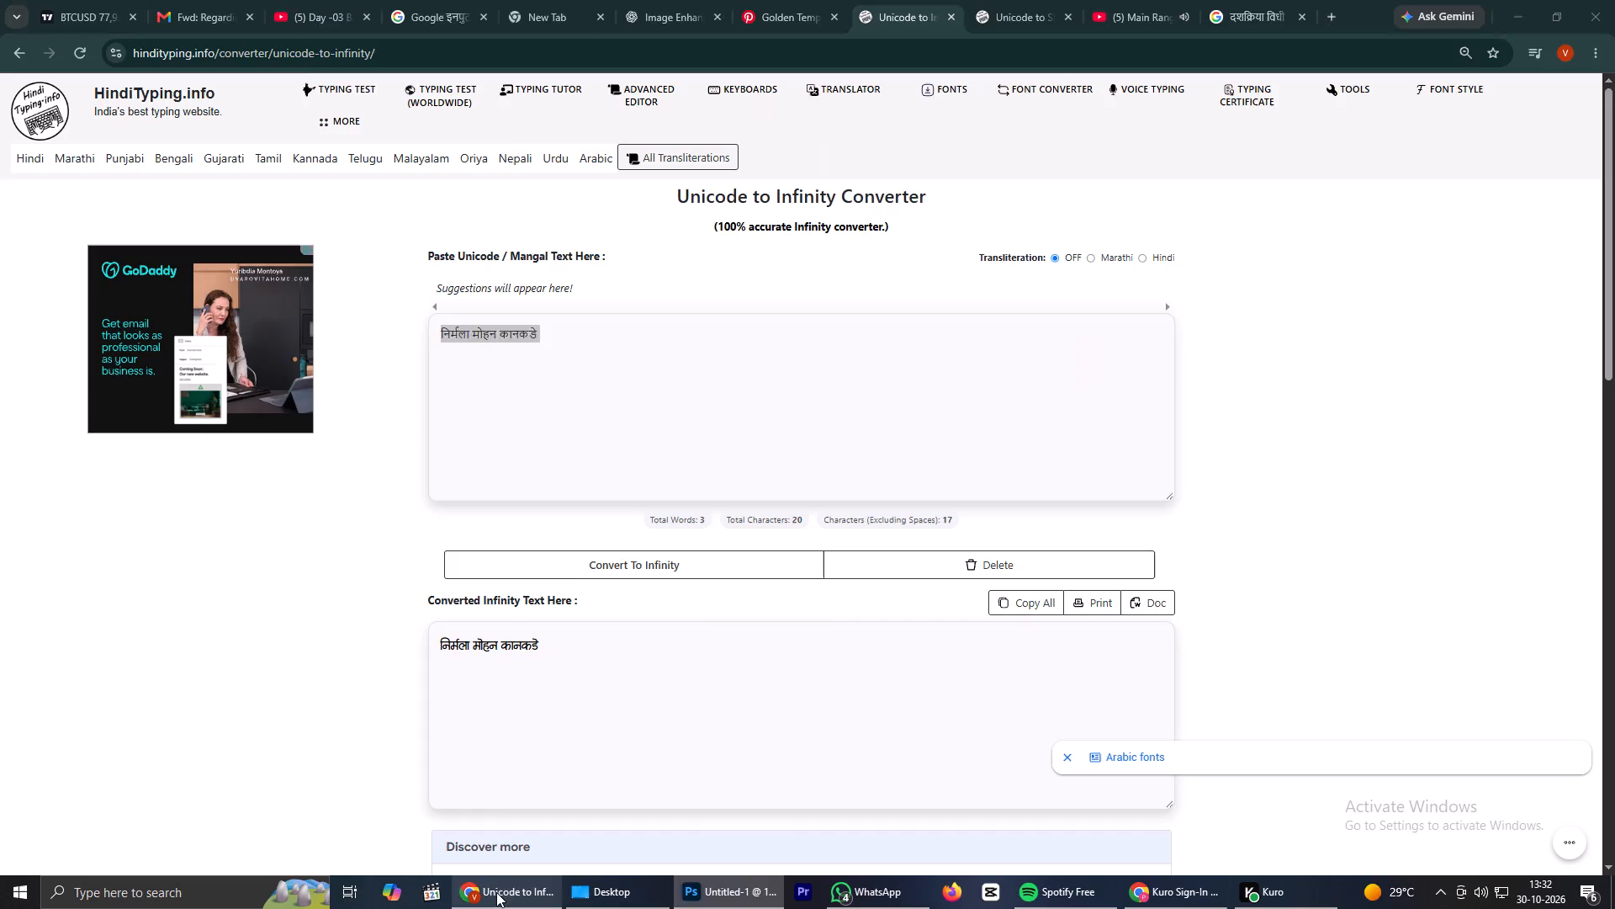
pyautogui.click(442, 1)
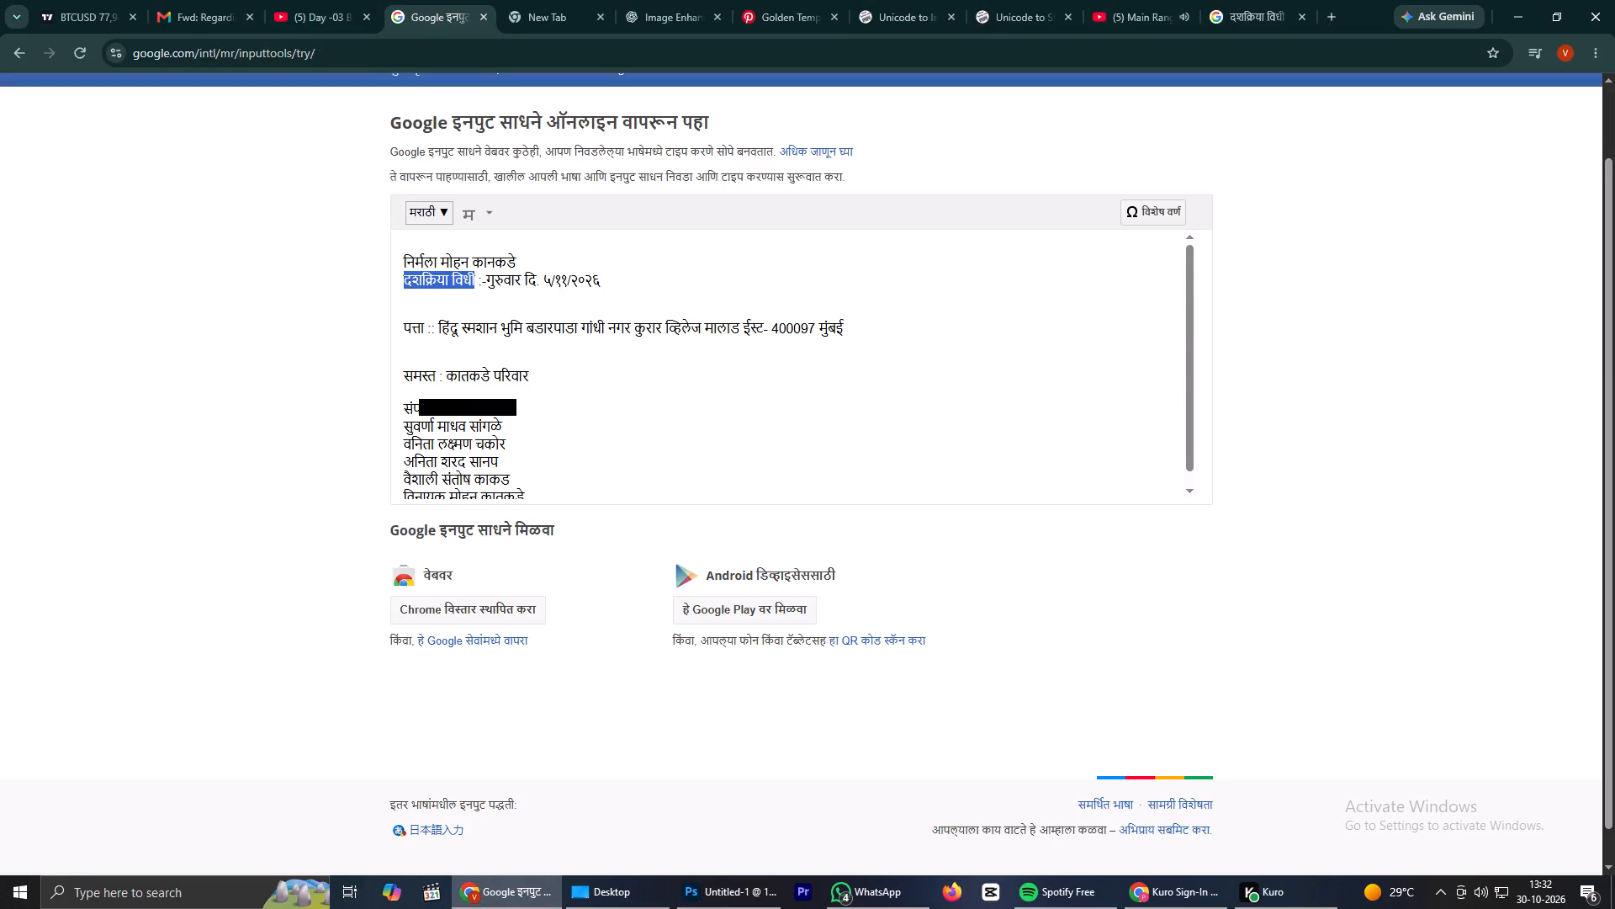
pyautogui.moveTo(408, 423); pyautogui.dragTo(531, 489)
pyautogui.hotkey('ctrl', 'c')
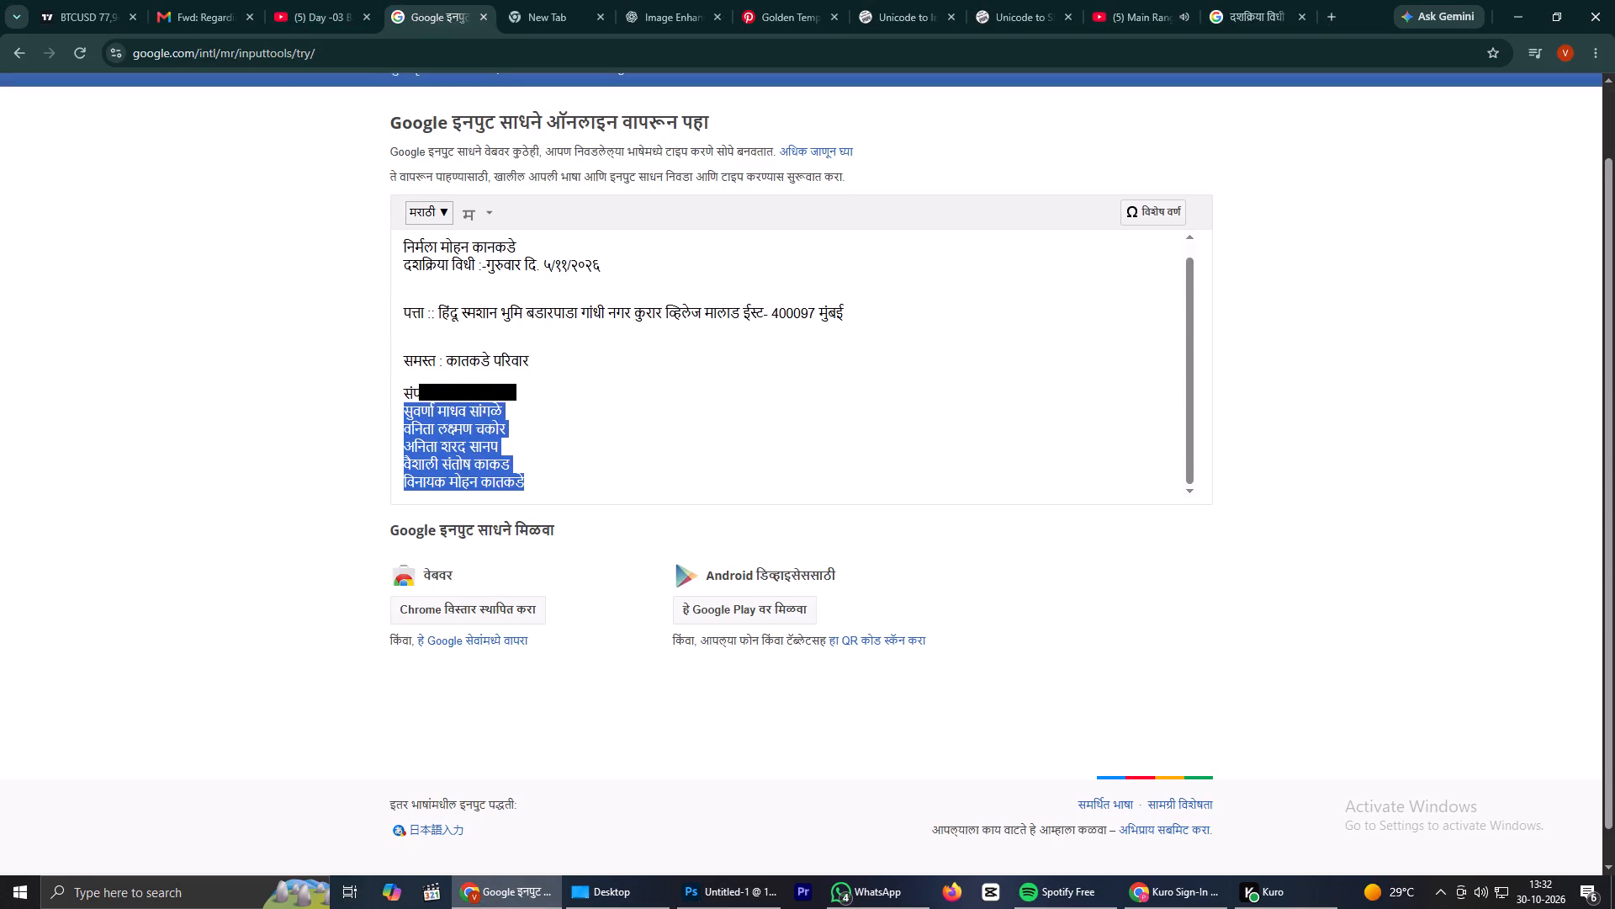
pyautogui.click(1015, 0)
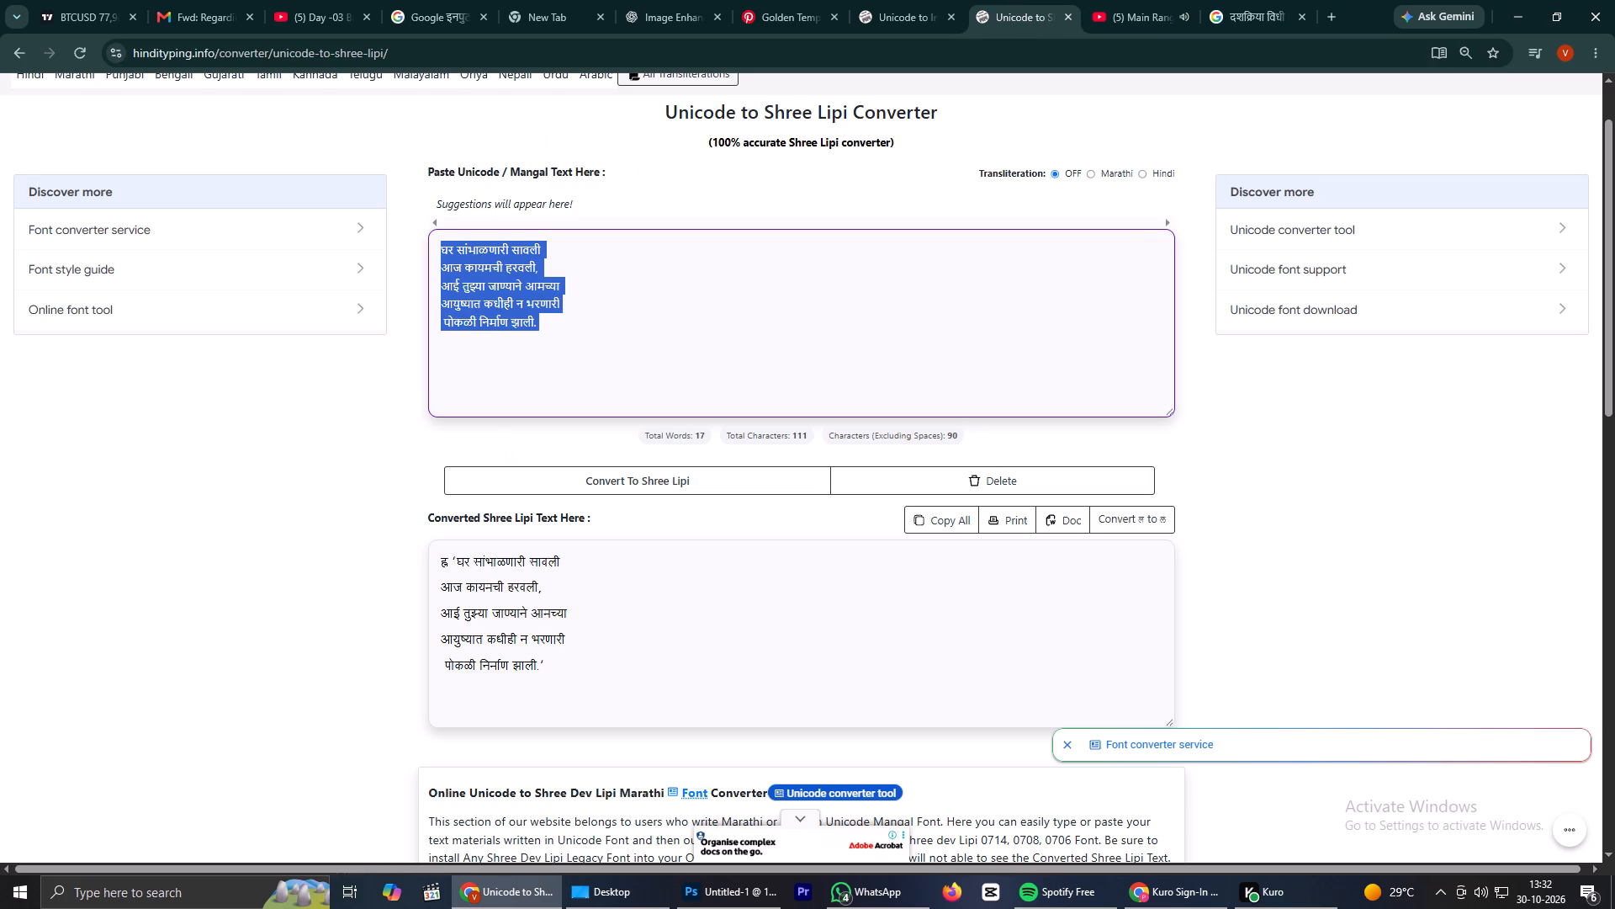
pyautogui.hotkey('ctrl', 'v')
# Move the last name in the converter's input text to a new first line above the other four names.
pyautogui.moveTo(441, 333); pyautogui.dragTo(461, 333)
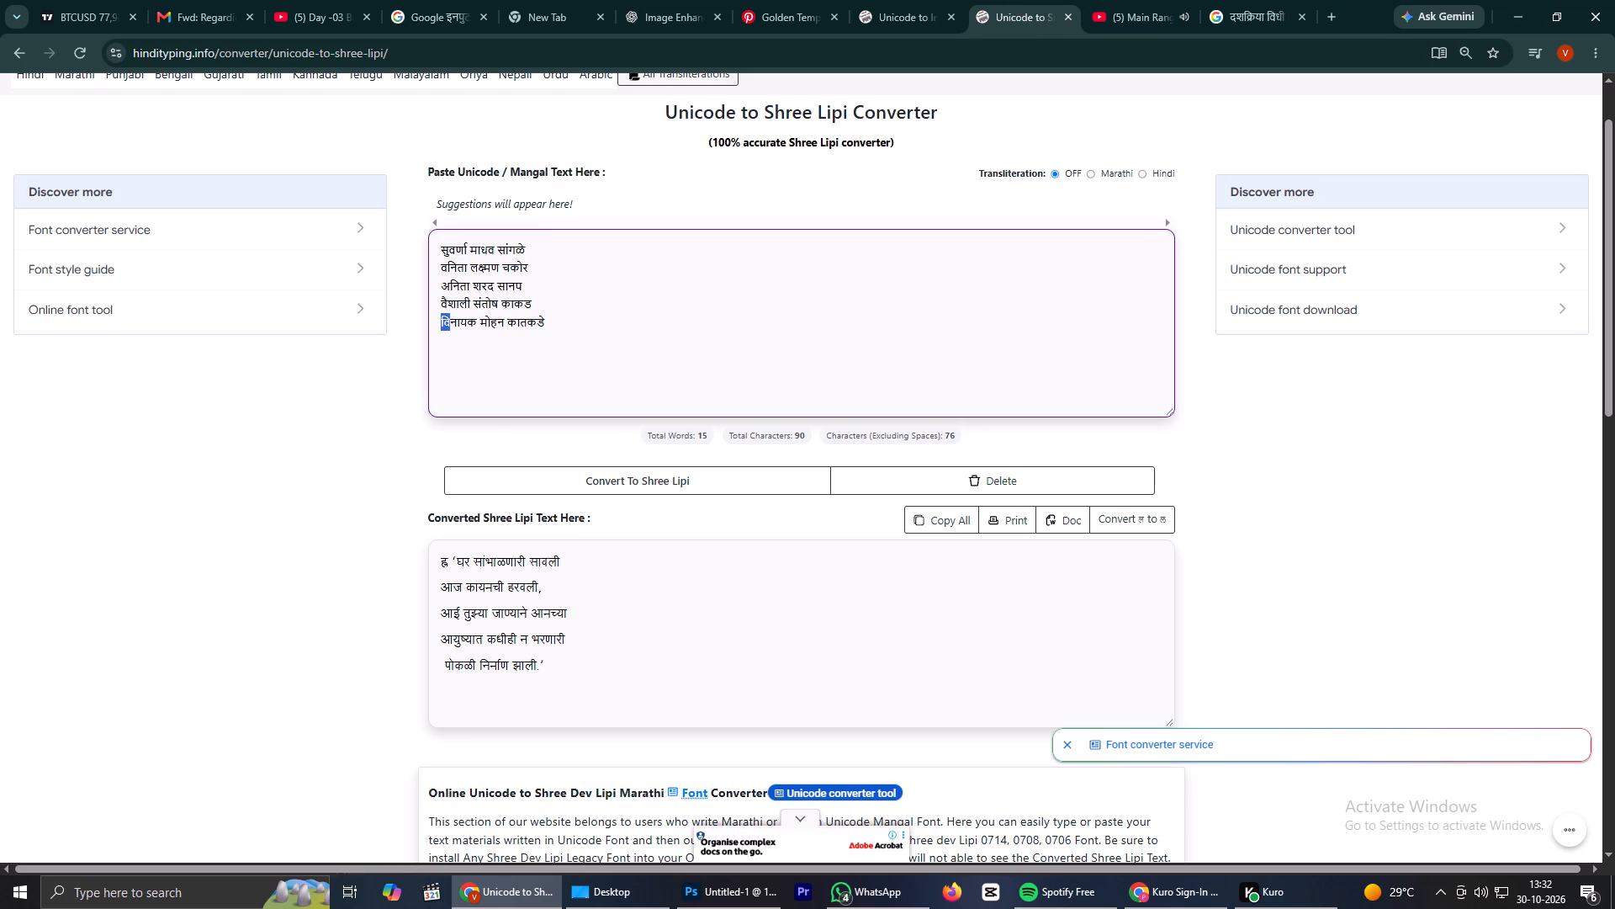
pyautogui.moveTo(461, 333); pyautogui.dragTo(585, 328)
pyautogui.hotkey('ctrl', 'c')
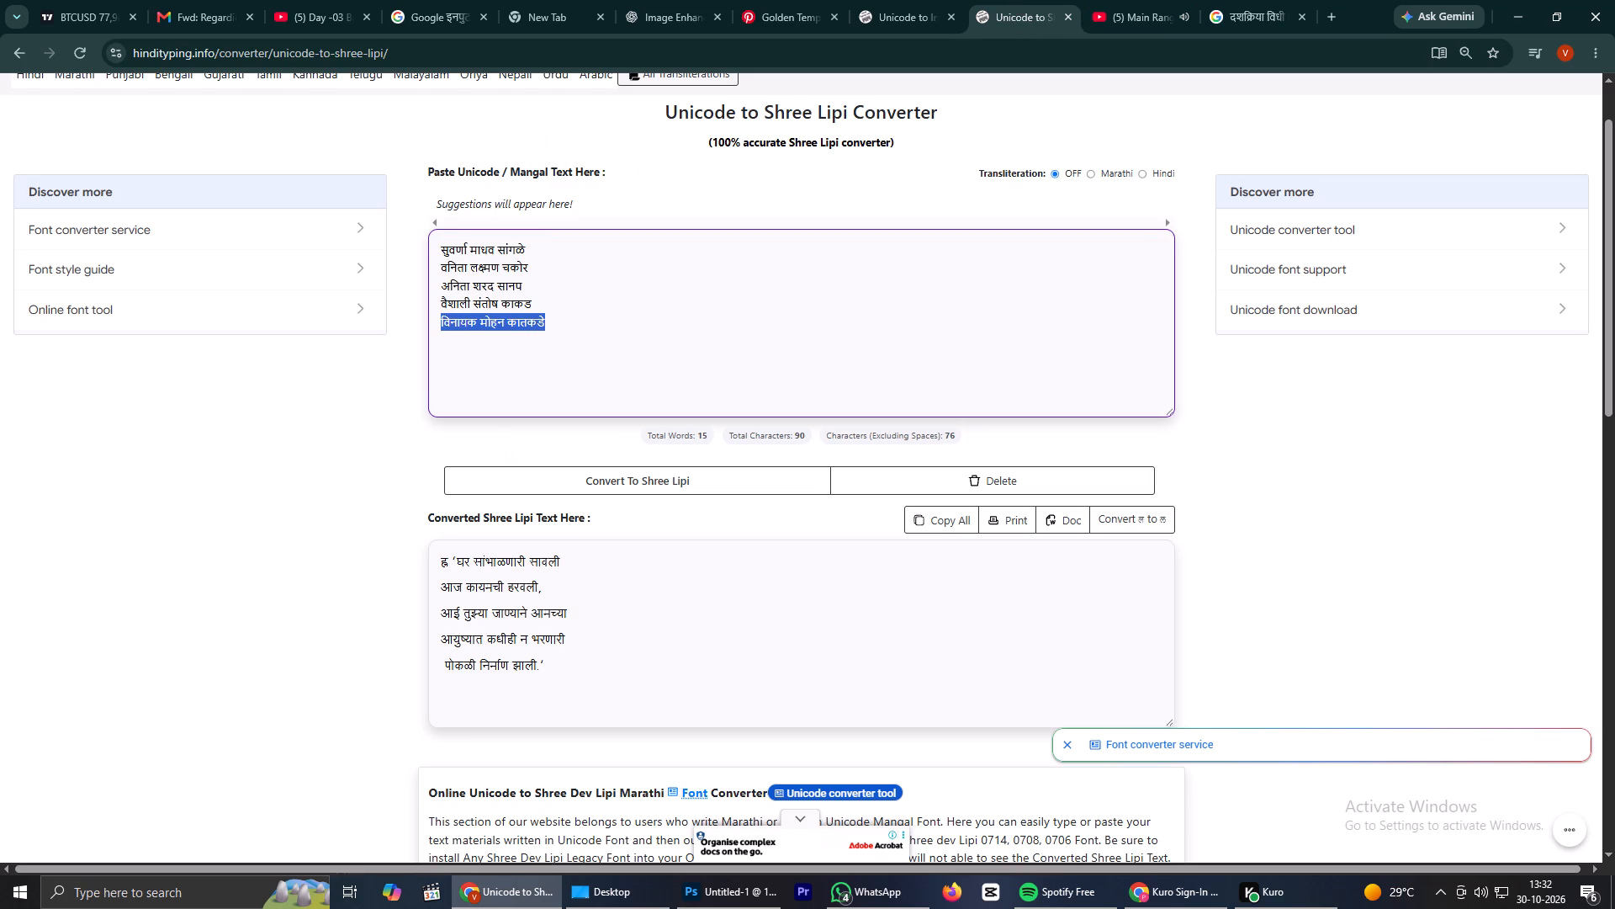
pyautogui.press('BackSpace')
pyautogui.click(444, 241)
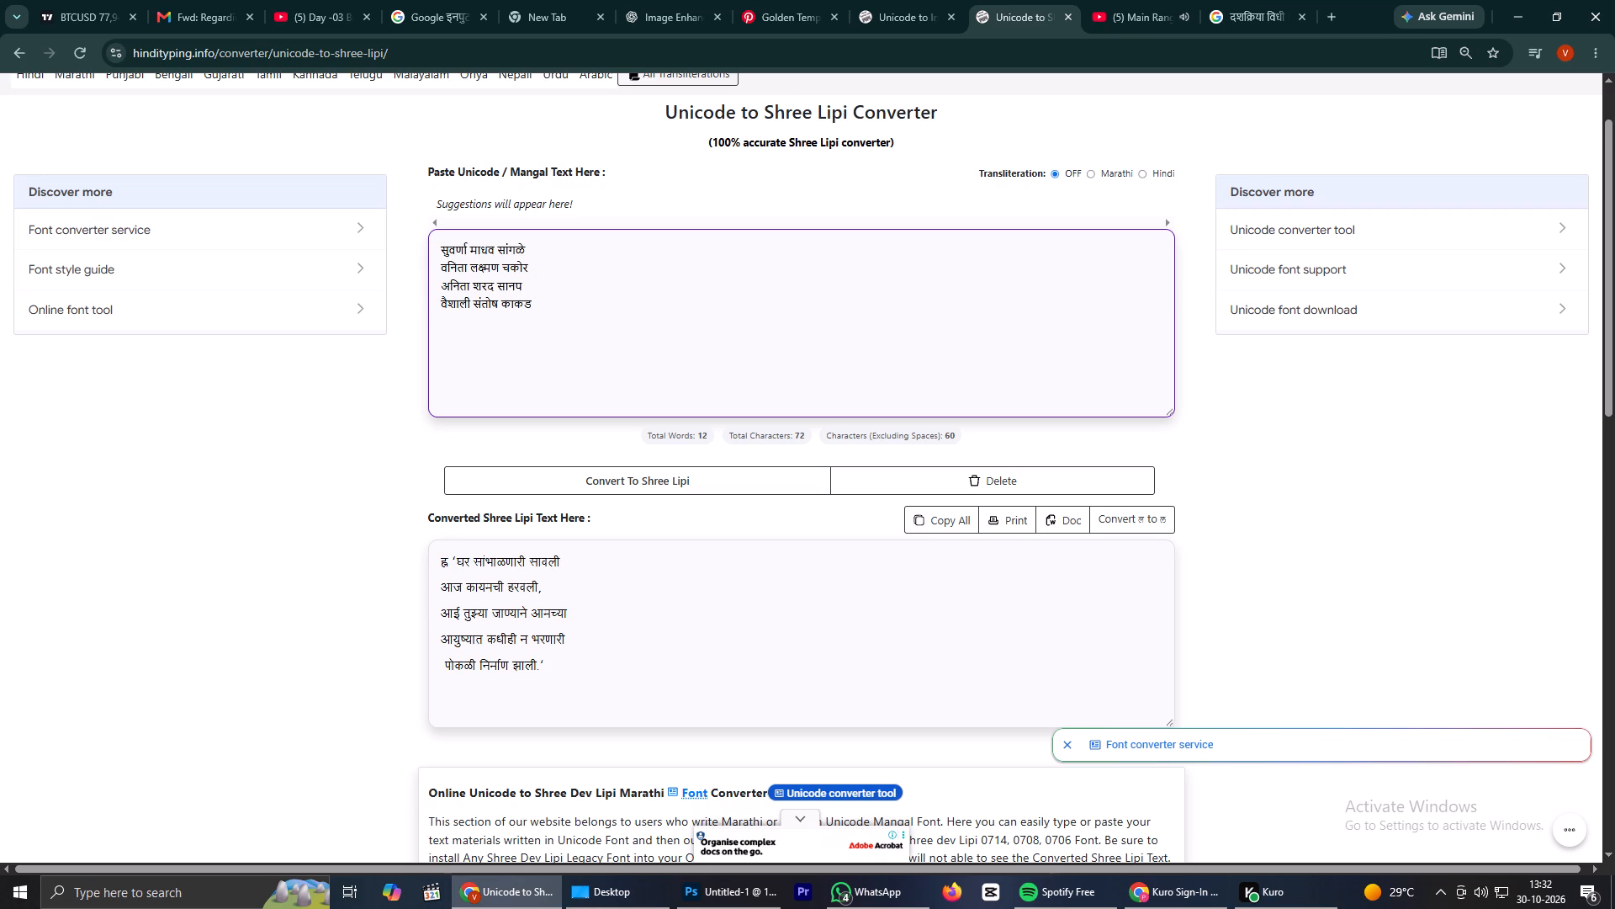
pyautogui.press('Return')
pyautogui.click(441, 247)
pyautogui.hotkey('ctrl', 'v')
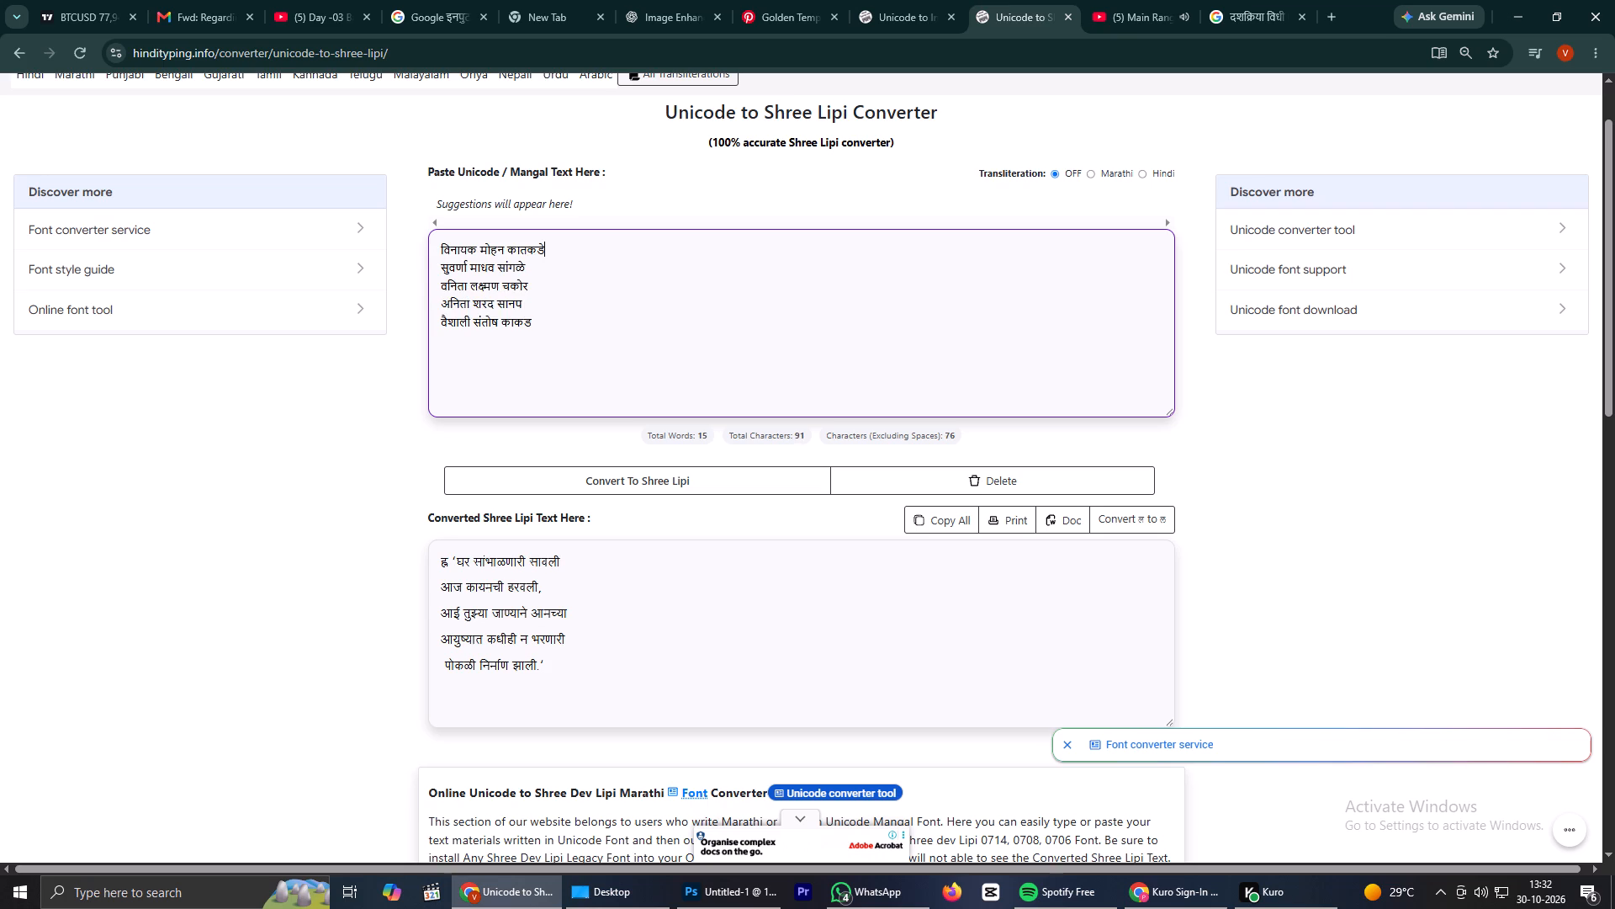
# Convert the reordered name list to Shree Lipi and copy all of the converted text.
pyautogui.click(723, 492)
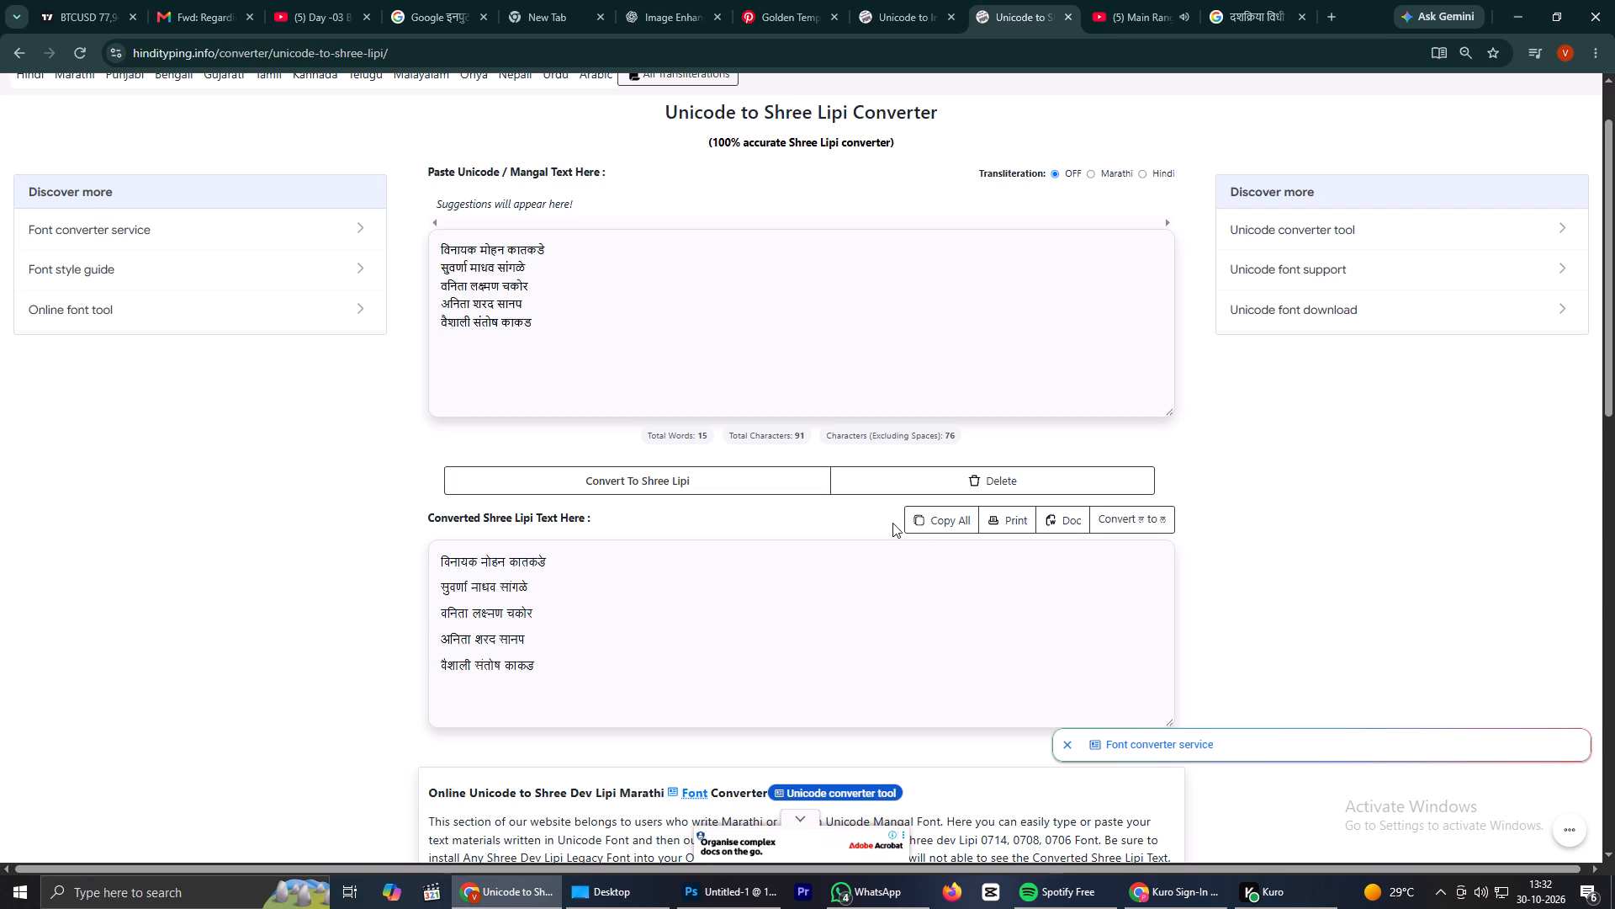
pyautogui.click(929, 518)
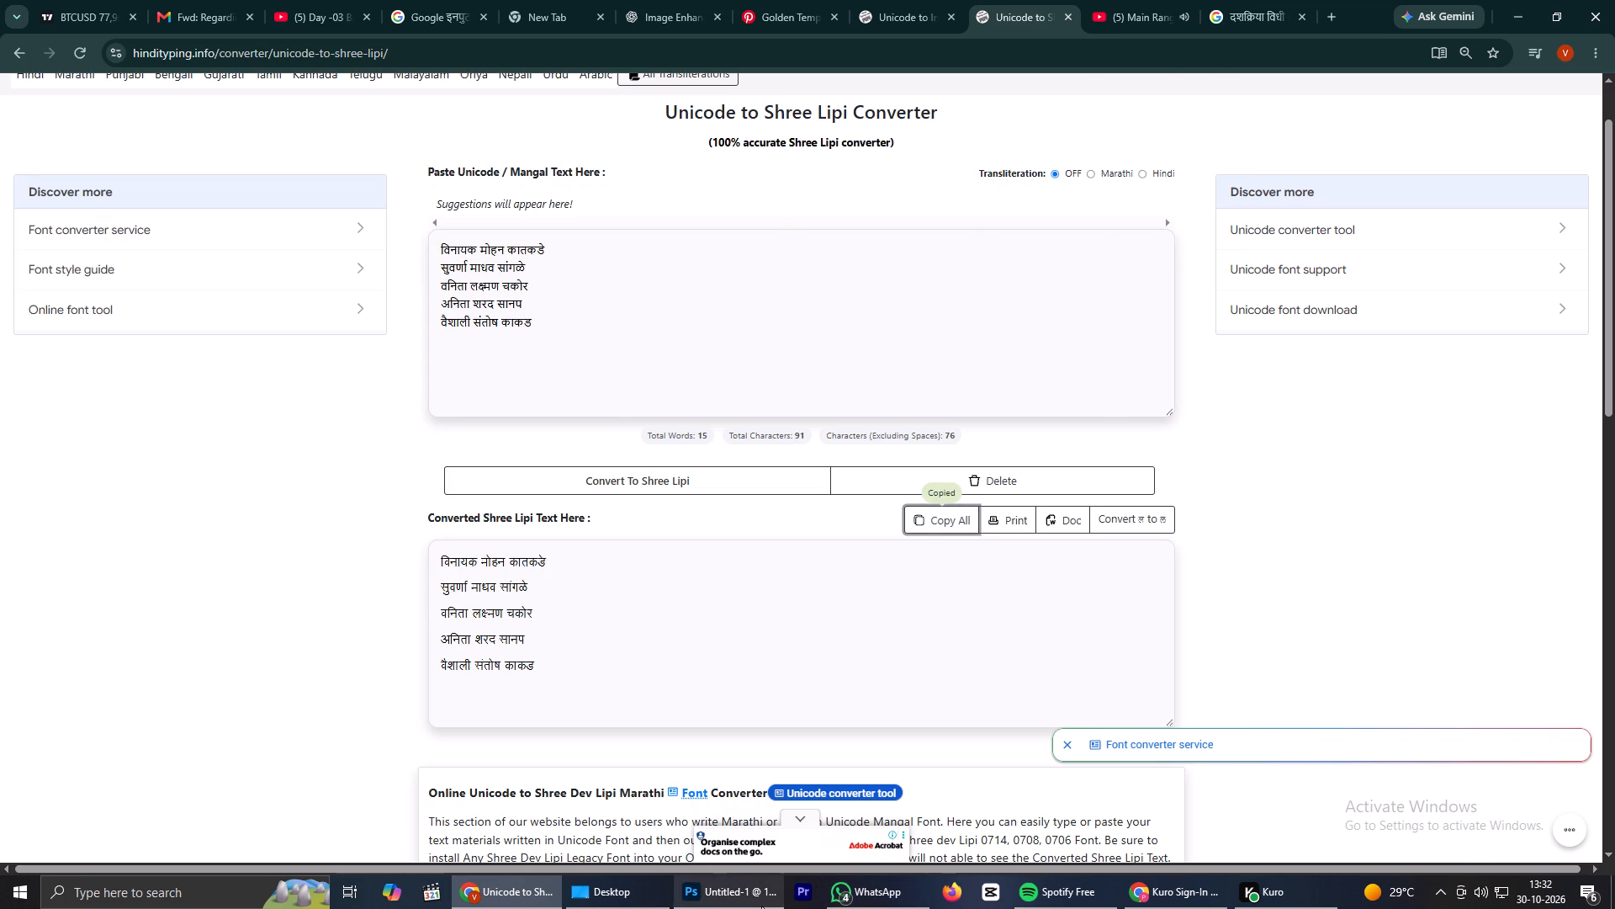
# Bring the left mourners' list text layer from दशक्रिया विधी.psd into the Untitled-1 poster in Photoshop, over the dashed box.
pyautogui.click(761, 906)
pyautogui.scroll(-1, 873, 454)
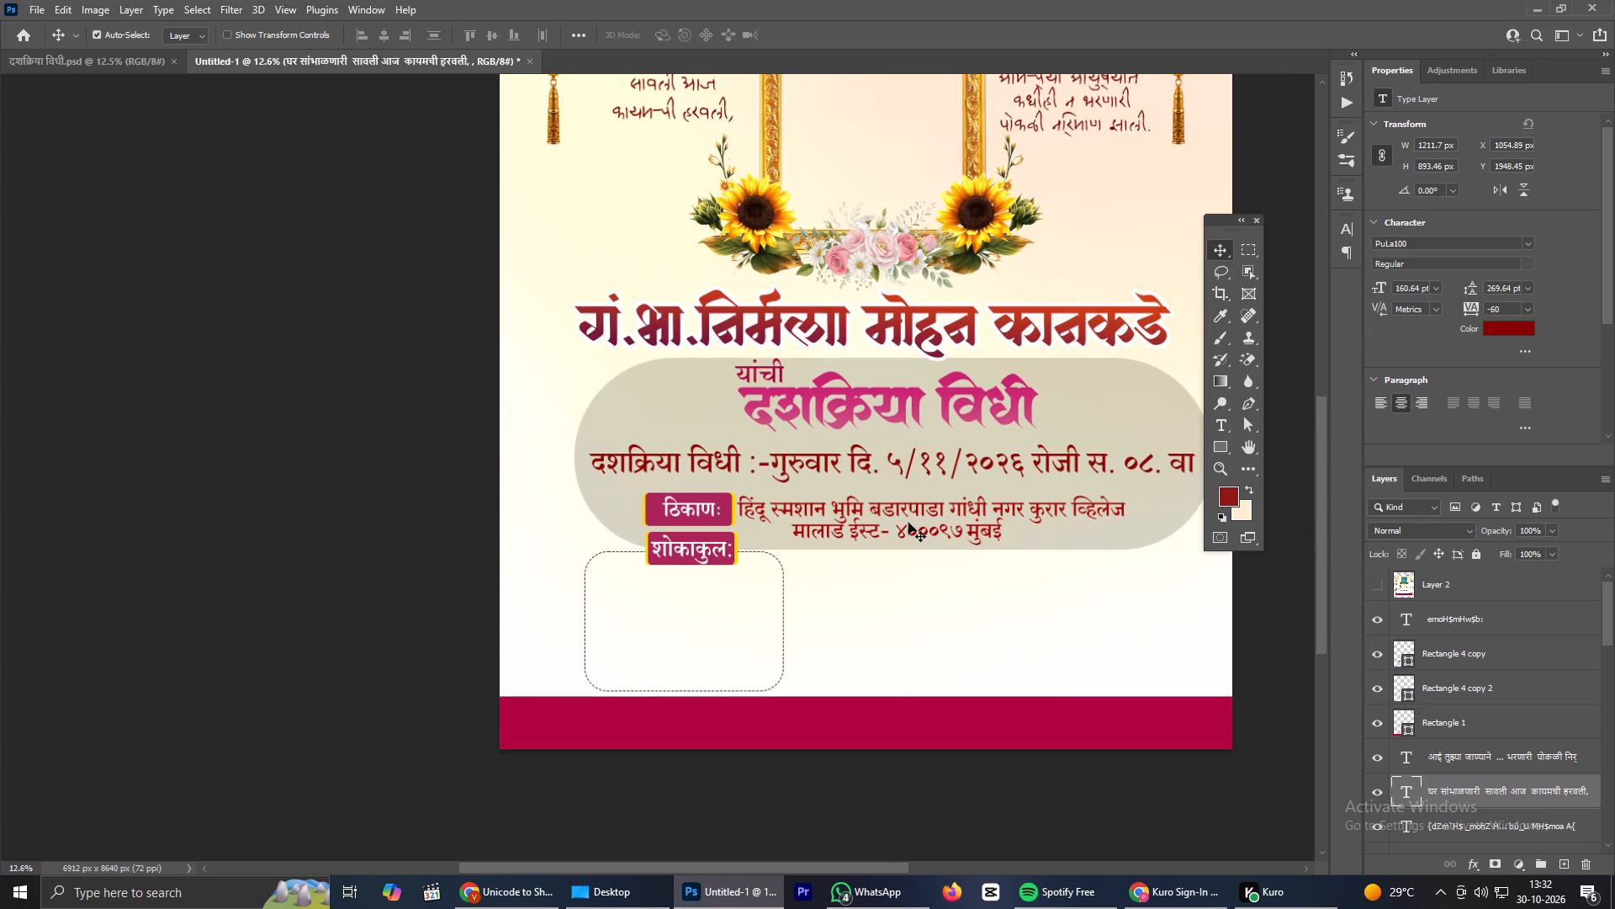
pyautogui.click(97, 55)
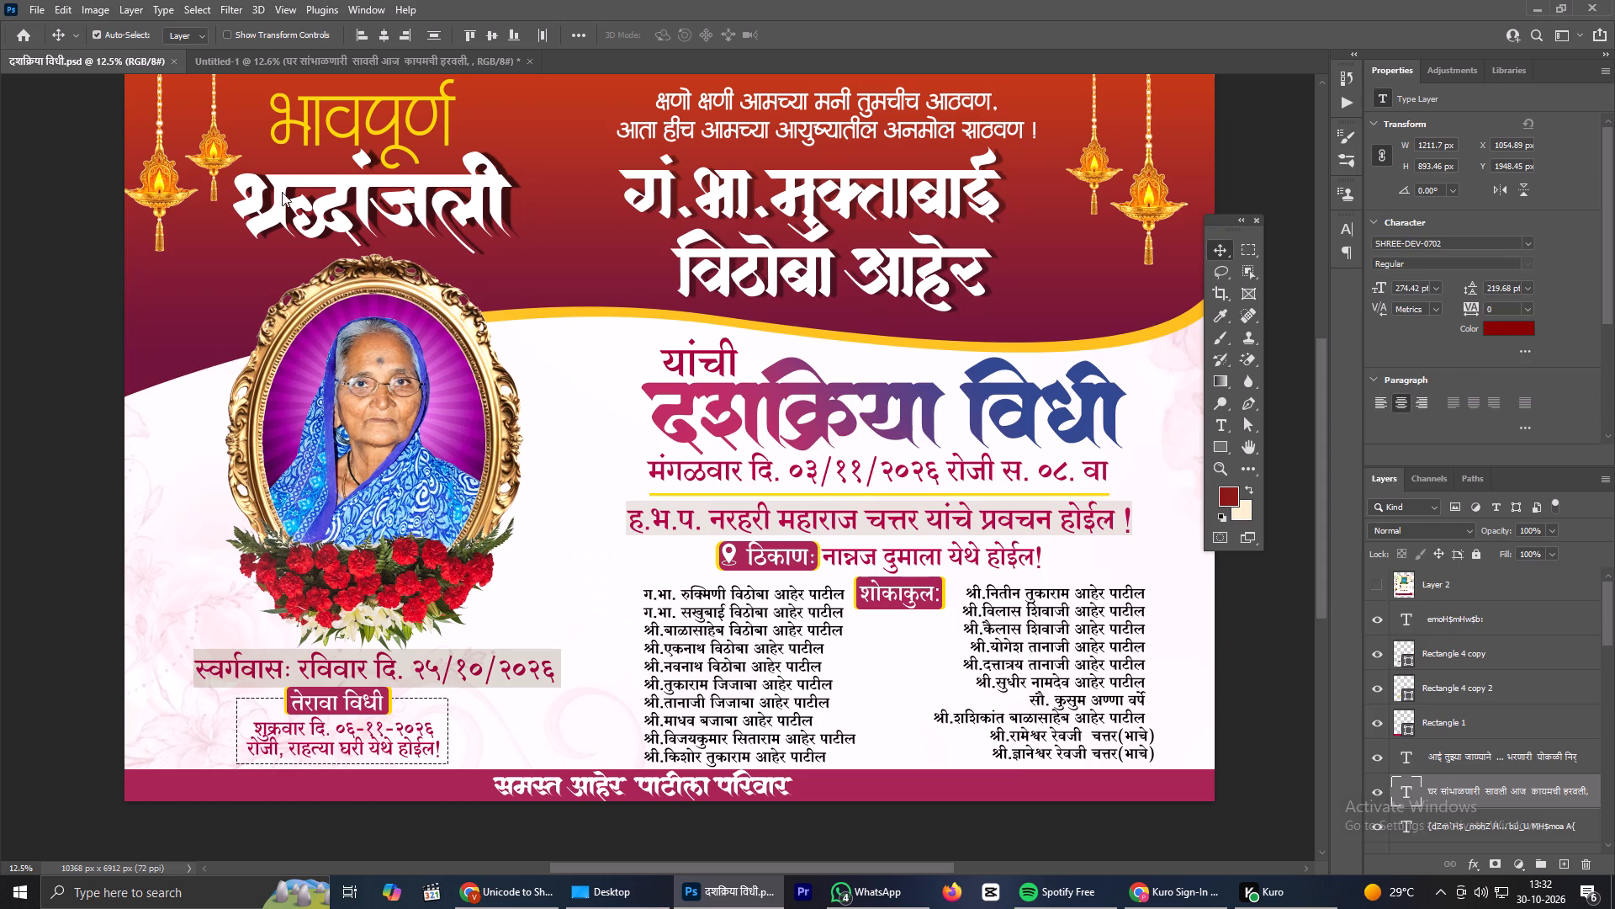
pyautogui.click(740, 696)
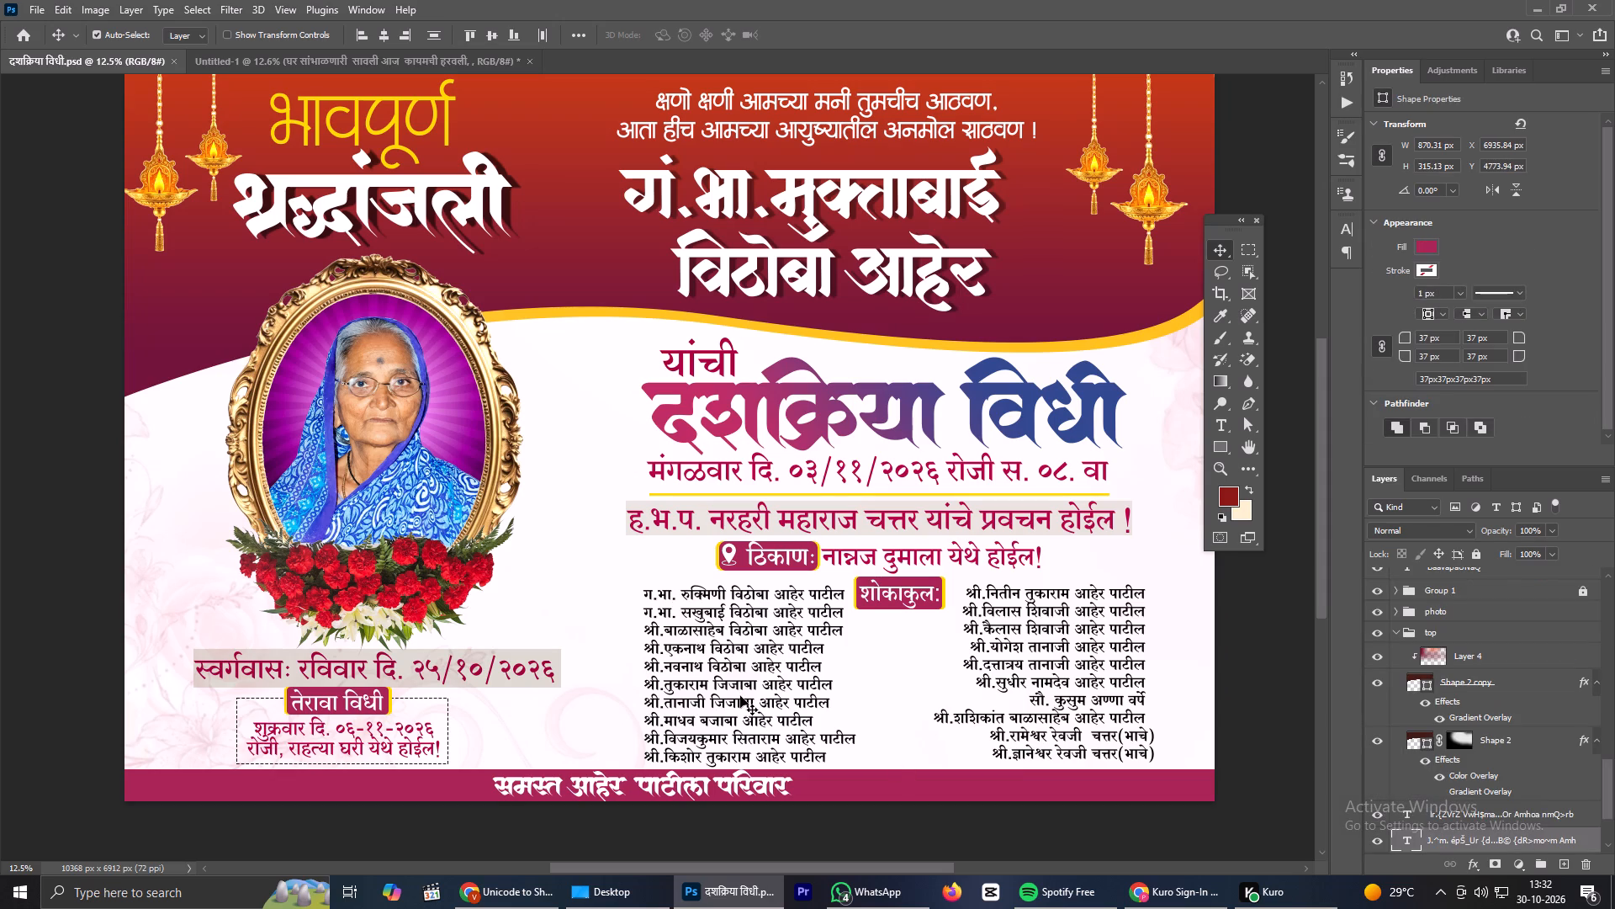
pyautogui.moveTo(1501, 838); pyautogui.dragTo(667, 64)
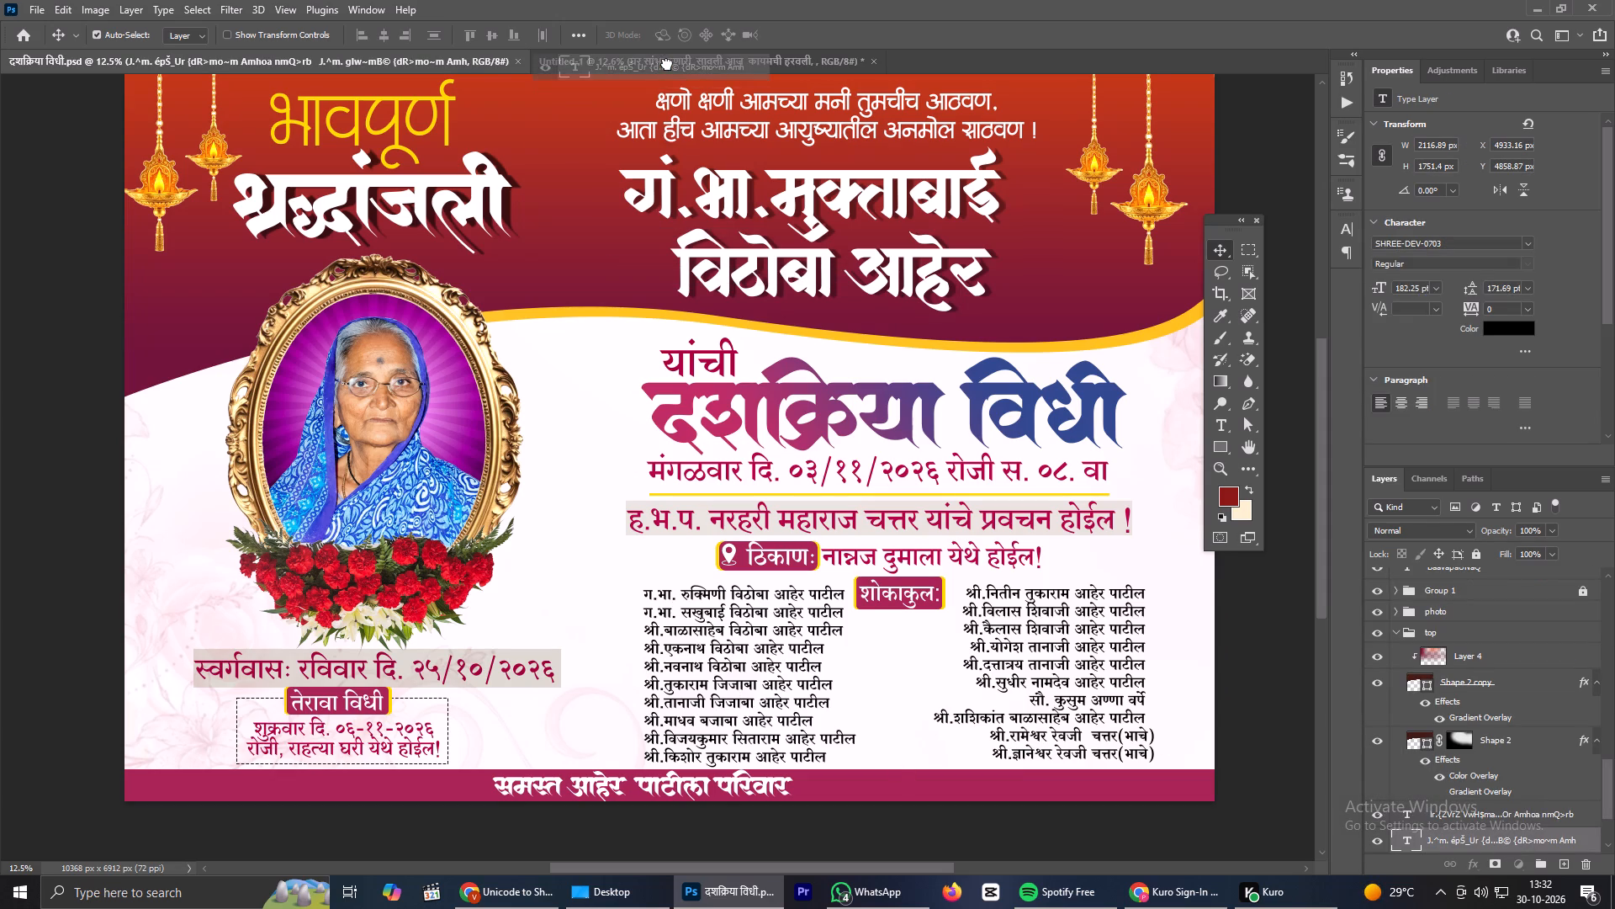
pyautogui.moveTo(667, 64); pyautogui.dragTo(700, 697)
# Replace the imported list's text with the five converted family names and centre-align it.
pyautogui.doubleClick(691, 709)
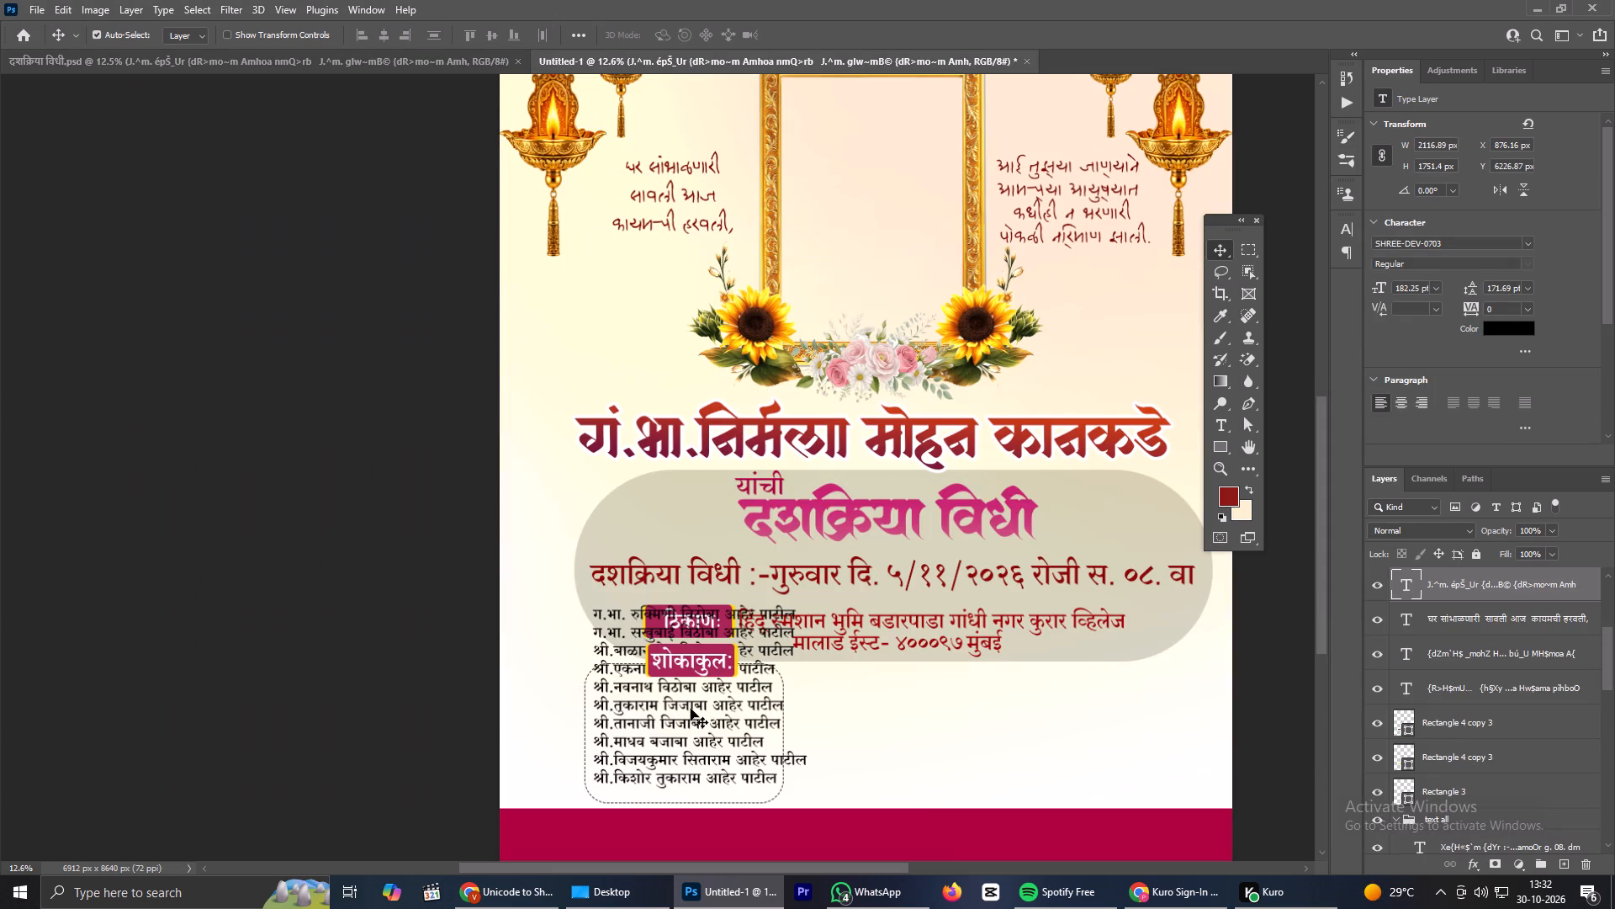
pyautogui.hotkey('ctrl', 'v')
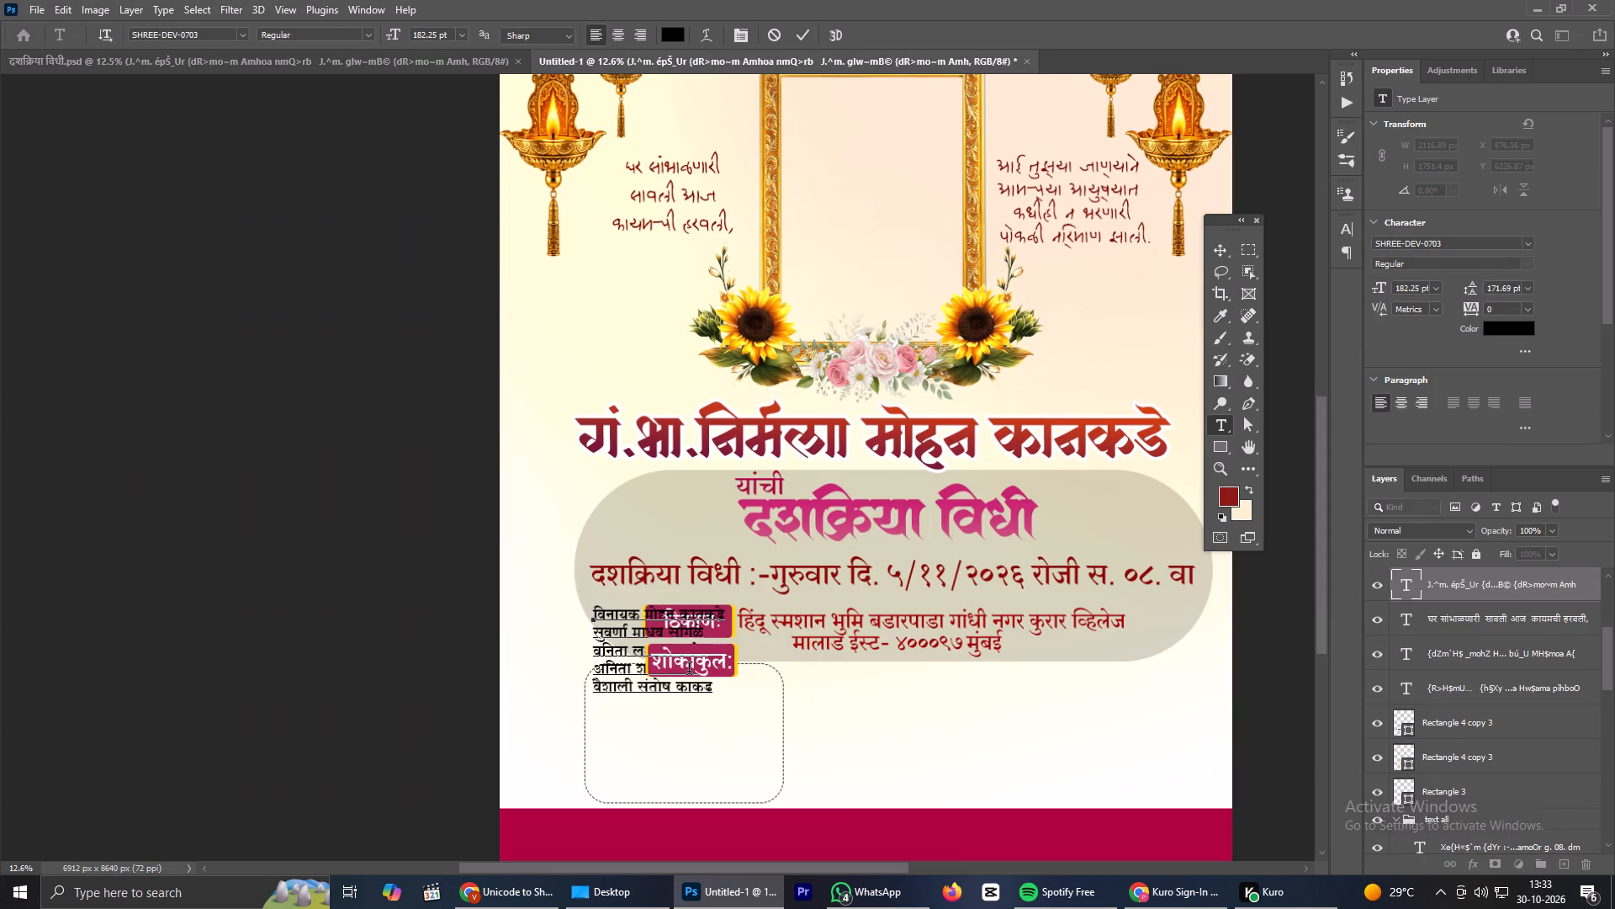
pyautogui.click(788, 37)
pyautogui.click(805, 35)
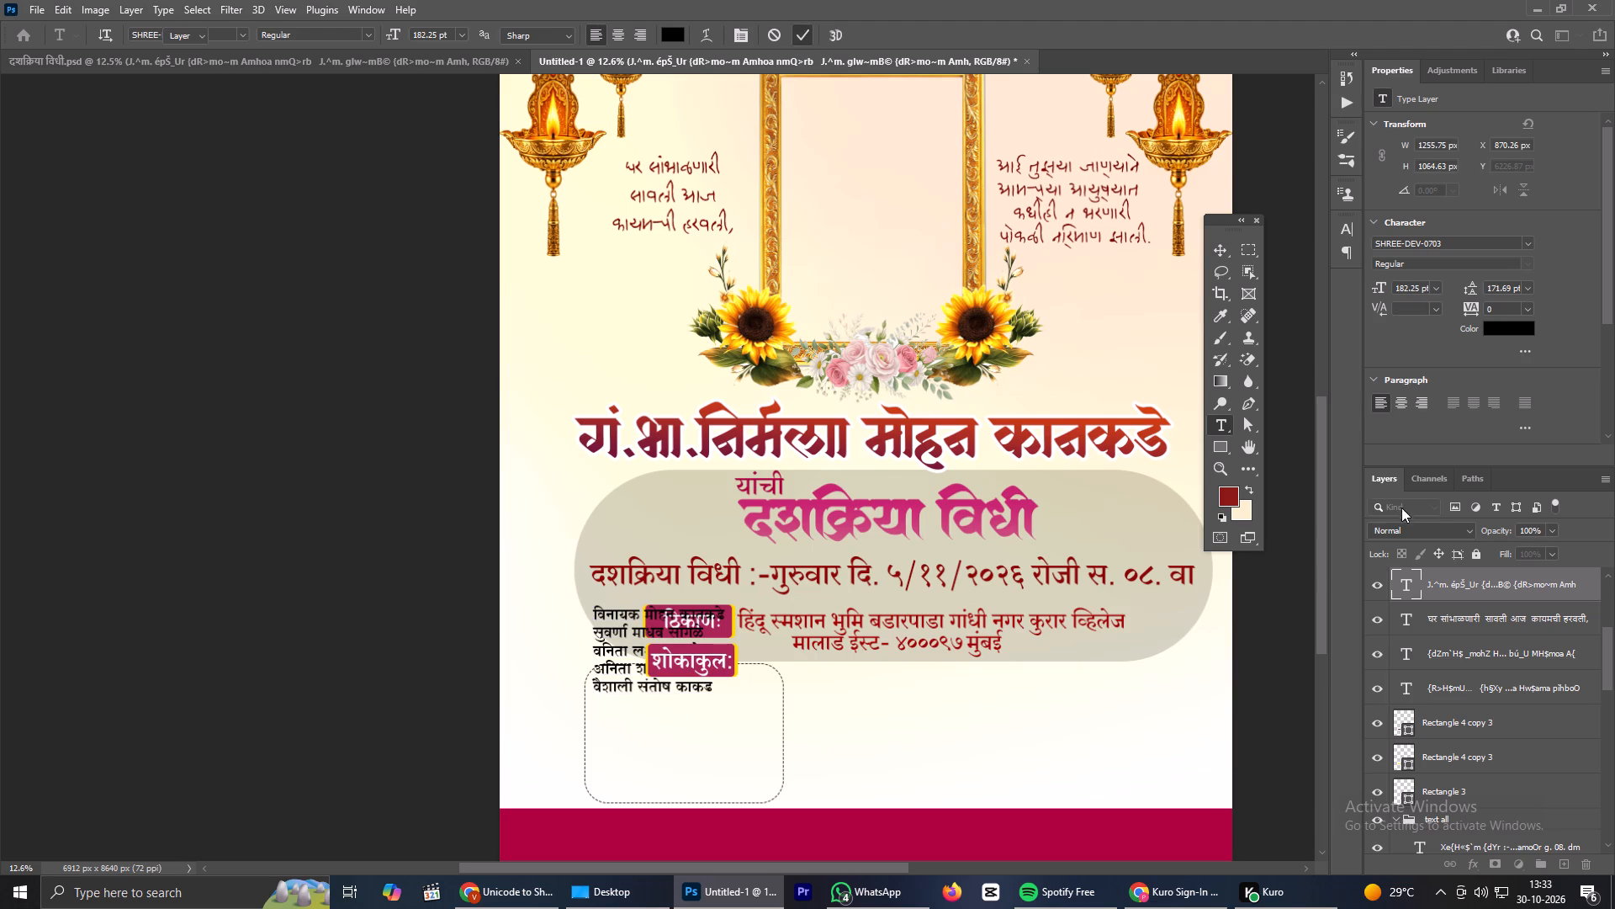
pyautogui.click(1401, 404)
# Move the name list into the dashed box below शोकाकुल: and enlarge it proportionally to about 123.5%.
pyautogui.moveTo(575, 644); pyautogui.dragTo(575, 646)
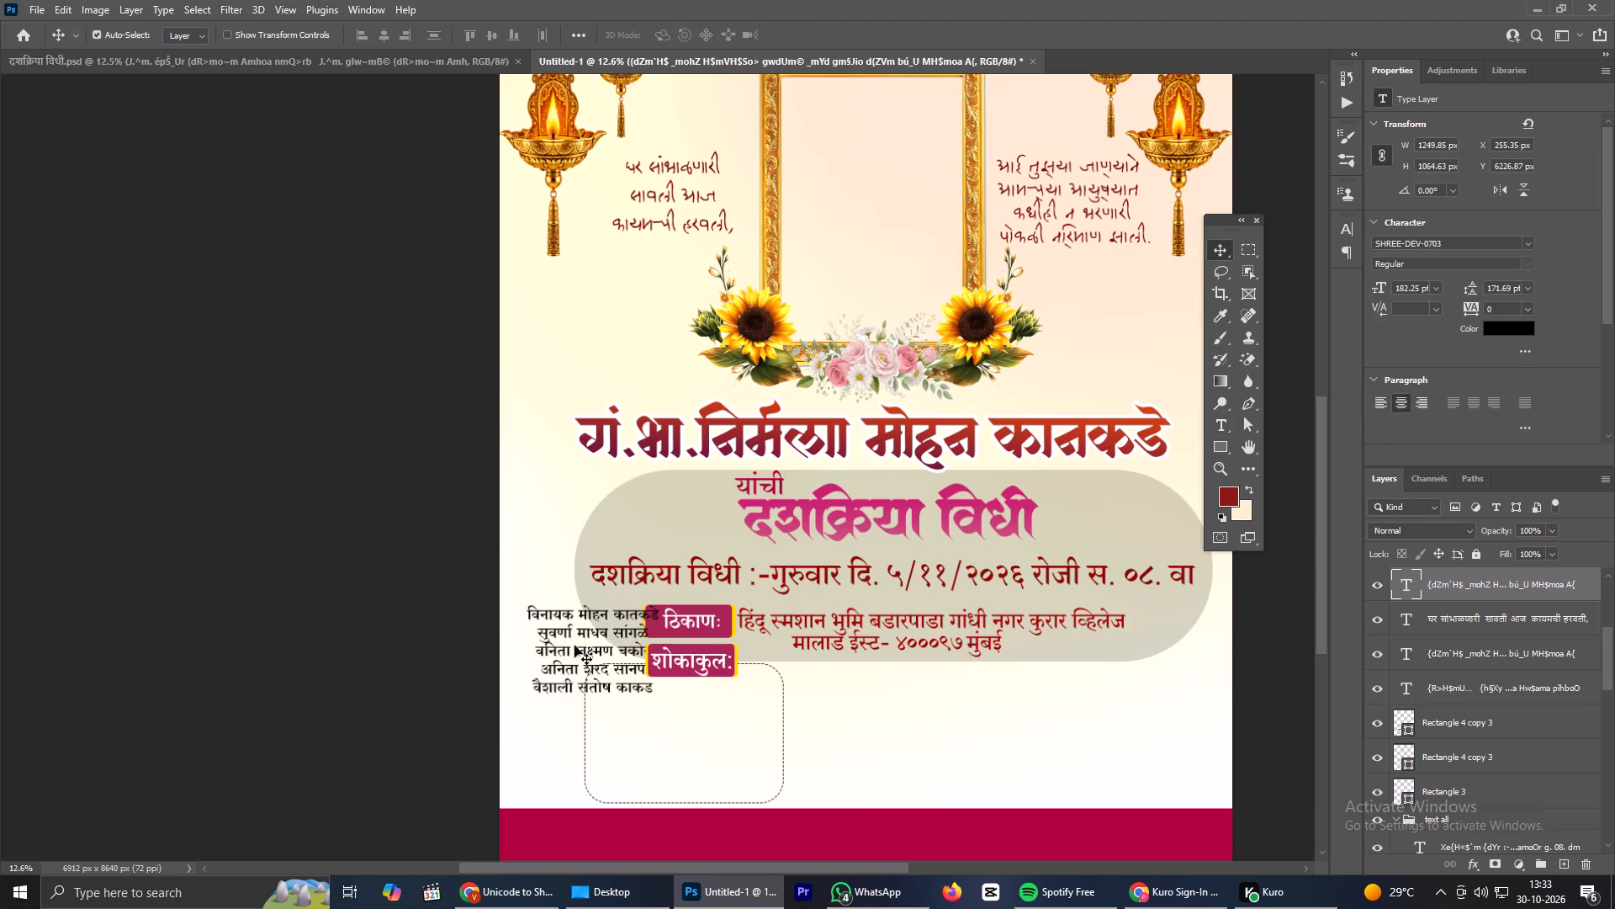
pyautogui.moveTo(575, 646); pyautogui.dragTo(664, 728)
pyautogui.hotkey('ctrl', 't')
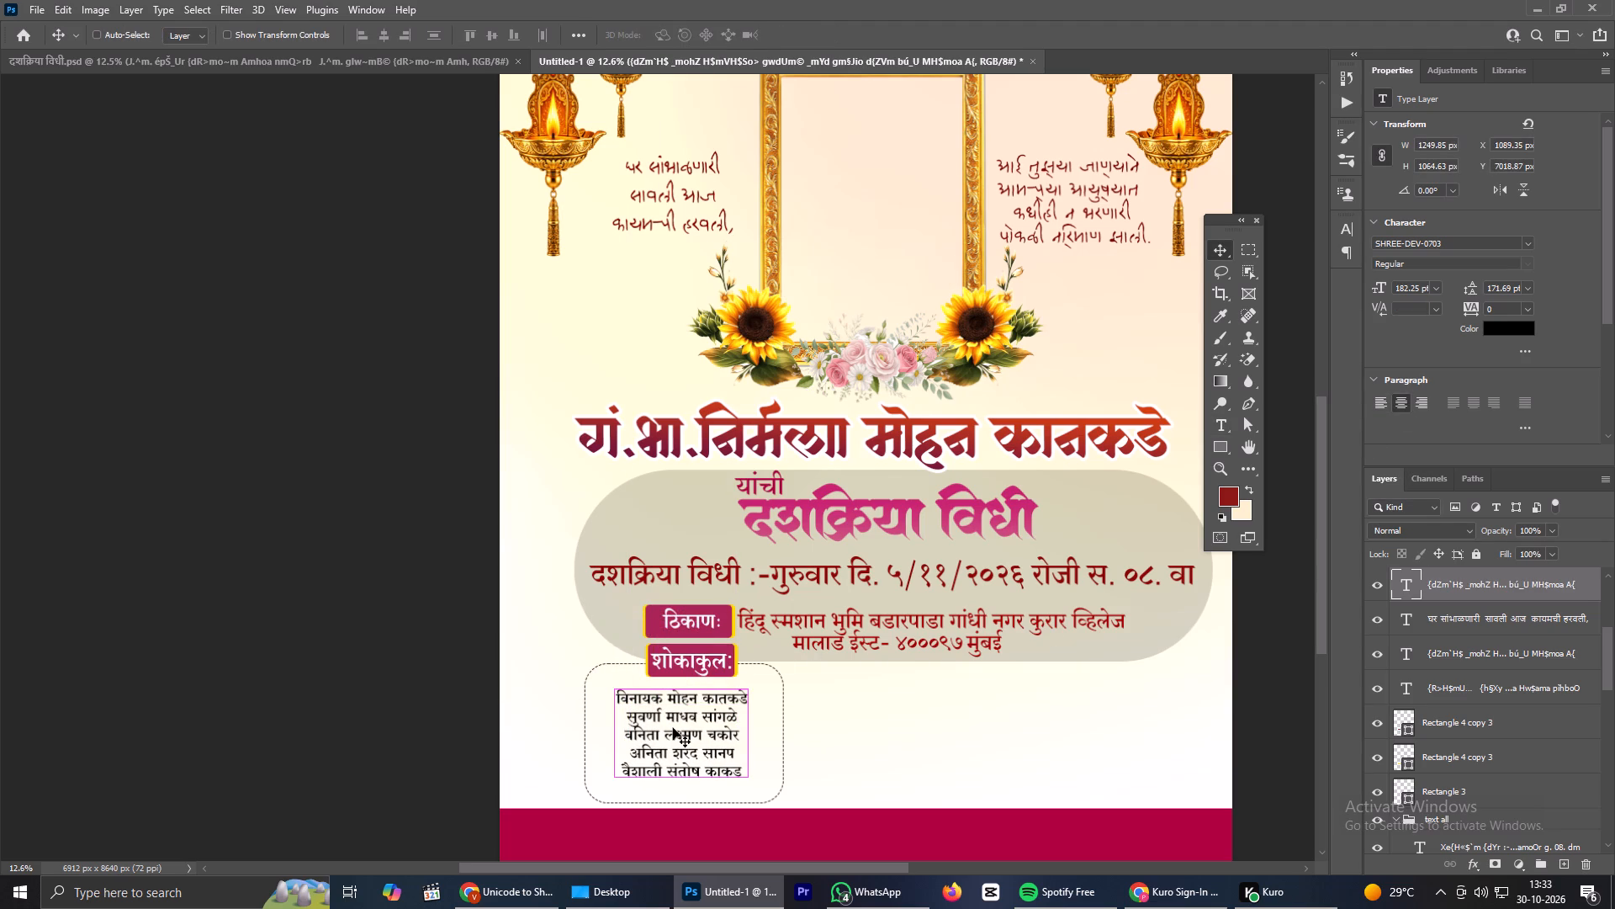
pyautogui.keyDown('alt'); pyautogui.moveTo(753, 802); pyautogui.dragTo(775, 808); pyautogui.keyUp('alt')
pyautogui.click(824, 34)
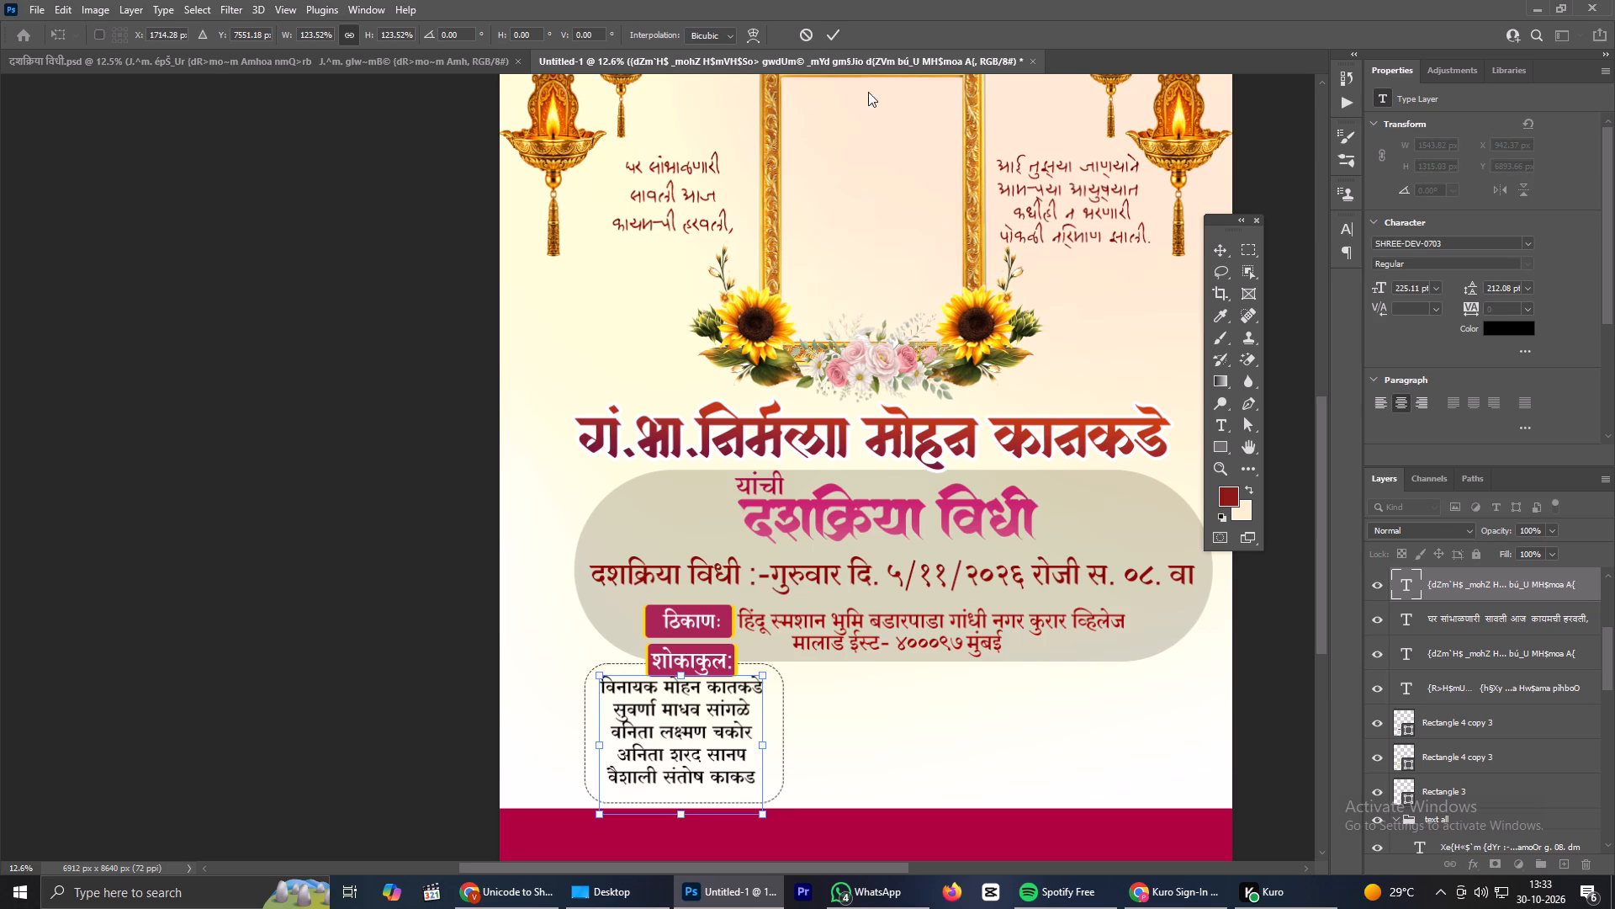
pyautogui.click(836, 35)
# Nudge the name list down and right within the dashed box to about X 984 px, Y 6950 px.
pyautogui.press('Down')
pyautogui.press('Down')
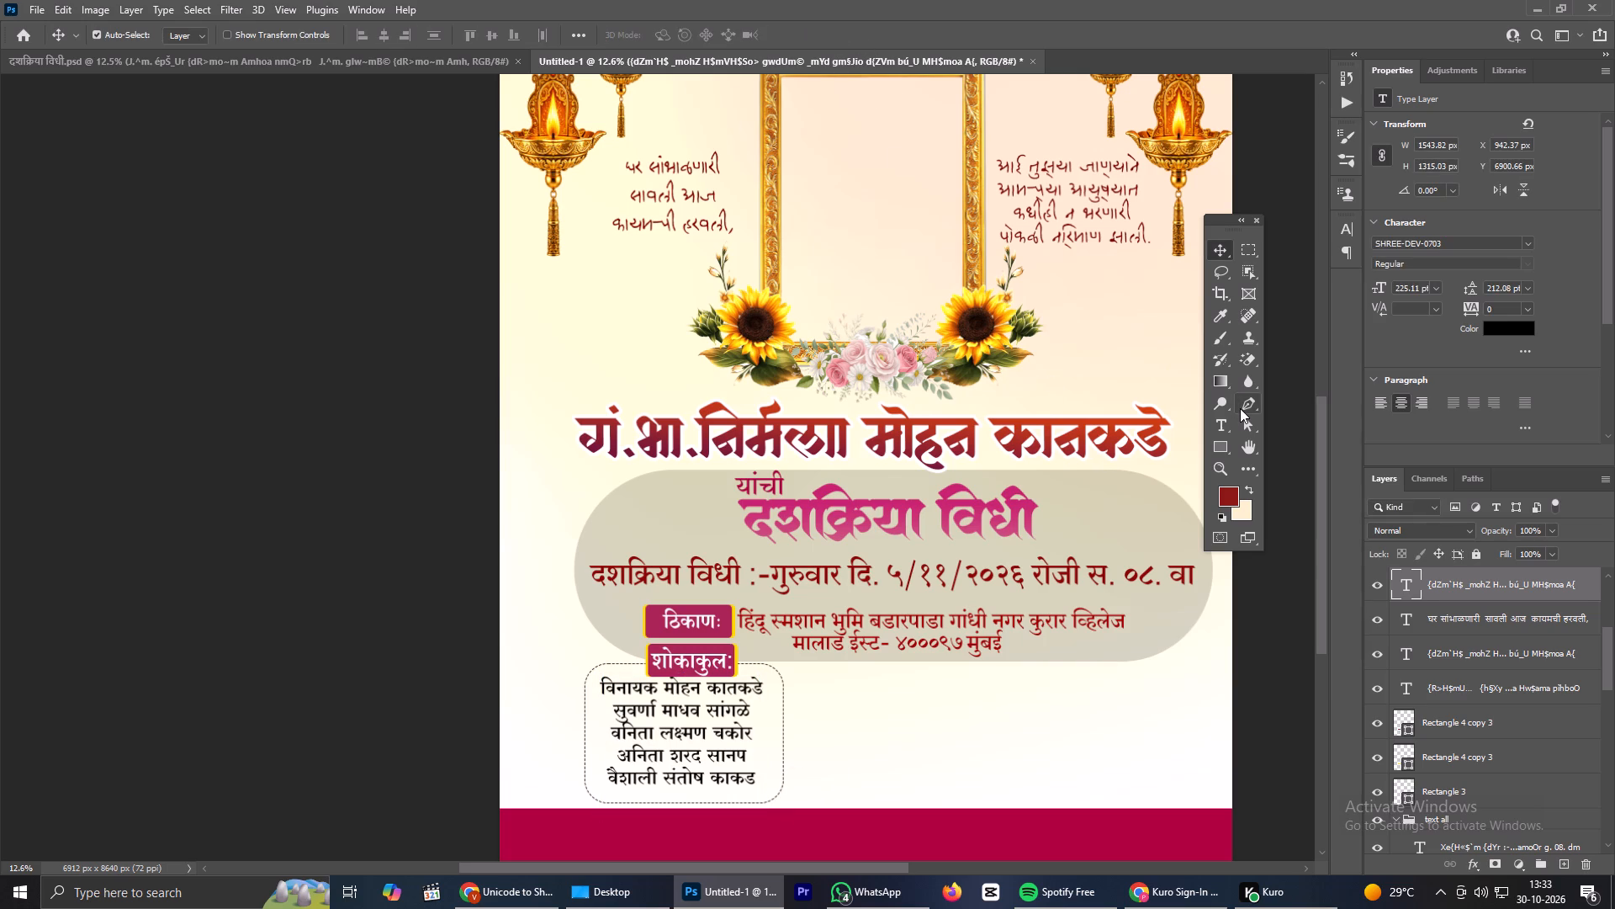
pyautogui.press('Down')
pyautogui.press('Down')
pyautogui.press('Down')
pyautogui.press('Down')
pyautogui.press('Down')
pyautogui.press('Down')
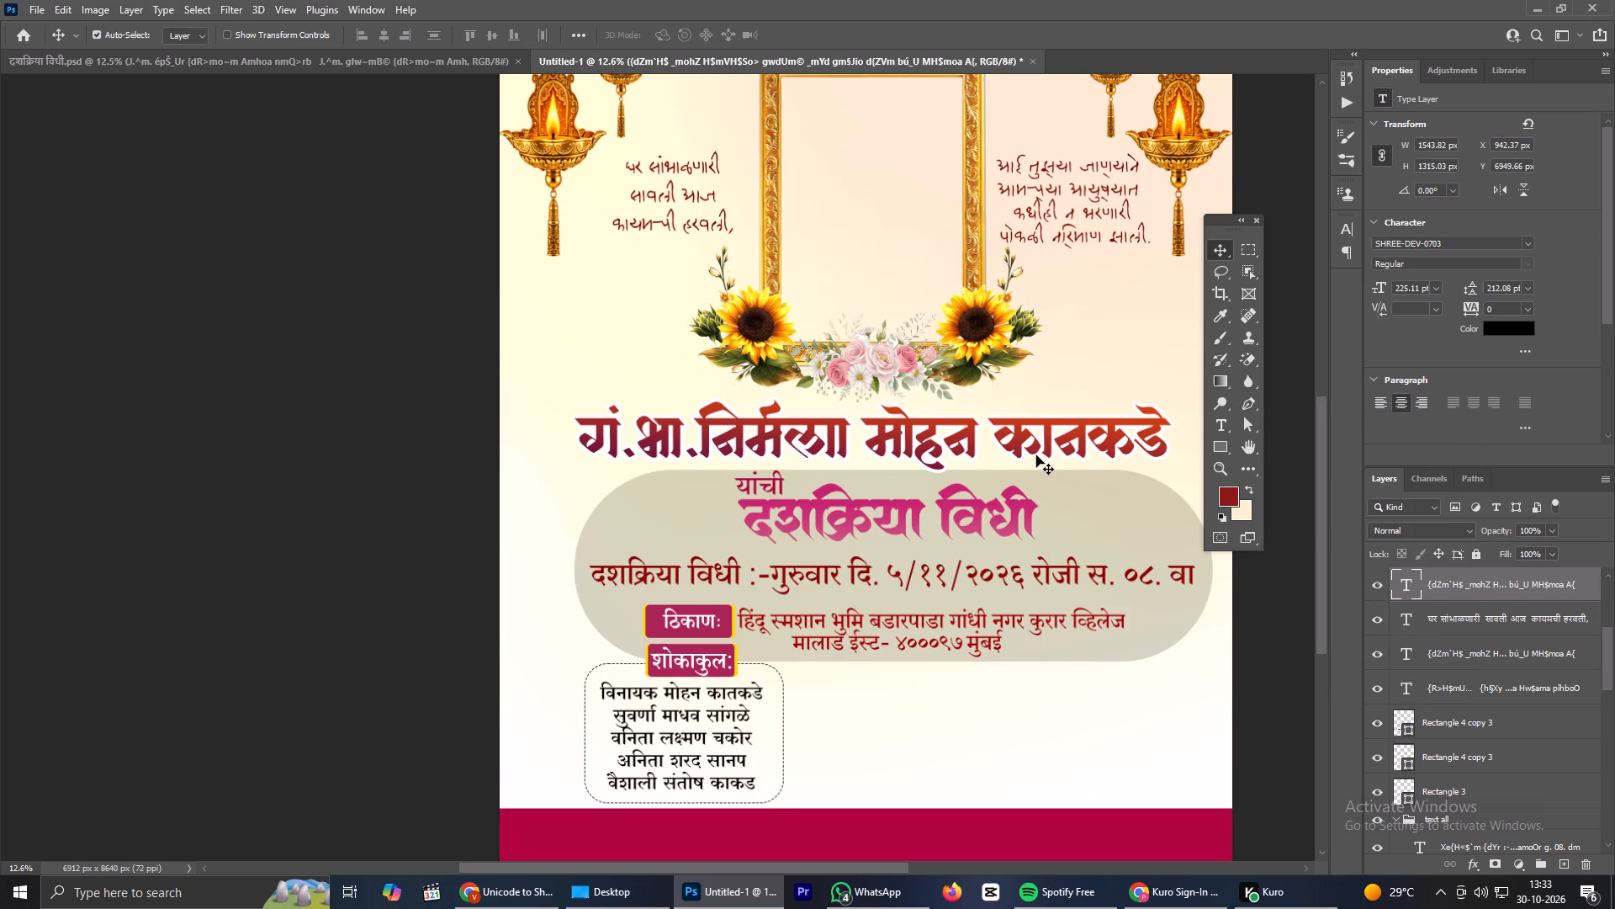
pyautogui.press('Right')
pyautogui.press('Right')
pyautogui.press('Right')
pyautogui.press('Right')
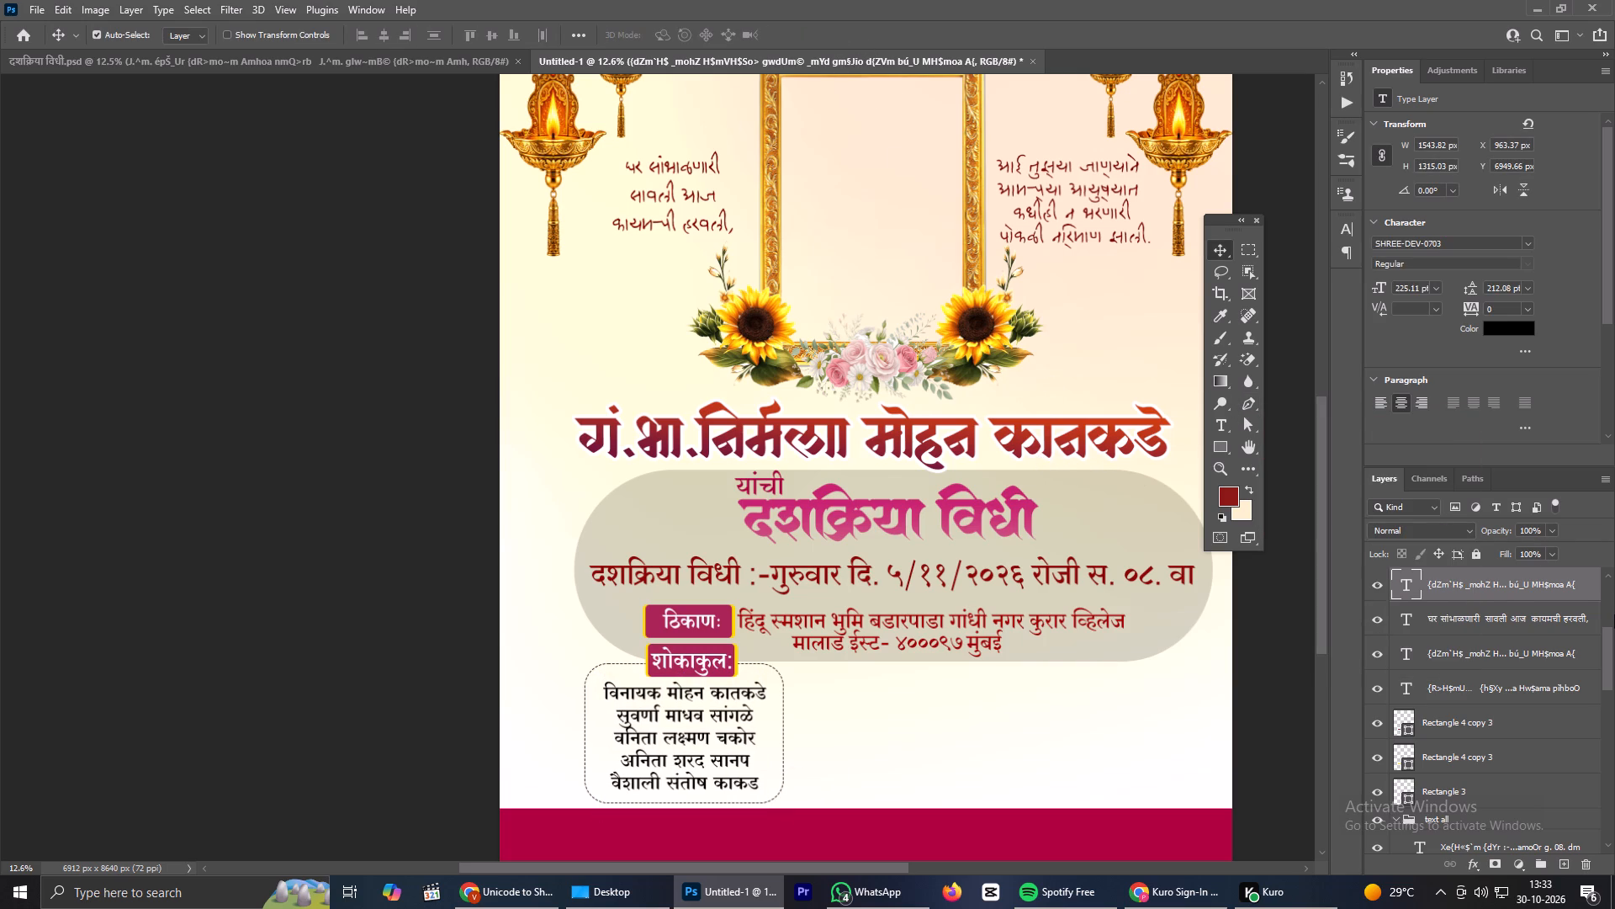
pyautogui.press('Right')
pyautogui.press('Right')
# Review the whole poster layout, including the name list and the empty area beside the dashed box.
pyautogui.scroll(-4, 719, 710)
pyautogui.press('space')
pyautogui.press('space')
pyautogui.press('space')
pyautogui.press('space')
pyautogui.press('space')
pyautogui.press('space')
pyautogui.press('space')
pyautogui.press('space')
pyautogui.press('space')
pyautogui.press('space')
pyautogui.moveTo(959, 744); pyautogui.dragTo(935, 749)
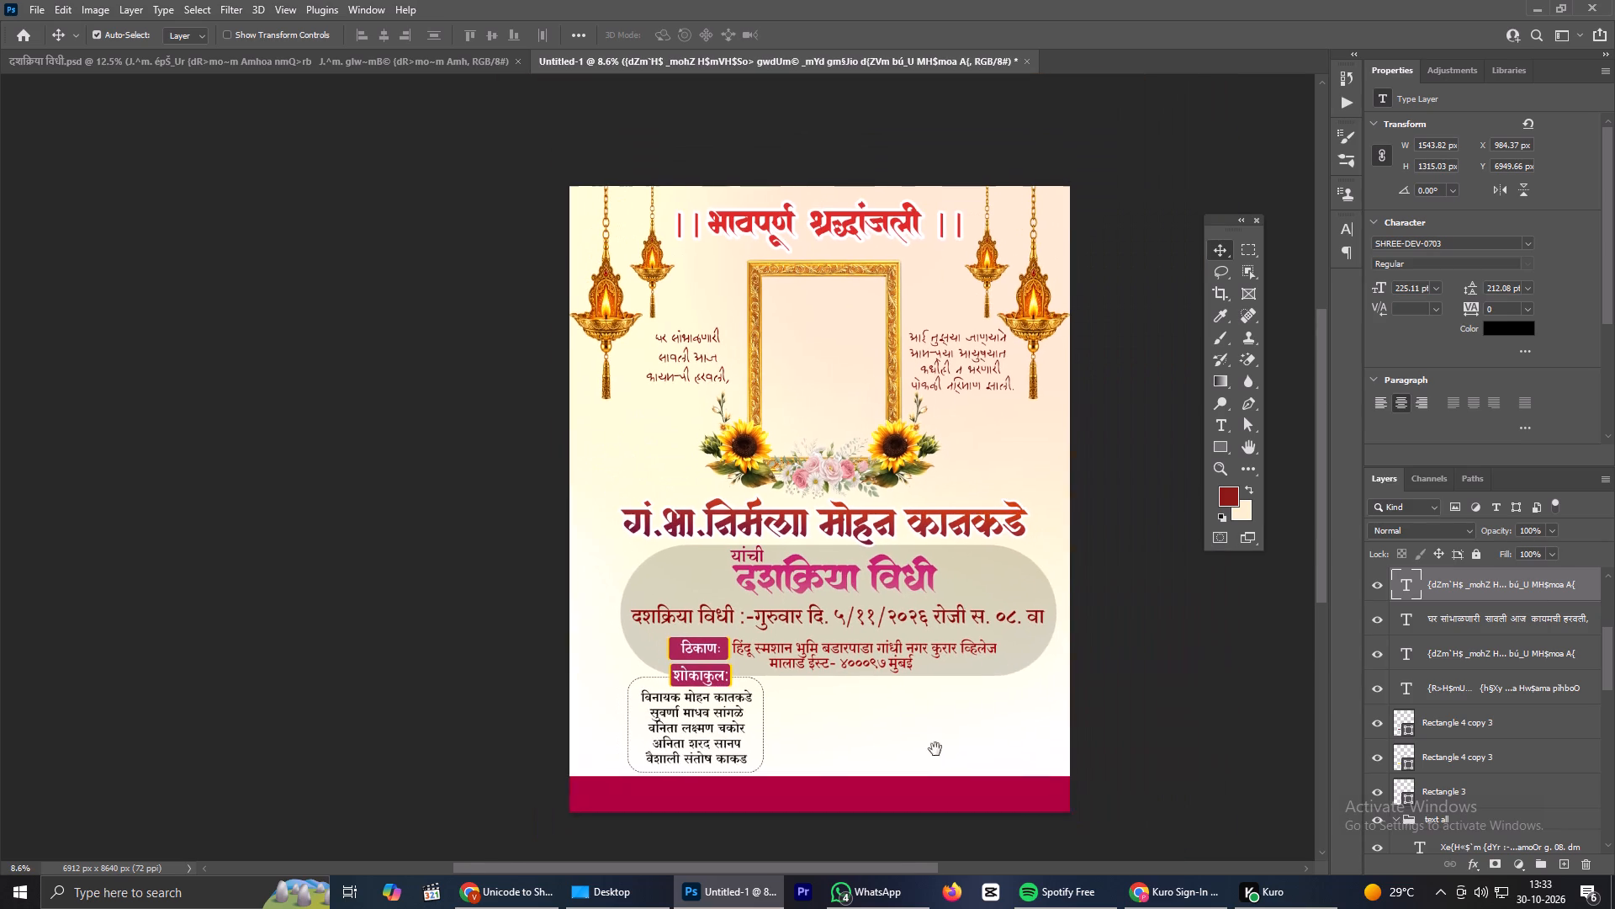
pyautogui.moveTo(935, 749); pyautogui.dragTo(809, 750)
pyautogui.scroll(2, 639, 709)
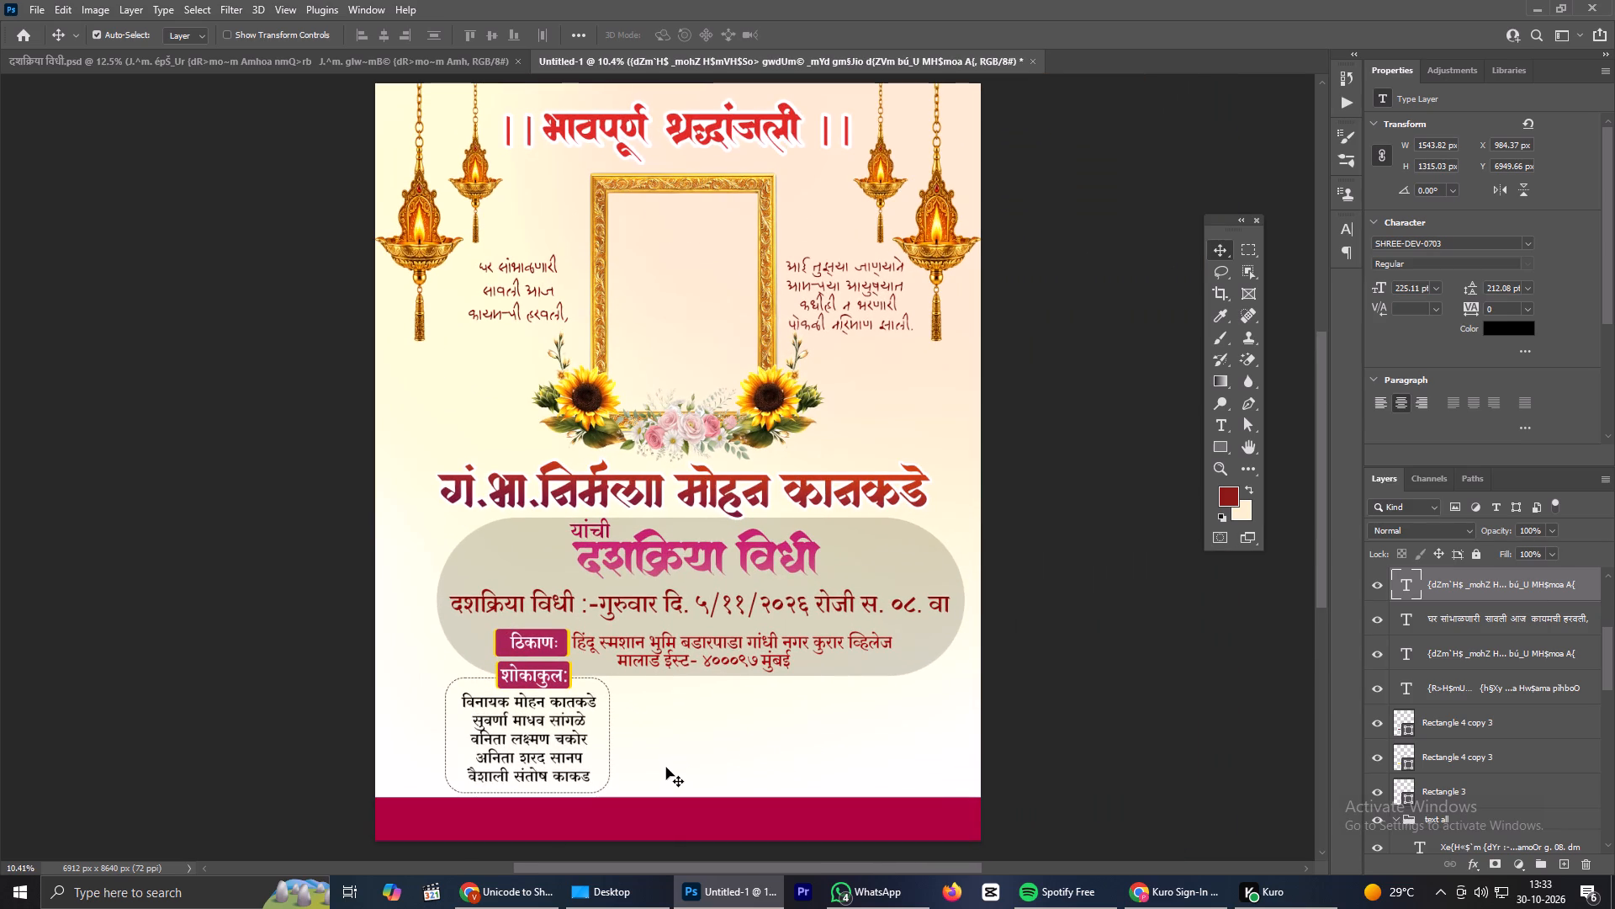
pyautogui.scroll(-2, 667, 768)
# Copy the संपर्क contact line from the text on the Google Input Tools page.
pyautogui.click(502, 887)
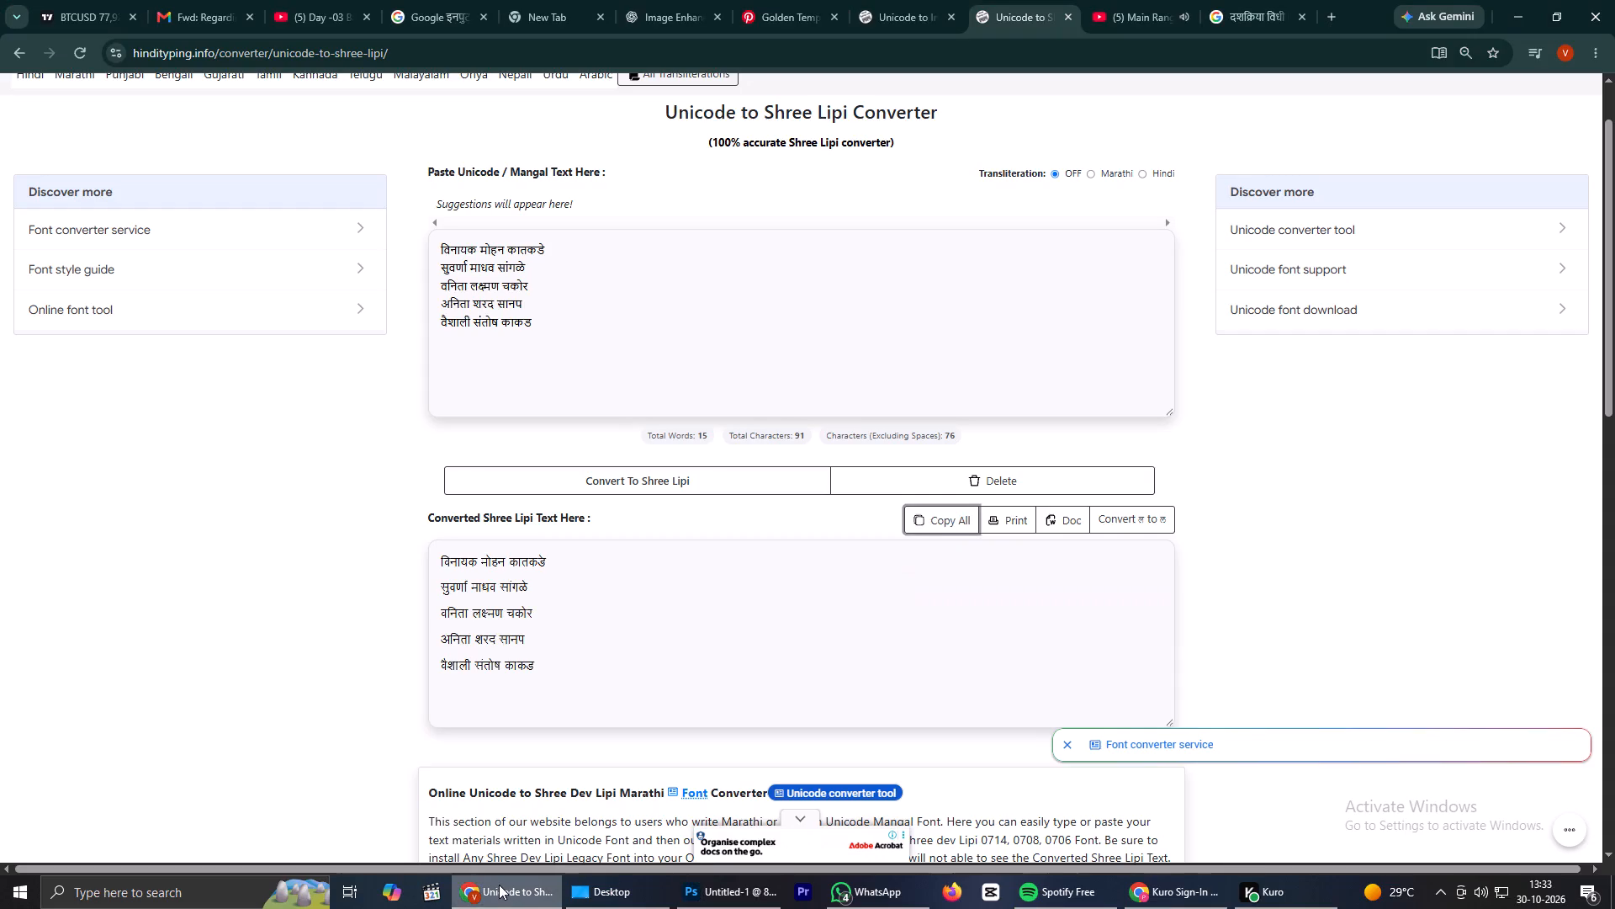
pyautogui.click(426, 0)
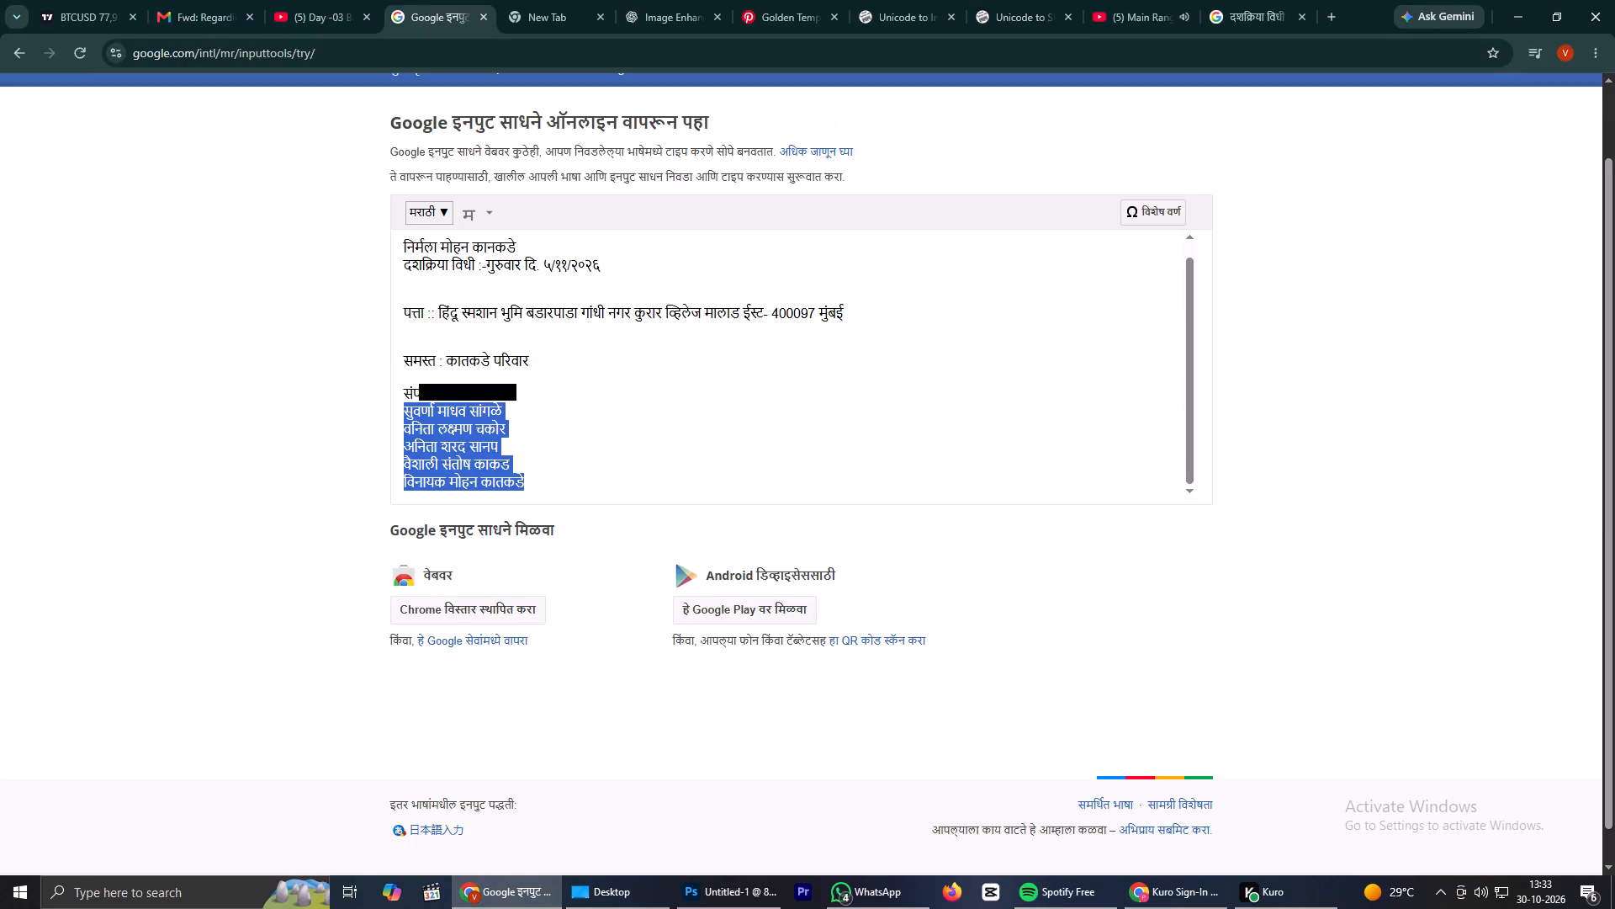
pyautogui.scroll(-1, 518, 407)
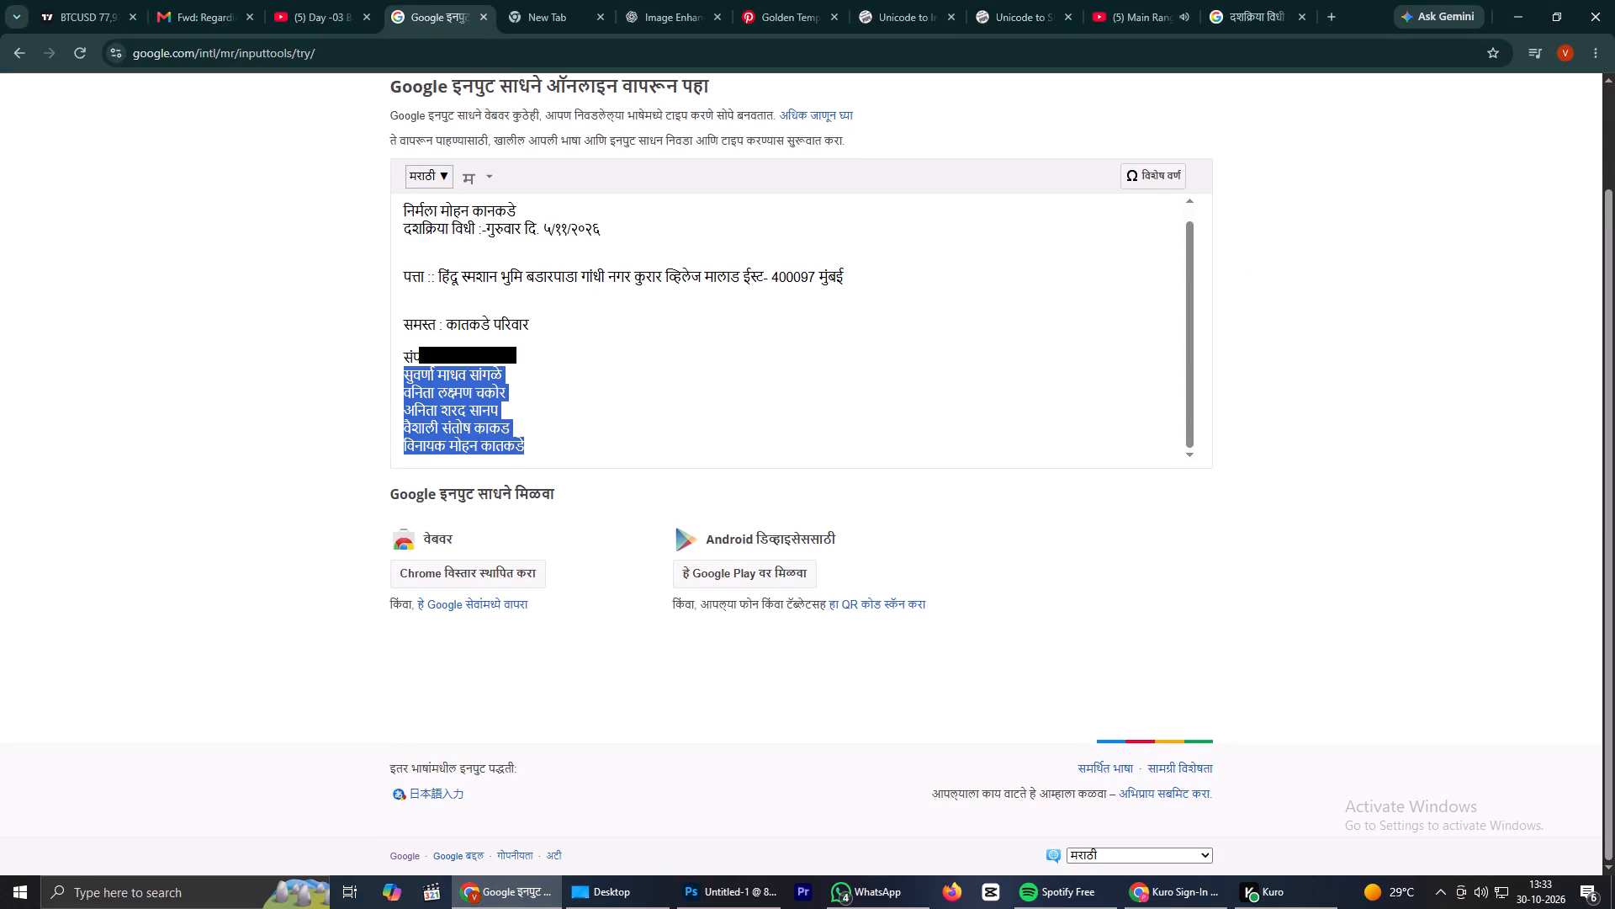
pyautogui.moveTo(394, 316); pyautogui.dragTo(530, 322)
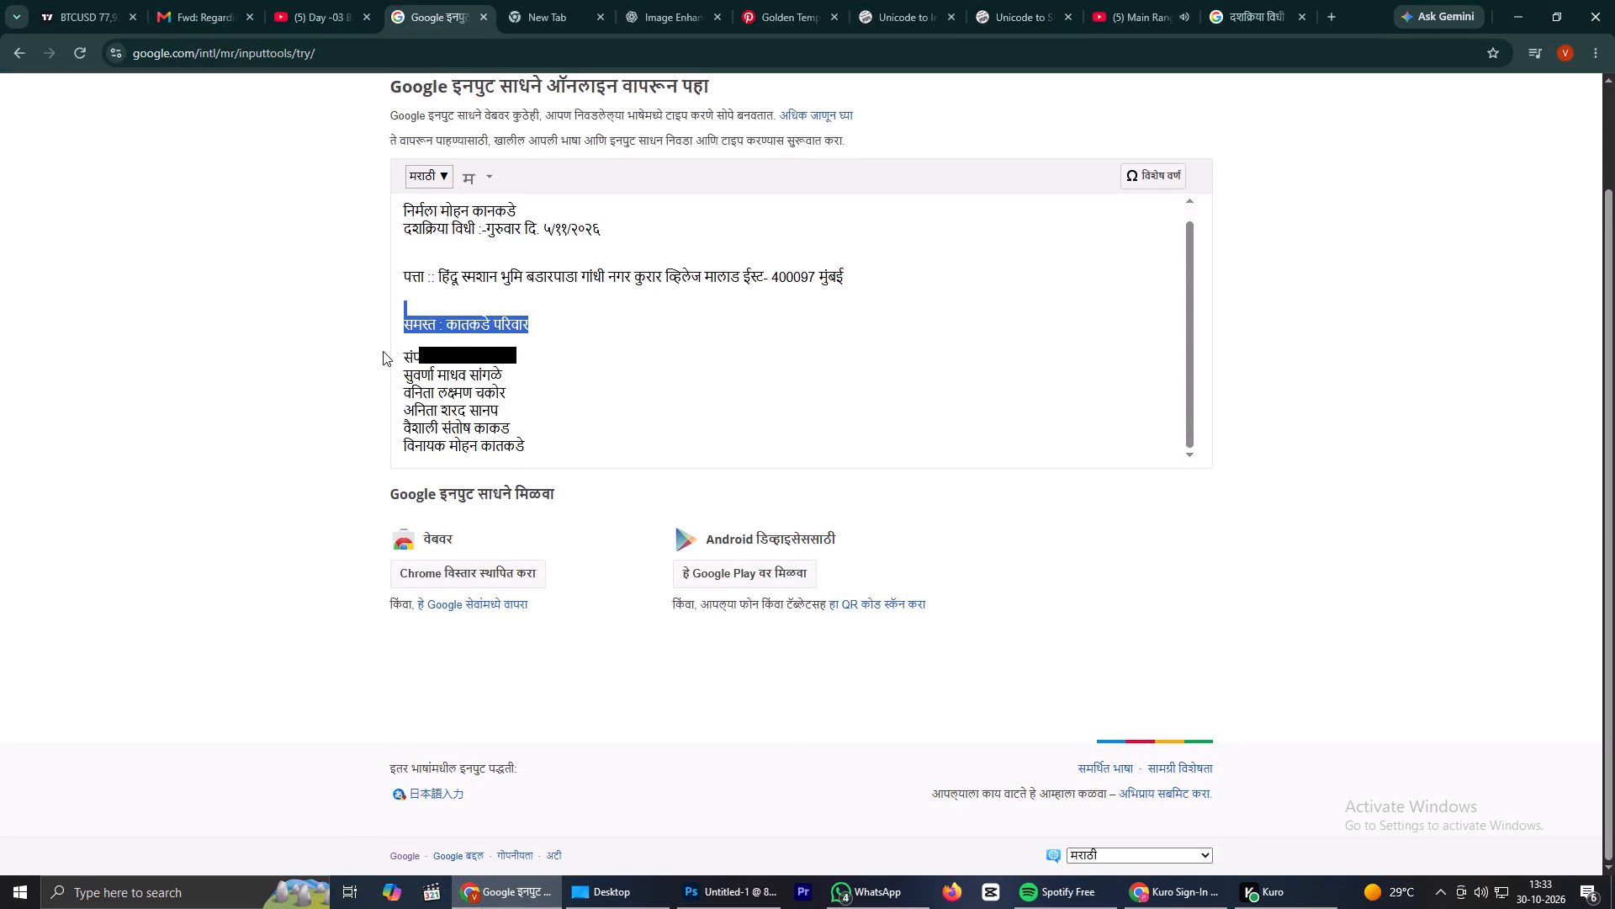
pyautogui.moveTo(402, 350); pyautogui.dragTo(506, 355)
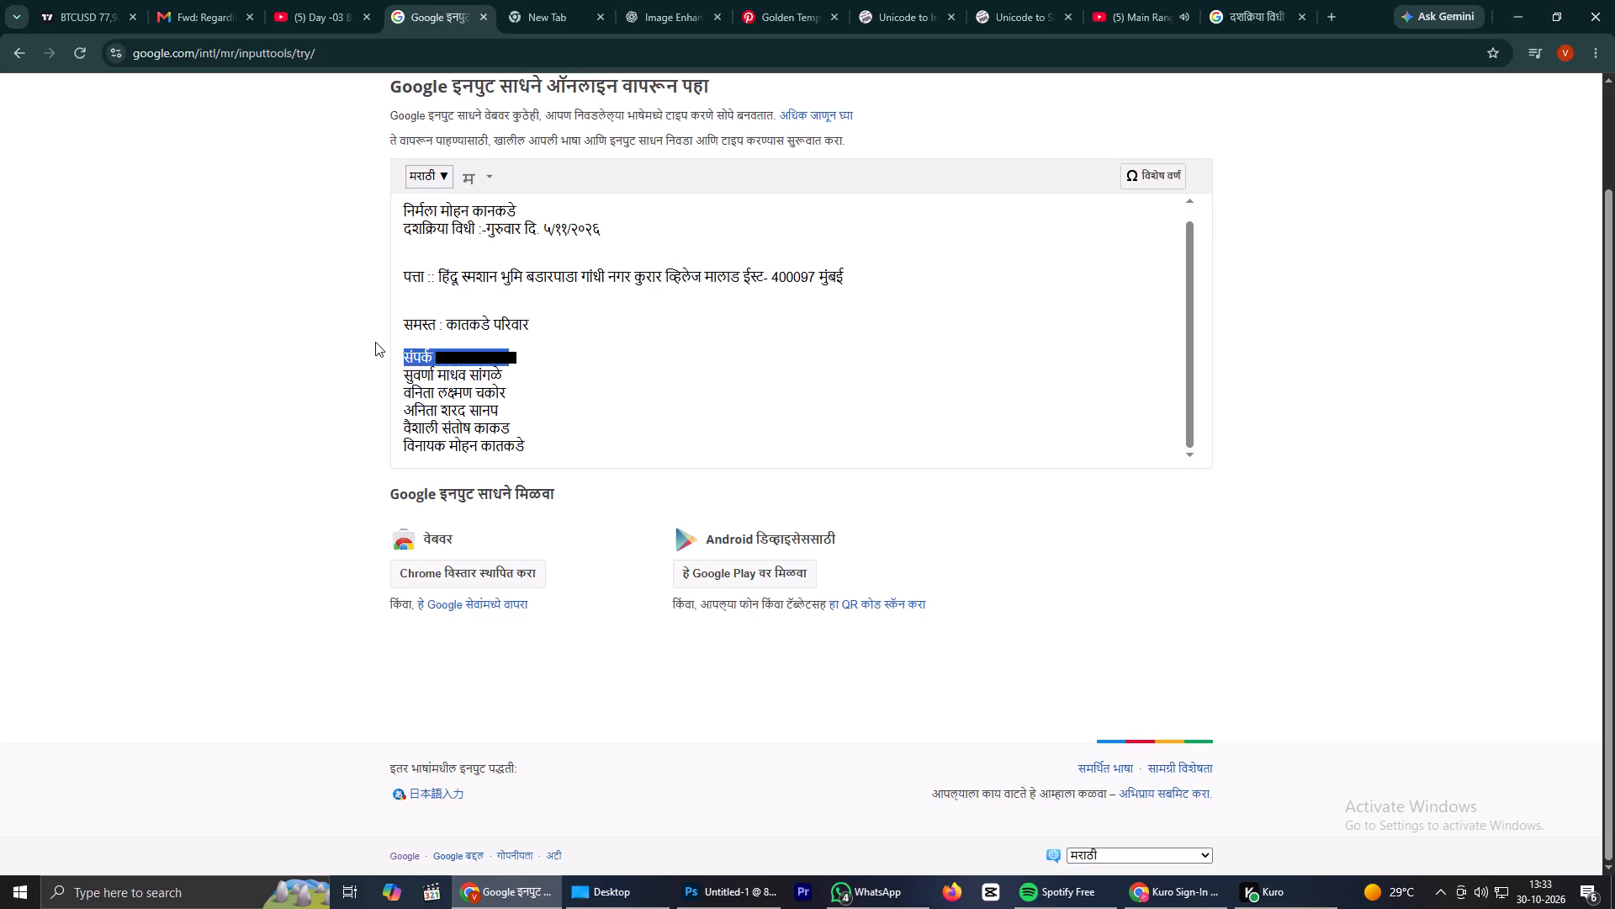
pyautogui.click(374, 342)
pyautogui.moveTo(400, 354); pyautogui.dragTo(527, 353)
pyautogui.hotkey('ctrl', 'c')
# In Photoshop, move the शोकाकुल: text with its magenta and yellow rectangles to the lower centre, about X 3111 px, Y 6725 px.
pyautogui.click(744, 908)
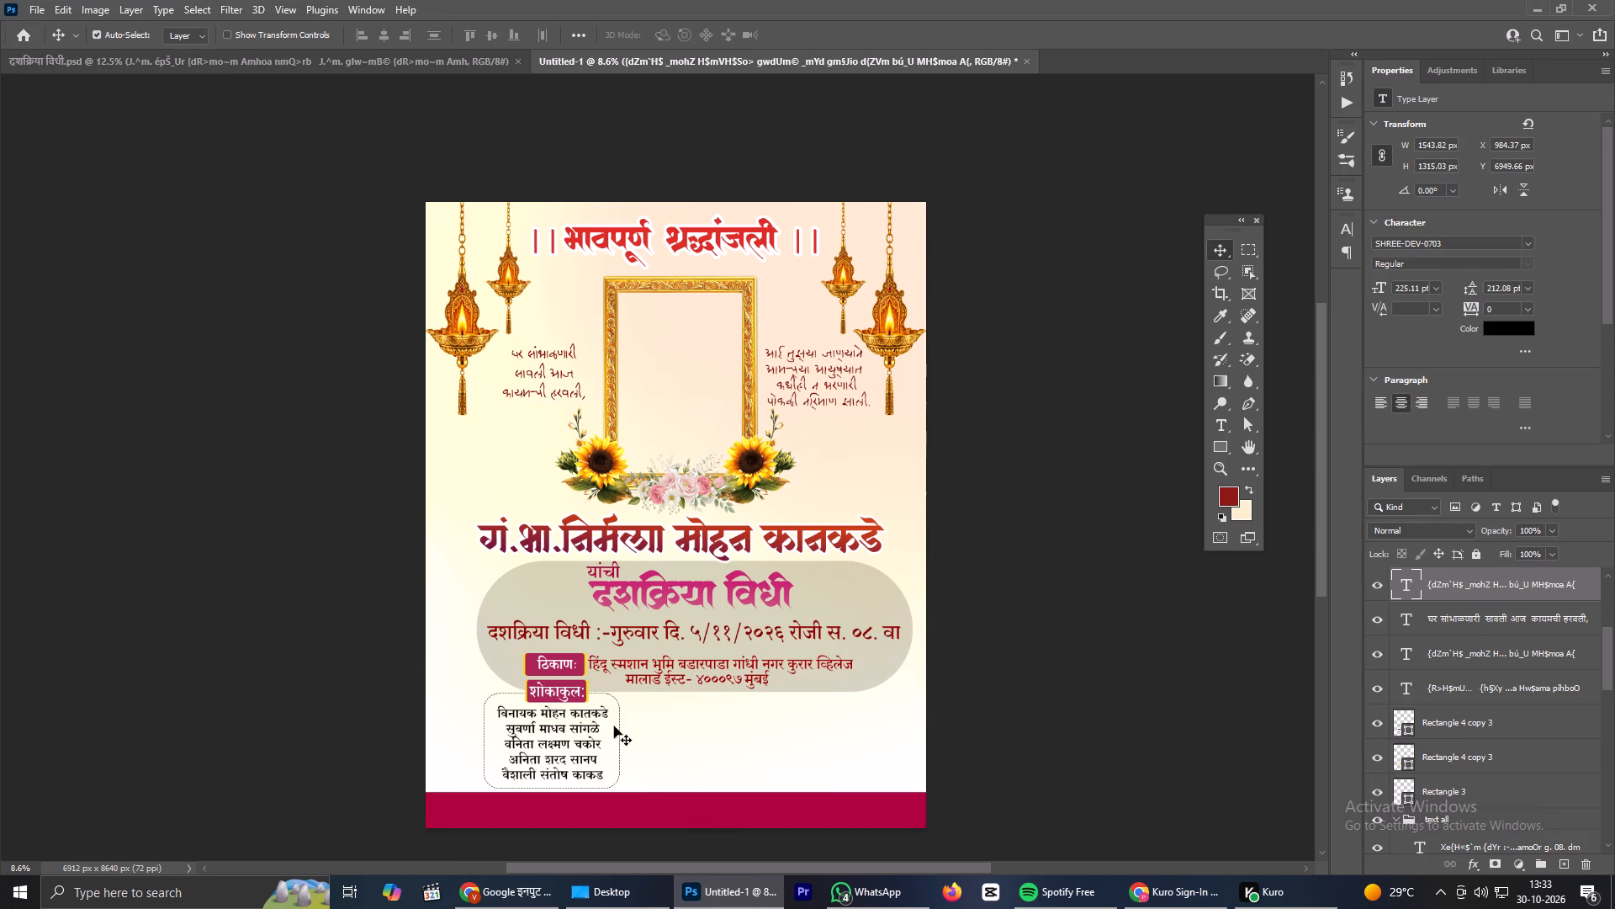
pyautogui.scroll(-1, 615, 709)
pyautogui.scroll(3, 620, 704)
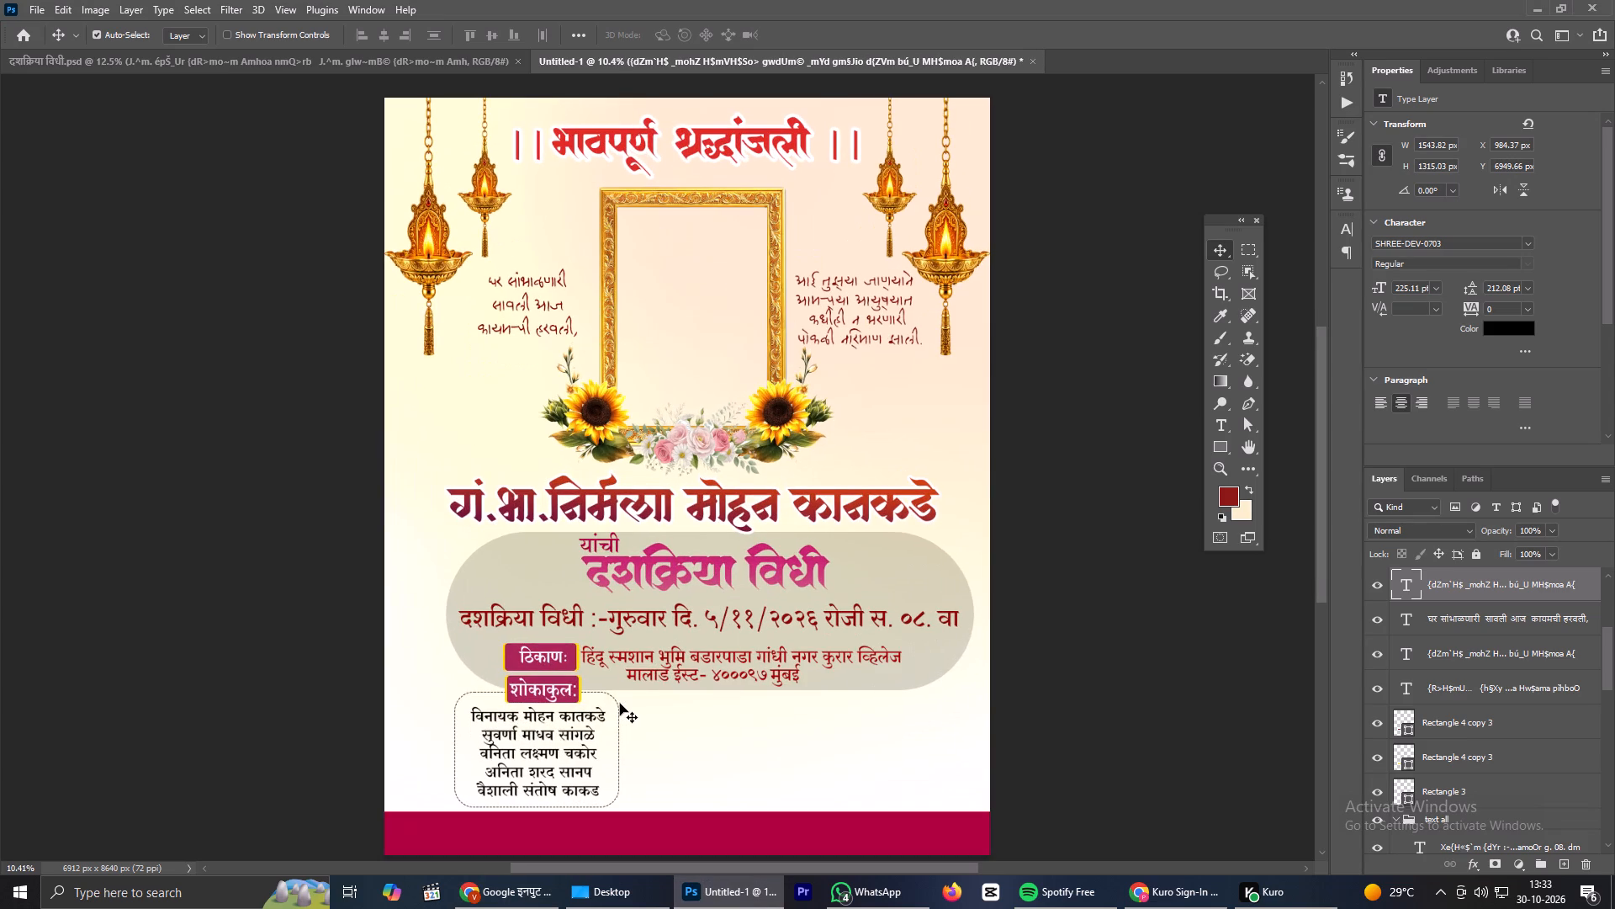
pyautogui.click(531, 690)
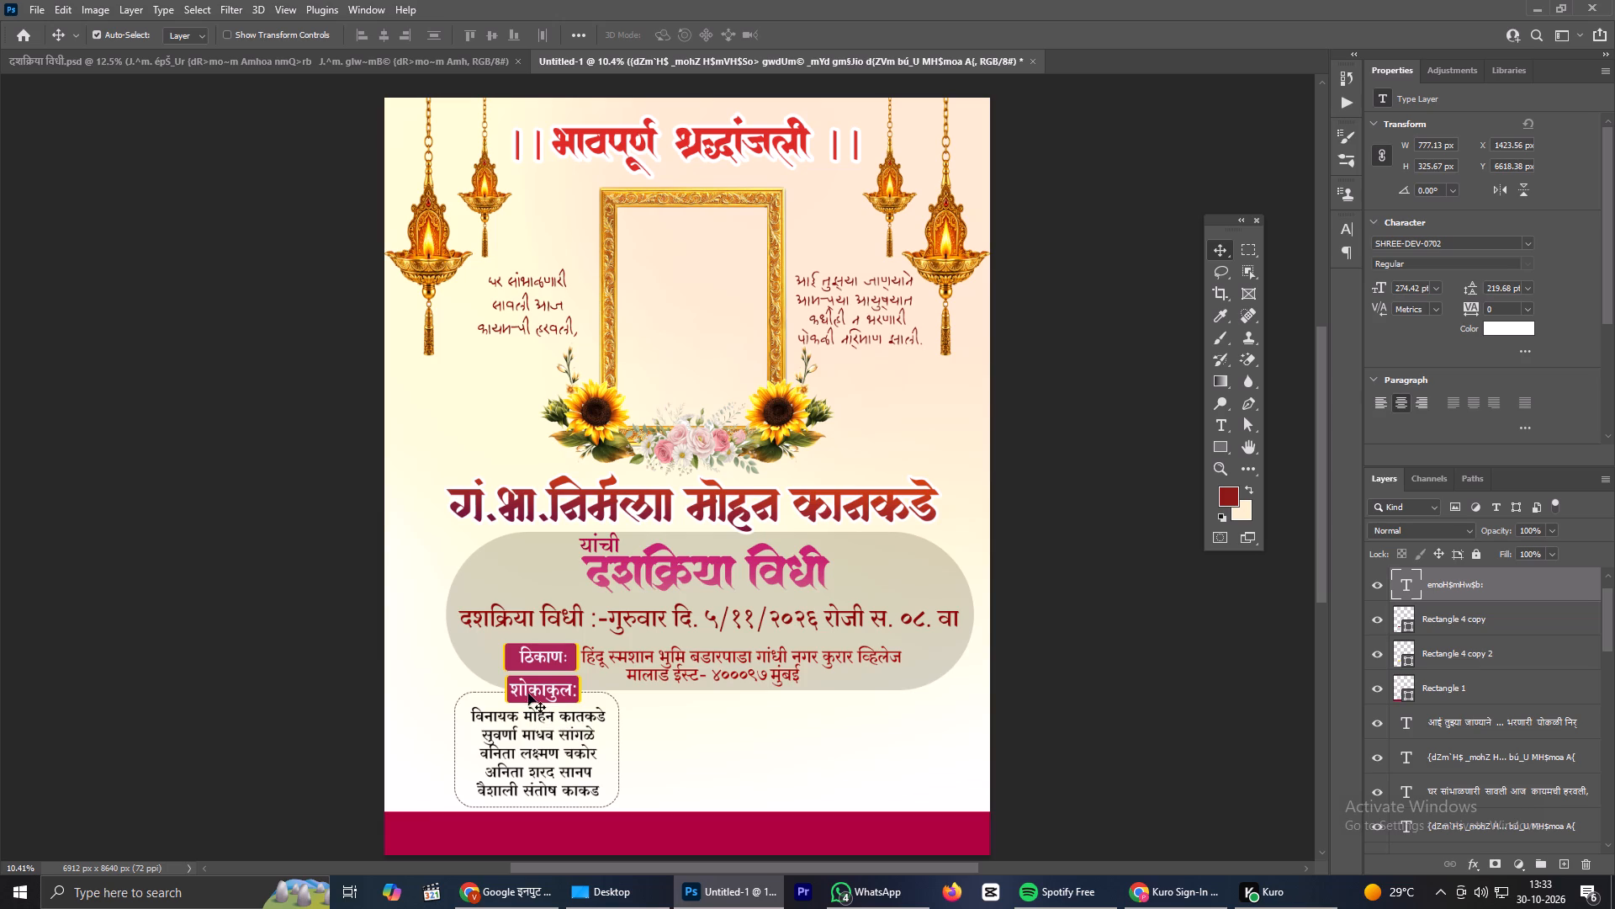
pyautogui.click(578, 689)
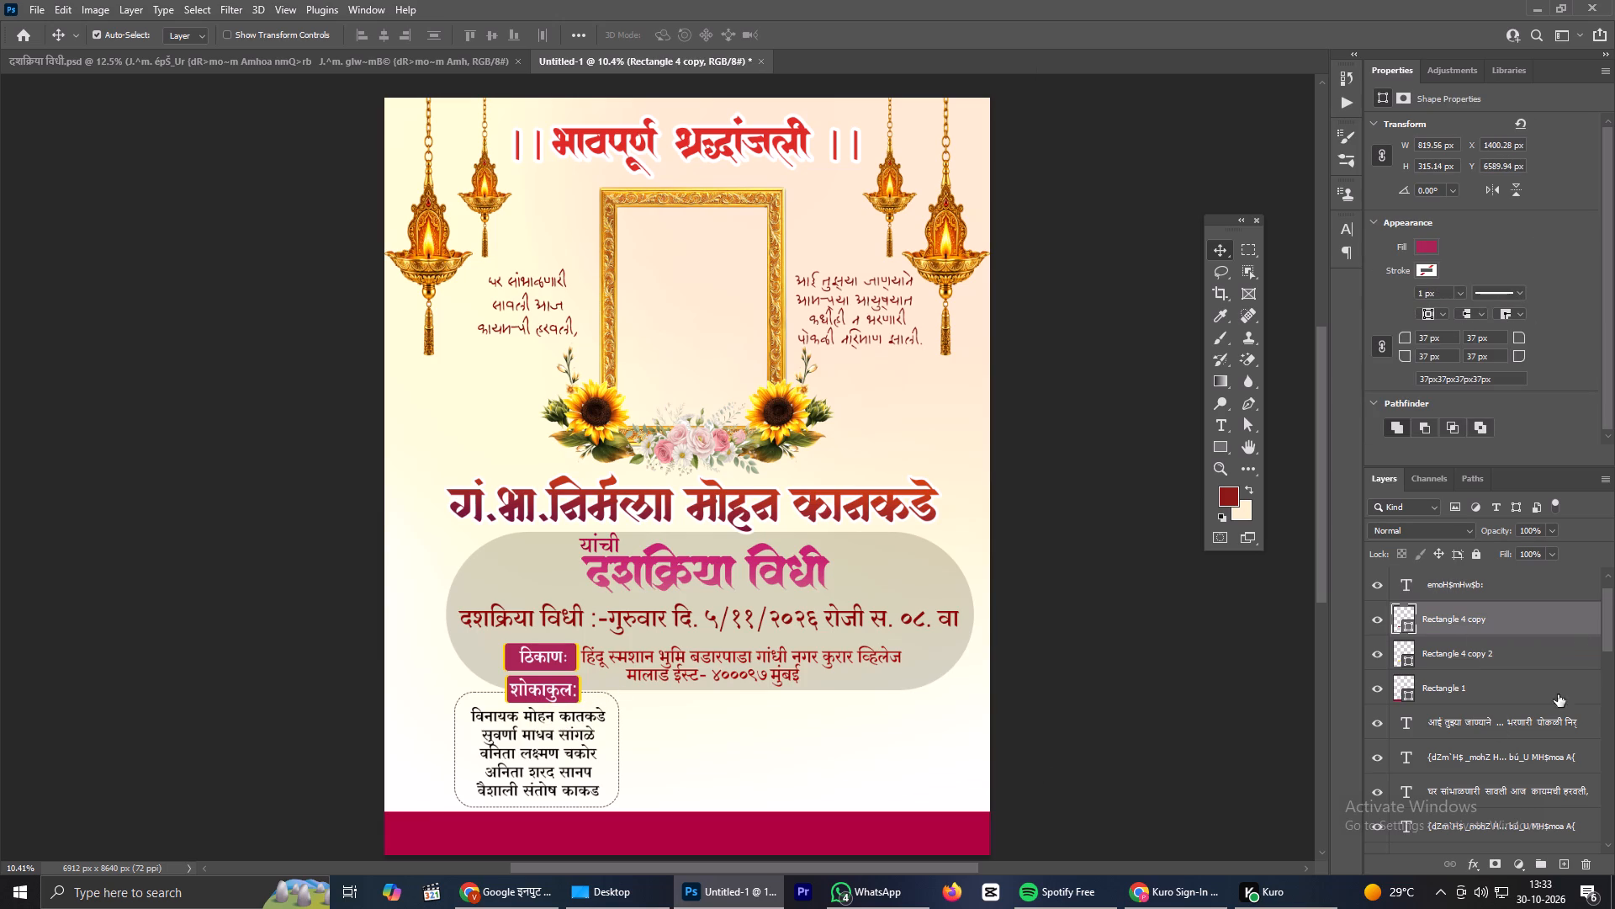
pyautogui.scroll(3, 1574, 629)
pyautogui.click(1468, 694)
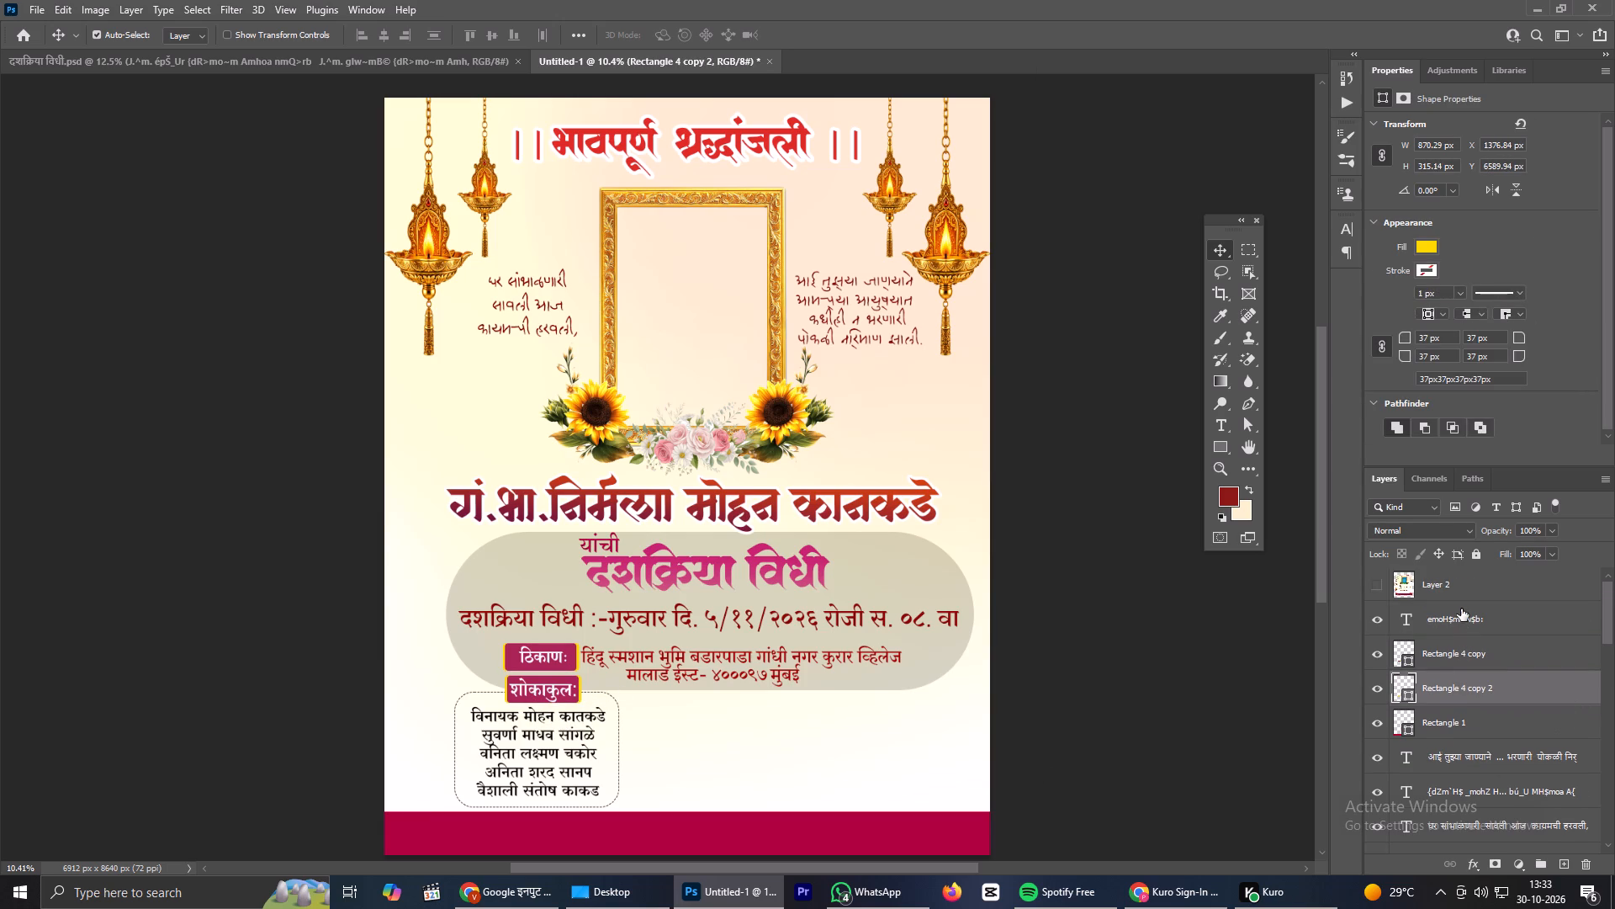
pyautogui.keyDown('shift'); pyautogui.click(1458, 617); pyautogui.keyUp('shift')
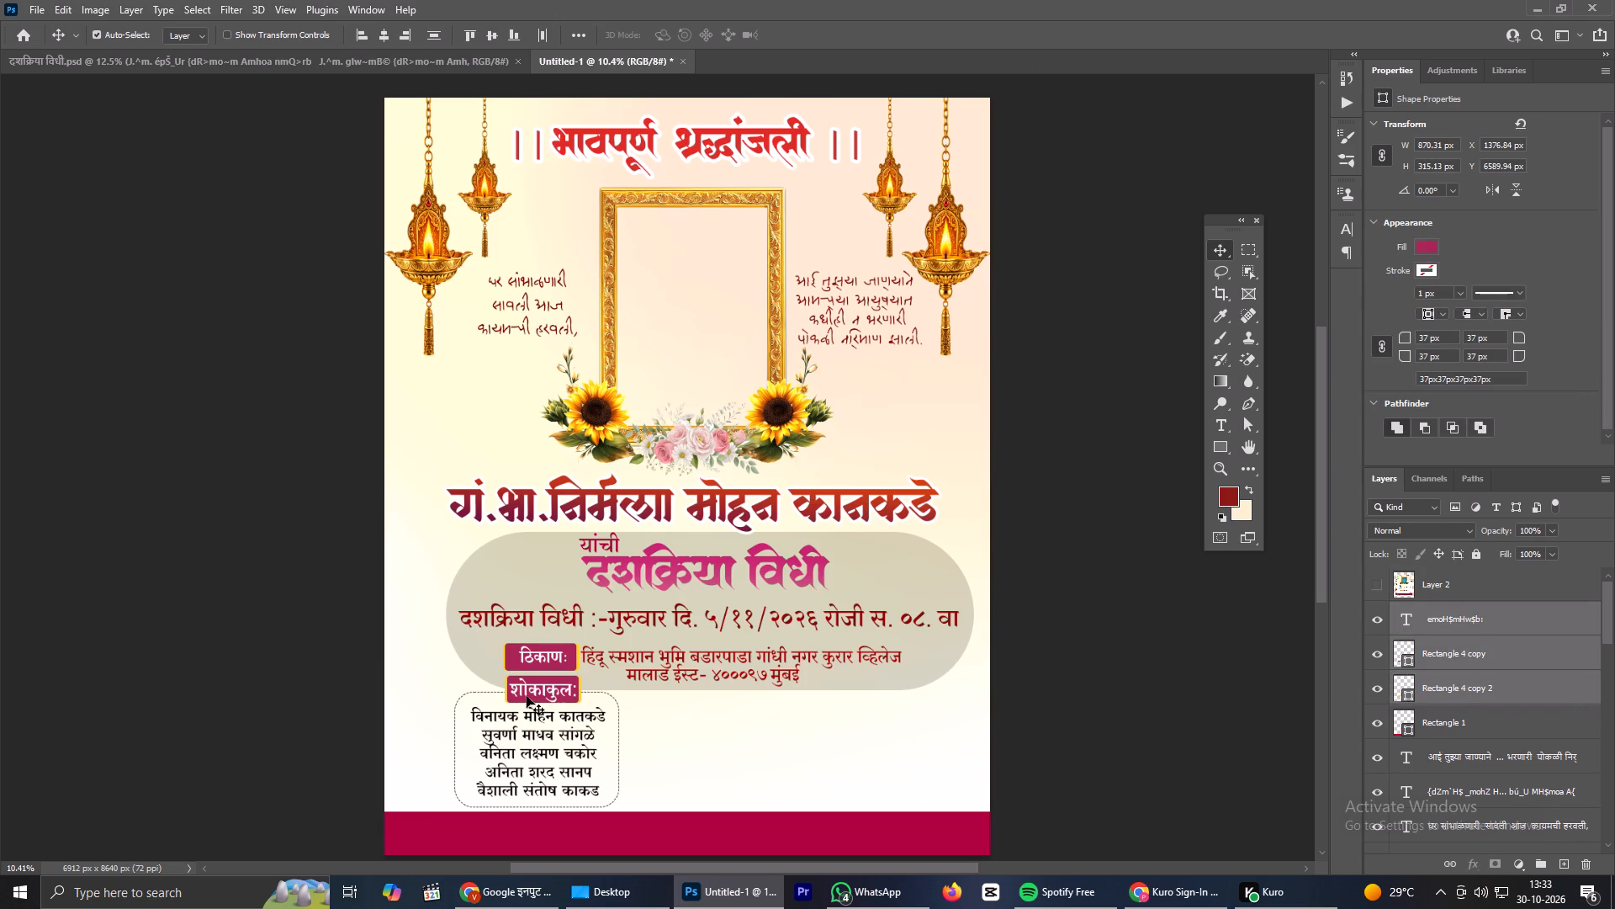
pyautogui.scroll(4, 1462, 683)
pyautogui.scroll(-5, 1464, 684)
pyautogui.scroll(4, 1464, 689)
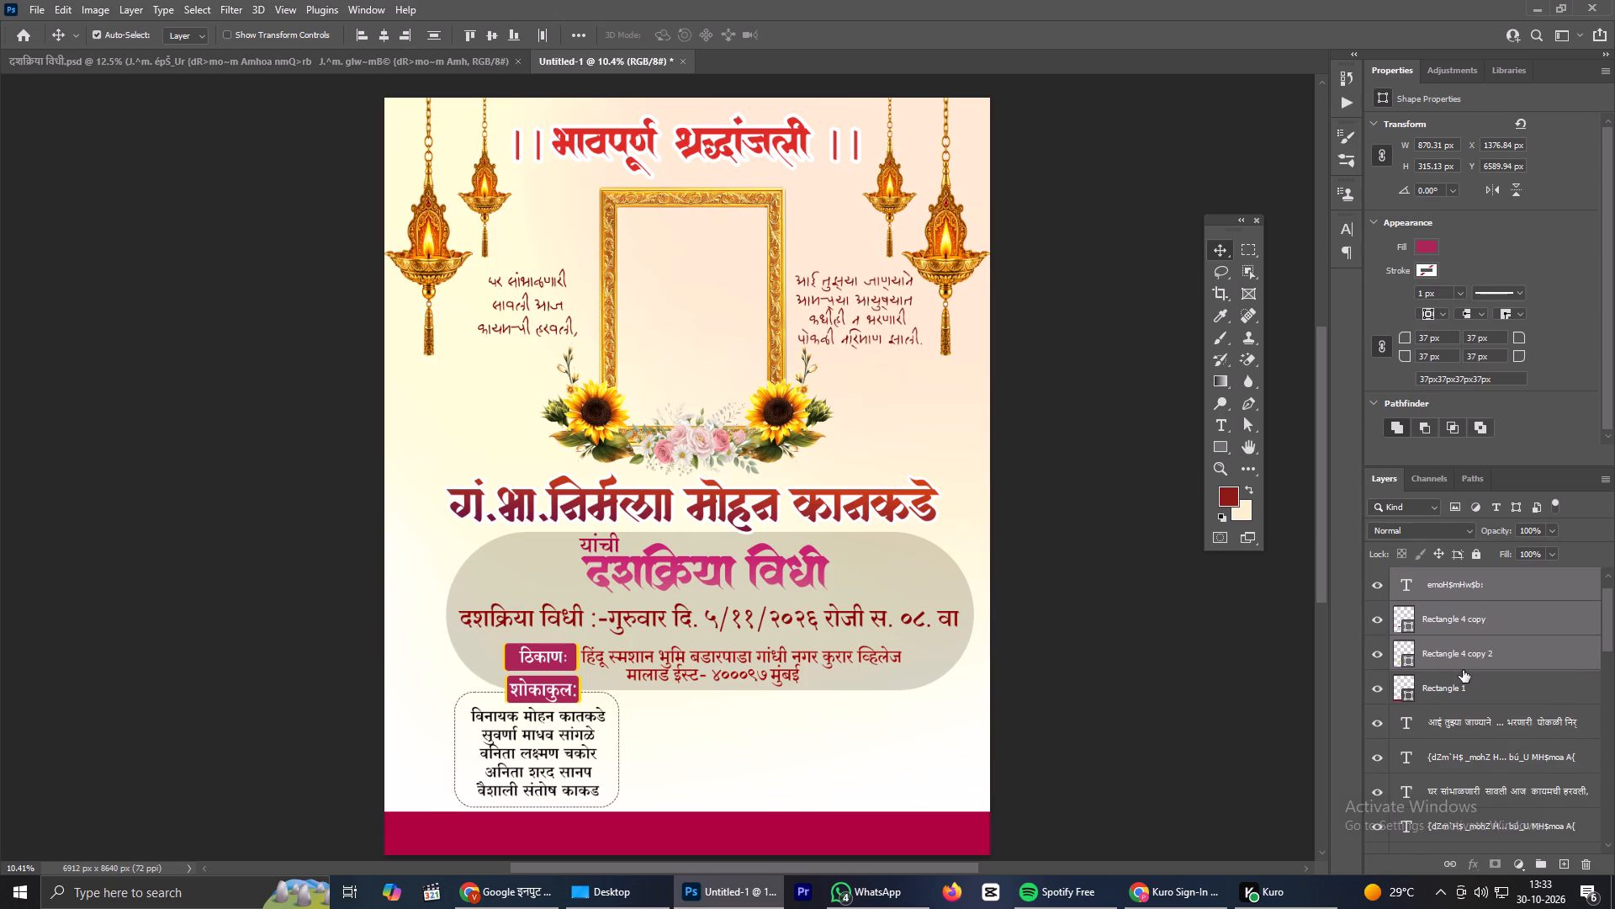
pyautogui.press('Right')
pyautogui.press('Down')
pyautogui.press('Right')
pyautogui.press('Right')
pyautogui.press('Right')
pyautogui.press('Right')
pyautogui.press('Right')
pyautogui.press('Right')
pyautogui.press('Right')
pyautogui.press('Right')
pyautogui.press('Right')
pyautogui.press('Right')
pyautogui.press('Right')
pyautogui.press('Right')
pyautogui.press('Right')
pyautogui.press('Right')
pyautogui.press('Right')
pyautogui.press('Right')
pyautogui.press('Right')
pyautogui.press('Right')
pyautogui.press('Right')
pyautogui.press('Right')
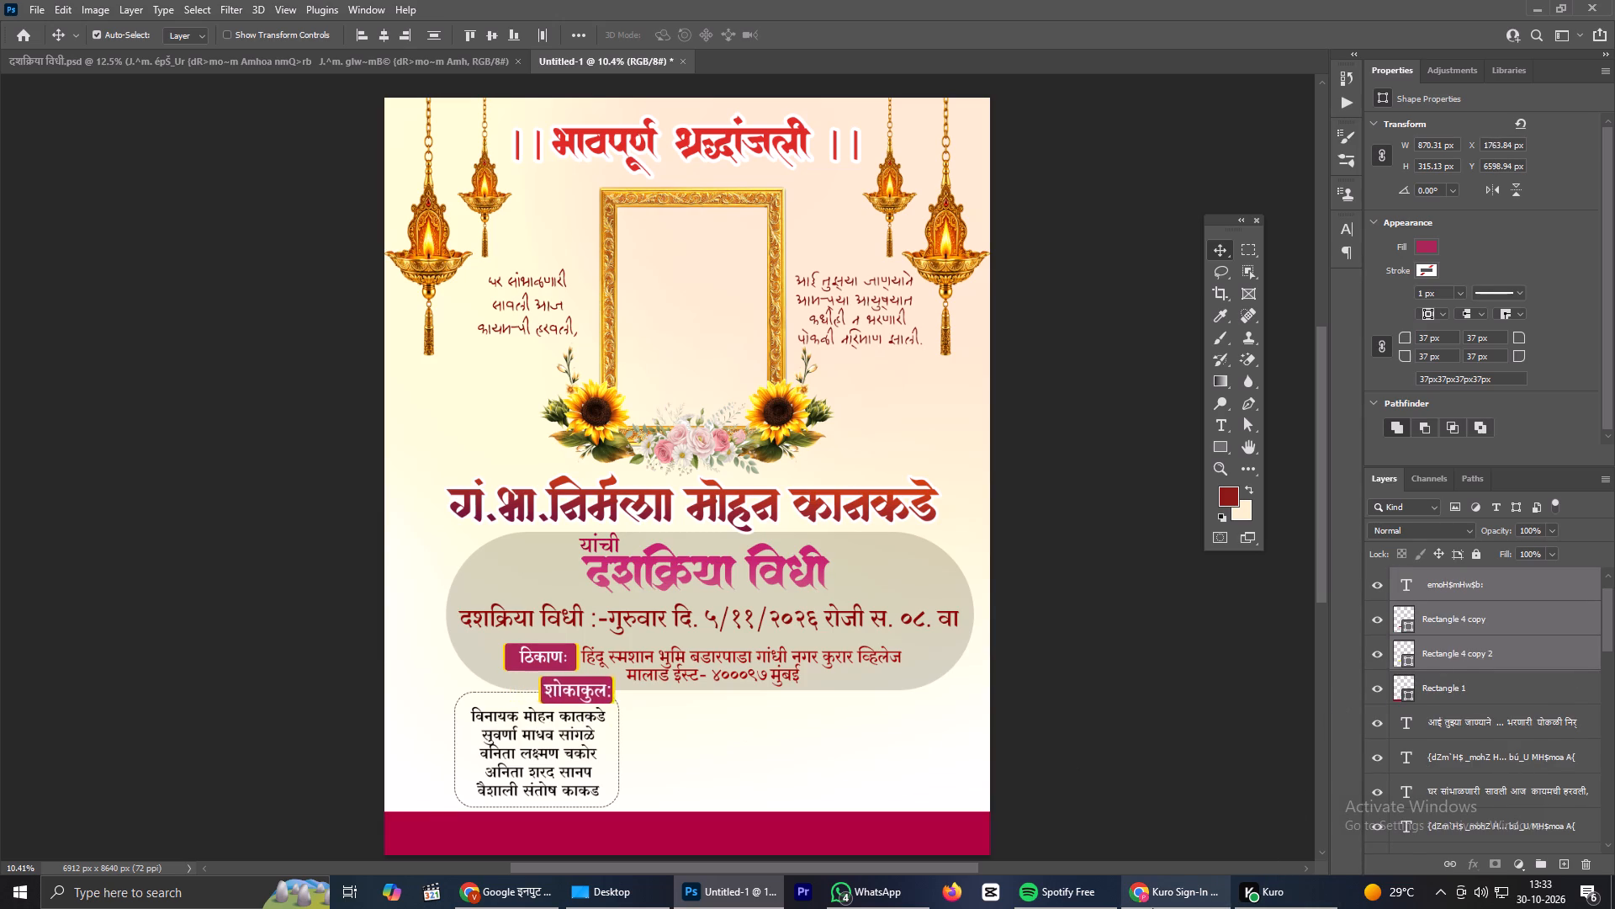
pyautogui.press('Down')
pyautogui.press('Down')
pyautogui.press('Down')
pyautogui.press('Down')
pyautogui.press('Down')
pyautogui.press('Down')
pyautogui.press('Down')
pyautogui.press('Down')
pyautogui.press('Down')
pyautogui.press('Down')
pyautogui.press('Down')
pyautogui.press('Down')
pyautogui.press('Down')
pyautogui.press('Down')
pyautogui.press('Down')
pyautogui.press('Right')
pyautogui.press('Right')
pyautogui.press('Right')
pyautogui.press('Right')
pyautogui.press('Right')
pyautogui.press('Right')
pyautogui.press('Right')
pyautogui.press('Right')
pyautogui.press('Right')
pyautogui.press('Right')
pyautogui.press('Right')
pyautogui.press('Right')
pyautogui.press('Right')
pyautogui.press('Right')
pyautogui.press('Right')
pyautogui.press('Right')
pyautogui.press('Right')
pyautogui.press('Right')
pyautogui.press('Right')
pyautogui.press('Right')
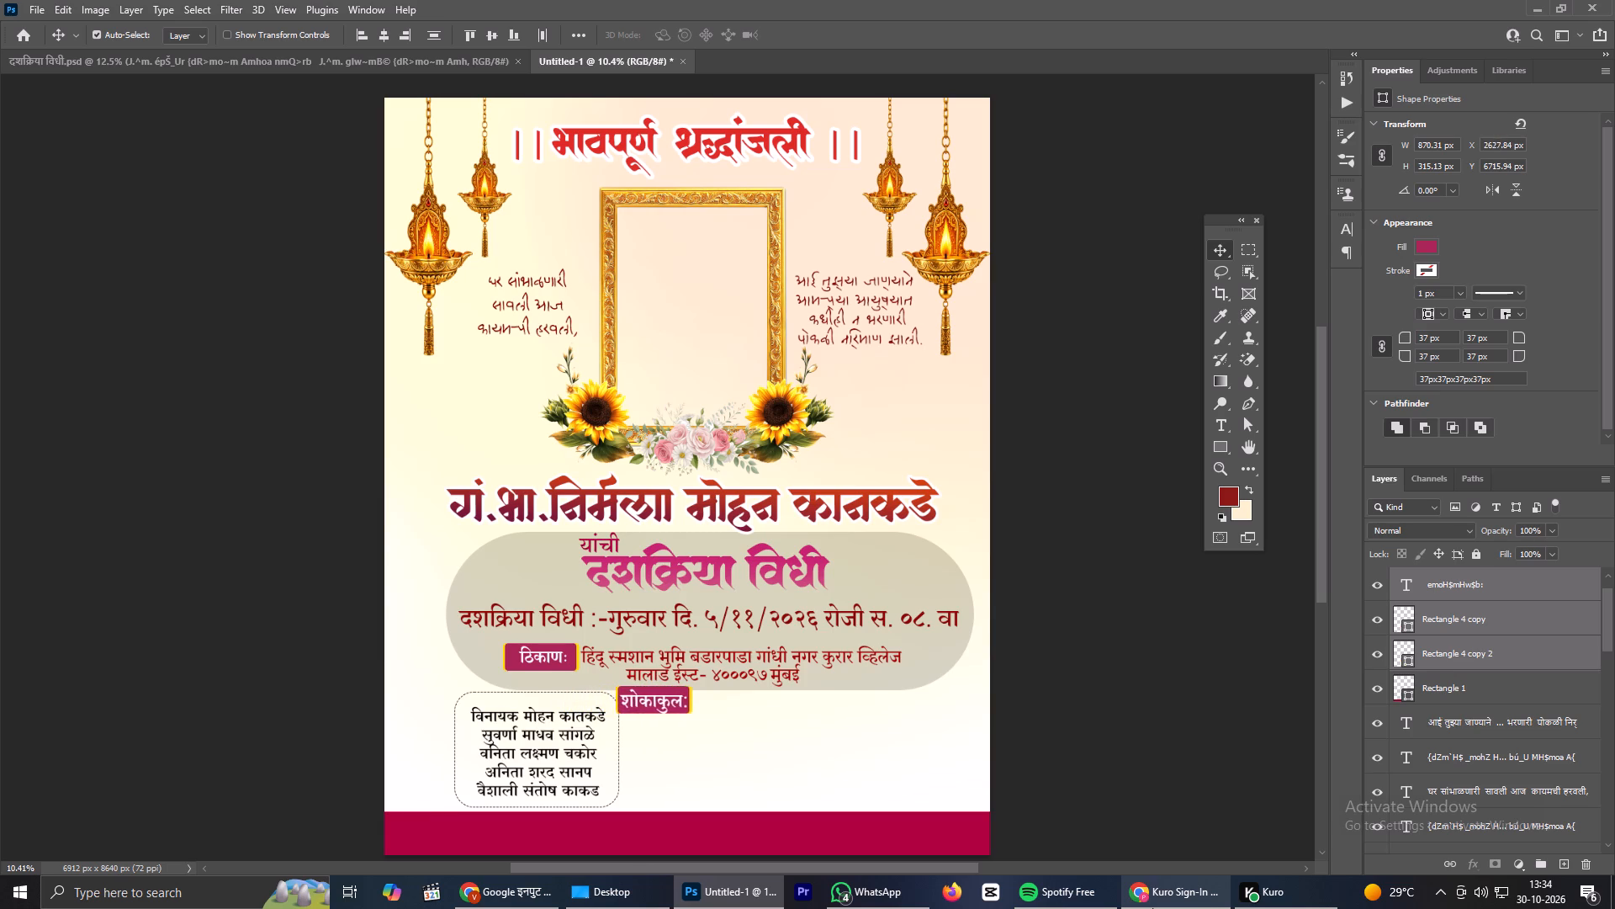
pyautogui.press('Down')
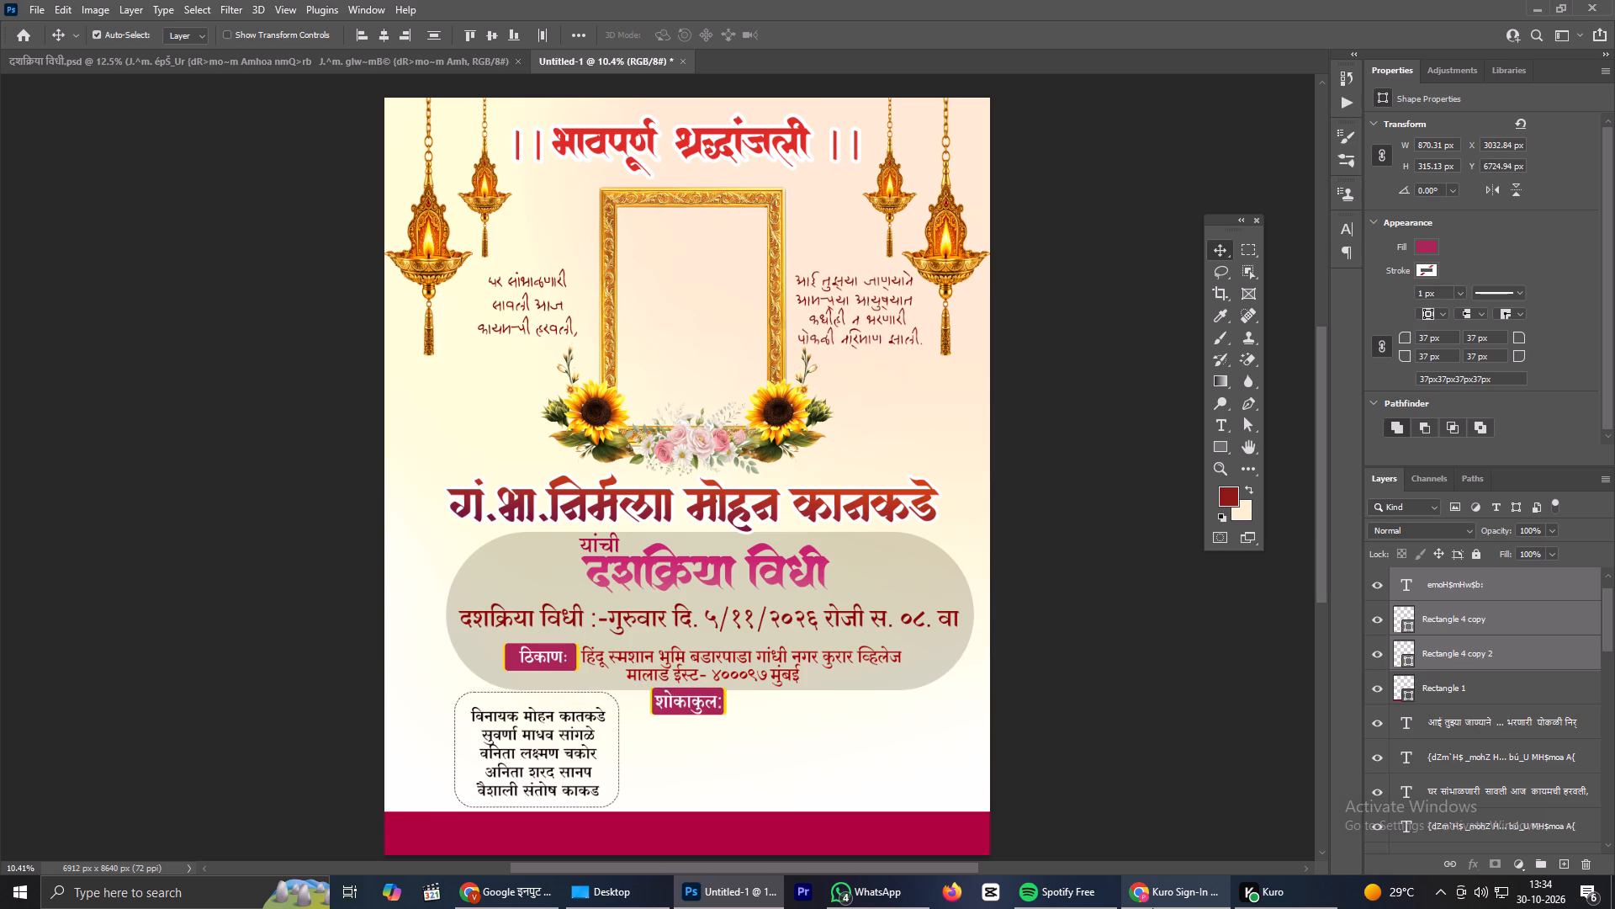
pyautogui.press('Right')
pyautogui.press('Right')
pyautogui.press('Right')
pyautogui.press('Right')
pyautogui.press('Right')
pyautogui.press('Right')
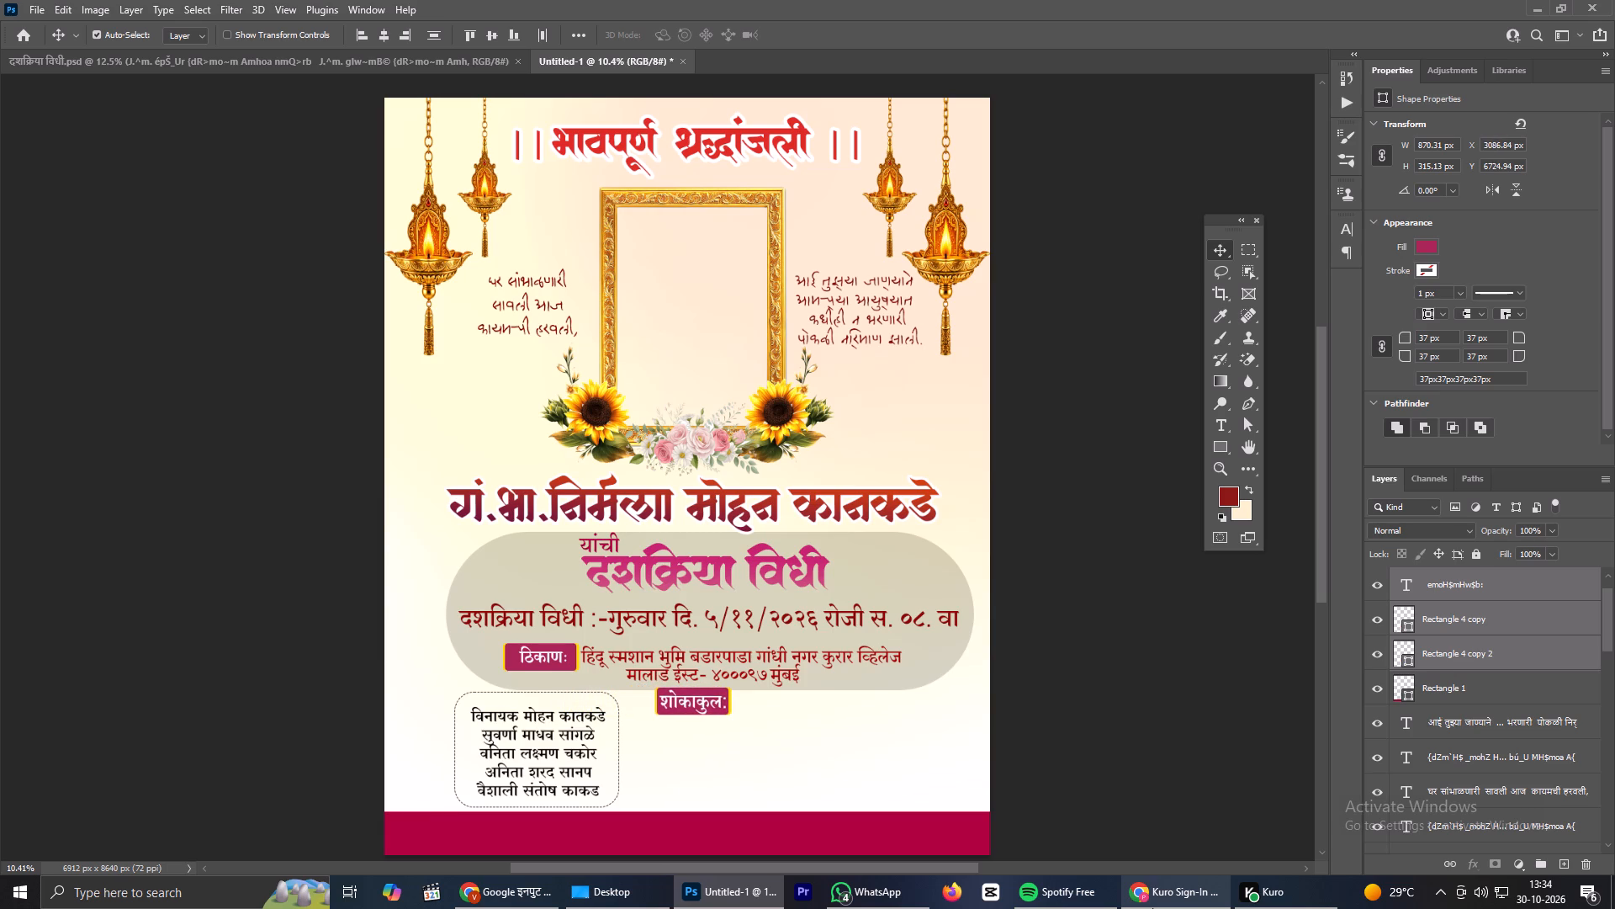
pyautogui.press('Right')
pyautogui.press('Right')
pyautogui.press('Right')
pyautogui.press('Right')
pyautogui.press('Right')
pyautogui.press('Right')
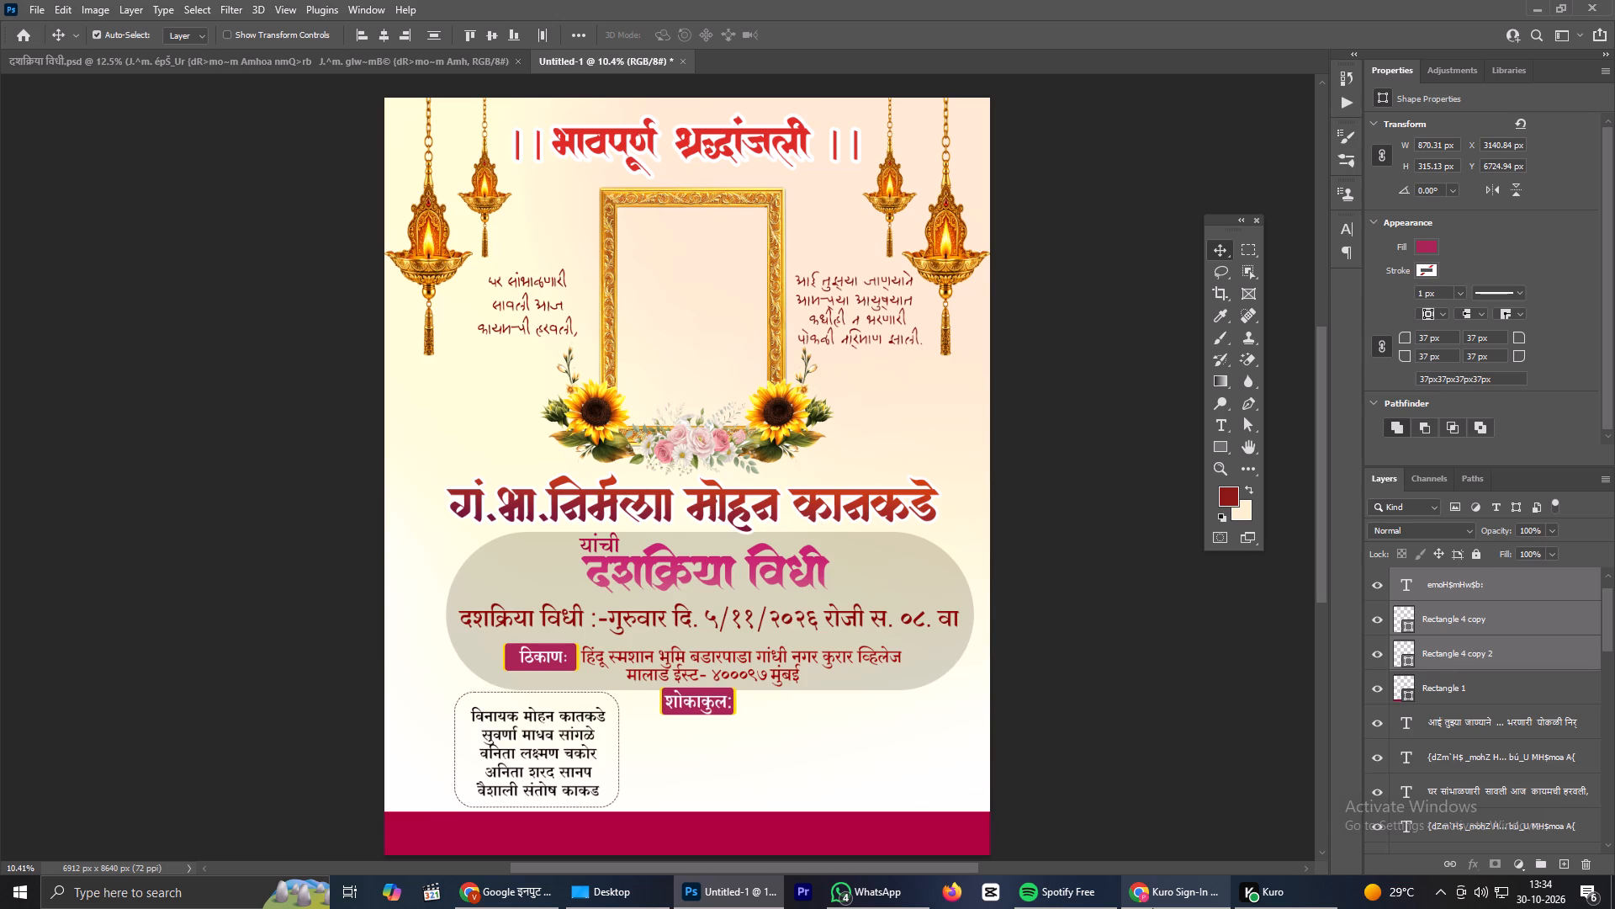
pyautogui.press('Left')
pyautogui.press('Left')
pyautogui.press('Left')
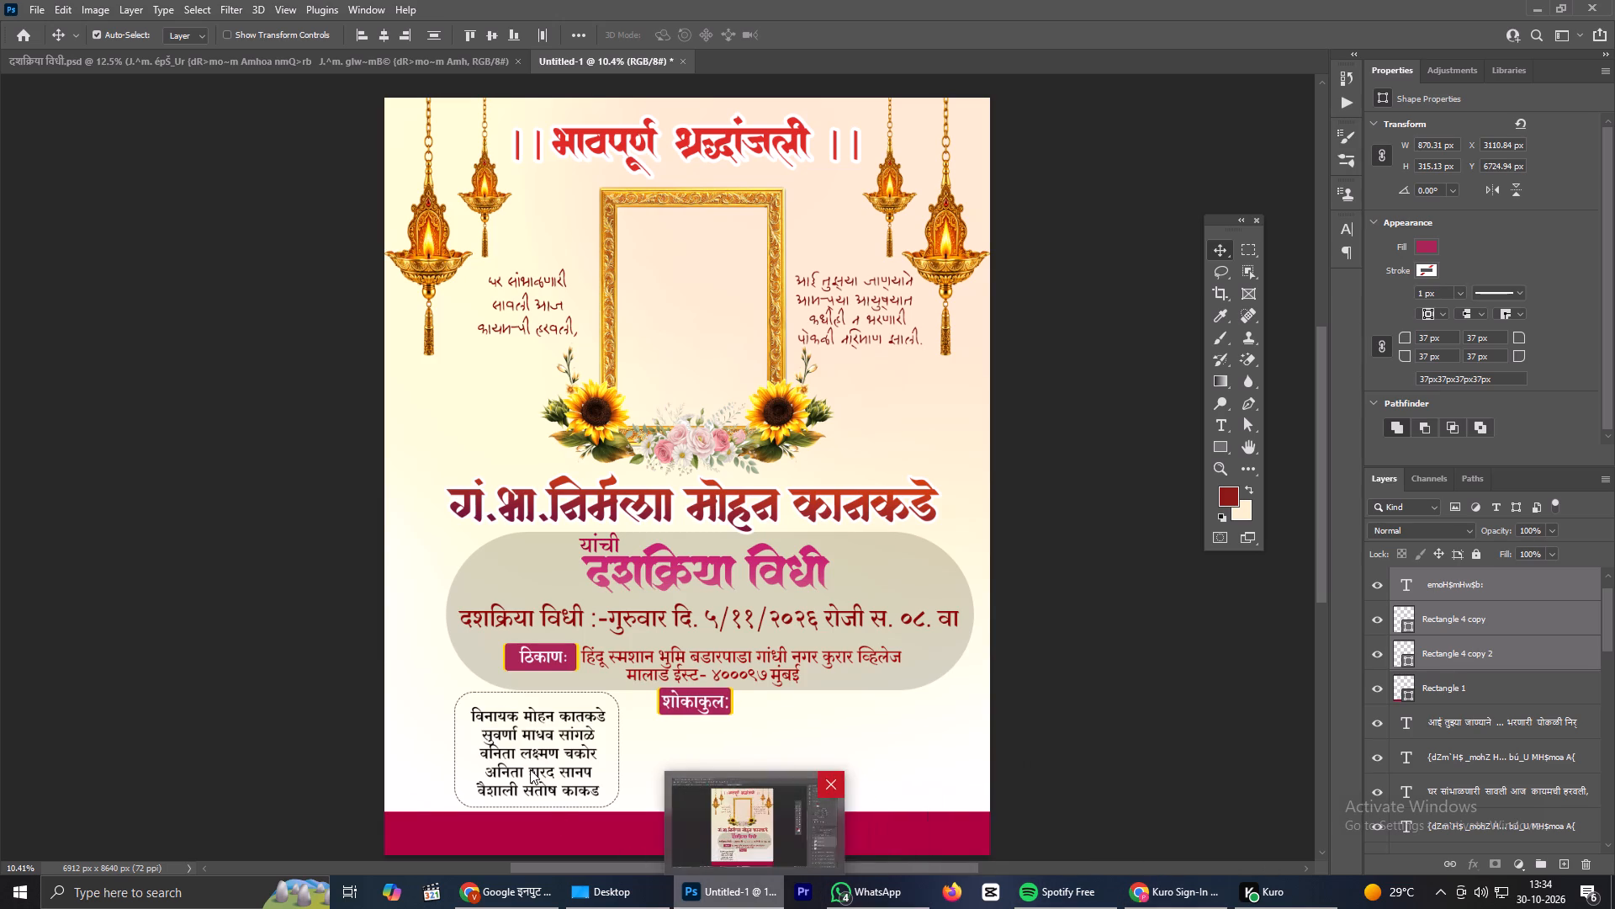
# Move the dashed rounded box beneath the centred शोकाकुल: label, to about X 2579 px, Y 6867 px.
pyautogui.click(454, 761)
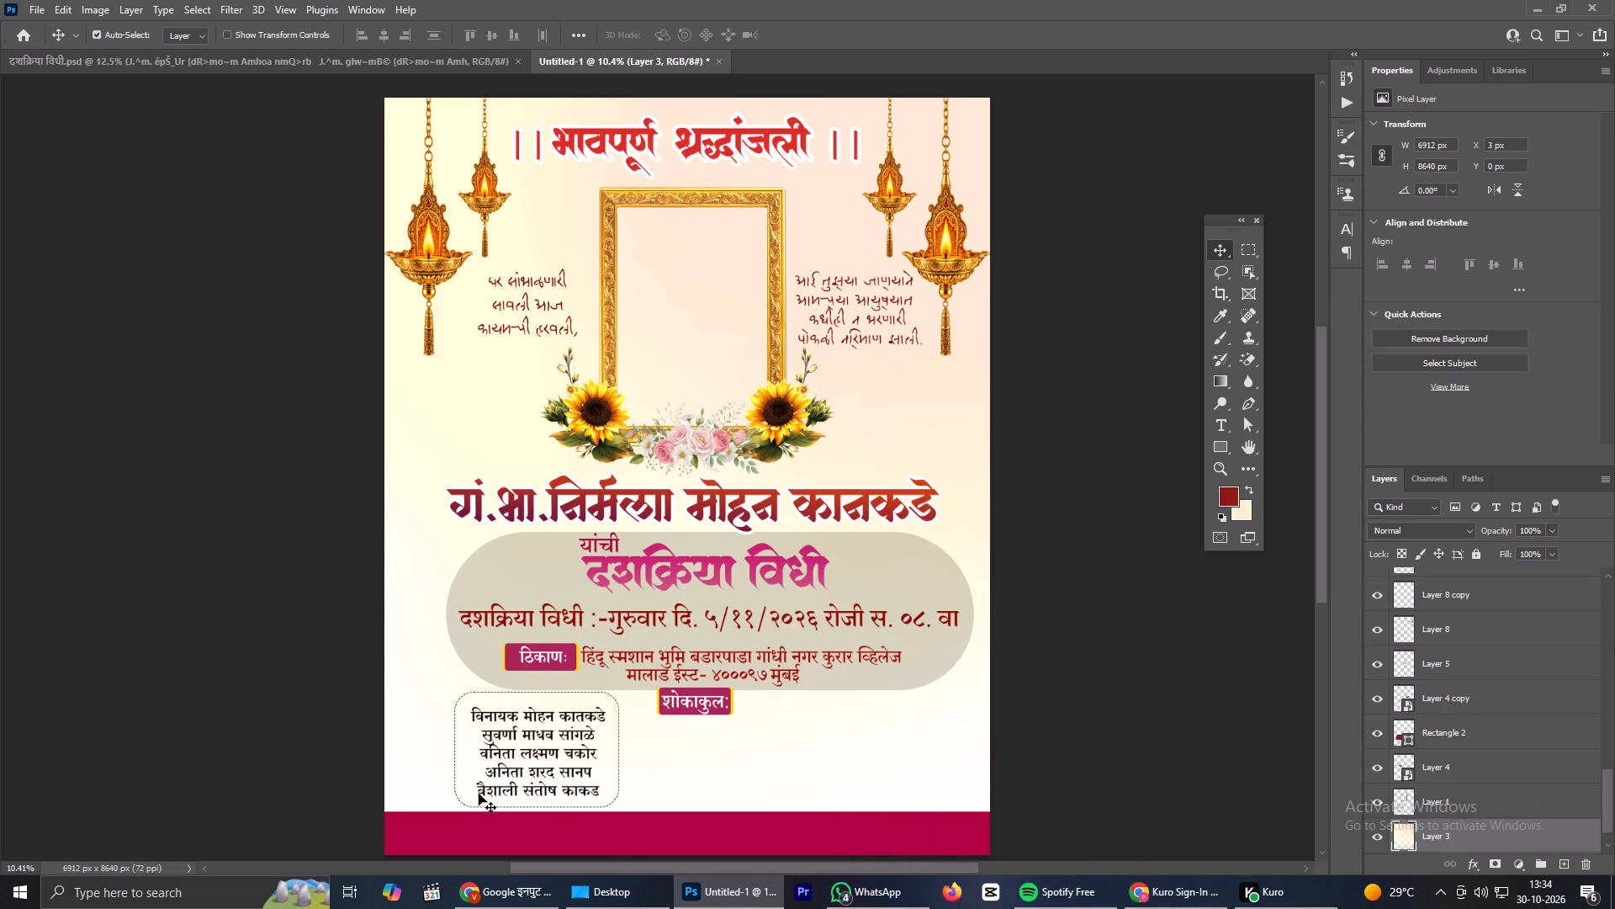
pyautogui.scroll(8, 416, 766)
pyautogui.scroll(8, 456, 686)
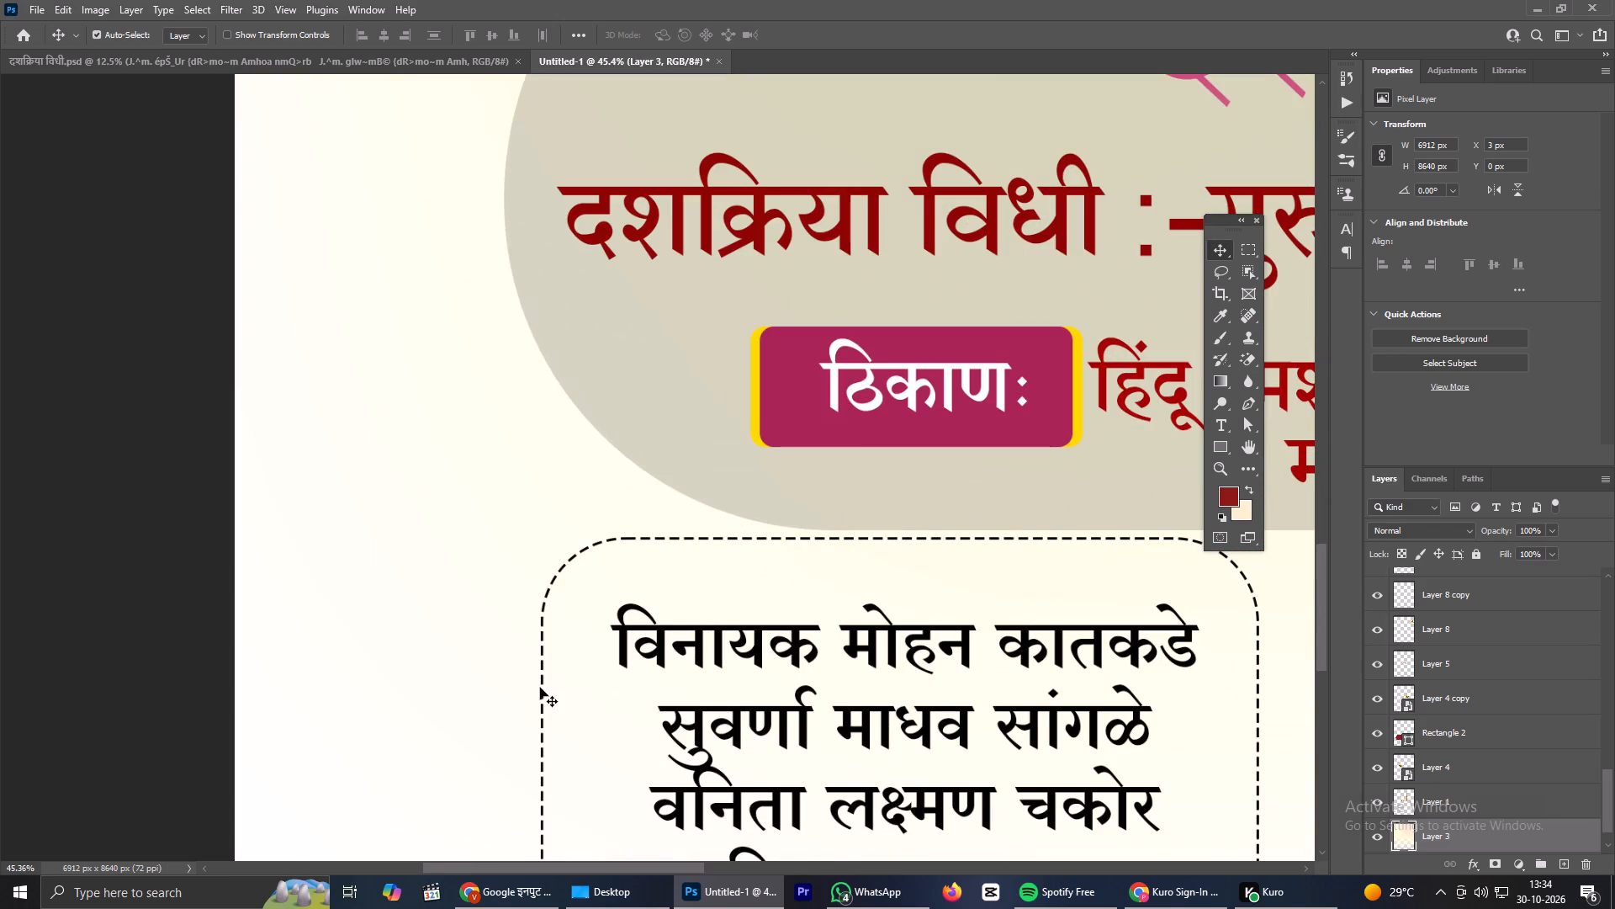
pyautogui.click(543, 681)
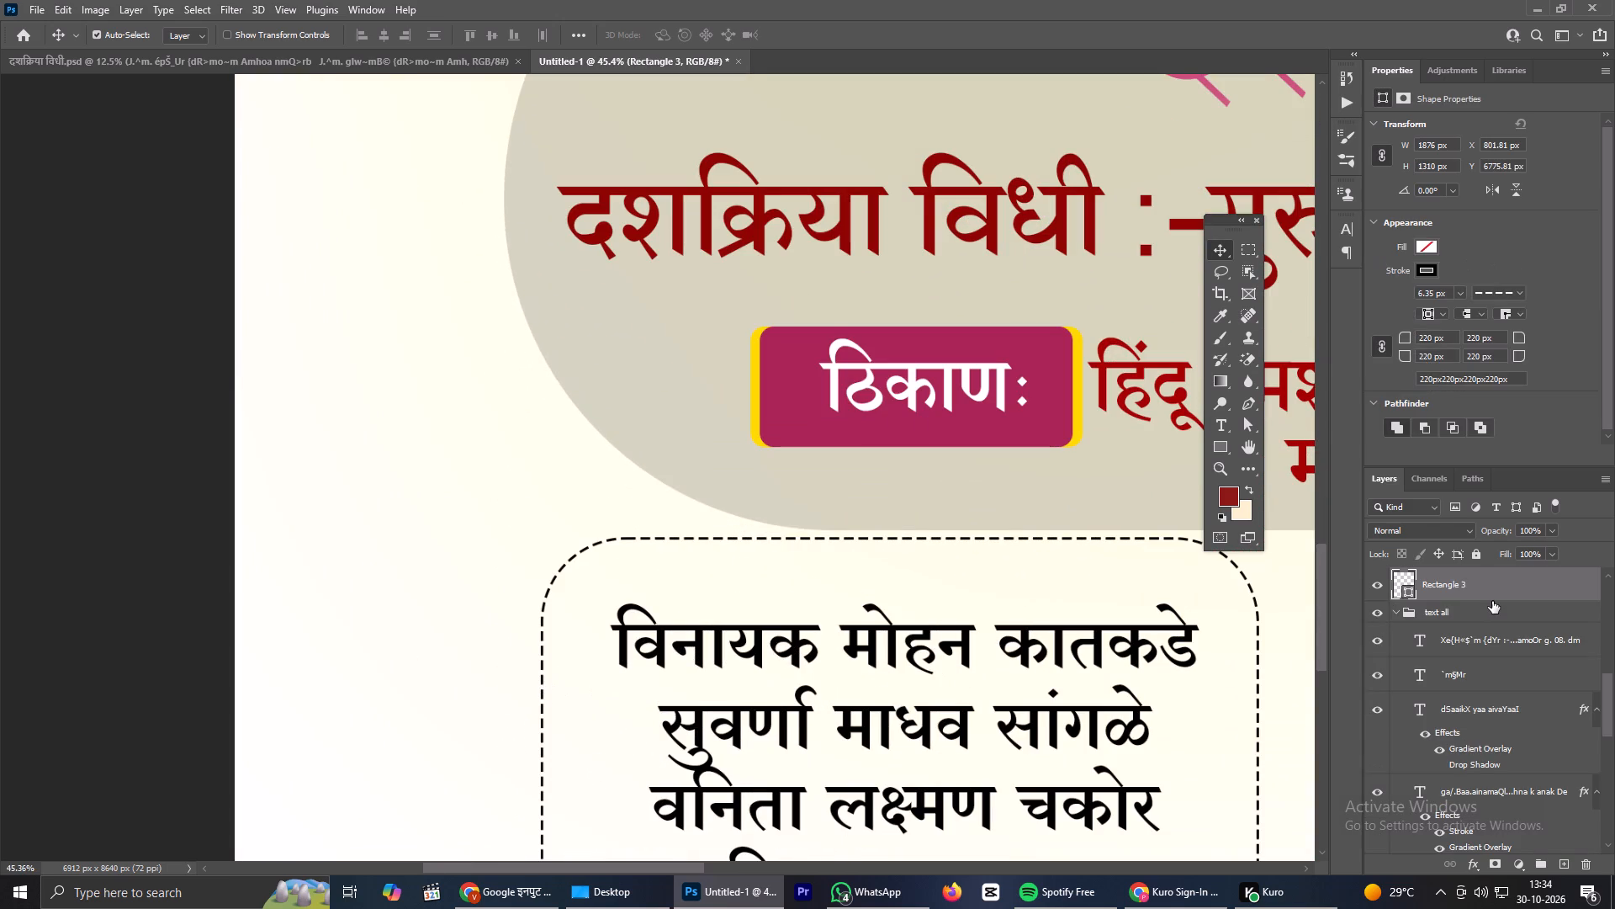
pyautogui.scroll(-19, 908, 673)
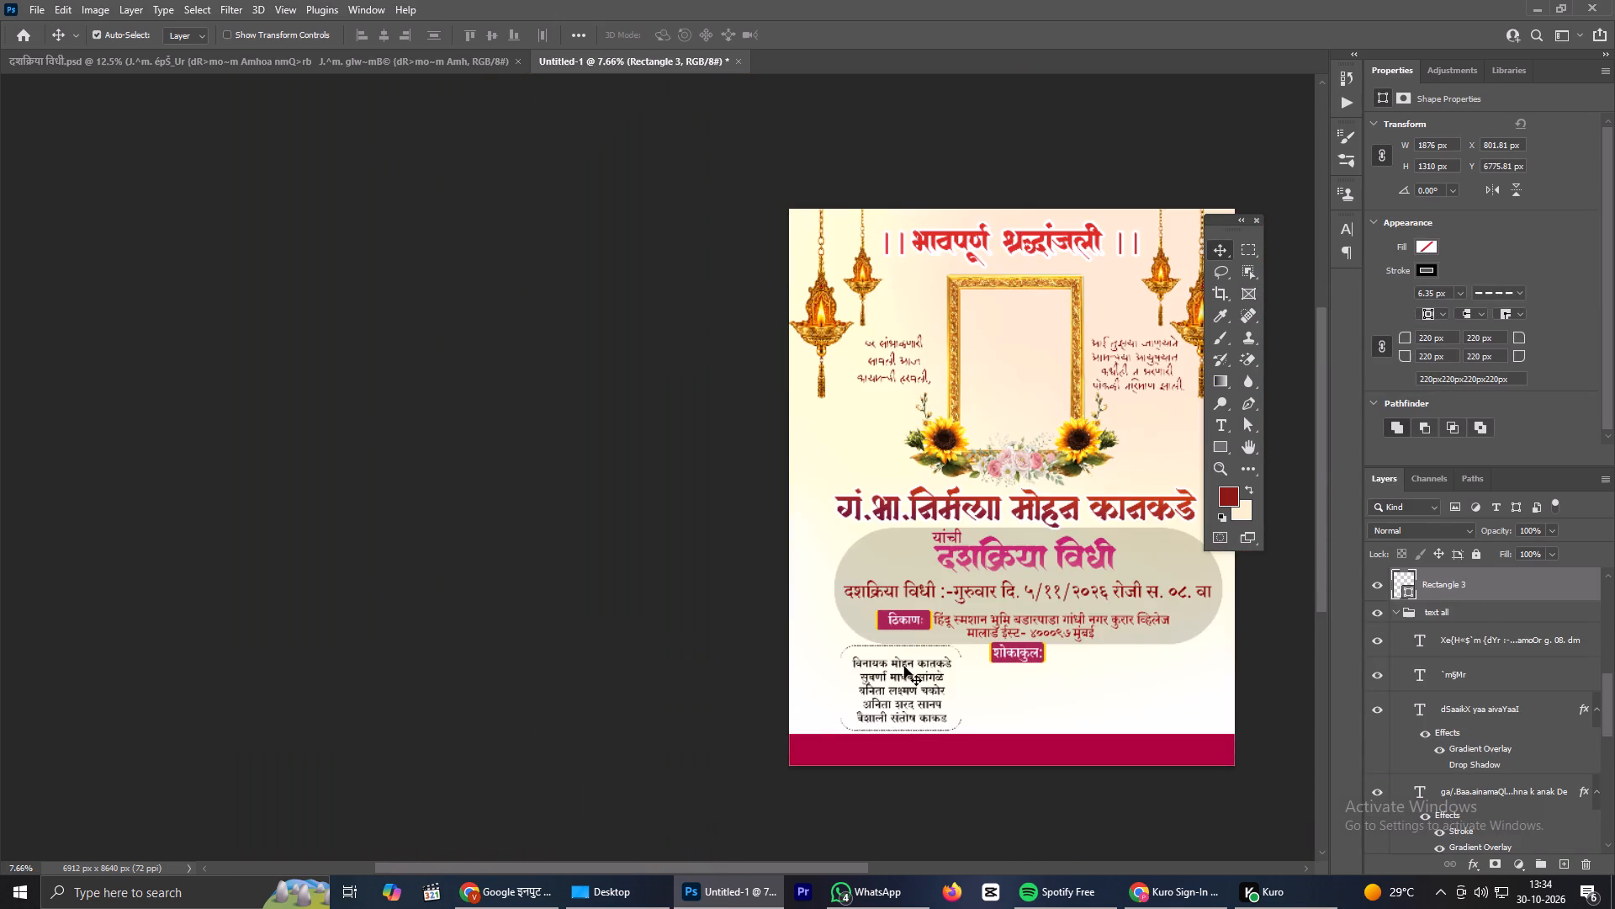
pyautogui.scroll(-2, 923, 665)
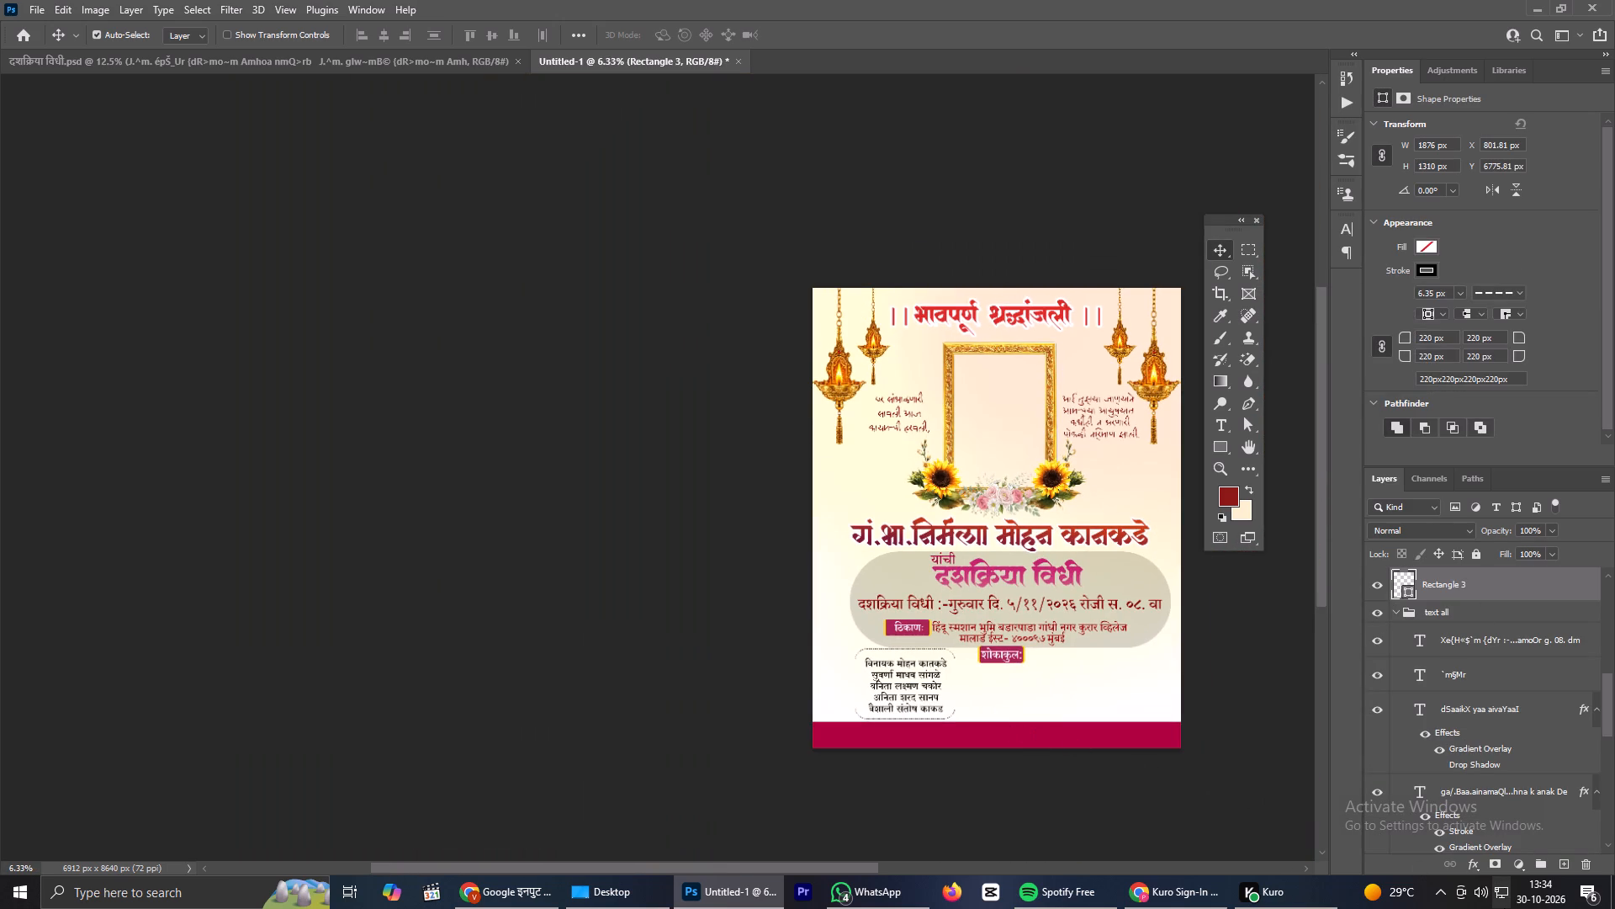
pyautogui.press('Right')
pyautogui.press('Right')
pyautogui.press('Right')
pyautogui.press('Right')
pyautogui.press('Right')
pyautogui.press('Right')
pyautogui.press('Right')
pyautogui.press('Right')
pyautogui.press('Right')
pyautogui.press('Right')
pyautogui.press('Right')
pyautogui.press('Right')
pyautogui.press('Right')
pyautogui.press('Right')
pyautogui.press('Right')
pyautogui.press('Right')
pyautogui.press('Right')
pyautogui.press('Right')
pyautogui.press('Right')
pyautogui.press('Right')
pyautogui.scroll(5, 1203, 683)
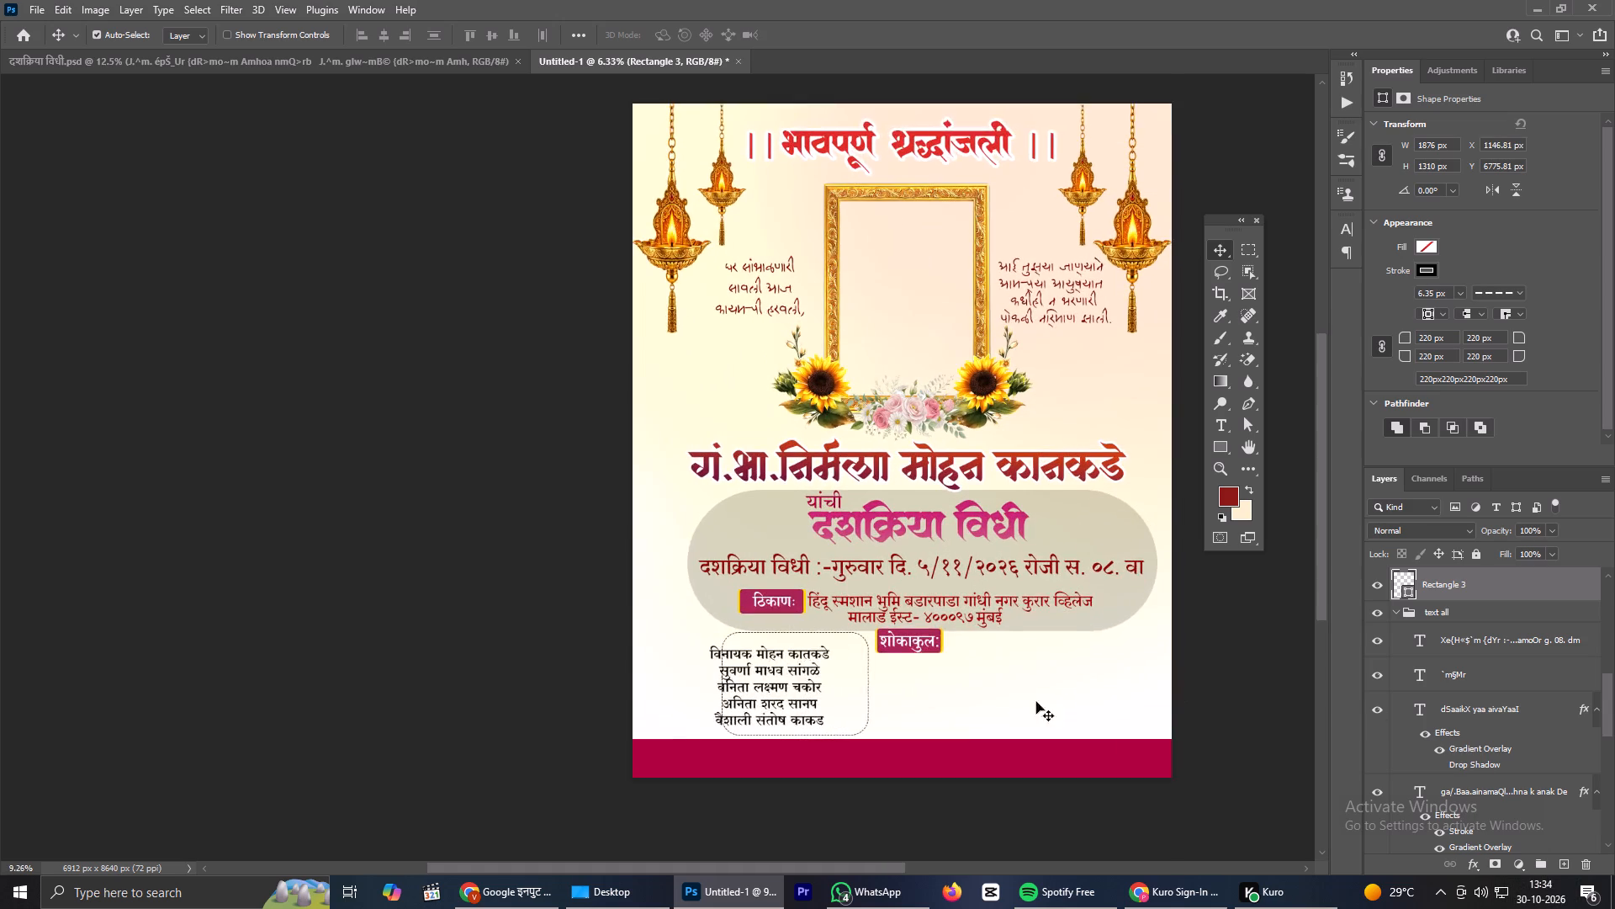
pyautogui.scroll(5, 958, 686)
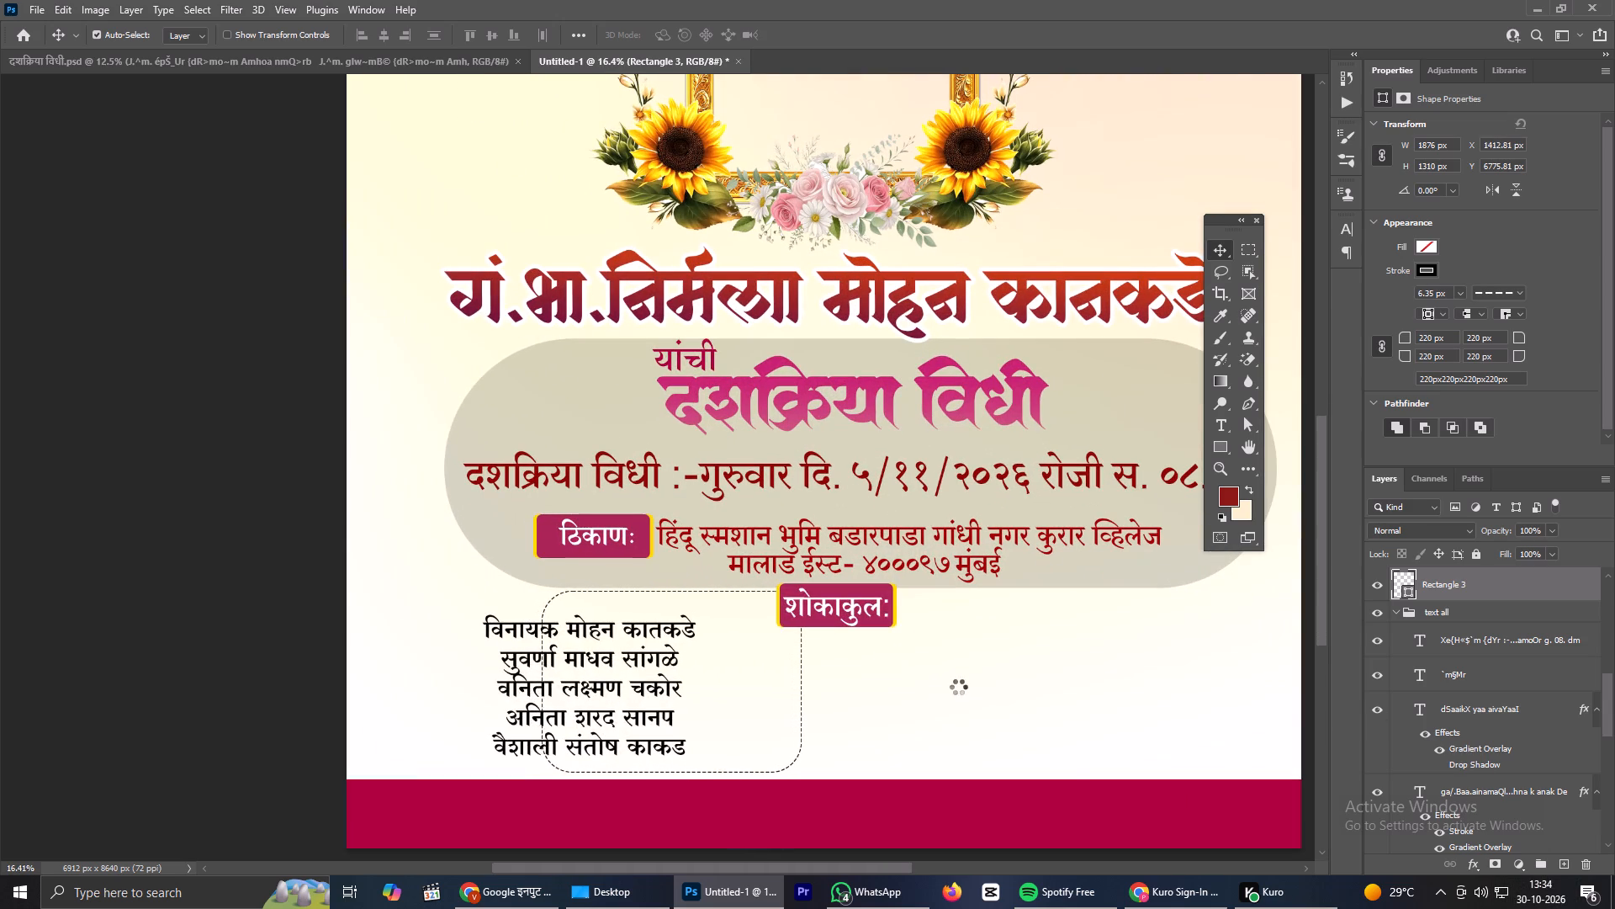
pyautogui.press('Down')
pyautogui.press('Down')
pyautogui.press('Down')
pyautogui.press('Right')
pyautogui.press('Down')
pyautogui.press('Right')
pyautogui.press('Right')
pyautogui.press('Right')
pyautogui.press('Right')
pyautogui.press('Right')
pyautogui.press('Right')
pyautogui.press('Right')
pyautogui.press('Right')
pyautogui.press('Right')
pyautogui.press('Right')
pyautogui.press('Right')
pyautogui.press('Right')
pyautogui.press('Right')
pyautogui.press('Right')
pyautogui.press('Right')
pyautogui.press('Right')
pyautogui.press('Right')
pyautogui.press('Right')
pyautogui.press('Right')
pyautogui.press('Right')
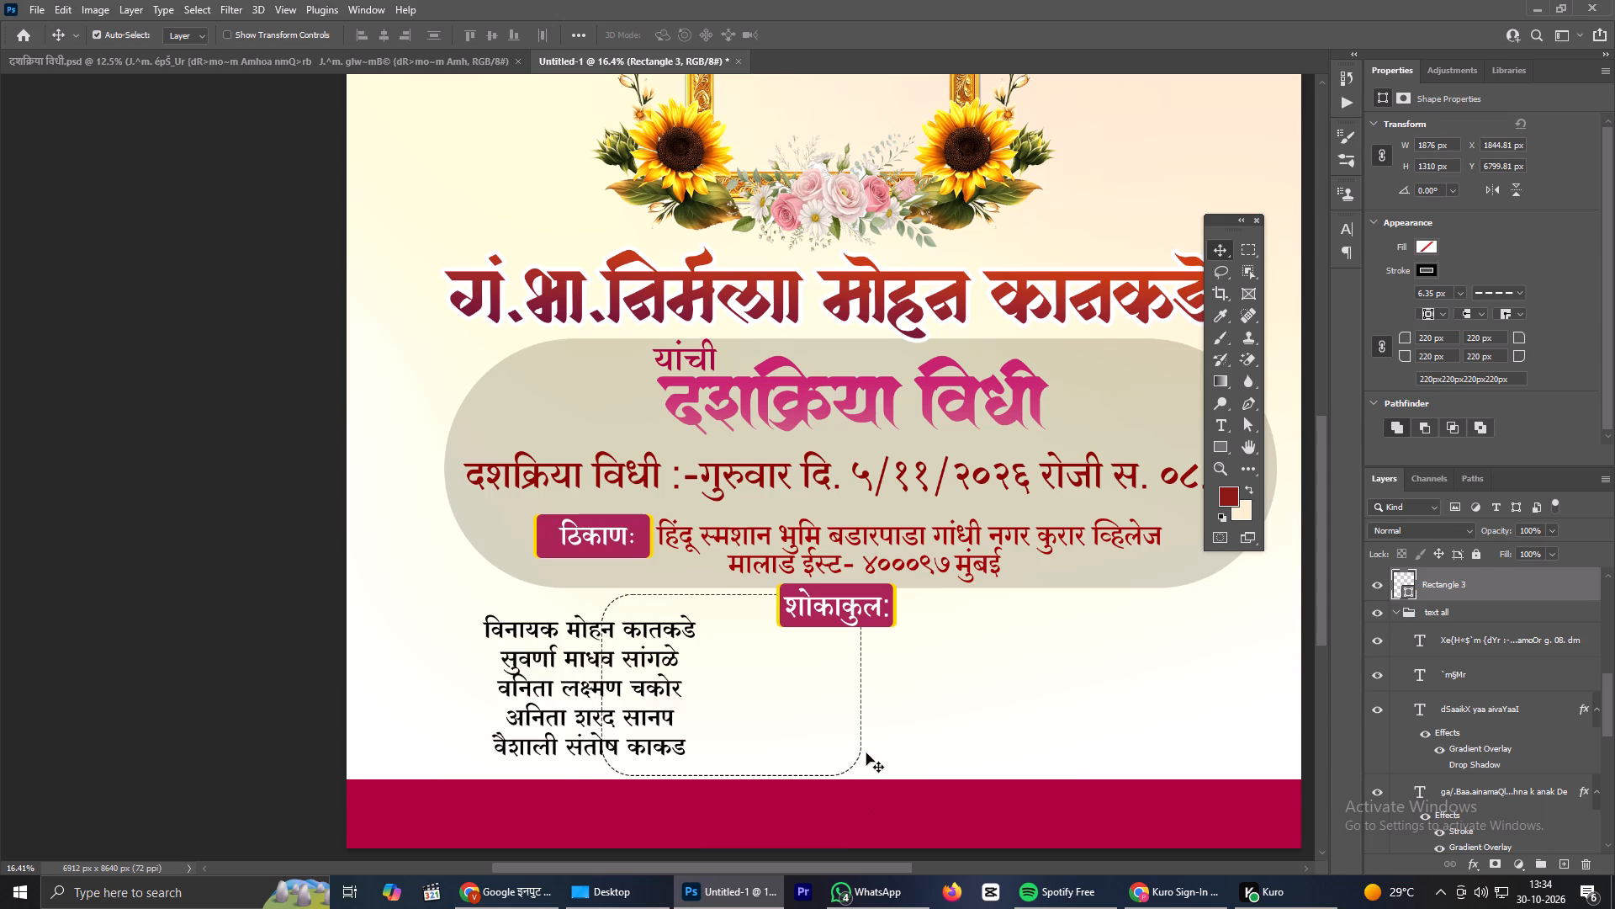
pyautogui.keyDown('ctrl'); pyautogui.moveTo(854, 715); pyautogui.dragTo(910, 721); pyautogui.keyUp('ctrl')
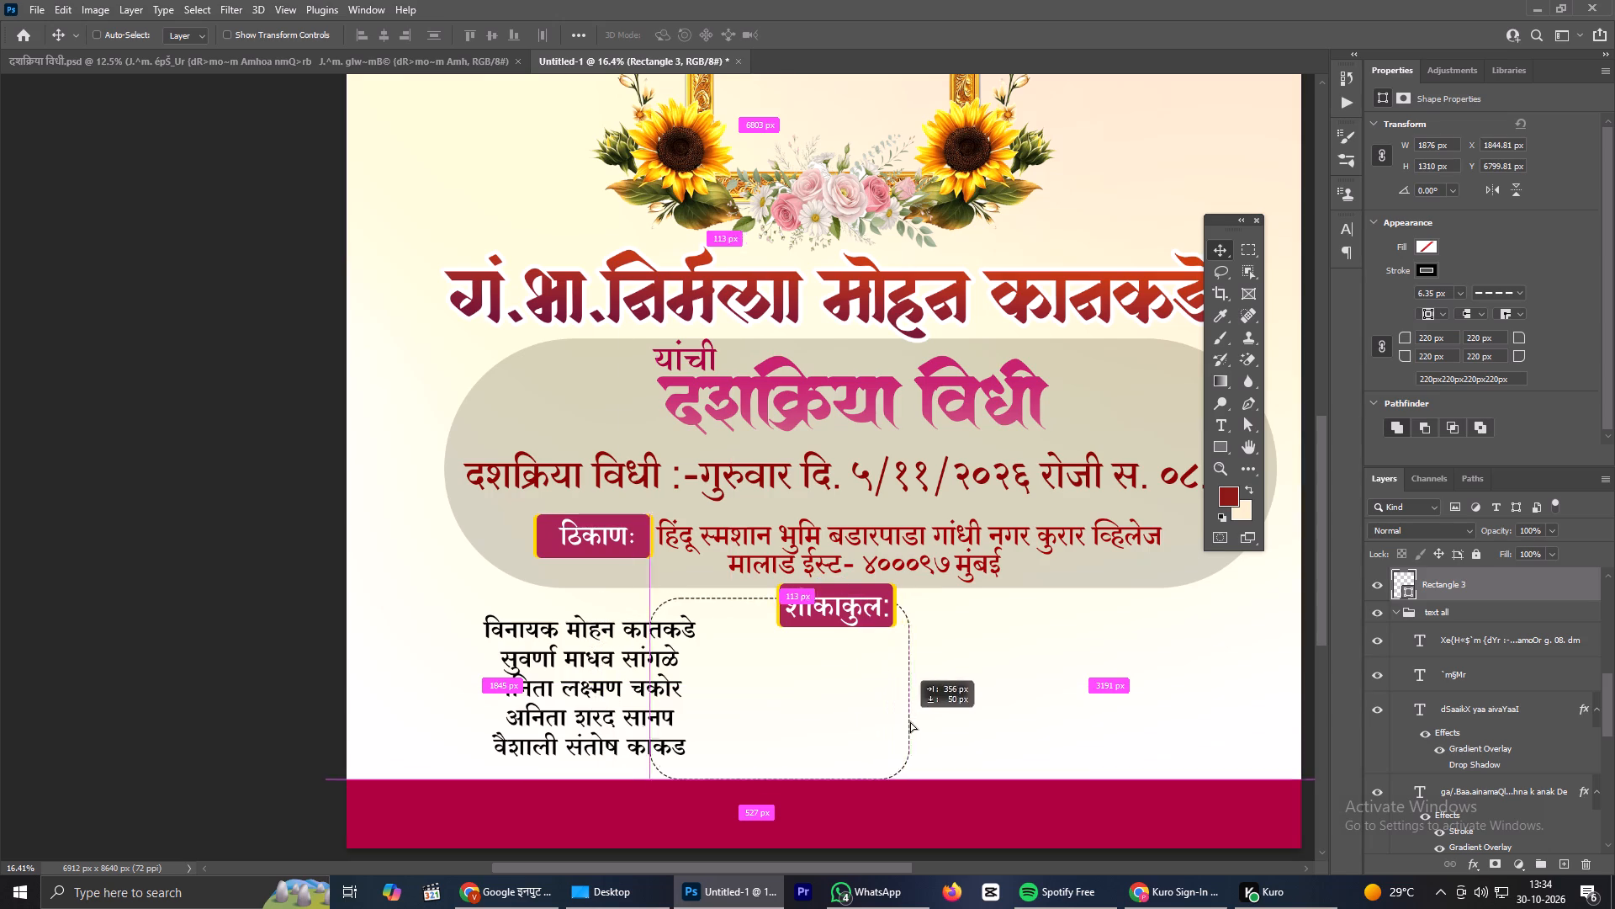
pyautogui.keyDown('ctrl'); pyautogui.moveTo(910, 721); pyautogui.dragTo(973, 723); pyautogui.keyUp('ctrl')
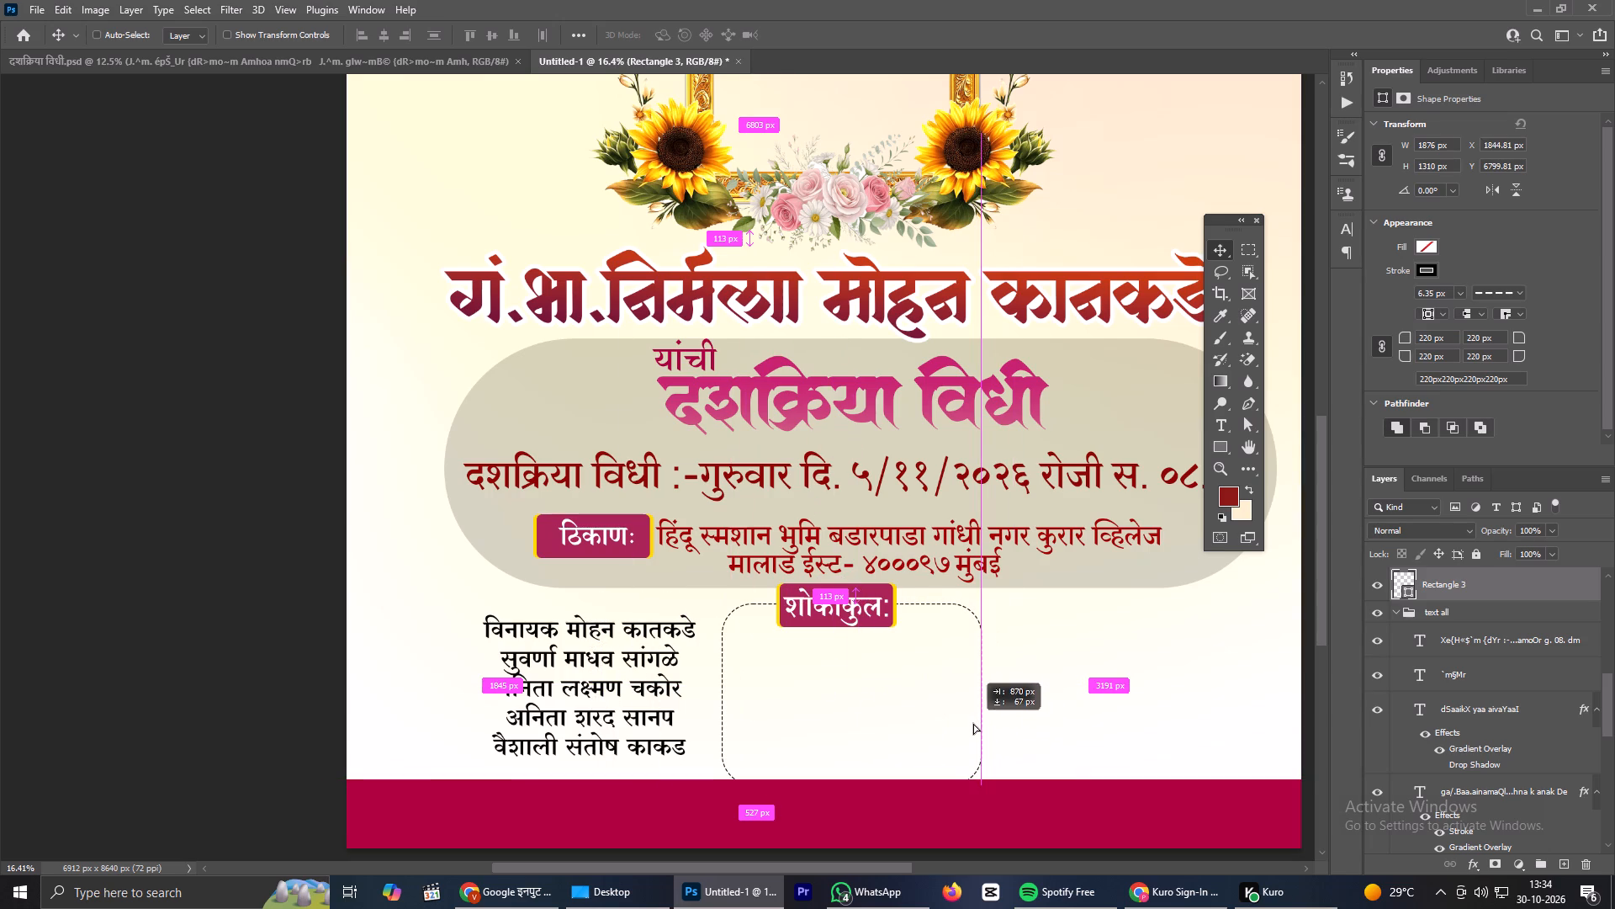
pyautogui.keyDown('ctrl'); pyautogui.moveTo(973, 723); pyautogui.dragTo(954, 722); pyautogui.keyUp('ctrl')
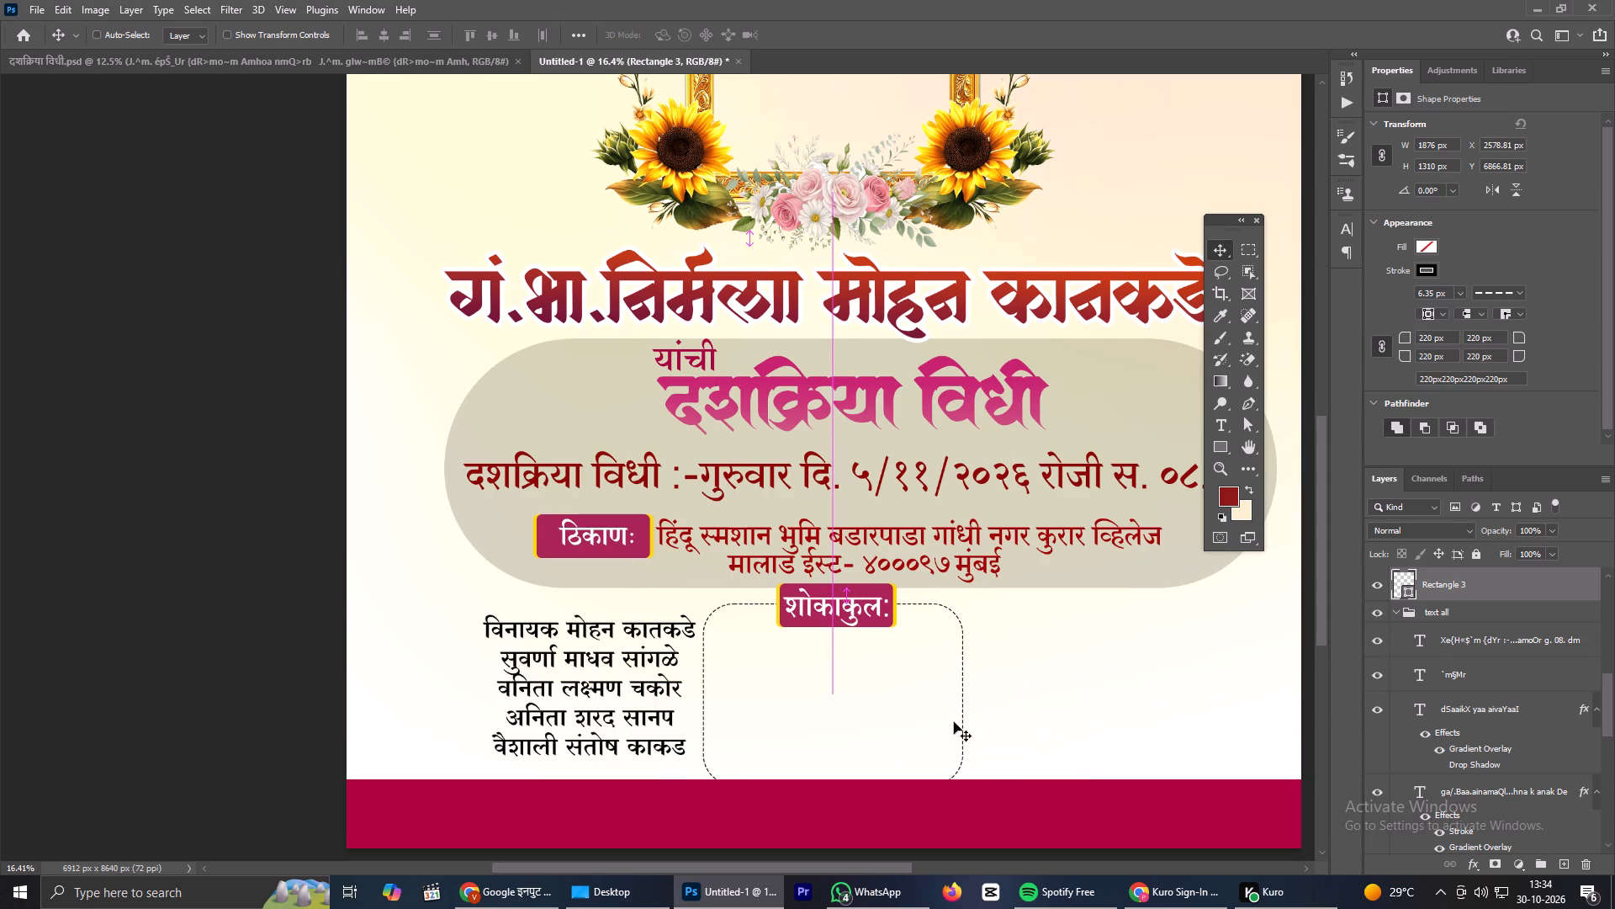
# Move the name list into the relocated dashed box, to about X 2740 px, Y 7047 px.
pyautogui.moveTo(604, 694); pyautogui.dragTo(845, 707)
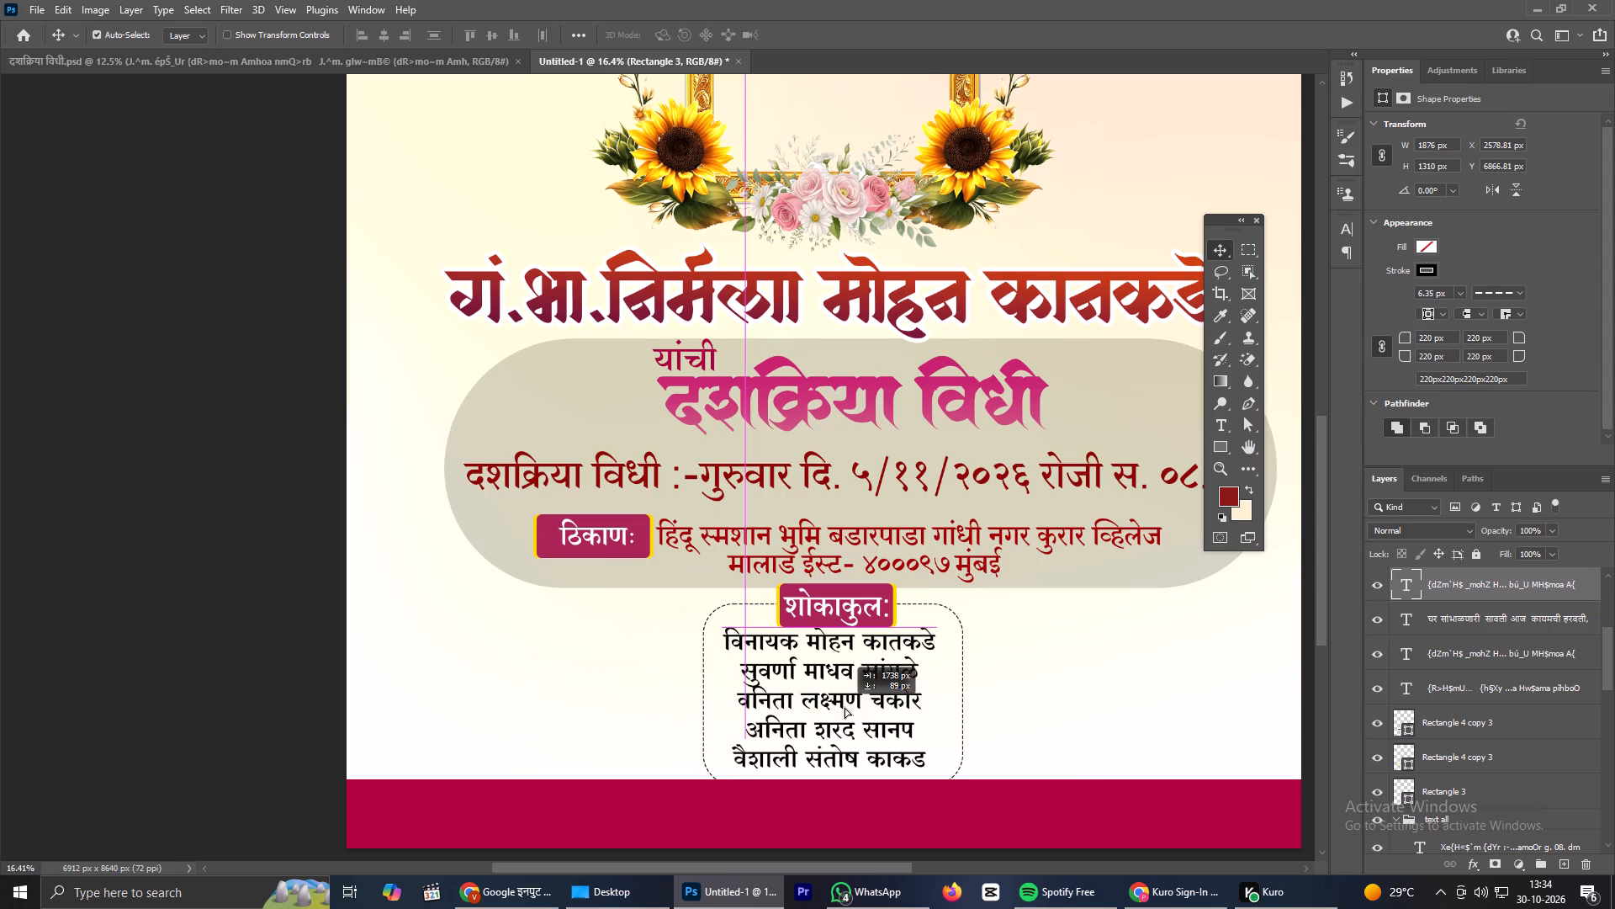
pyautogui.moveTo(845, 707); pyautogui.dragTo(846, 708)
# Shorten the dashed rounded box around the शोकाकुल: names to about 1236 px high, ending just above the crimson footer band.
pyautogui.scroll(-2, 834, 722)
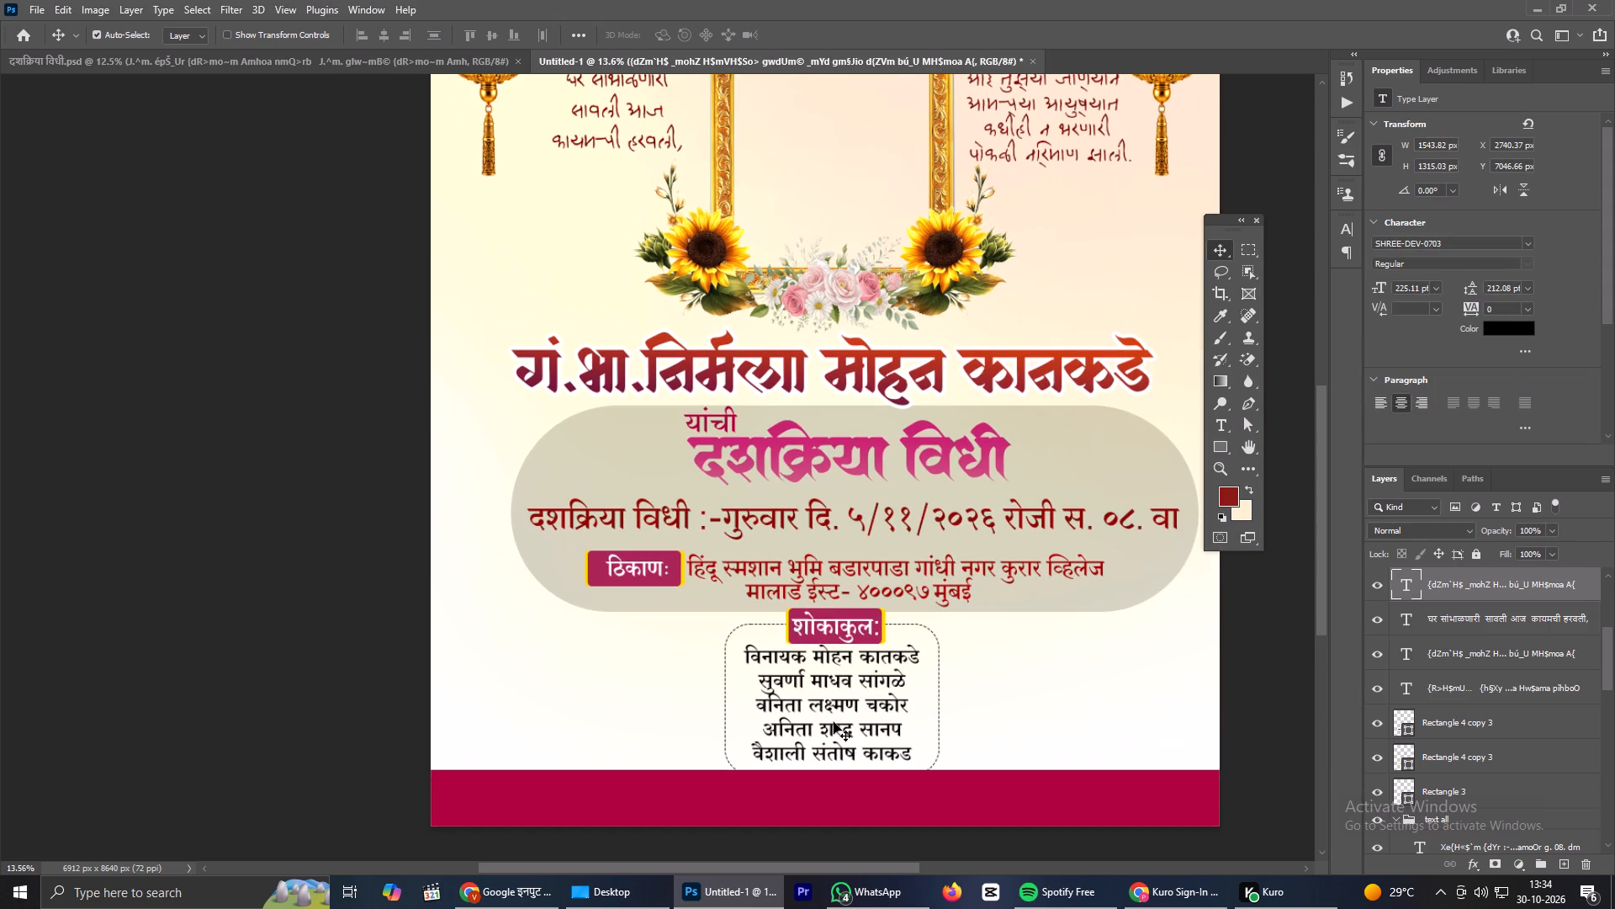
pyautogui.click(725, 680)
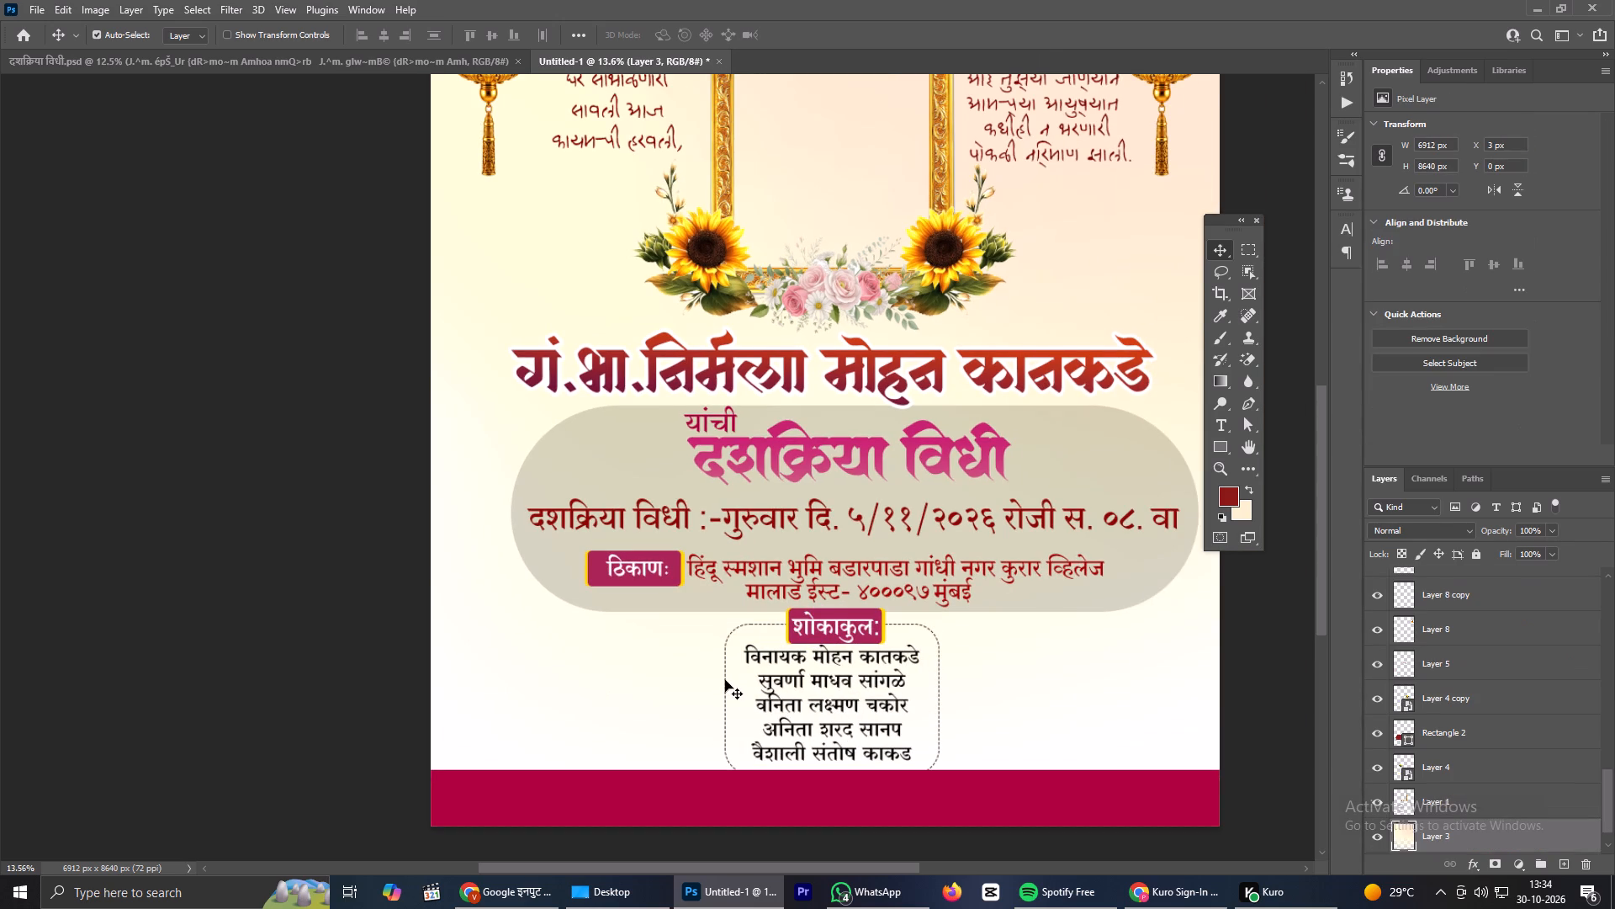
pyautogui.scroll(17, 724, 679)
pyautogui.click(723, 666)
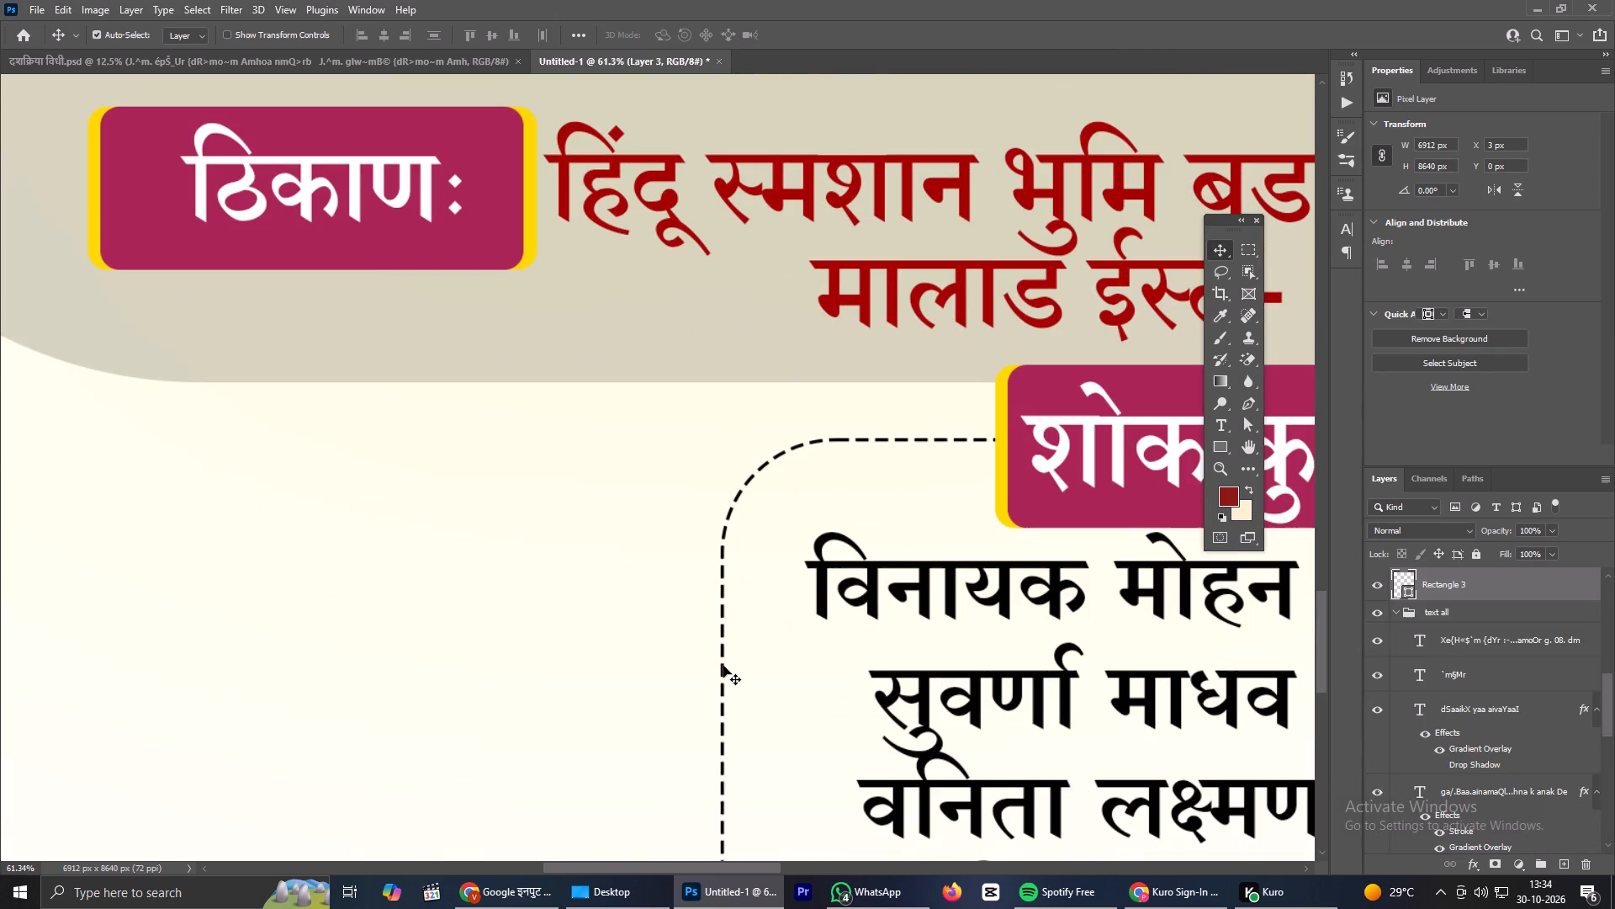
pyautogui.scroll(-13, 751, 668)
pyautogui.hotkey('ctrl', 't')
pyautogui.scroll(-1, 840, 727)
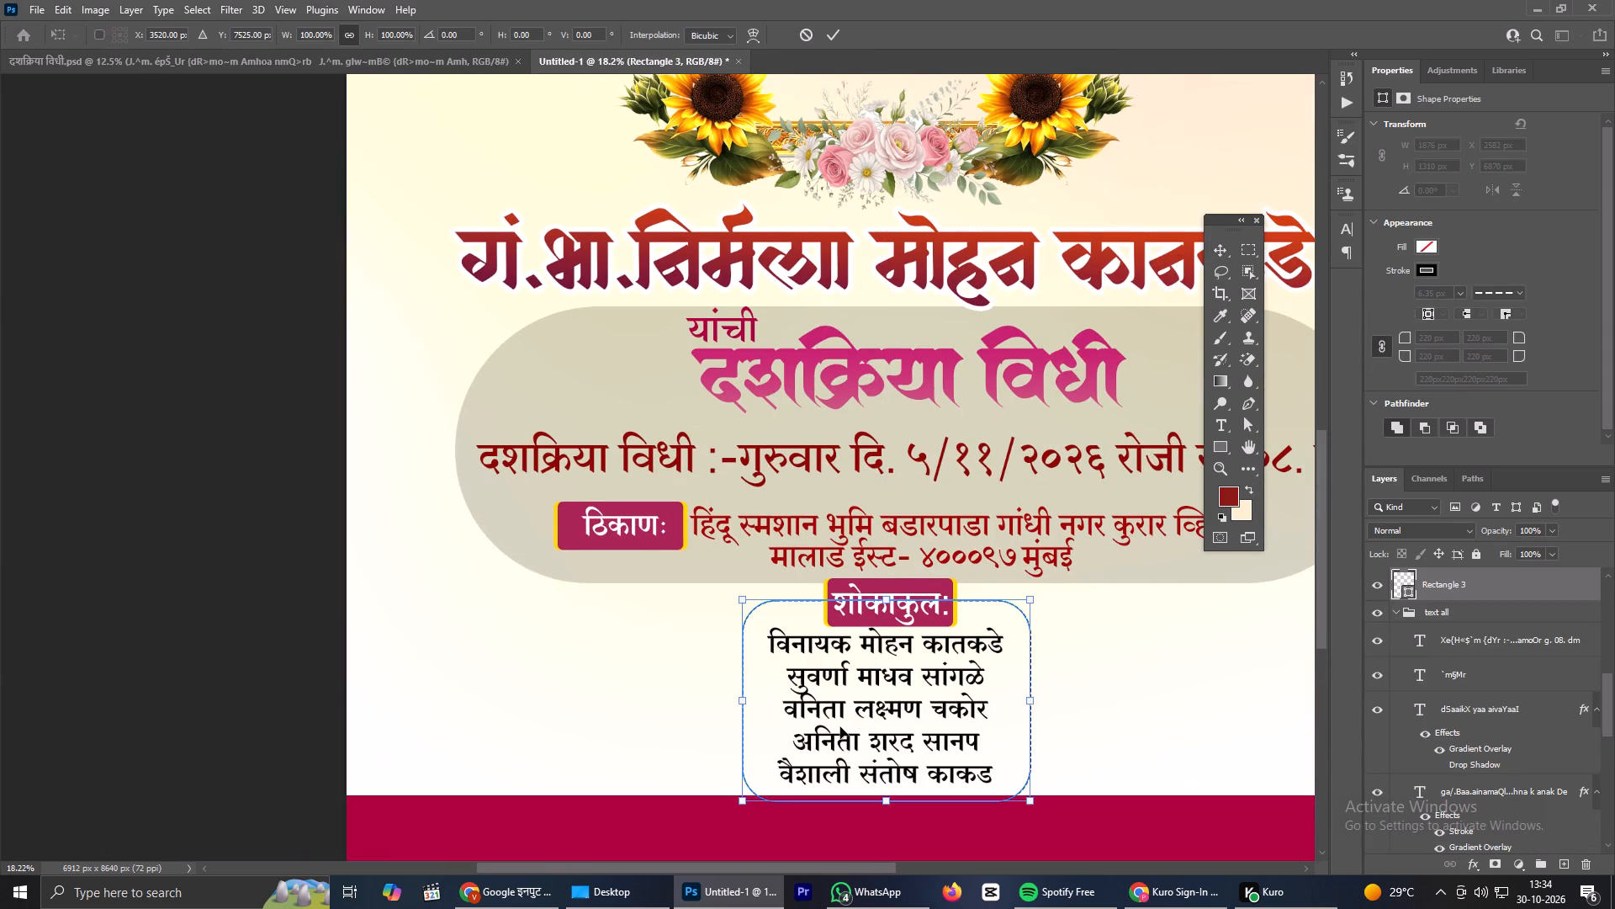
pyautogui.keyDown('shift'); pyautogui.moveTo(884, 790); pyautogui.dragTo(884, 782); pyautogui.keyUp('shift')
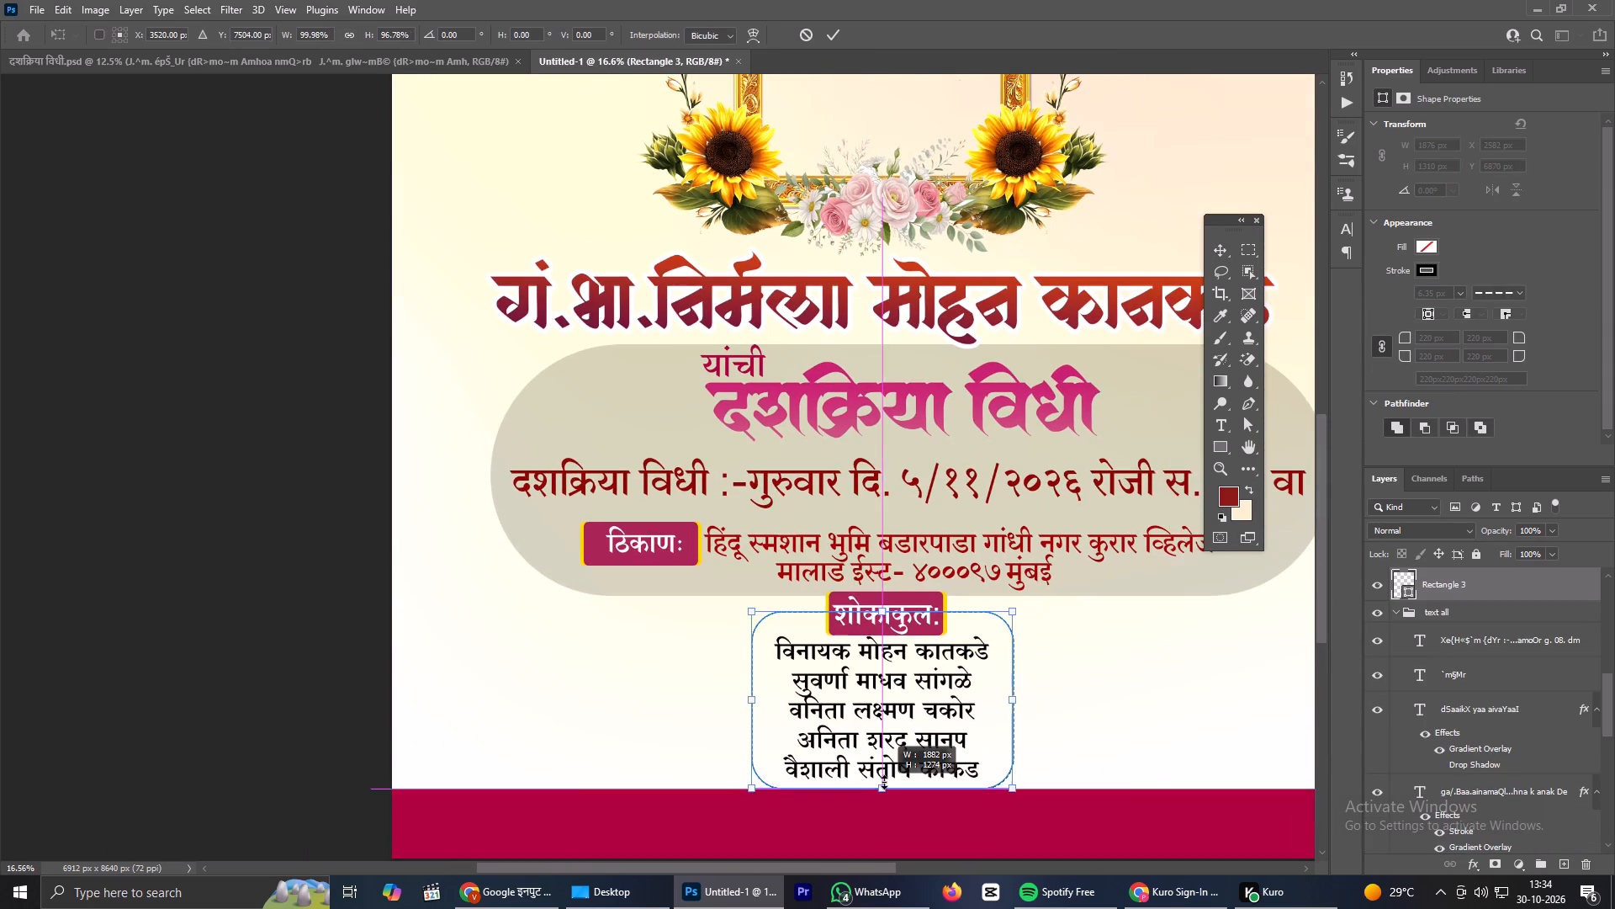
pyautogui.keyDown('shift'); pyautogui.moveTo(884, 782); pyautogui.dragTo(884, 778); pyautogui.keyUp('shift')
pyautogui.scroll(7, 883, 779)
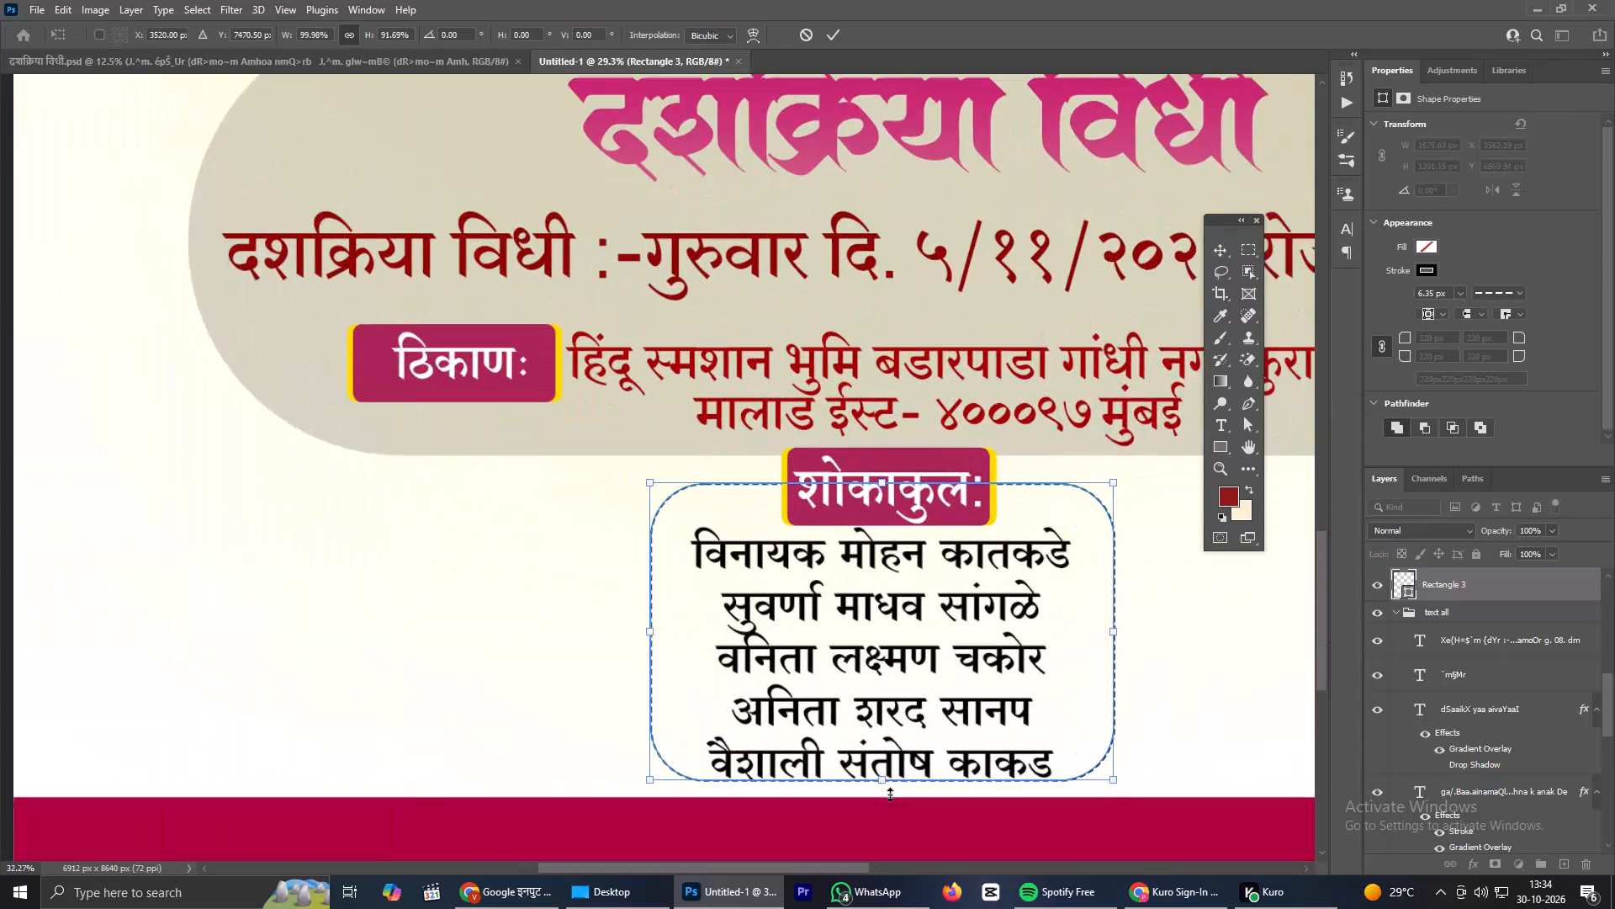
pyautogui.scroll(7, 887, 810)
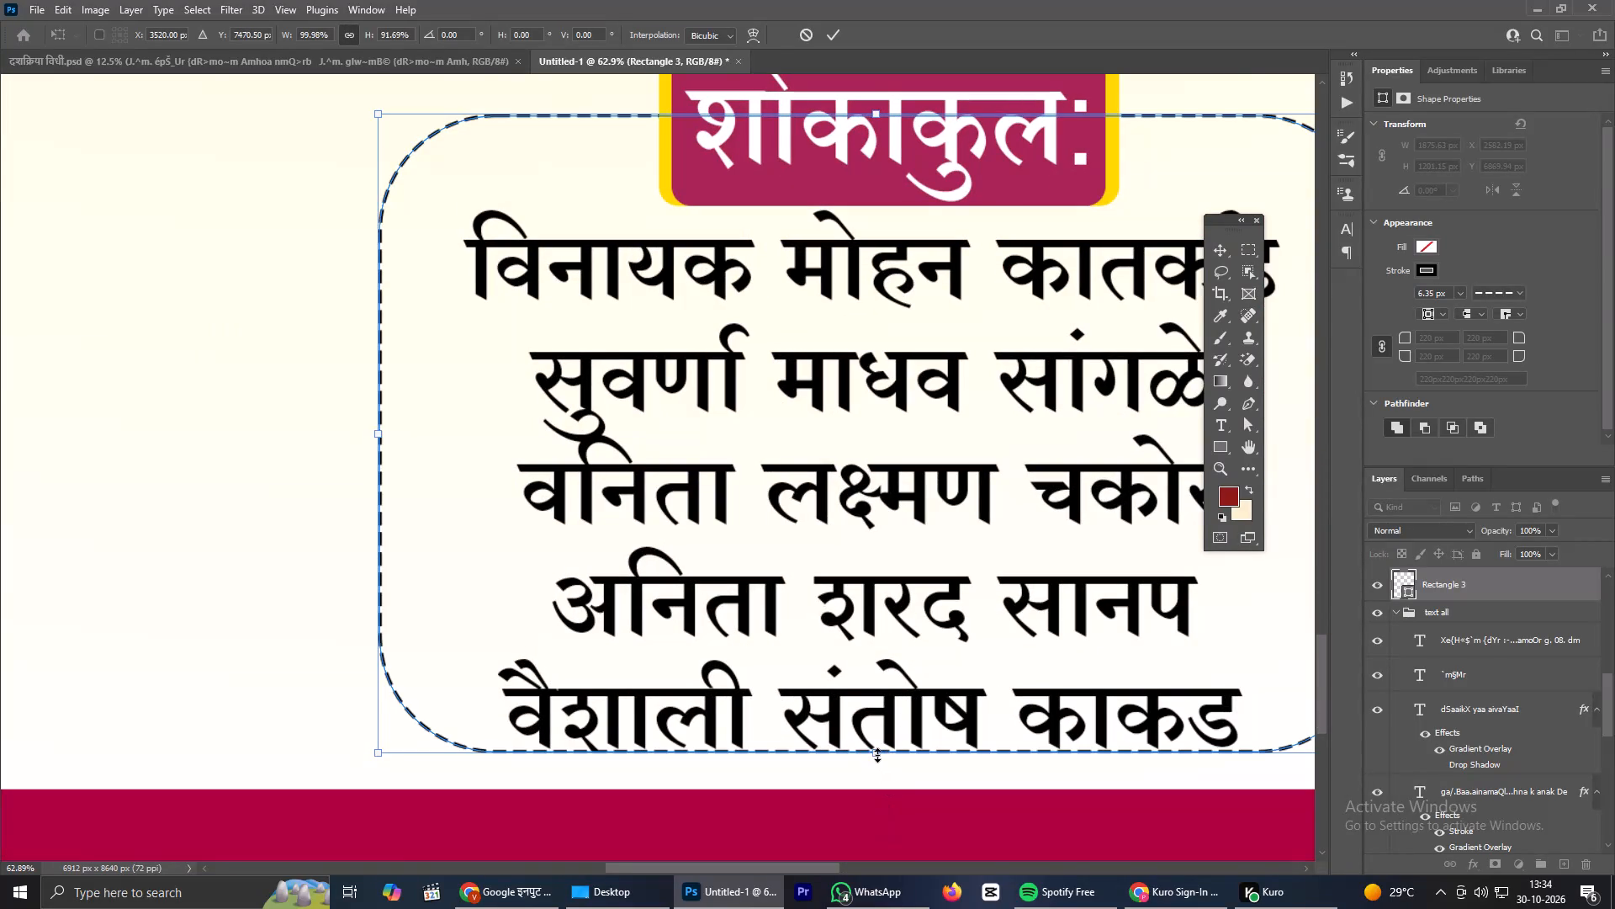
pyautogui.keyDown('shift'); pyautogui.moveTo(876, 755); pyautogui.dragTo(876, 773); pyautogui.keyUp('shift')
pyautogui.scroll(-8, 870, 756)
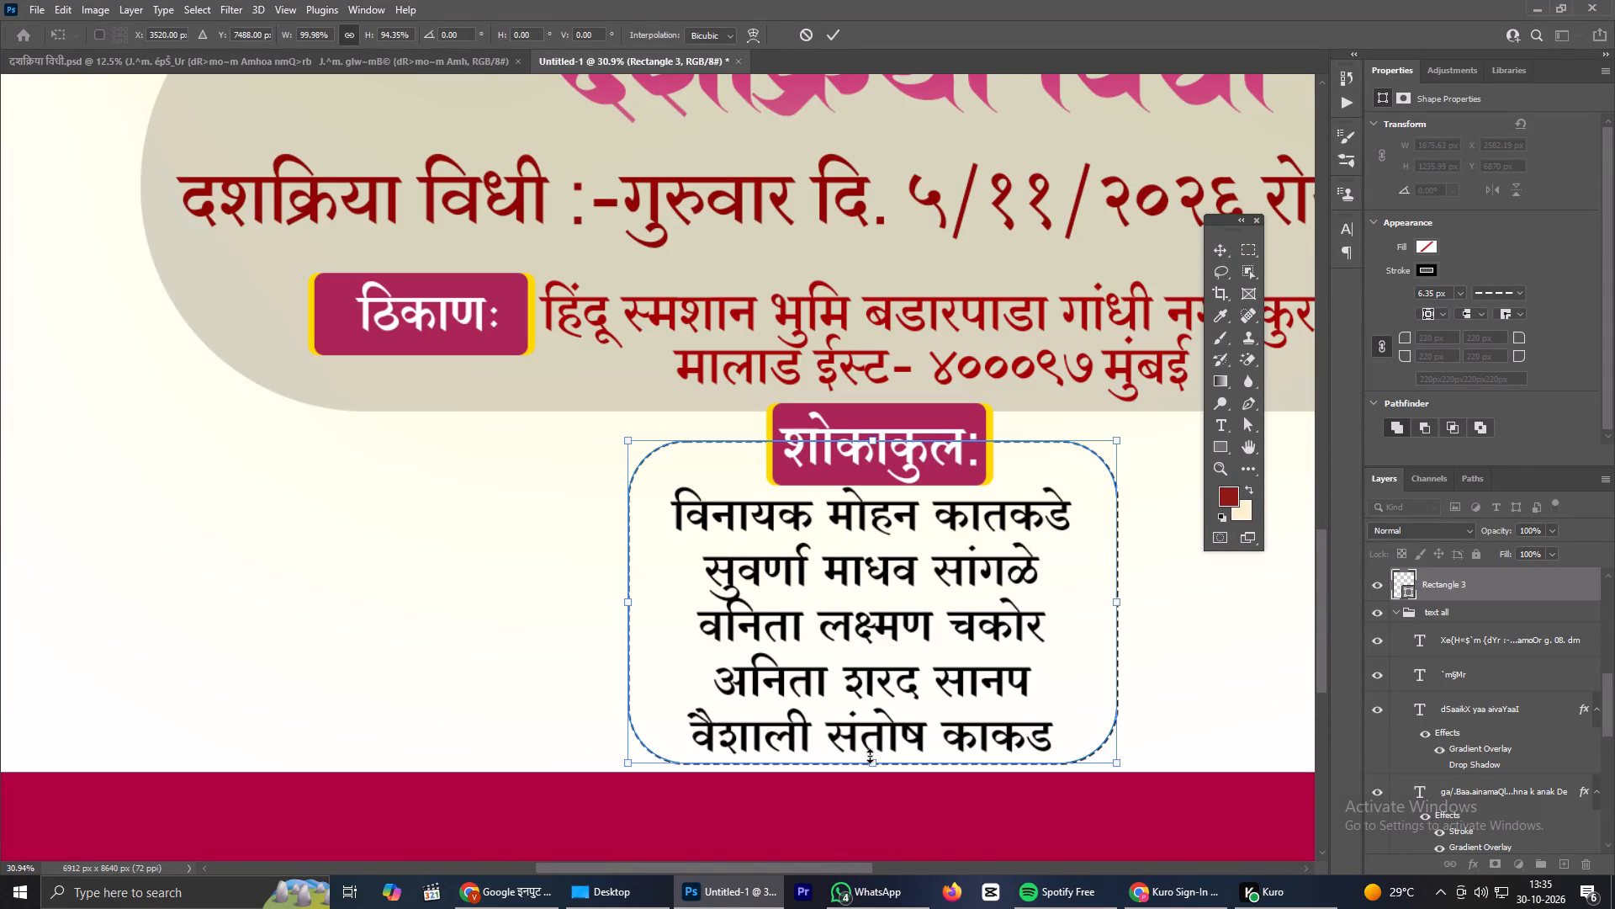
pyautogui.click(834, 31)
# Draw a rectangle about 5936 × 657 px behind the large name heading, layered just above the भावपूर्ण श्रद्धांजली text layer.
pyautogui.scroll(-6, 852, 390)
pyautogui.scroll(1, 905, 494)
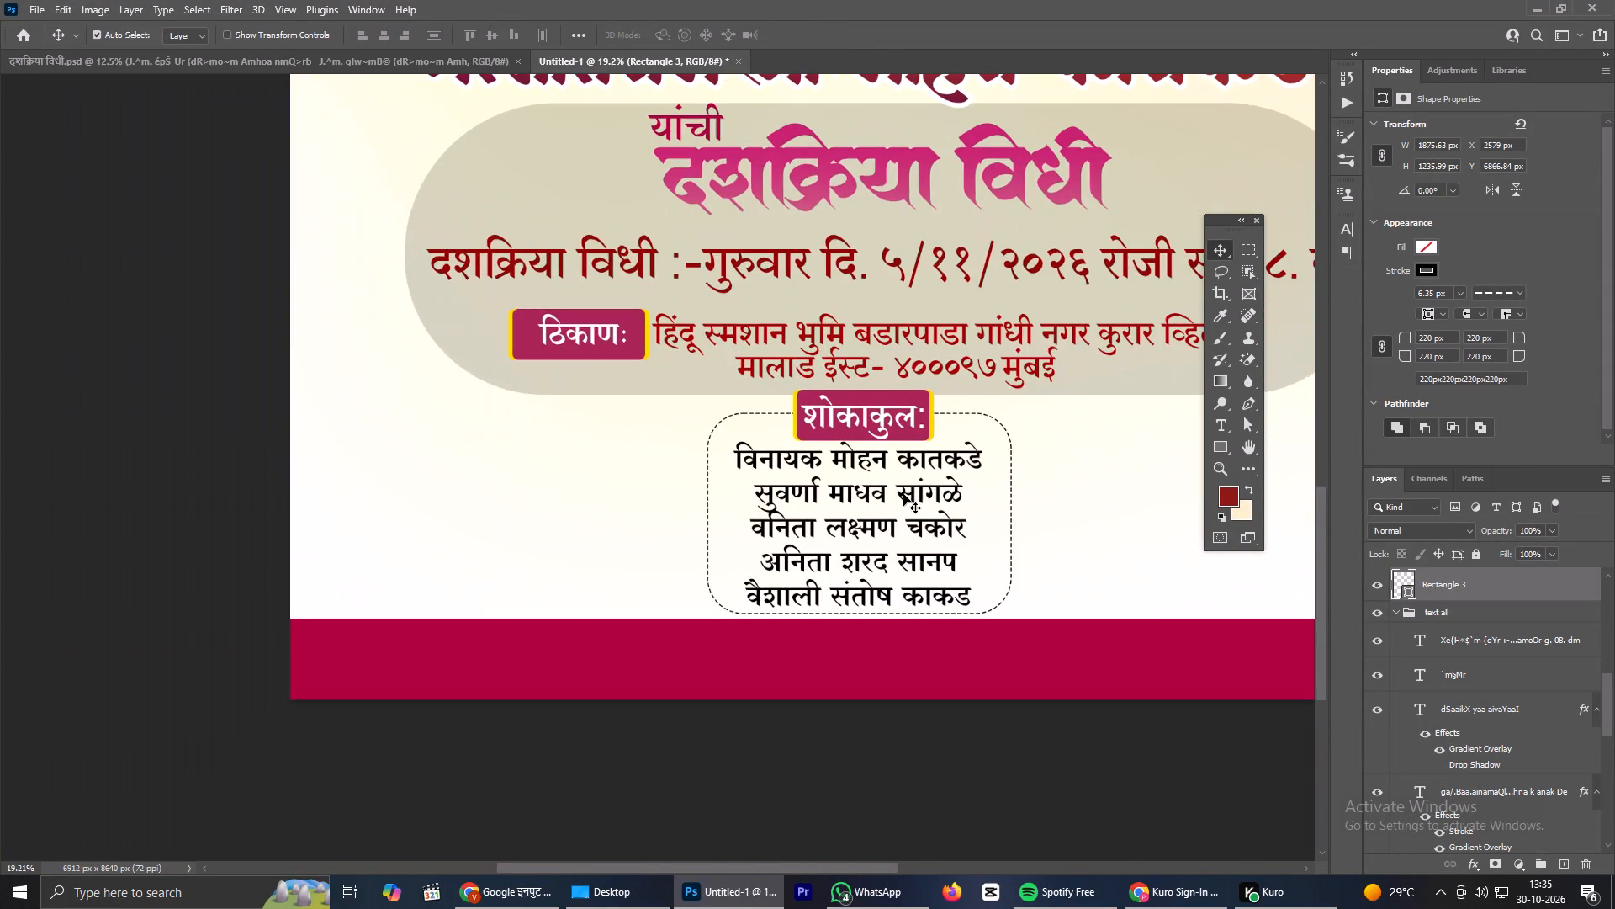
pyautogui.scroll(-5, 897, 511)
pyautogui.scroll(-2, 731, 263)
pyautogui.press('space')
pyautogui.press('space')
pyautogui.press('space')
pyautogui.press('space')
pyautogui.press('space')
pyautogui.press('space')
pyautogui.press('space')
pyautogui.press('space')
pyautogui.press('space')
pyautogui.press('space')
pyautogui.press('space')
pyautogui.press('space')
pyautogui.press('space')
pyautogui.press('space')
pyautogui.press('space')
pyautogui.press('space')
pyautogui.press('space')
pyautogui.press('space')
pyautogui.press('space')
pyautogui.press('space')
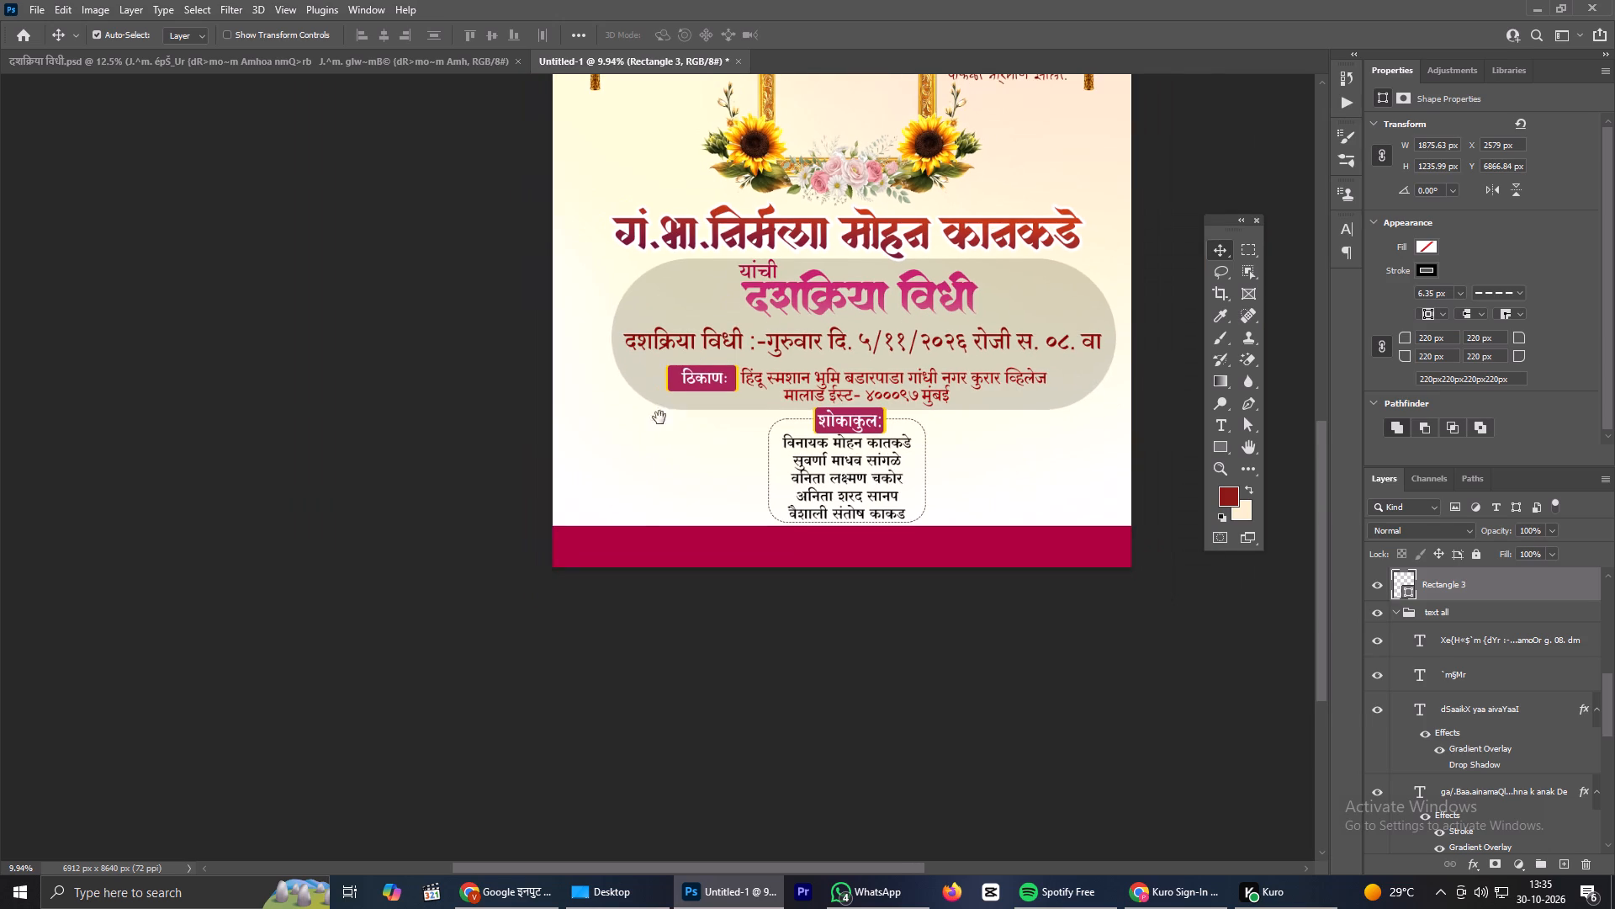
pyautogui.moveTo(644, 446); pyautogui.dragTo(605, 705)
pyautogui.scroll(-1, 627, 697)
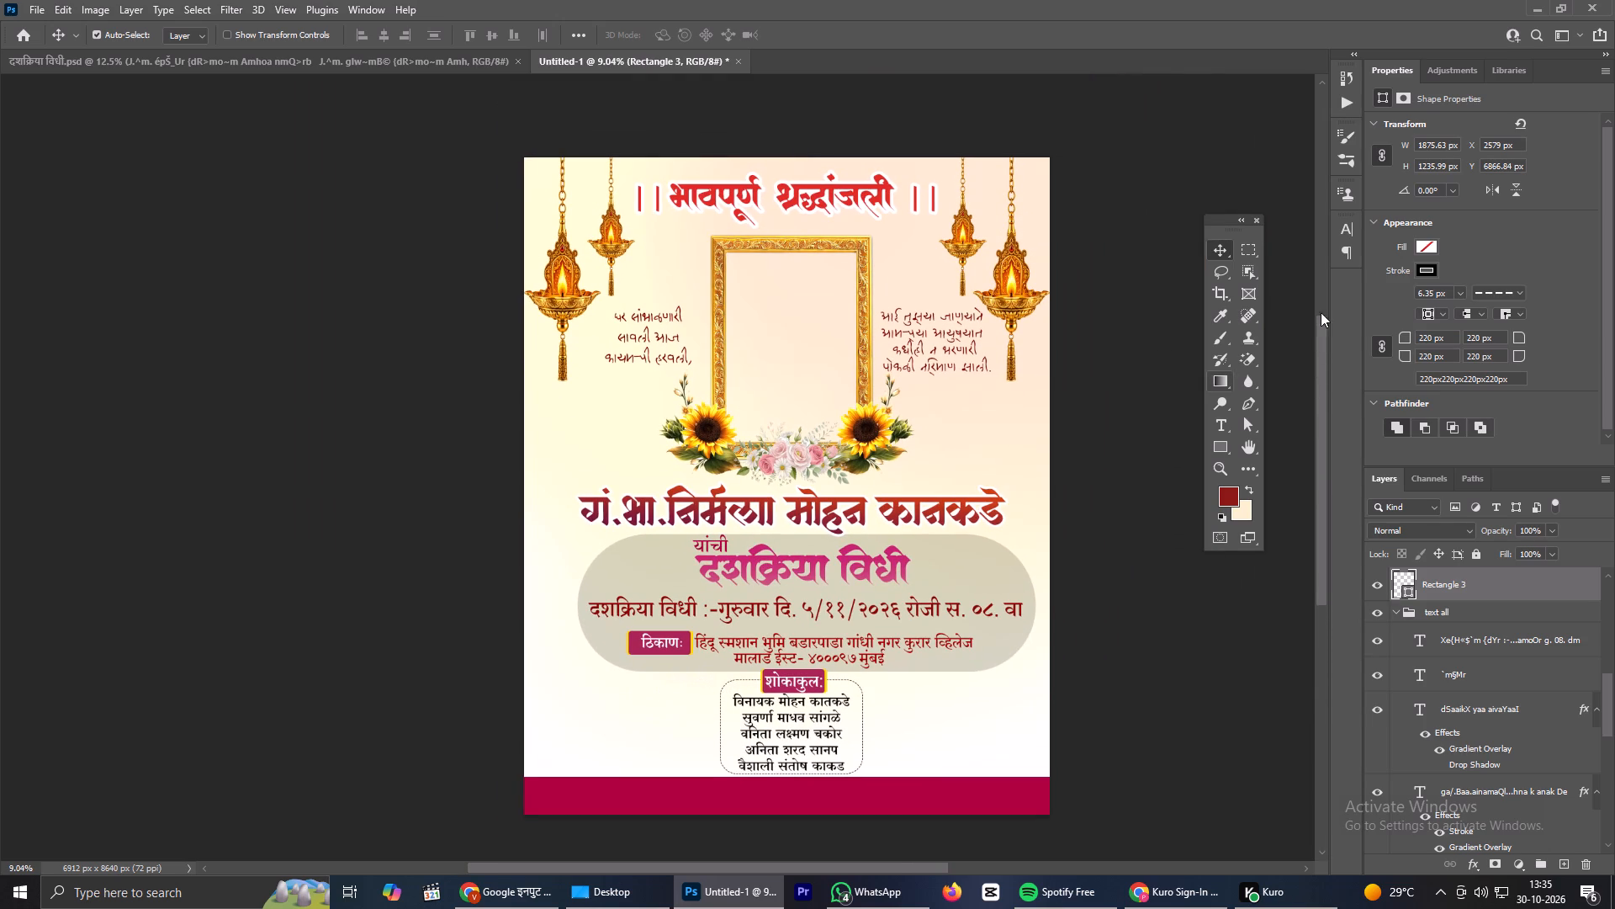
pyautogui.click(1223, 446)
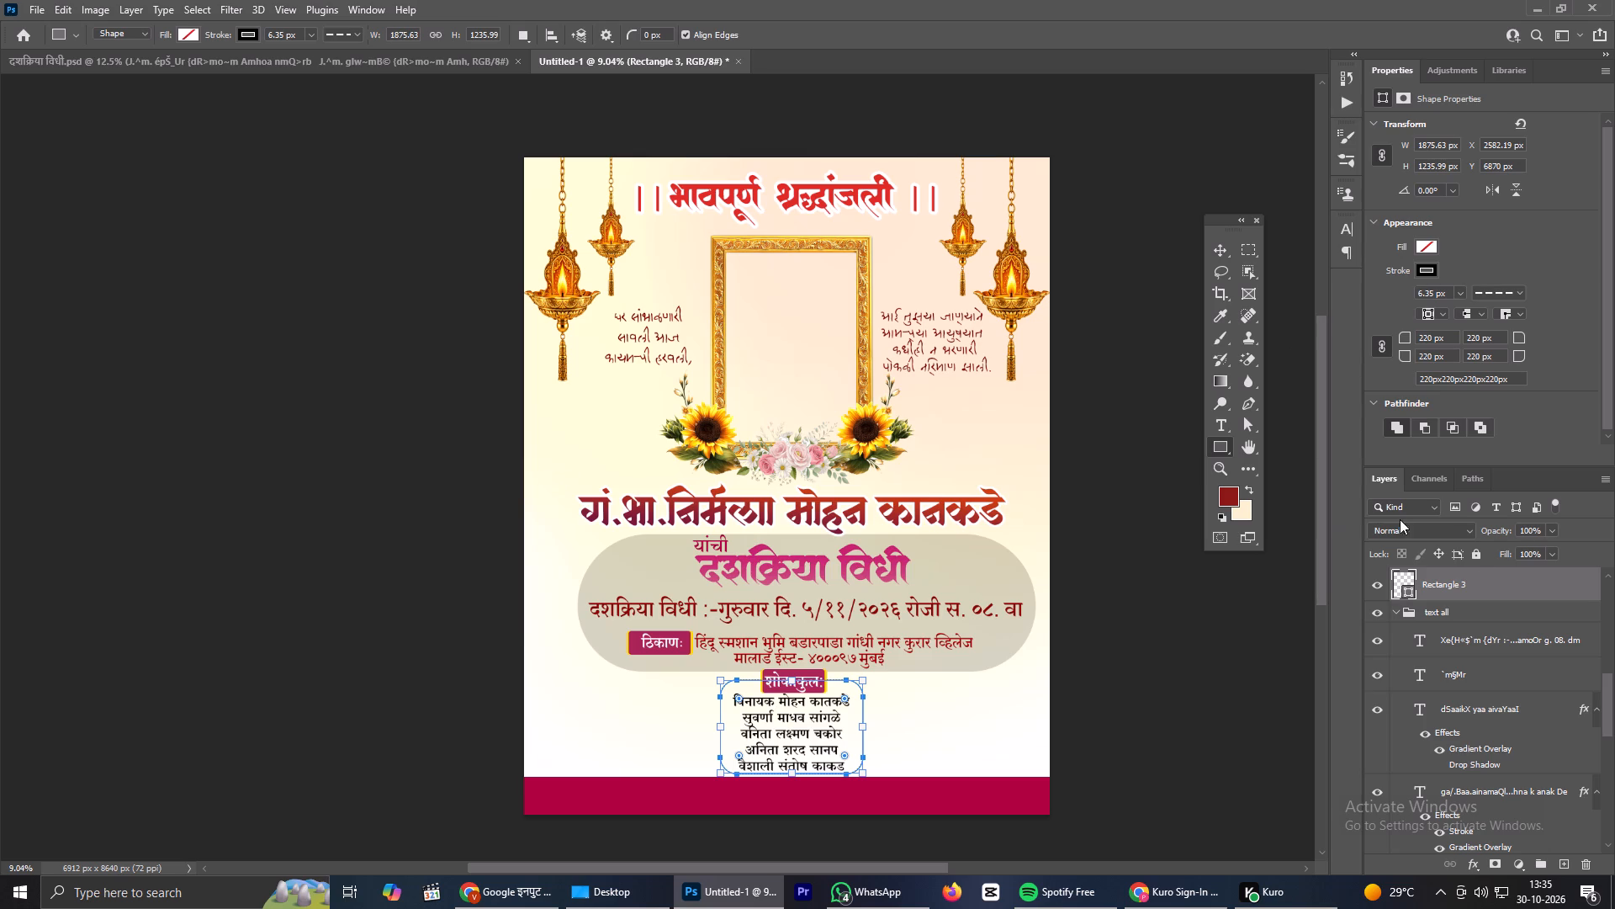
pyautogui.click(1215, 249)
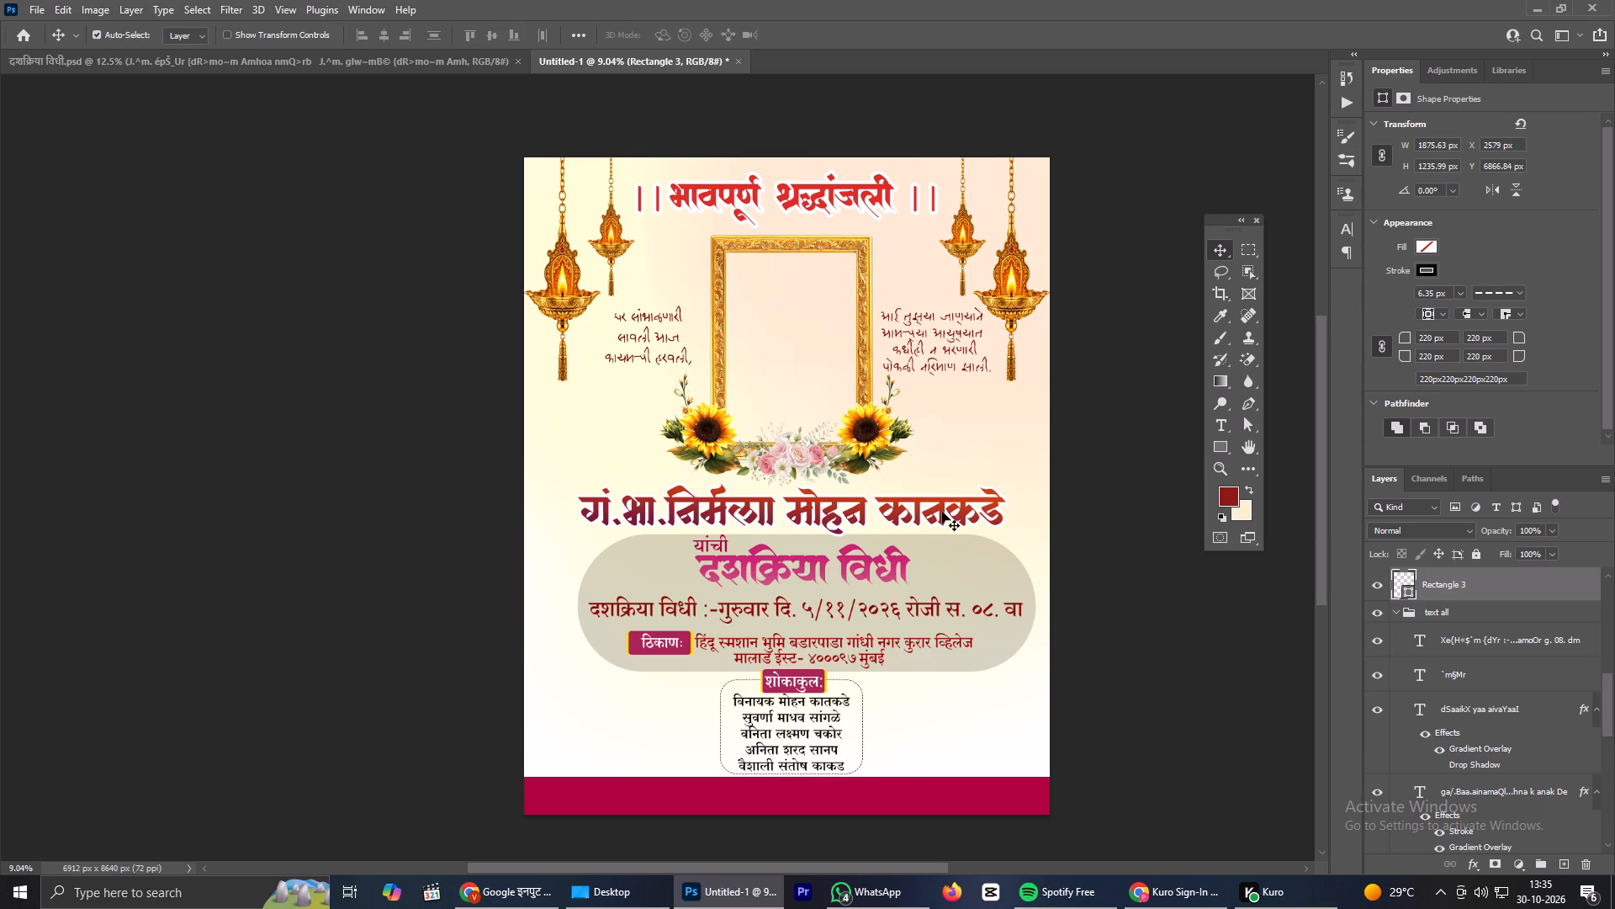
pyautogui.click(942, 512)
pyautogui.scroll(-3, 1477, 808)
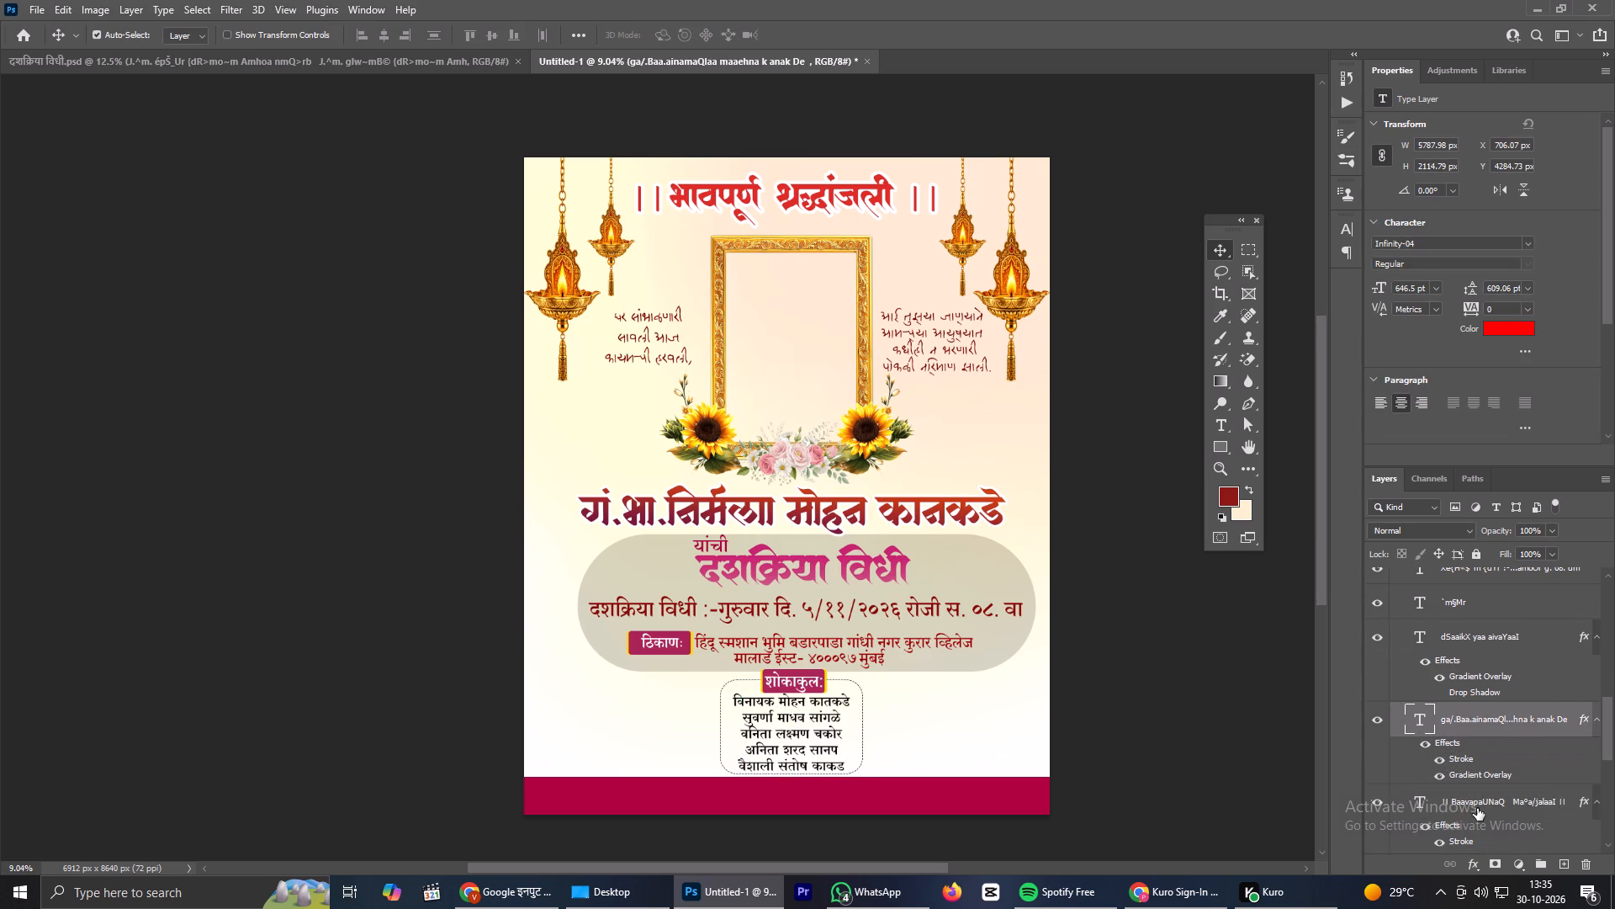
pyautogui.click(1462, 772)
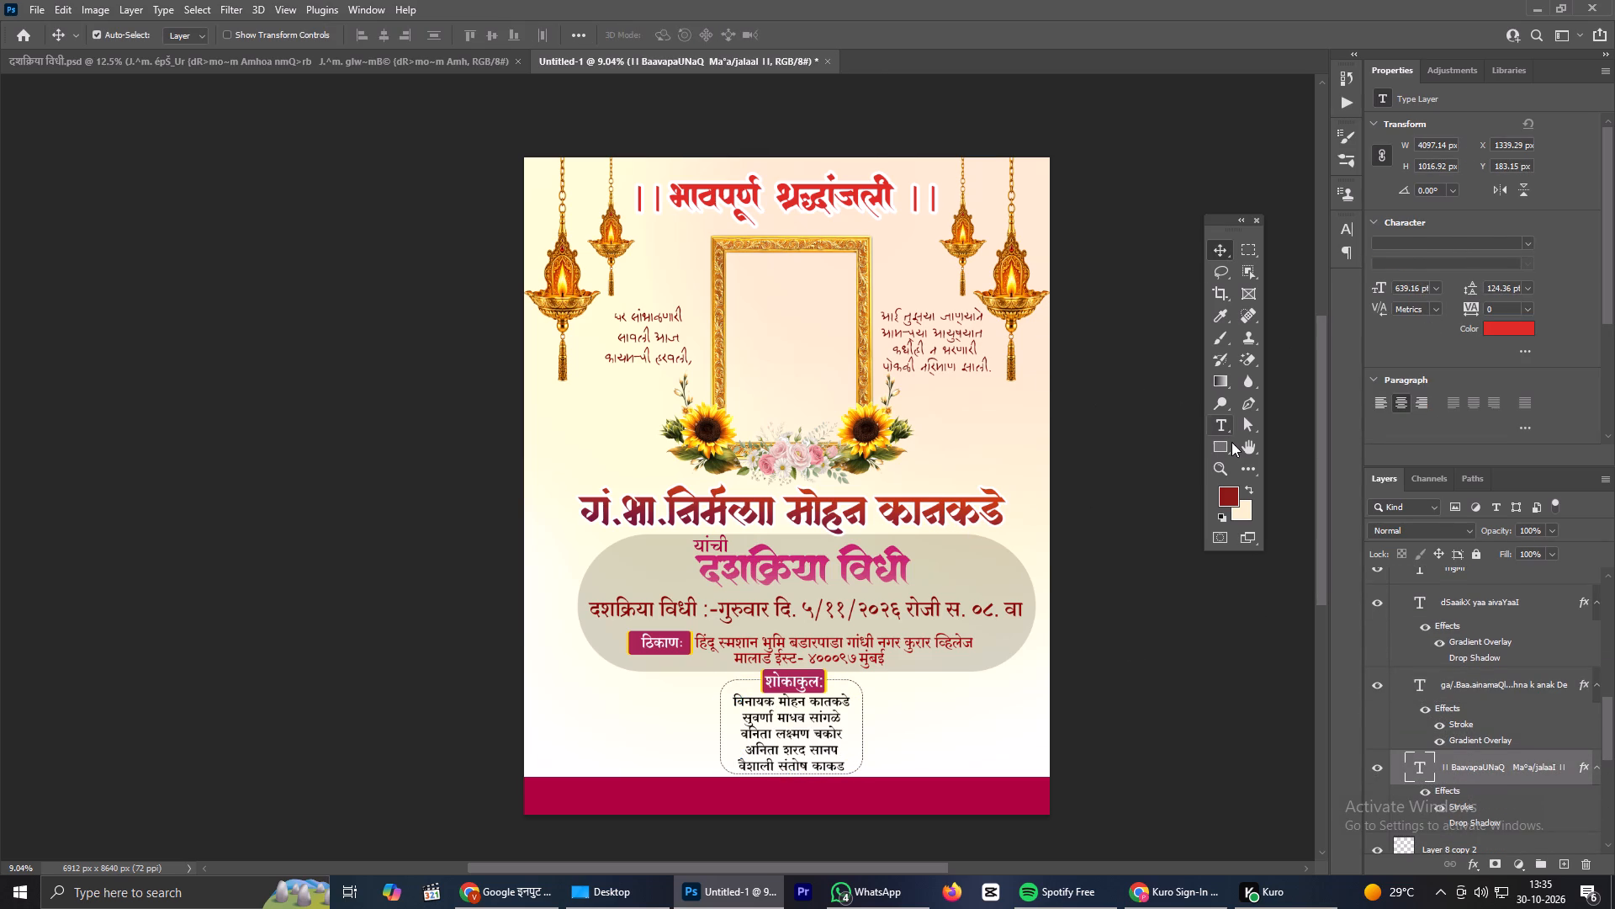
pyautogui.click(1230, 450)
pyautogui.moveTo(563, 483); pyautogui.dragTo(649, 520)
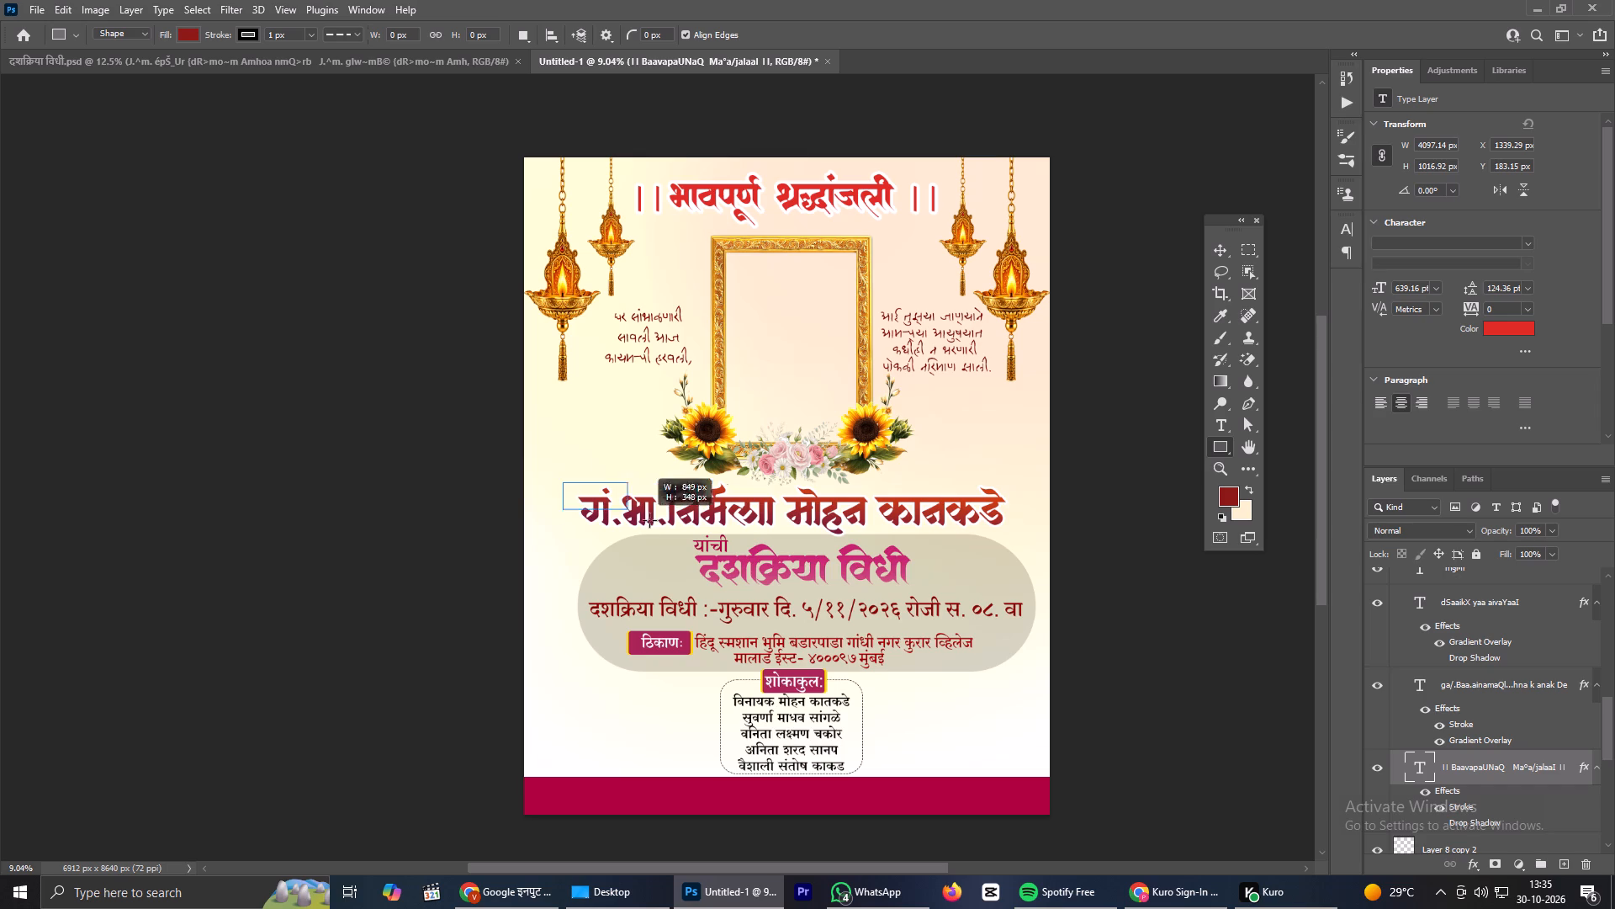
pyautogui.moveTo(649, 520); pyautogui.dragTo(1008, 533)
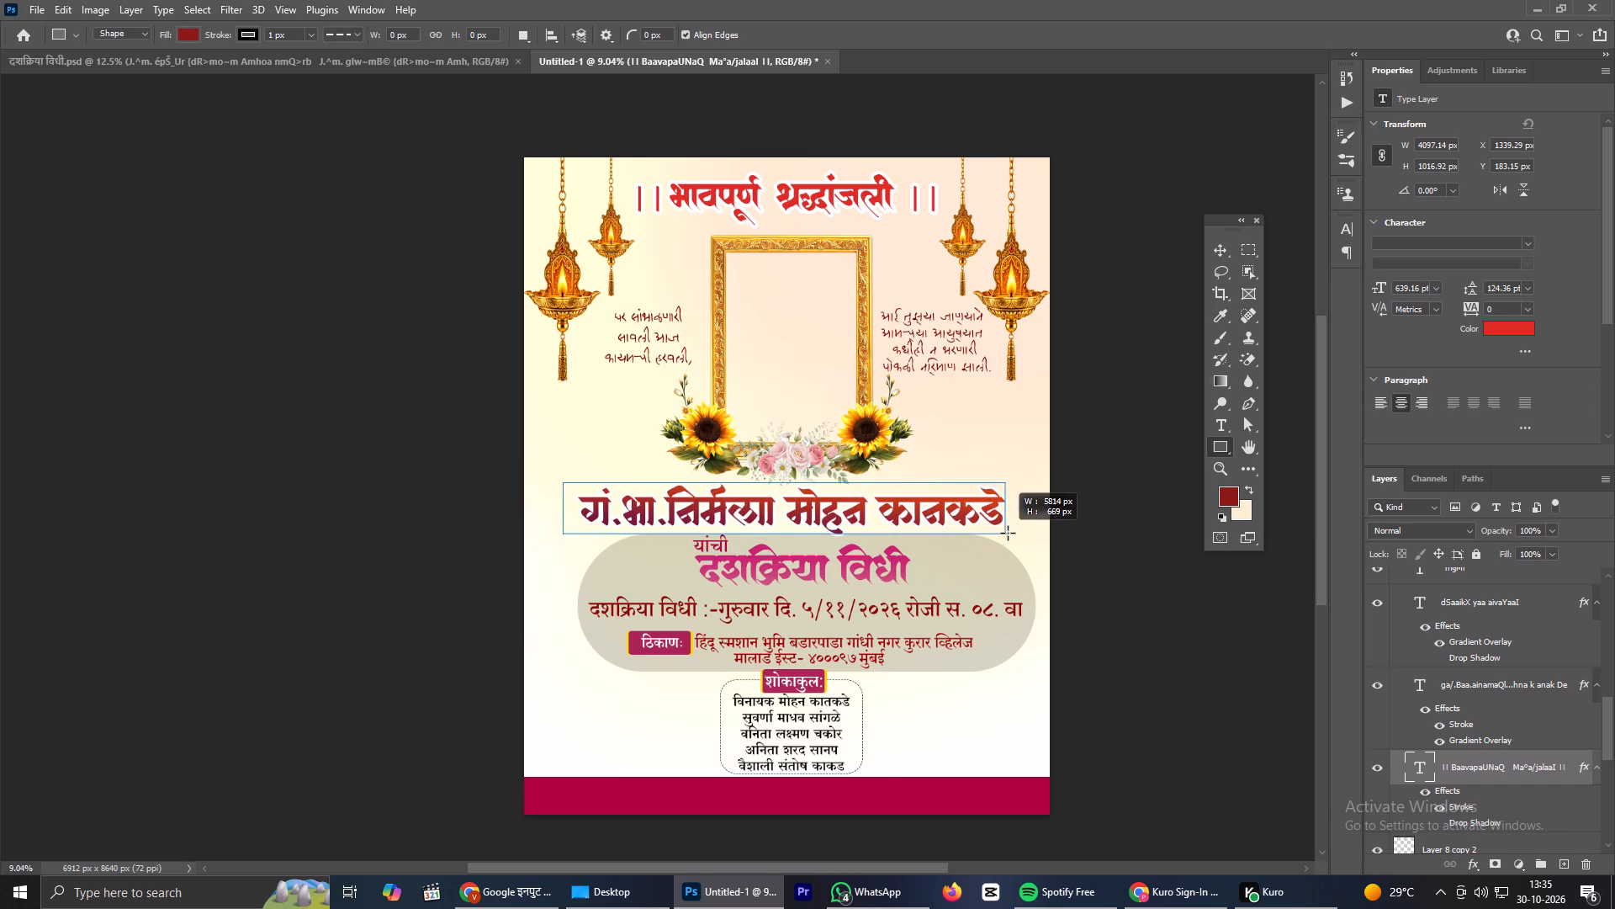
pyautogui.moveTo(1008, 533); pyautogui.dragTo(1014, 533)
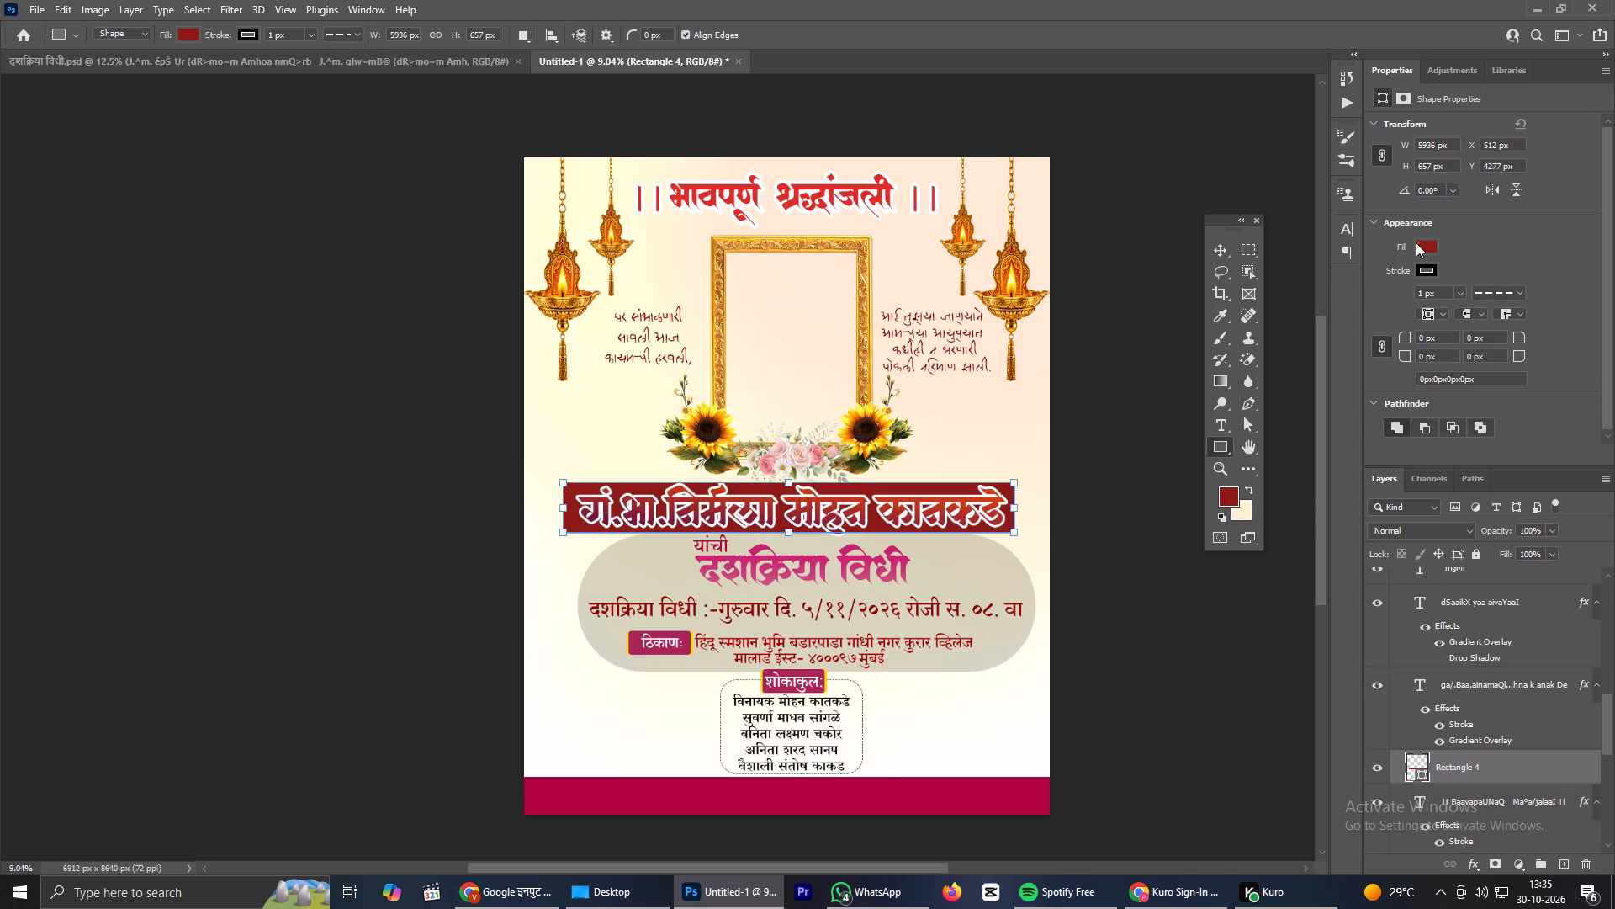
# Give the rectangle behind the name heading a white fill and no stroke.
pyautogui.click(1427, 242)
pyautogui.click(1472, 336)
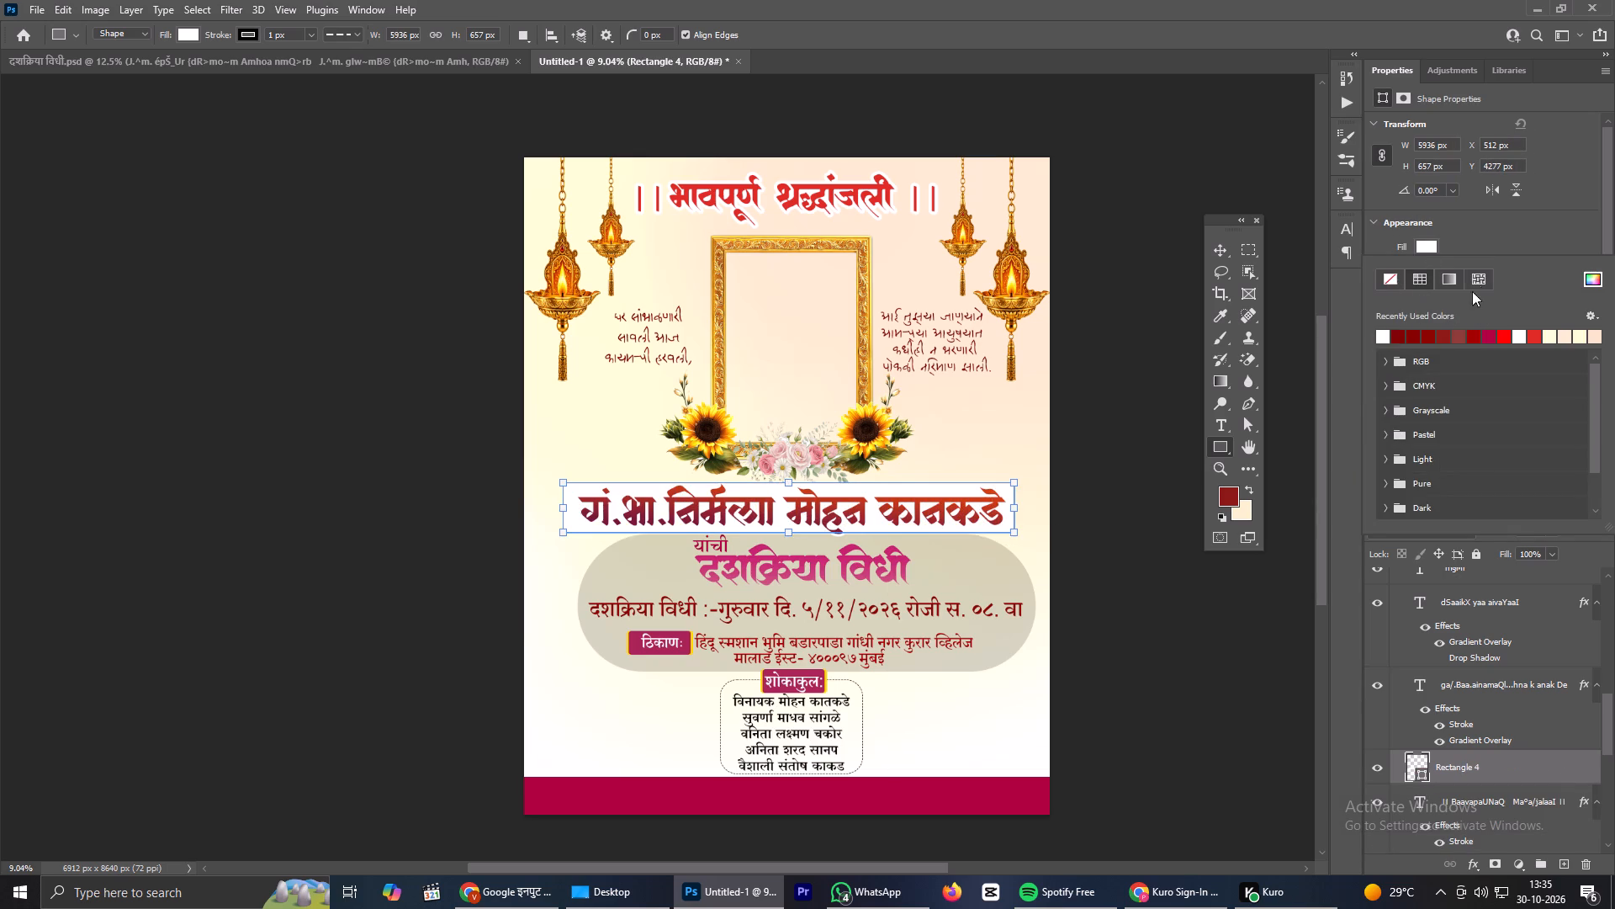
pyautogui.click(1474, 231)
pyautogui.click(1422, 261)
pyautogui.click(1422, 266)
pyautogui.click(1388, 303)
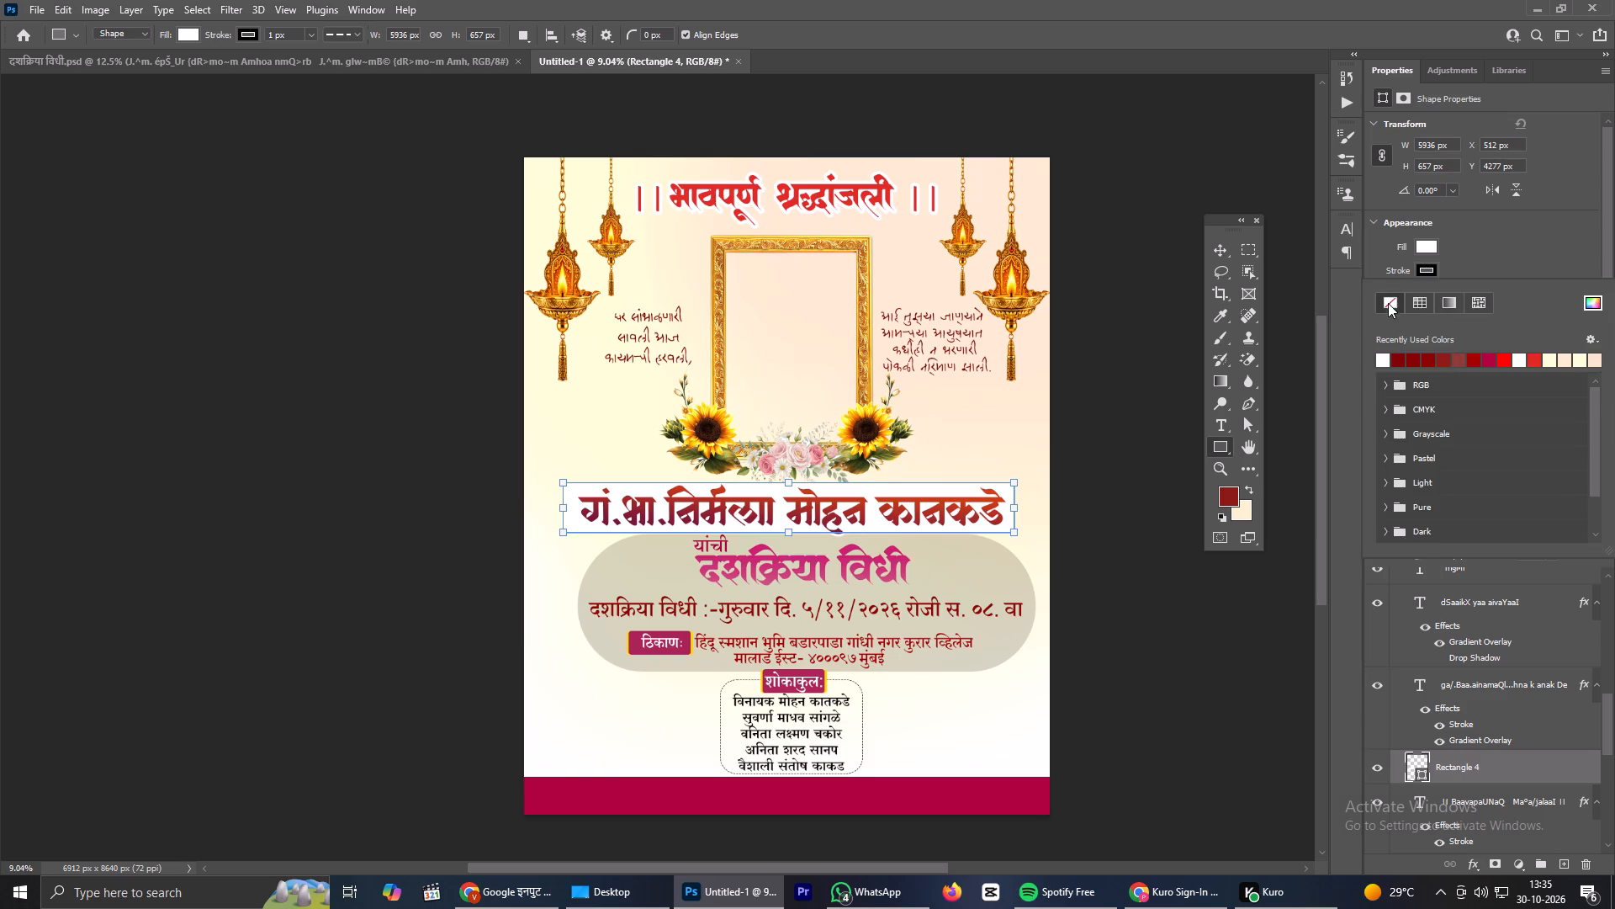
pyautogui.click(1480, 254)
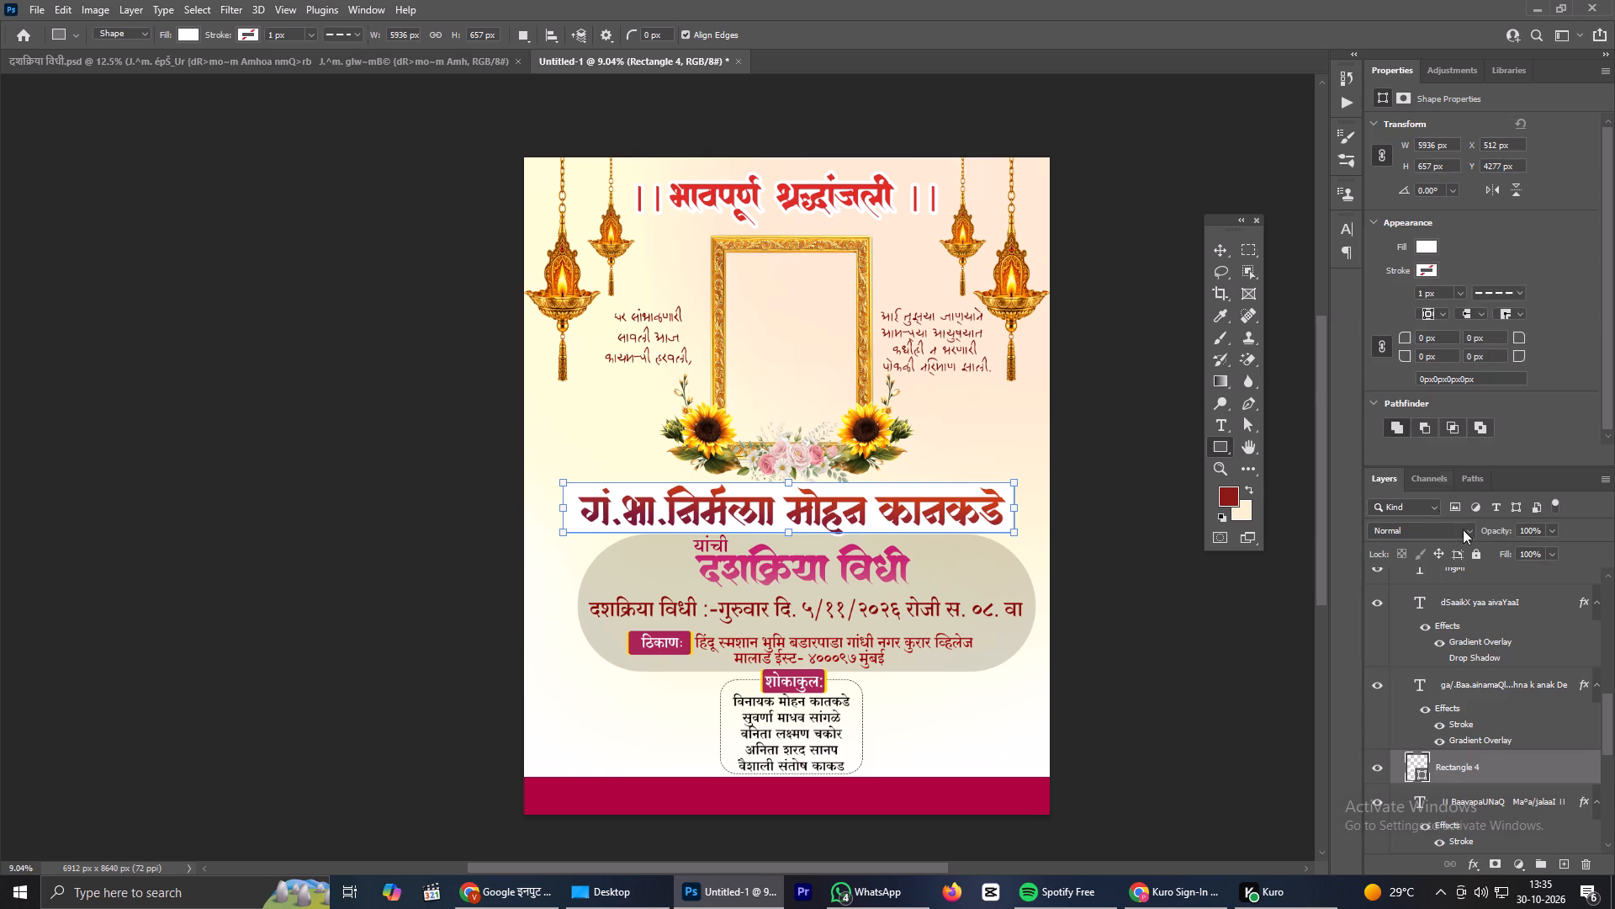
# Set the white rectangle's blend mode to Soft Light and deselect it.
pyautogui.click(1404, 524)
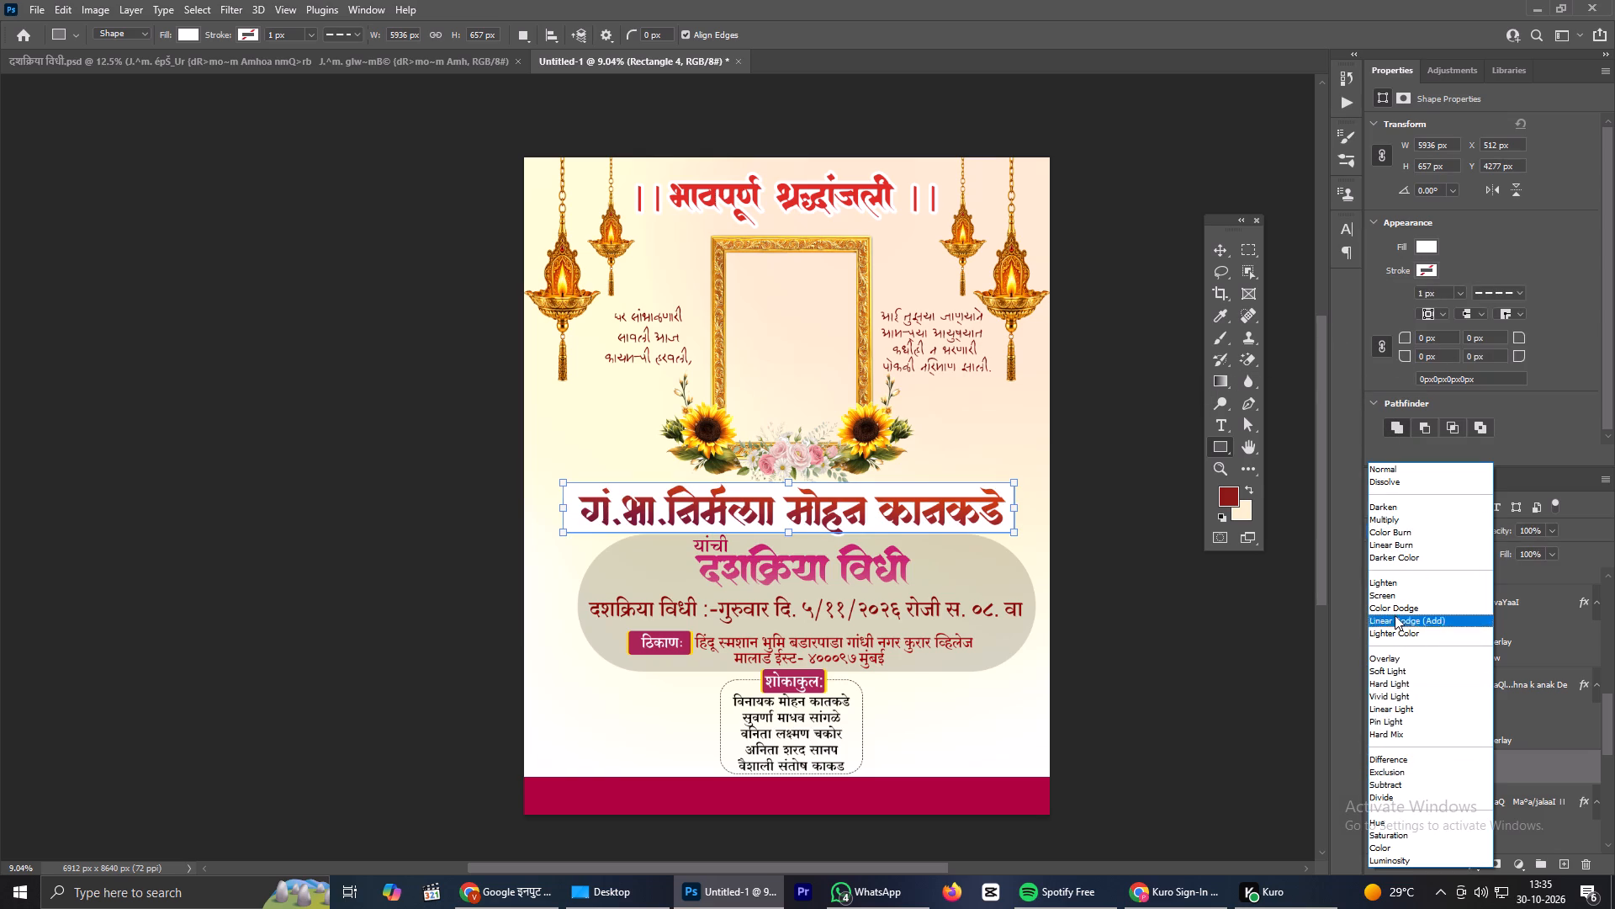
pyautogui.click(1391, 675)
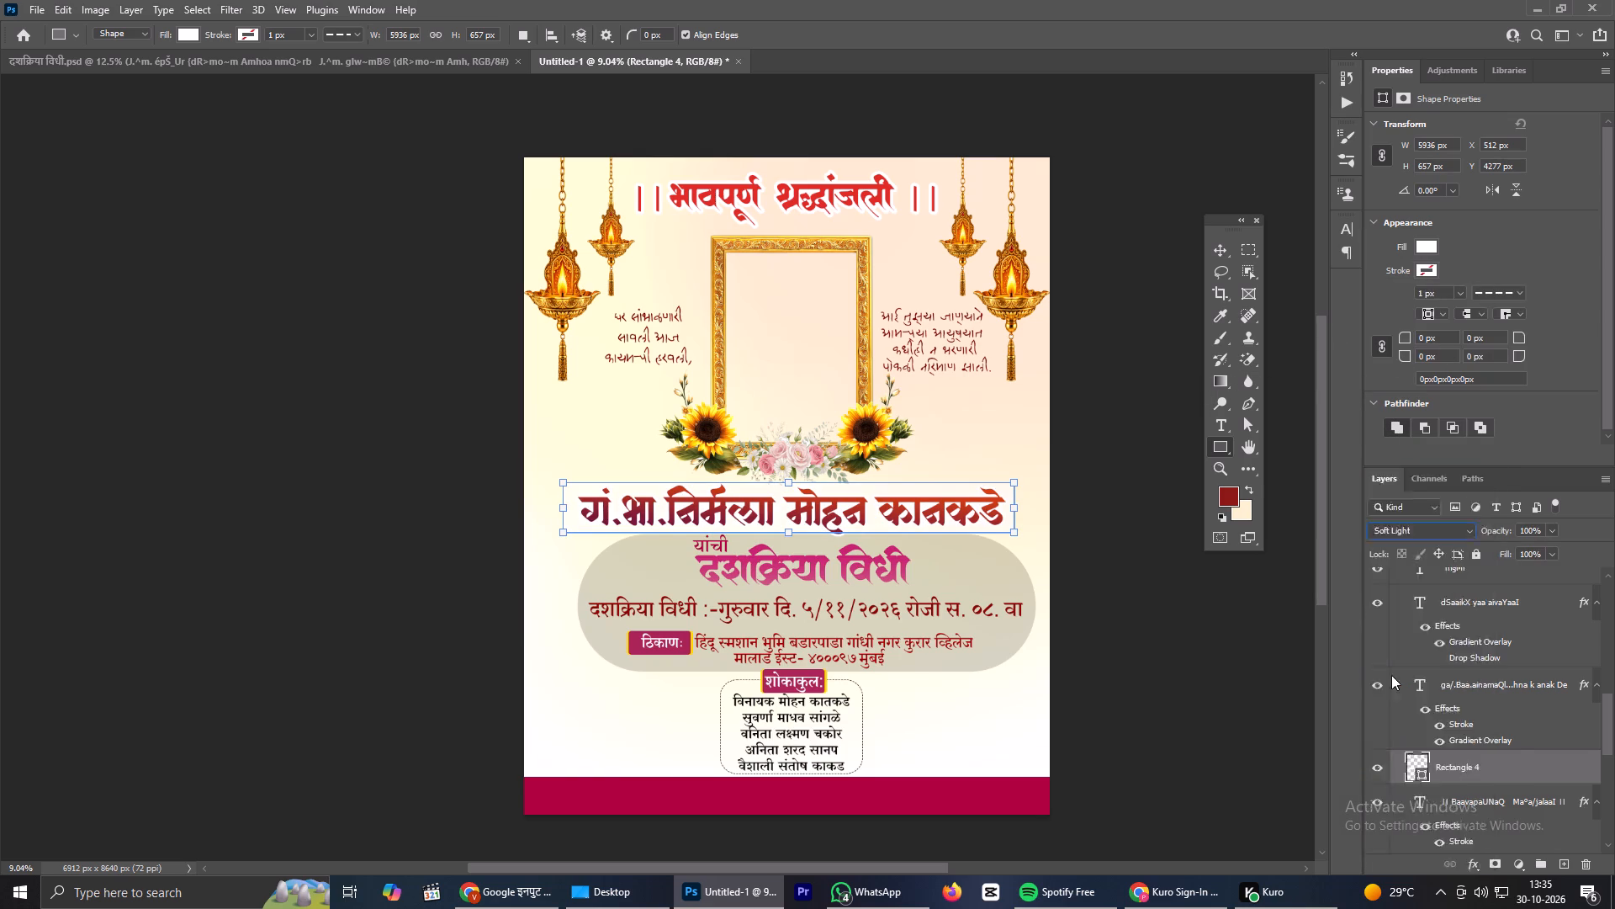
pyautogui.click(1181, 597)
pyautogui.click(864, 378)
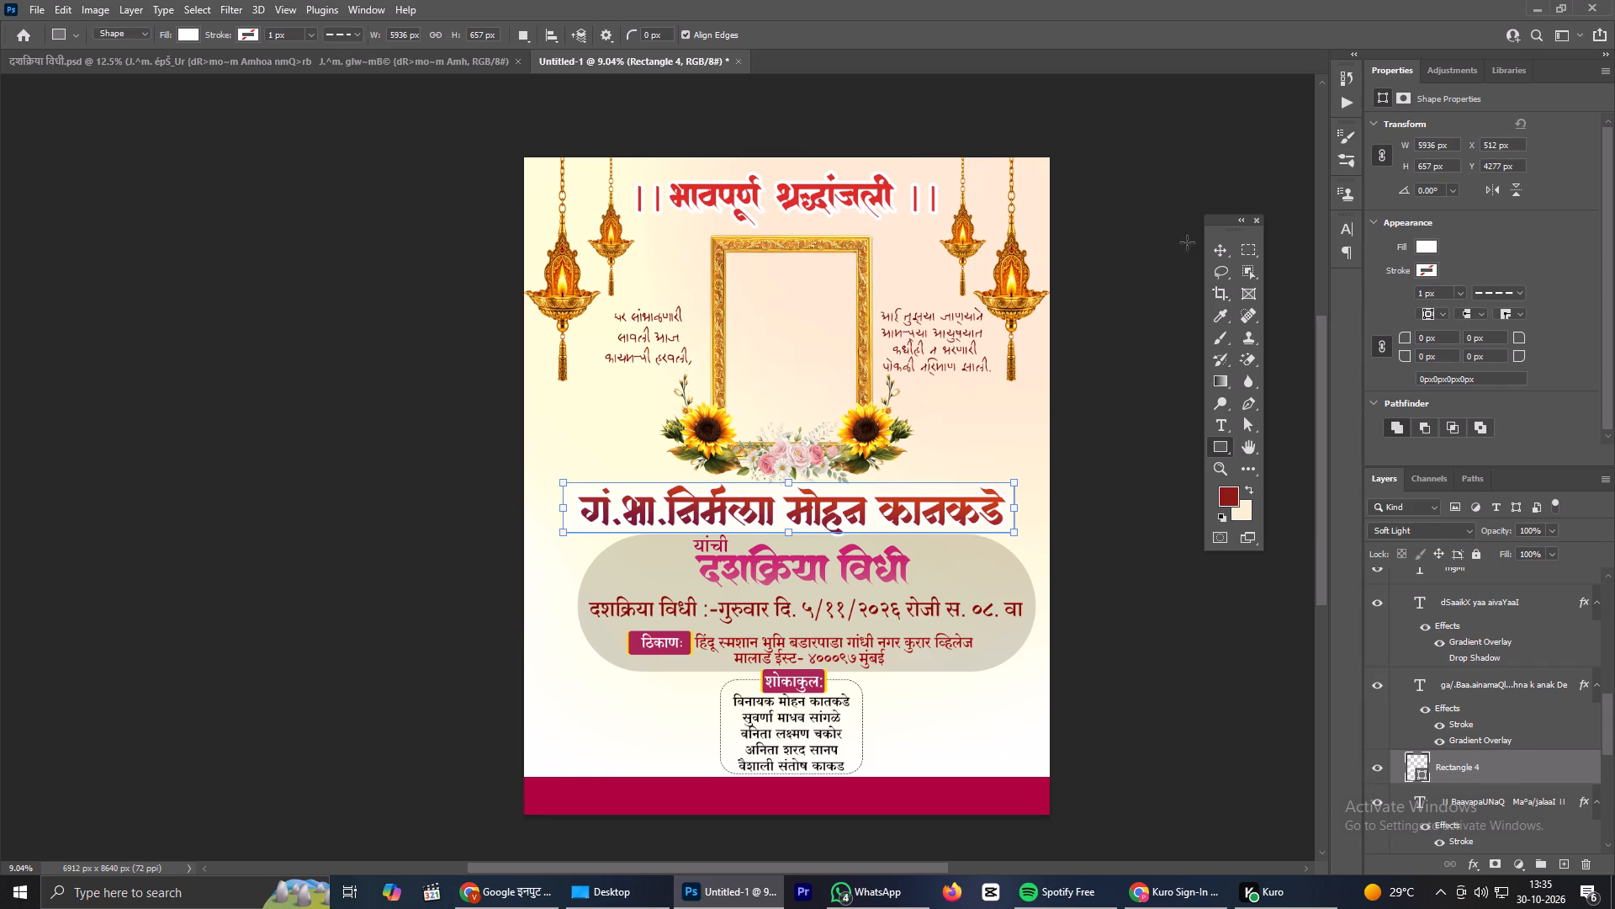
pyautogui.click(1217, 256)
pyautogui.click(1162, 264)
# Examine the overall poster layout and how the white band looks behind the name heading.
pyautogui.scroll(-2, 1019, 467)
pyautogui.scroll(2, 673, 558)
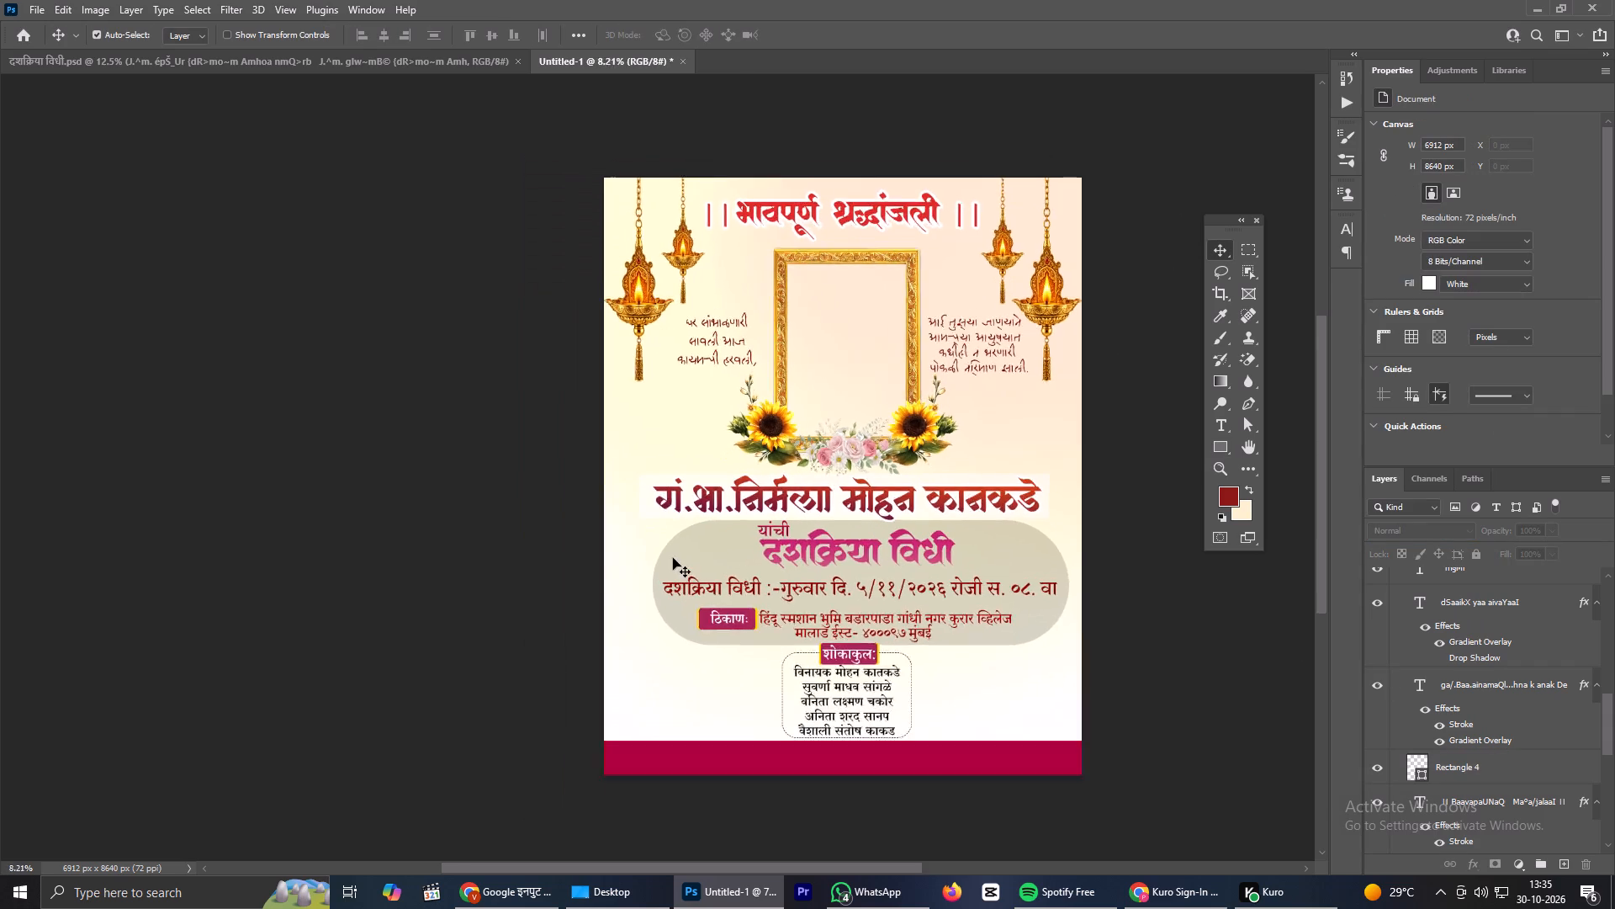
pyautogui.scroll(3, 673, 558)
pyautogui.scroll(4, 654, 460)
pyautogui.scroll(-13, 654, 460)
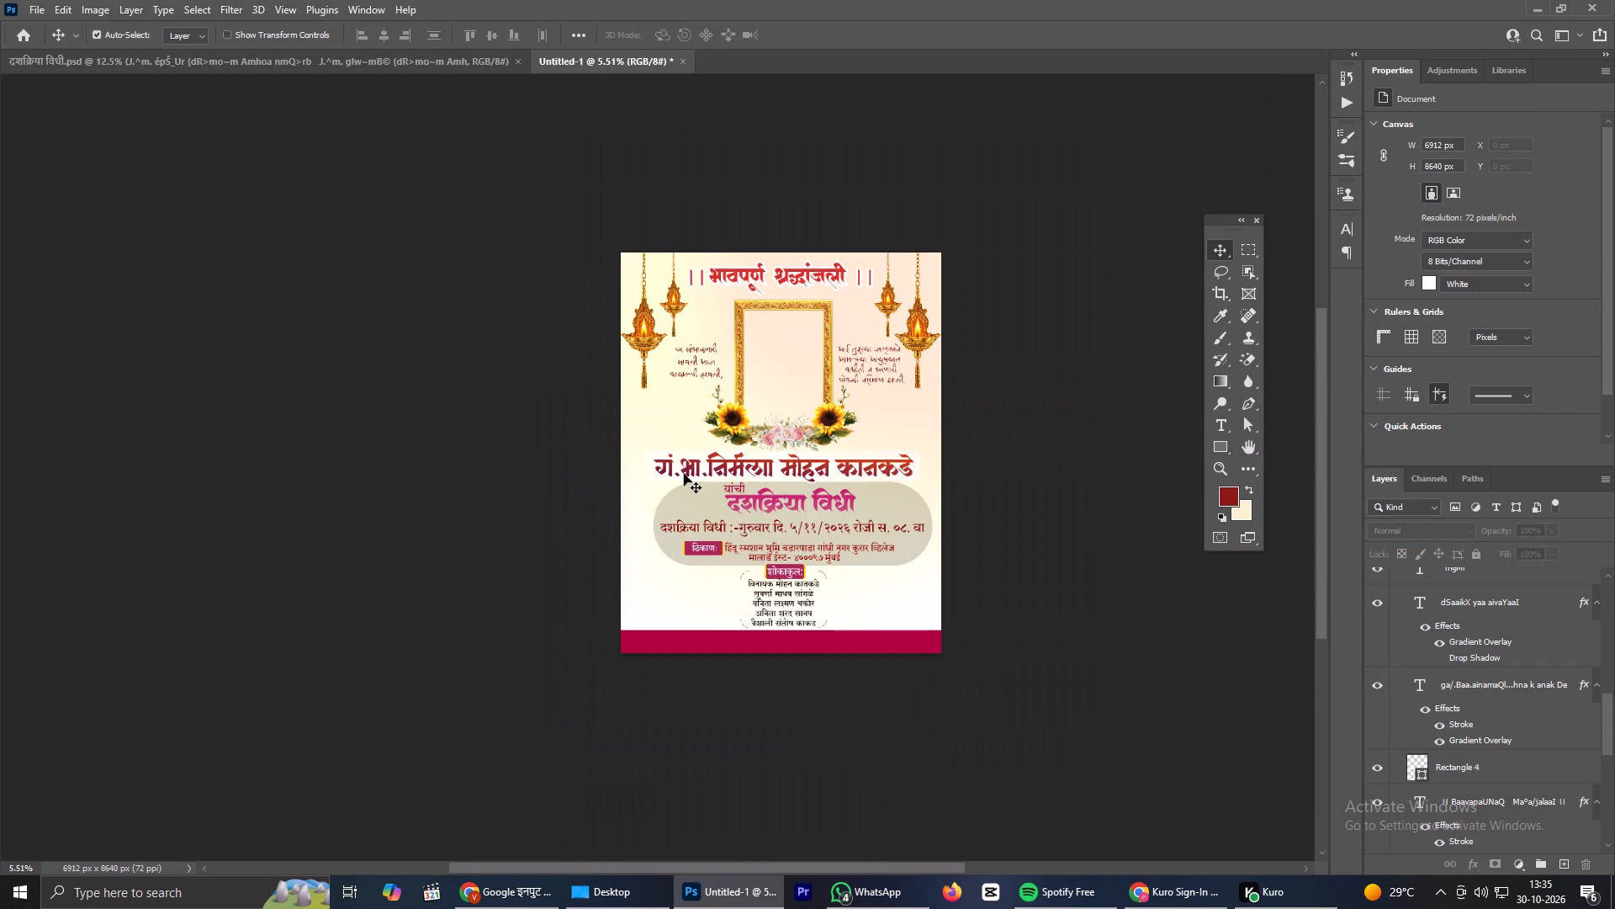
pyautogui.scroll(3, 681, 480)
pyautogui.middleClick(694, 485)
pyautogui.scroll(3, 694, 485)
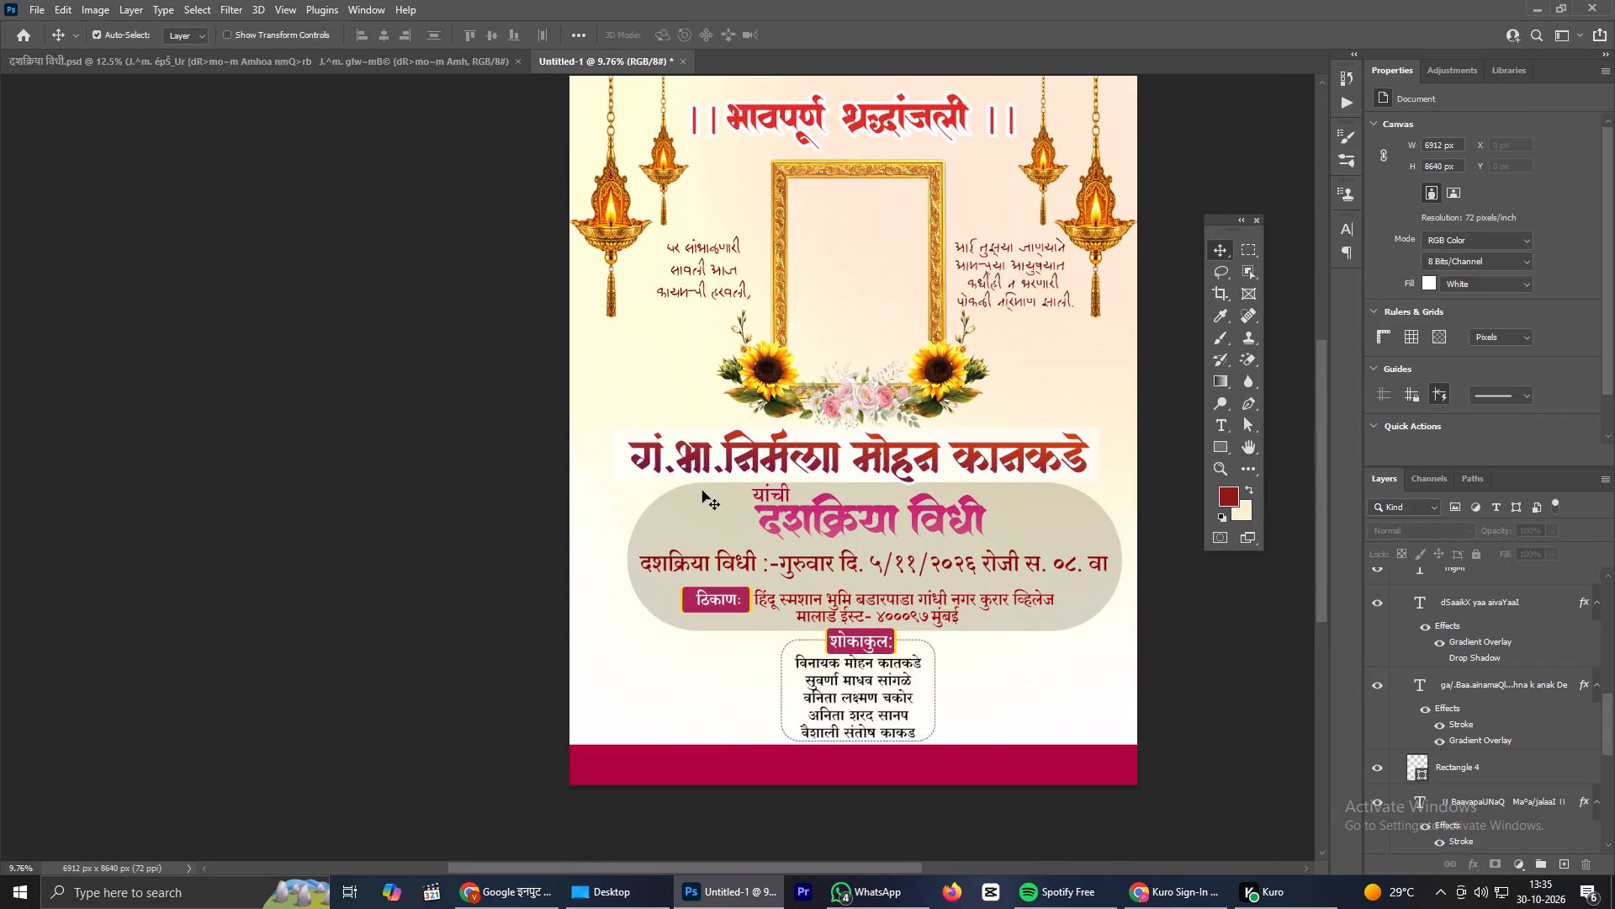
pyautogui.scroll(-3, 707, 497)
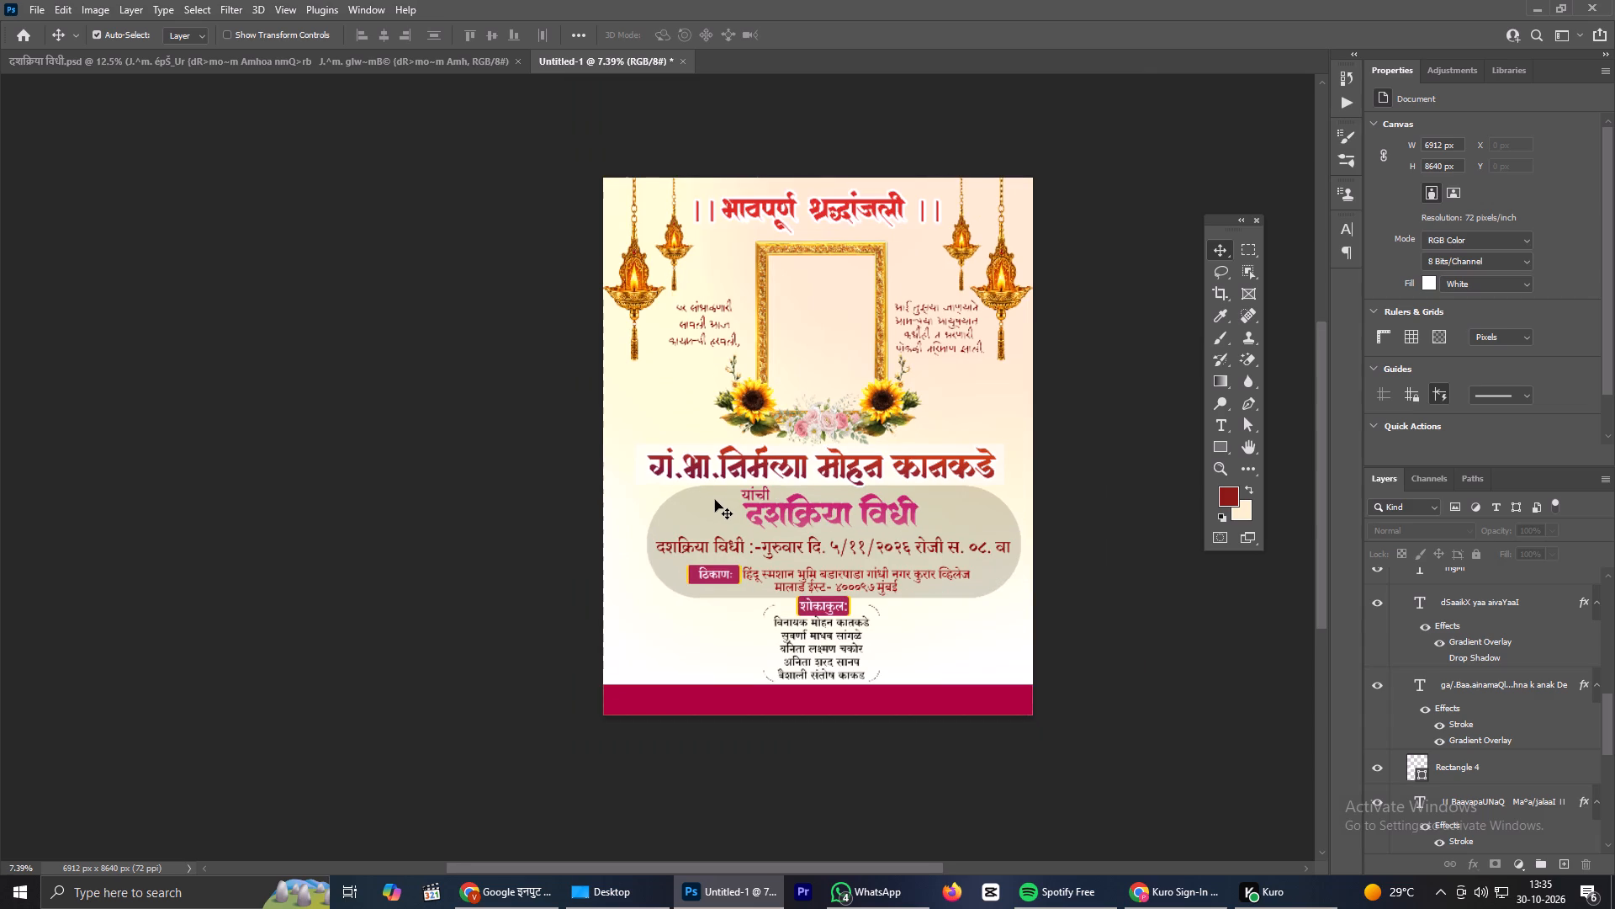
pyautogui.scroll(-1, 734, 492)
pyautogui.scroll(2, 753, 589)
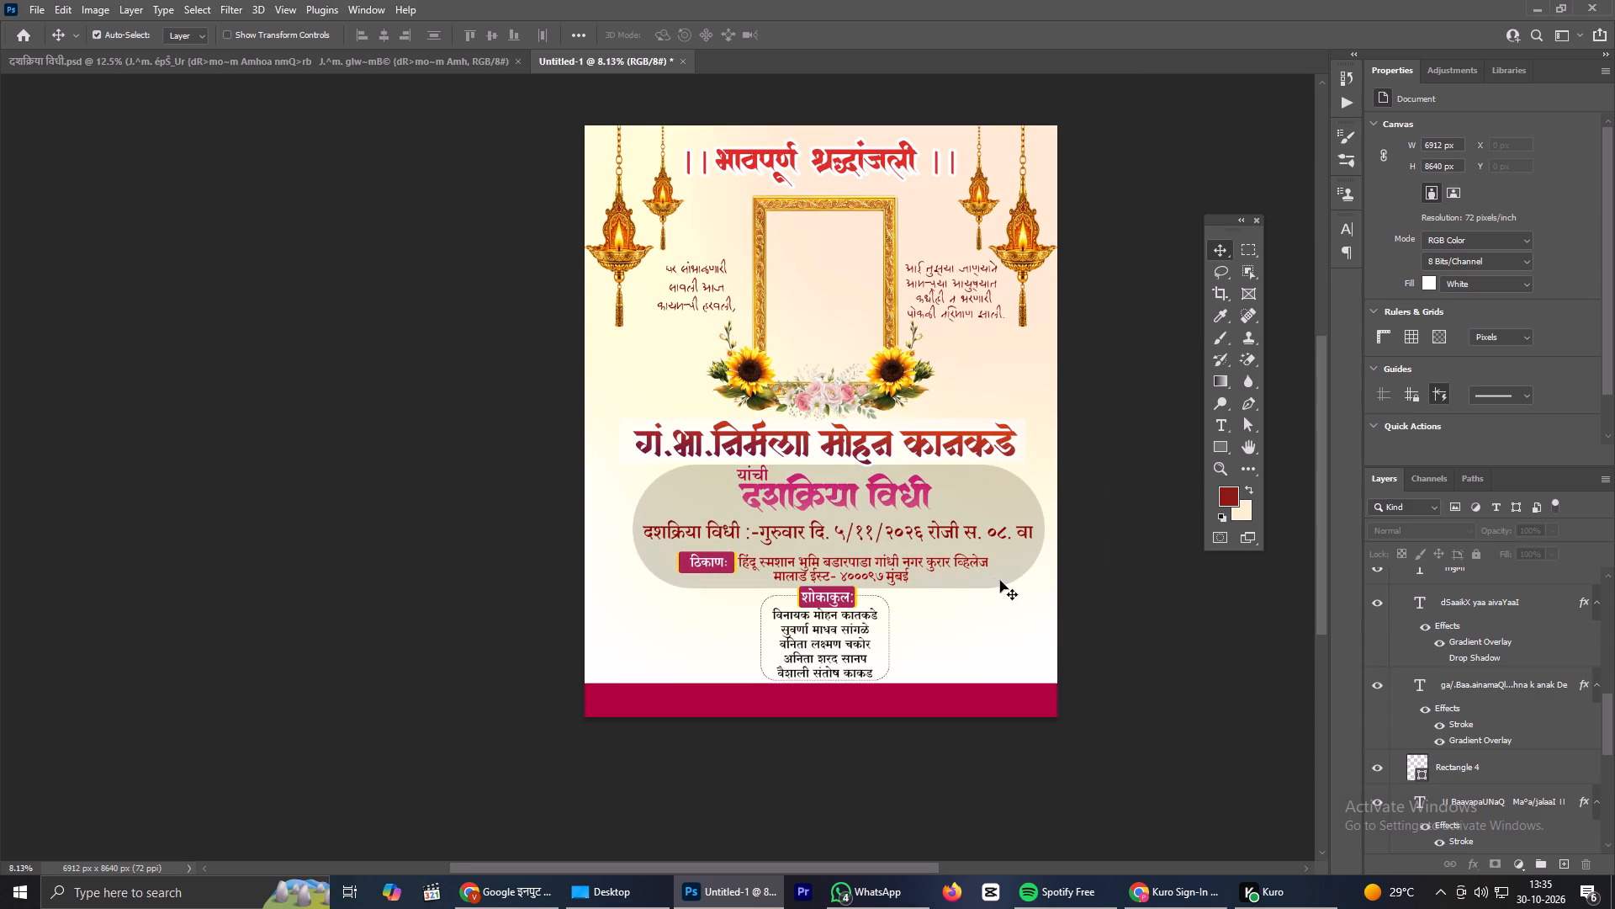
# Reduce the top-left corner radius of the translucent rounded panel behind the दशक्रिया विधी details, leaving the other corners alone.
pyautogui.click(998, 576)
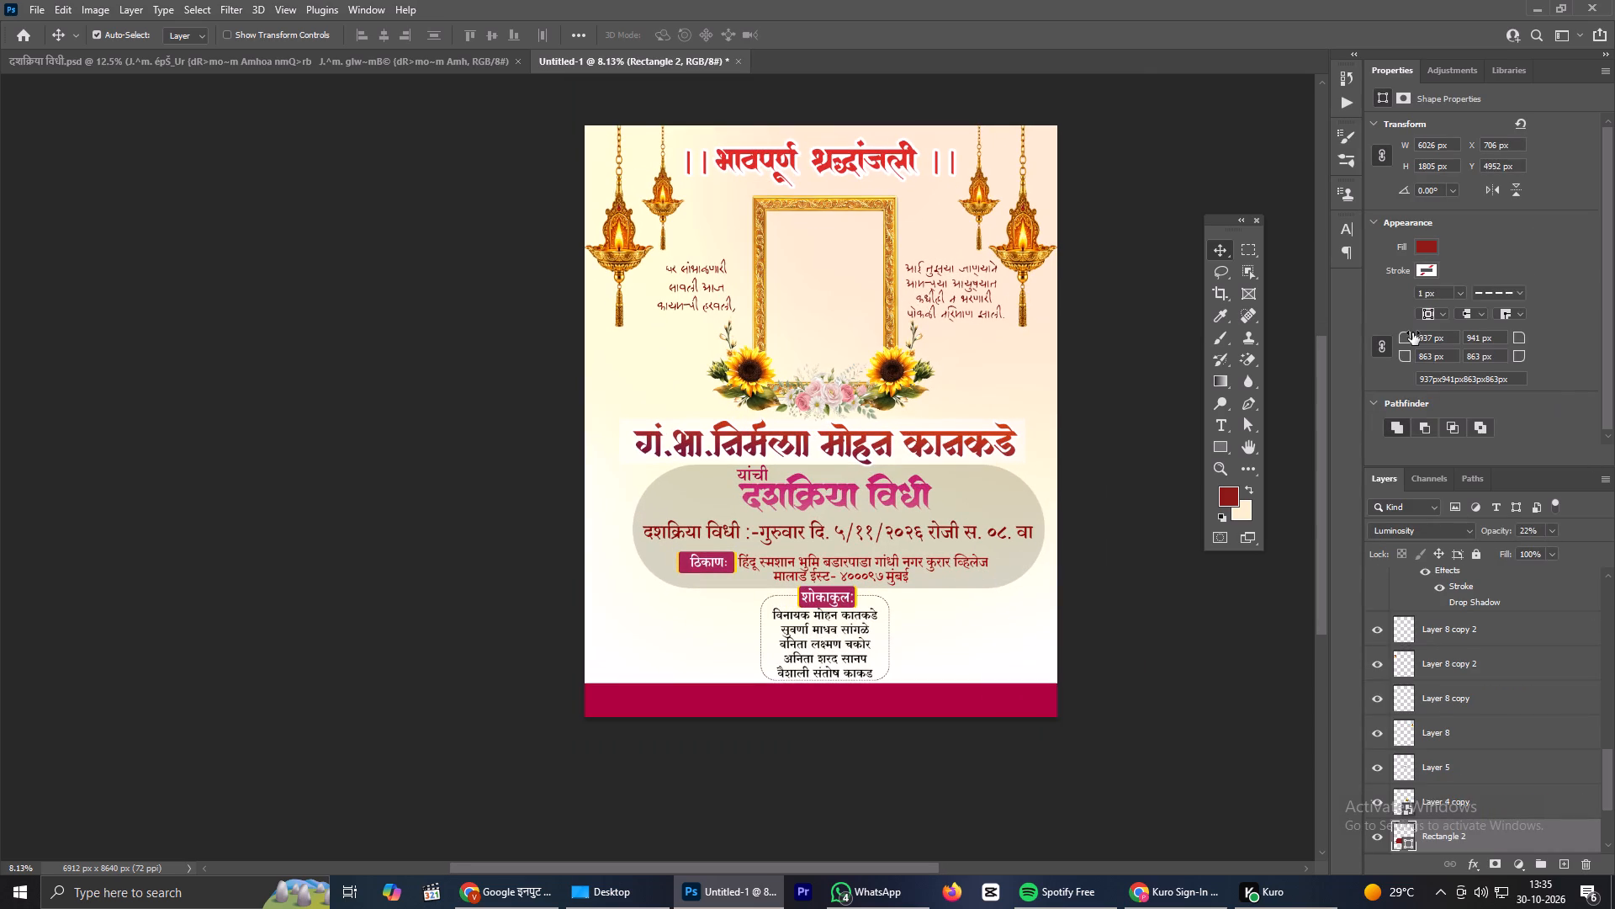
pyautogui.moveTo(1412, 332); pyautogui.dragTo(1231, 313)
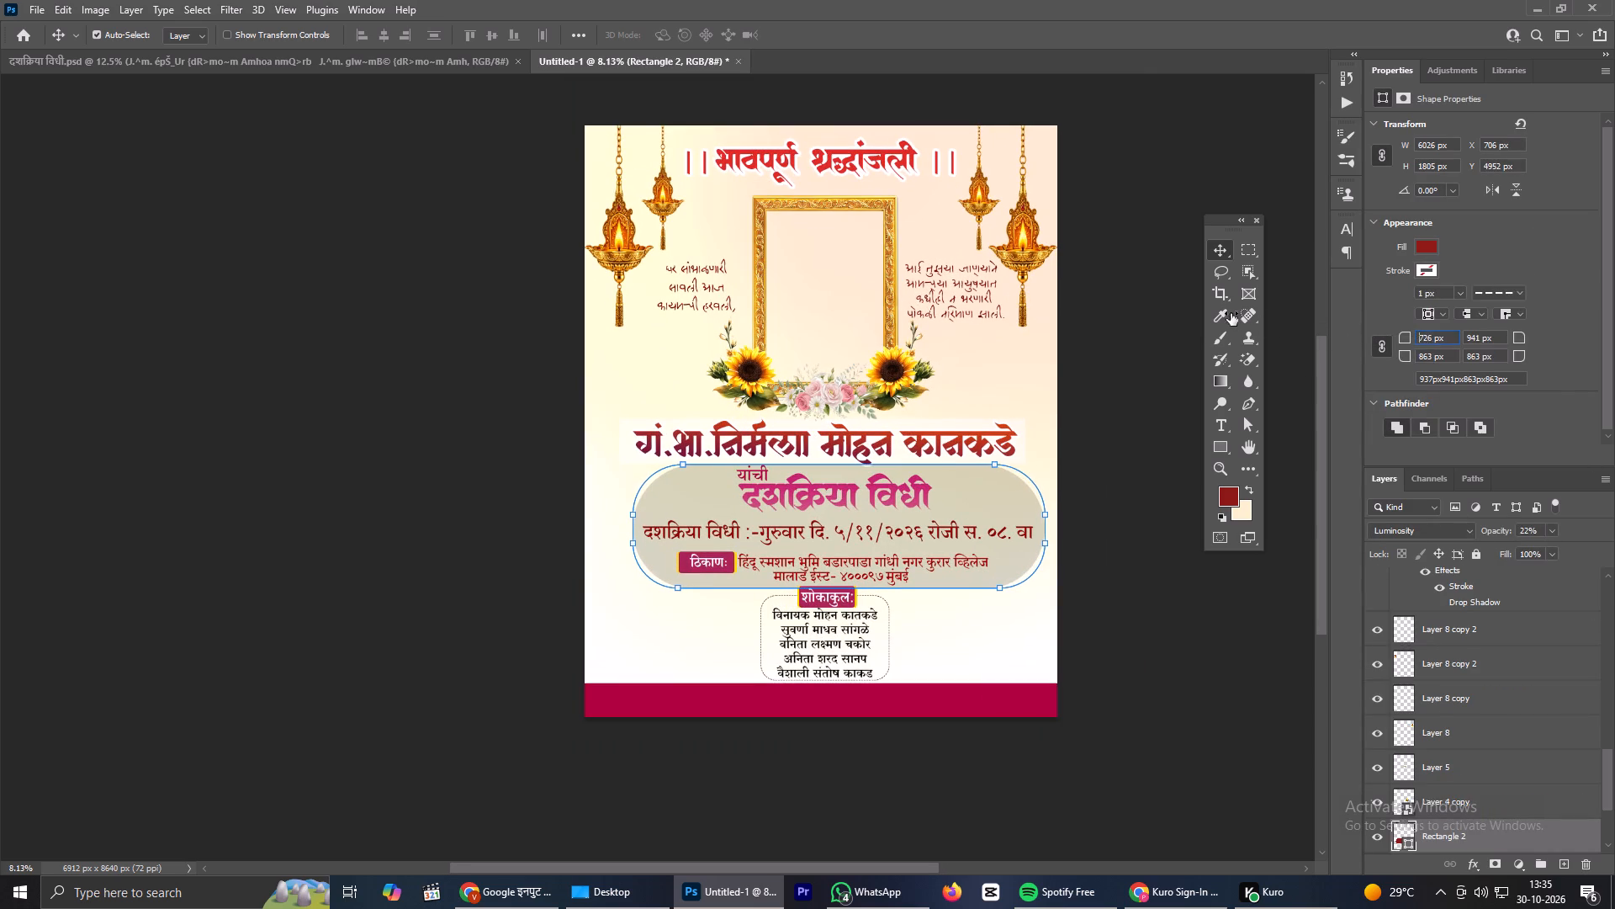
pyautogui.moveTo(1231, 313); pyautogui.dragTo(1198, 306)
pyautogui.click(1104, 564)
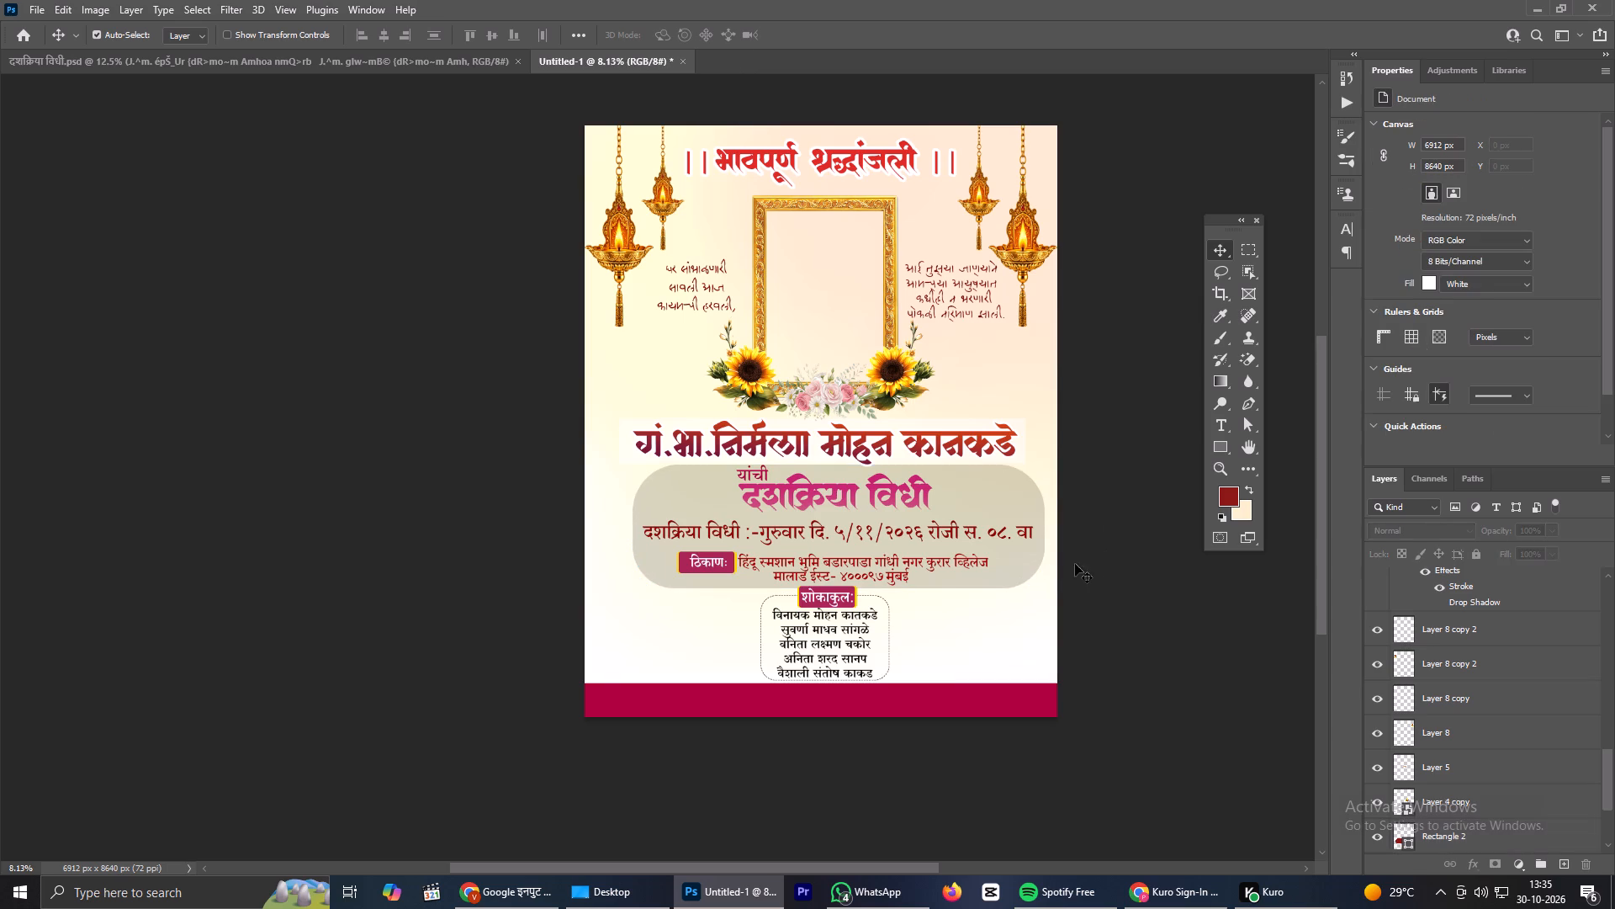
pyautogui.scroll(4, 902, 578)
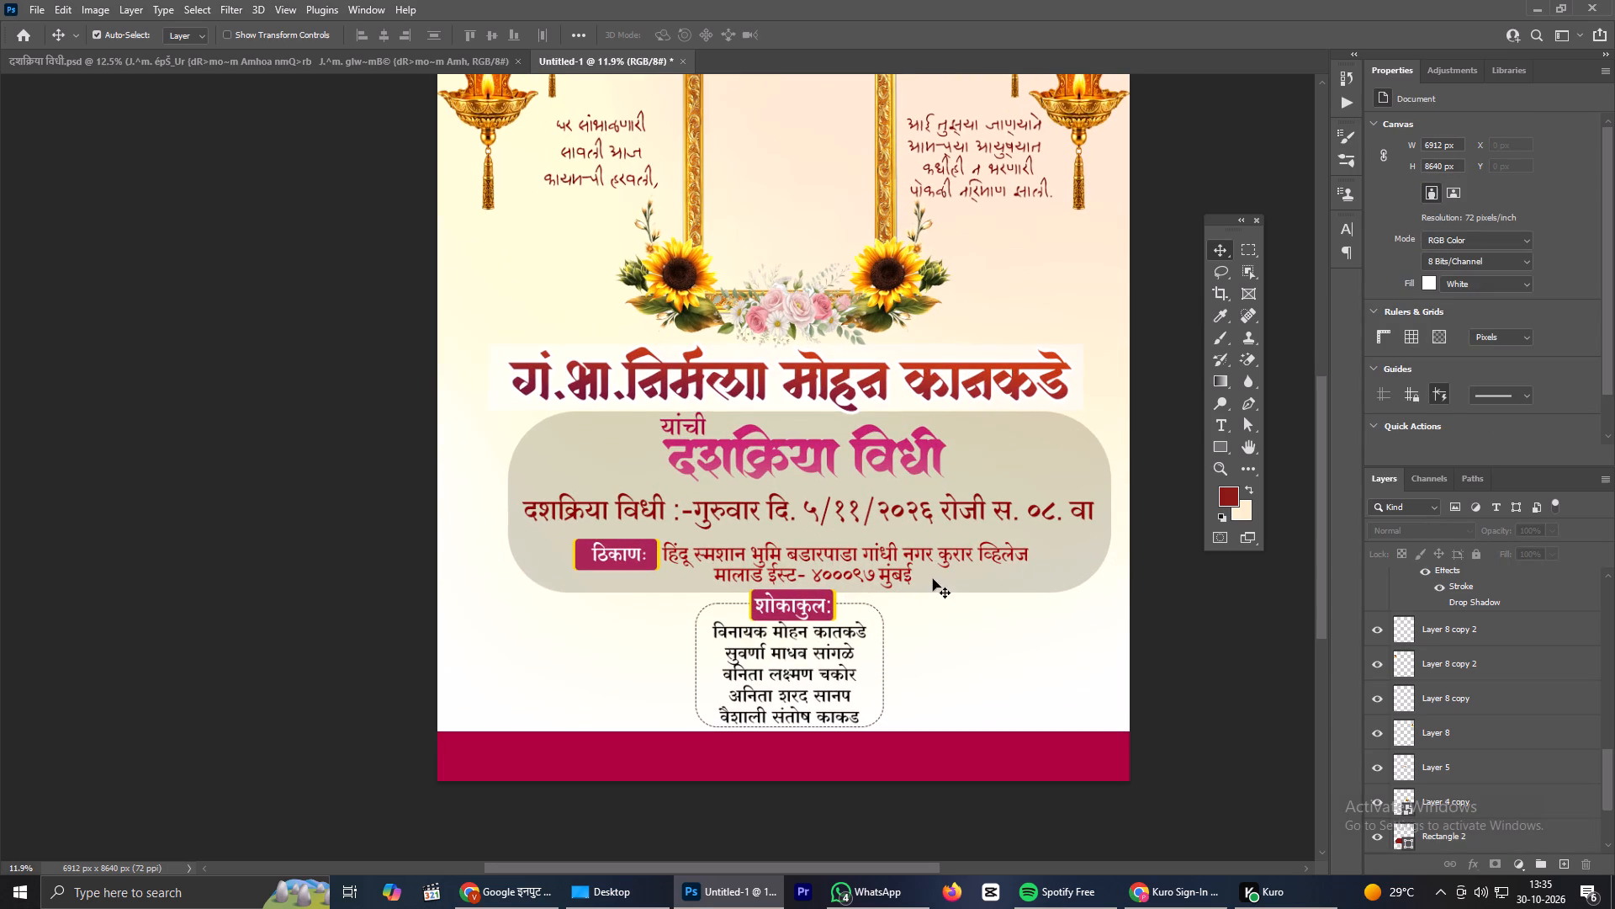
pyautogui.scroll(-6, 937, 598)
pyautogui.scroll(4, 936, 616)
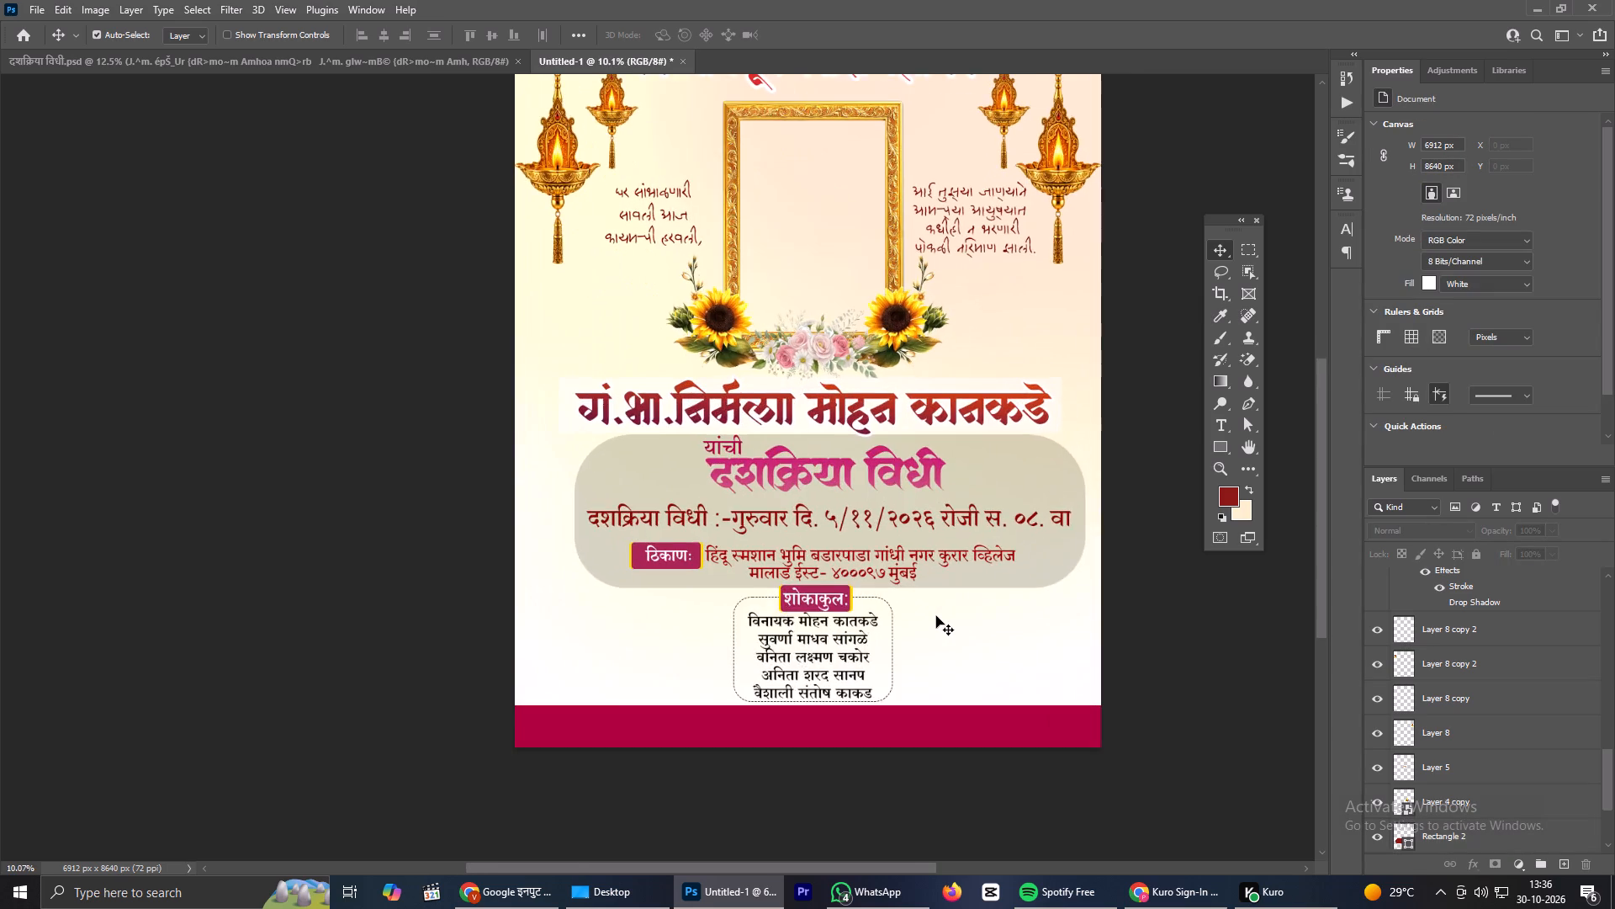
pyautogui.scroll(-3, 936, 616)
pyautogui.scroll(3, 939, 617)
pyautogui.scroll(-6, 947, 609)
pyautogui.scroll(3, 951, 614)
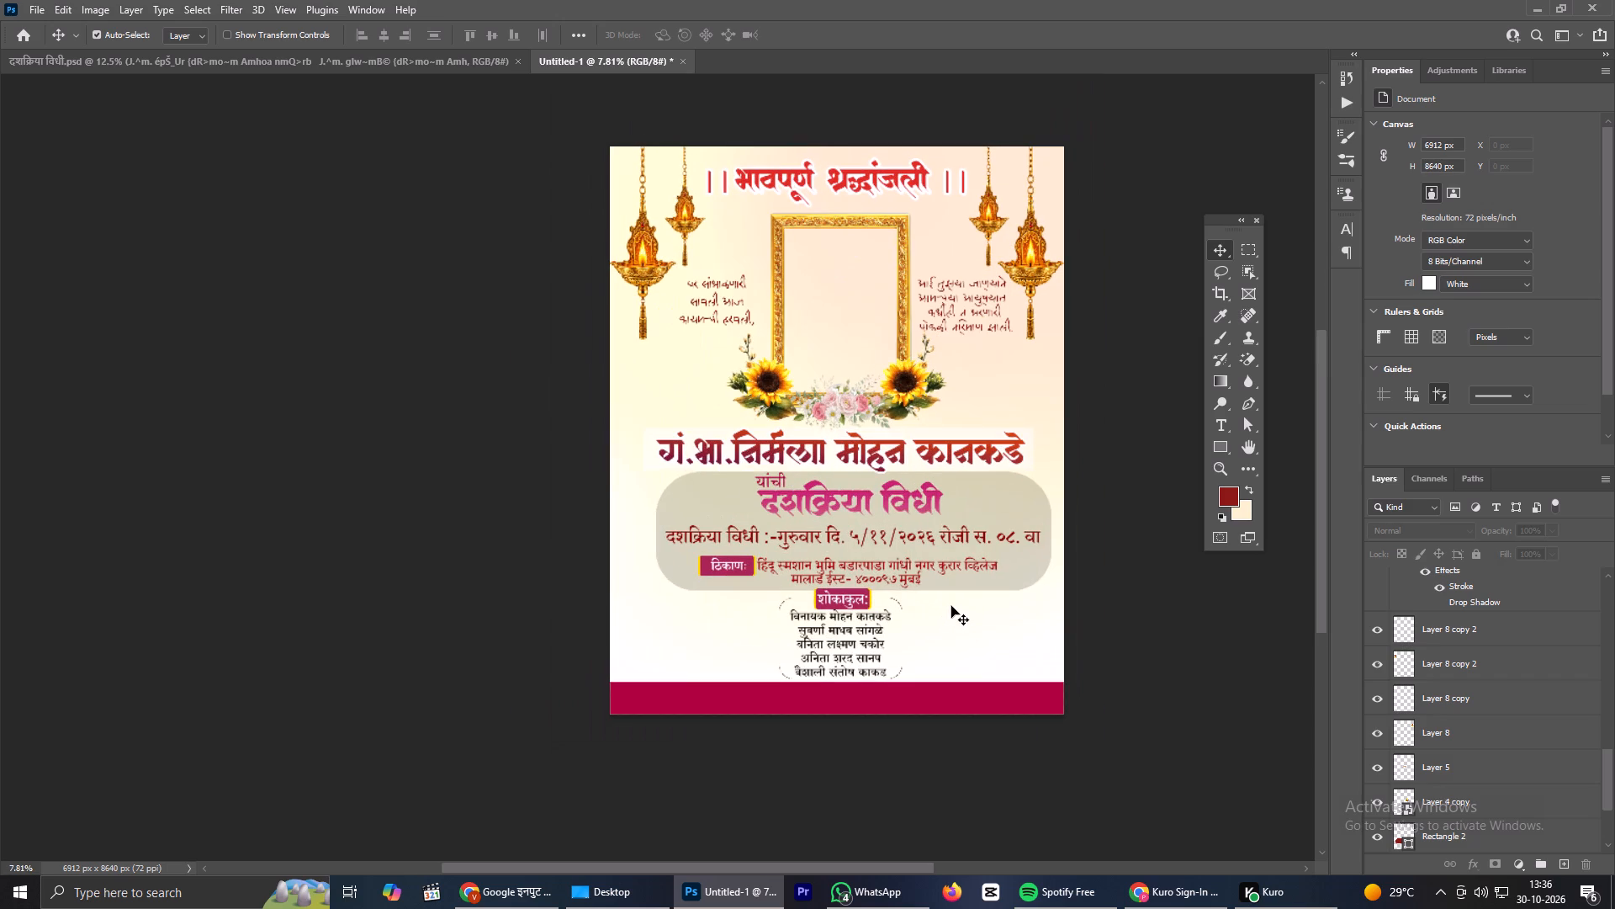
# Change the fill of the footer band along the poster's bottom edge from crimson to the recently used dark red, and deselect it.
pyautogui.scroll(1, 951, 610)
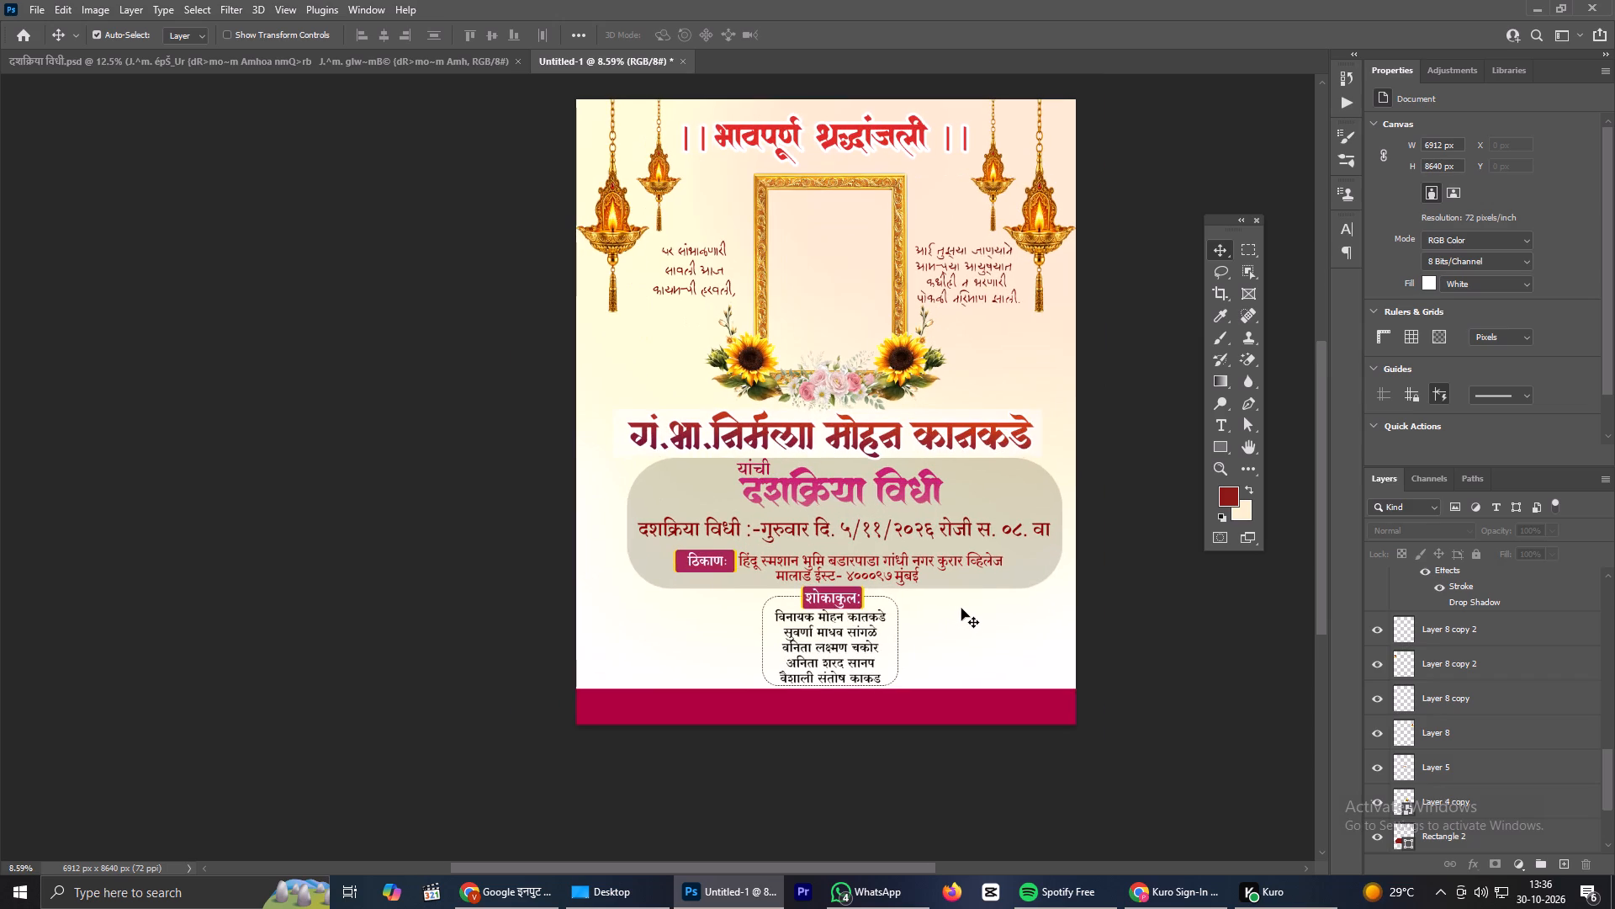
pyautogui.scroll(-5, 961, 609)
pyautogui.scroll(3, 940, 633)
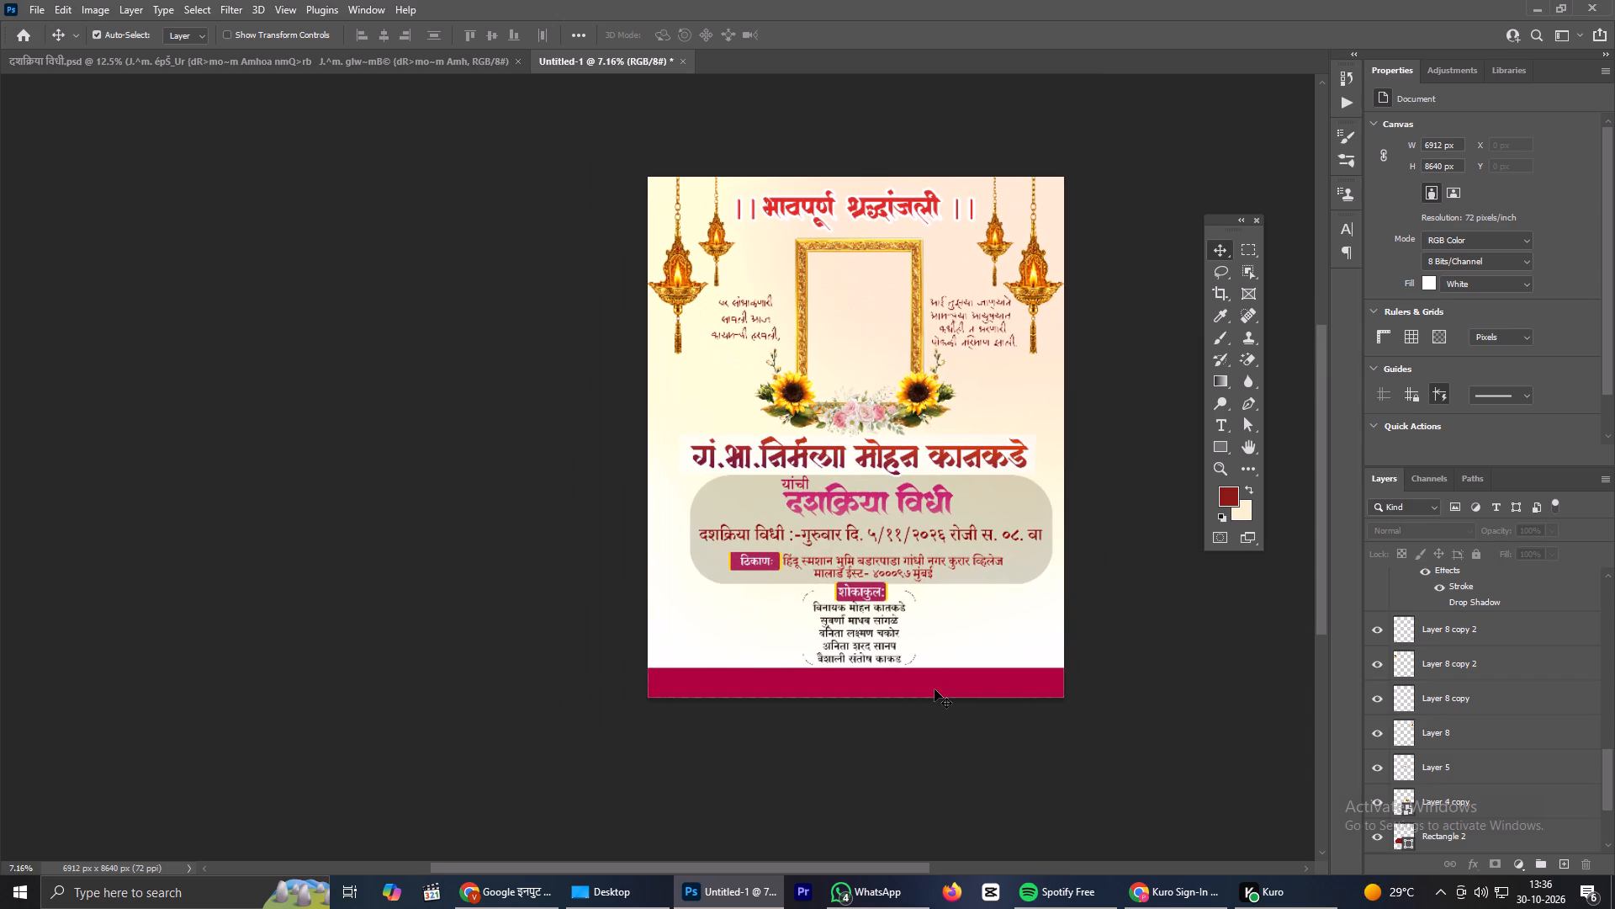
pyautogui.click(935, 689)
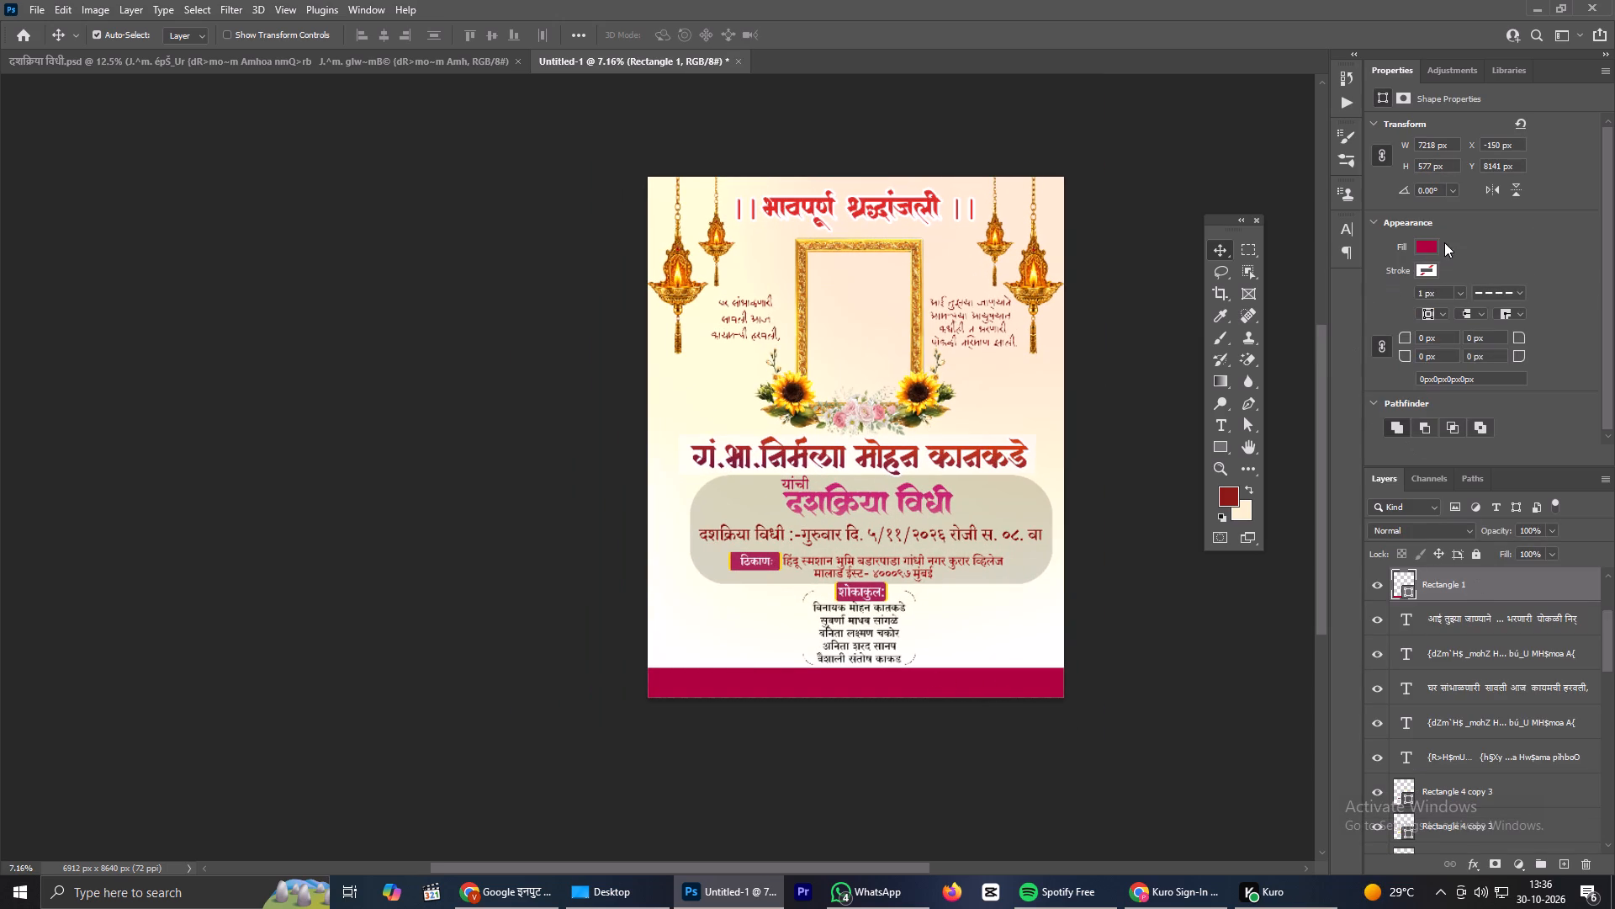
pyautogui.click(1423, 249)
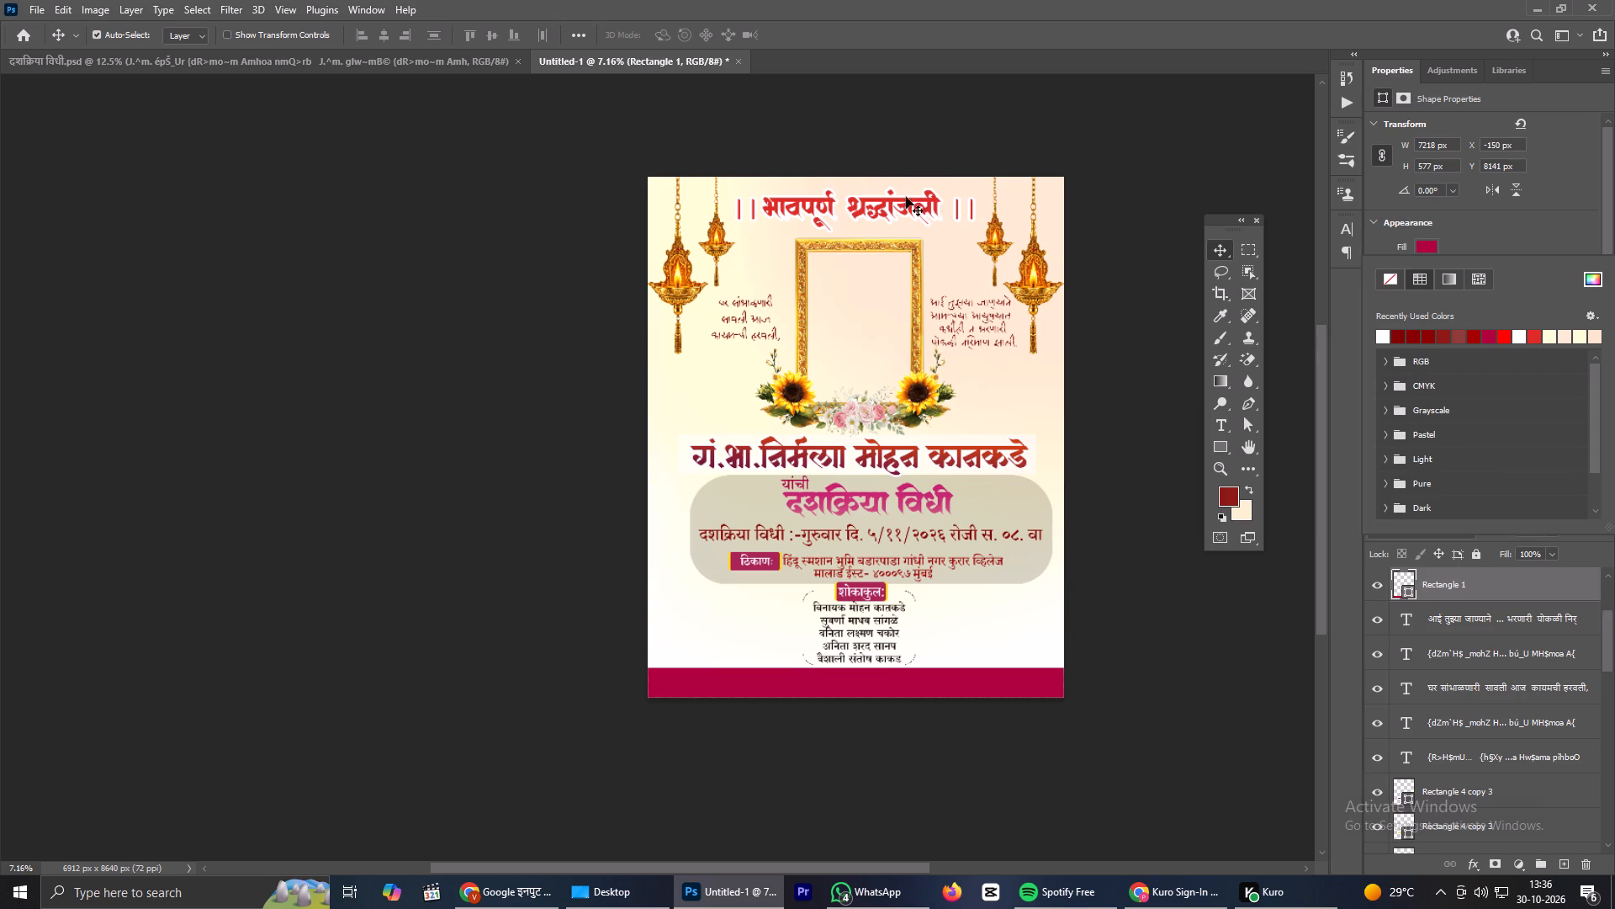
pyautogui.click(1403, 337)
pyautogui.click(1229, 247)
pyautogui.click(1211, 169)
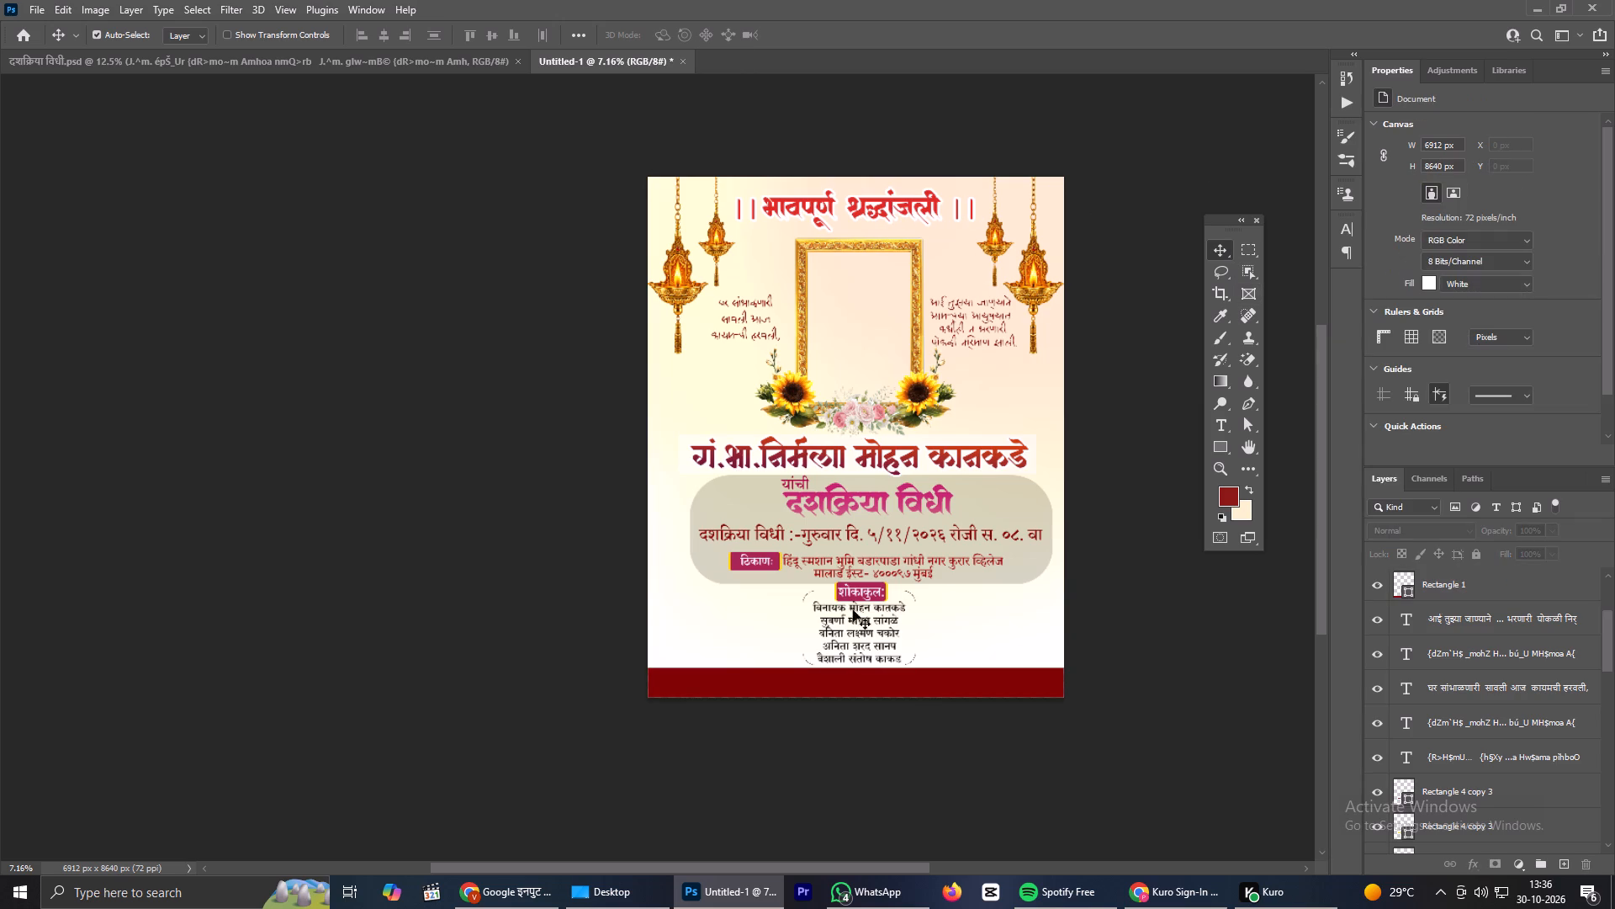
# In Chrome, convert the संपर्क contact line from Google Input Tools to Shree Lipi text and copy the result back for Photoshop.
pyautogui.scroll(3, 832, 611)
pyautogui.click(486, 895)
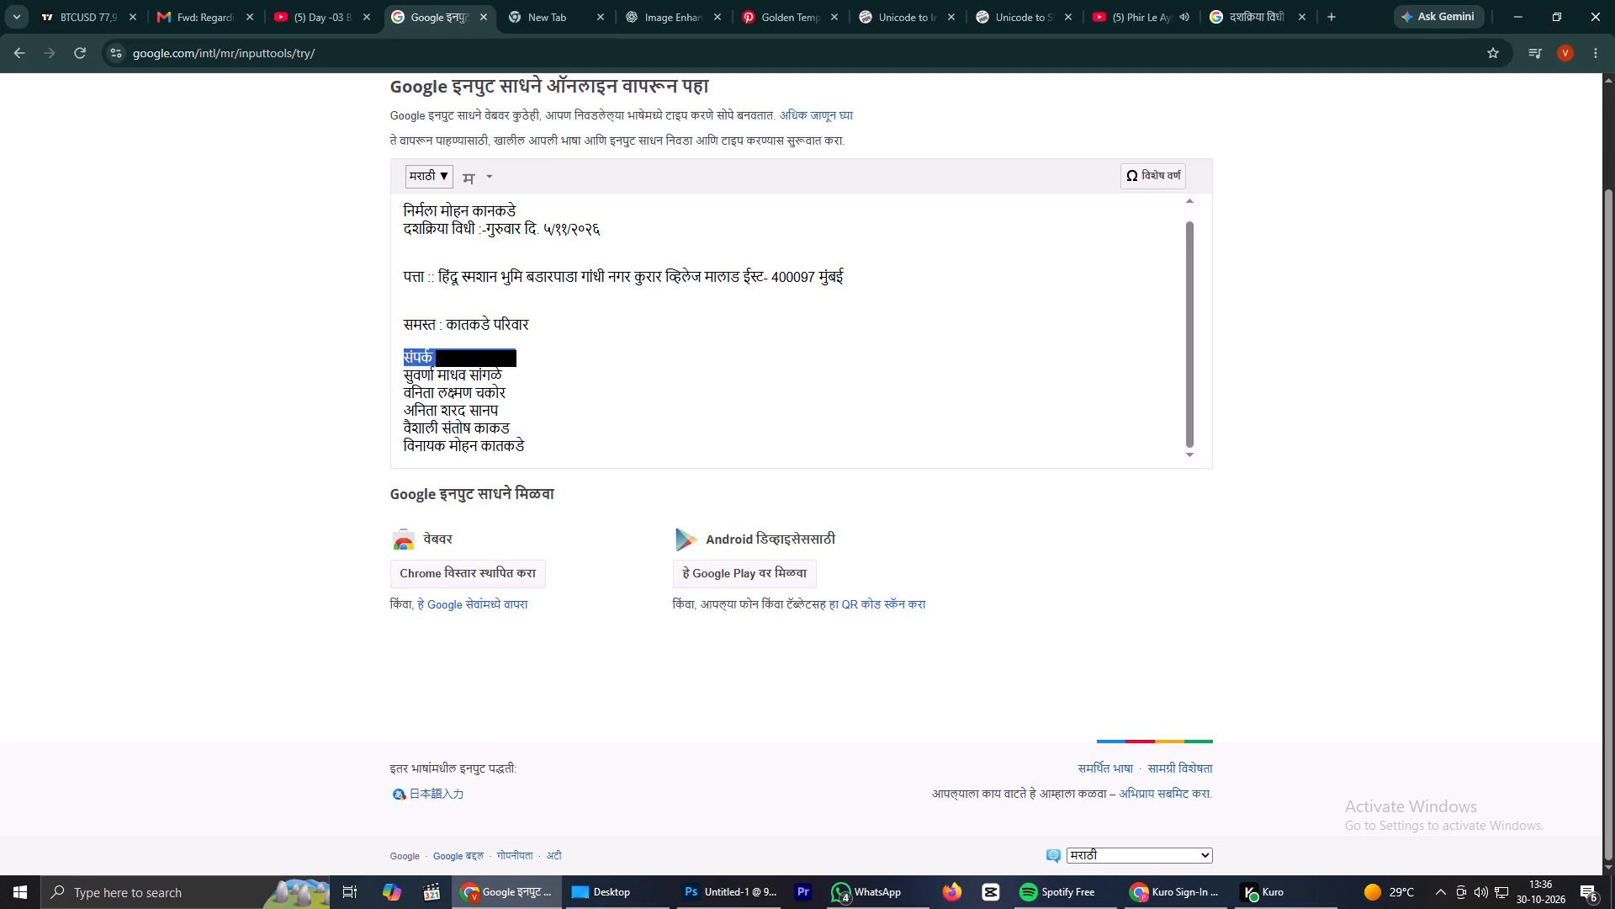
pyautogui.hotkey('ctrl', 'c')
pyautogui.click(1250, 0)
pyautogui.click(913, 0)
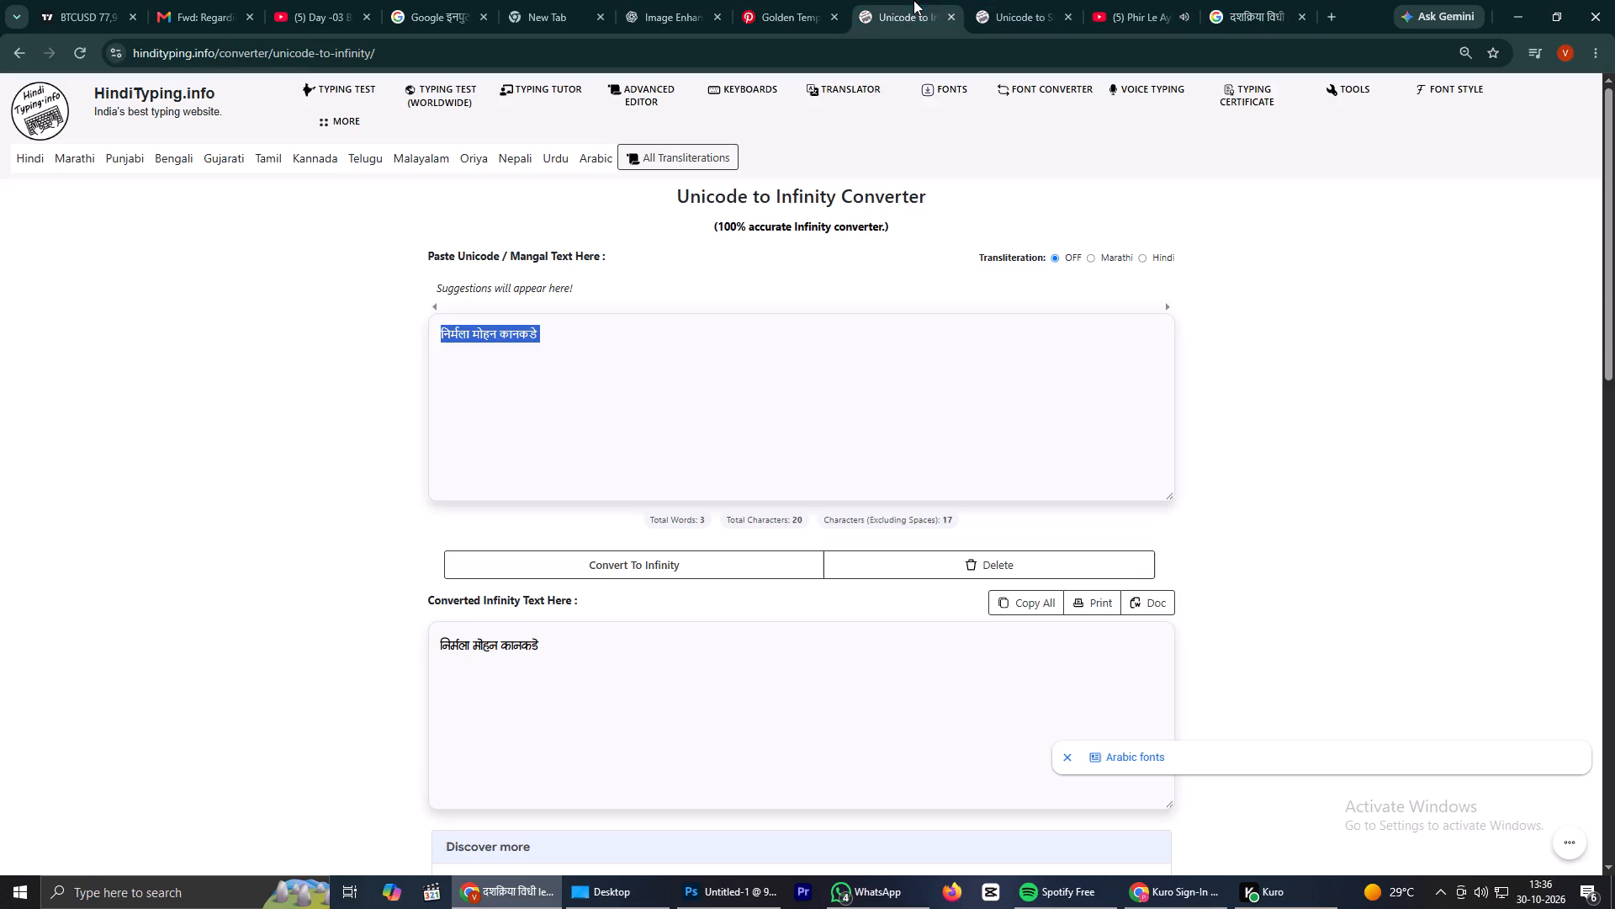
pyautogui.keyDown('ctrl'); pyautogui.click(988, 8); pyautogui.keyUp('ctrl')
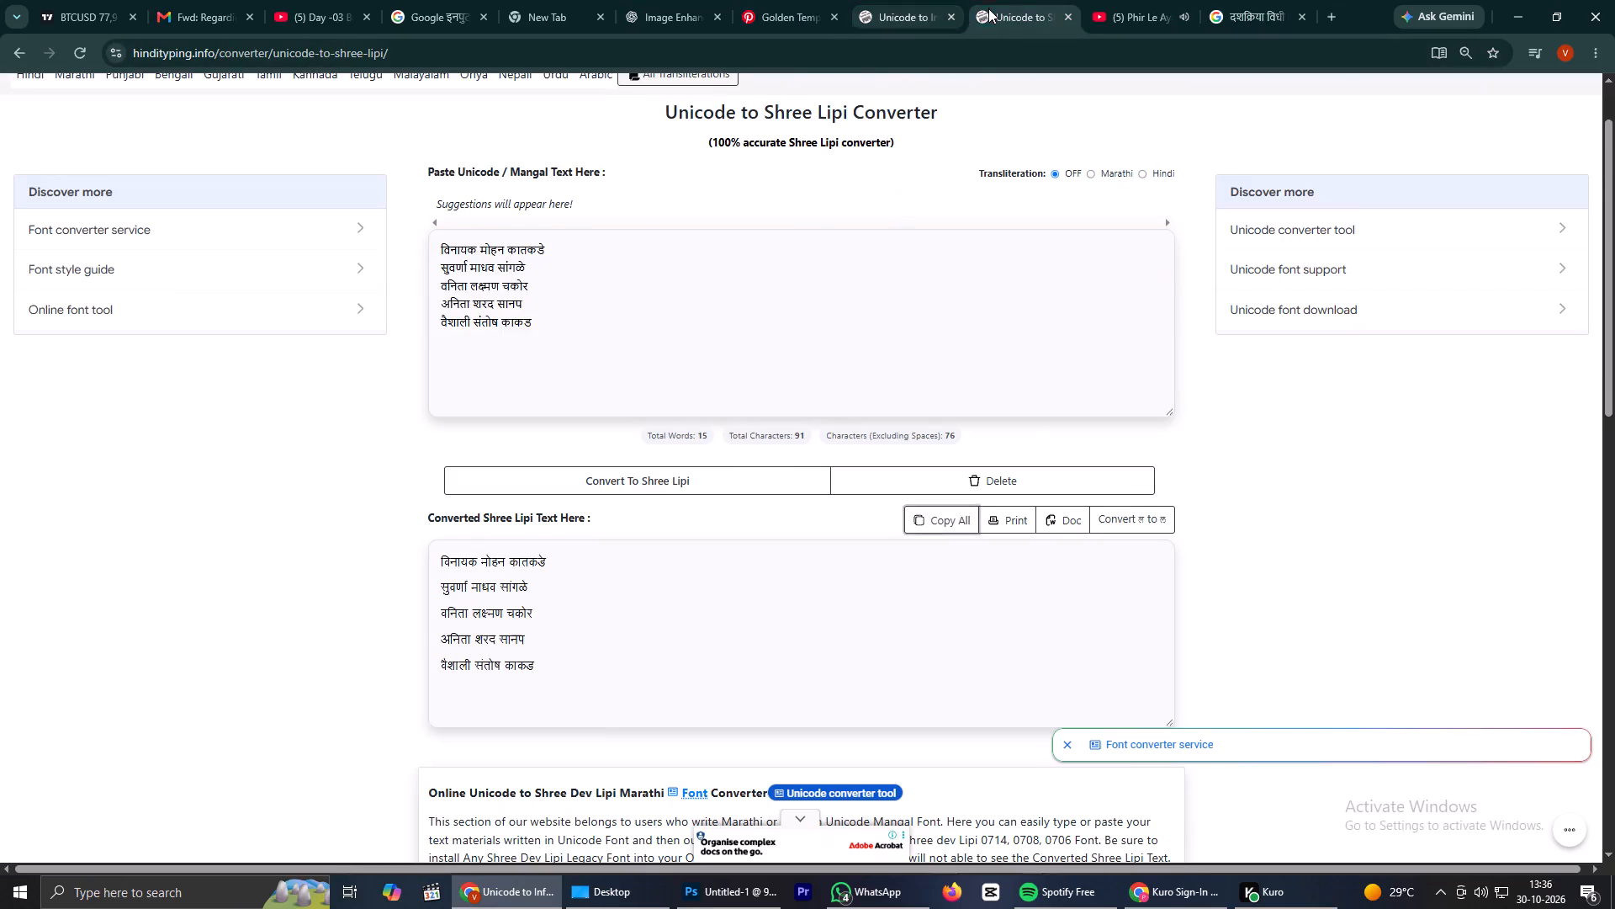
pyautogui.keyDown('ctrl'); pyautogui.moveTo(591, 398); pyautogui.dragTo(426, 215); pyautogui.keyUp('ctrl')
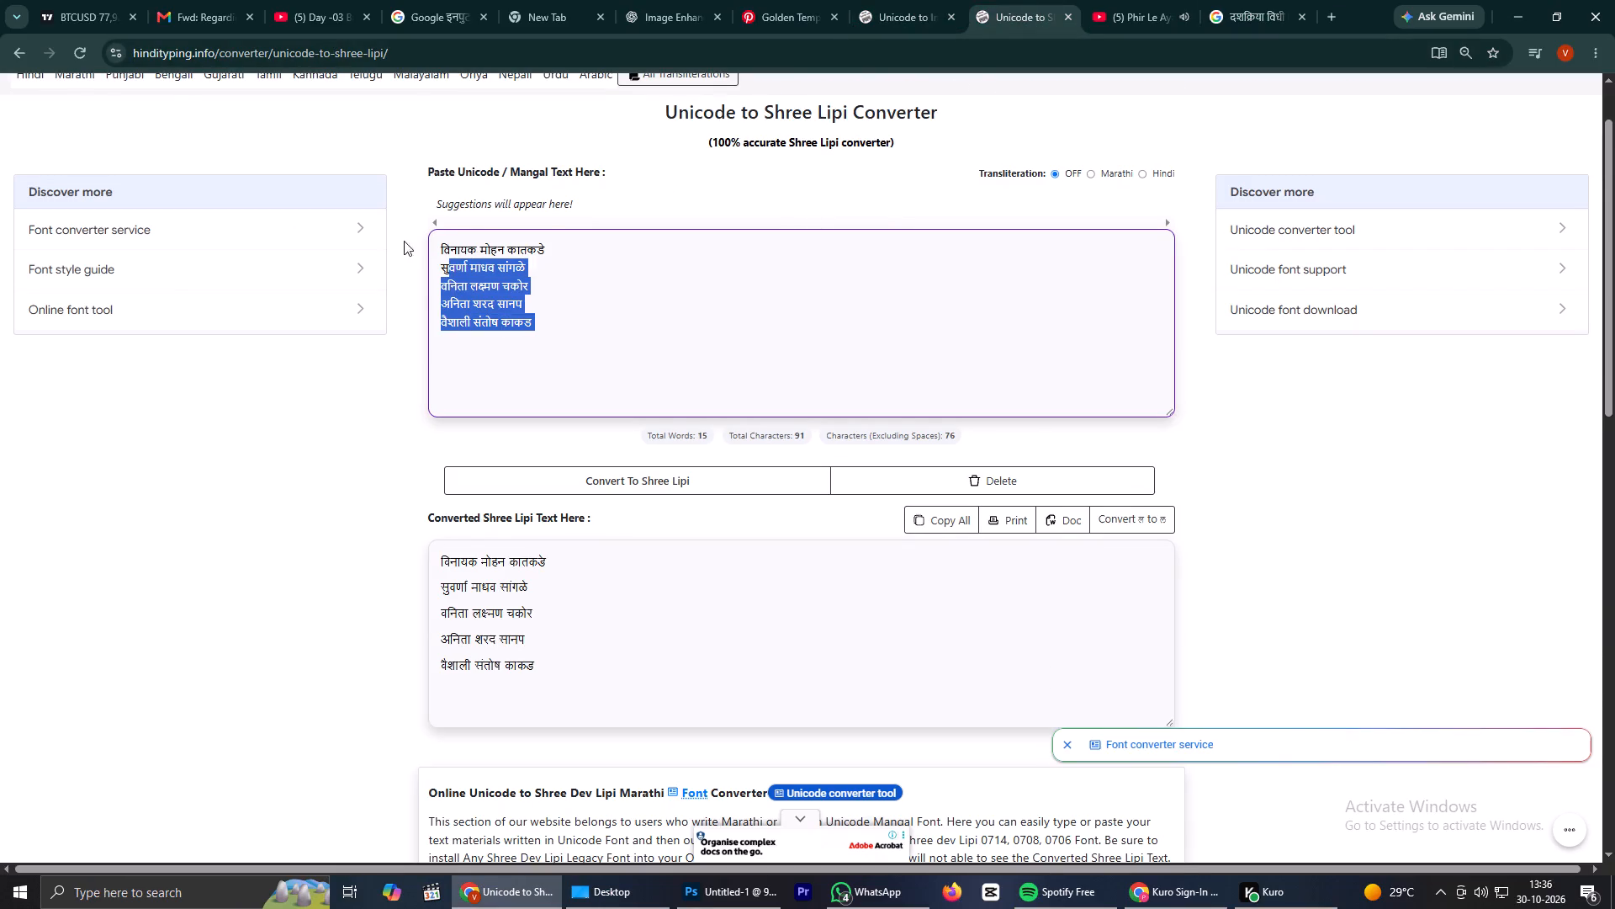
pyautogui.hotkey('ctrl', 'v')
pyautogui.click(646, 481)
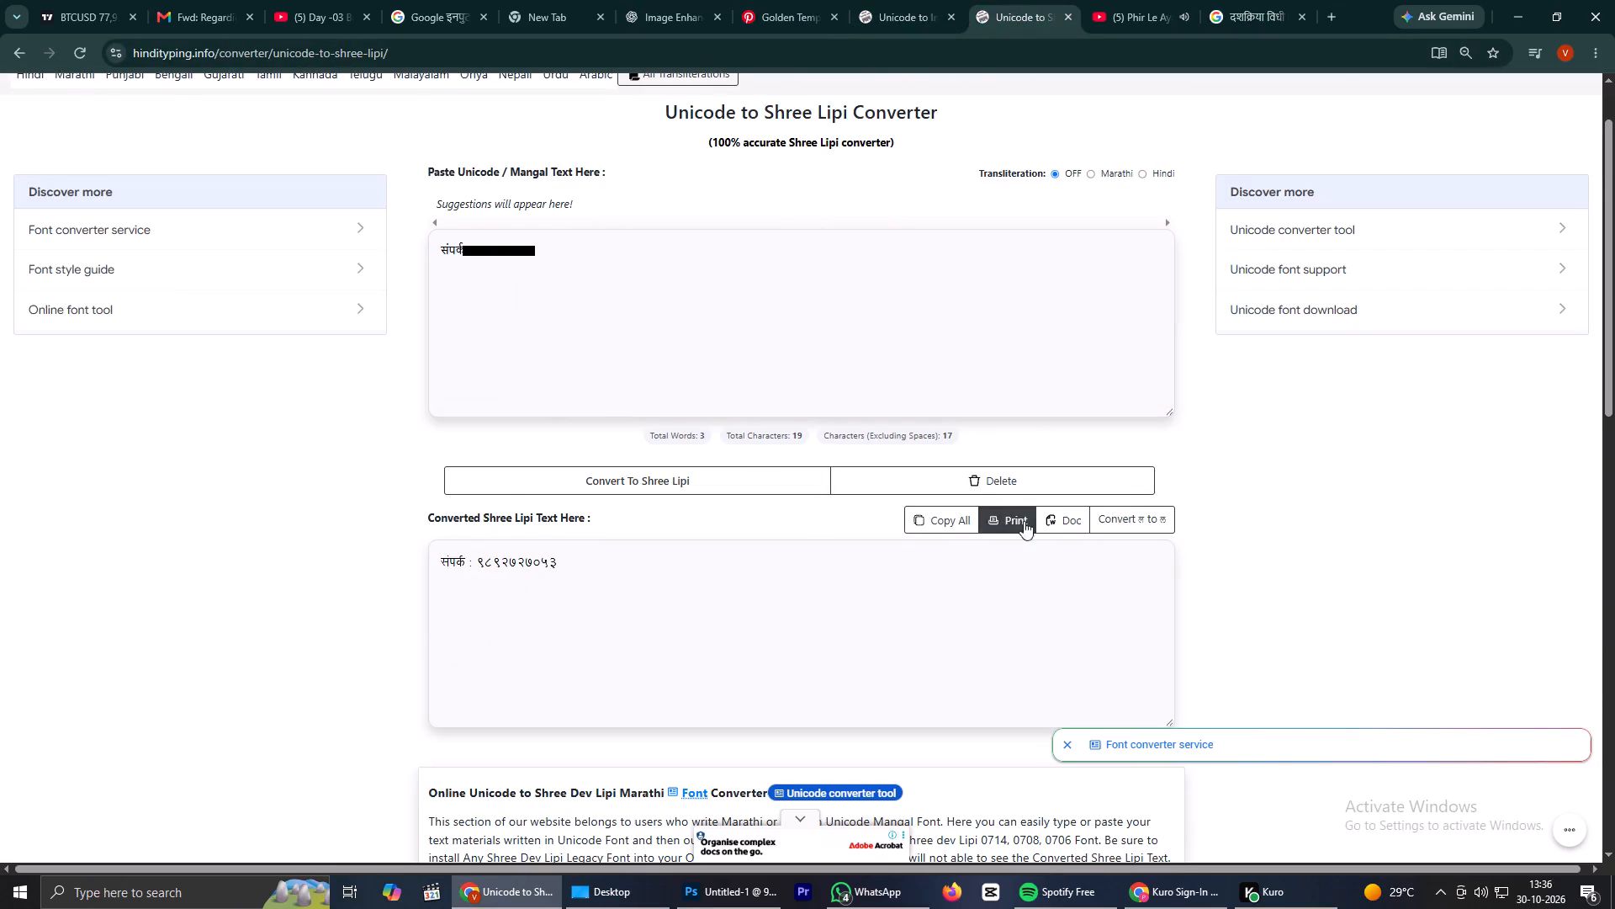
pyautogui.click(954, 528)
pyautogui.click(717, 903)
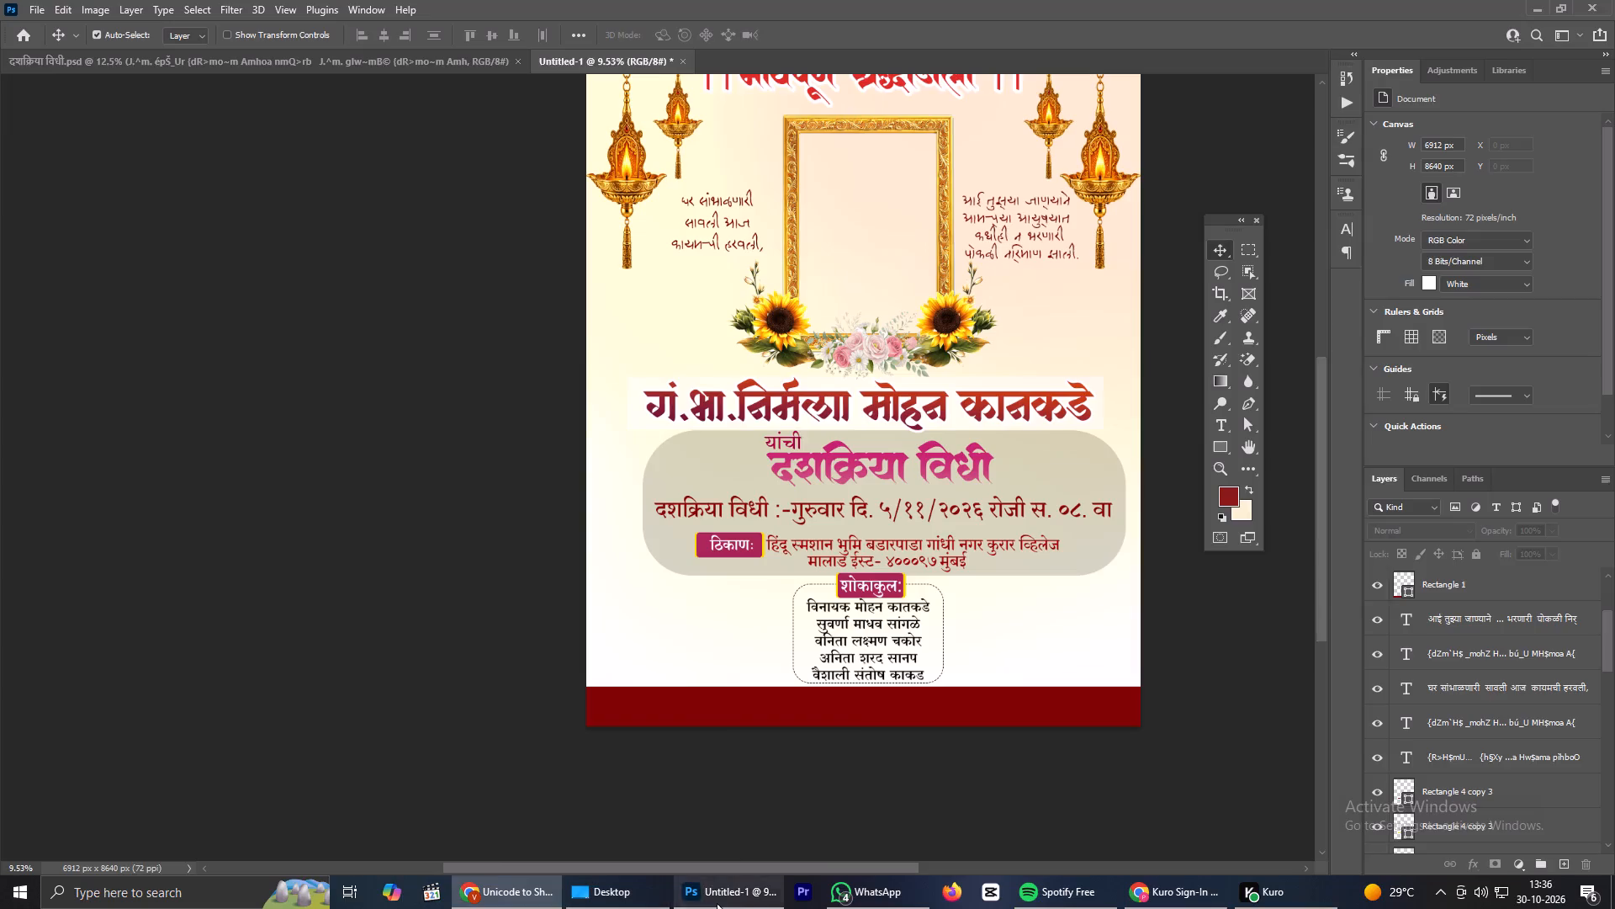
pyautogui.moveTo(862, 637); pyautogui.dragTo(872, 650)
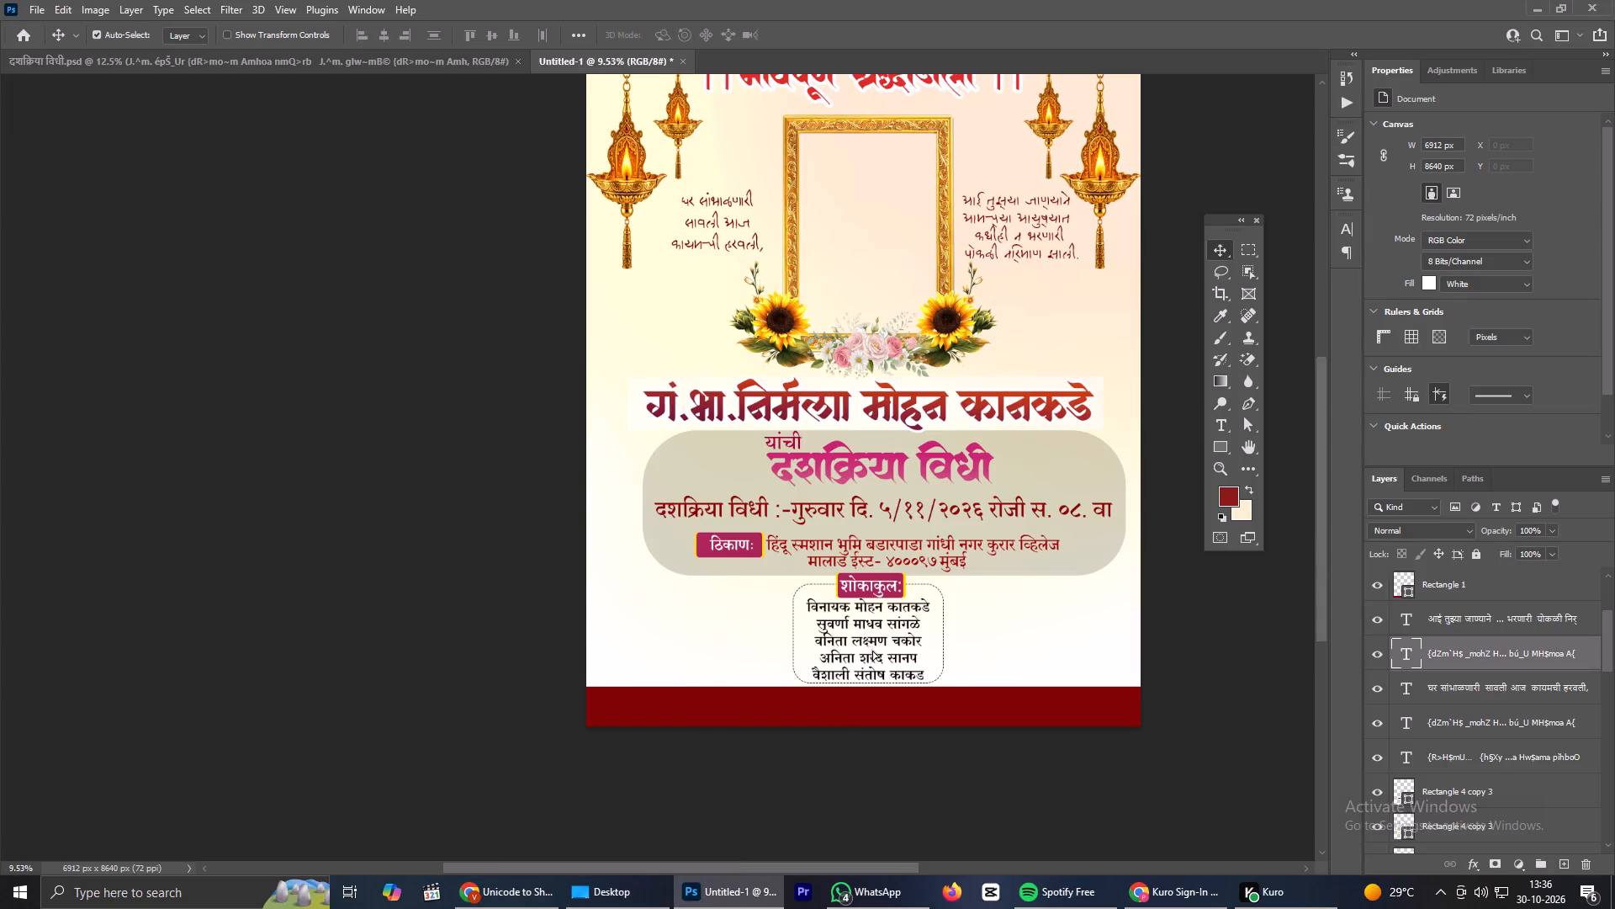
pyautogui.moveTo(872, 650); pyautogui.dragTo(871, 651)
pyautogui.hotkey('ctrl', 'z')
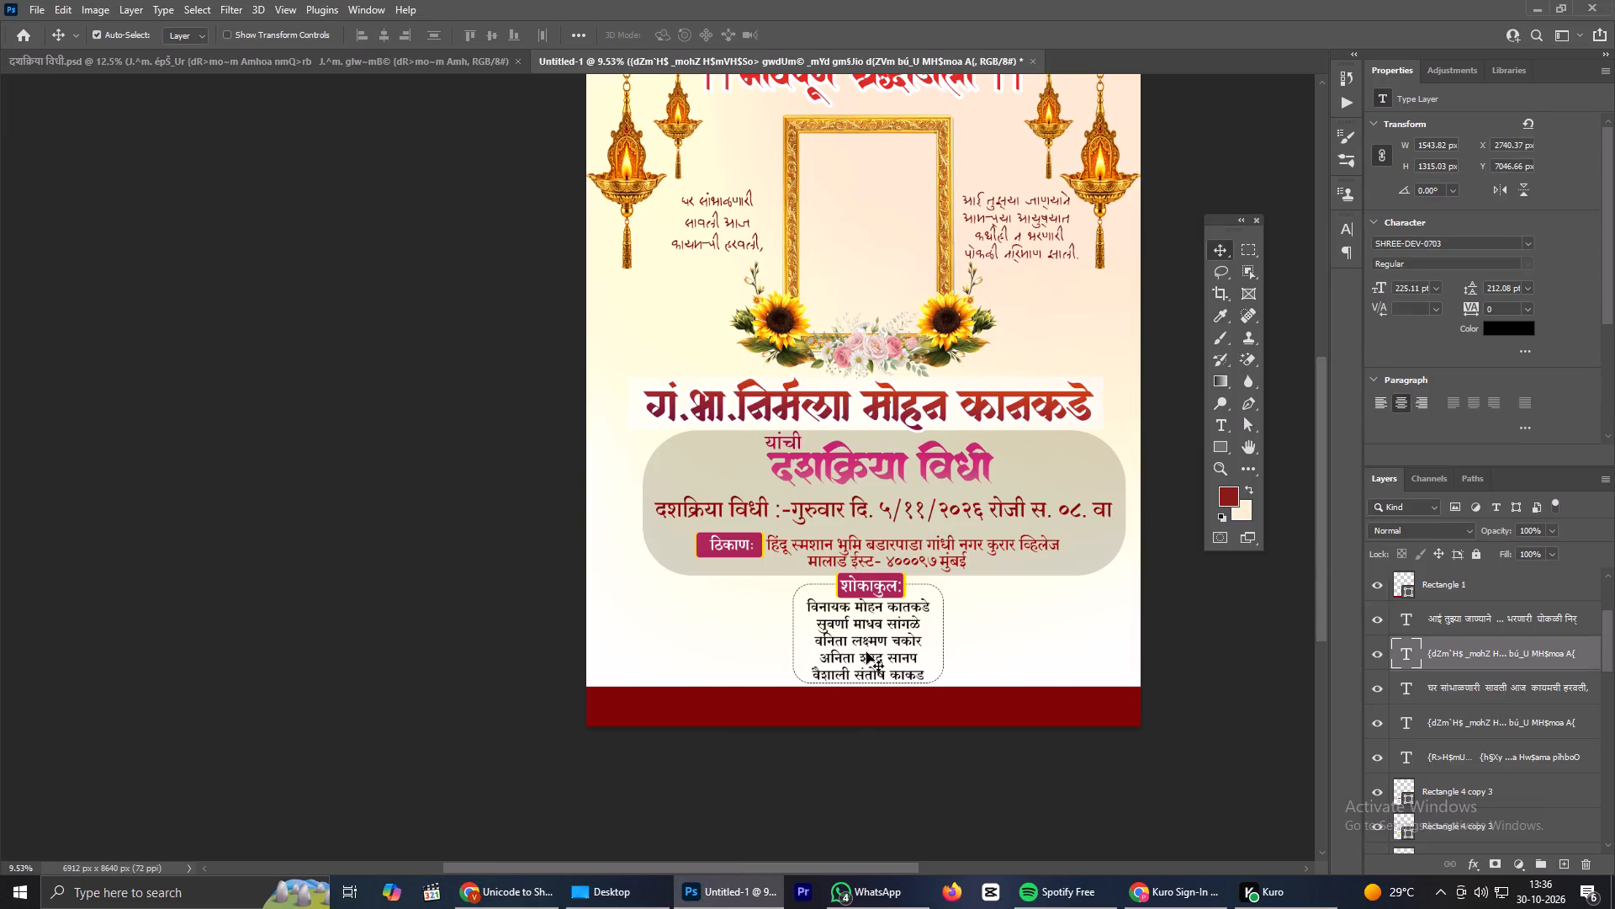
# Duplicate the शोकाकुल: names text toward the lower left of the poster and replace its content with the converted संपर्क line.
pyautogui.keyDown('alt'); pyautogui.moveTo(868, 638); pyautogui.dragTo(710, 687); pyautogui.keyUp('alt')
pyautogui.doubleClick(710, 687)
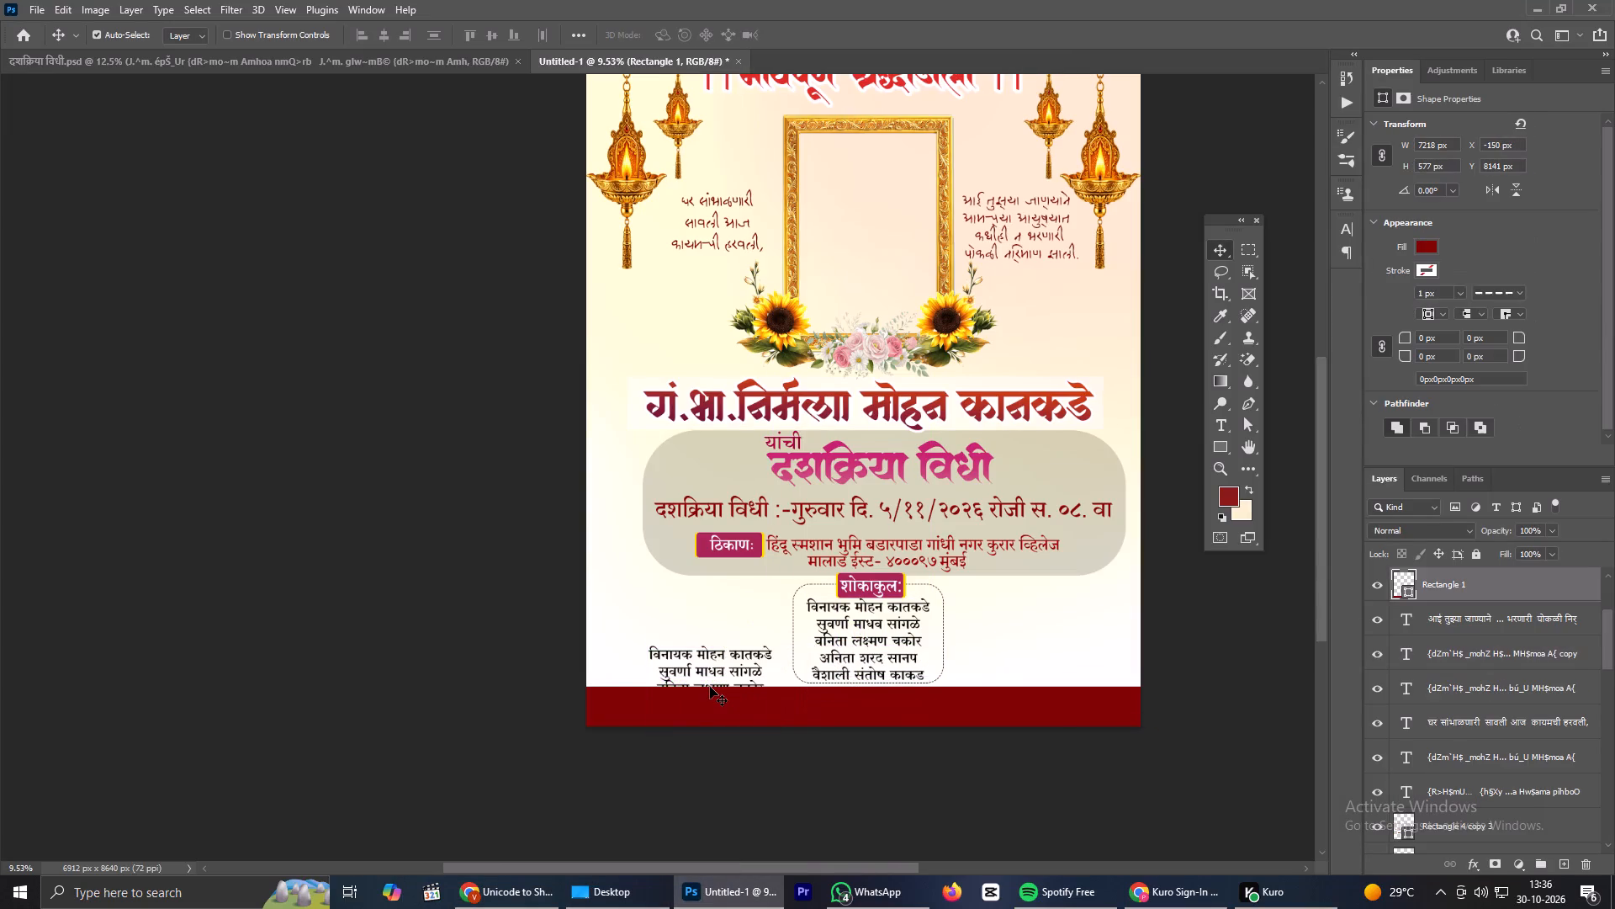
pyautogui.tripleClick(698, 658)
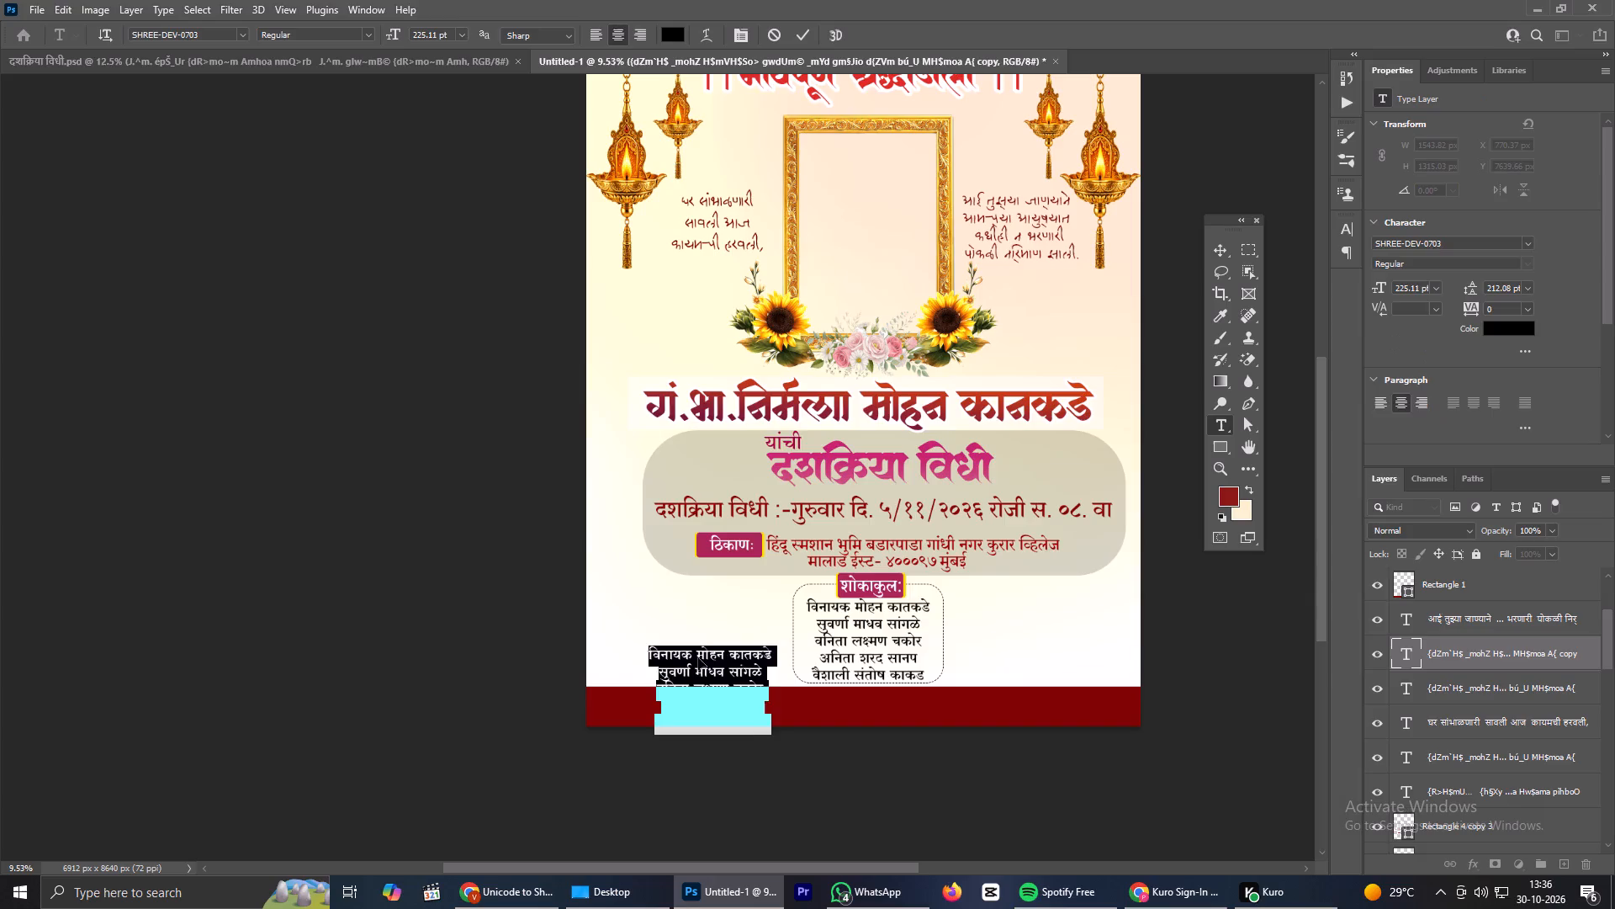
pyautogui.hotkey('ctrl', 'v')
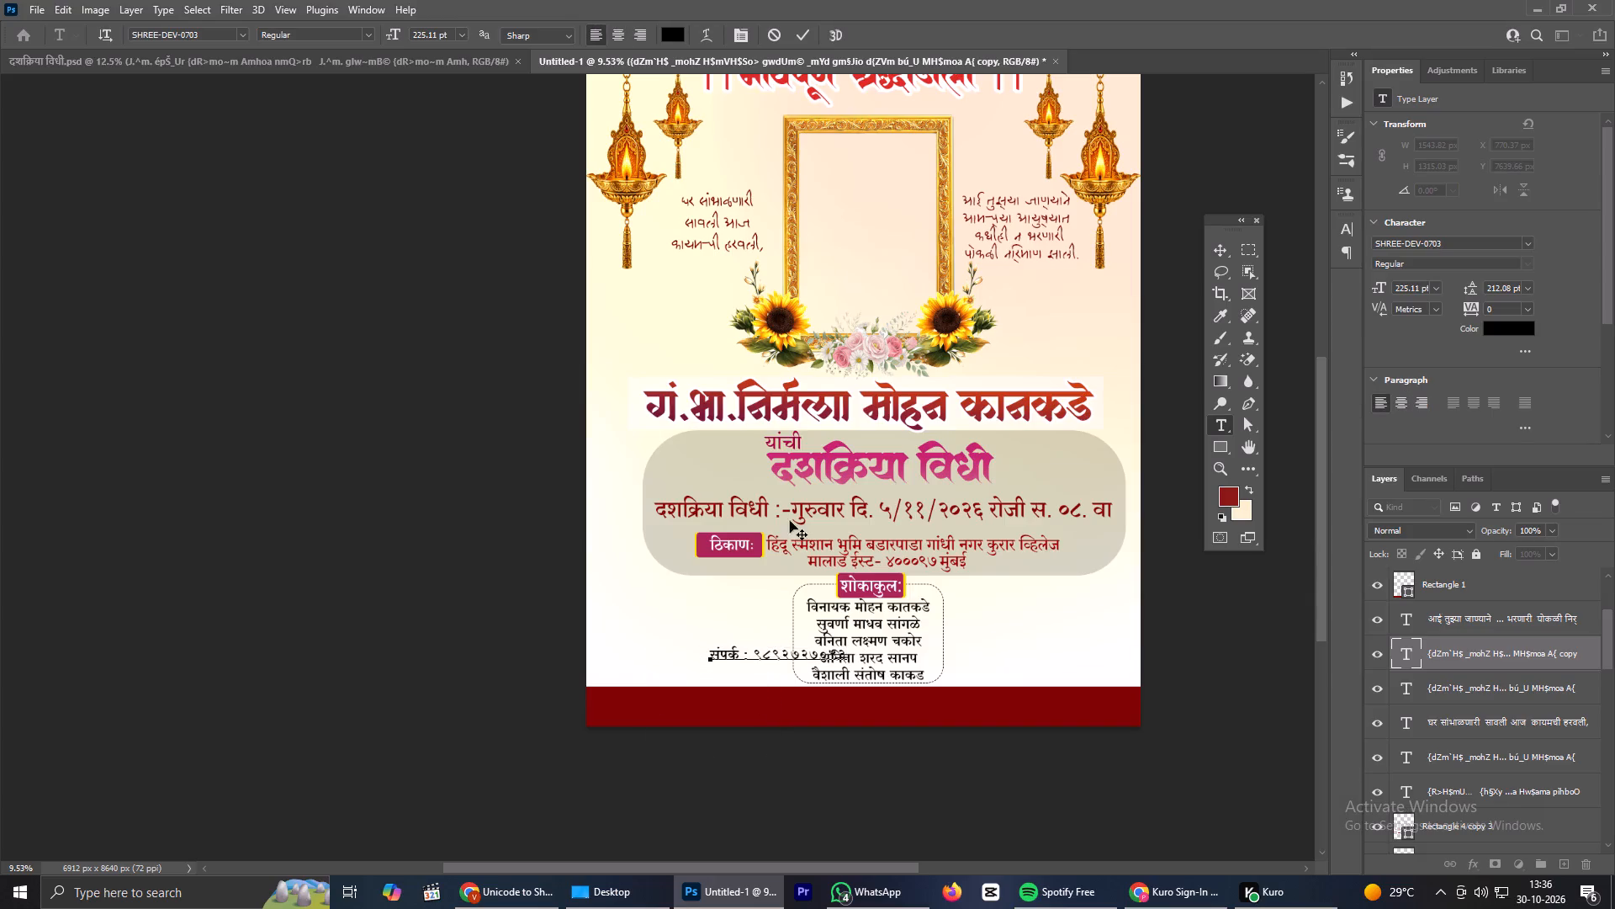
pyautogui.click(801, 28)
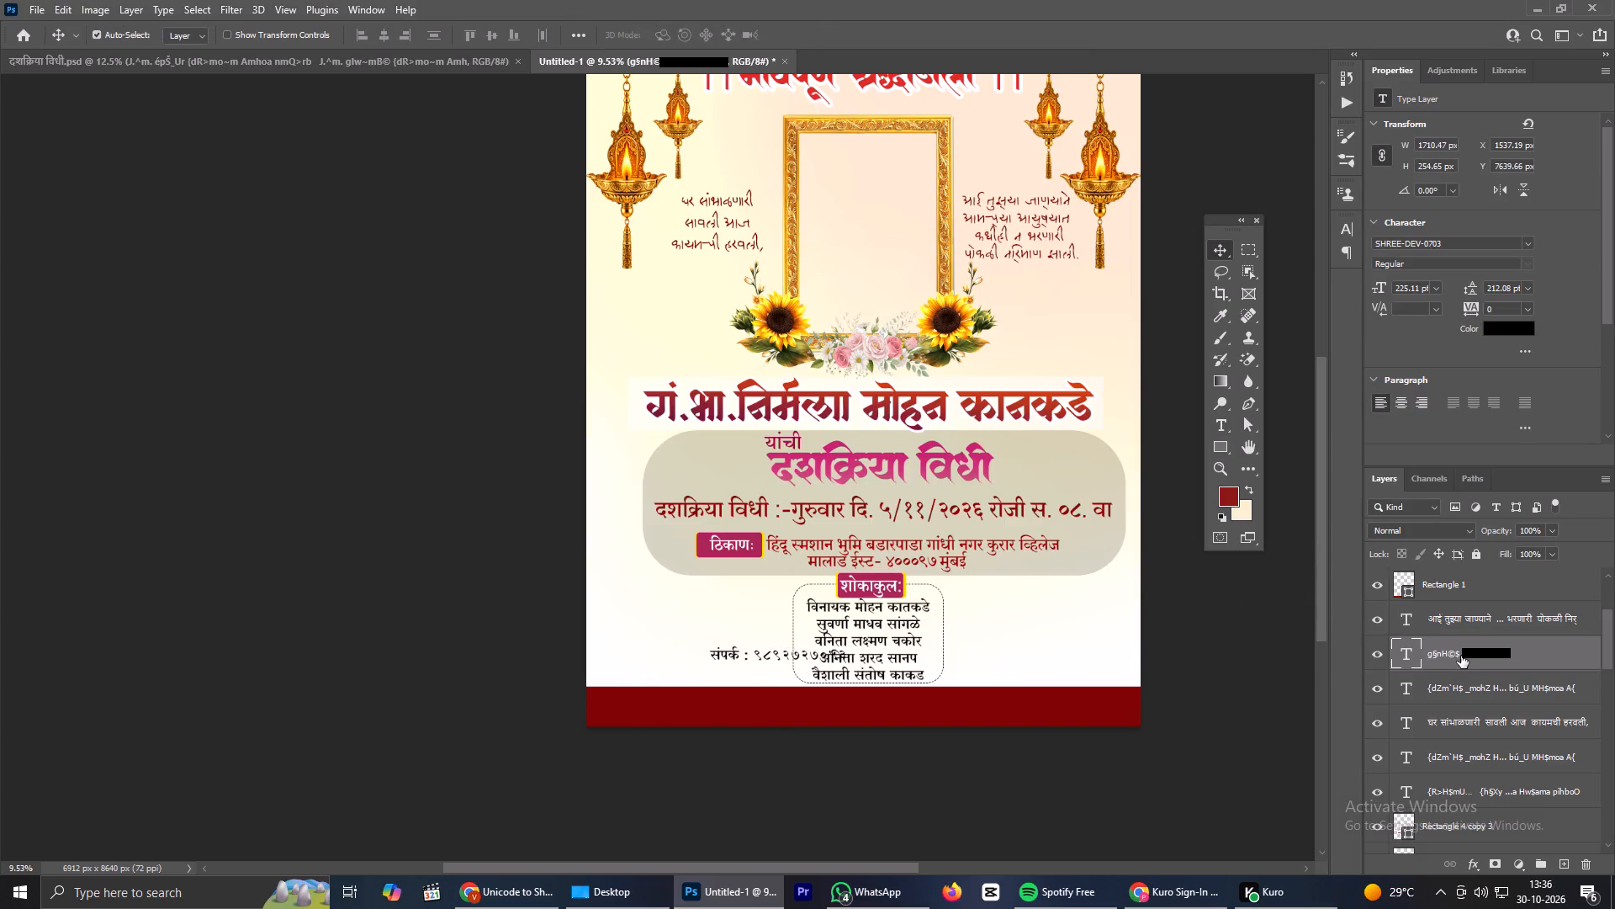
# Move the संपर्क text layer above the Rectangle 1 layer and place the line on the left part of the footer band.
pyautogui.moveTo(1461, 656); pyautogui.dragTo(1471, 577)
pyautogui.moveTo(739, 653); pyautogui.dragTo(712, 659)
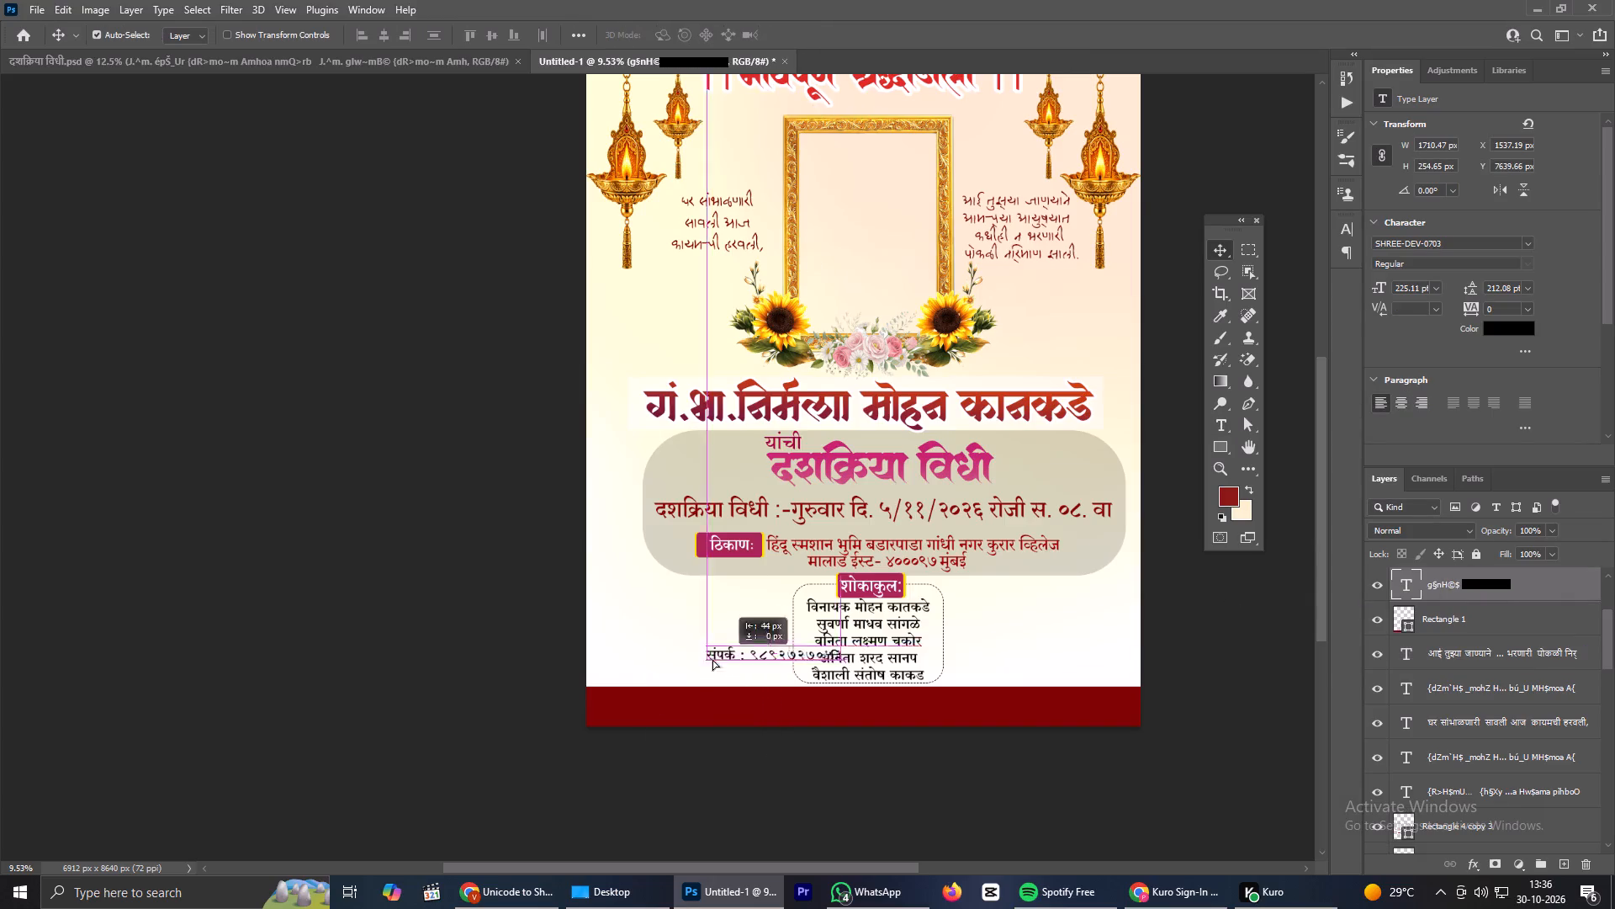
pyautogui.moveTo(712, 659); pyautogui.dragTo(645, 704)
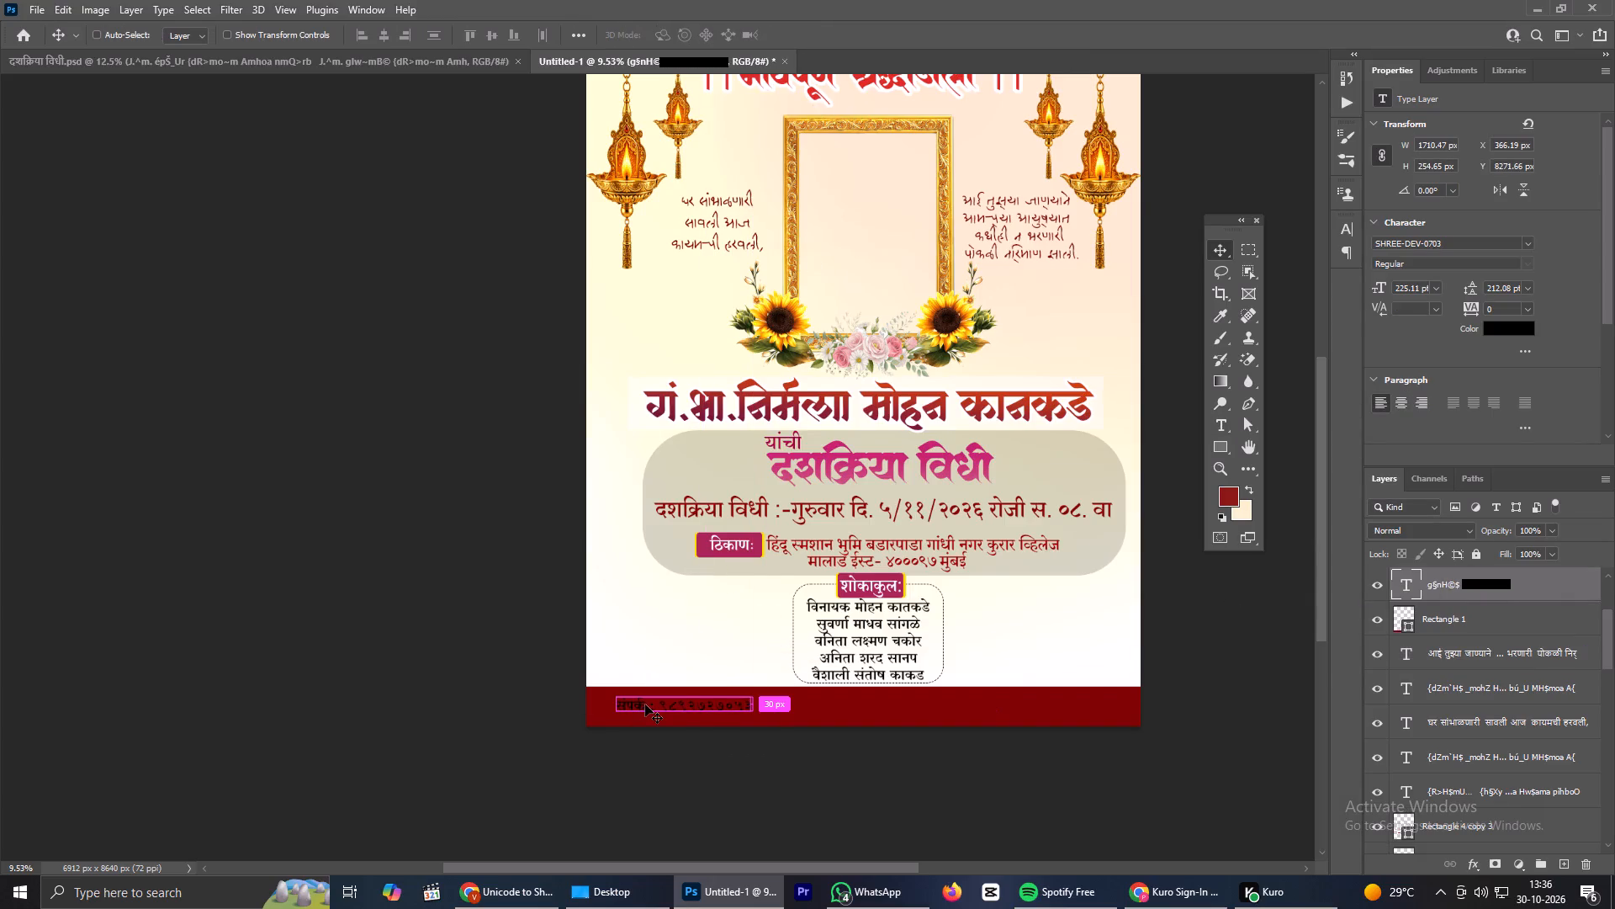
# Scale the संपर्क line on the footer band up proportionally to about 122%.
pyautogui.hotkey('ctrl', 't')
pyautogui.moveTo(757, 708); pyautogui.dragTo(782, 706)
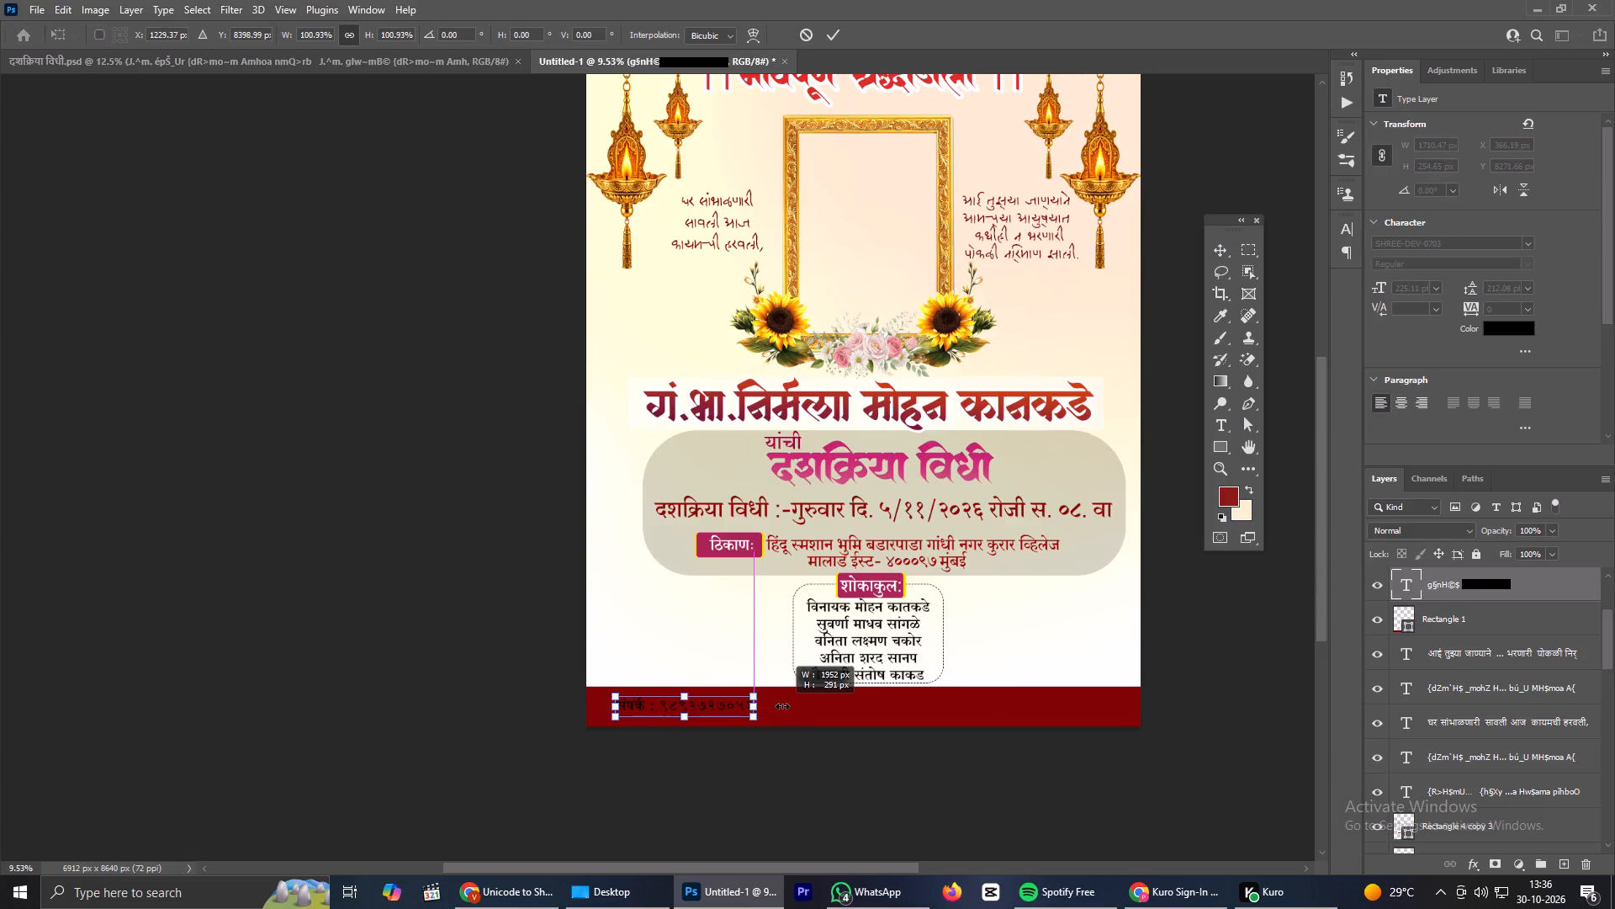
pyautogui.moveTo(782, 706); pyautogui.dragTo(789, 704)
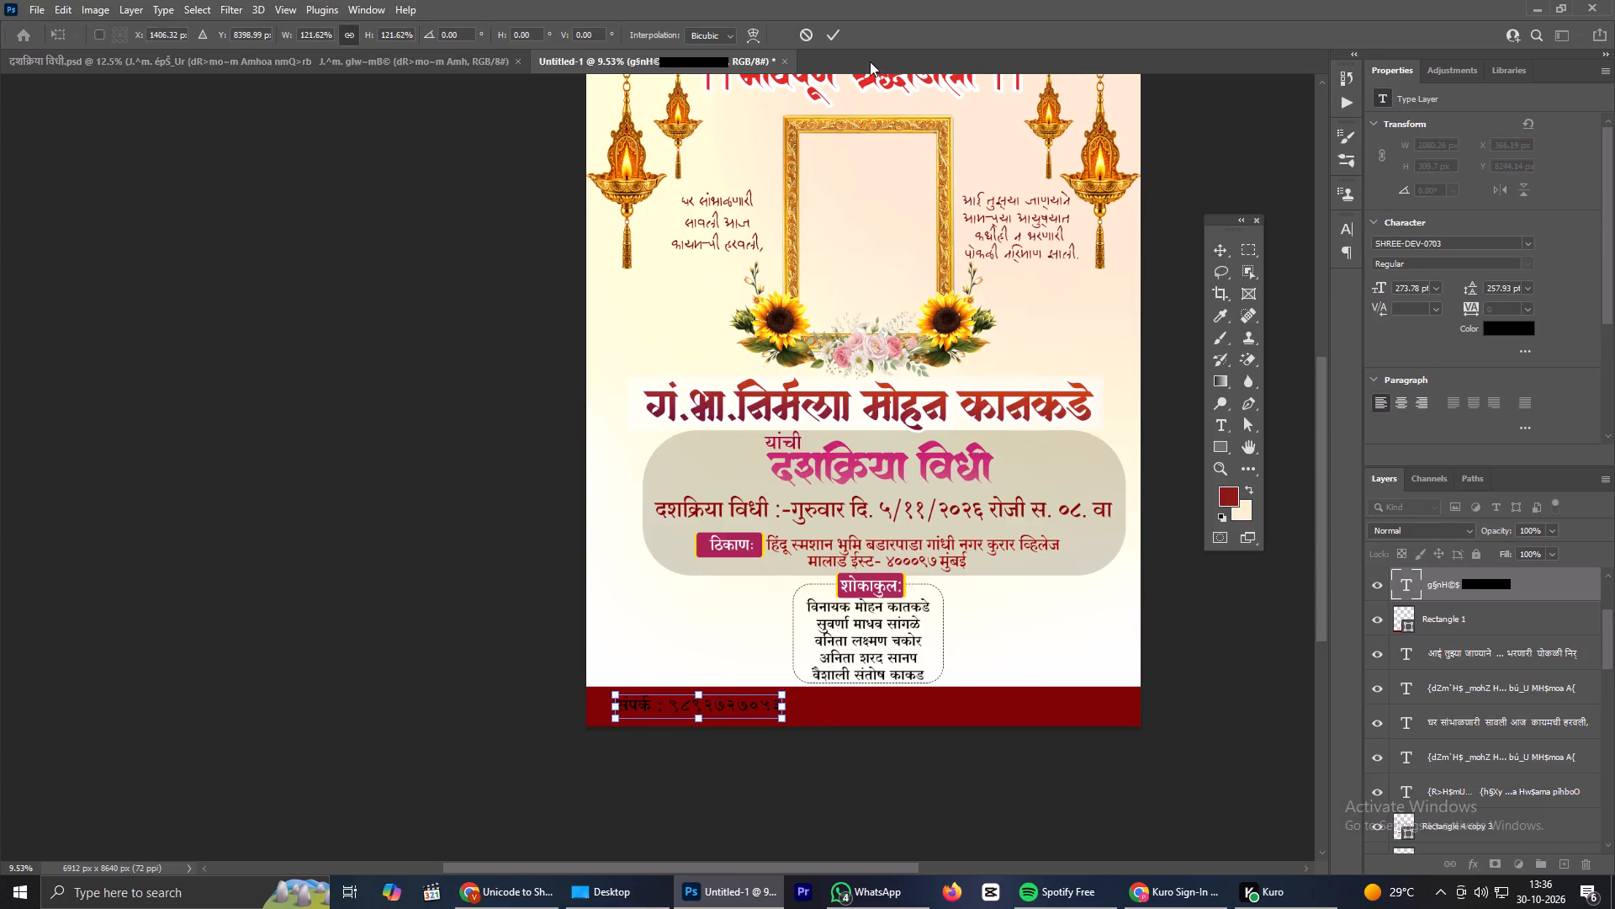
pyautogui.click(834, 29)
# Change the संपर्क line's text colour to white.
pyautogui.click(1495, 328)
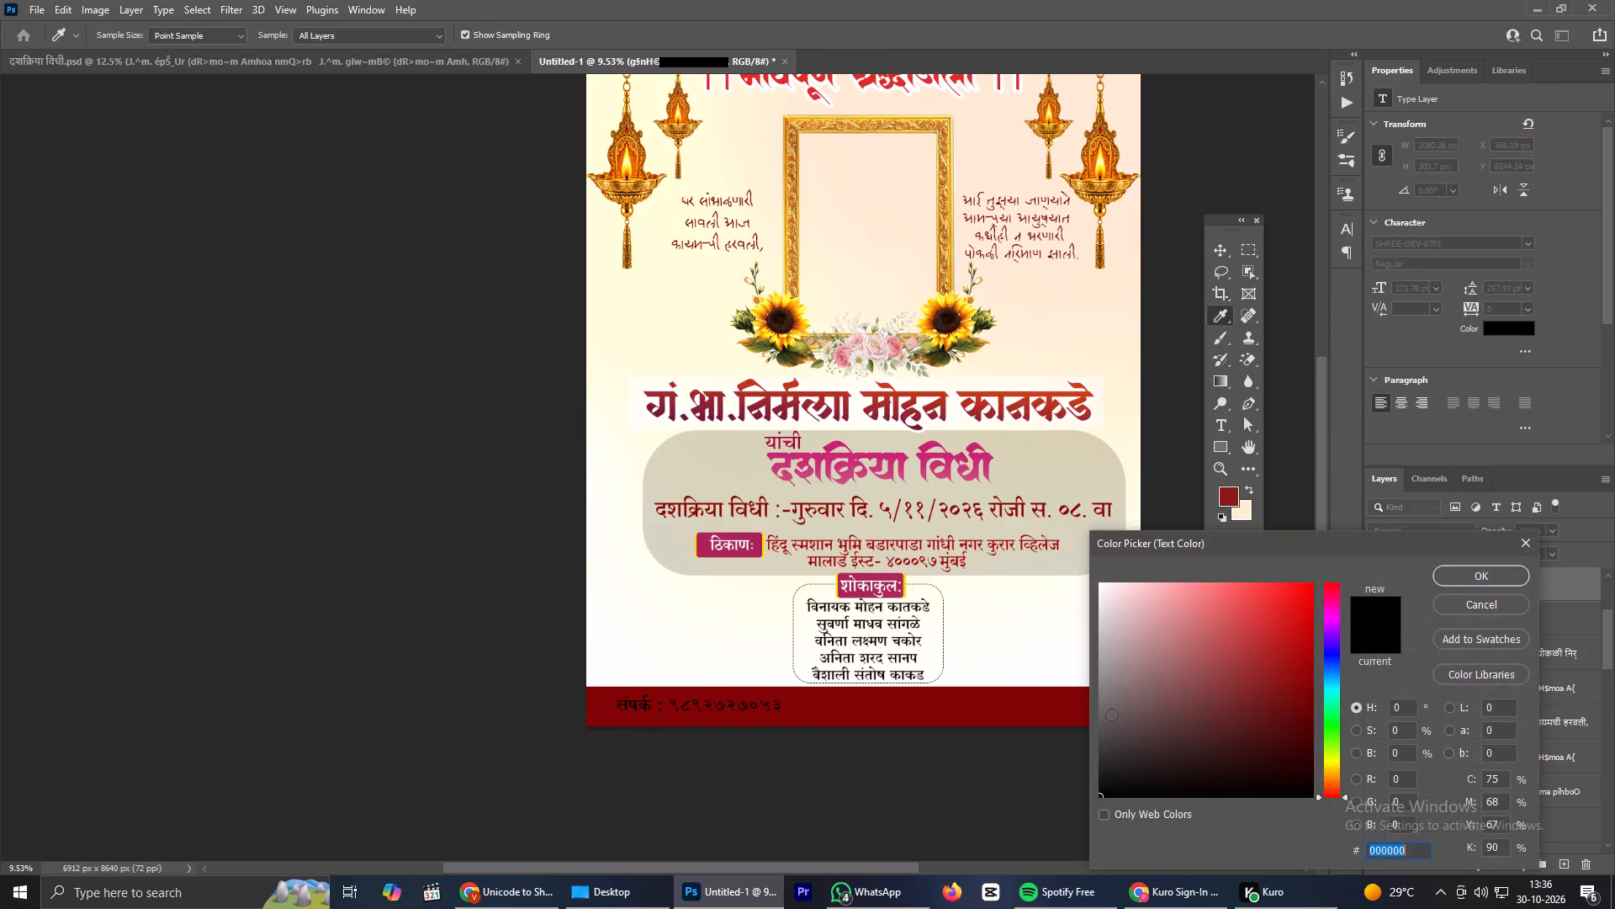
pyautogui.moveTo(1180, 683); pyautogui.dragTo(864, 461)
pyautogui.click(1478, 577)
# Enlarge the white संपर्क line to about 127% and fit it near the footer band's left end, nudging it slightly upward.
pyautogui.scroll(2, 607, 740)
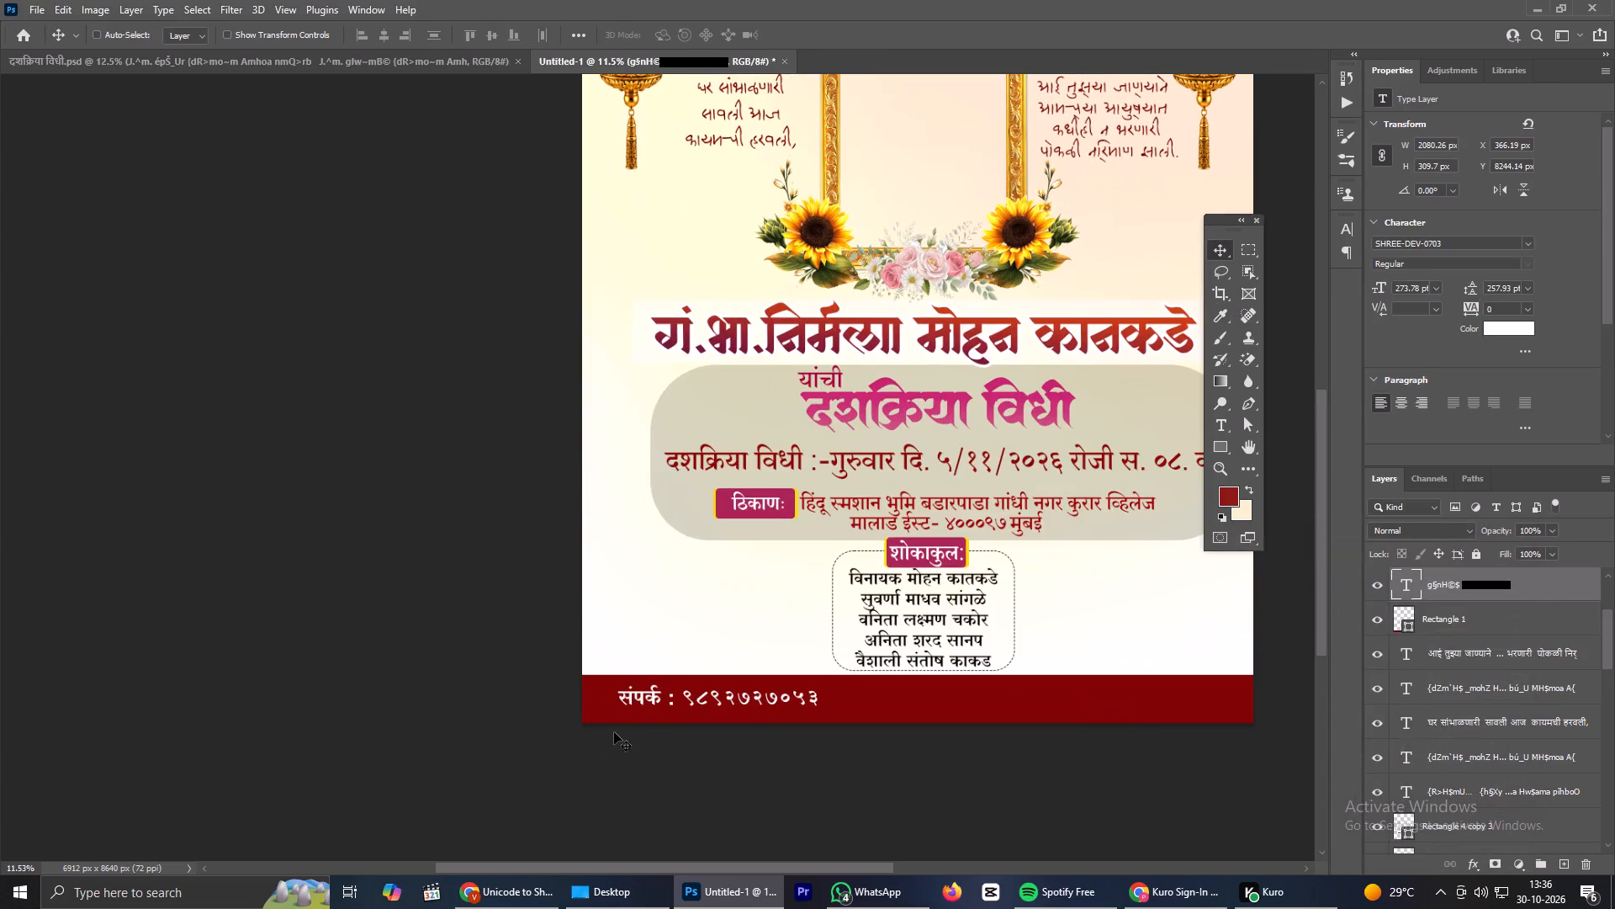
pyautogui.hotkey('ctrl', 't')
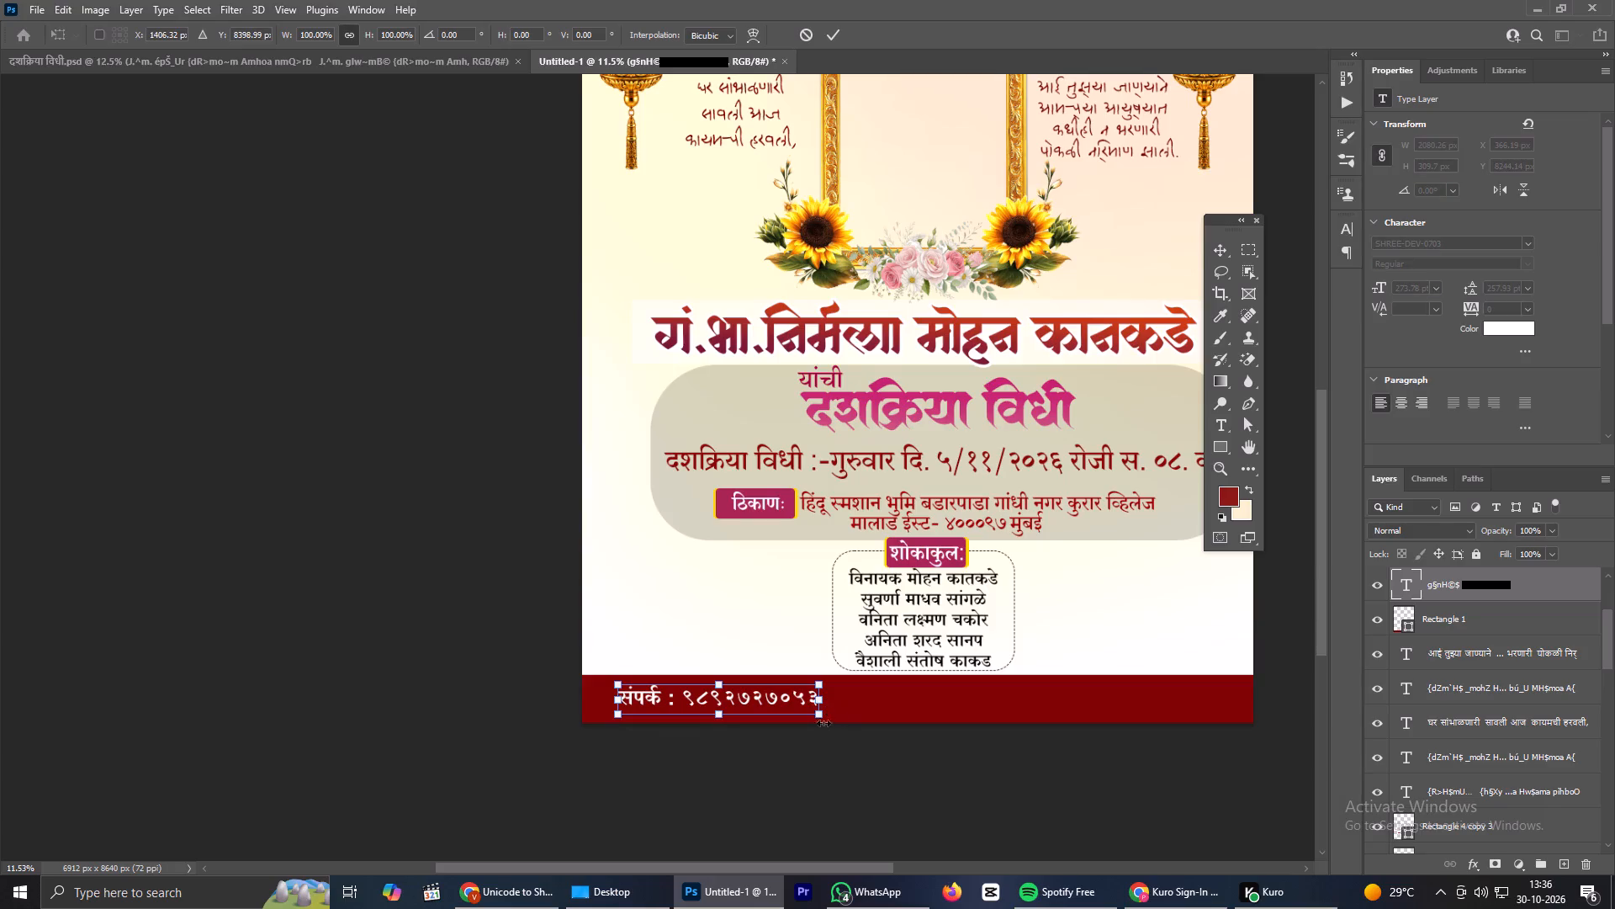
pyautogui.keyDown('alt'); pyautogui.moveTo(823, 718); pyautogui.dragTo(850, 723); pyautogui.keyUp('alt')
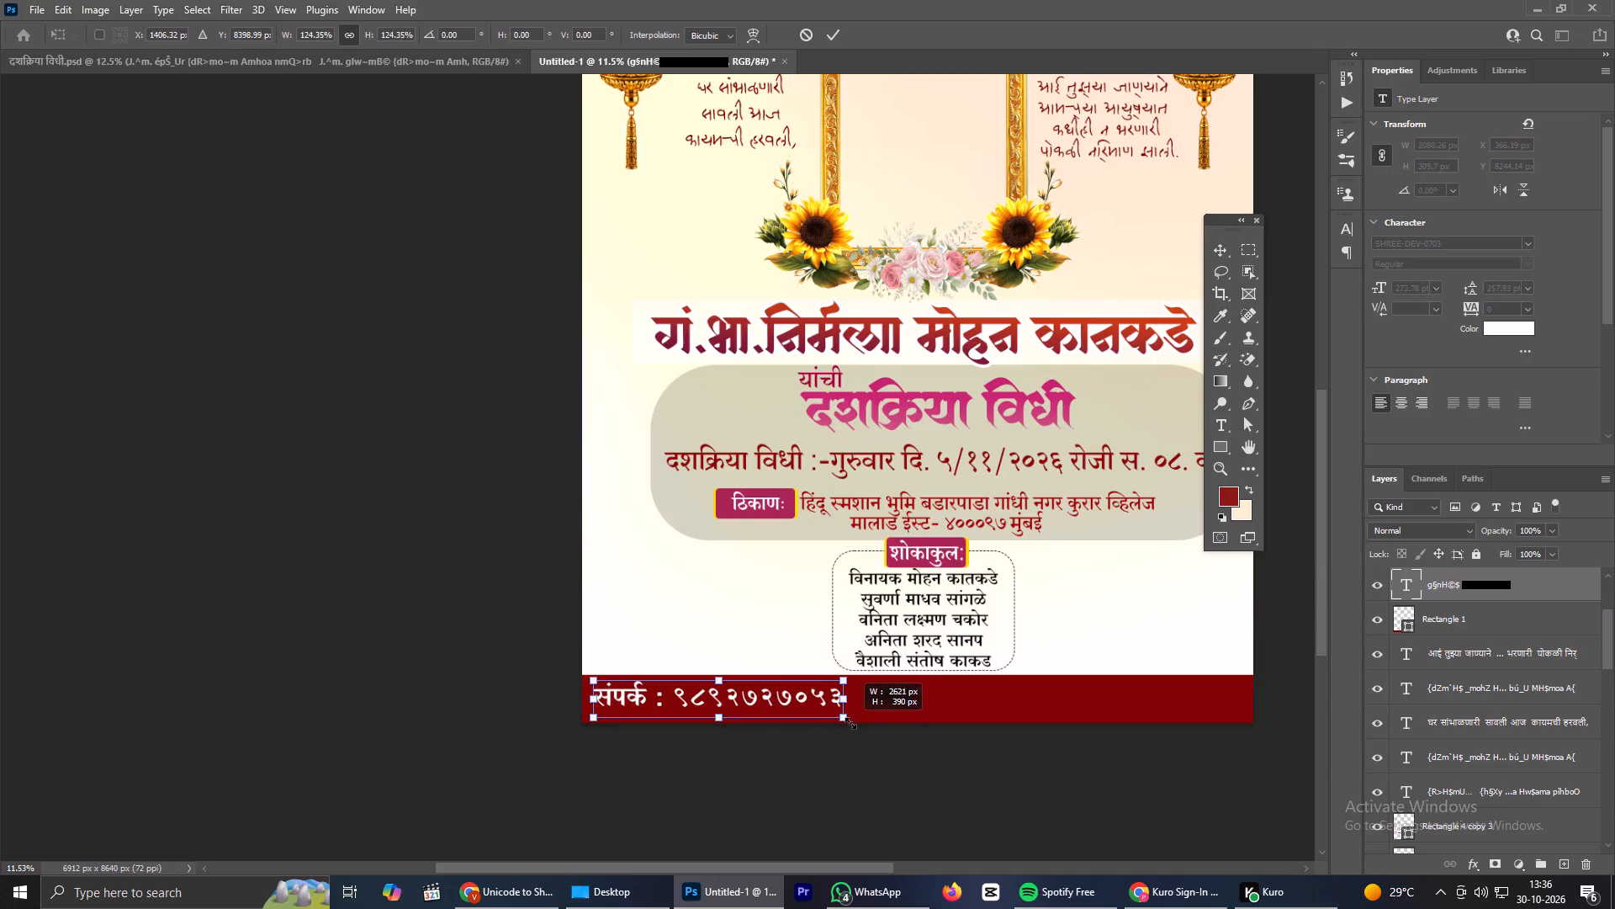
pyautogui.moveTo(769, 694); pyautogui.dragTo(779, 694)
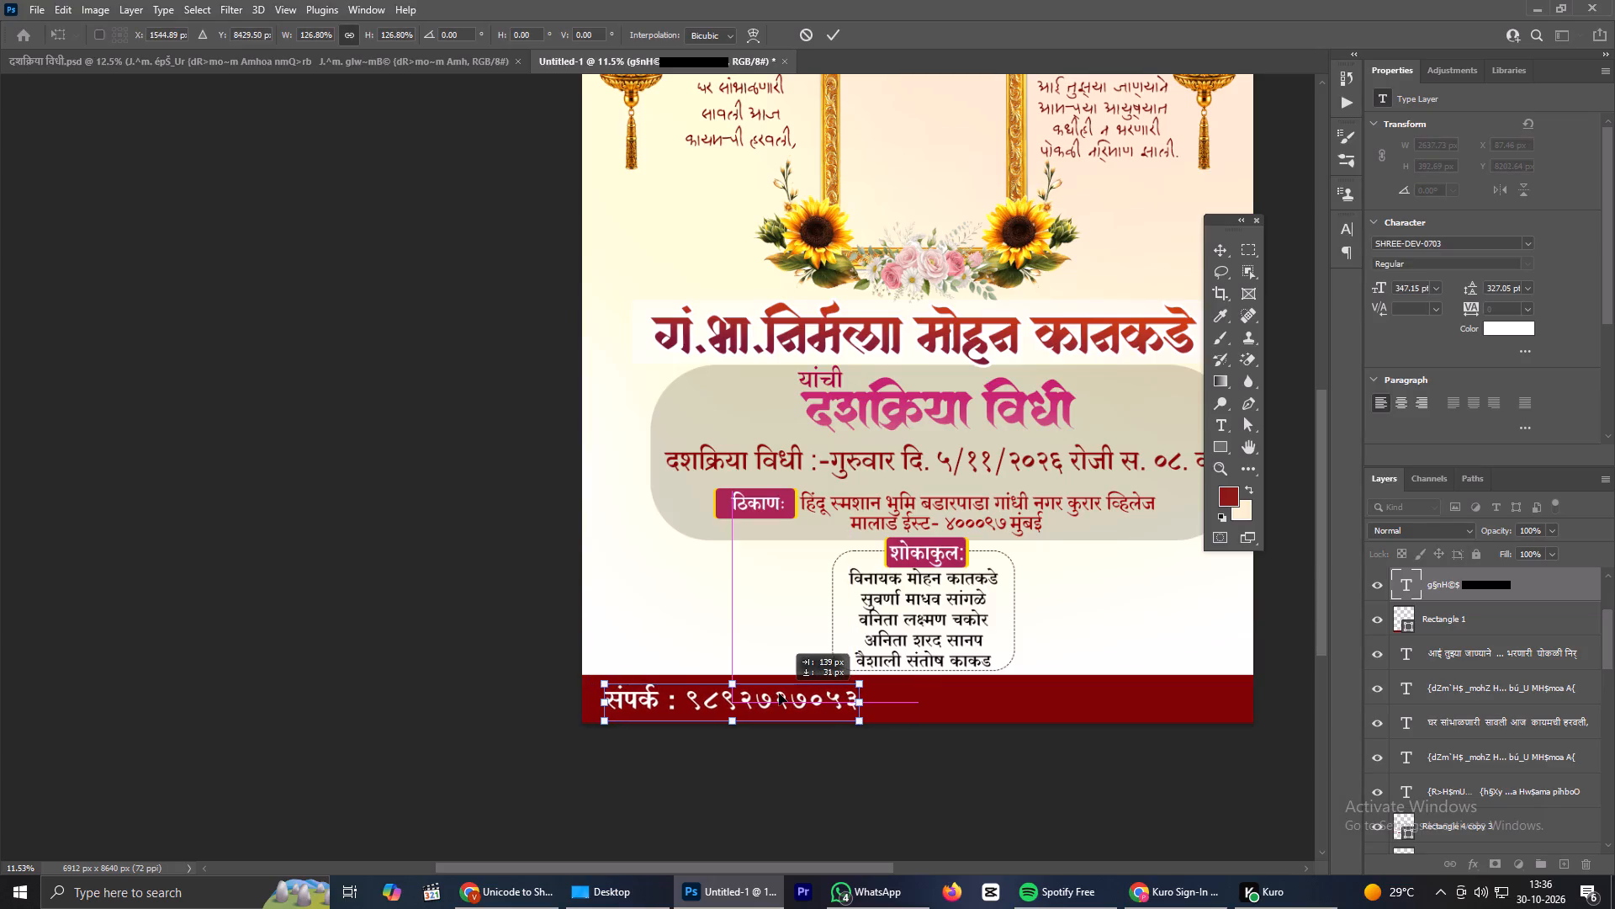
pyautogui.moveTo(779, 694); pyautogui.dragTo(778, 694)
pyautogui.click(829, 33)
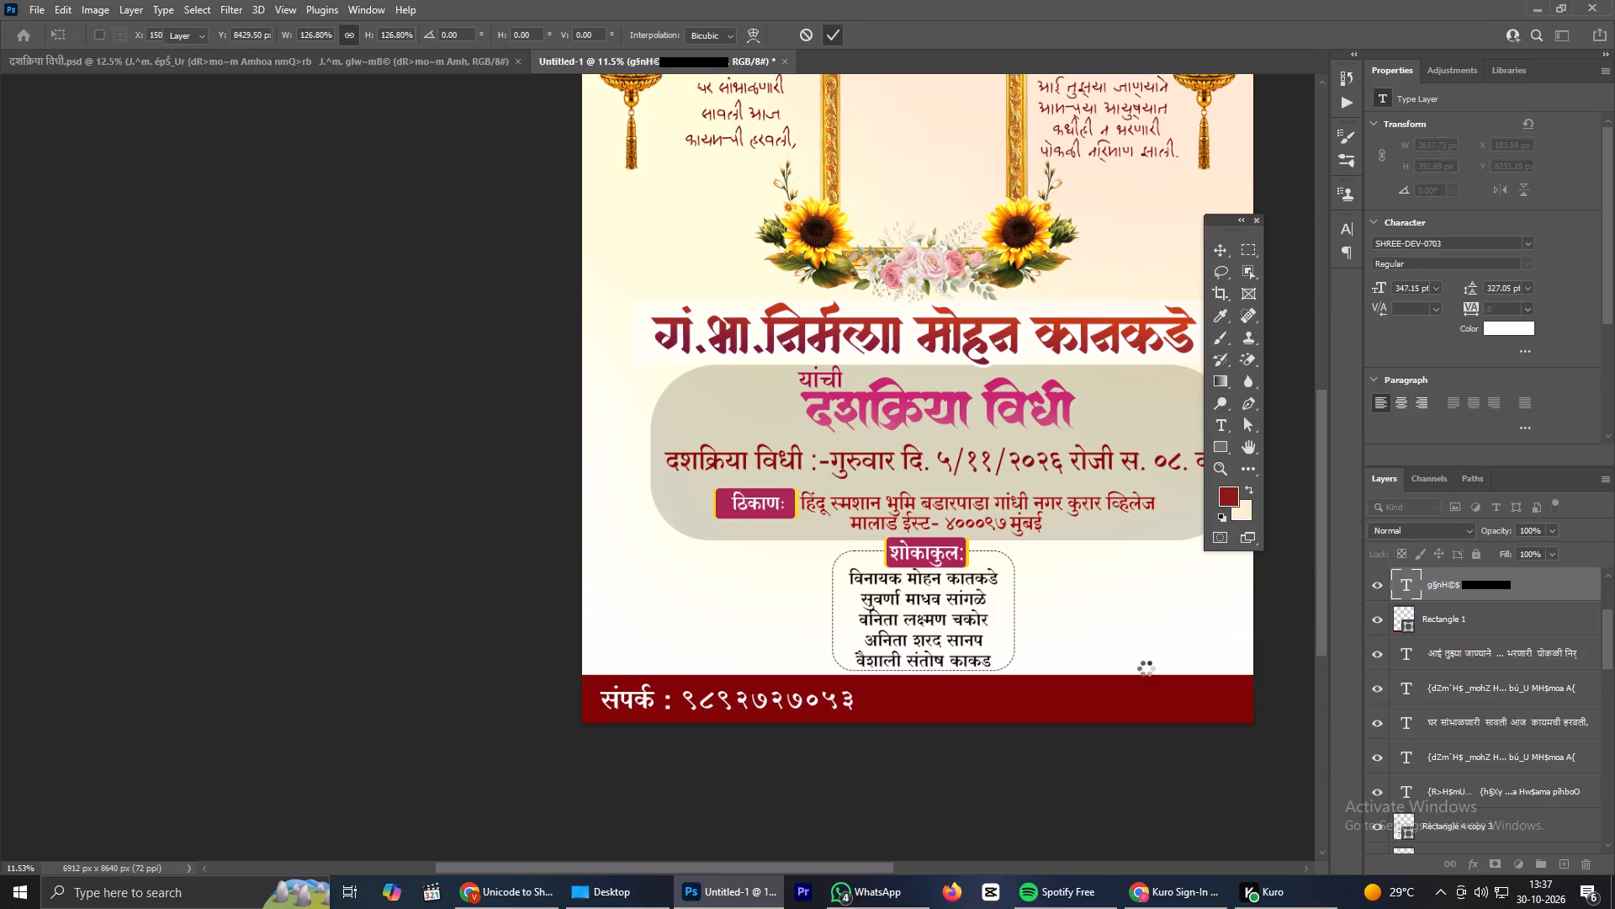
pyautogui.press('Up')
pyautogui.press('Up')
pyautogui.press('Up')
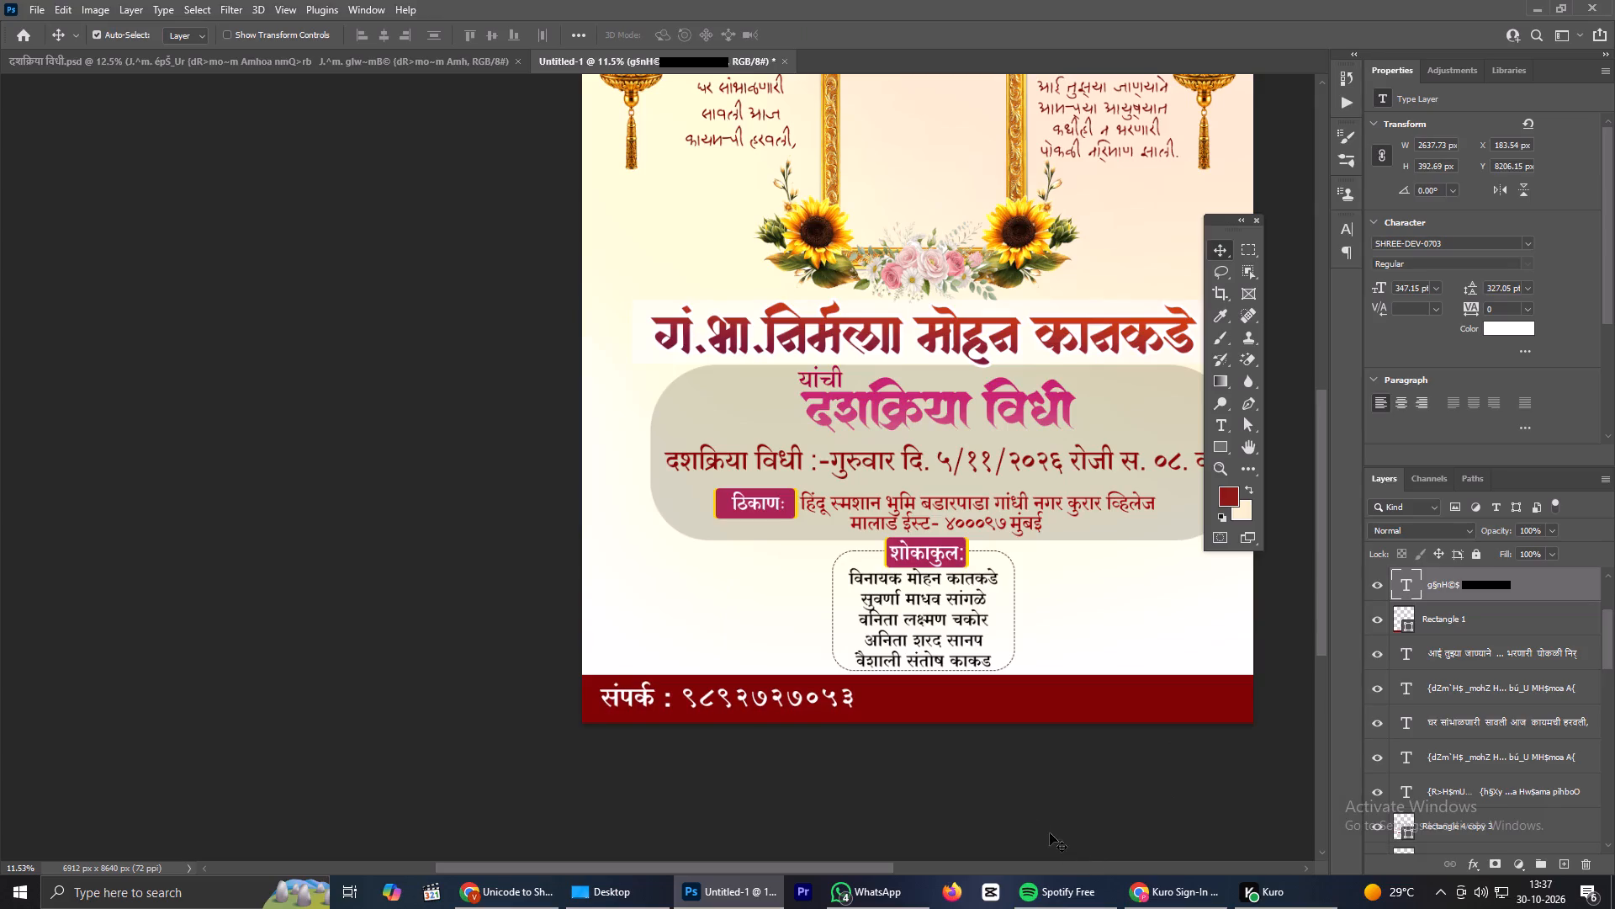
# Switch to Chrome and copy the समस्त family line from the Google Input Tools text.
pyautogui.click(537, 908)
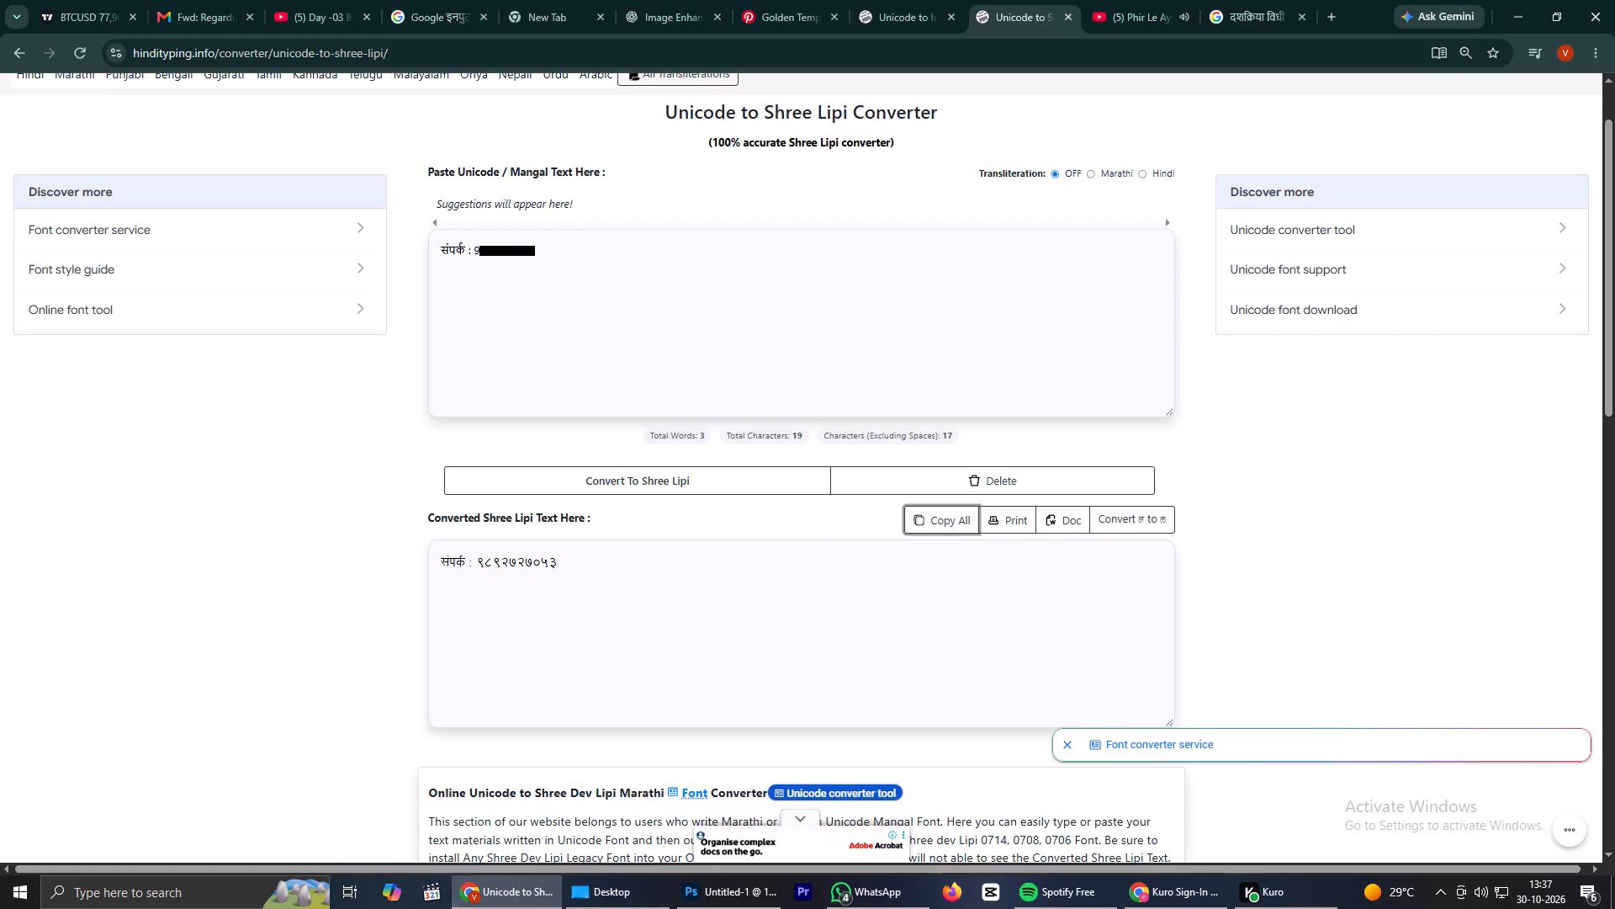
pyautogui.click(524, 0)
pyautogui.click(437, 0)
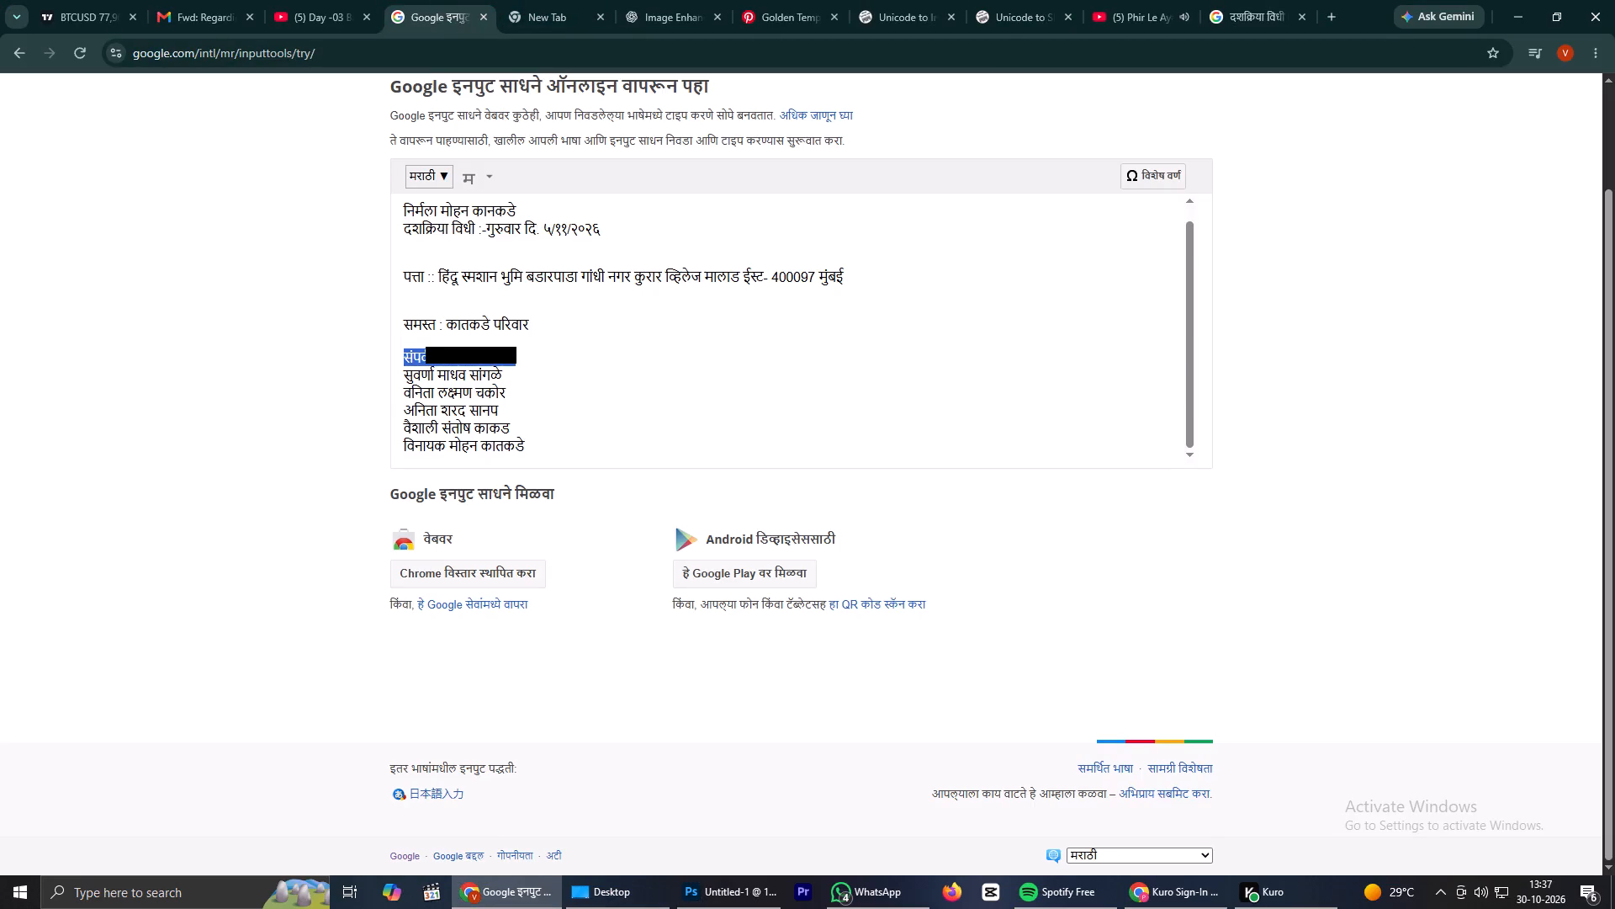
pyautogui.moveTo(396, 315); pyautogui.dragTo(582, 325)
pyautogui.hotkey('ctrl', 'c')
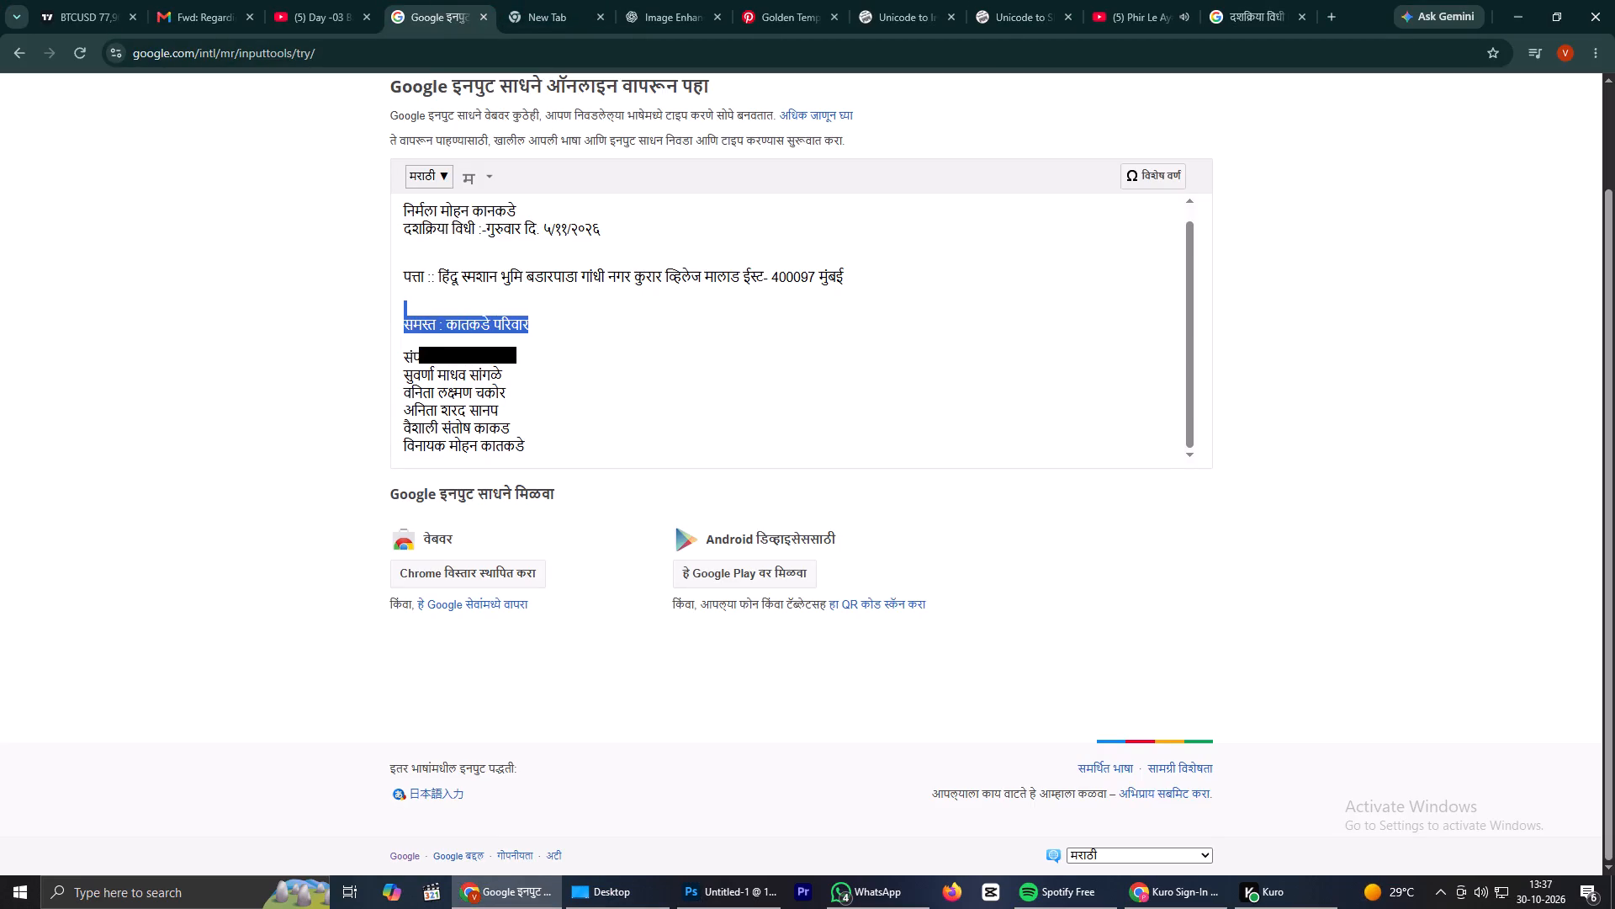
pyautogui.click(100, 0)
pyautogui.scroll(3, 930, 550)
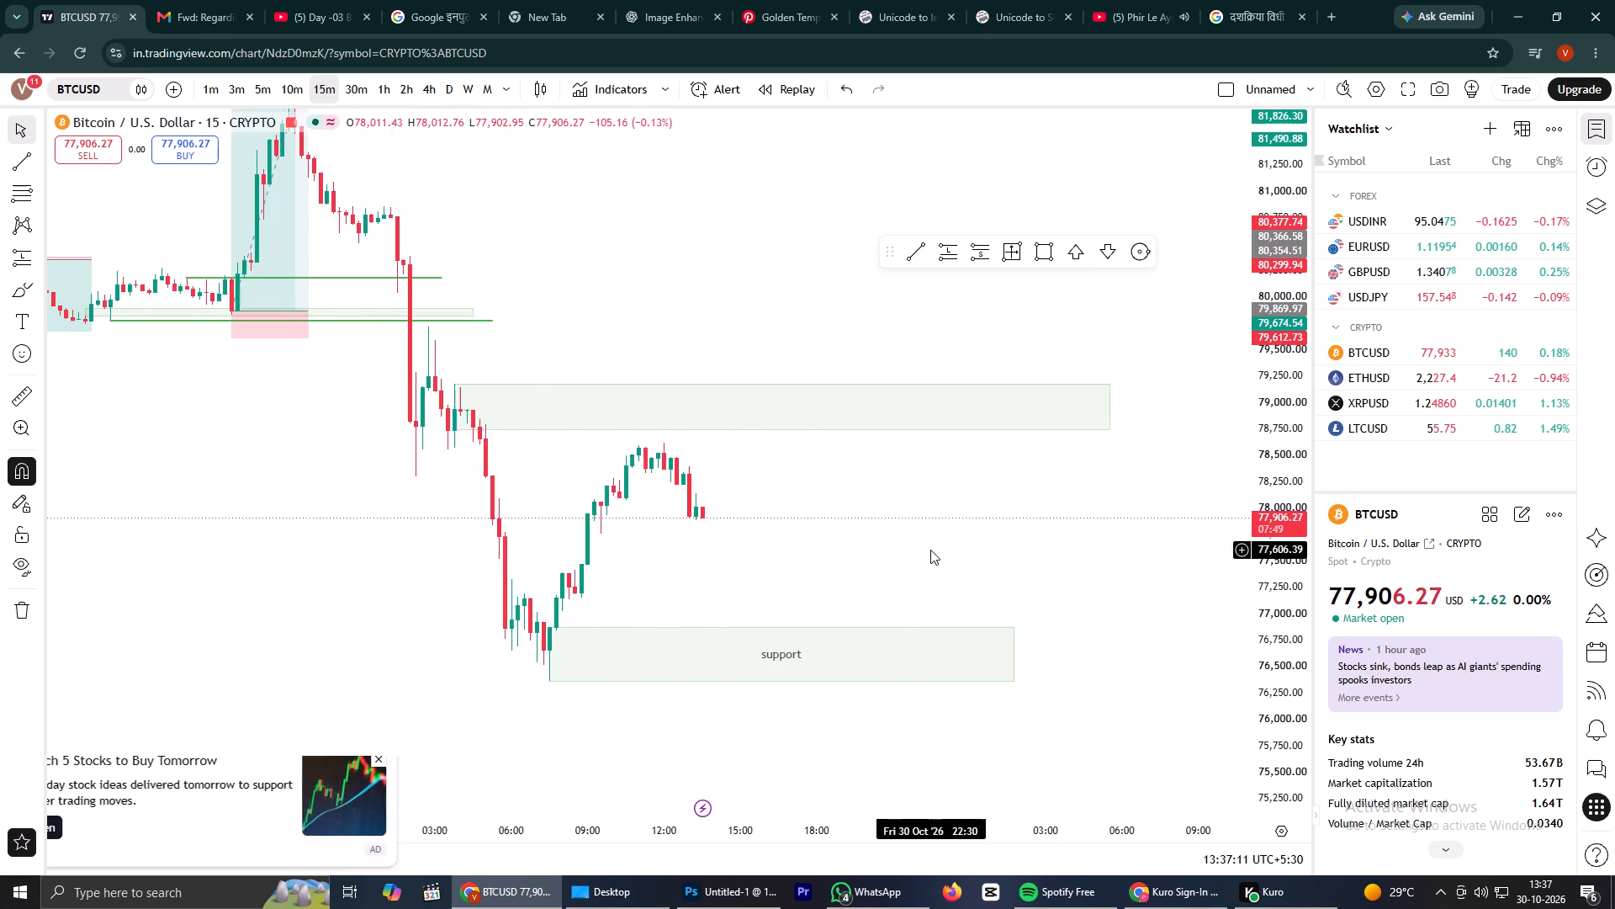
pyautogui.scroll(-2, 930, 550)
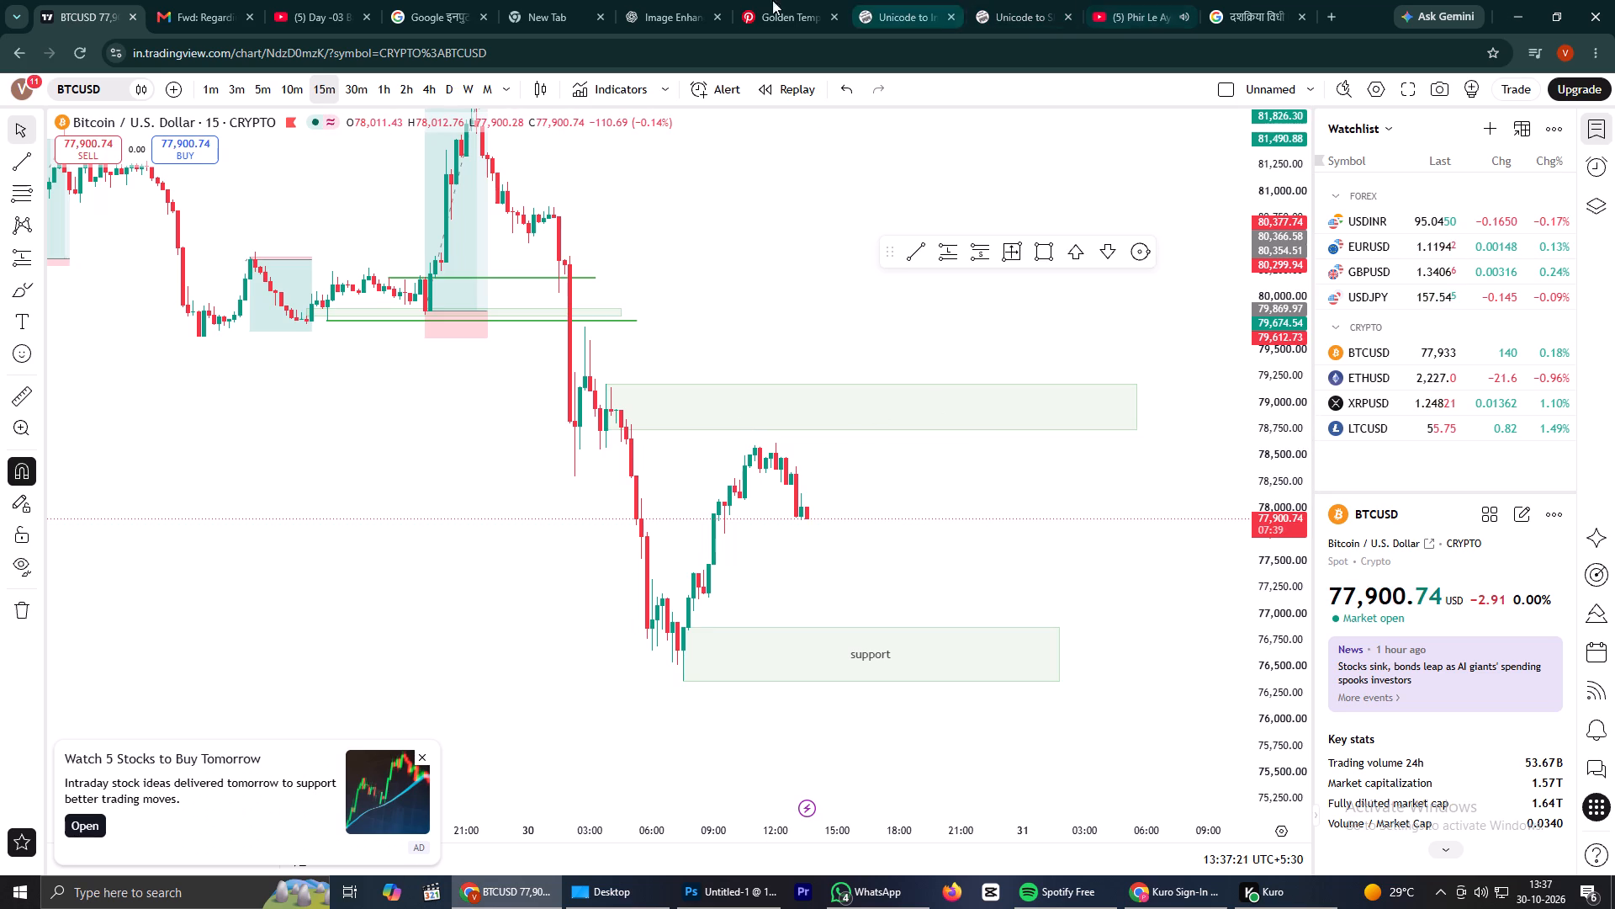
# Convert the copied line समस्त : कातकडे परिवार in the Unicode to Infinity converter and copy the converted text.
pyautogui.click(632, 0)
pyautogui.click(563, 0)
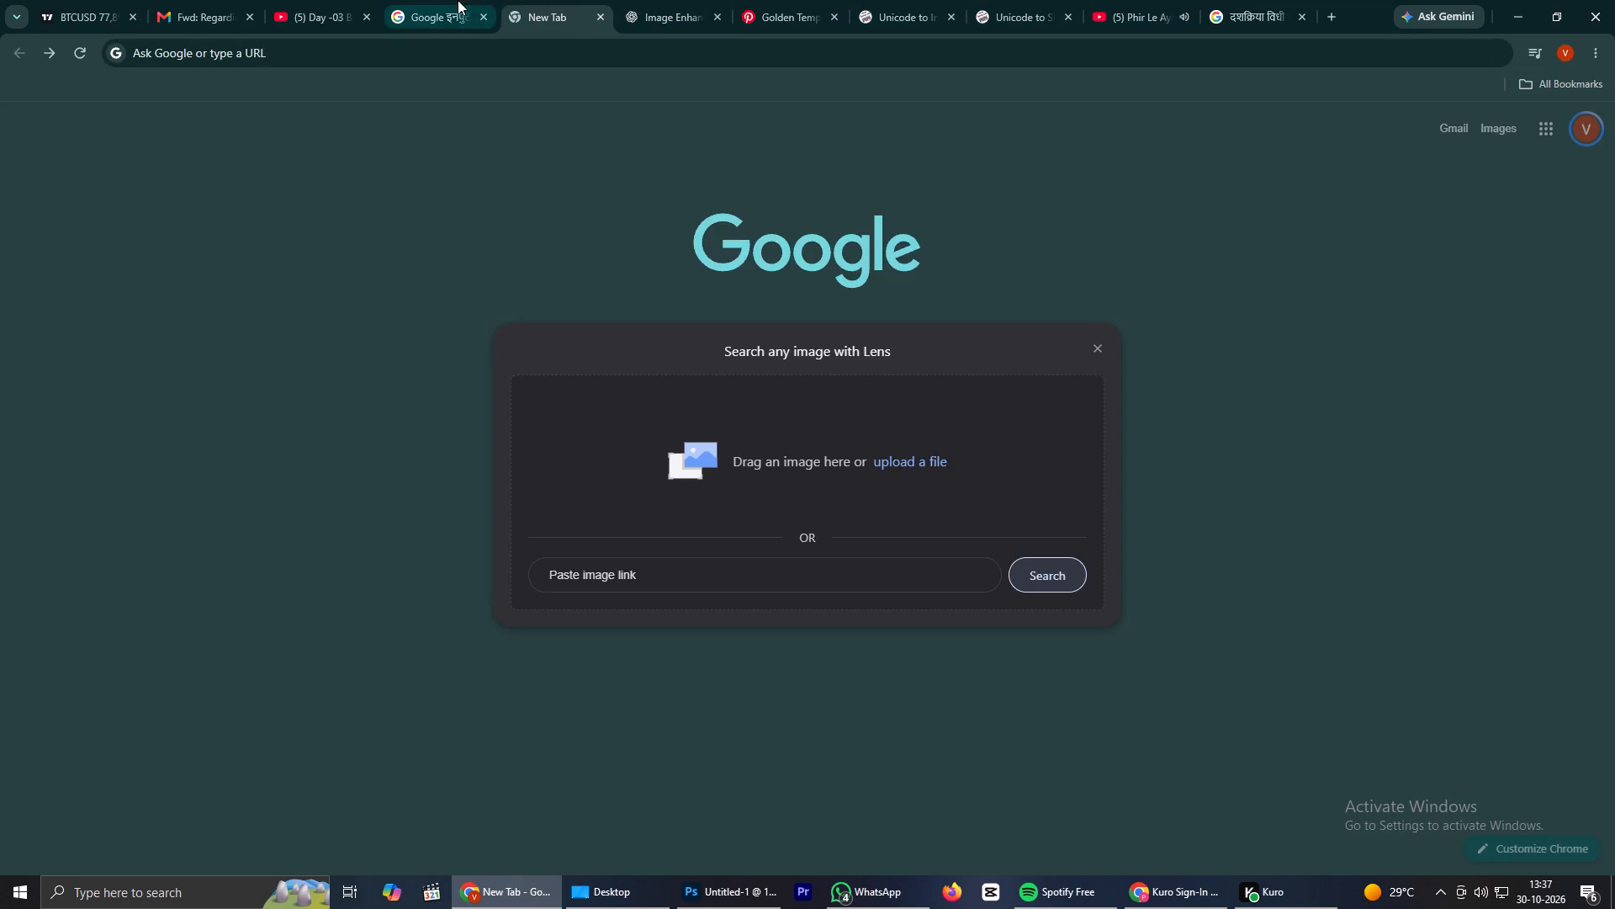
pyautogui.click(434, 0)
pyautogui.click(1057, 0)
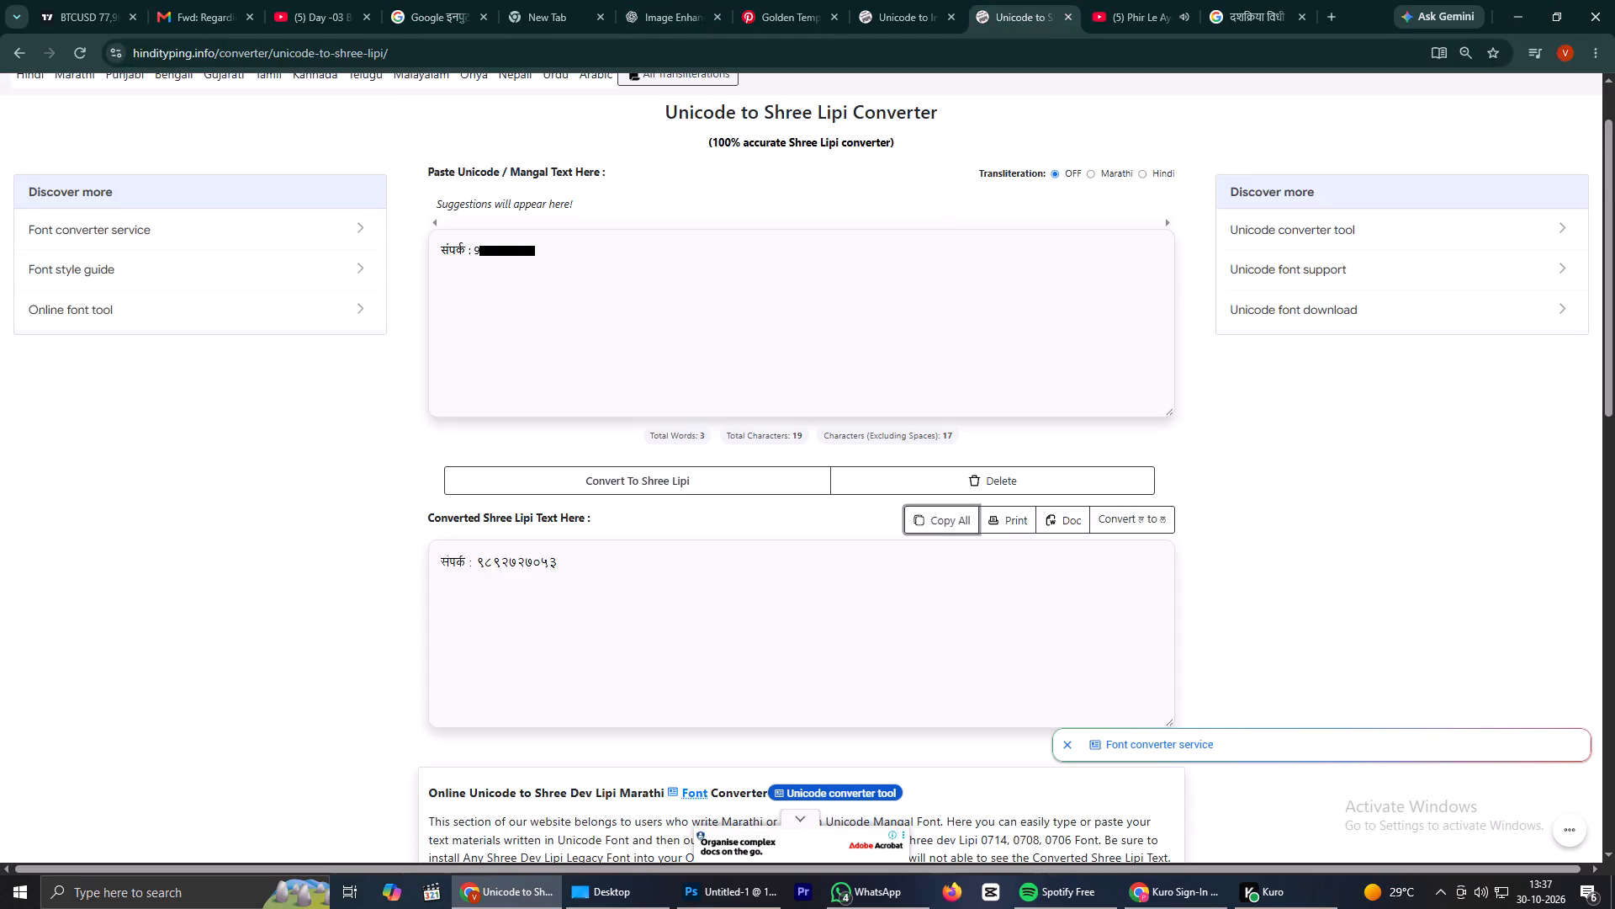
pyautogui.click(913, 12)
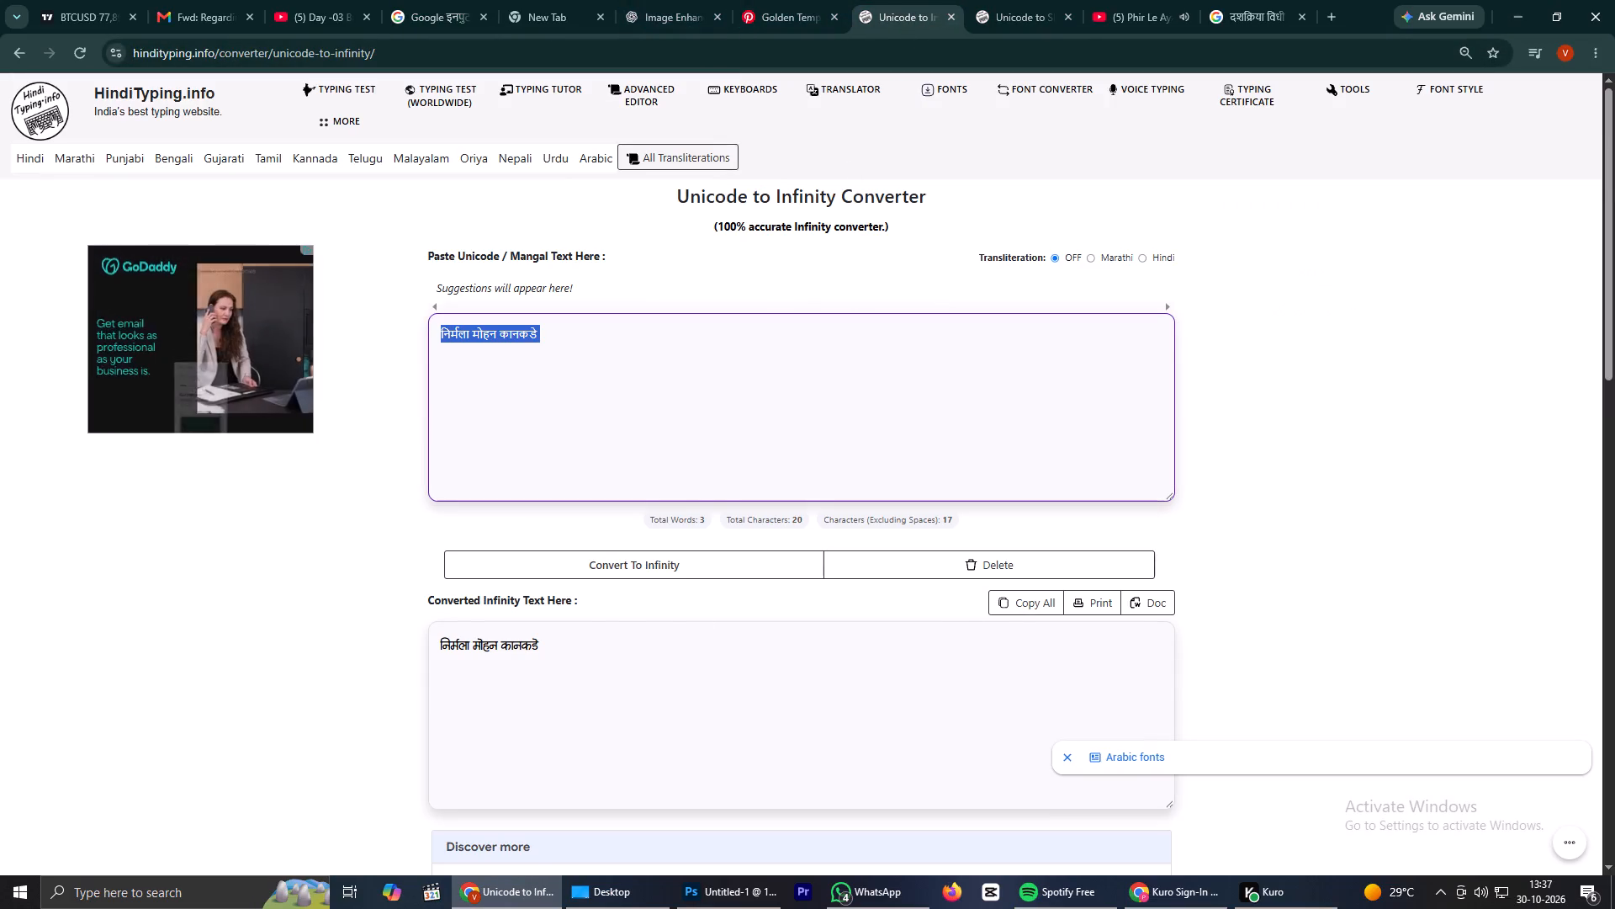
pyautogui.hotkey('ctrl', 'v')
pyautogui.click(626, 555)
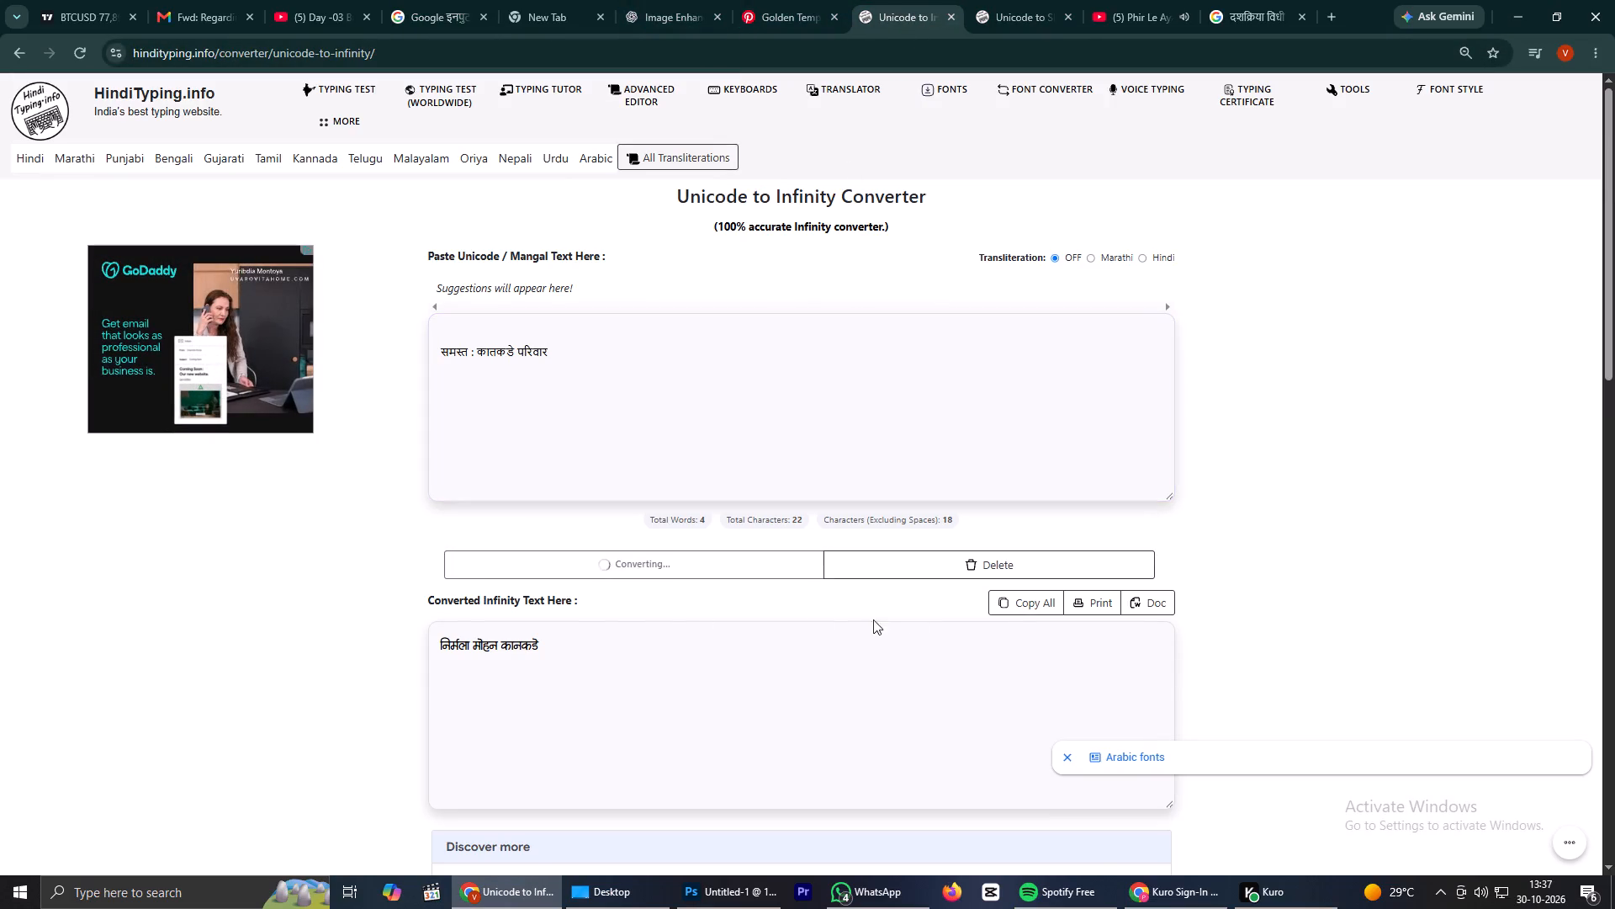
pyautogui.click(1000, 601)
# Switch to Photoshop and copy the white समस्त family line layer from दशक्रिया विधी.psd onto Untitled-1's footer band, beside the संपर्क line.
pyautogui.click(672, 908)
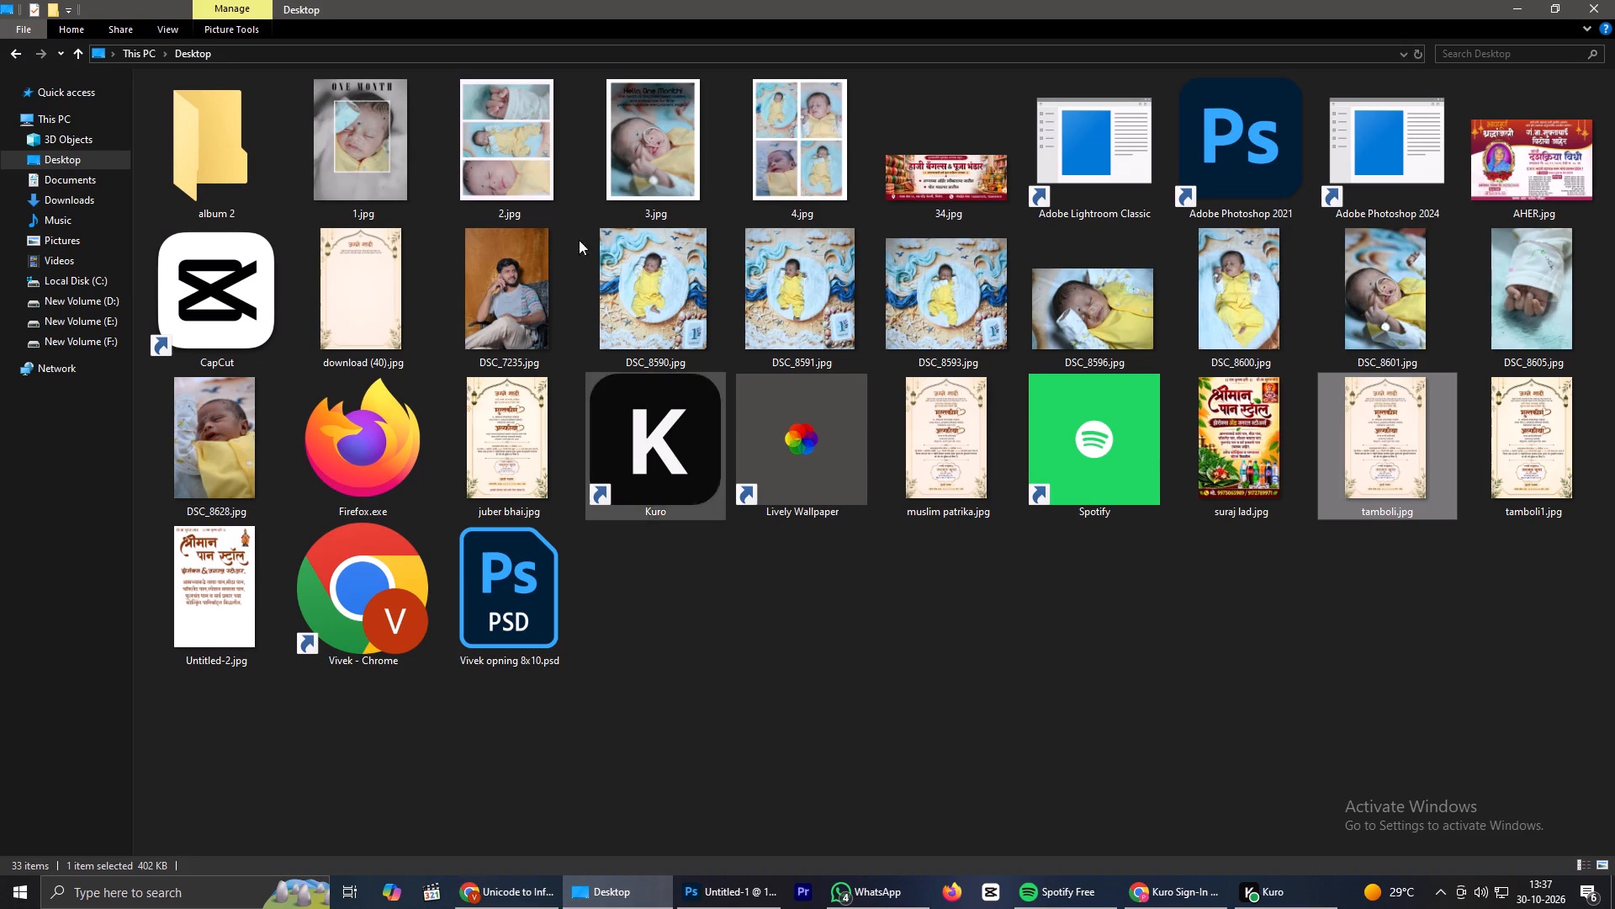
pyautogui.click(685, 890)
pyautogui.click(426, 70)
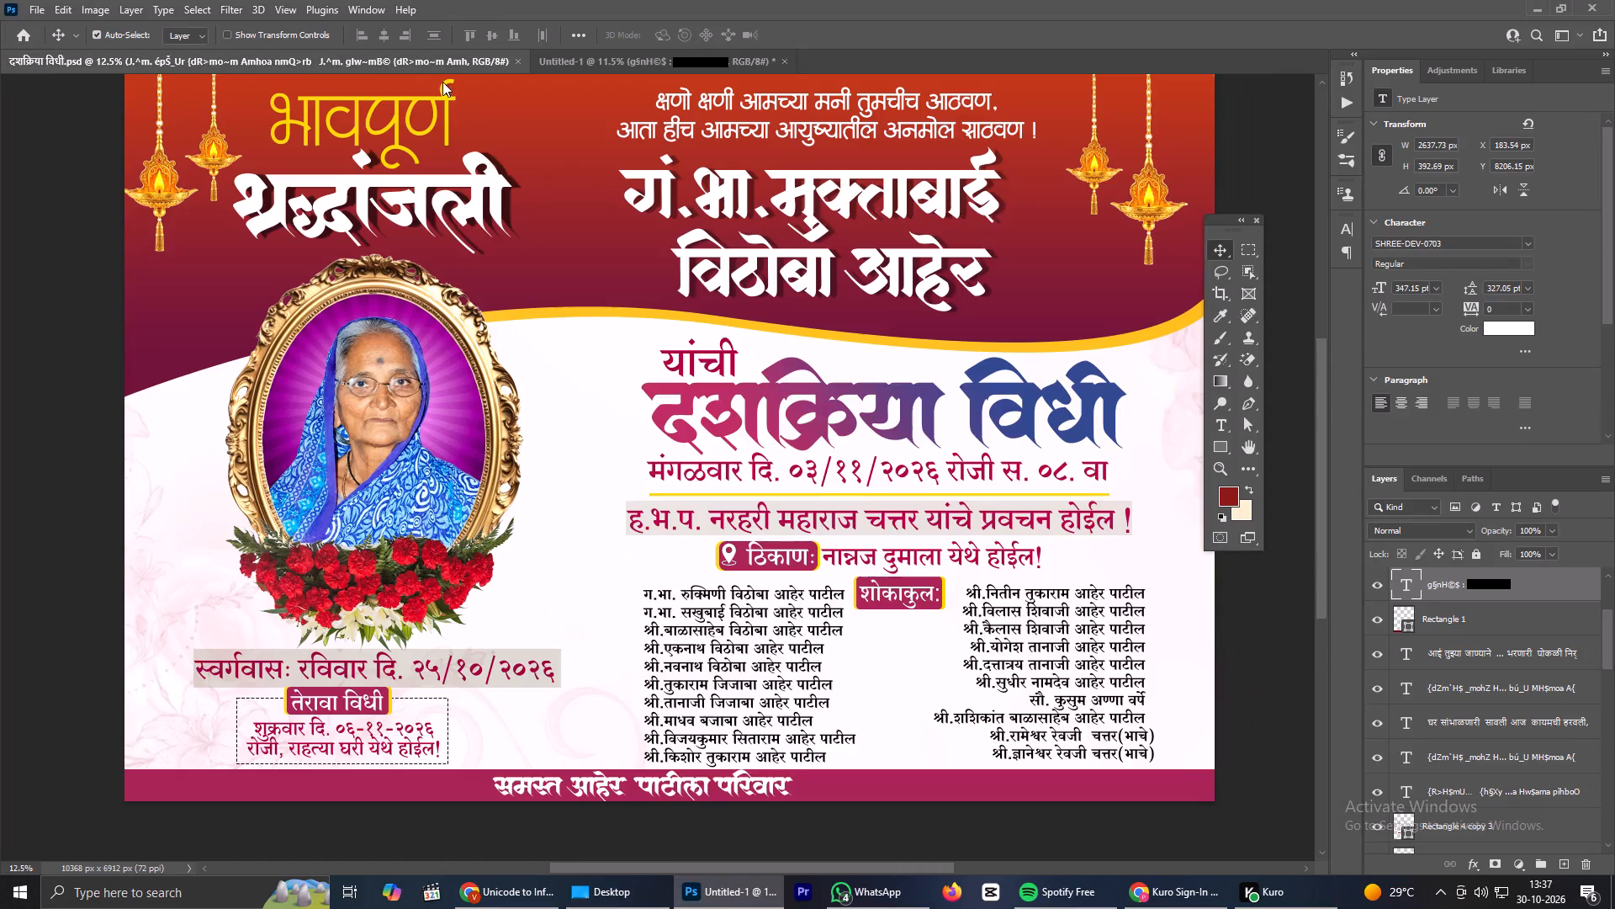
pyautogui.click(669, 786)
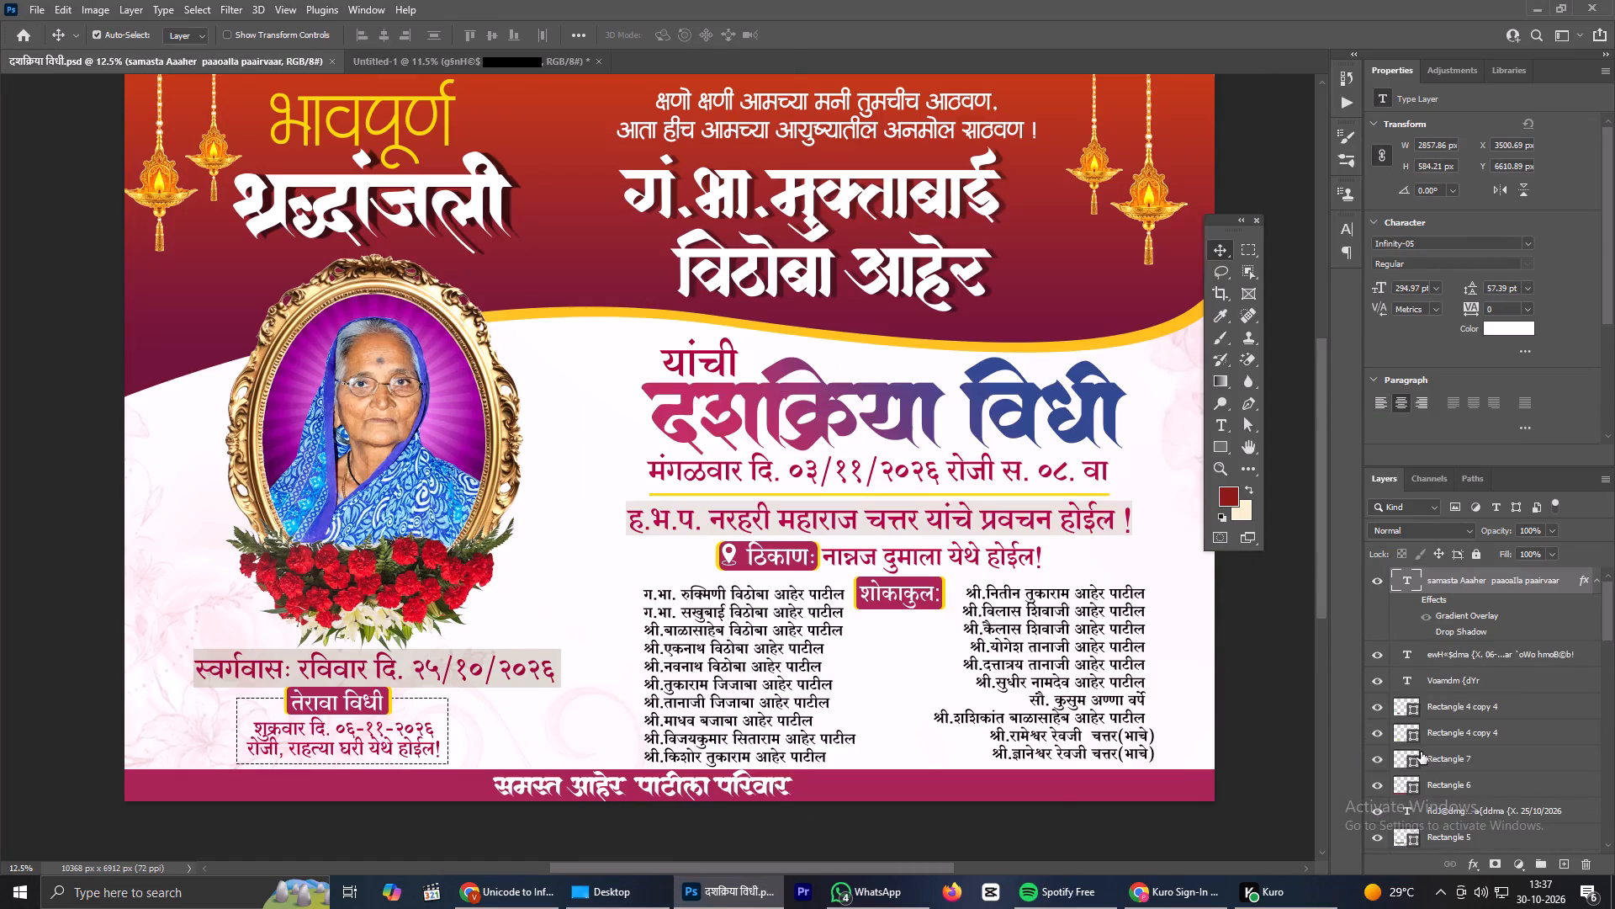
pyautogui.moveTo(1452, 581); pyautogui.dragTo(1451, 581)
pyautogui.moveTo(1451, 581); pyautogui.dragTo(912, 864)
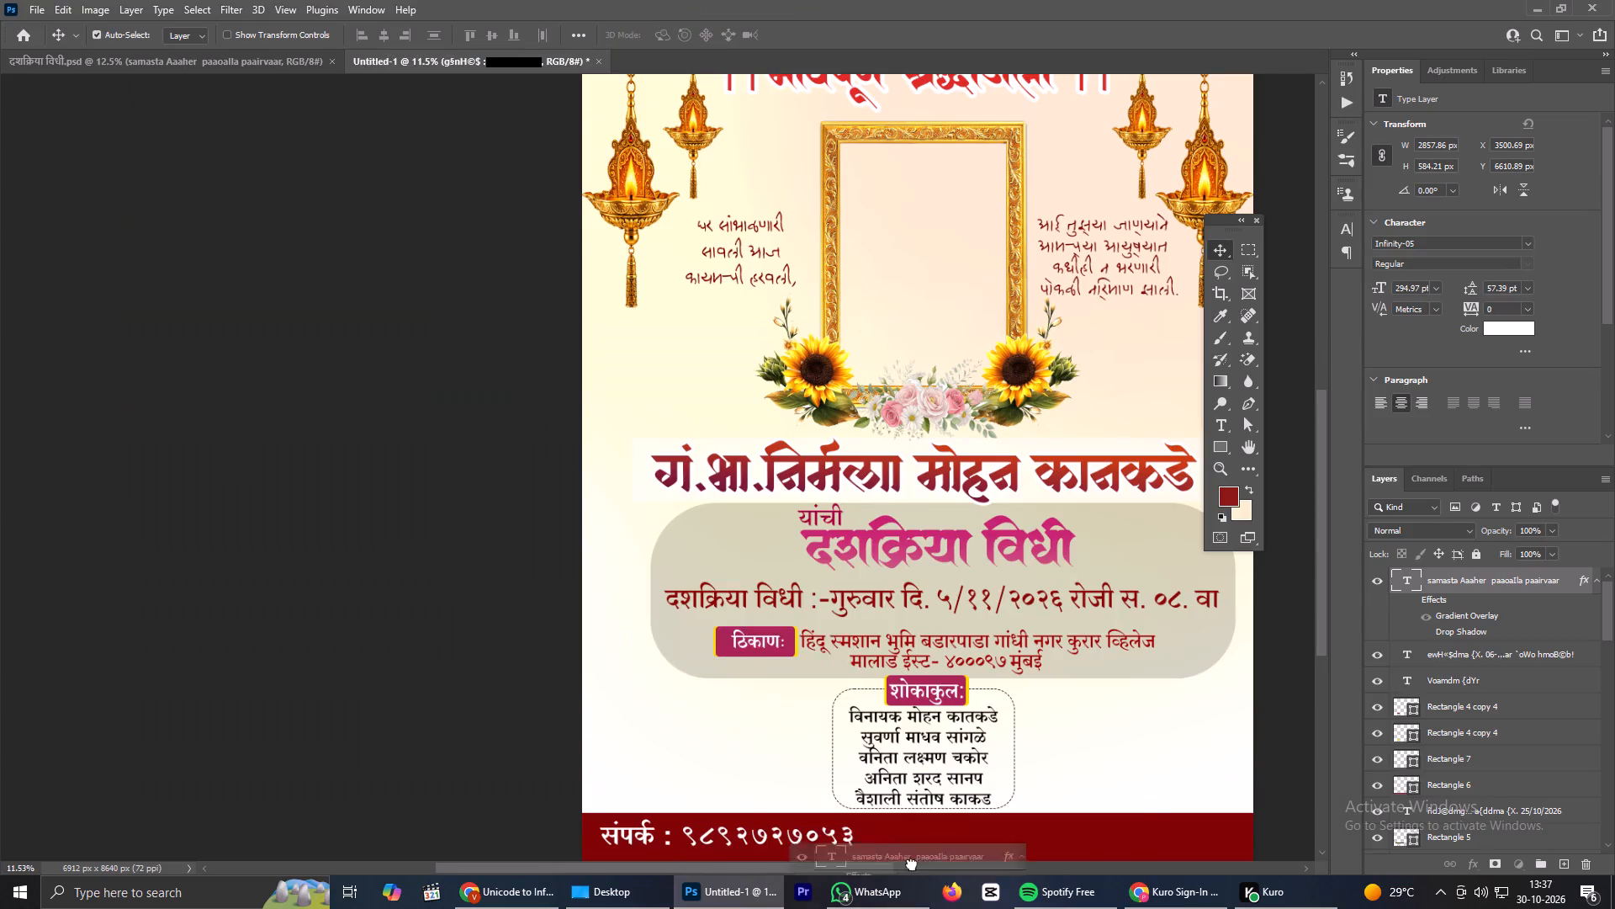
pyautogui.moveTo(912, 864); pyautogui.dragTo(992, 833)
# Move the copied समस्त line clear of the संपर्क line and replace its text with the converted समस्त : कातकडे परिवार.
pyautogui.press('space')
pyautogui.press('space')
pyautogui.press('space')
pyautogui.press('space')
pyautogui.press('space')
pyautogui.press('space')
pyautogui.press('space')
pyautogui.press('space')
pyautogui.press('space')
pyautogui.press('space')
pyautogui.press('space')
pyautogui.press('space')
pyautogui.moveTo(1072, 747); pyautogui.dragTo(712, 476)
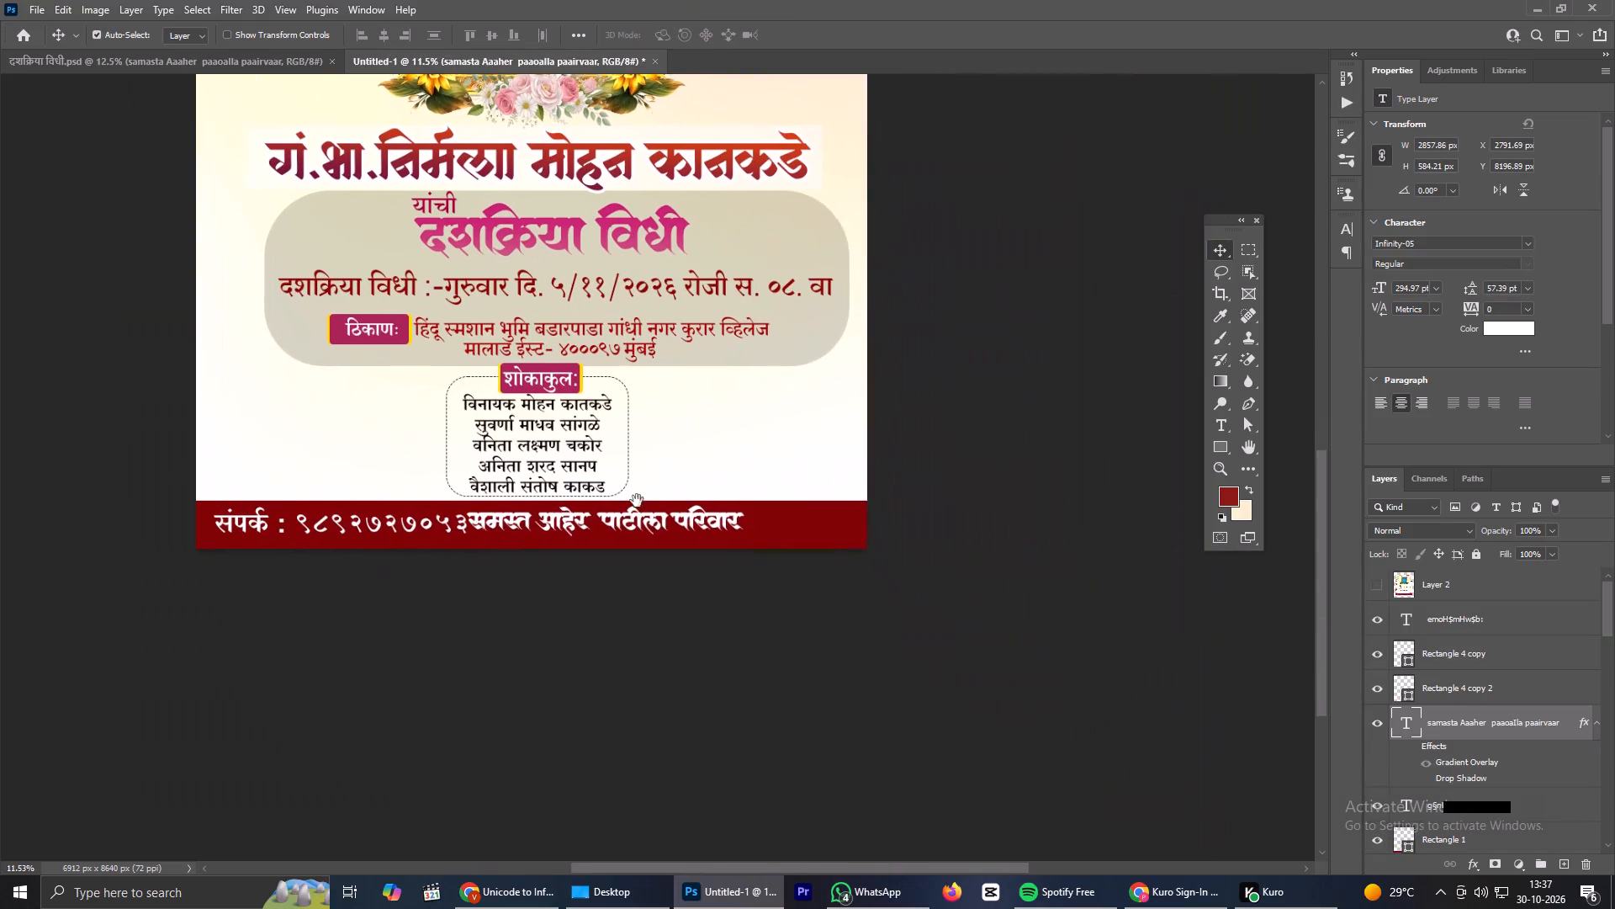
pyautogui.moveTo(559, 486); pyautogui.dragTo(599, 490)
pyautogui.doubleClick(598, 488)
pyautogui.hotkey('ctrl', 'v')
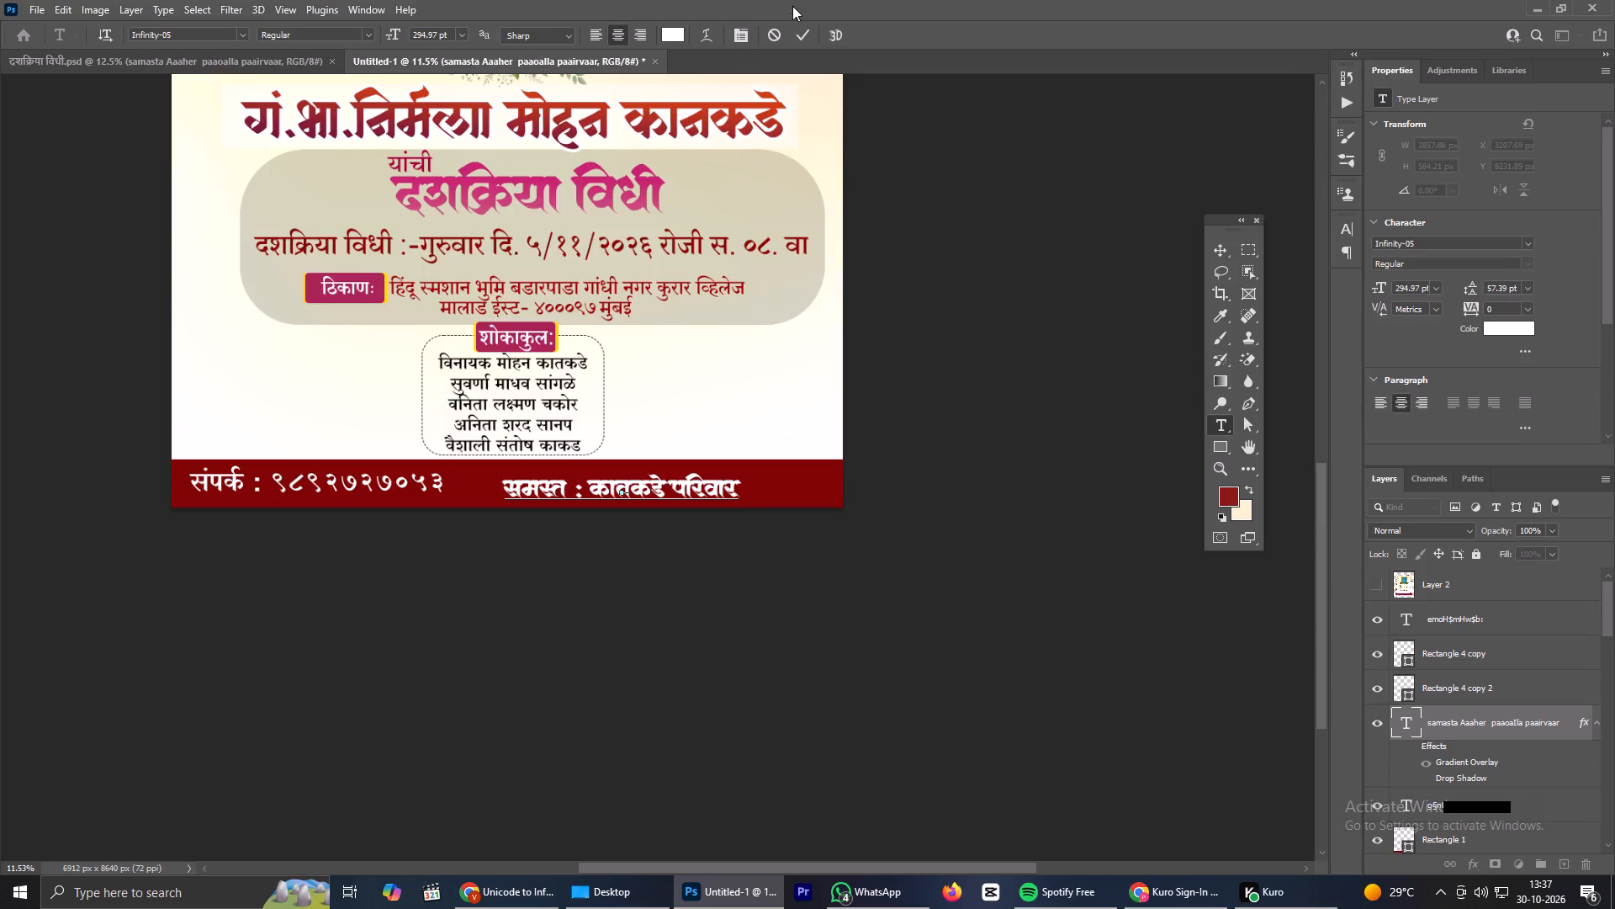
pyautogui.click(796, 29)
# Nudge the समस्त : कातकडे परिवार line slightly upward on the footer band and start a Free Transform on it.
pyautogui.click(604, 486)
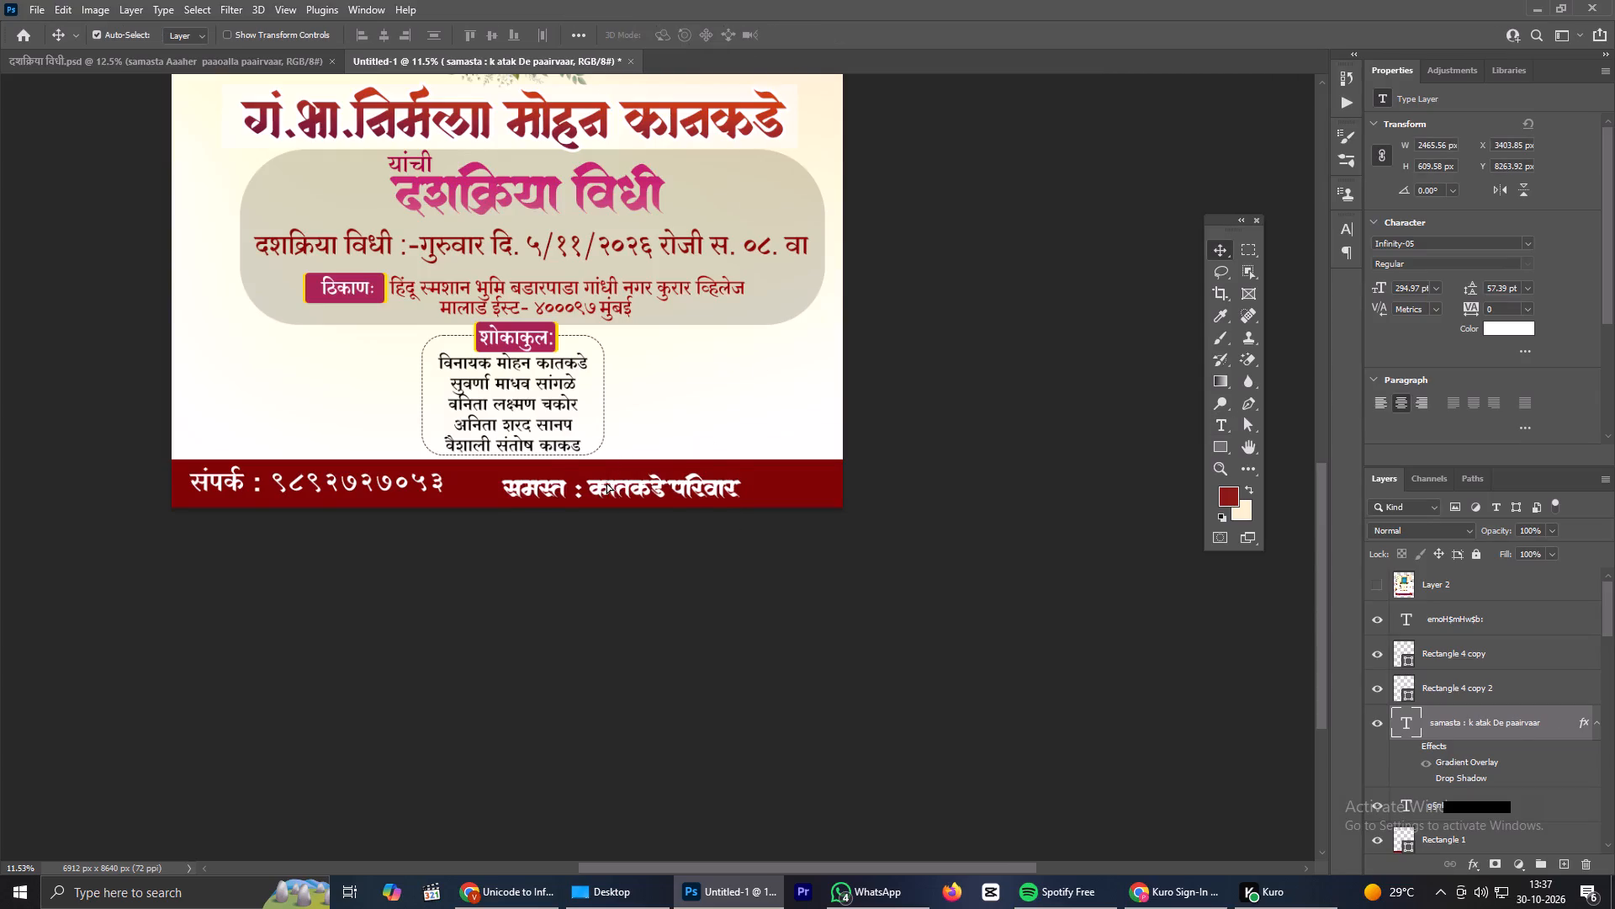
pyautogui.hotkey('ctrl', 't')
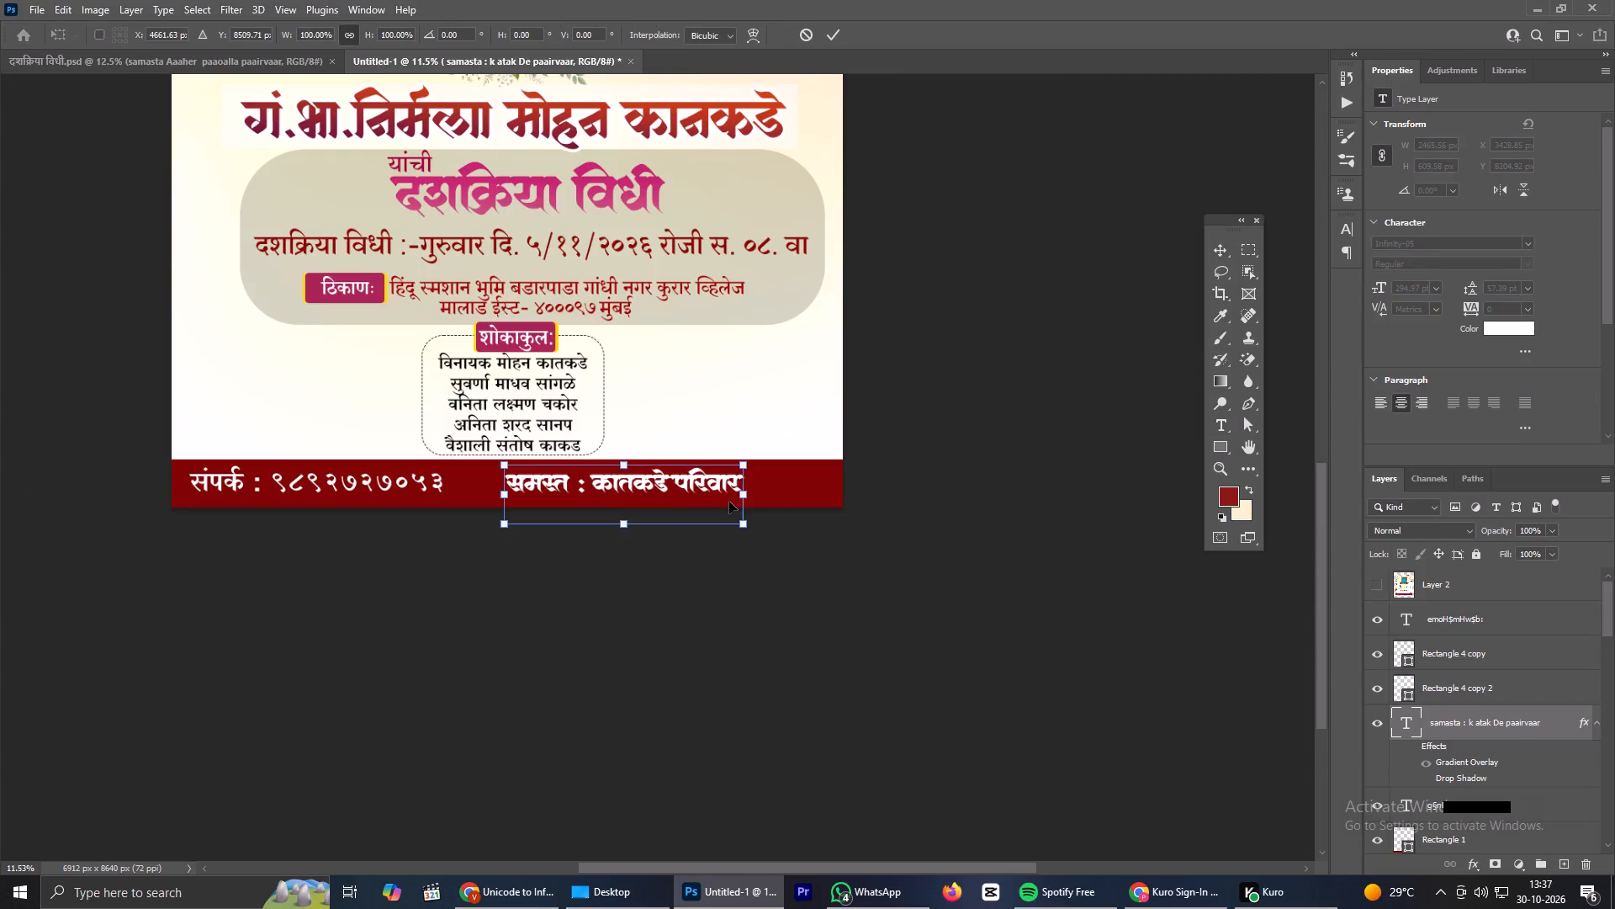
# Enlarge the समस्त : कातकडे परिवार line to about 113% and reposition it within the footer band, nudging it slightly upward.
pyautogui.keyDown('alt'); pyautogui.moveTo(753, 526); pyautogui.dragTo(770, 524); pyautogui.keyUp('alt')
pyautogui.click(647, 460)
pyautogui.click(646, 476)
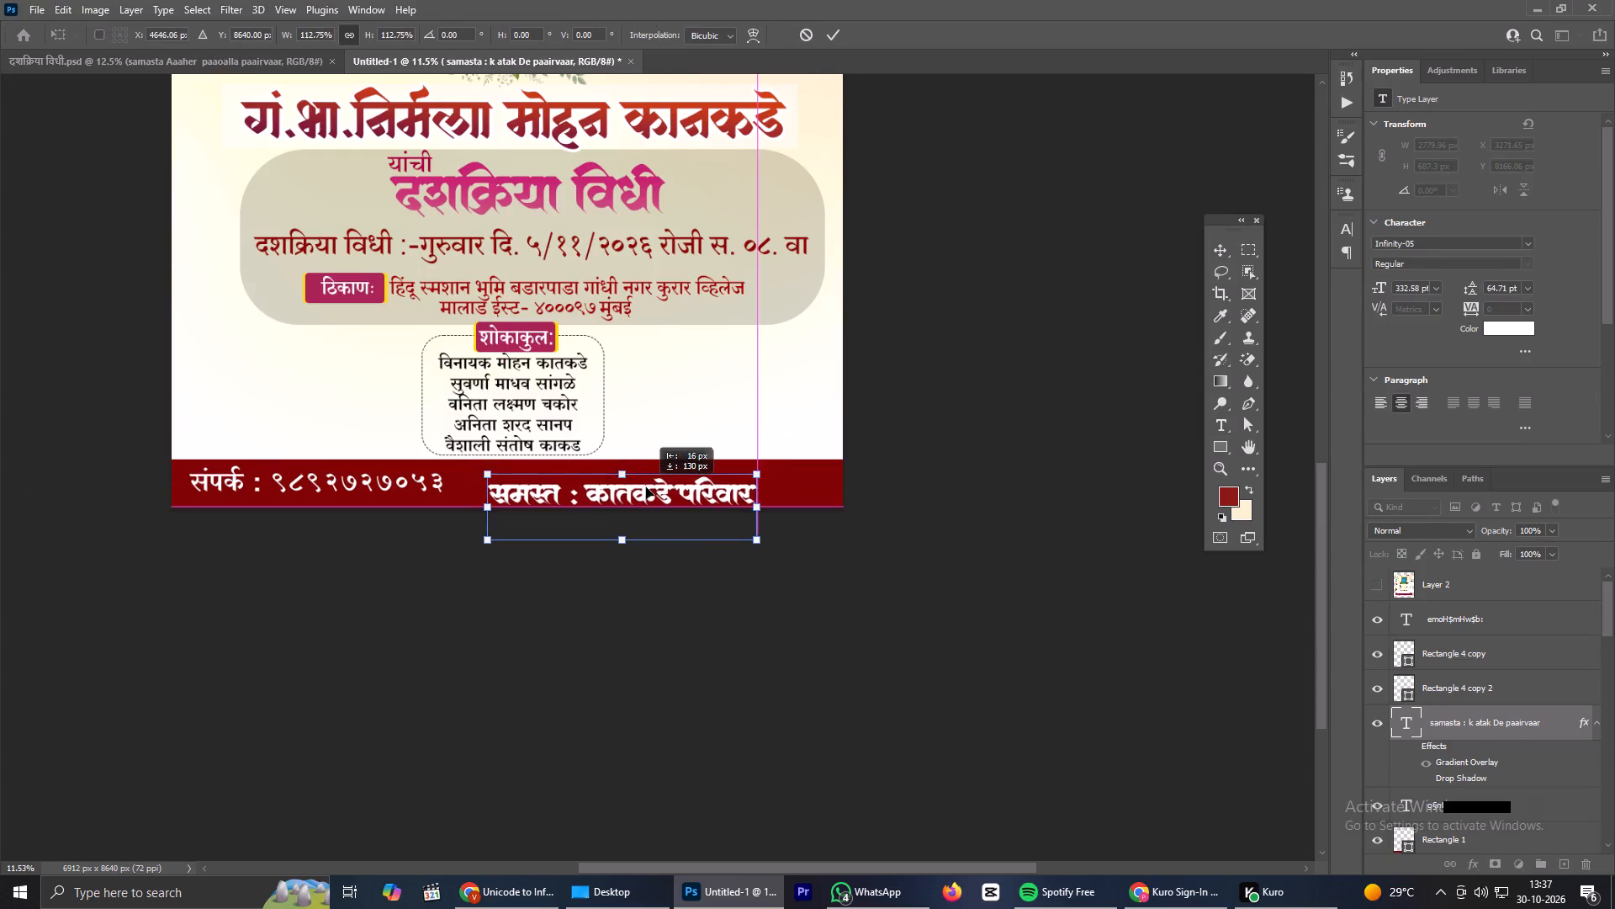
pyautogui.click(826, 38)
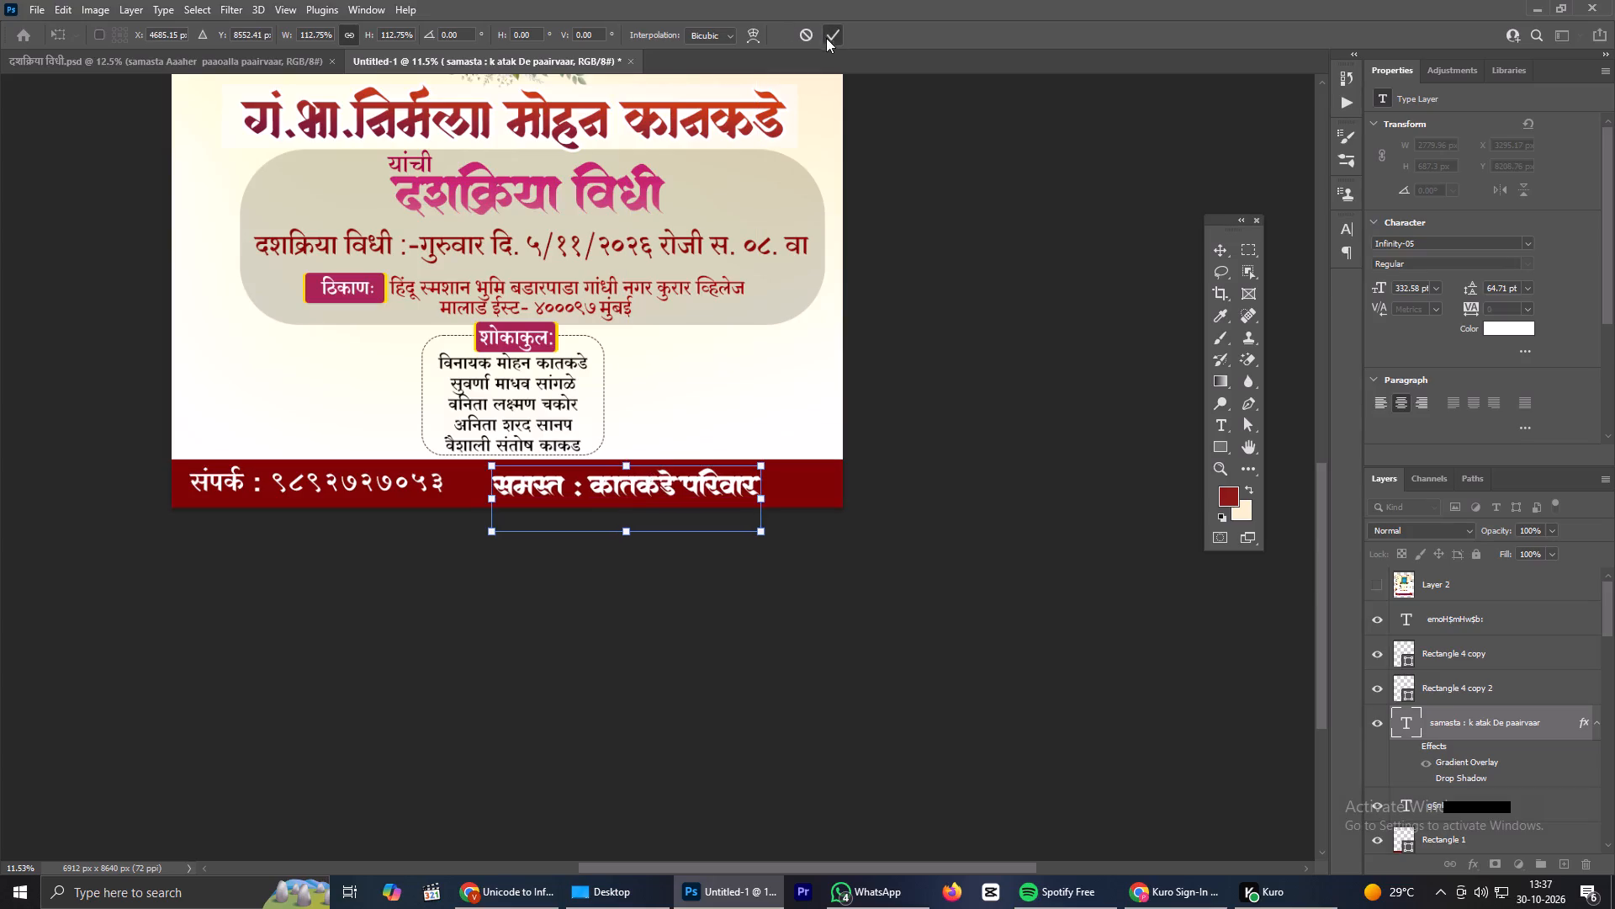
pyautogui.press('Up')
pyautogui.press('Up')
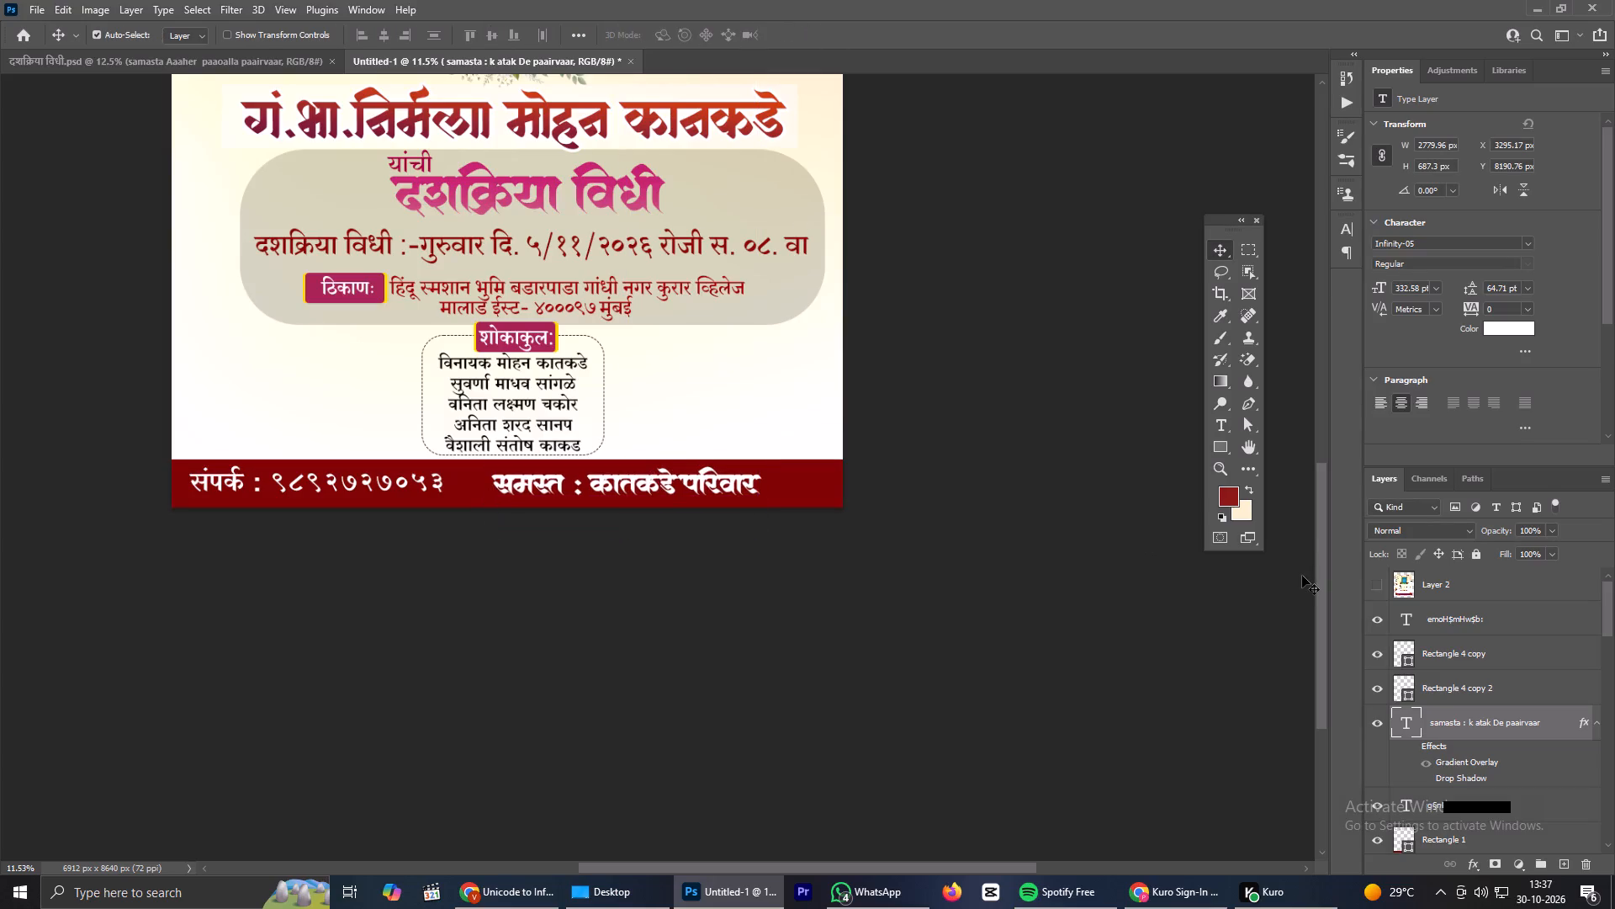
# Review the whole poster layout, from the भावपूर्ण श्रद्धांजली heading and empty photo frame to the footer band.
pyautogui.scroll(-4, 567, 281)
pyautogui.scroll(2, 451, 252)
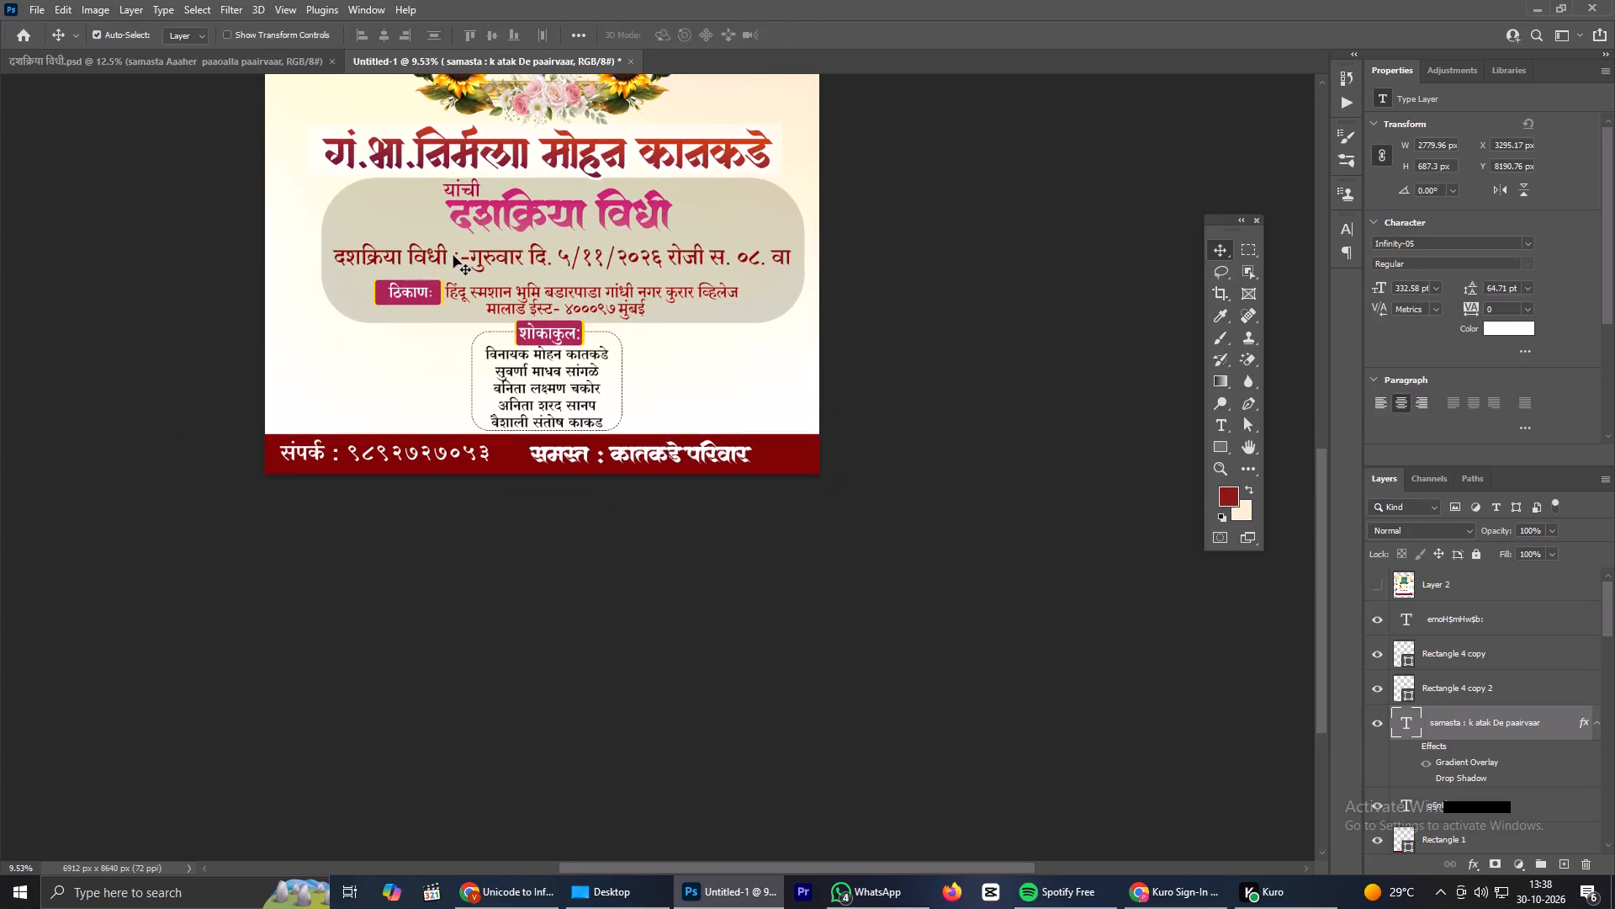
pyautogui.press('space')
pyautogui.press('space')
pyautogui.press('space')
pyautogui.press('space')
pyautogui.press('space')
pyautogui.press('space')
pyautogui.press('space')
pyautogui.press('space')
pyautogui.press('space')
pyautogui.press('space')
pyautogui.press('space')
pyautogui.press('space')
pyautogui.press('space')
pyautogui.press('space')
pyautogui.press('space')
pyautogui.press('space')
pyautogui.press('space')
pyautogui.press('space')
pyautogui.moveTo(405, 293); pyautogui.dragTo(423, 396)
pyautogui.scroll(-1, 428, 378)
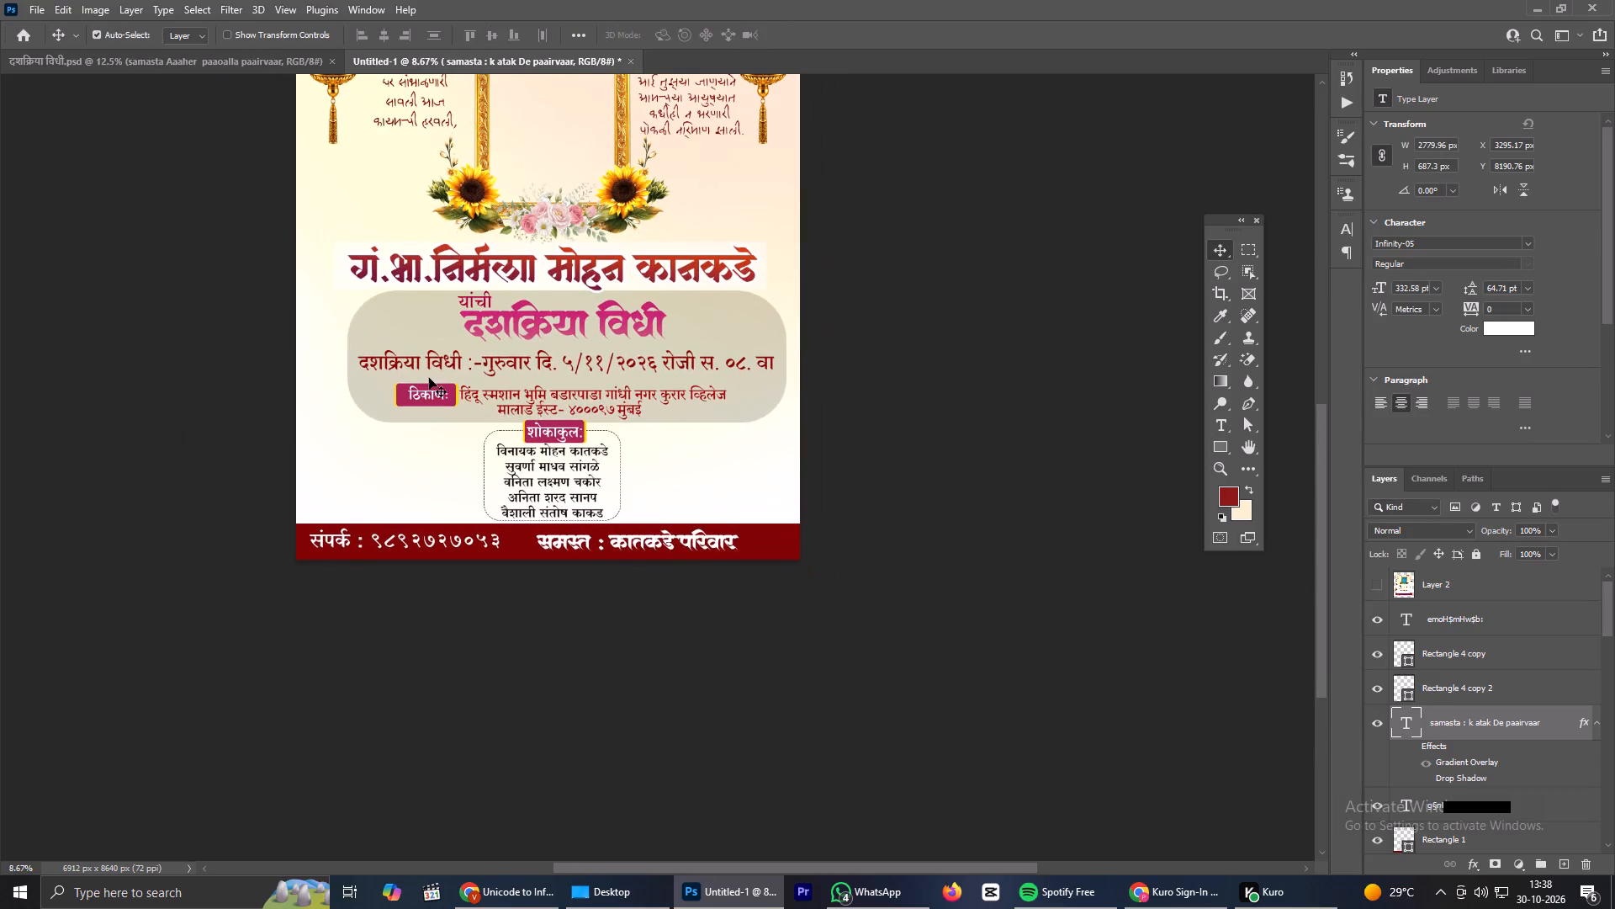
pyautogui.scroll(1, 429, 355)
pyautogui.scroll(-5, 429, 355)
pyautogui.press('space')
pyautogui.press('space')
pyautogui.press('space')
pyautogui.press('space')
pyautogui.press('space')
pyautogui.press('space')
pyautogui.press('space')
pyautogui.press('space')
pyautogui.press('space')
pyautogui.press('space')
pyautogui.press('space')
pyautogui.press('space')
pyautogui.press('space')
pyautogui.moveTo(580, 319); pyautogui.dragTo(601, 427)
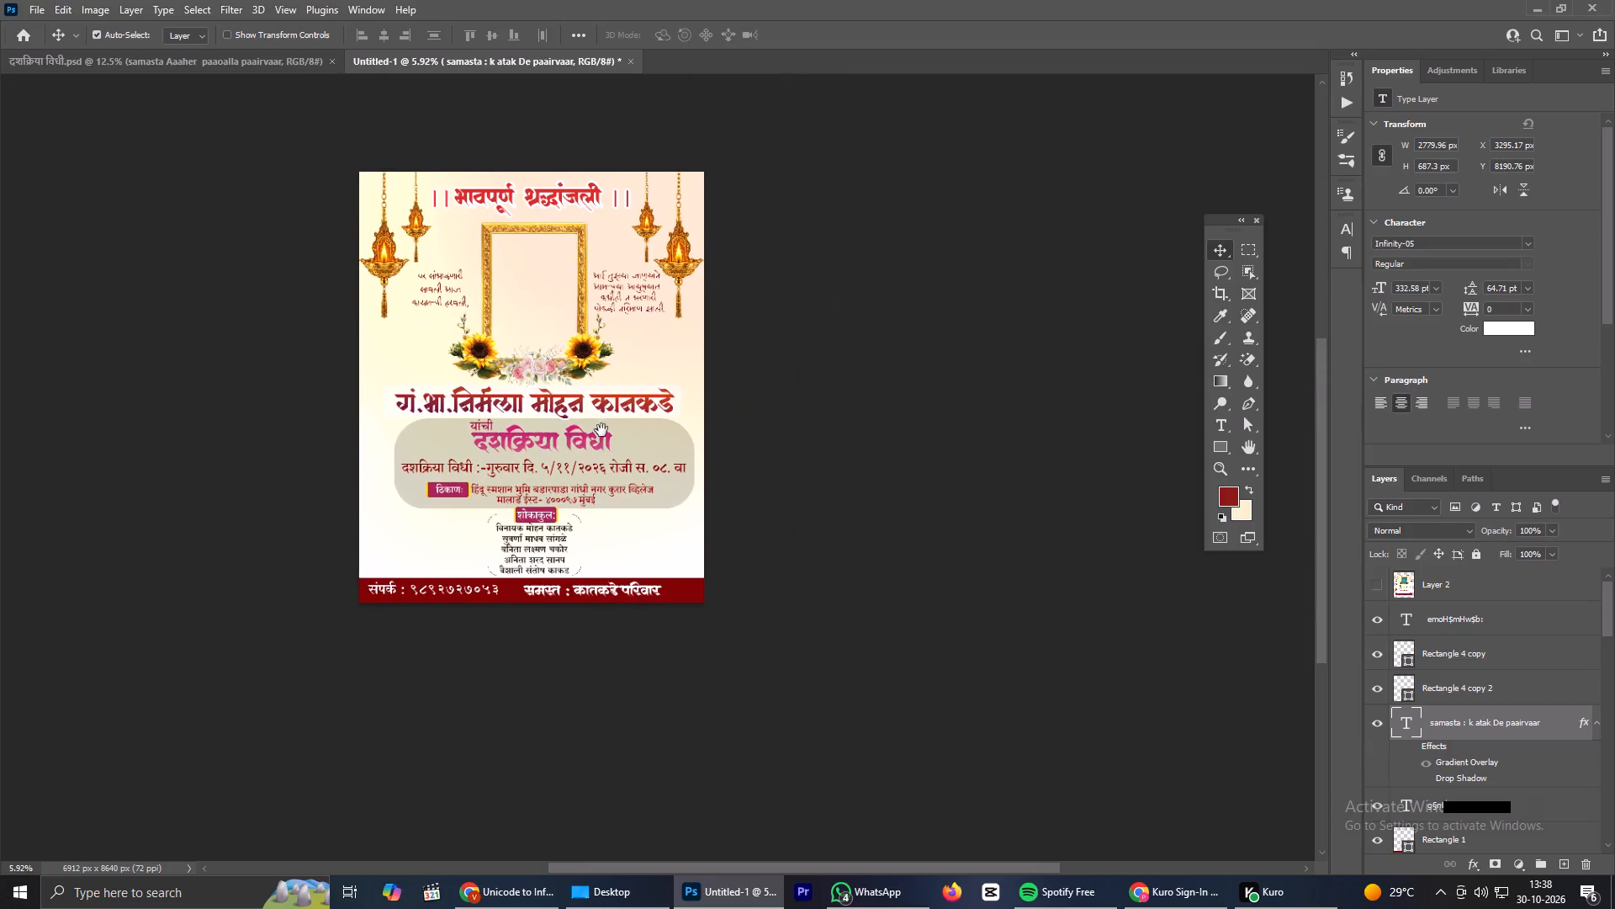
pyautogui.scroll(3, 582, 533)
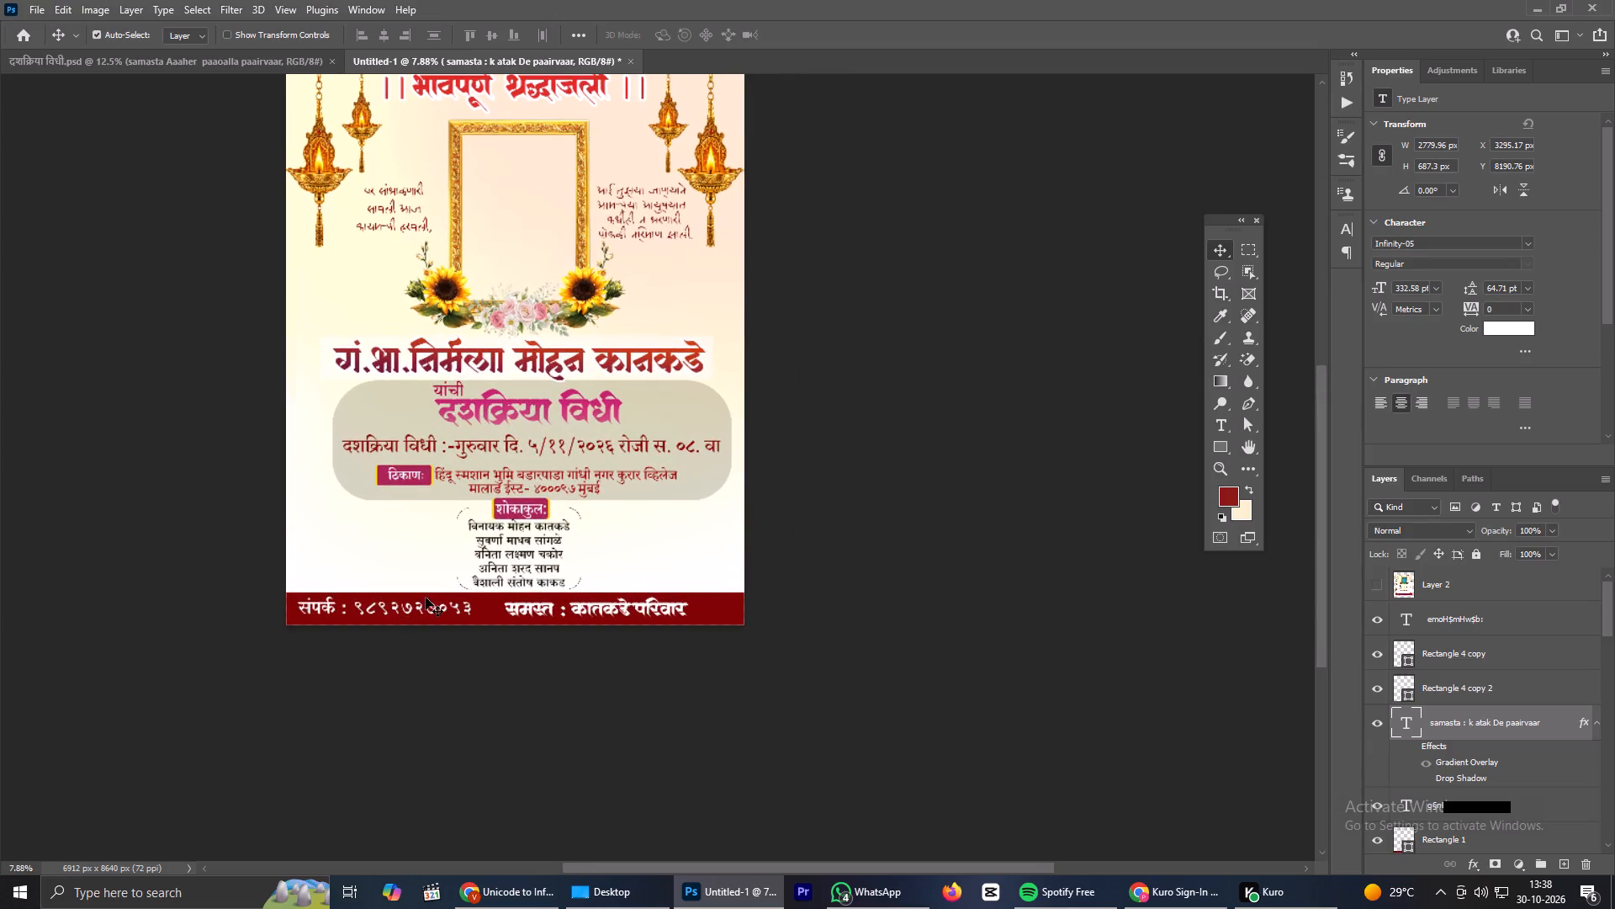
pyautogui.scroll(-1, 434, 578)
pyautogui.click(895, 520)
pyautogui.scroll(5, 336, 401)
pyautogui.scroll(1, 501, 457)
pyautogui.scroll(-6, 501, 457)
pyautogui.scroll(2, 511, 311)
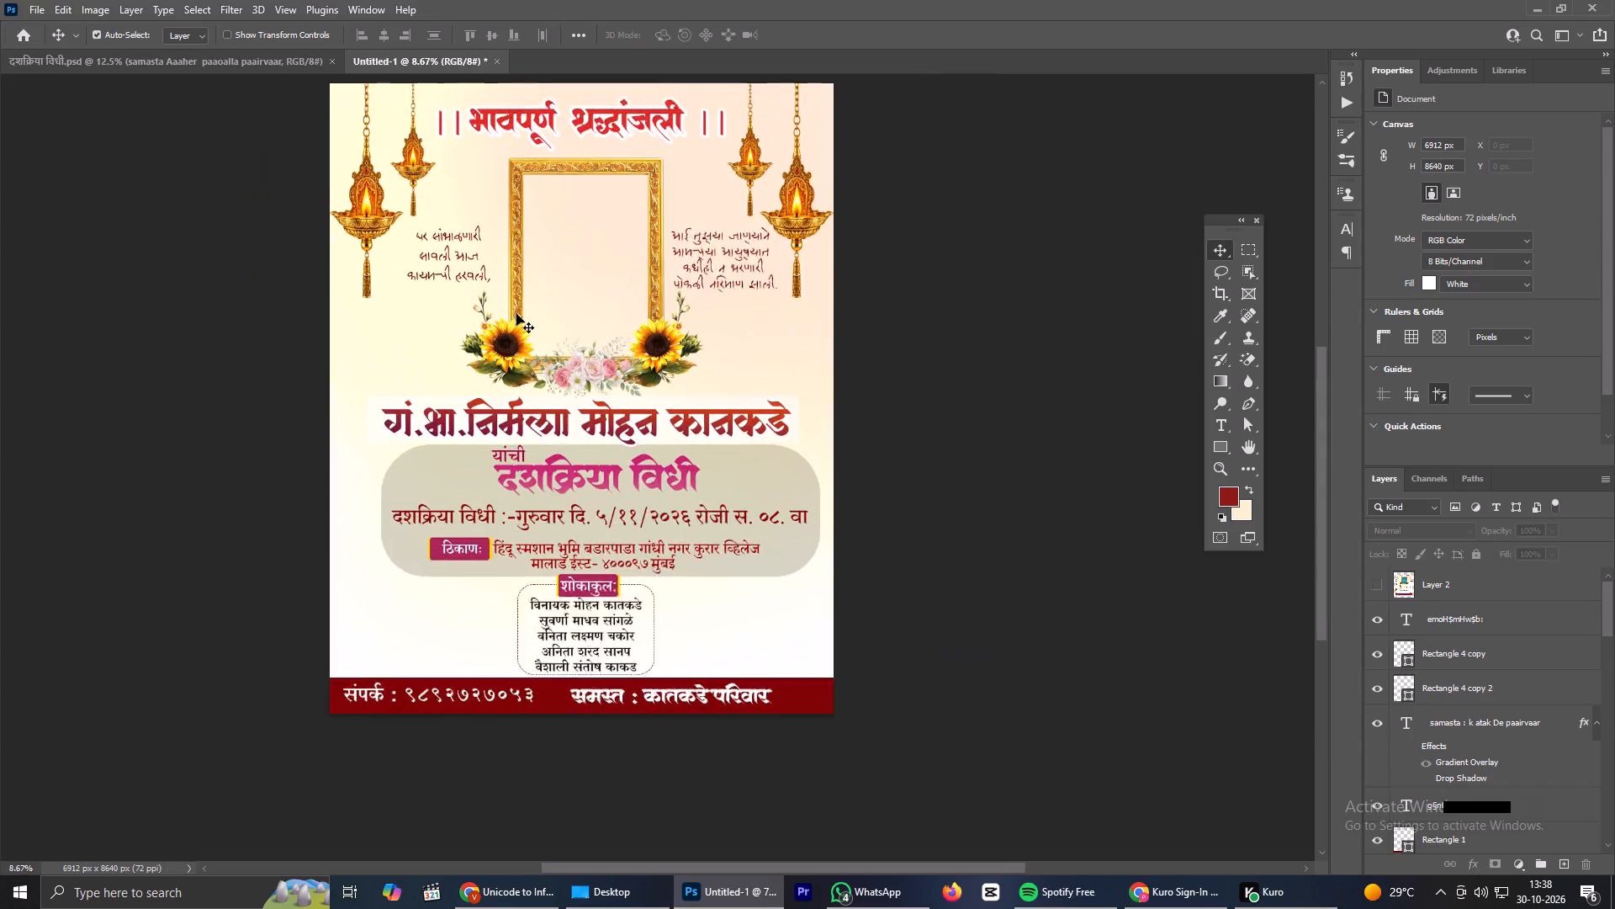
pyautogui.scroll(2, 516, 314)
pyautogui.click(593, 268)
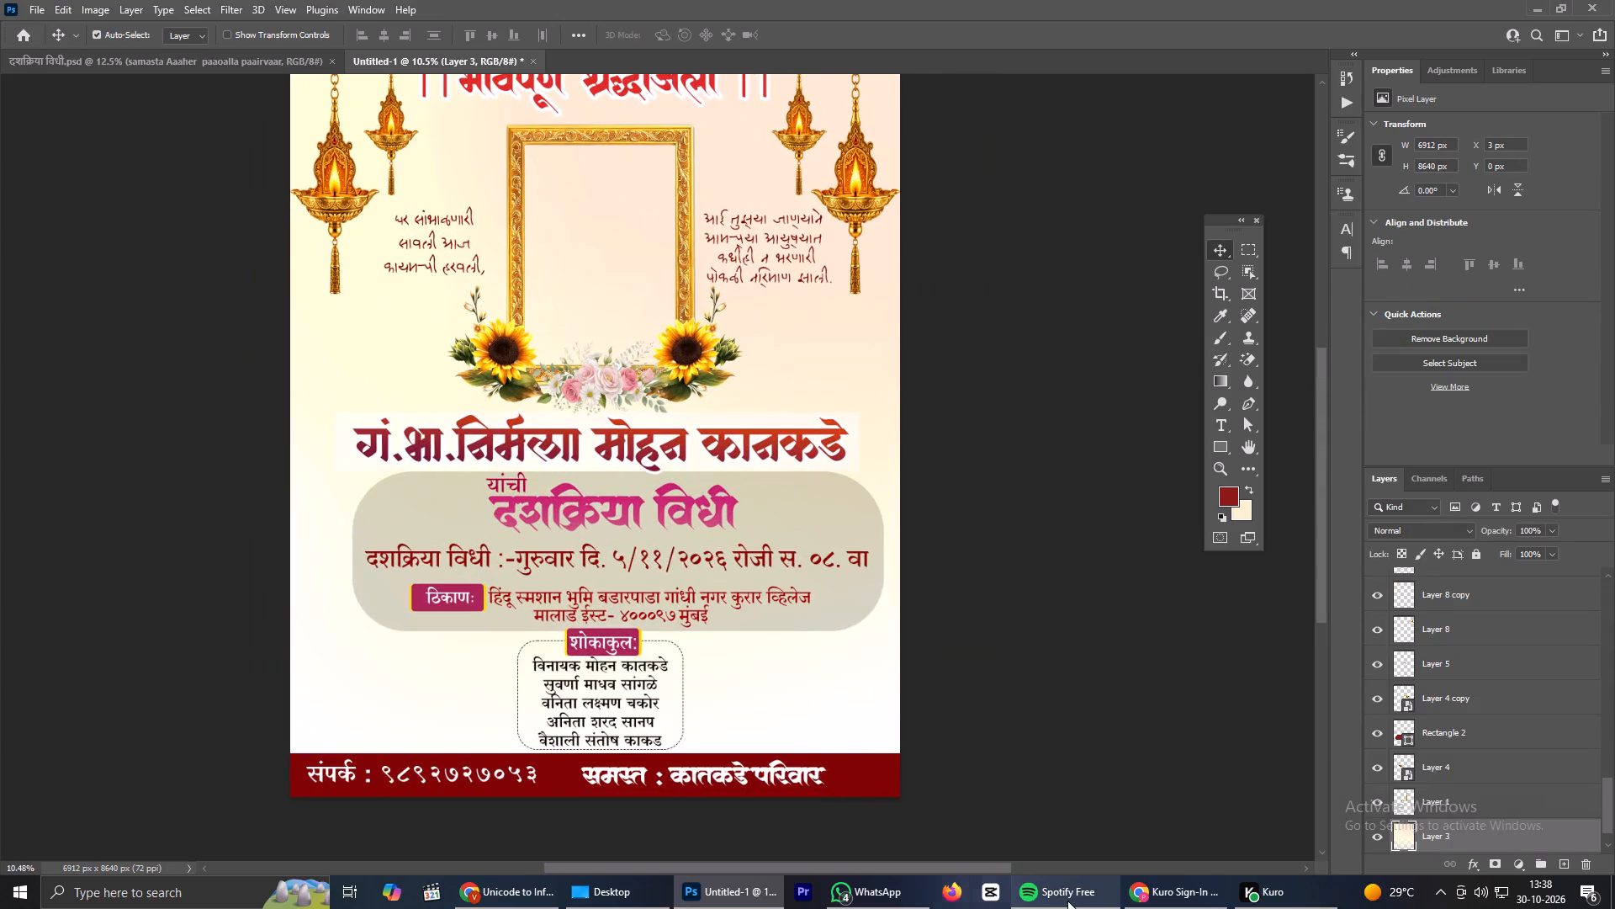